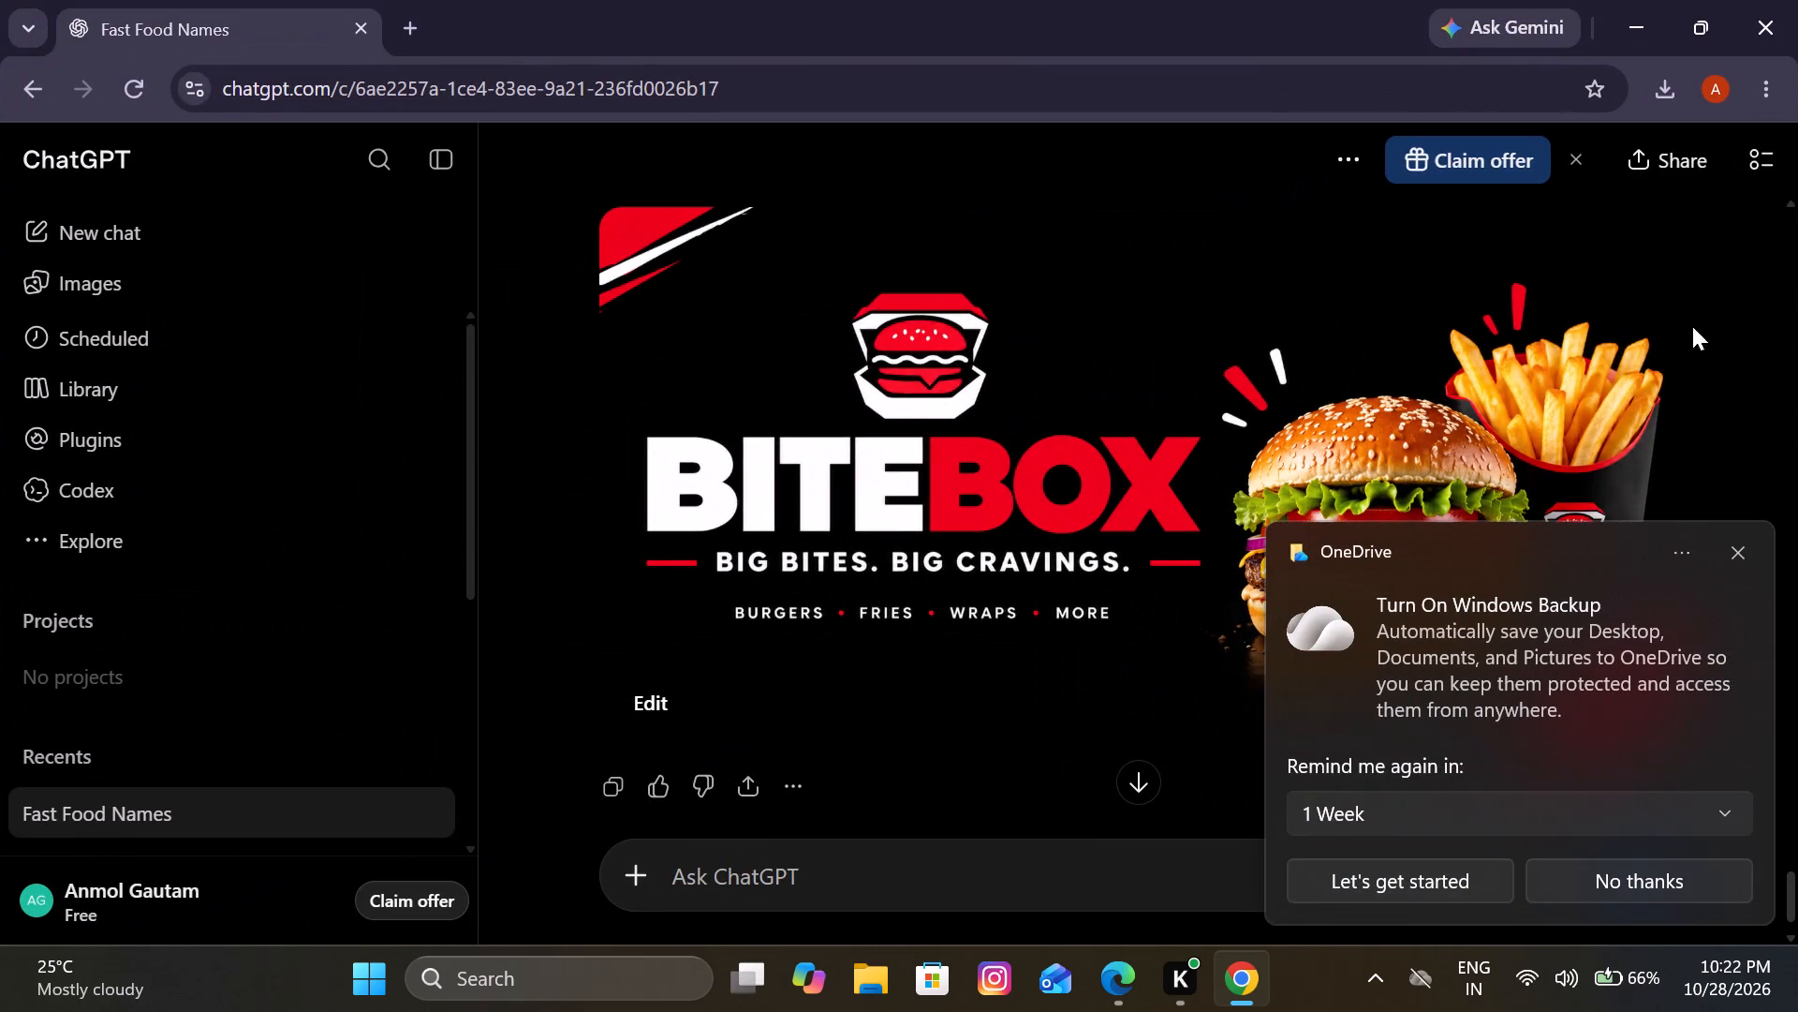
click(1734, 551)
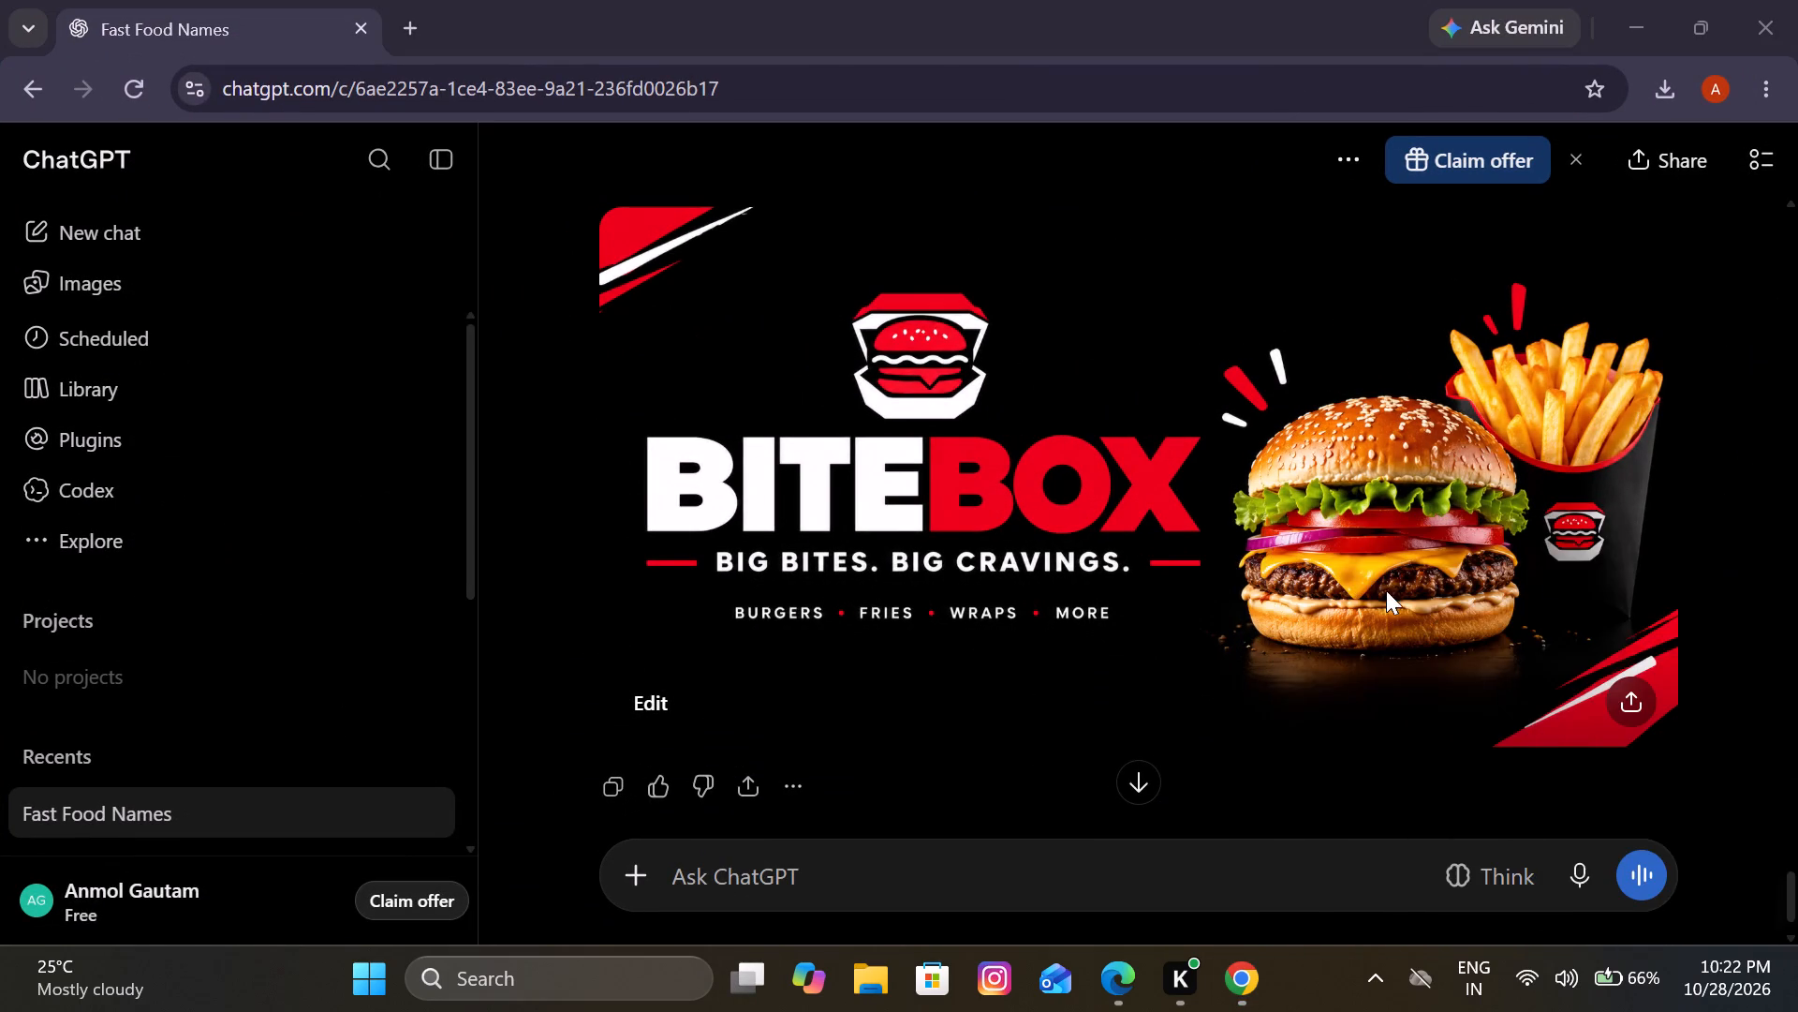
Switch to the Microsoft Edge window and close its open ChatGPT tab.
click(1297, 345)
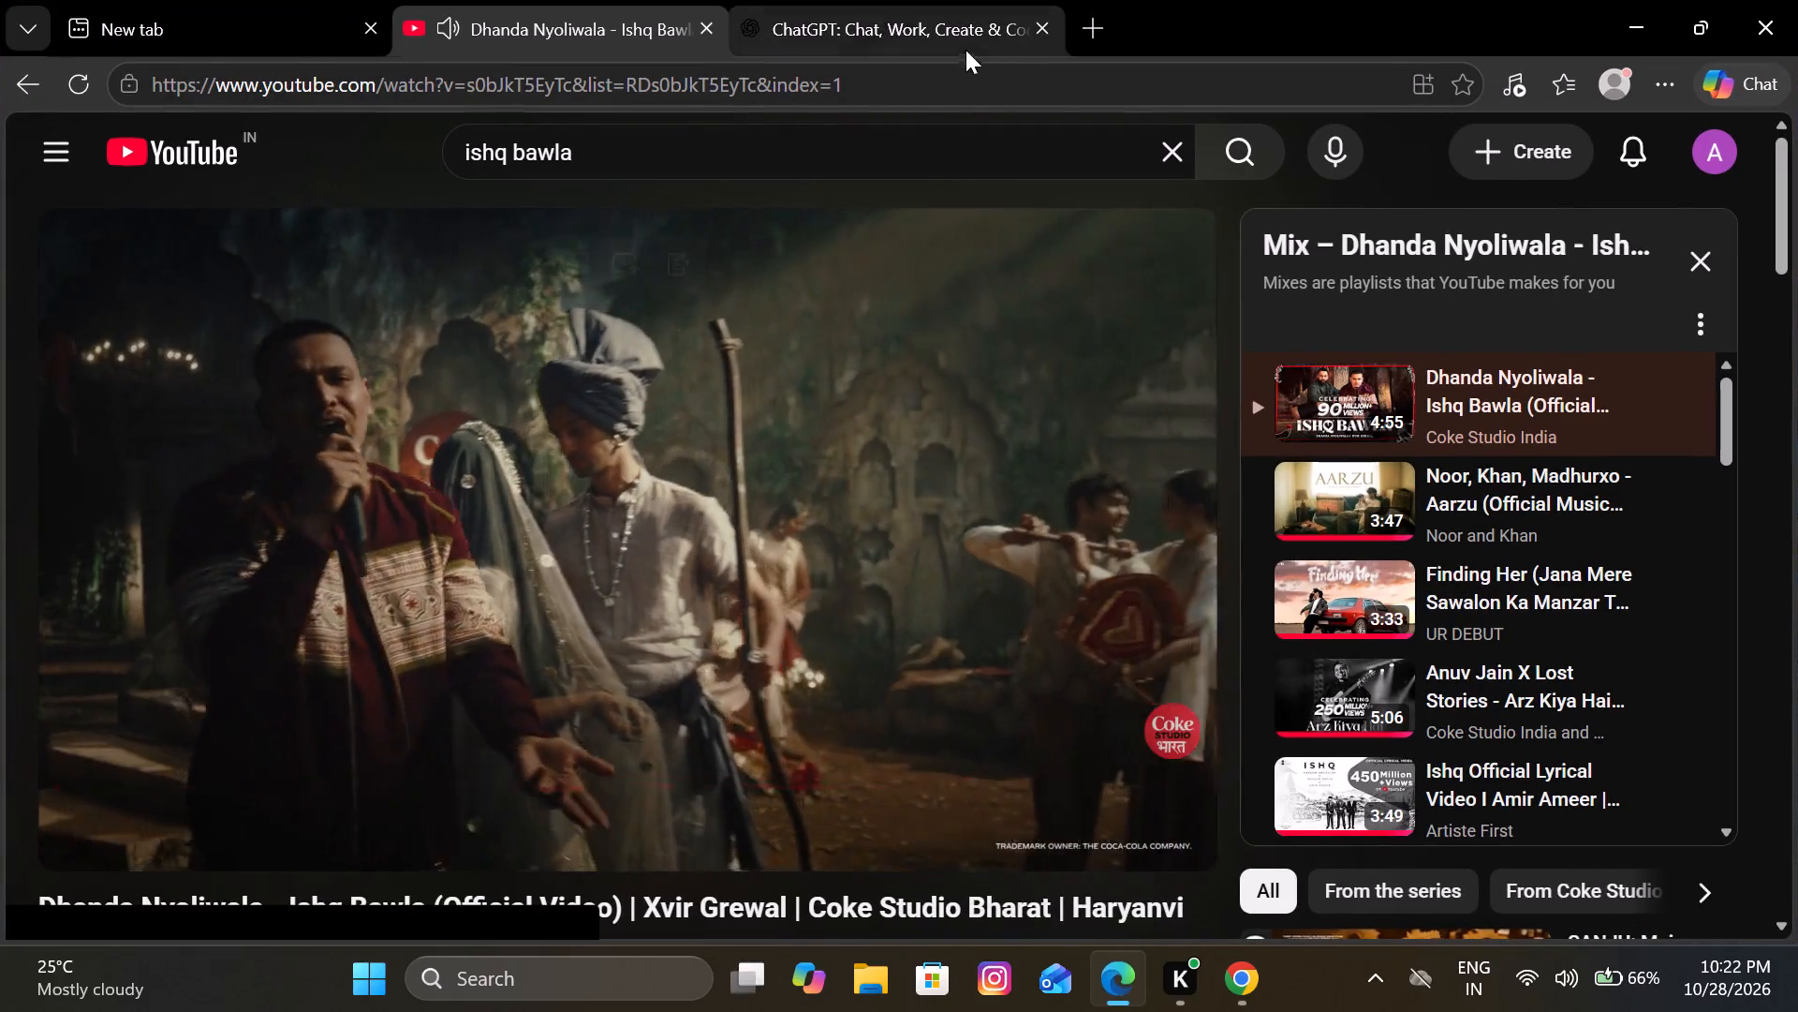
click(891, 15)
click(1037, 30)
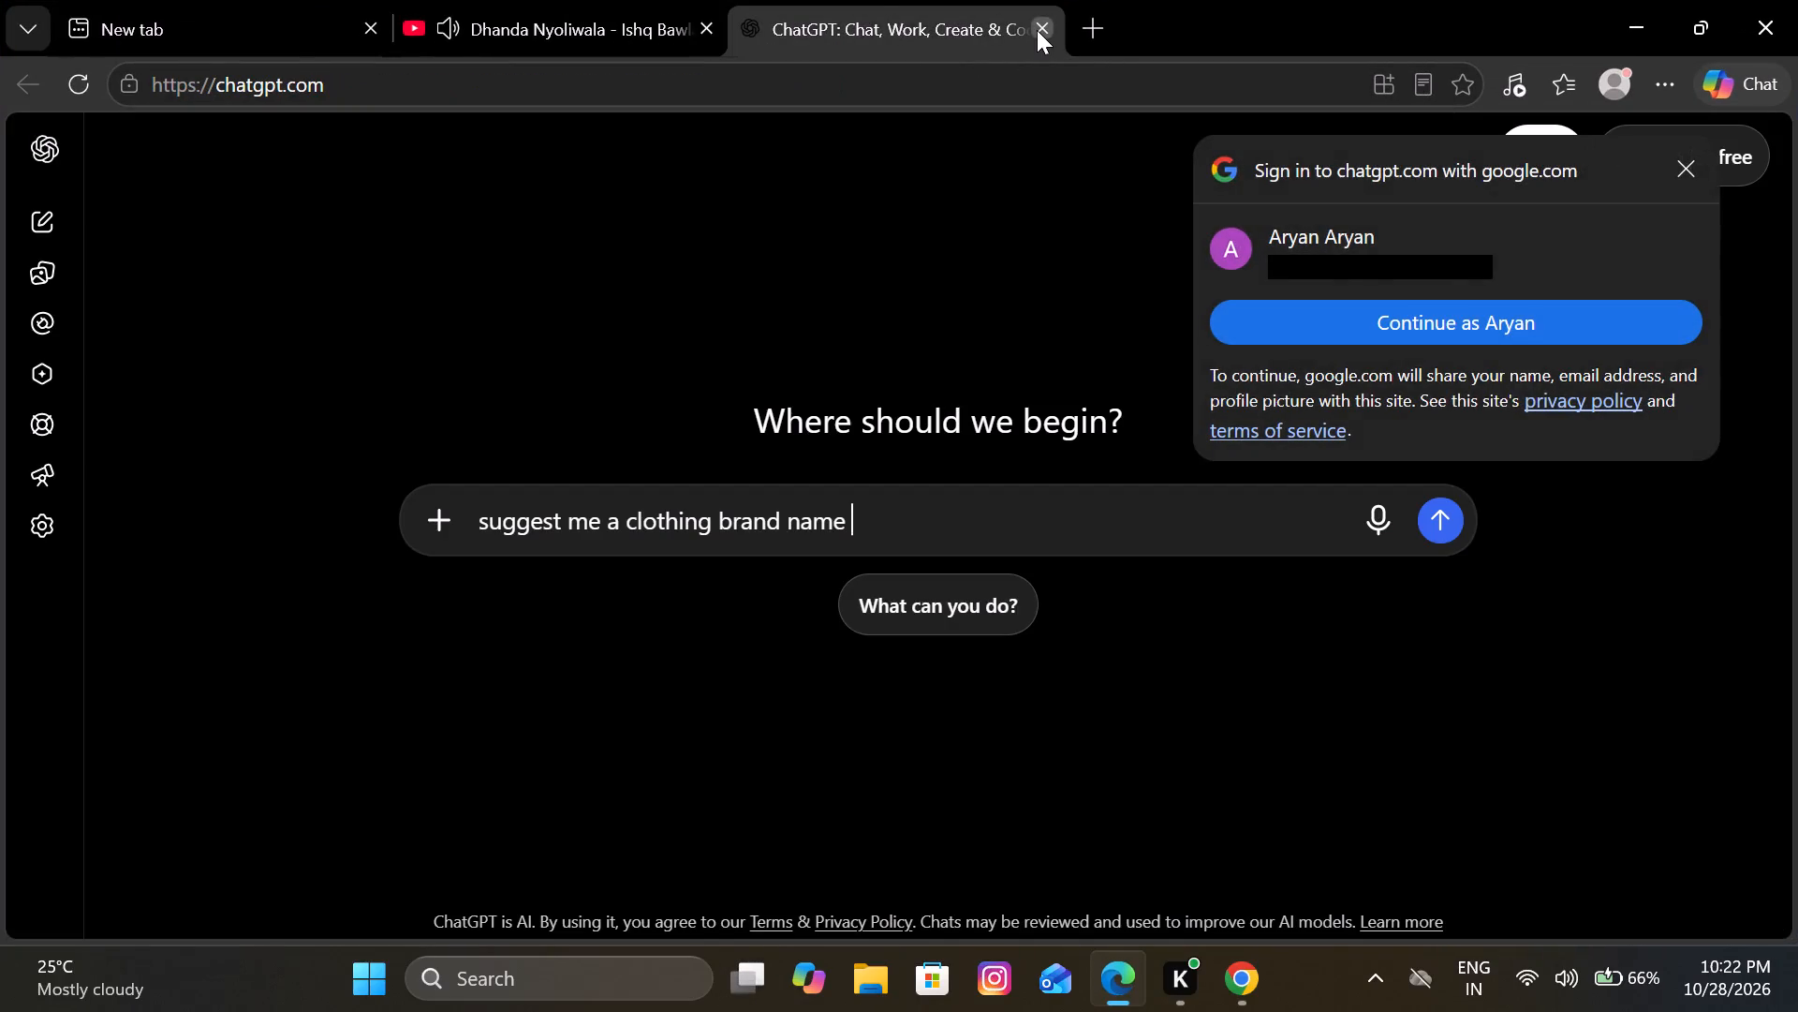
Search the web for "canva" in the empty tab and open the Canva website from the results.
click(273, 5)
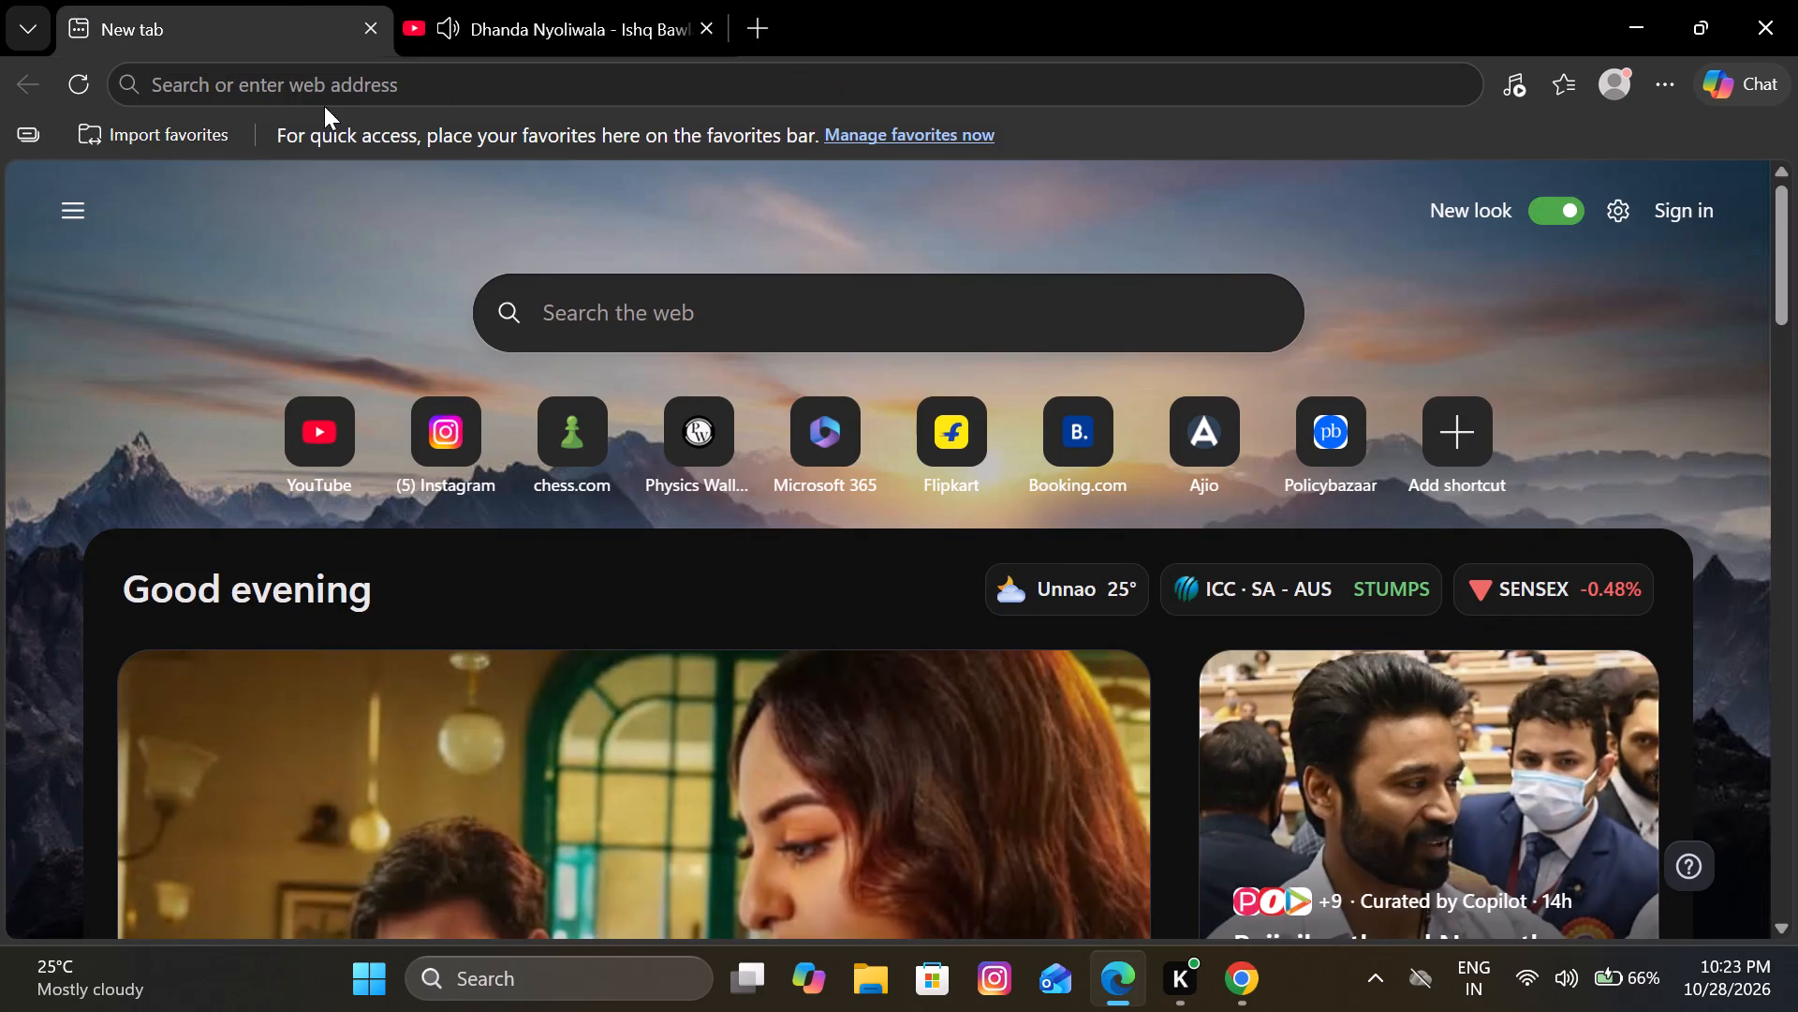
click(318, 90)
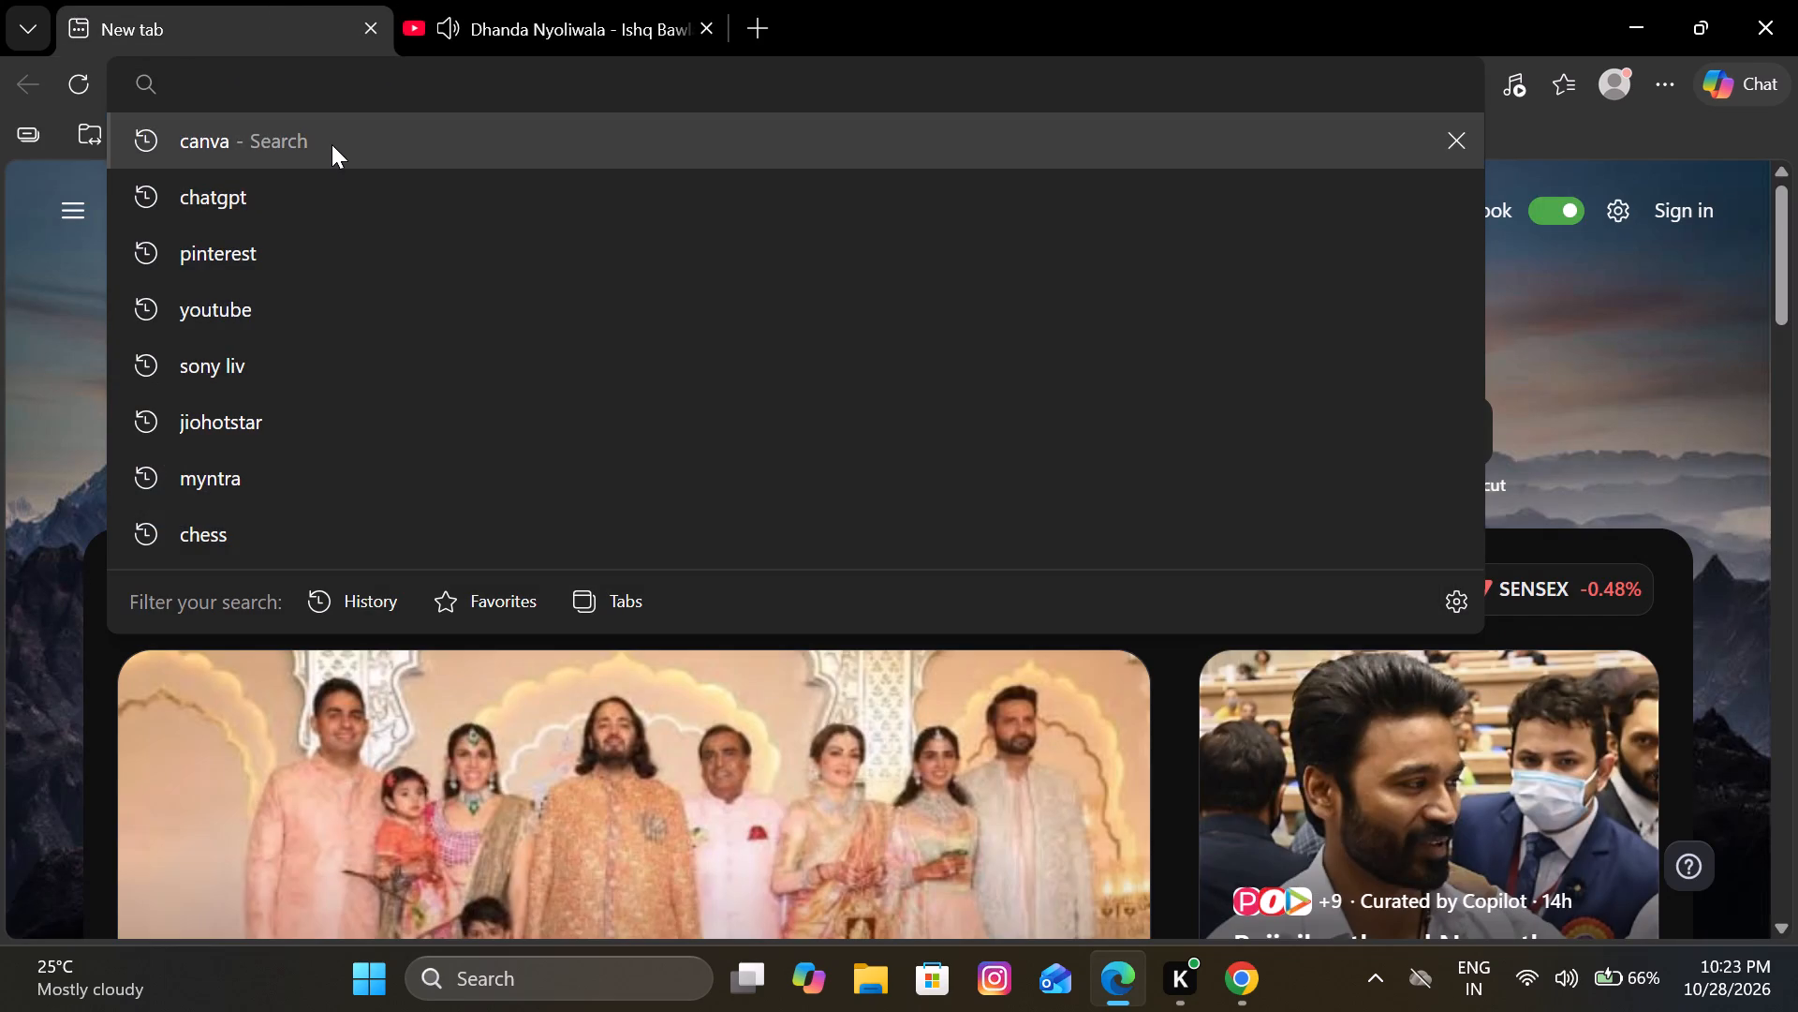
click(332, 145)
click(567, 28)
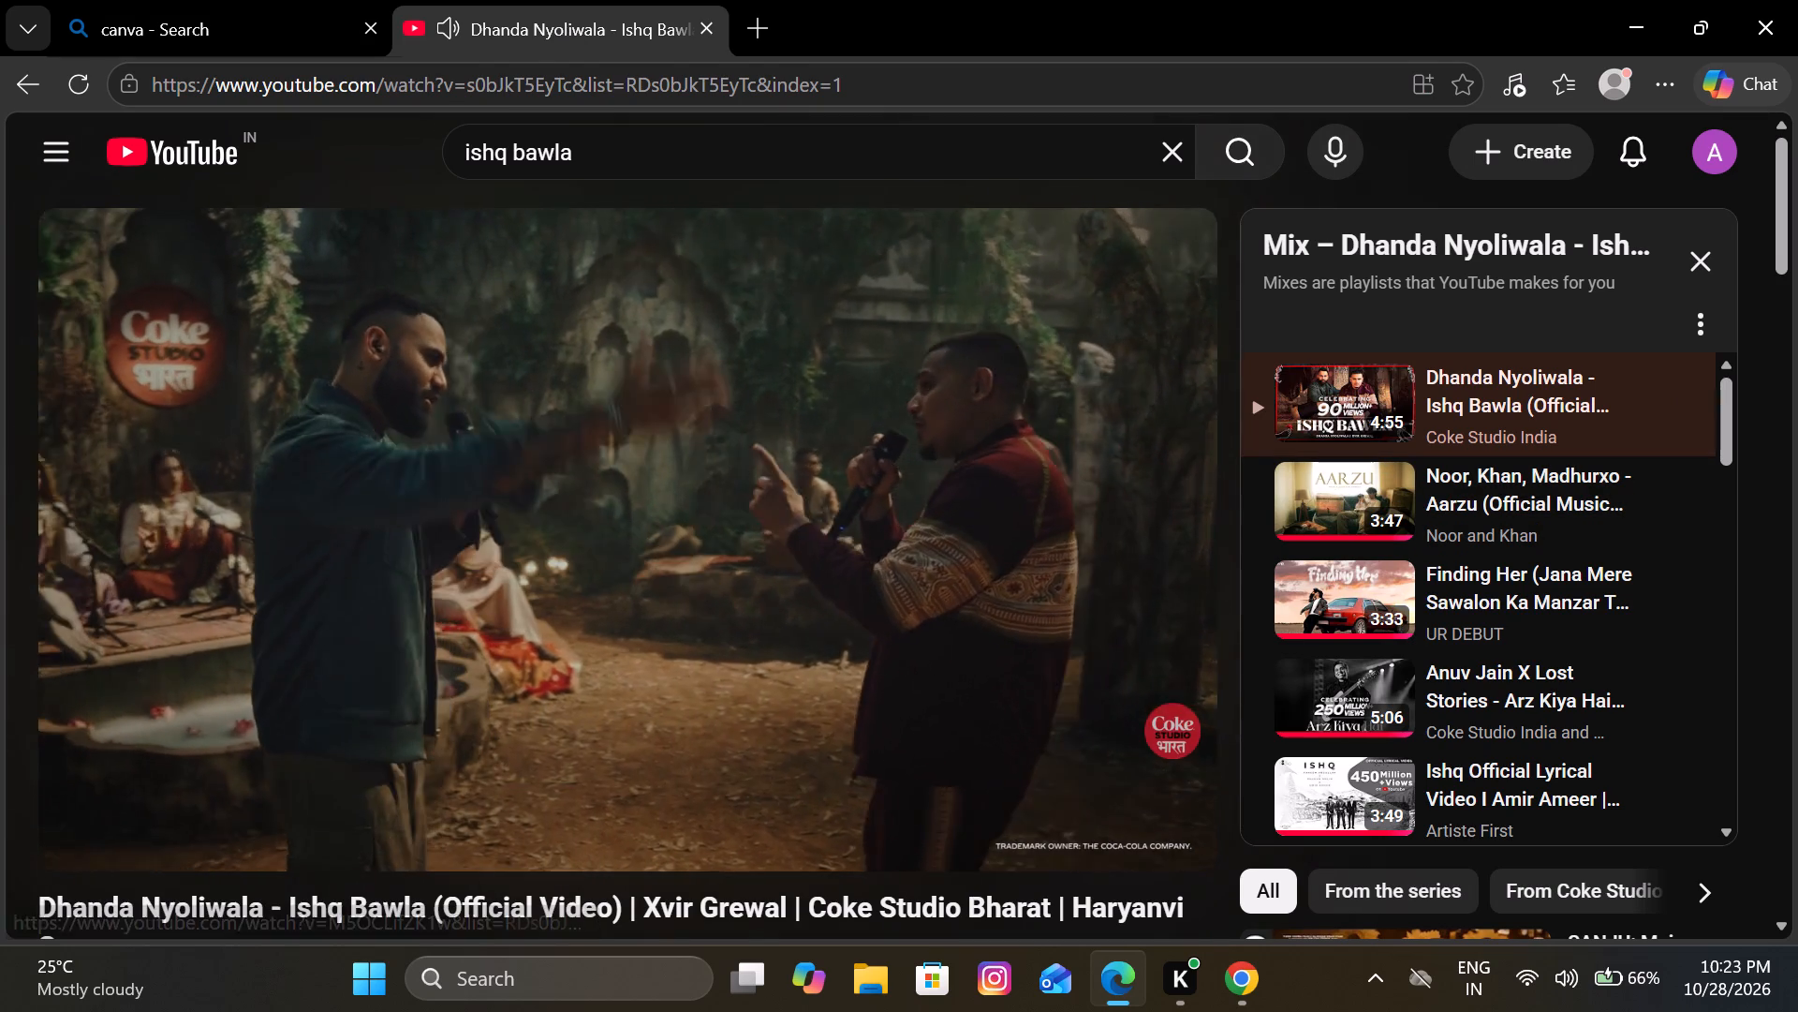
click(317, 25)
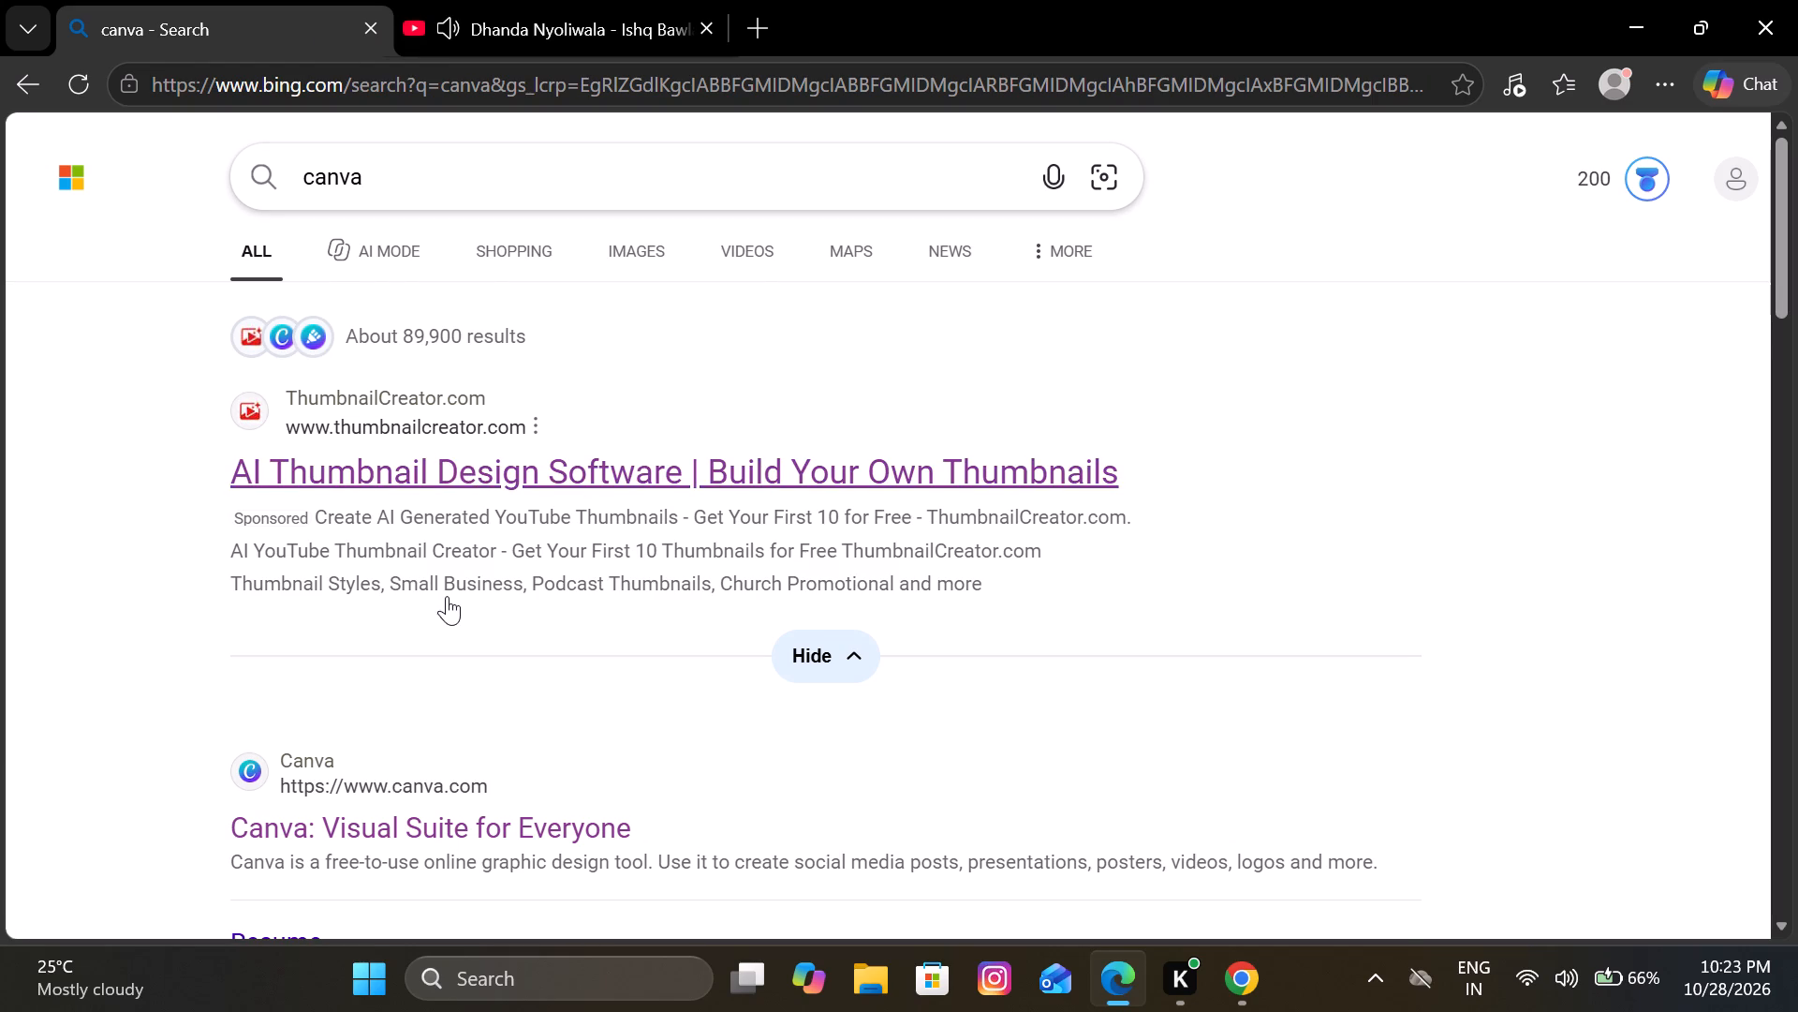
scroll(447, 596, down, 1)
click(479, 708)
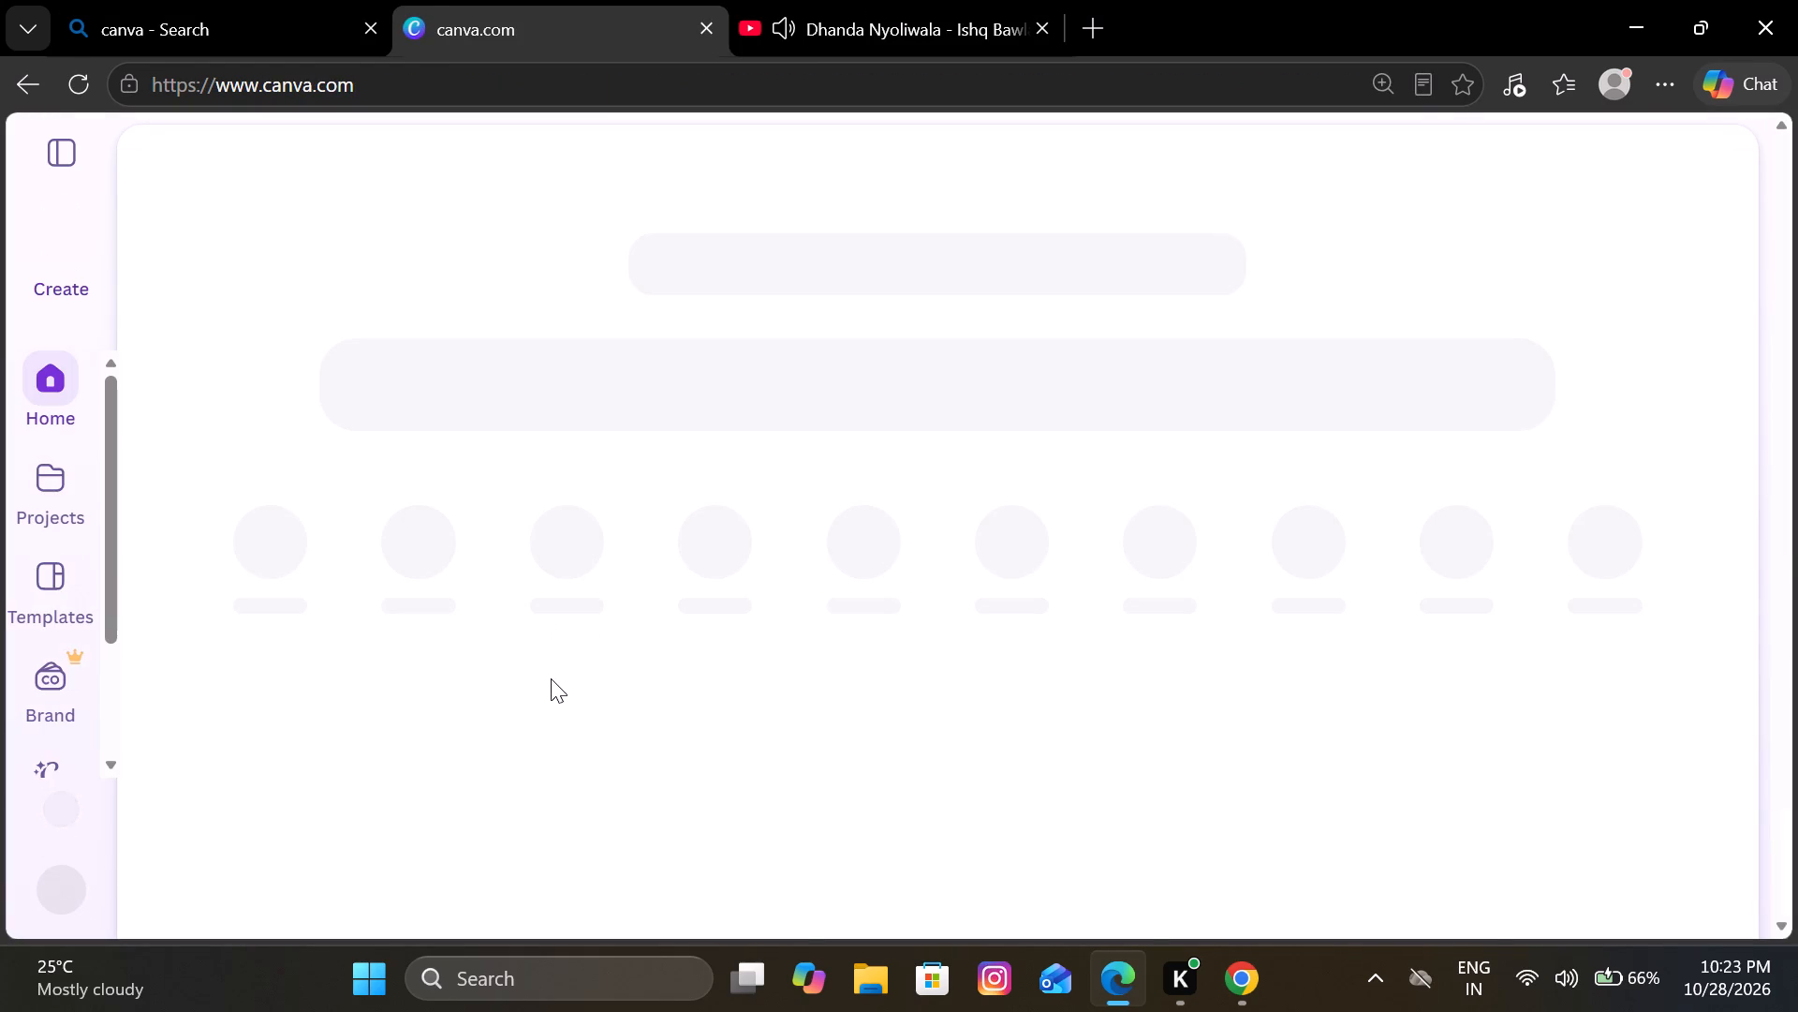
Look over the Canva home page with its recent designs and open the template library.
scroll(336, 810, down, 1)
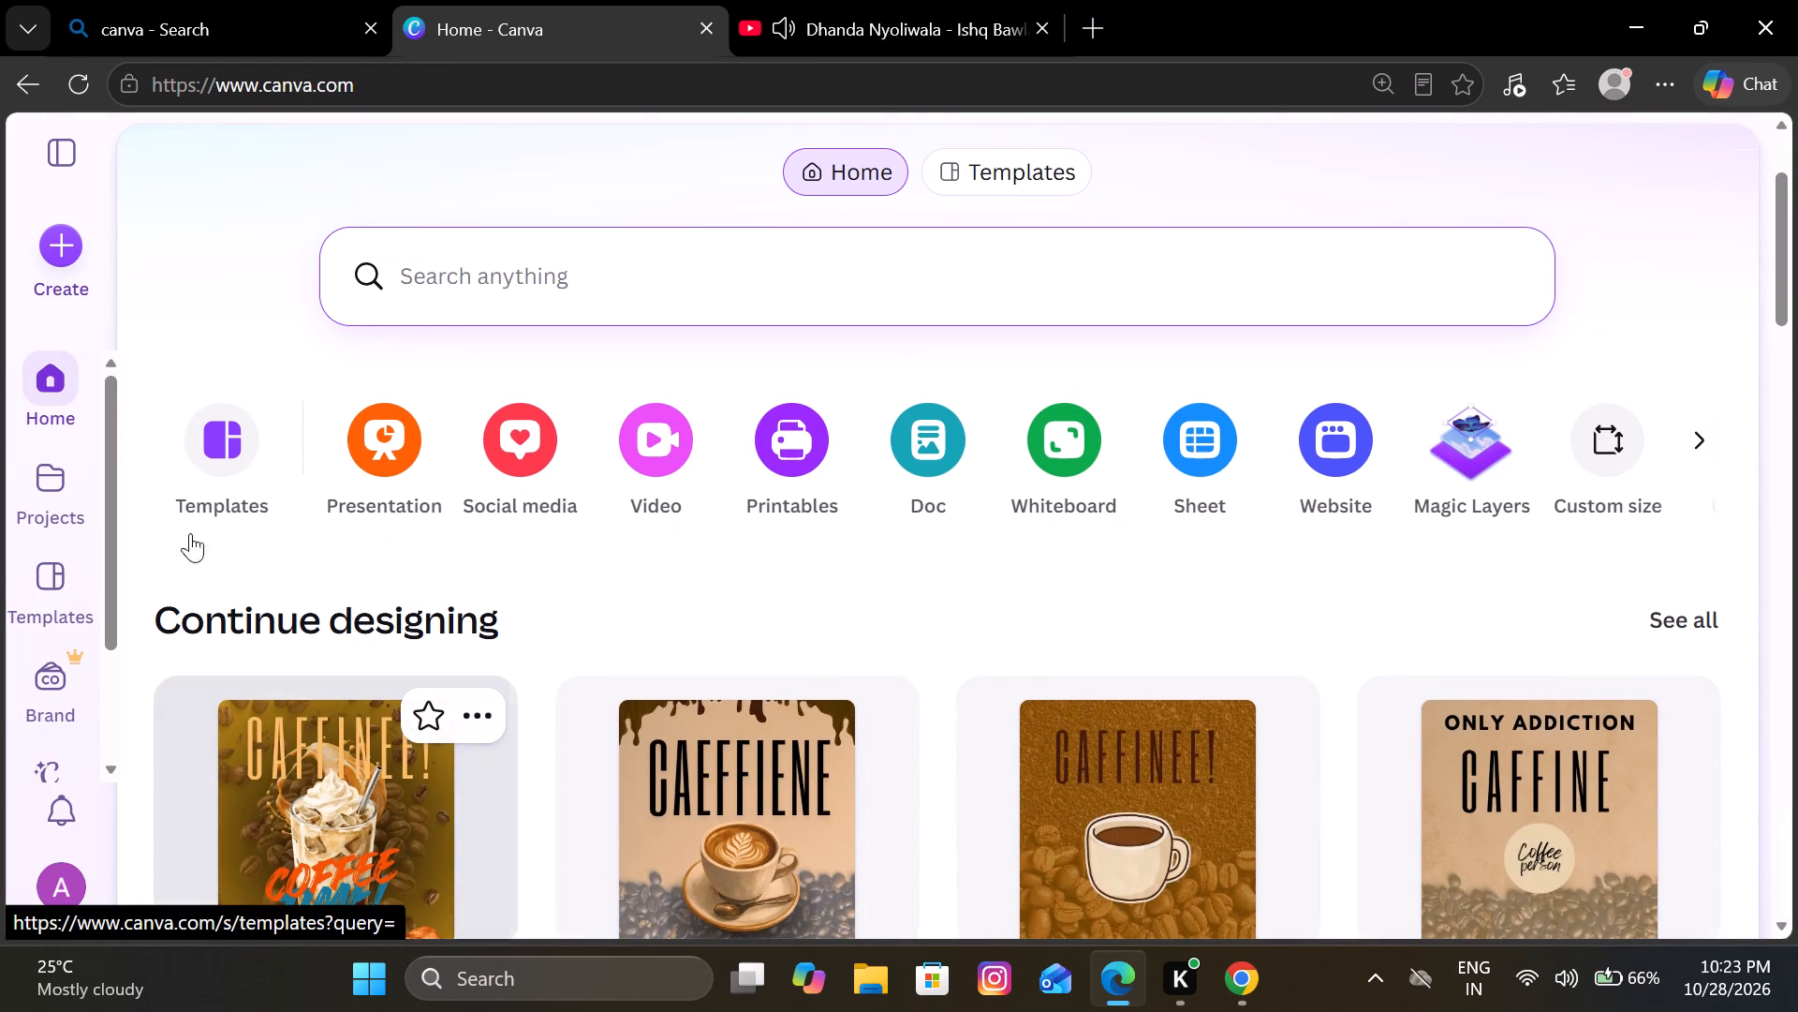
click(51, 267)
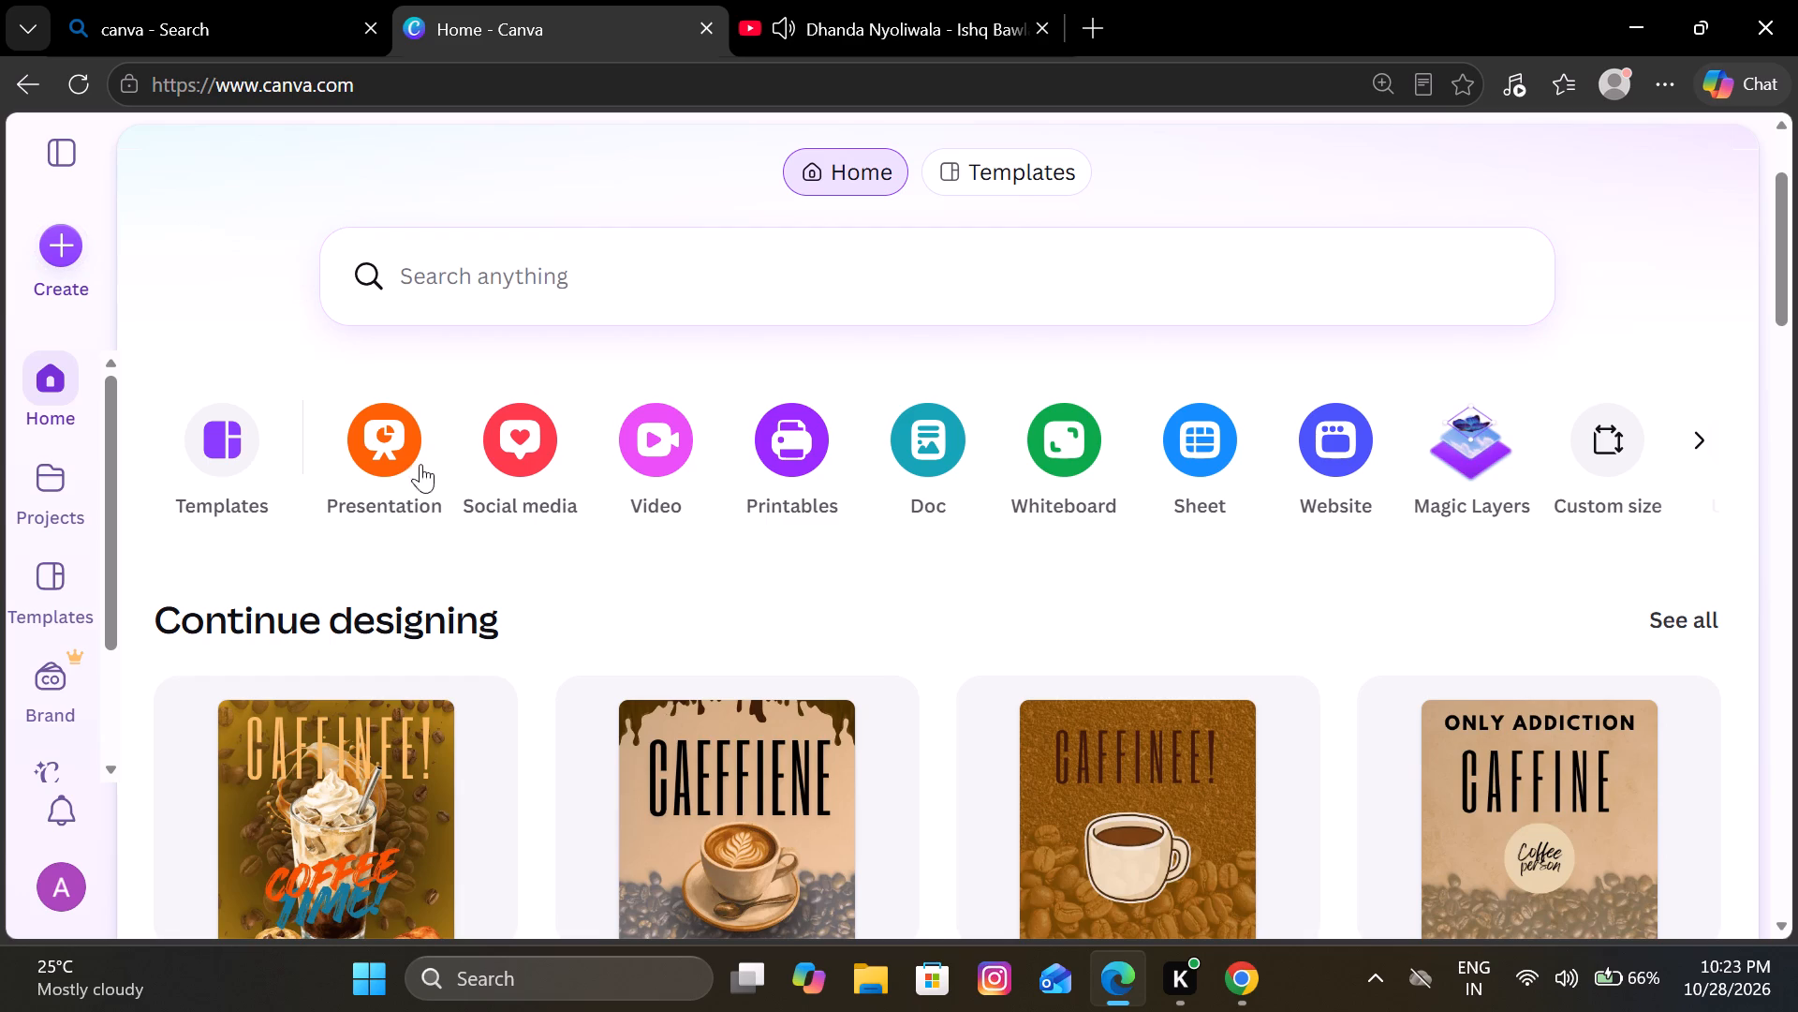
scroll(423, 506, down, 2)
scroll(423, 506, up, 1)
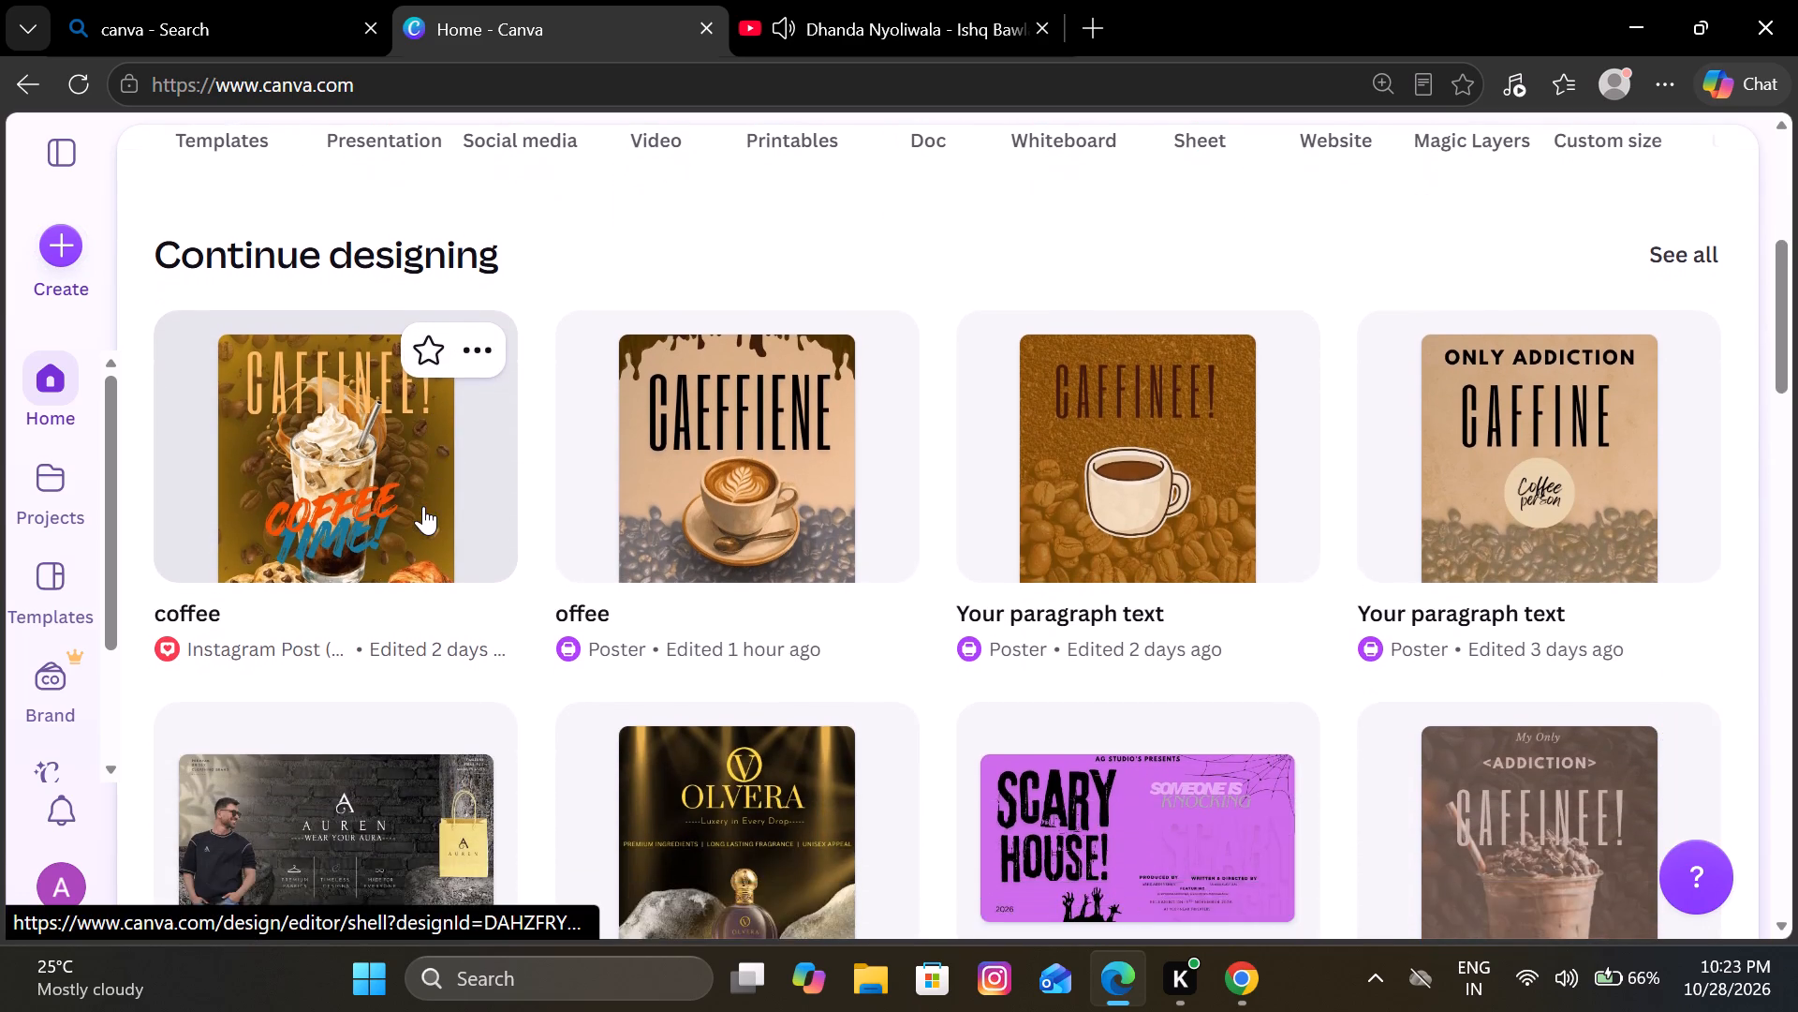
scroll(423, 506, up, 1)
scroll(247, 605, down, 3)
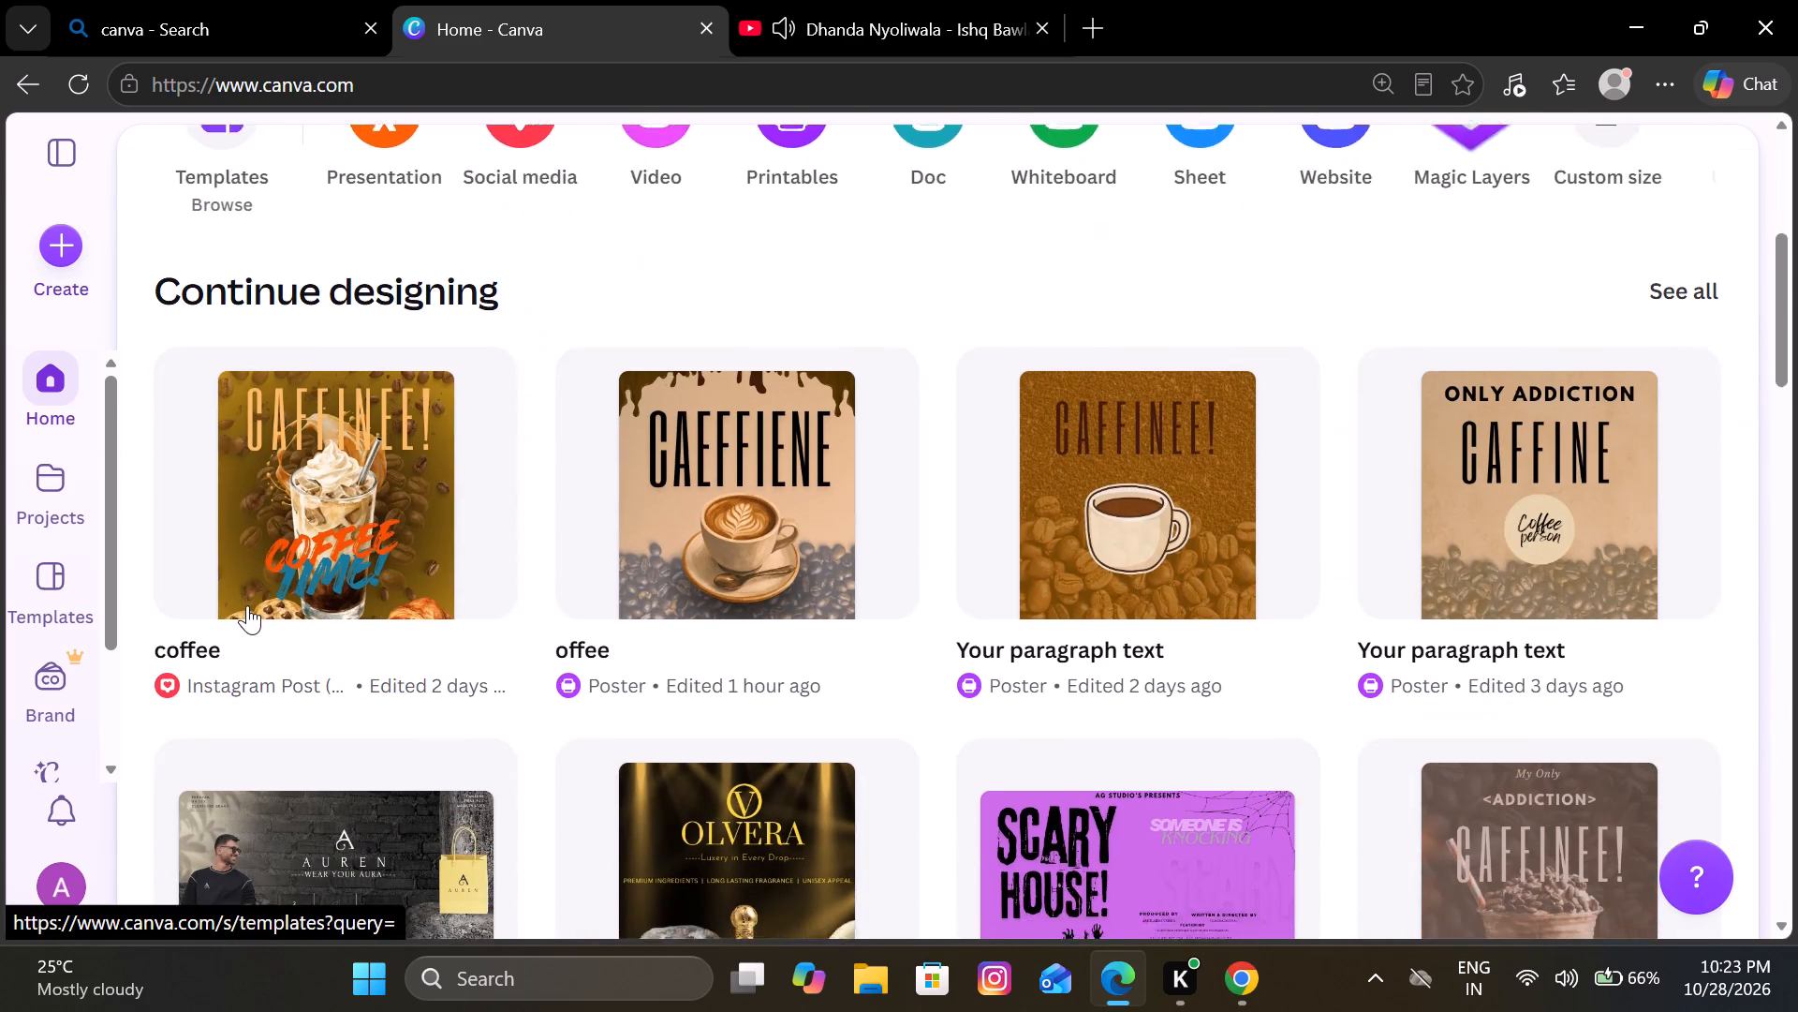
scroll(247, 605, up, 2)
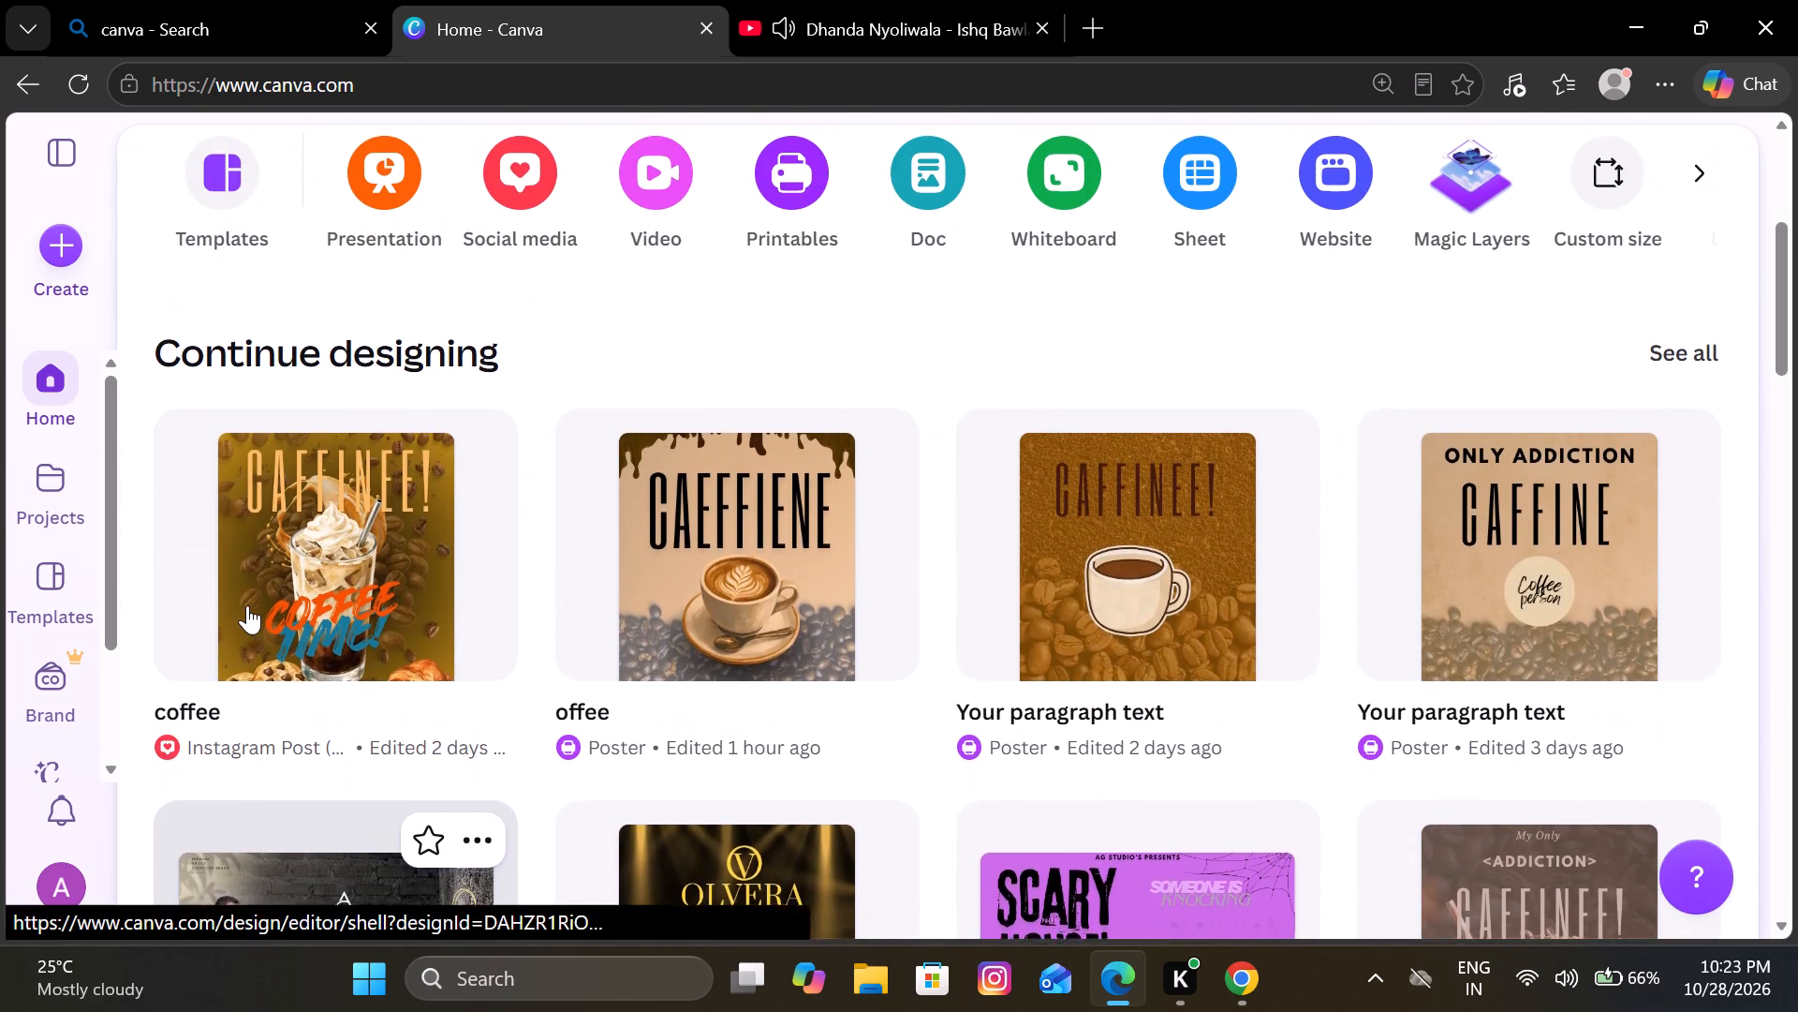
scroll(247, 605, up, 2)
click(223, 319)
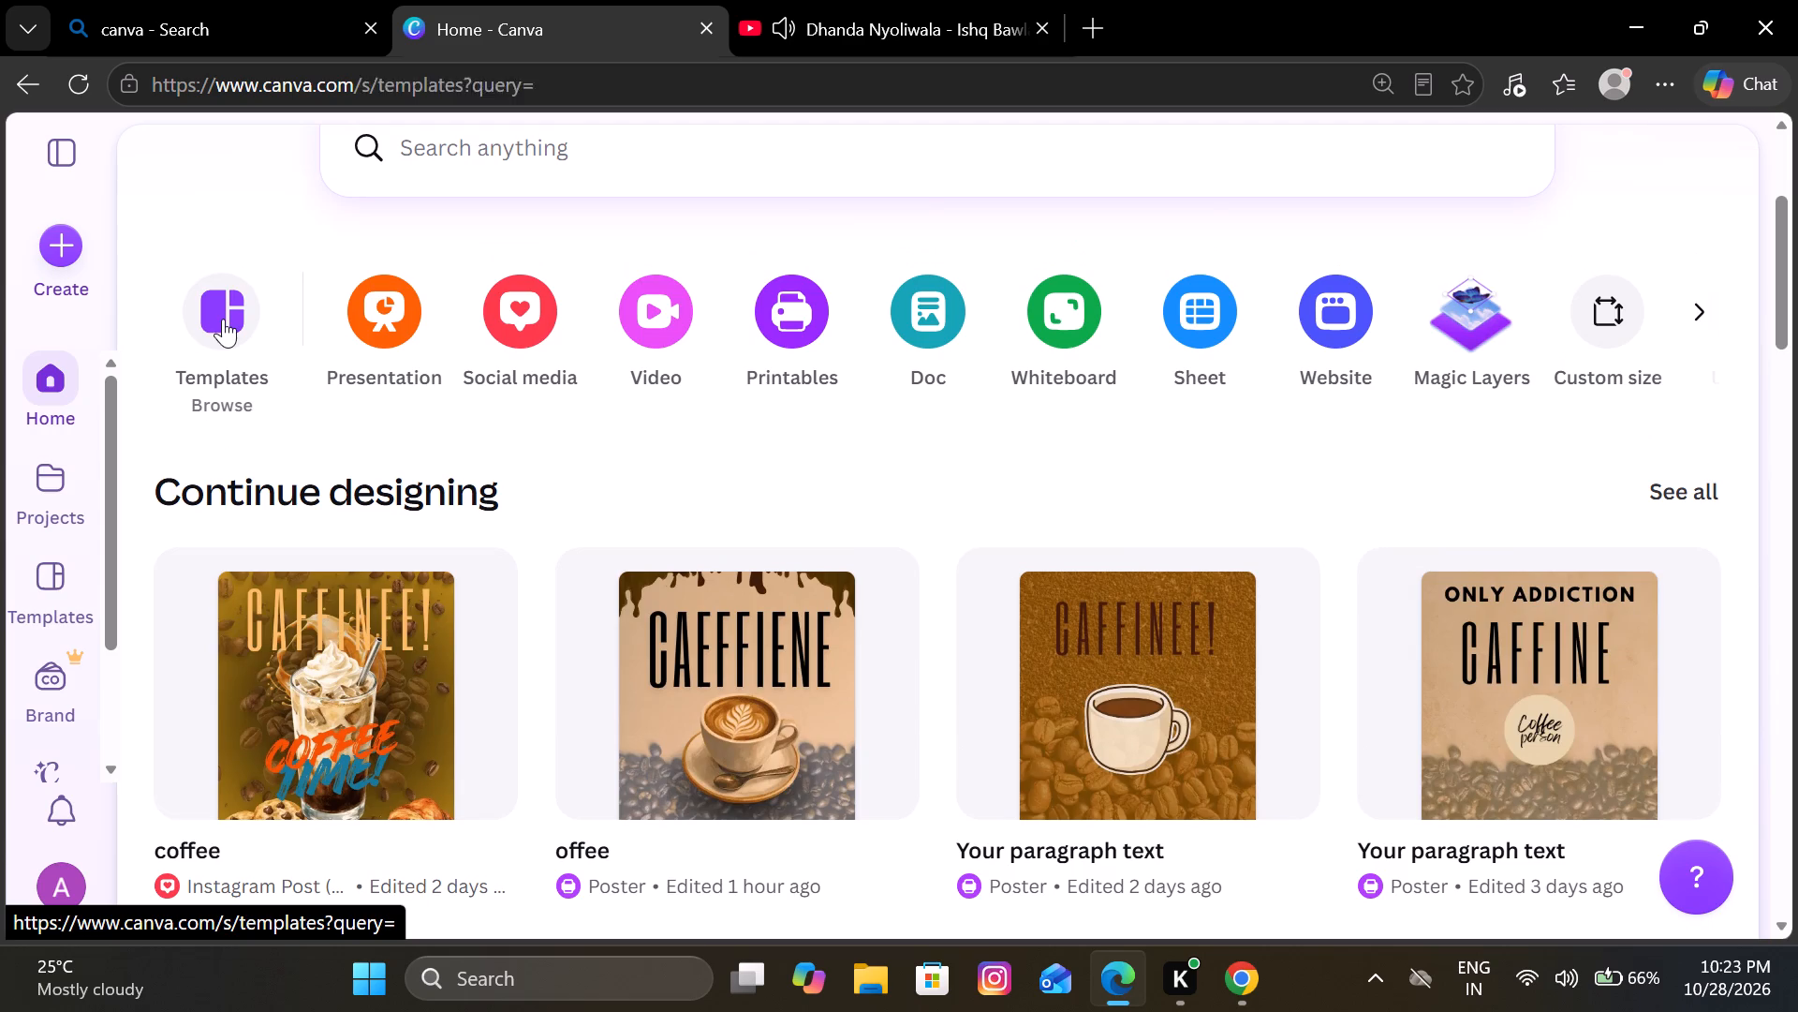
Browse the template categories and open the Presentation templates.
scroll(505, 525, down, 1)
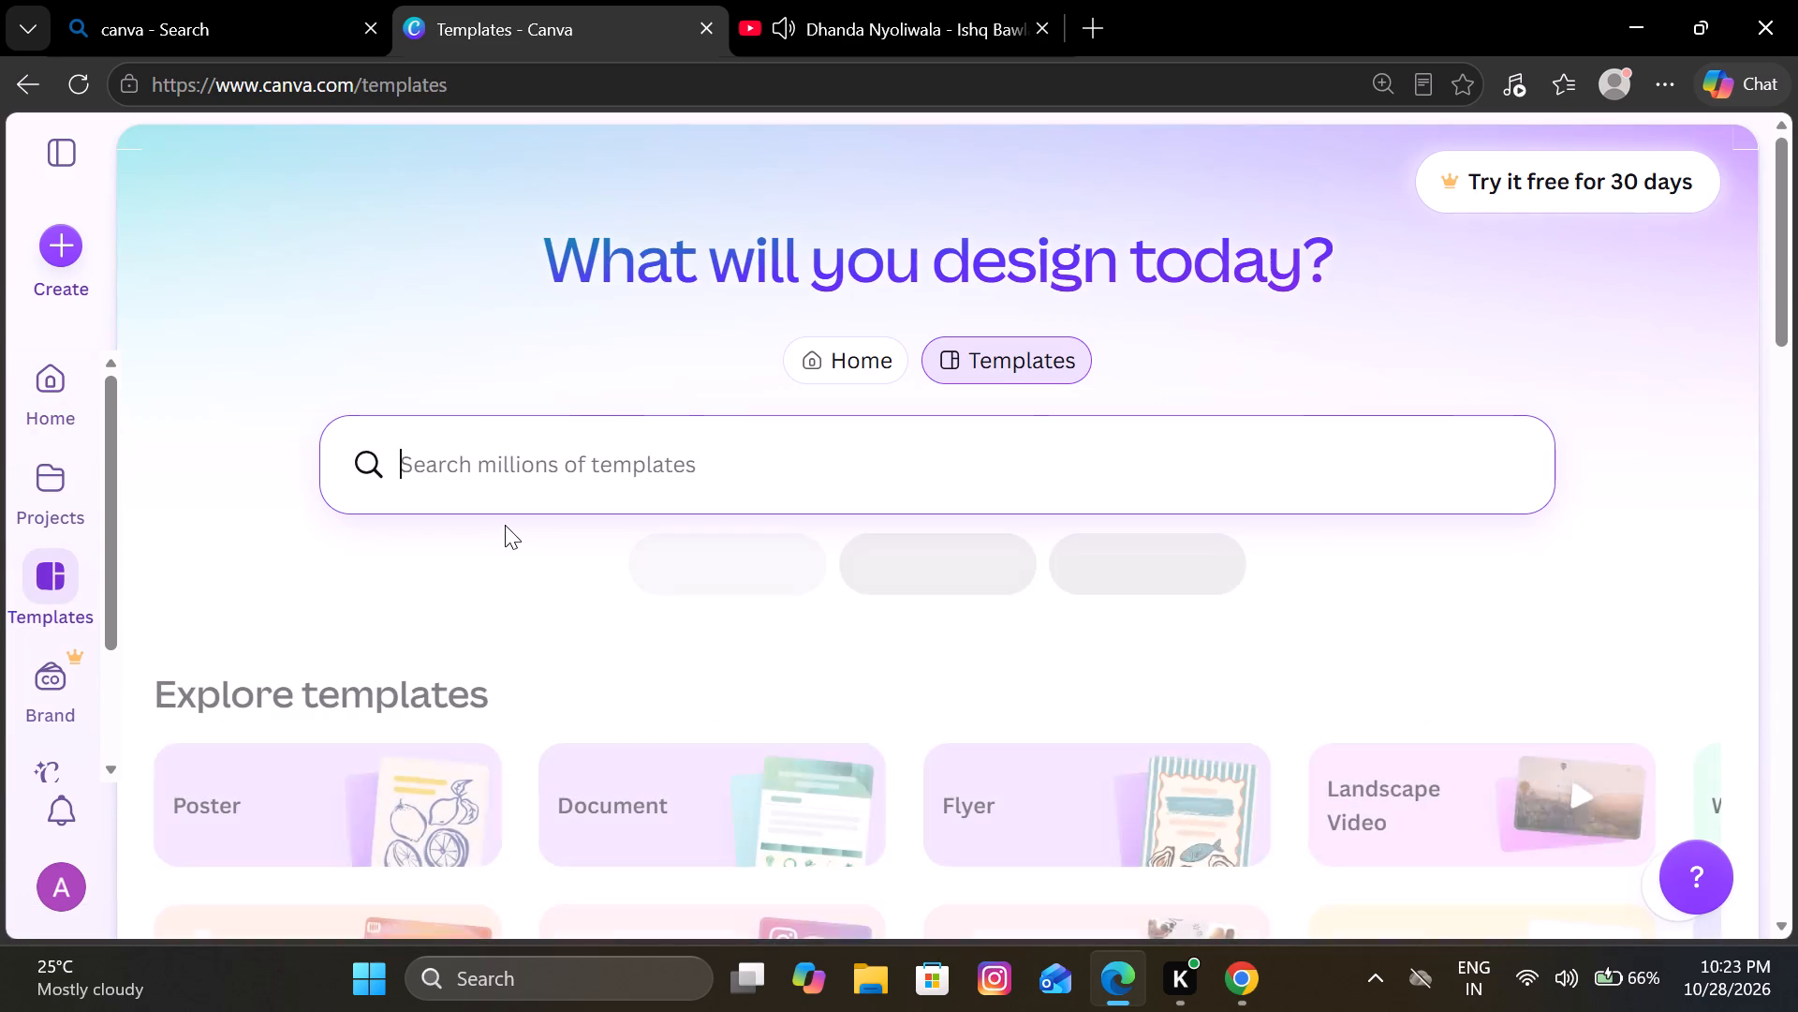
scroll(588, 685, down, 1)
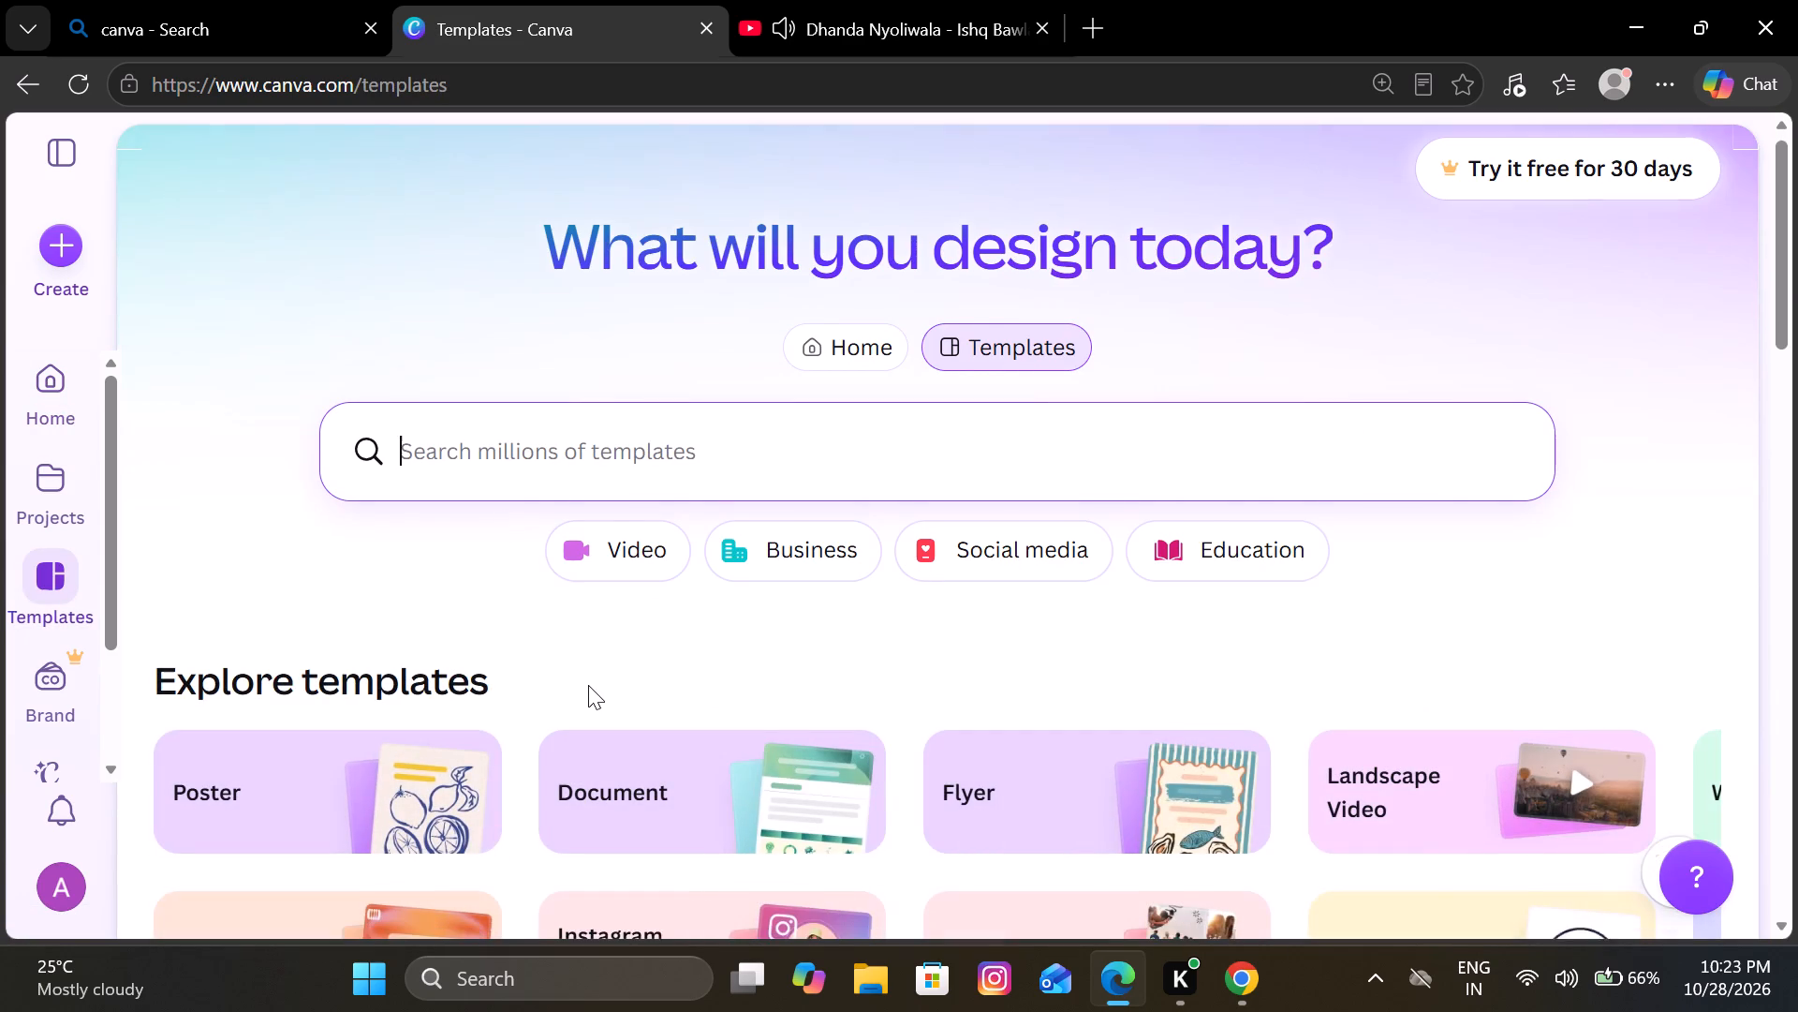
scroll(588, 685, down, 1)
scroll(811, 786, down, 1)
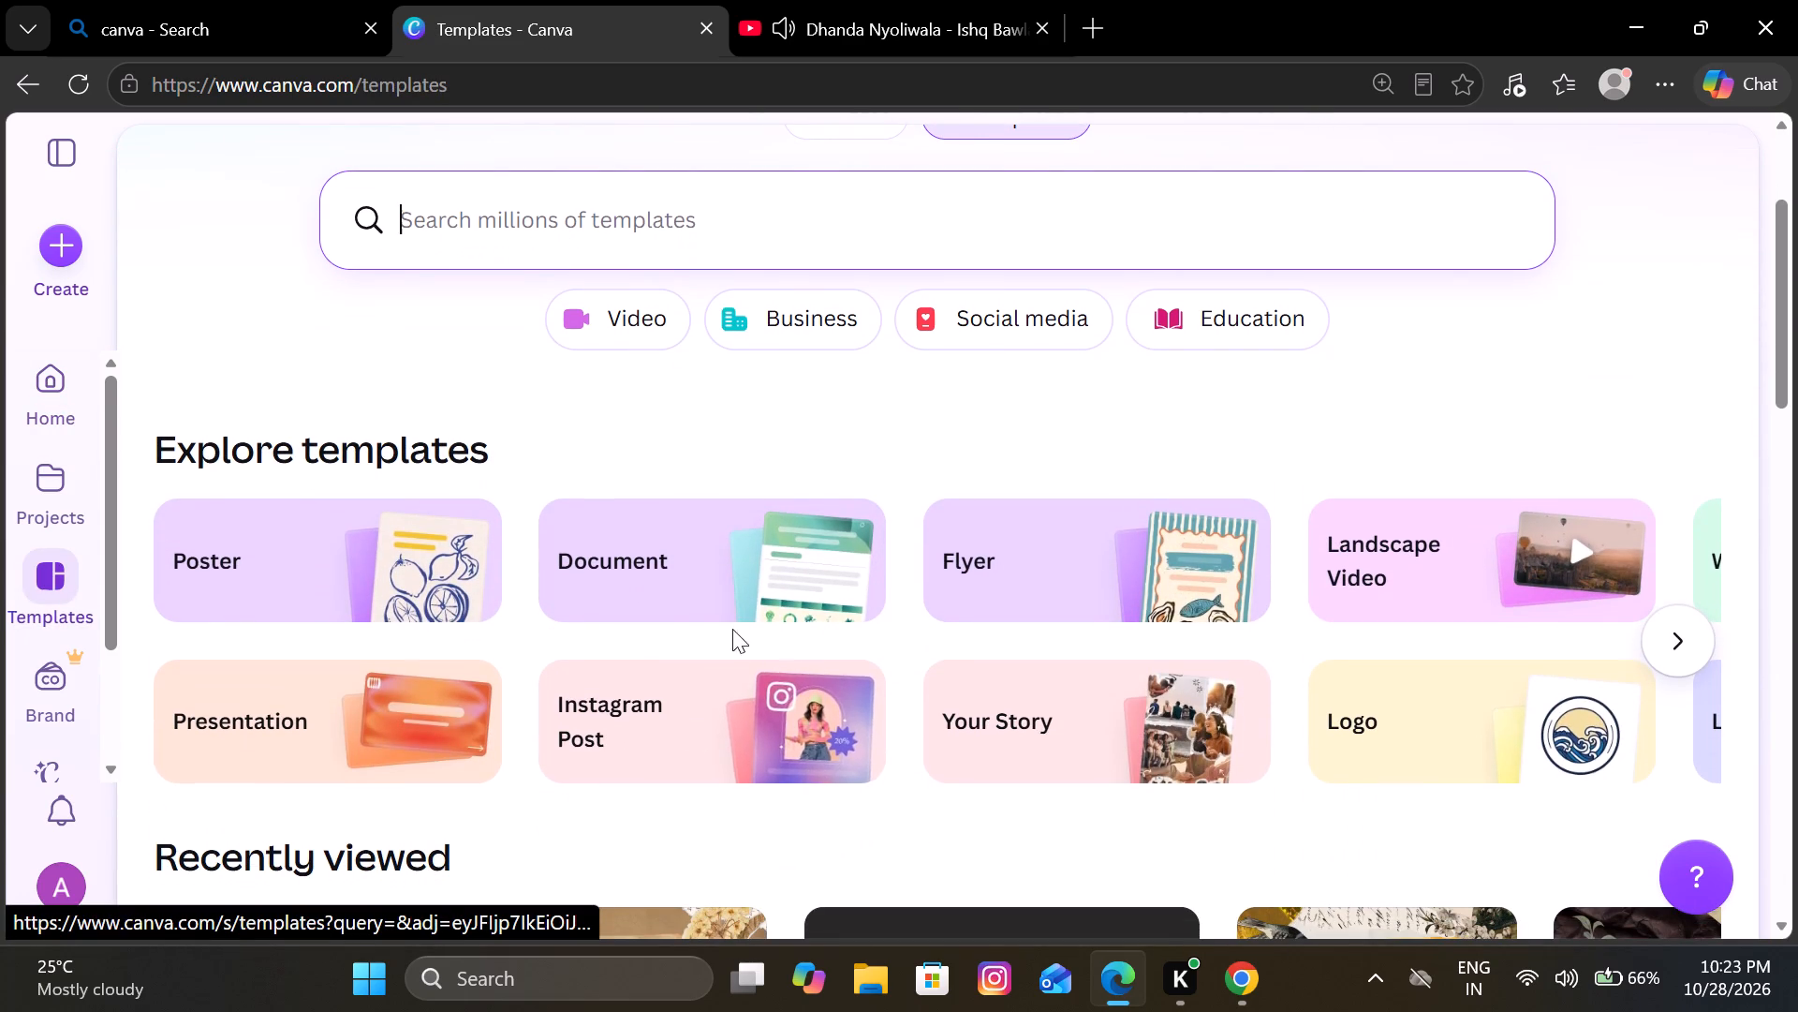
click(424, 715)
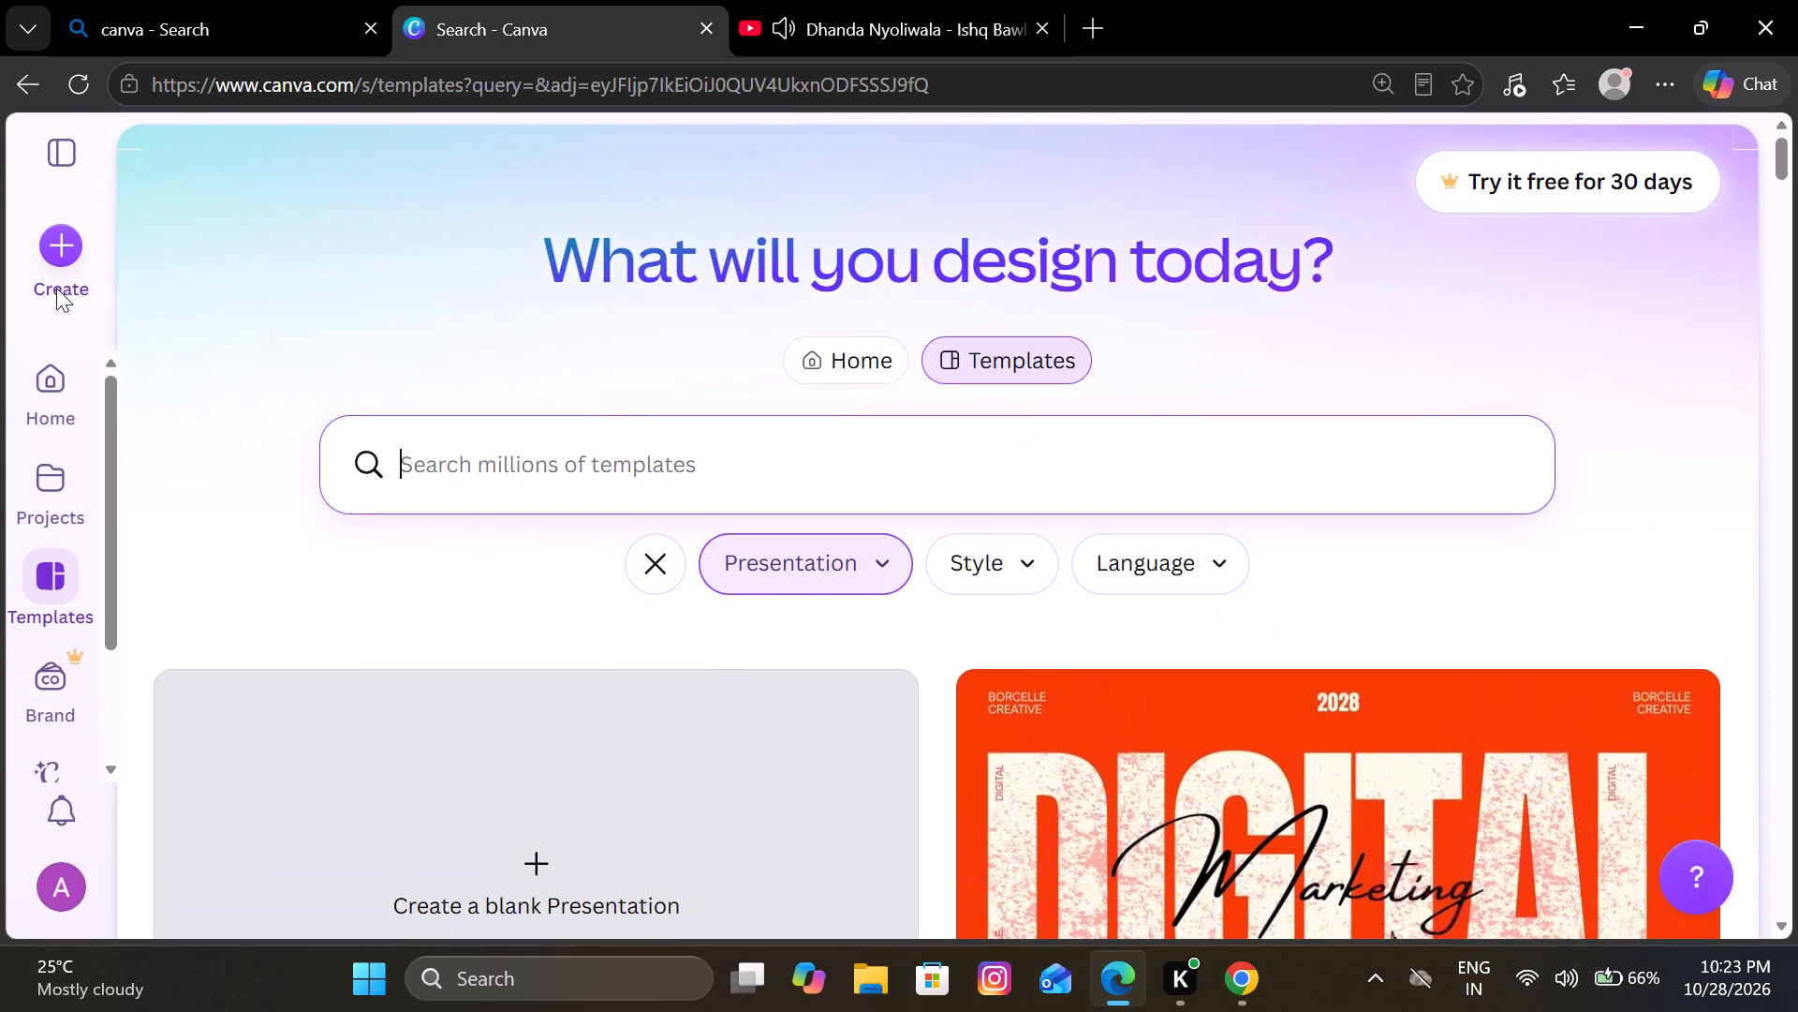
Open the window for creating a new Canva design.
click(56, 288)
click(54, 257)
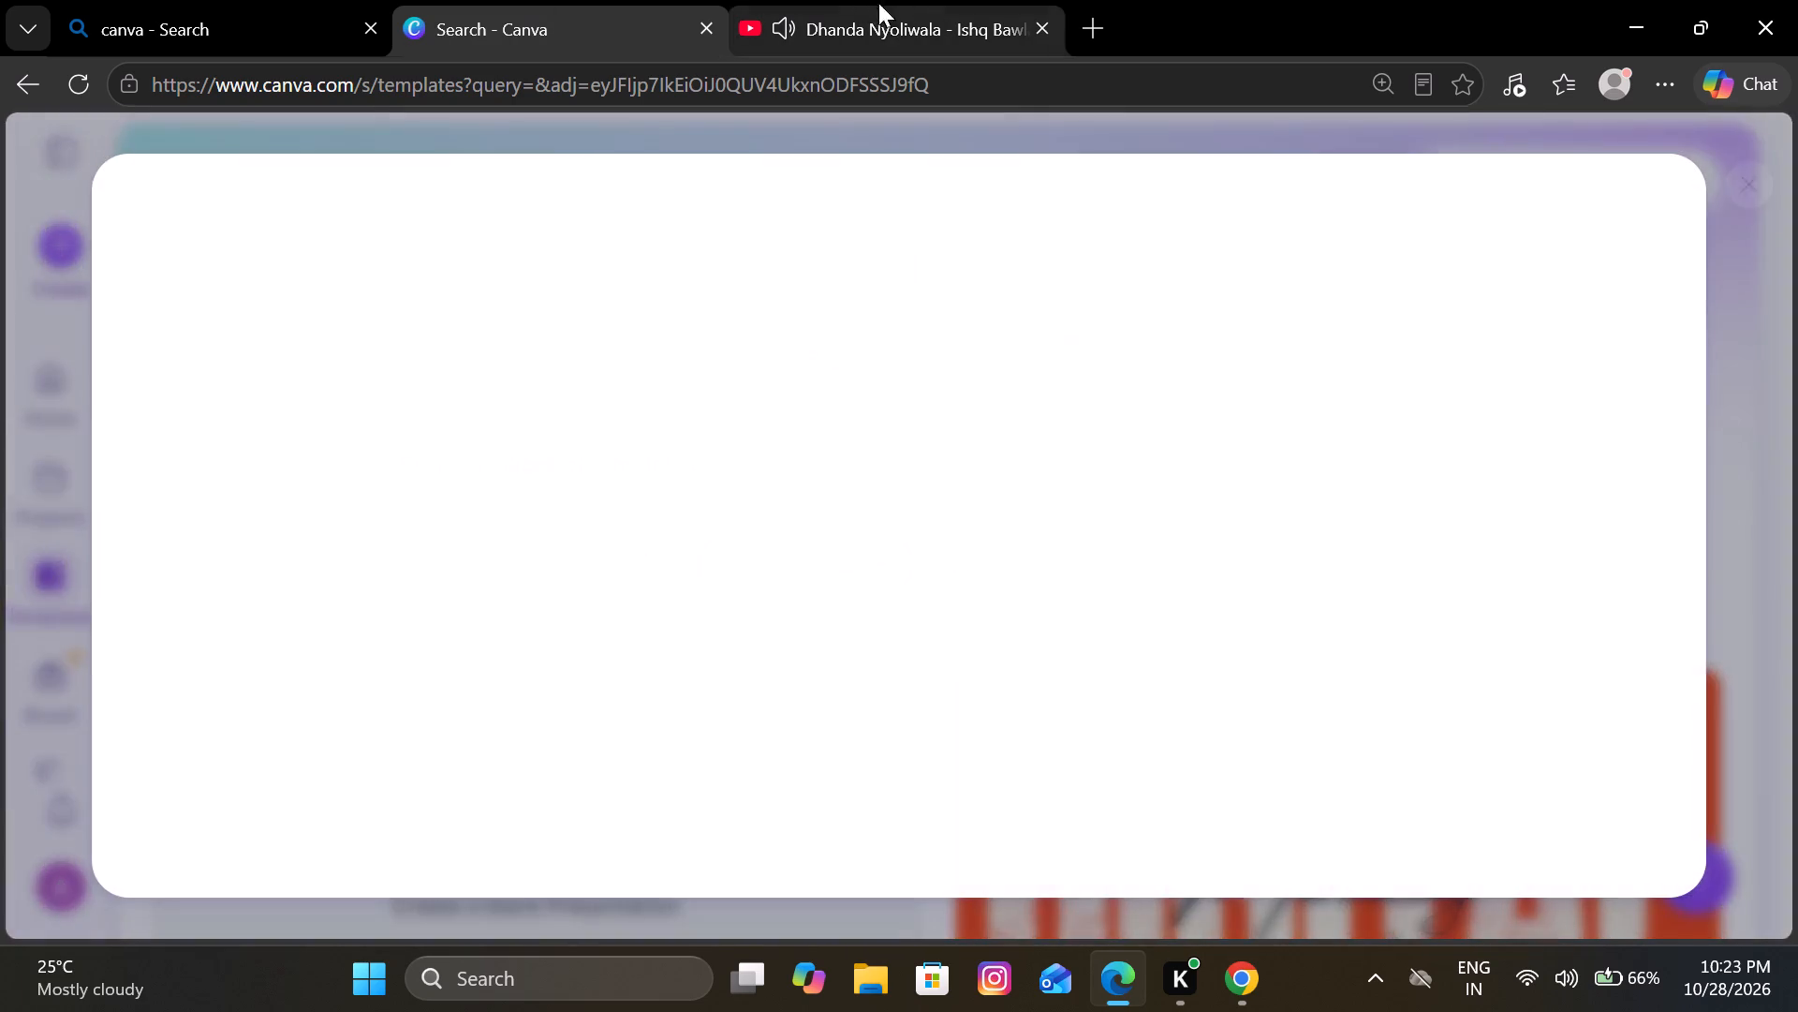
Switch to the YouTube tab, play "Finding Her" from the mix and collapse the sponsored box beside the video.
click(891, 26)
click(1376, 464)
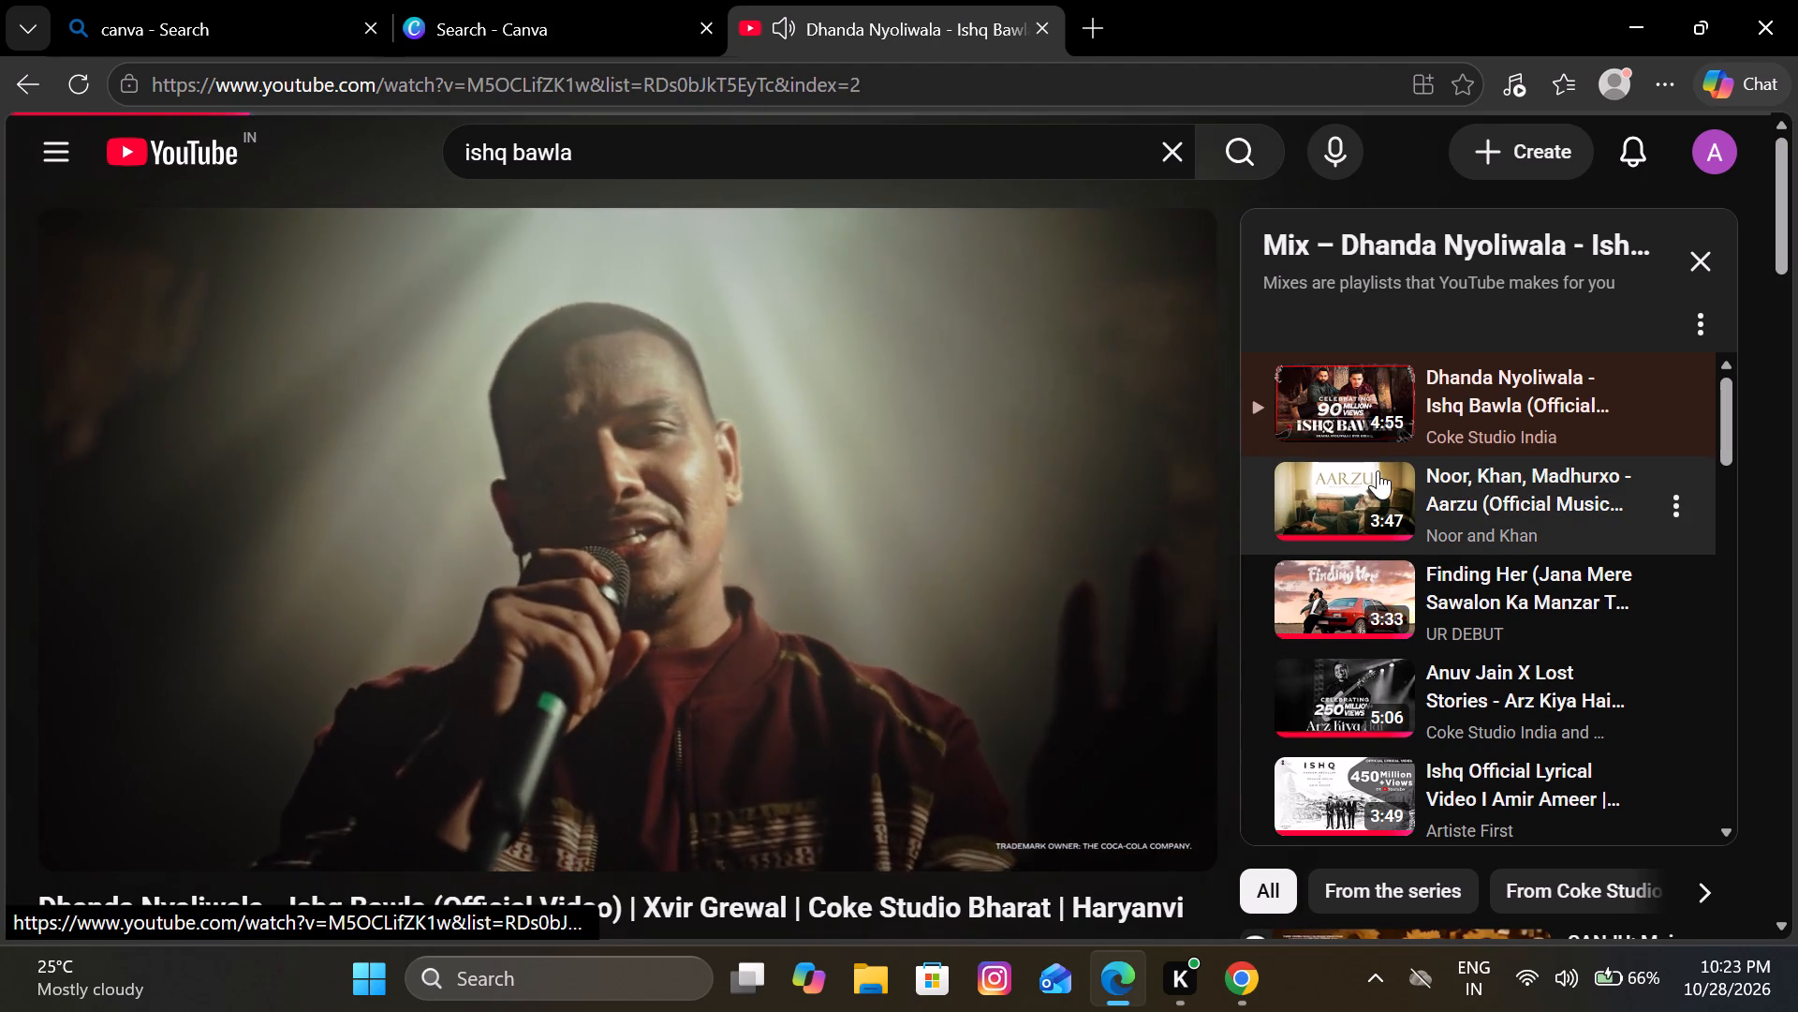
click(1355, 595)
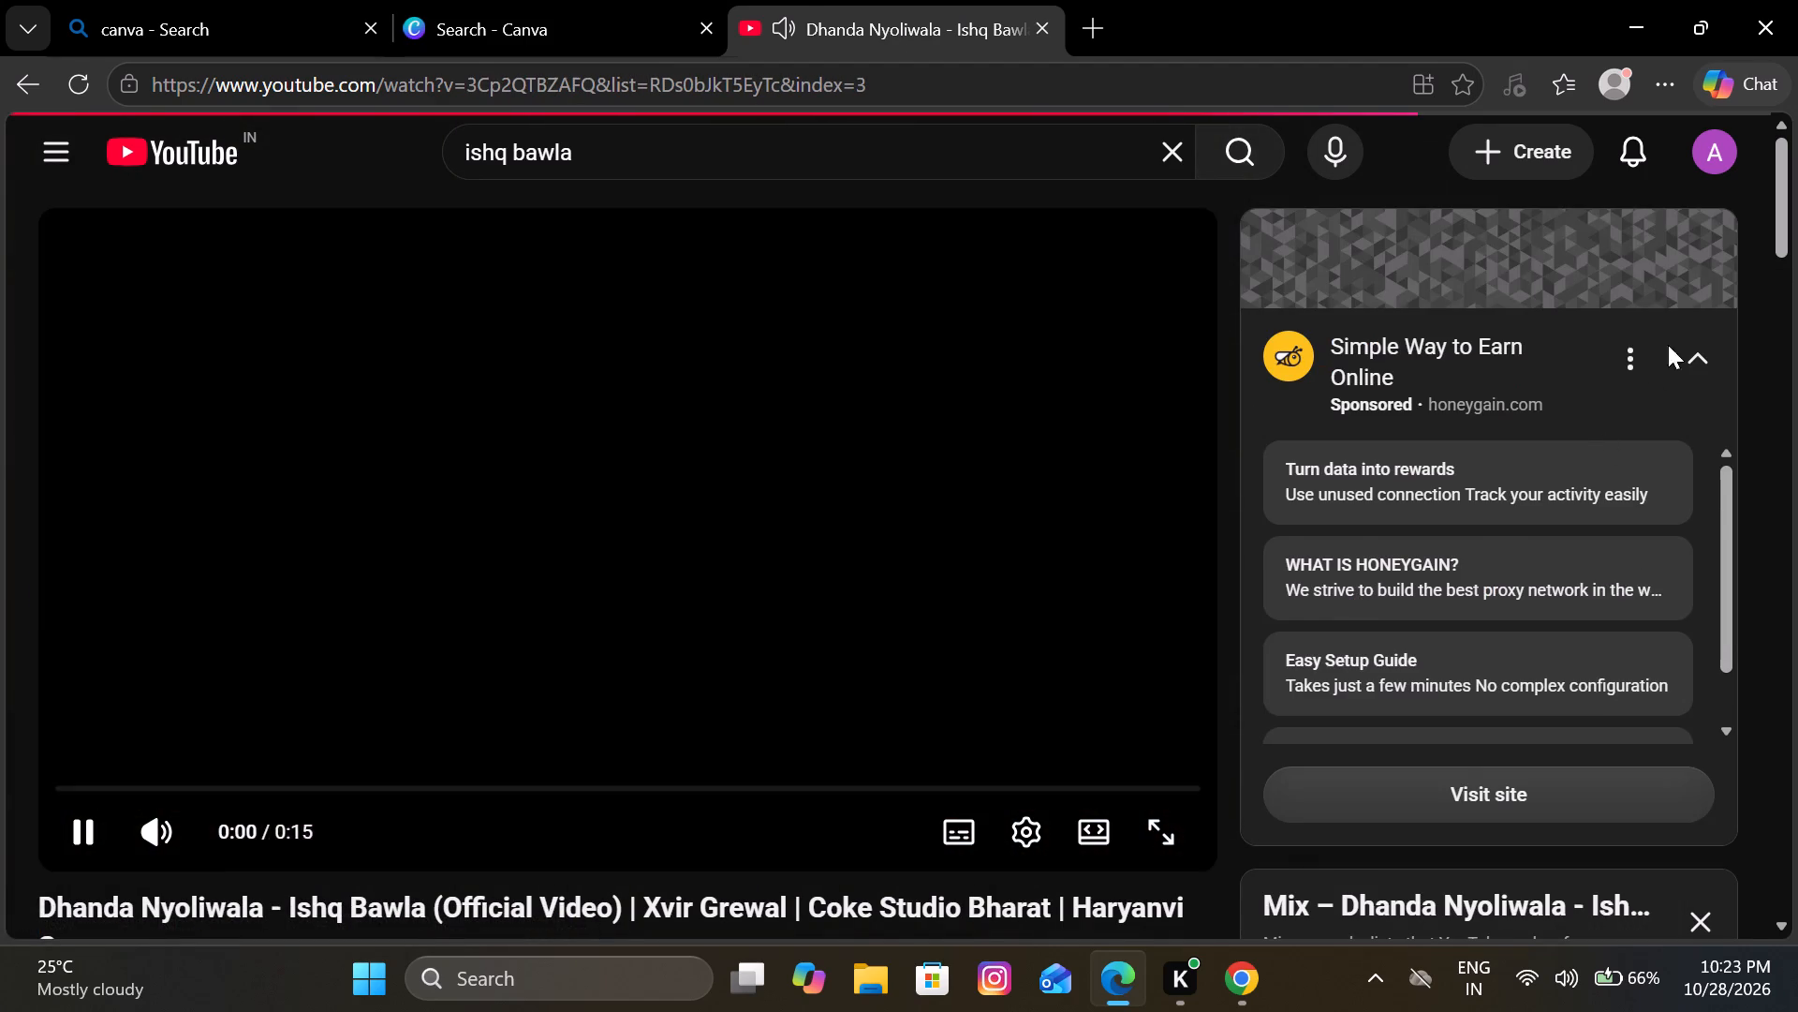
click(1692, 366)
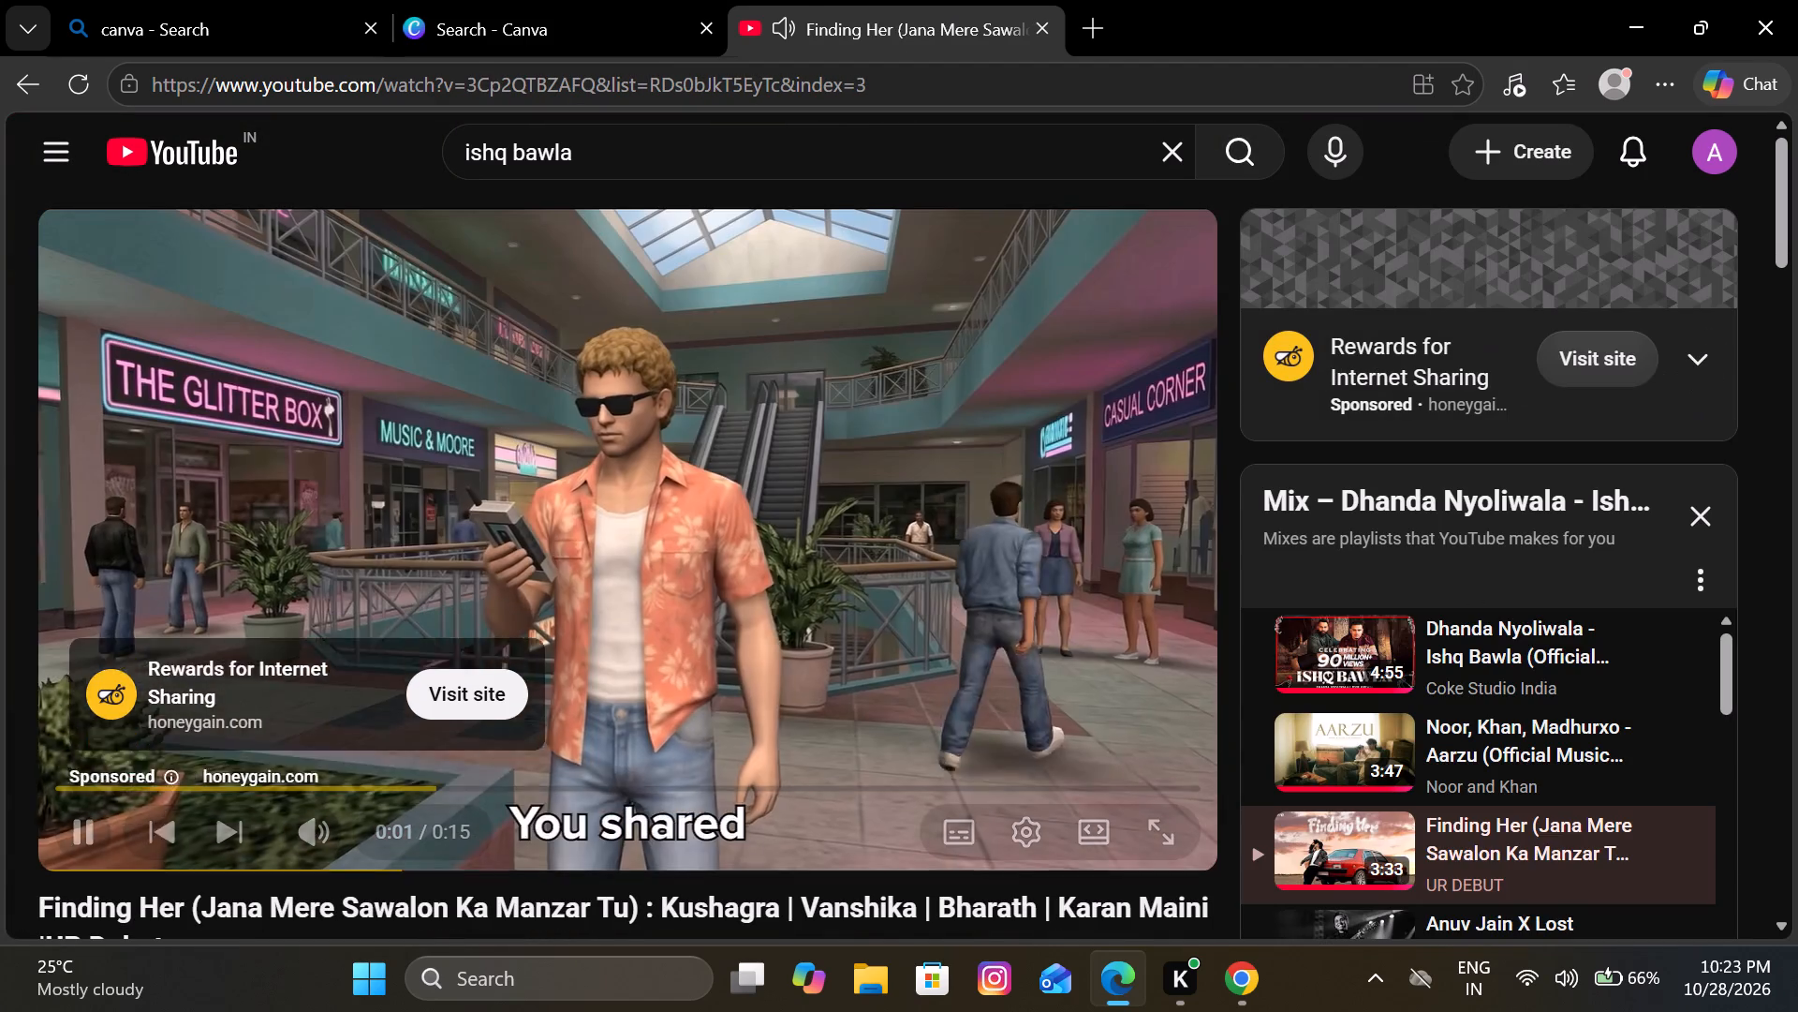
scroll(1407, 615, down, 1)
click(1367, 792)
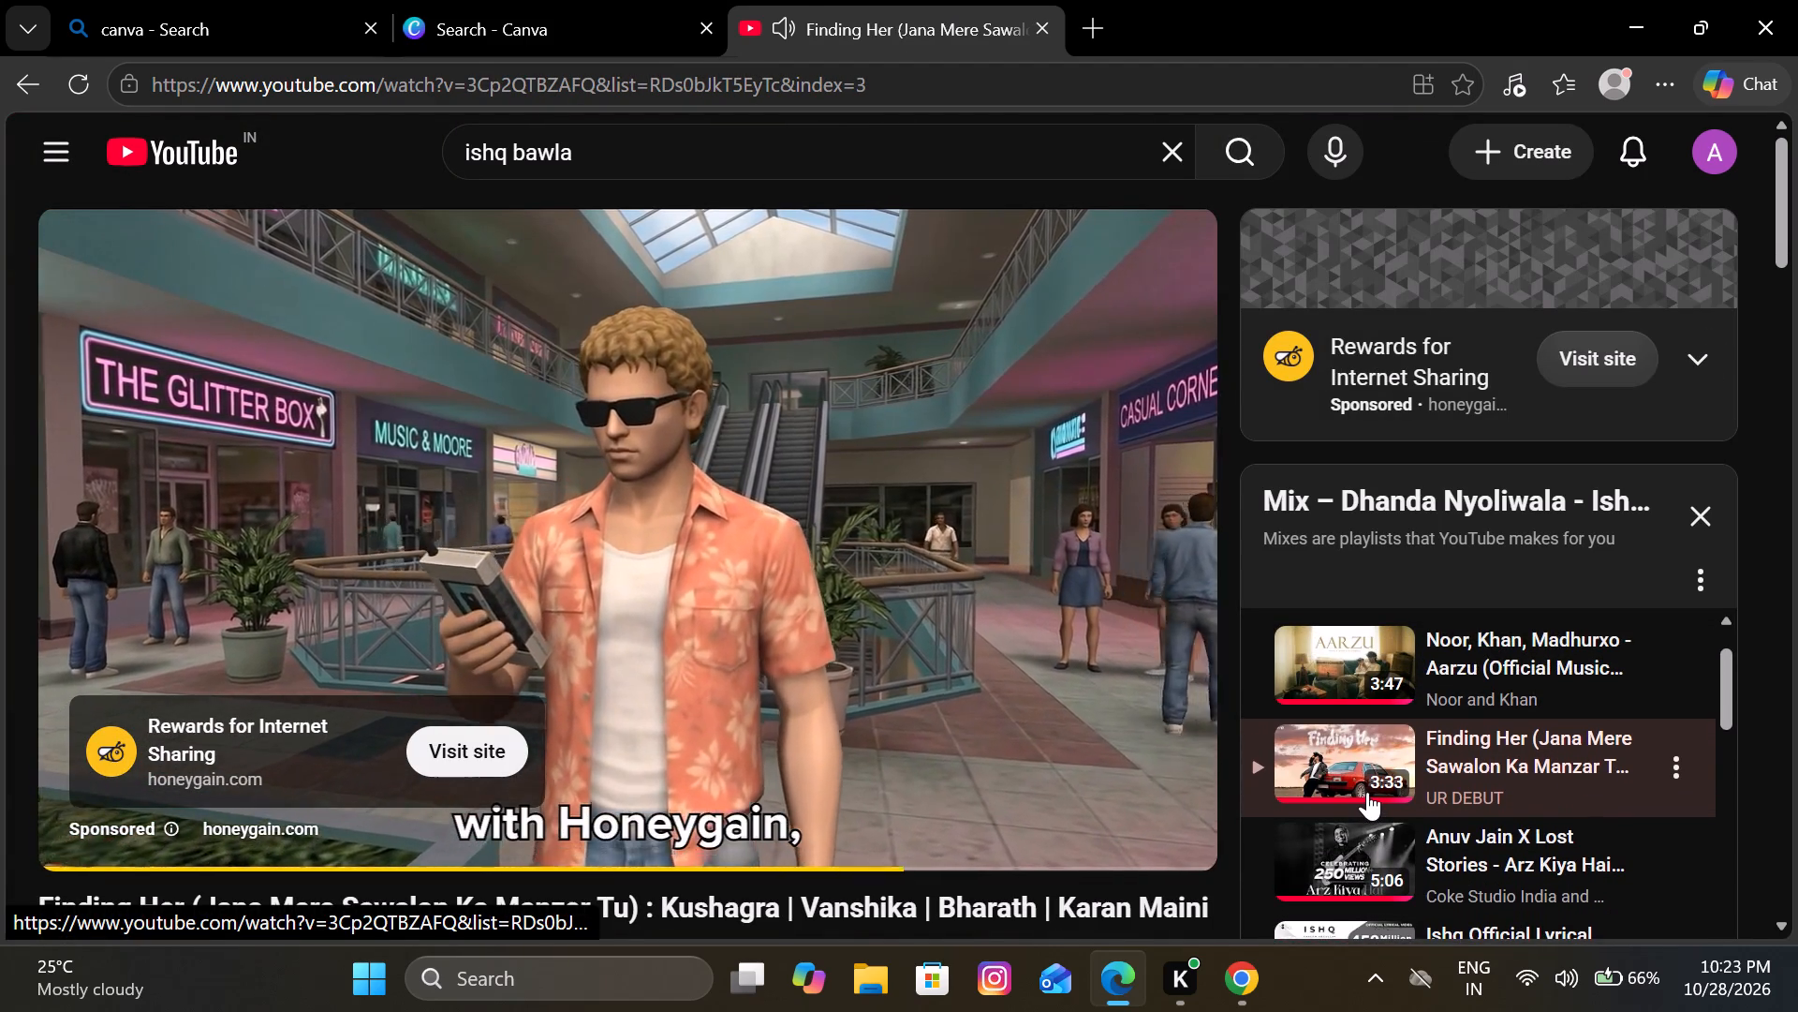
Switch back to the Canva tab and create a blank presentation from the frequently used design types.
click(572, 57)
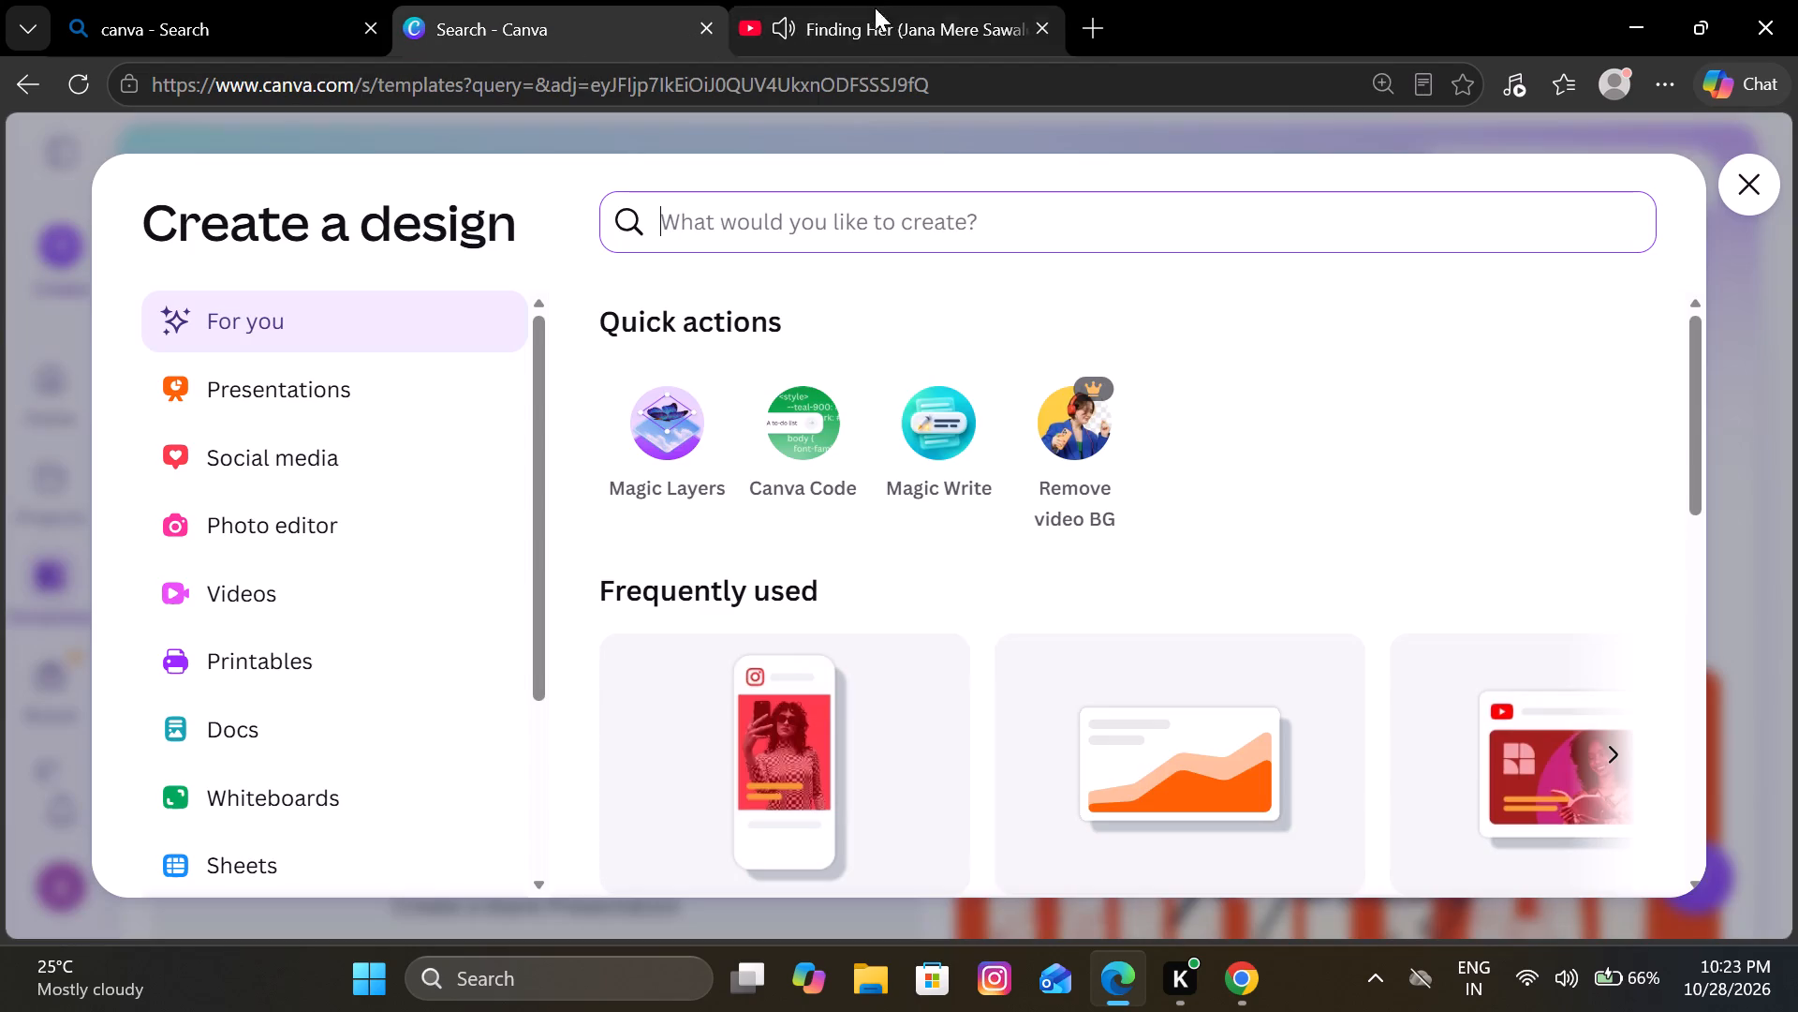
click(1135, 760)
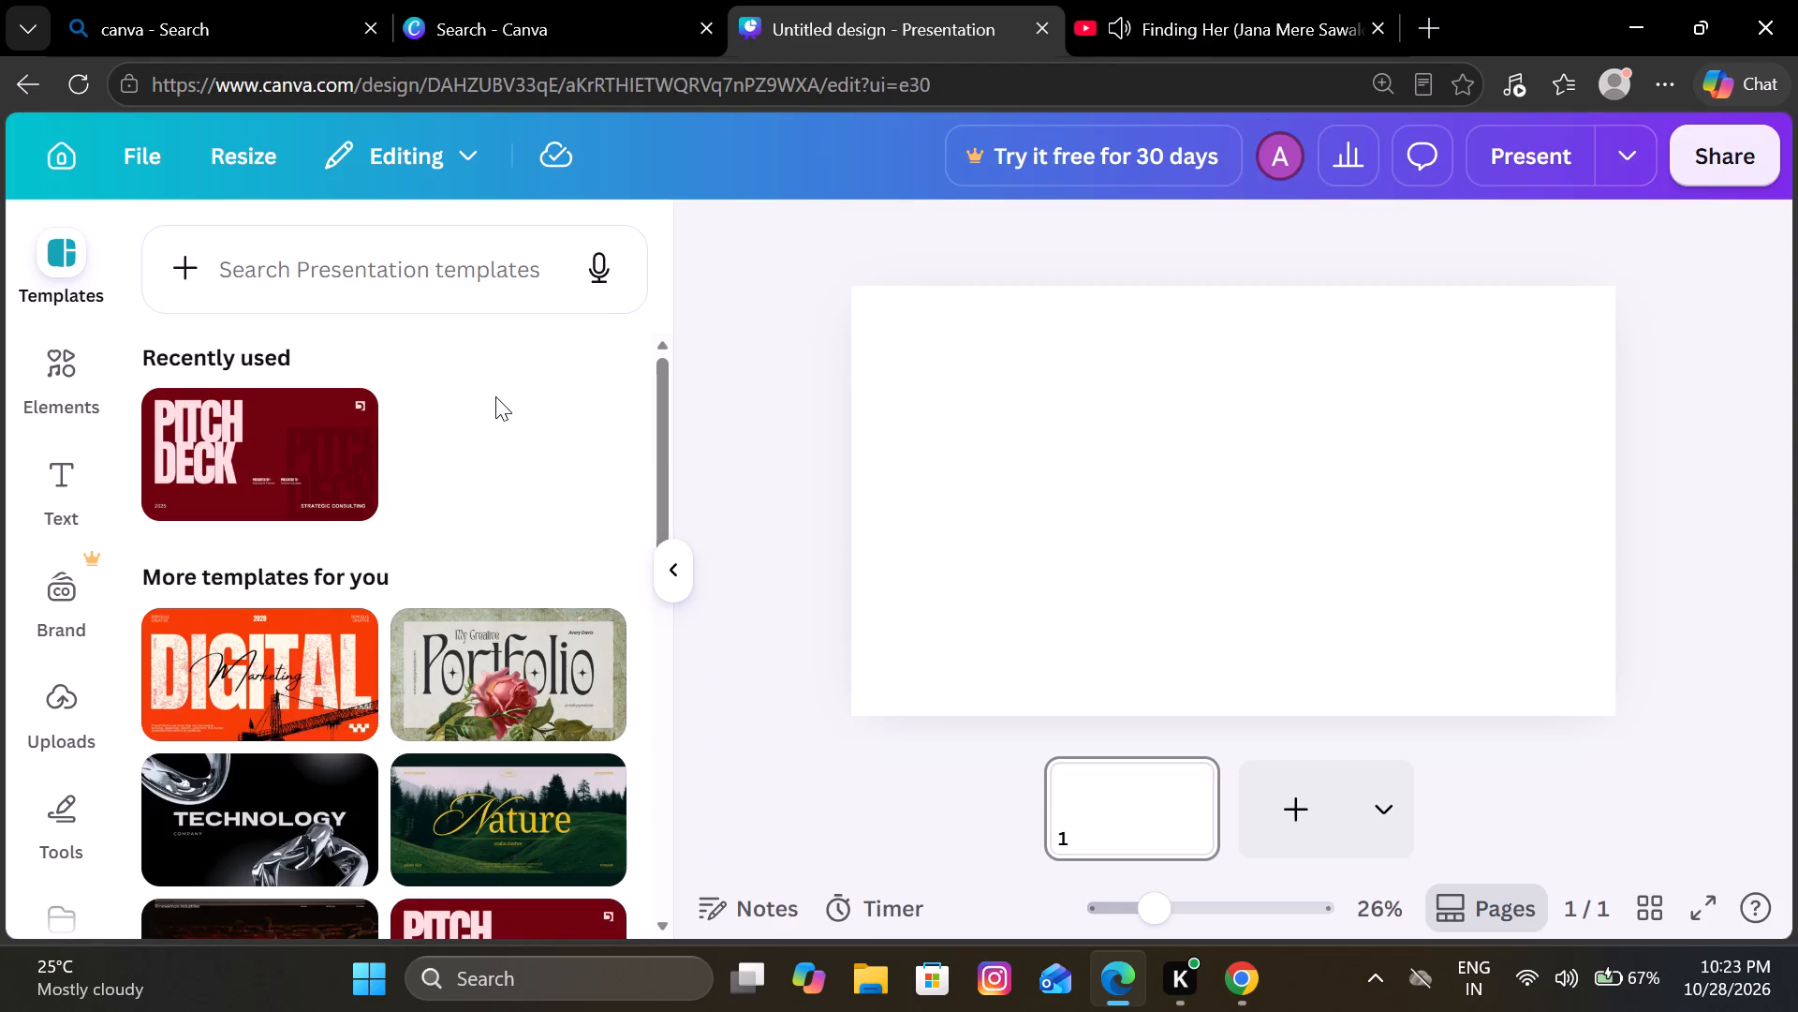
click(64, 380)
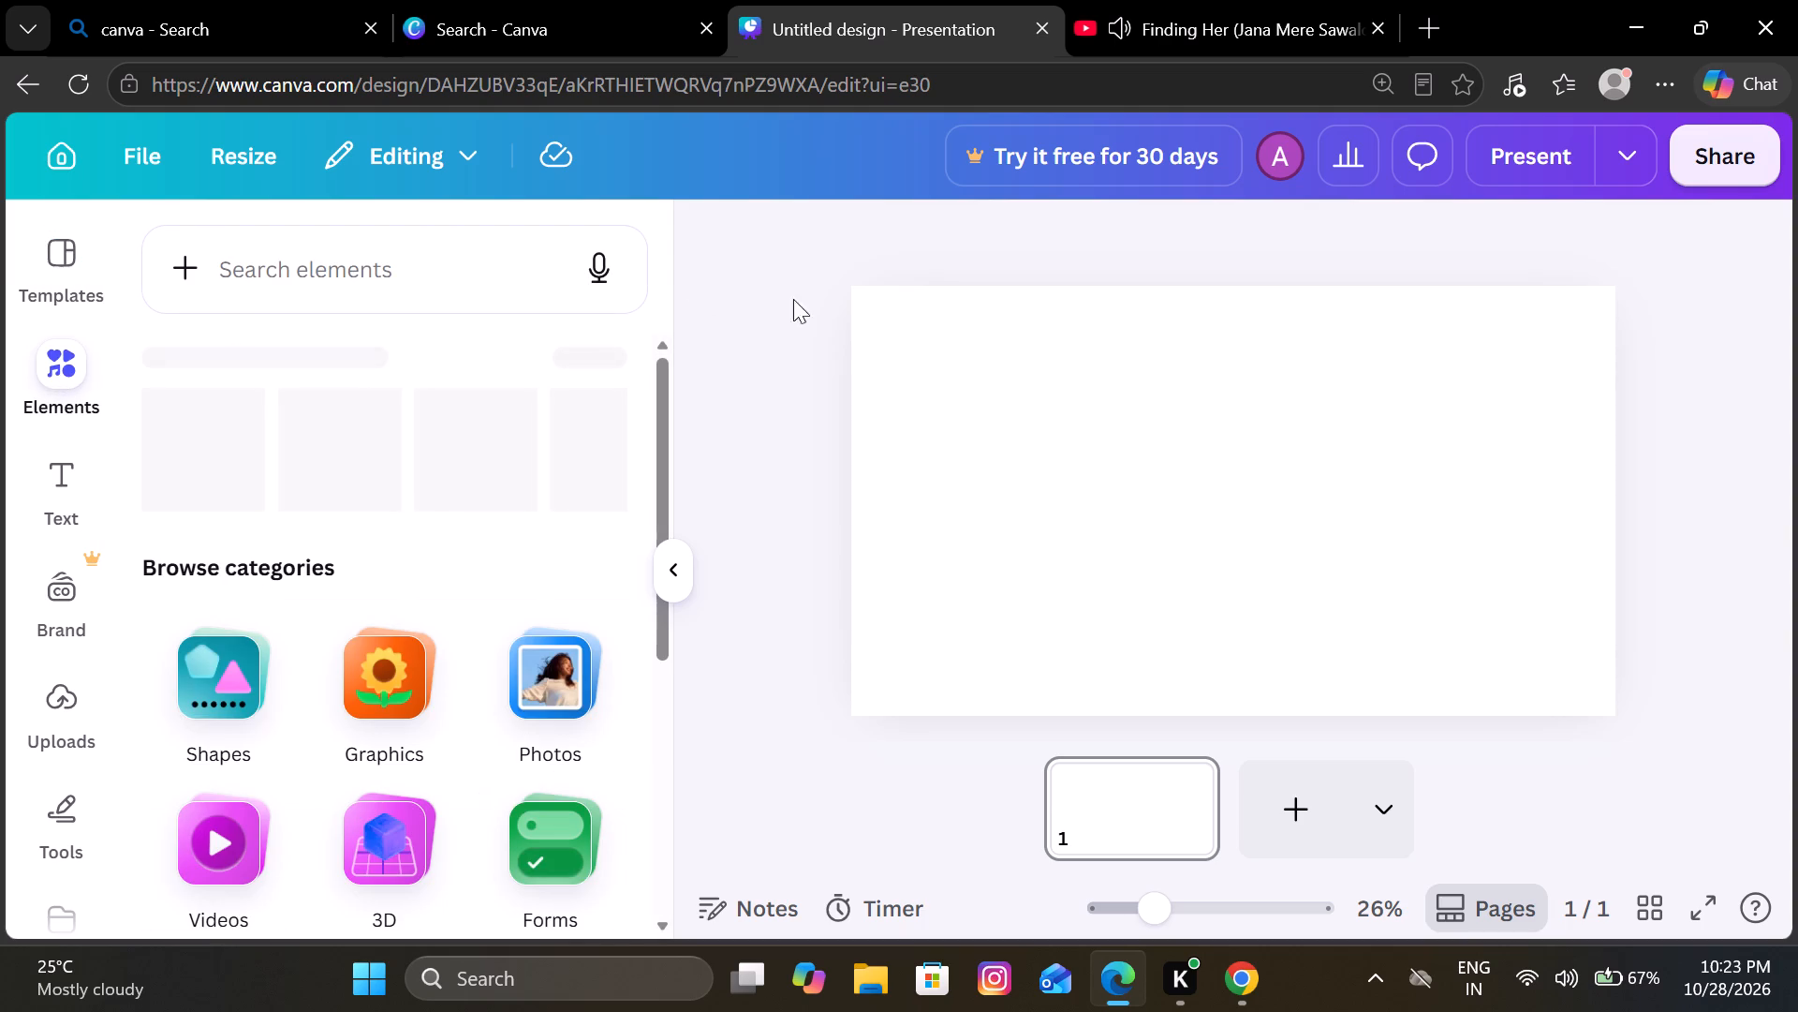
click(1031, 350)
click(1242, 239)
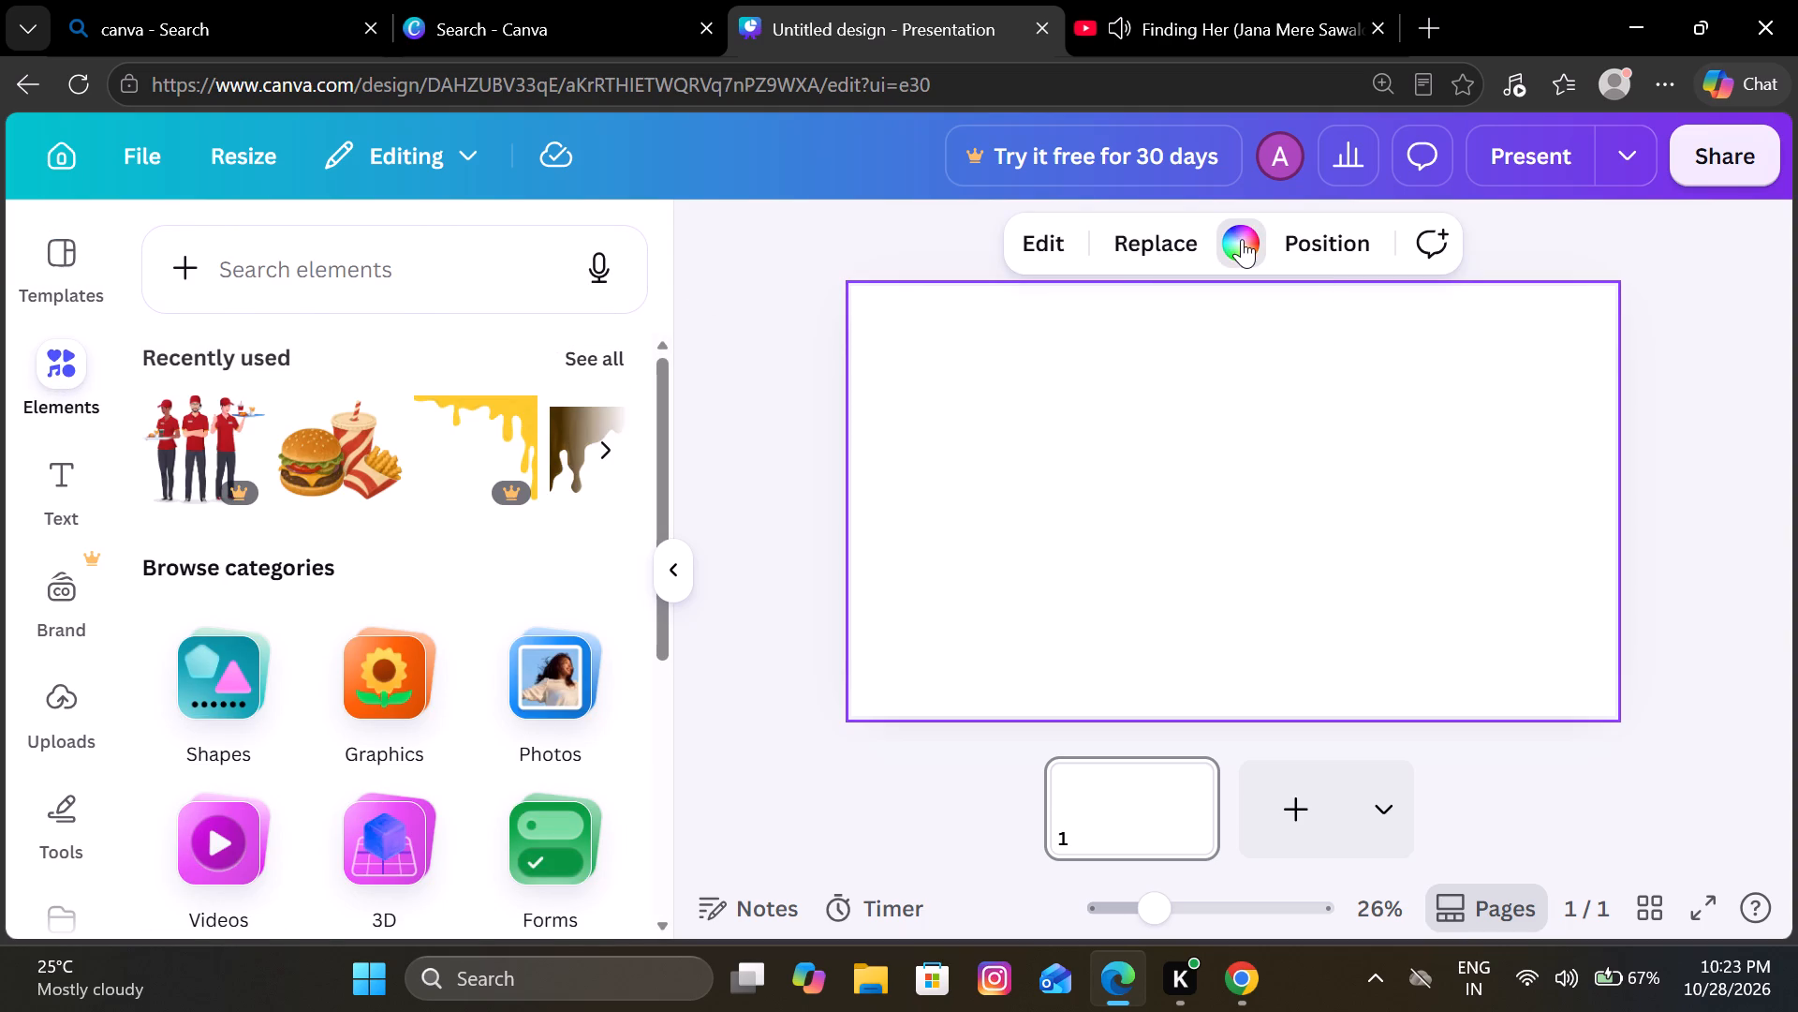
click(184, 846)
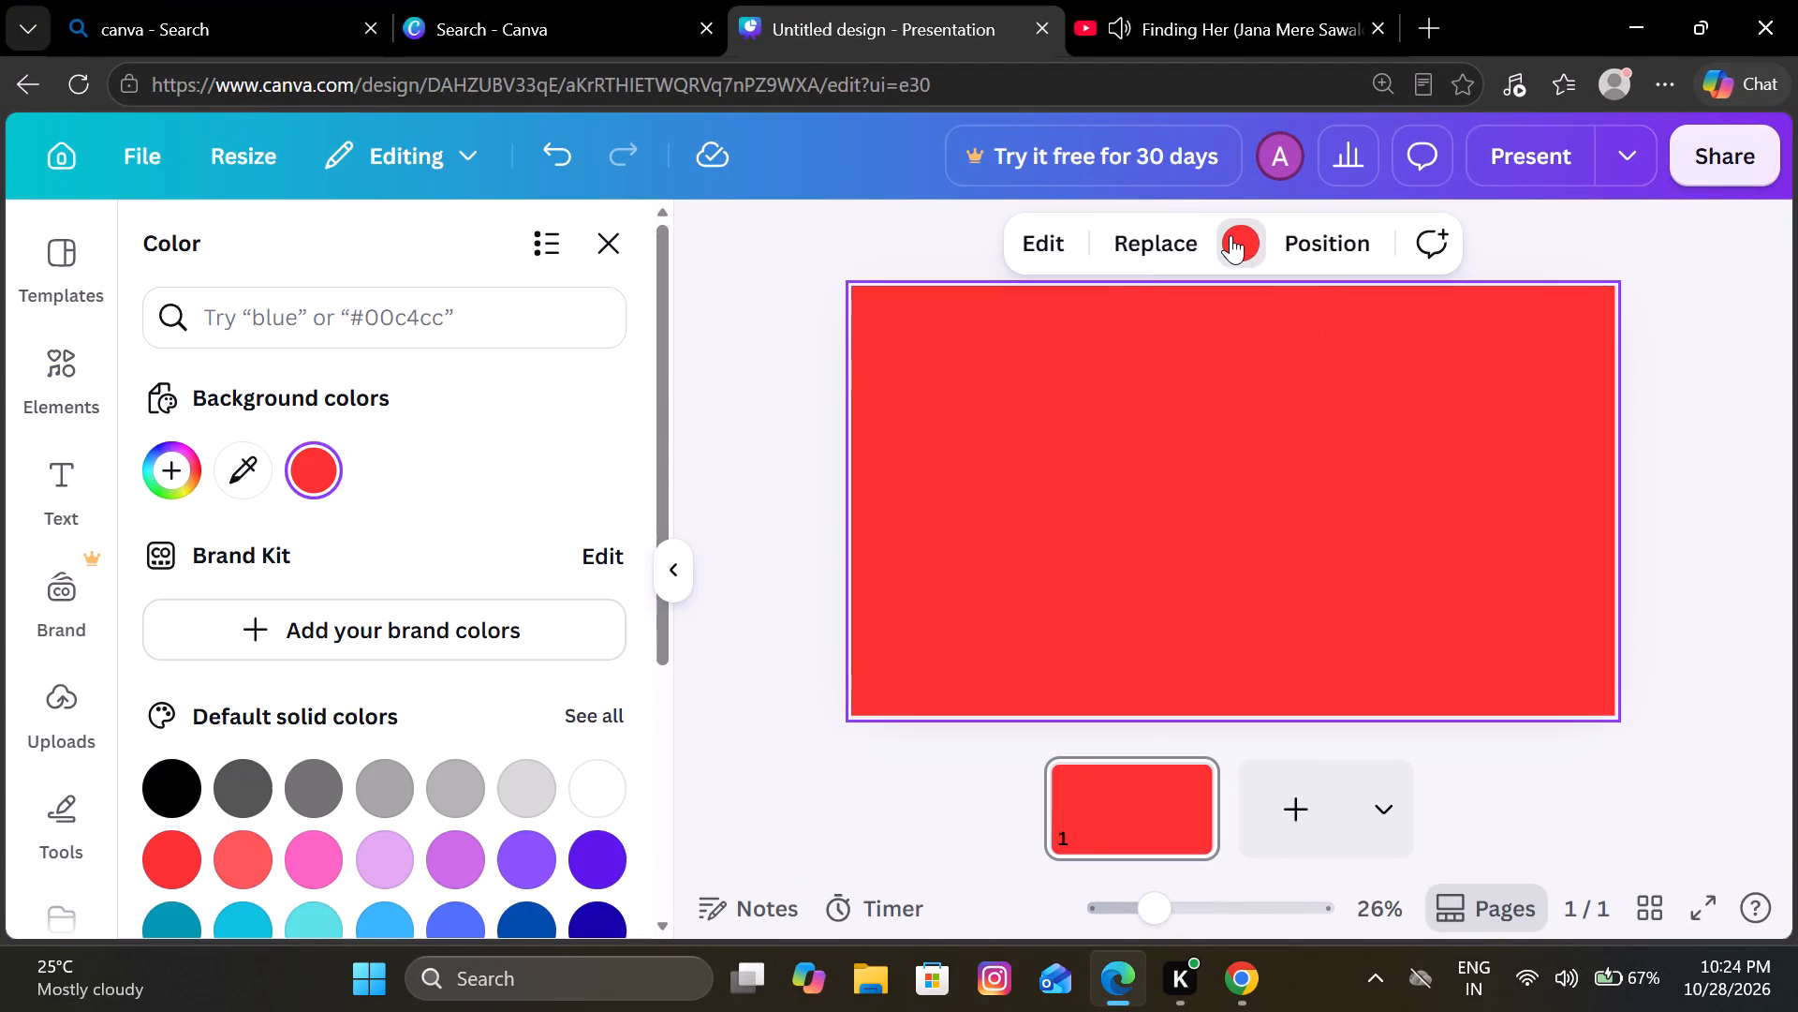
click(167, 791)
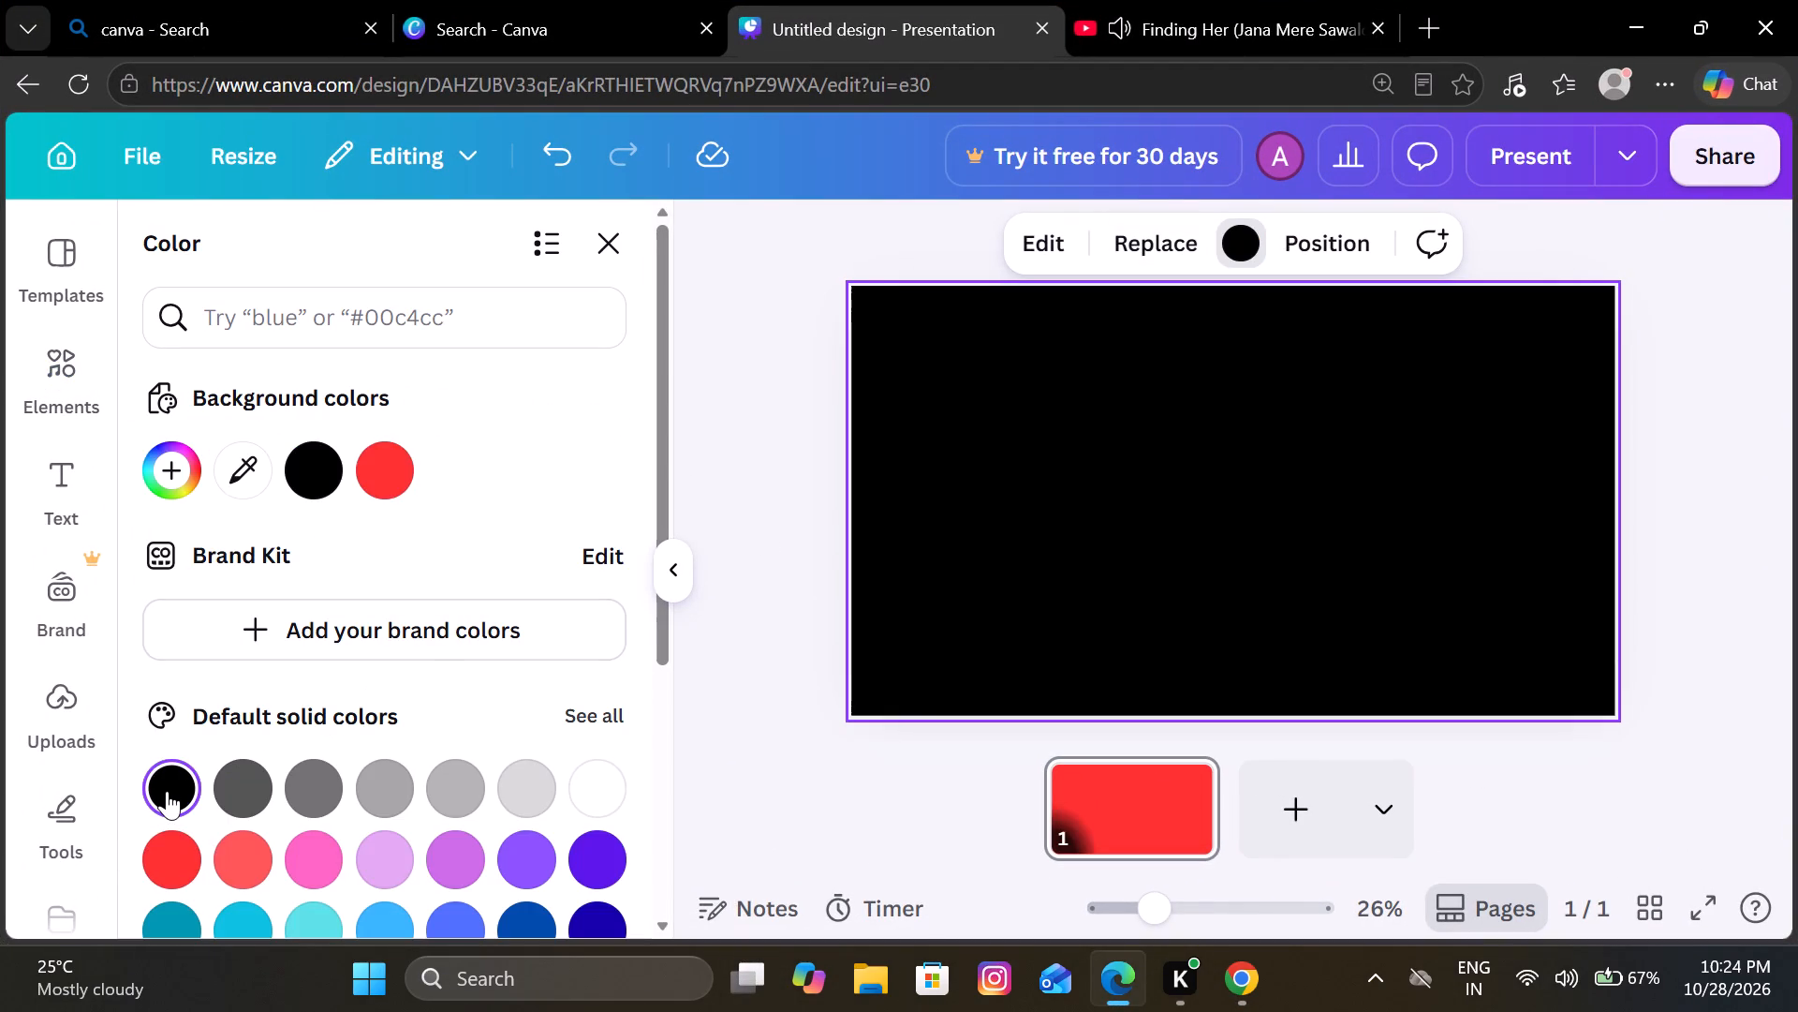
click(785, 453)
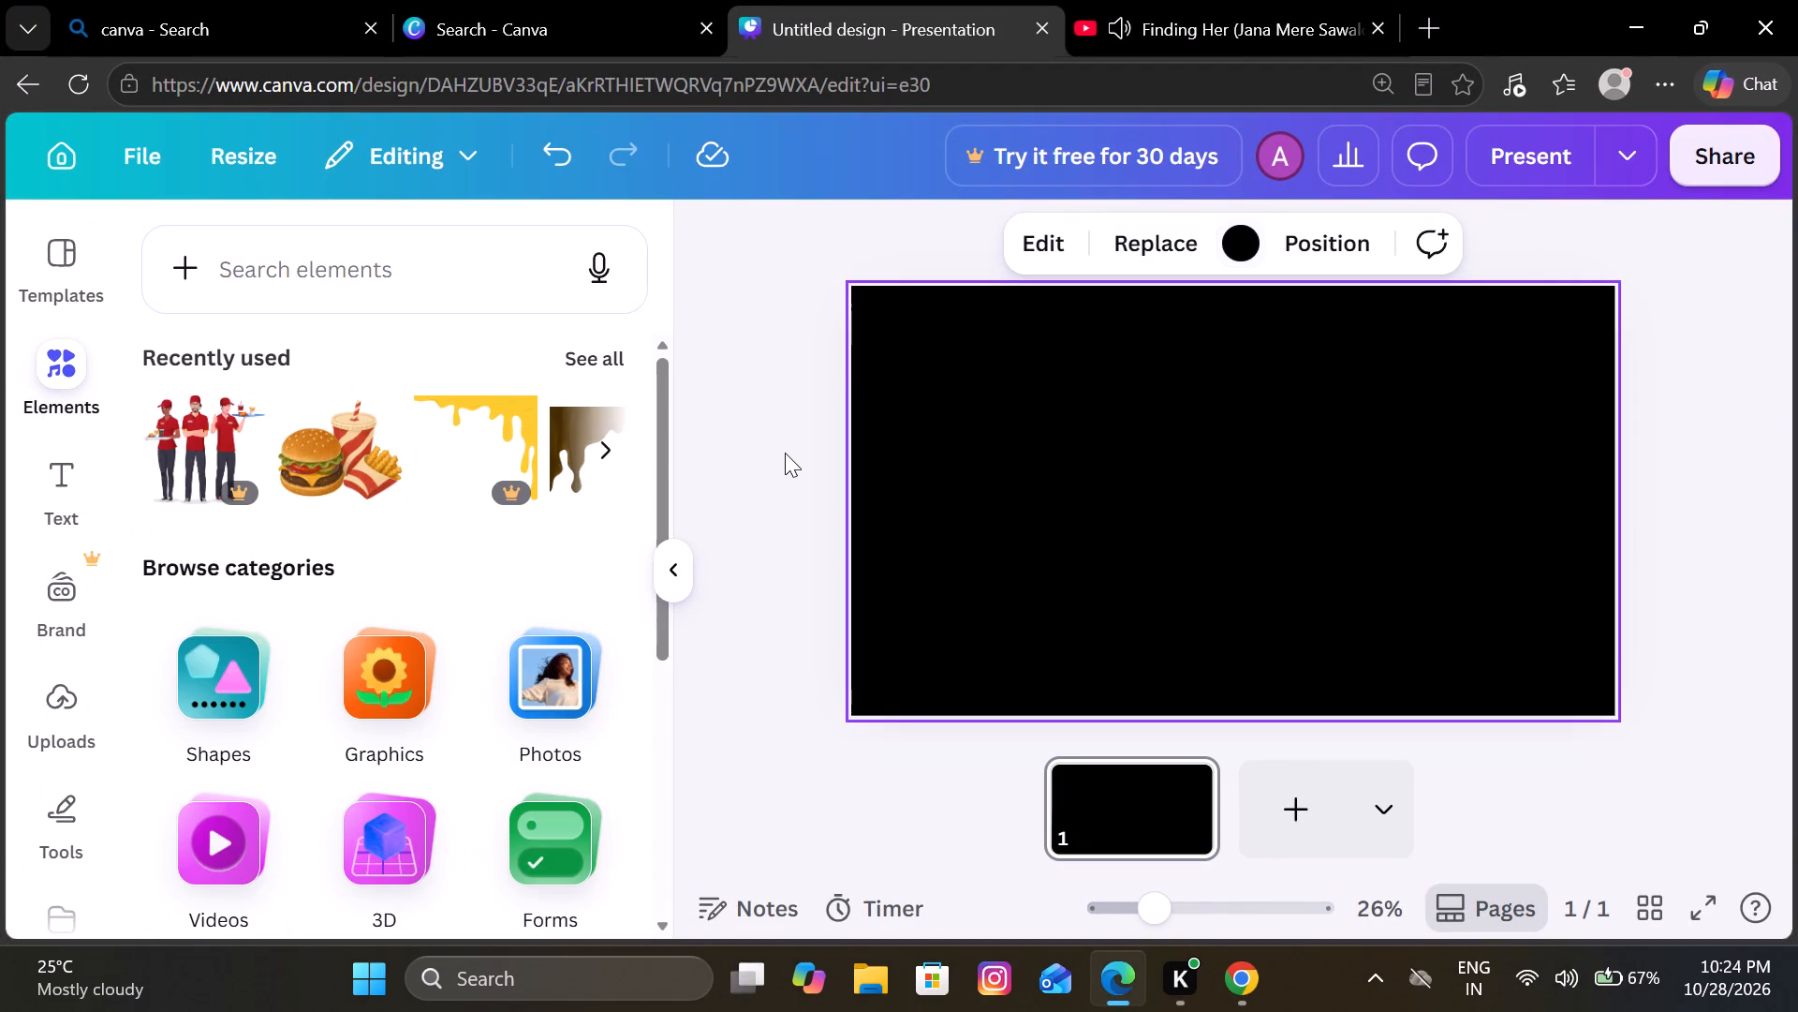
Browse the element categories, open Shapes and skim the lines, basic shapes, polygons, stars and arrows.
scroll(376, 672, down, 1)
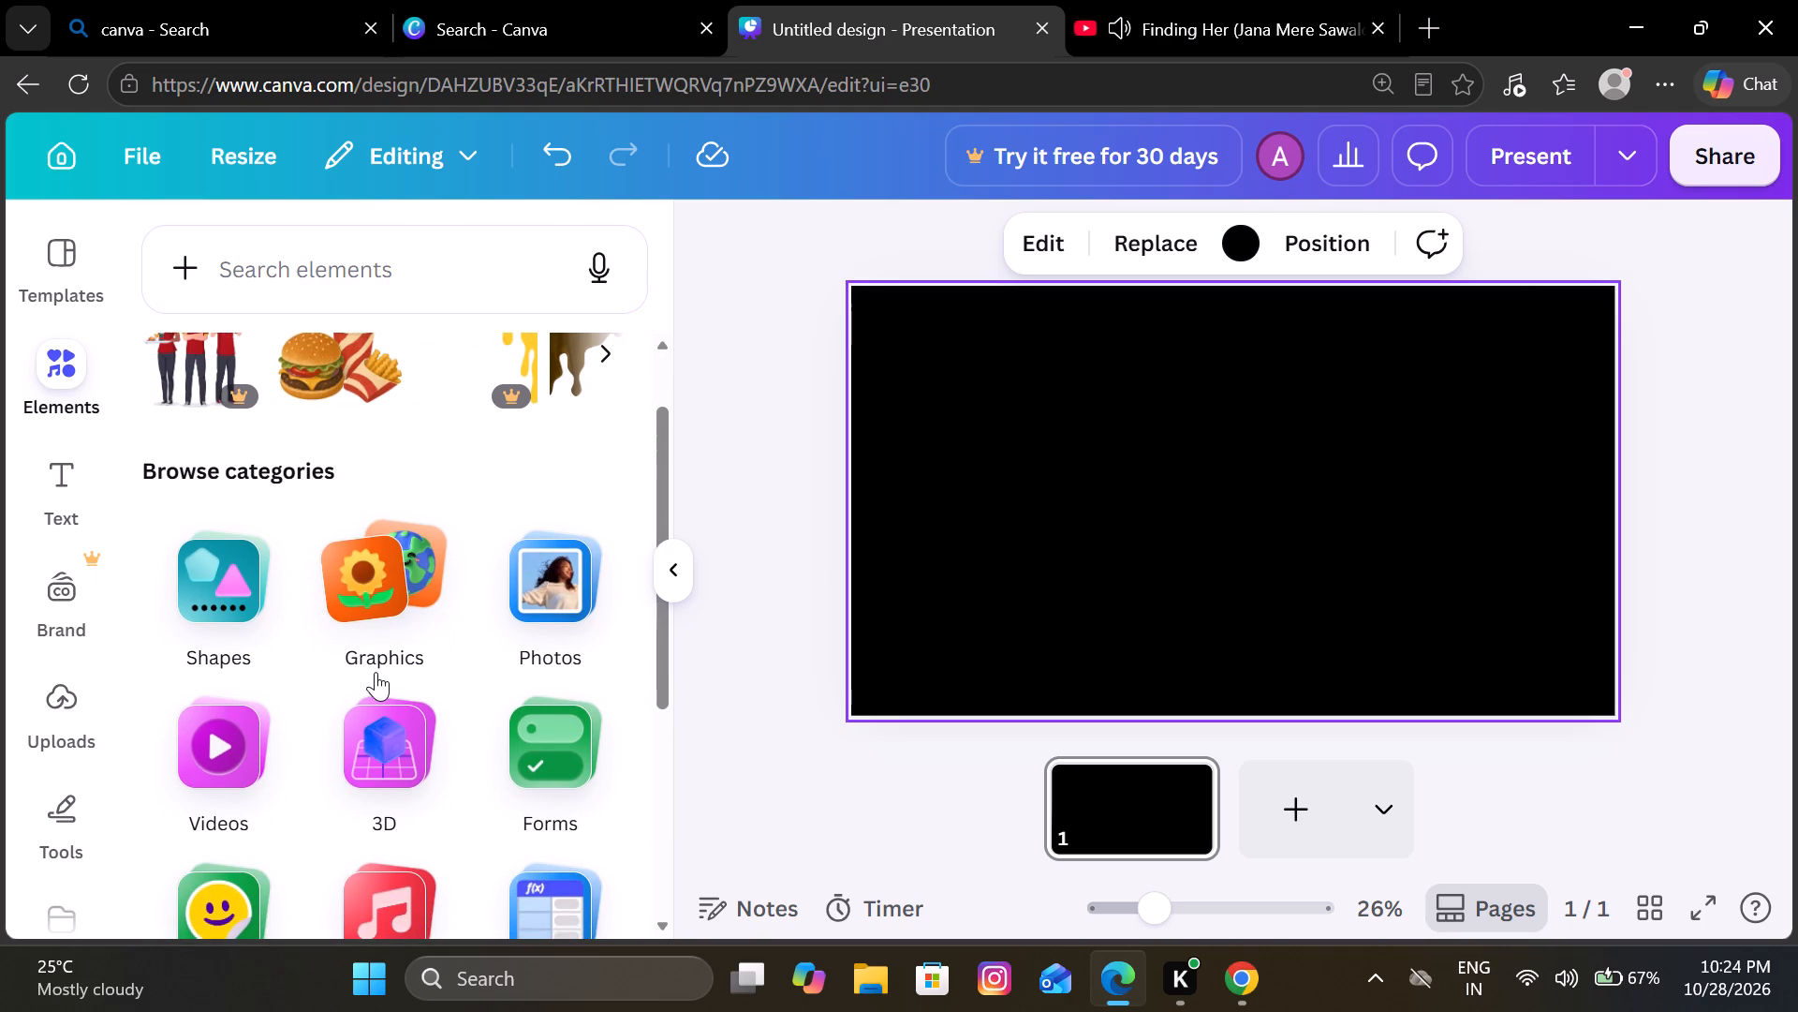
scroll(376, 672, down, 4)
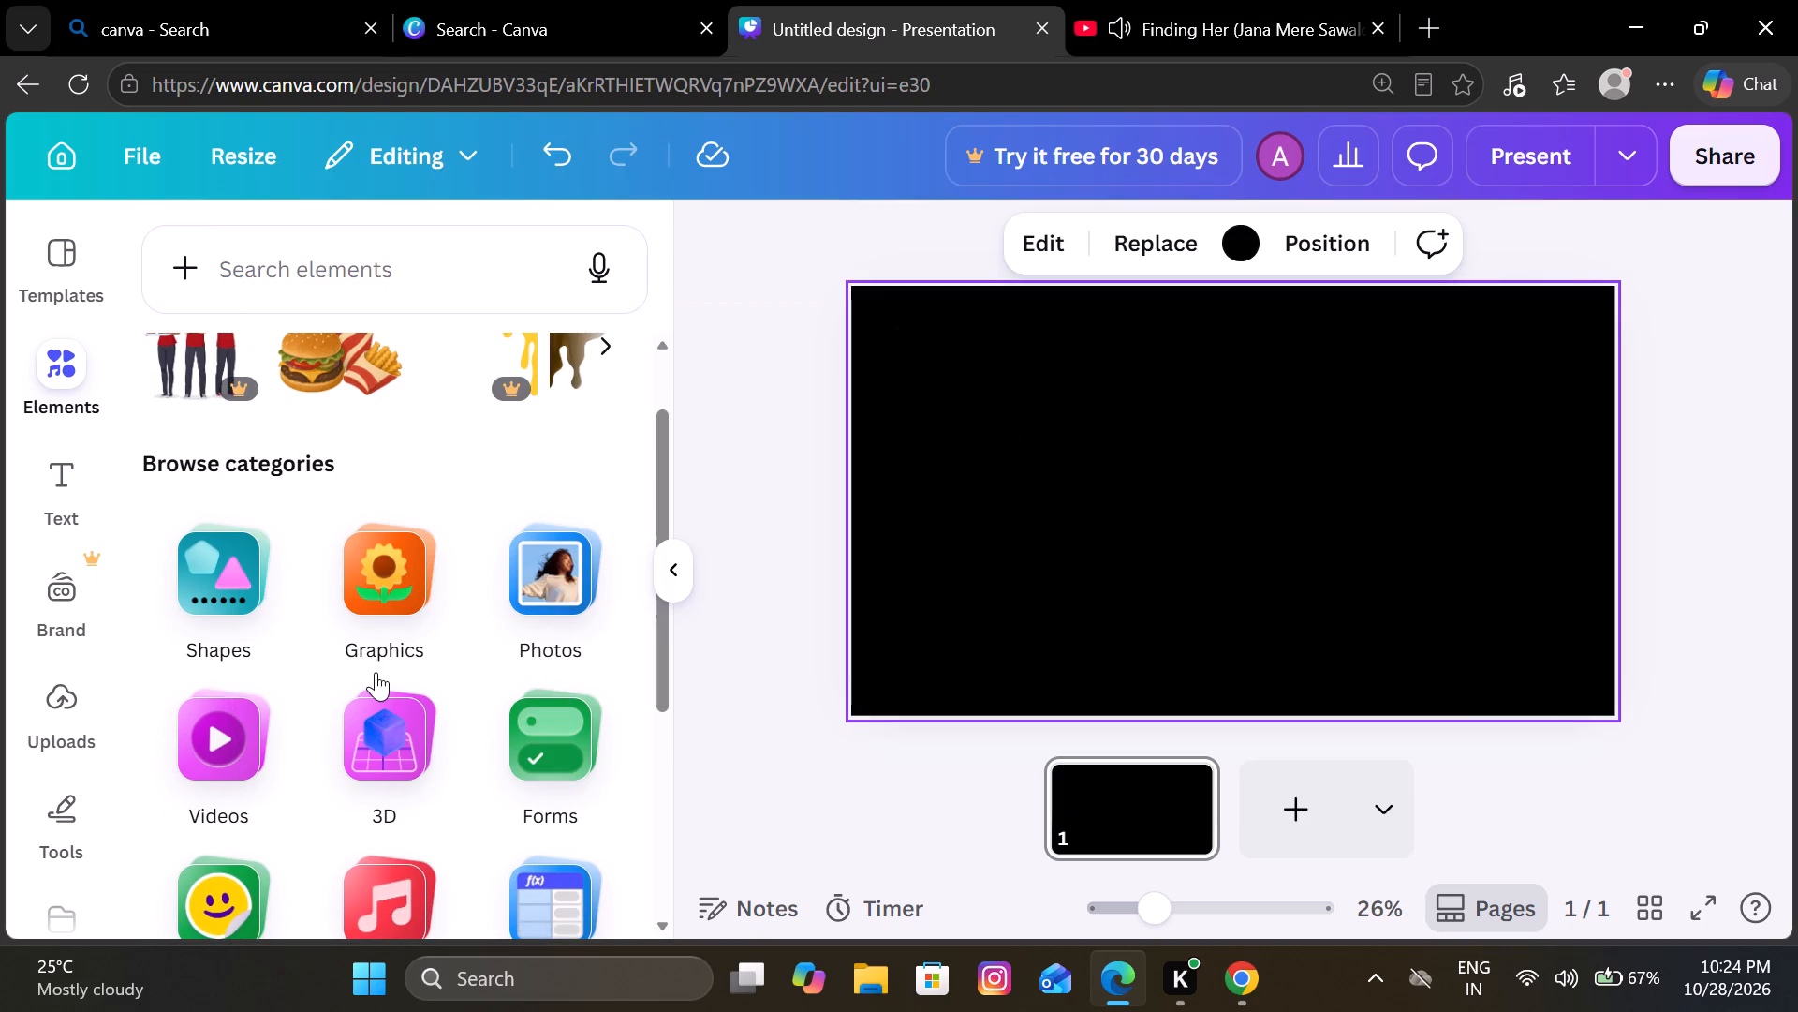
click(206, 583)
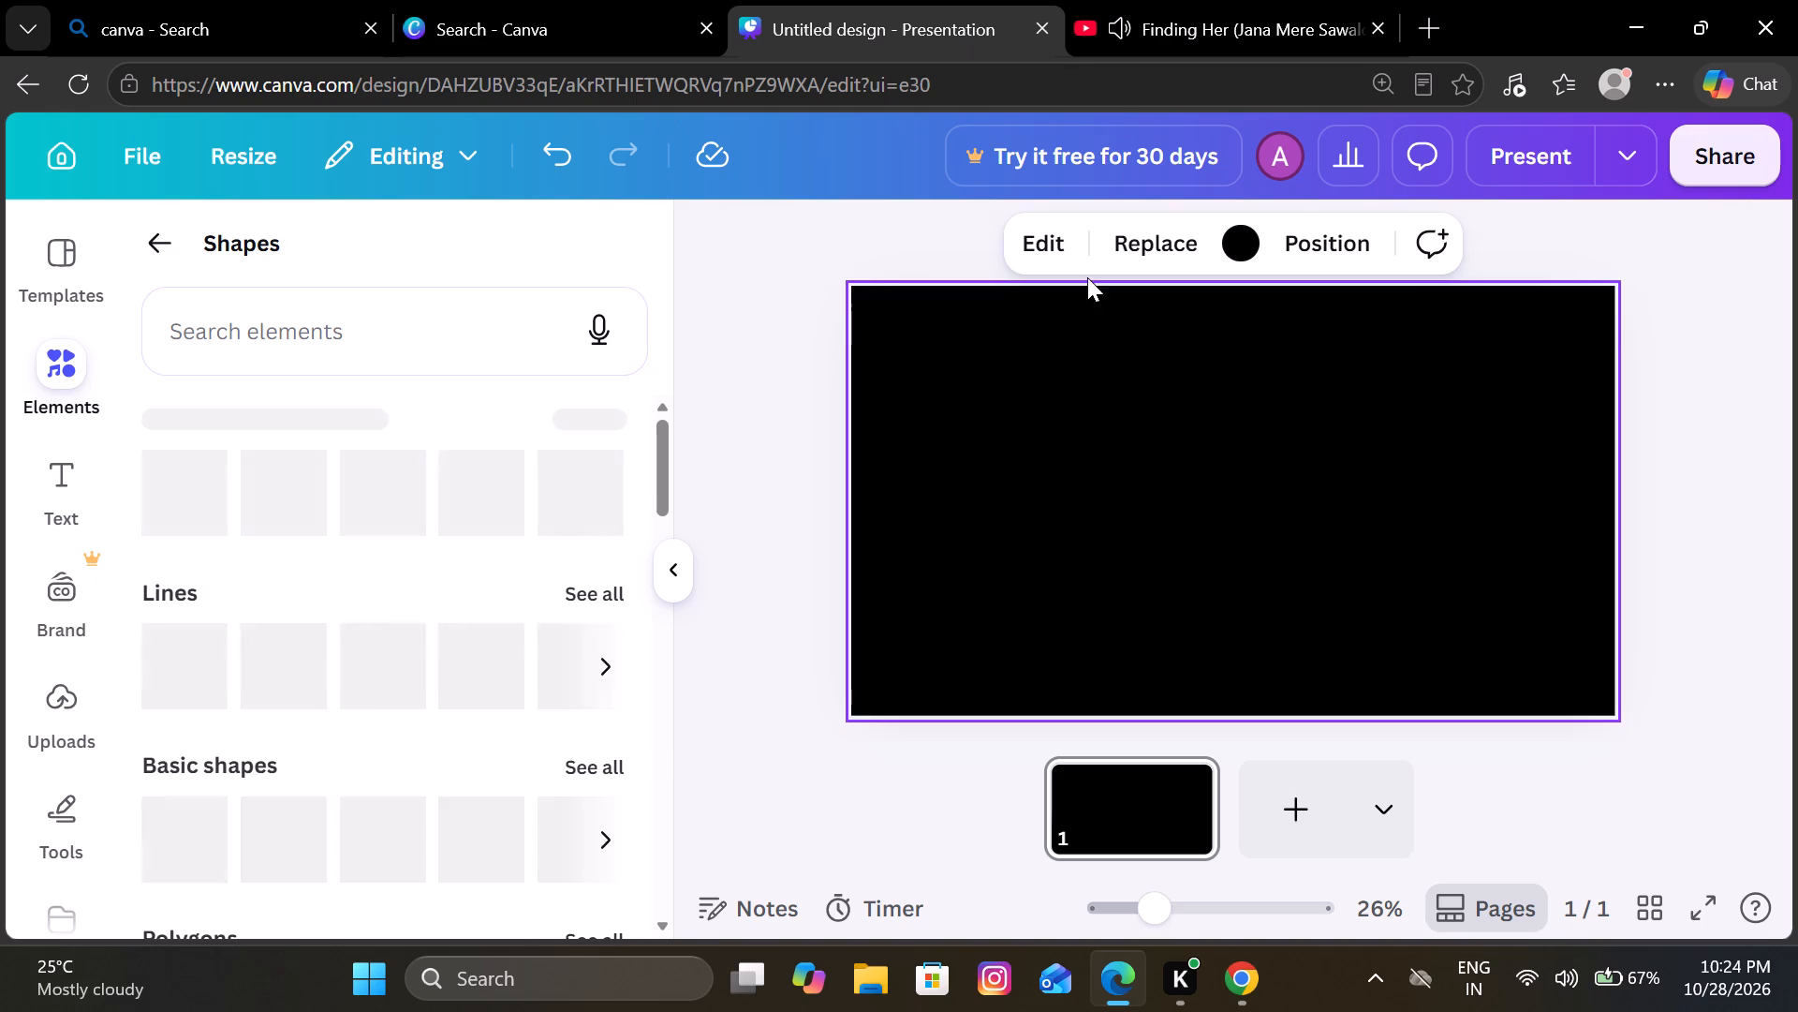
scroll(524, 677, down, 3)
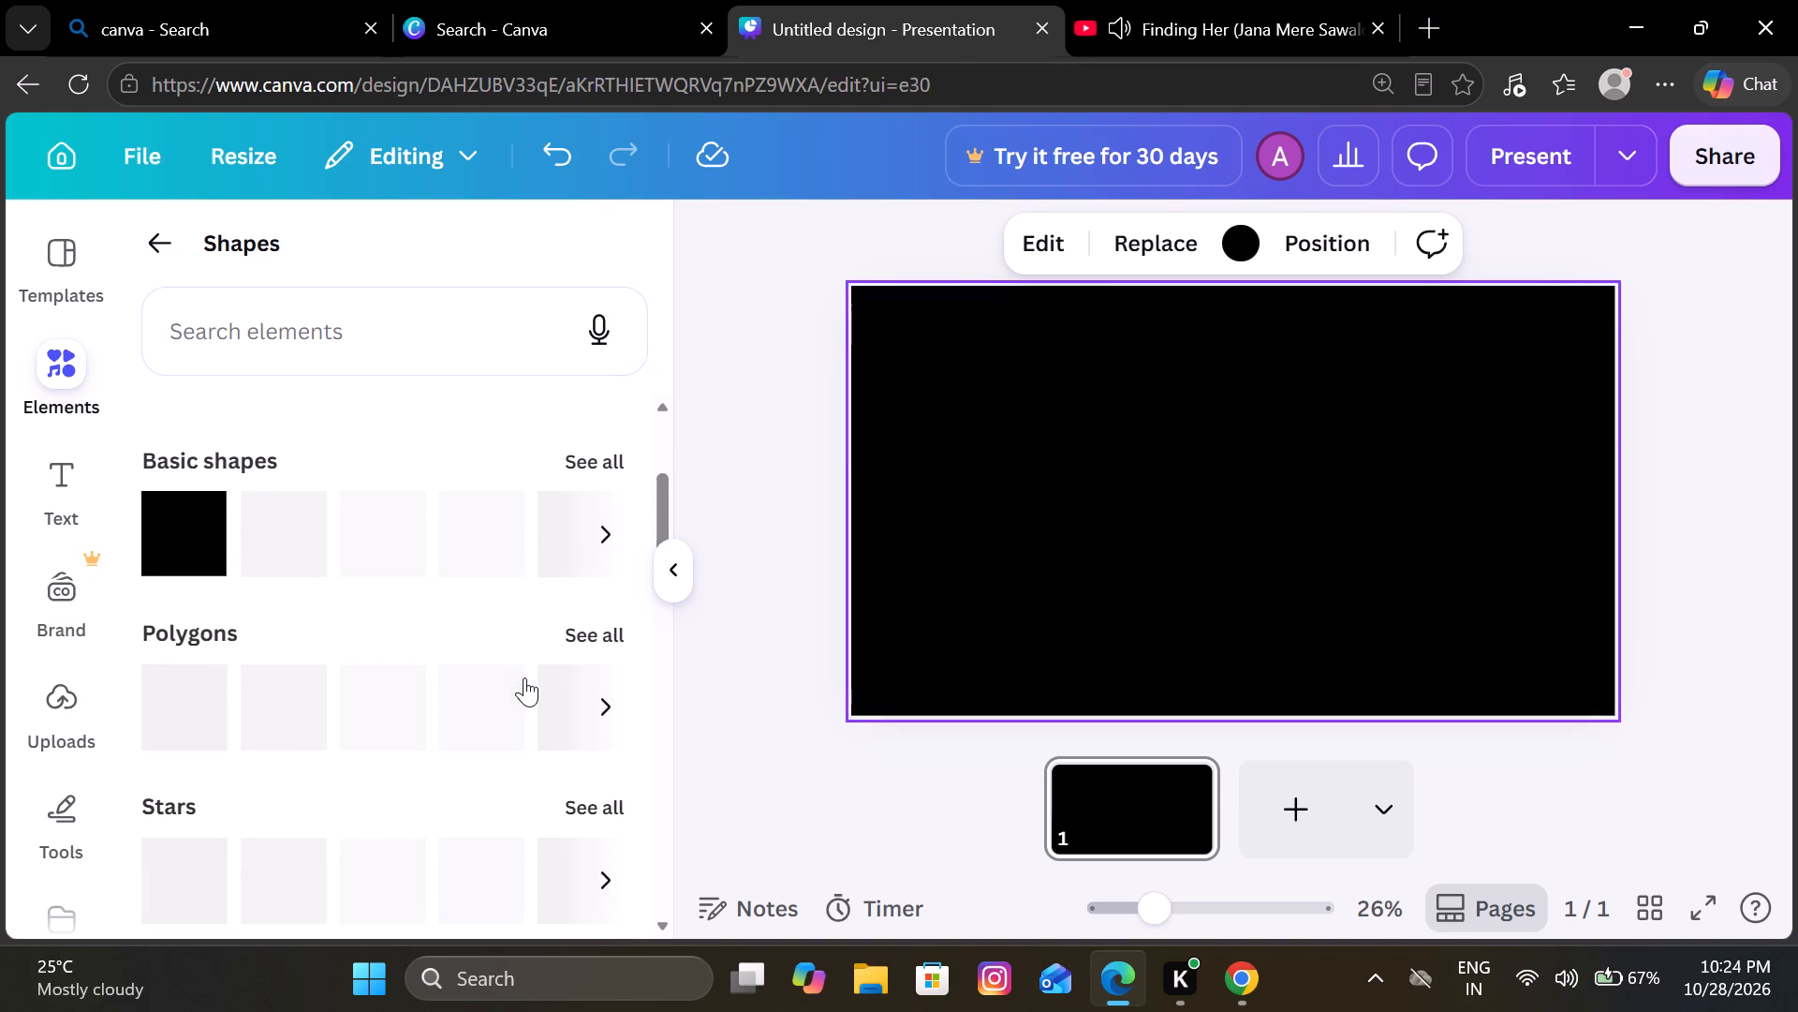
scroll(524, 677, down, 2)
scroll(524, 677, up, 1)
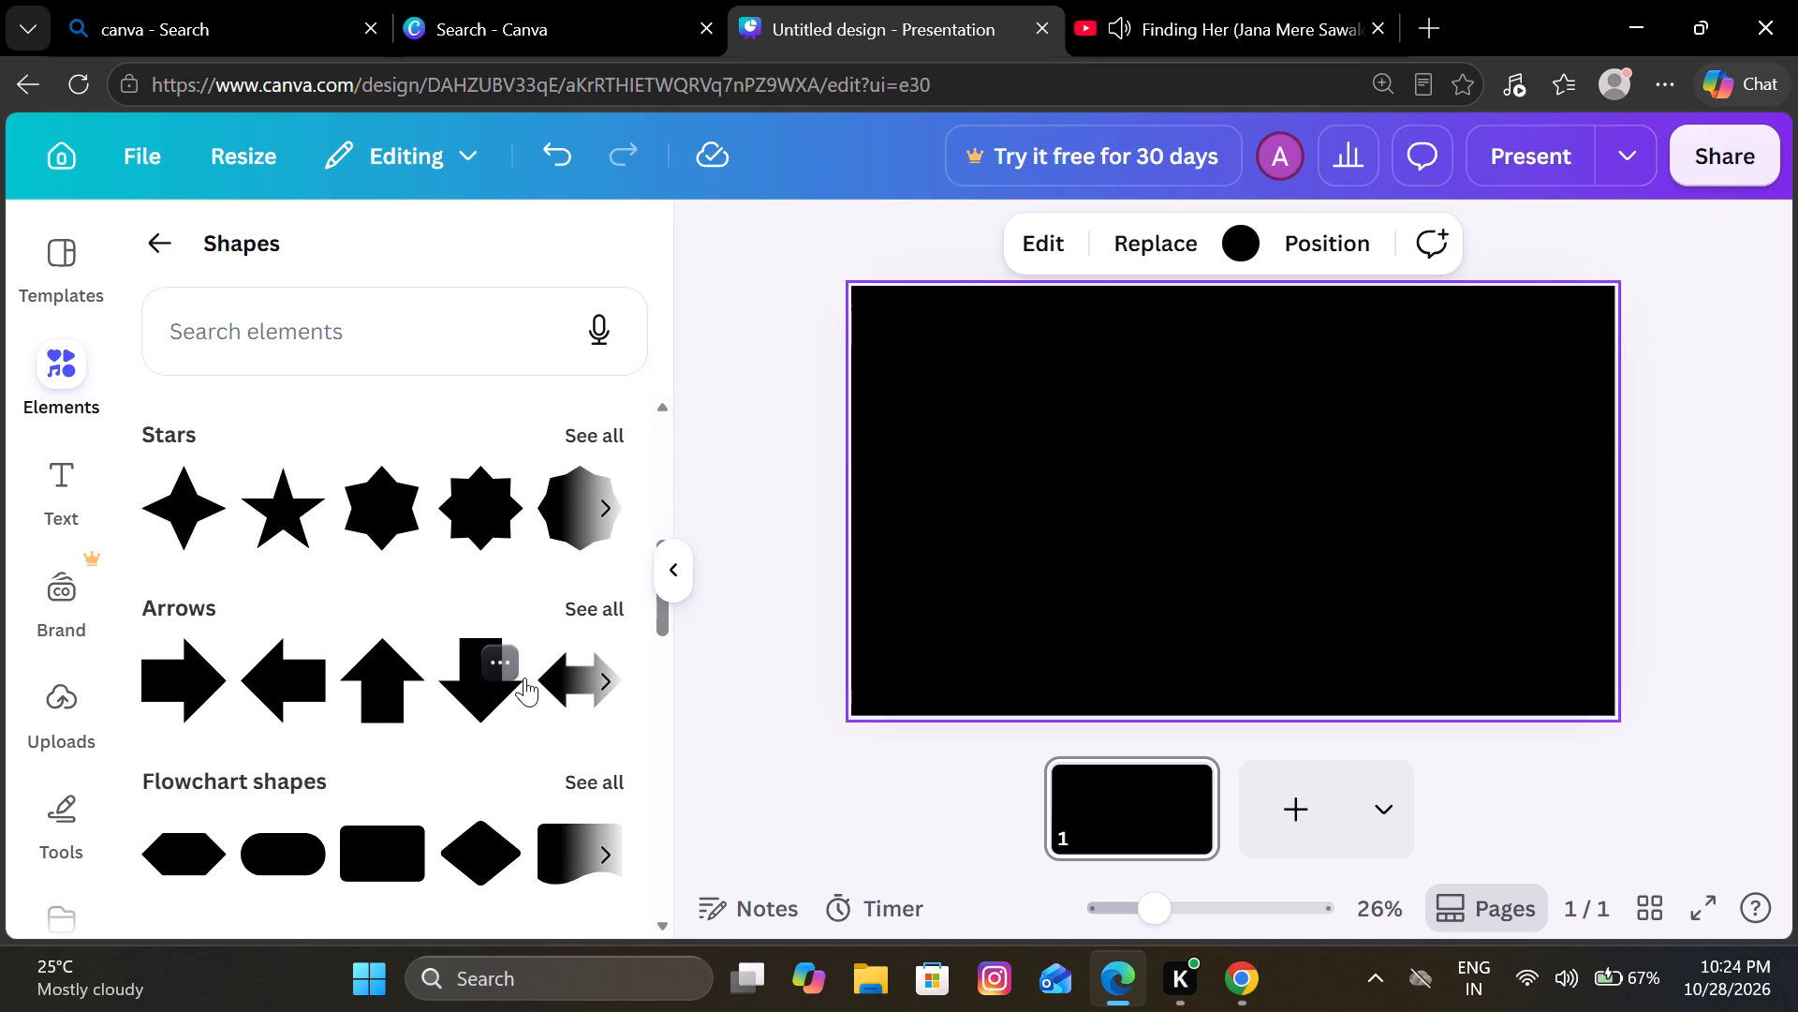
scroll(524, 677, up, 5)
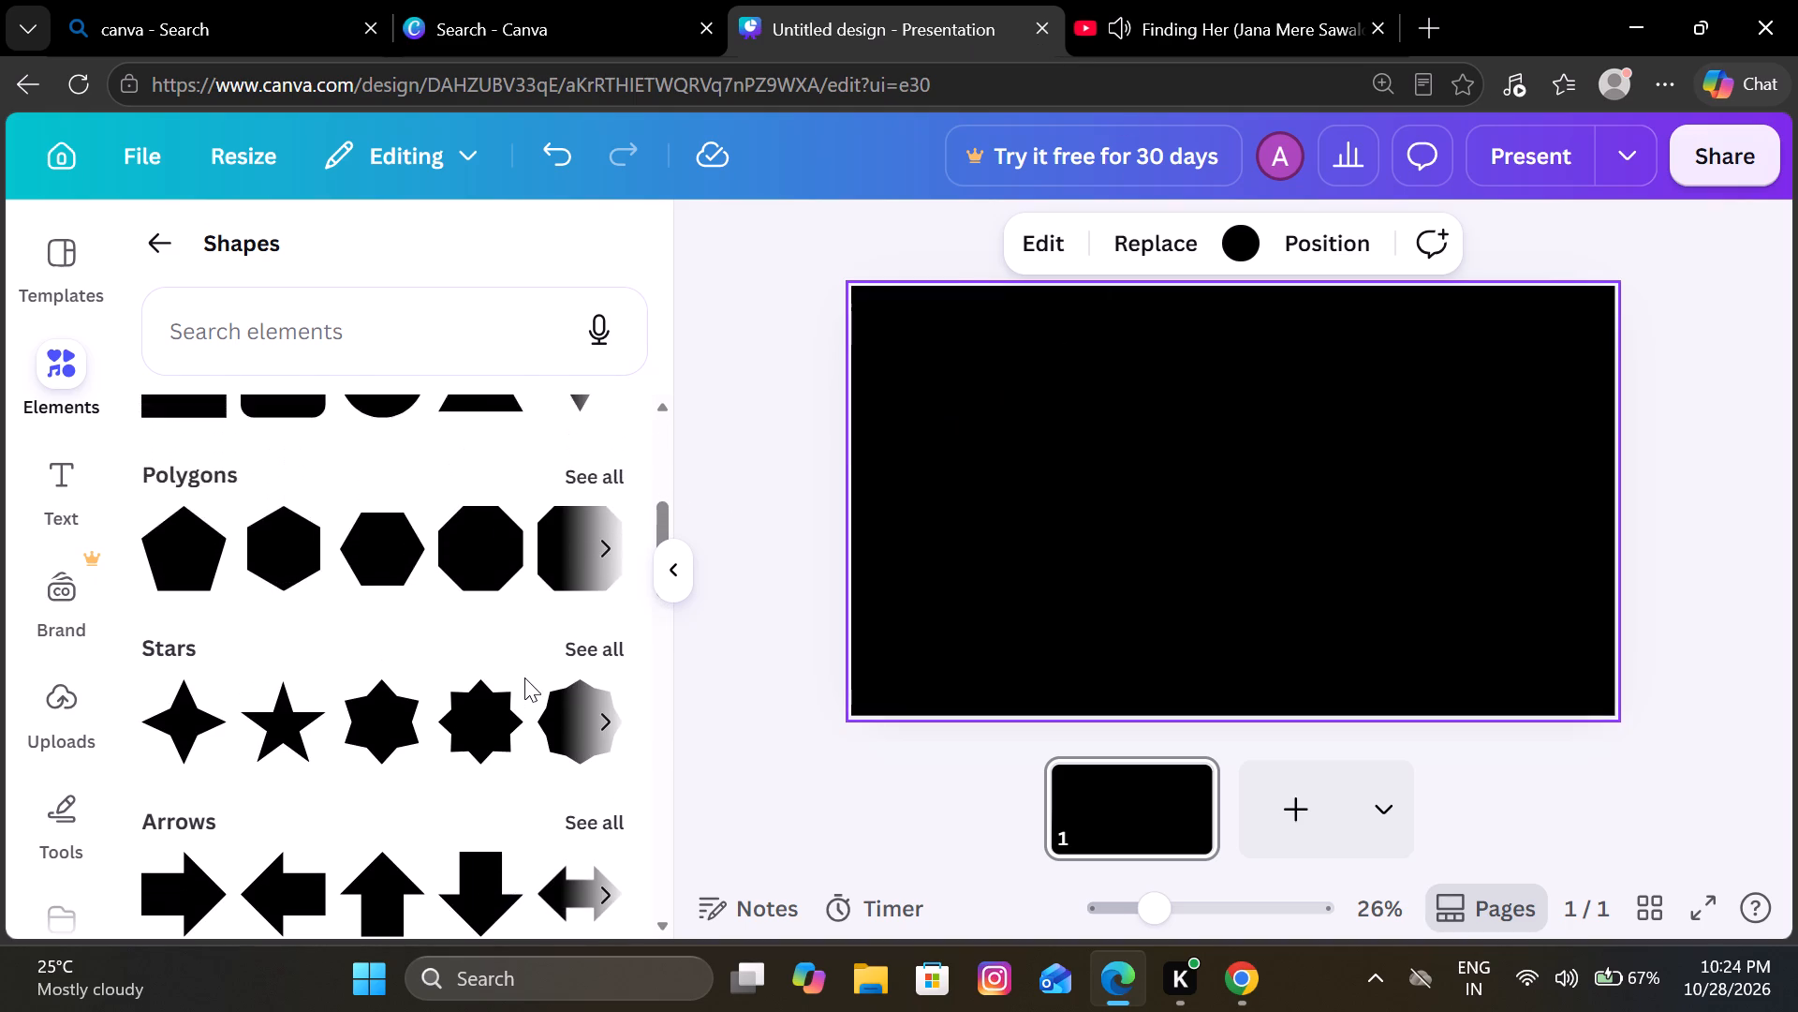
scroll(524, 677, up, 1)
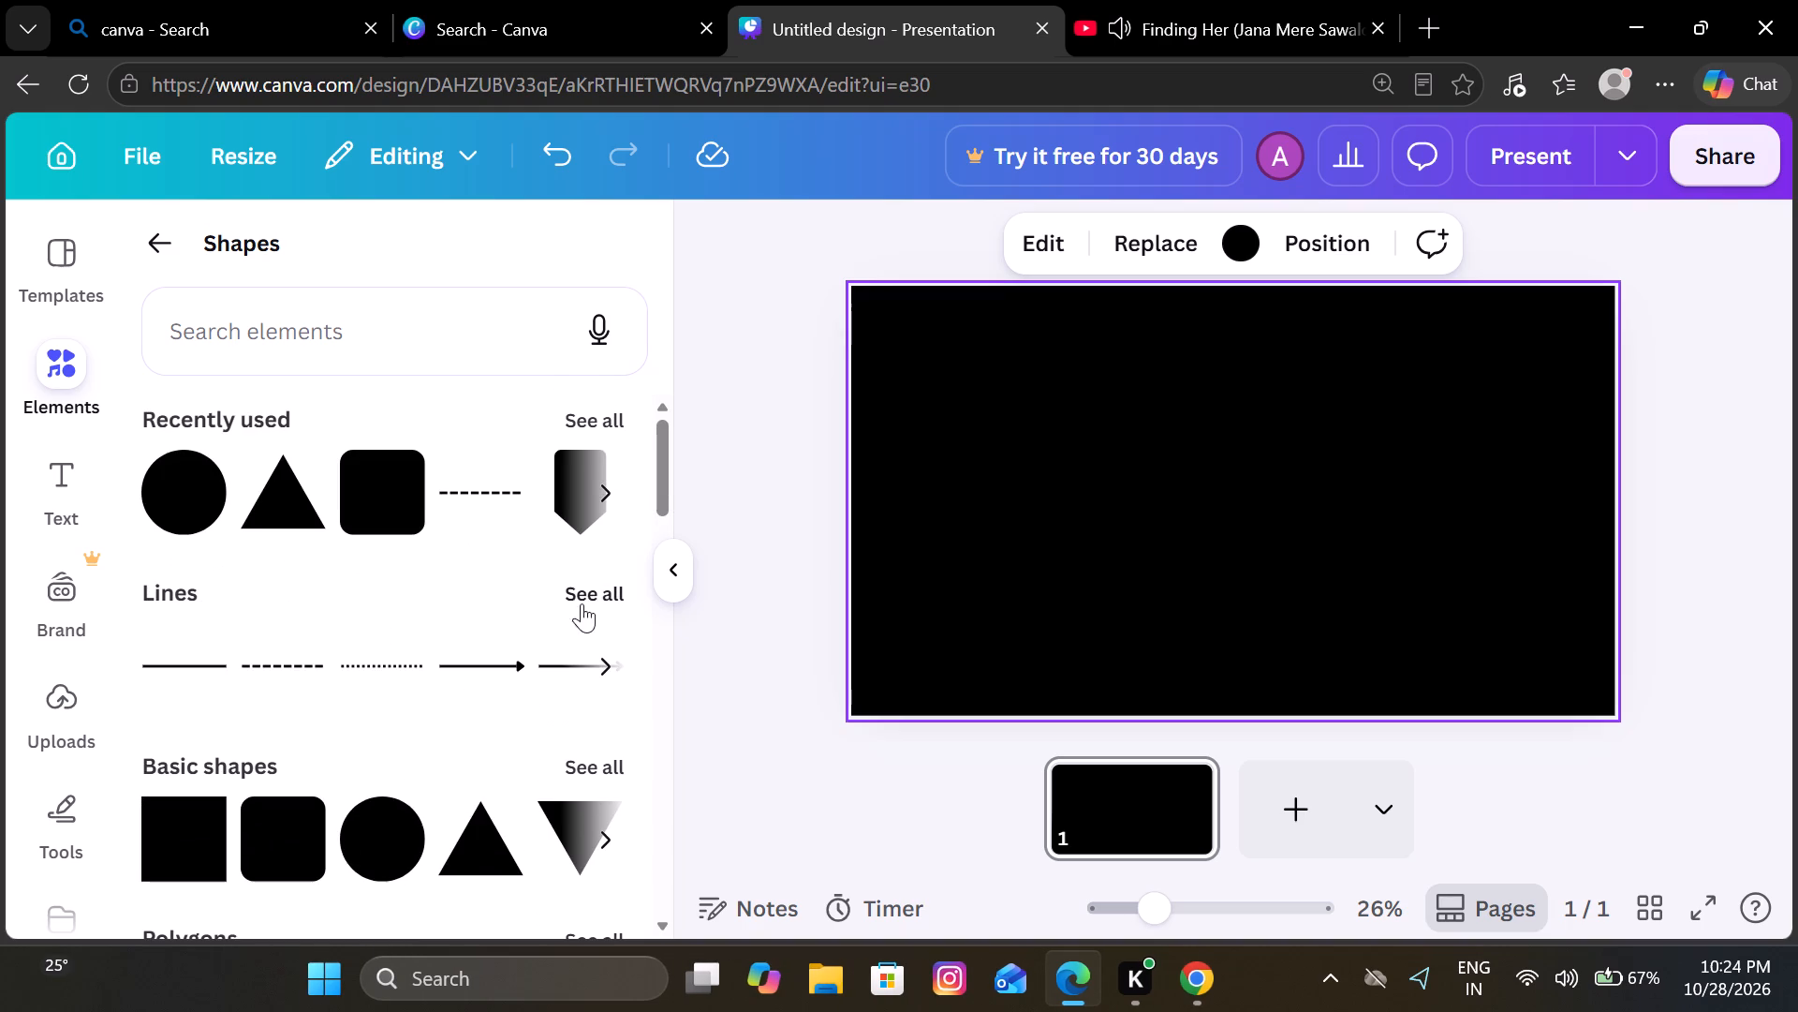
Look through the recently used and basic shapes, and browse the remaining shape groups as far as the abstract shapes.
click(603, 470)
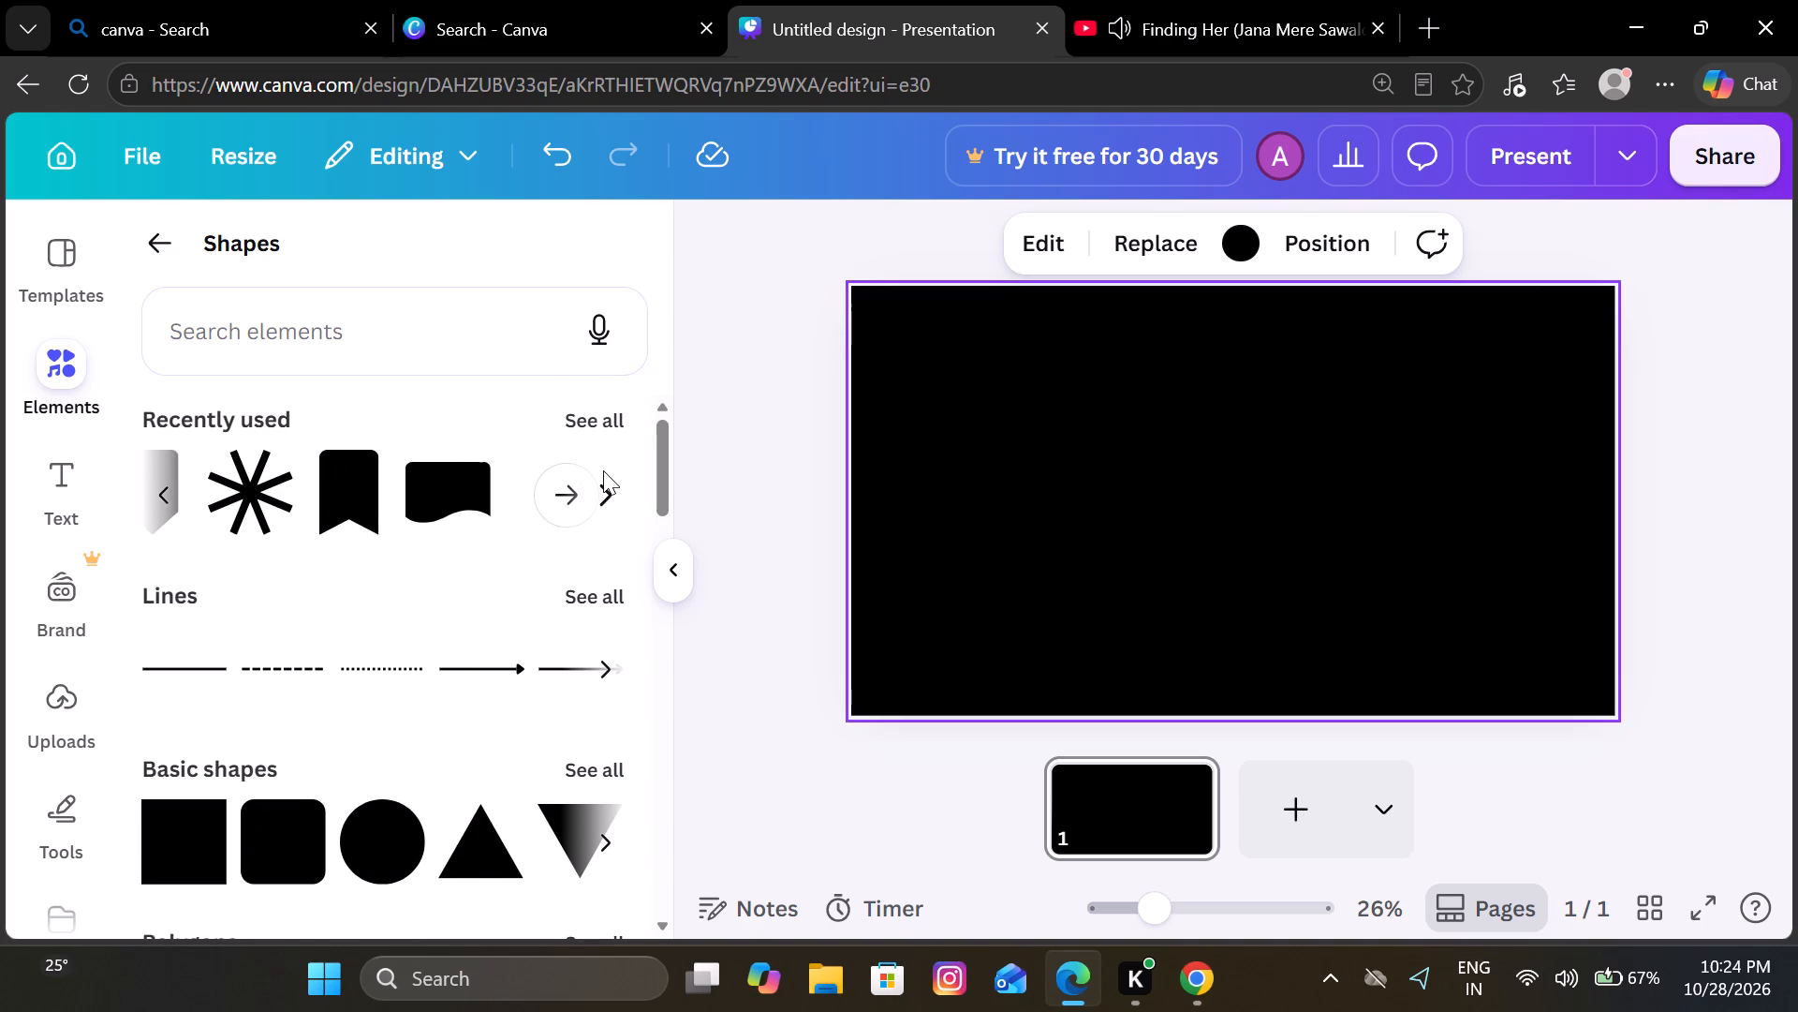
scroll(492, 666, down, 1)
click(608, 670)
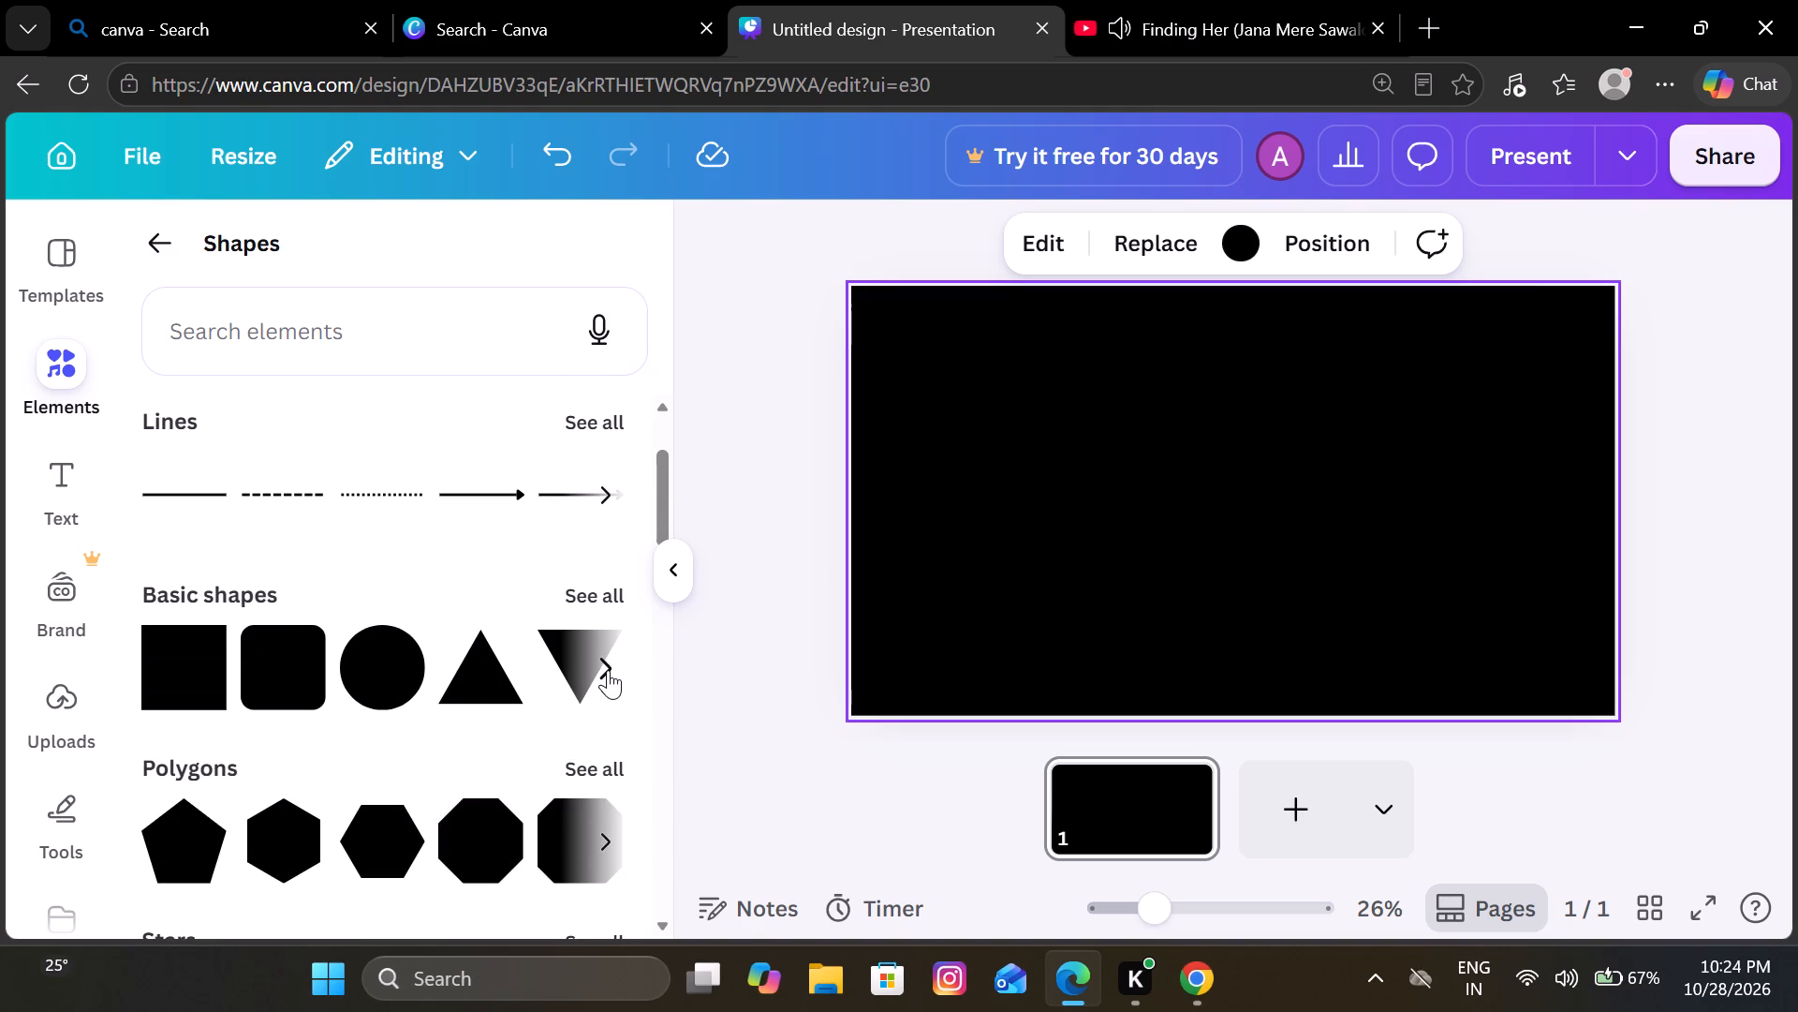
click(608, 670)
scroll(608, 670, down, 2)
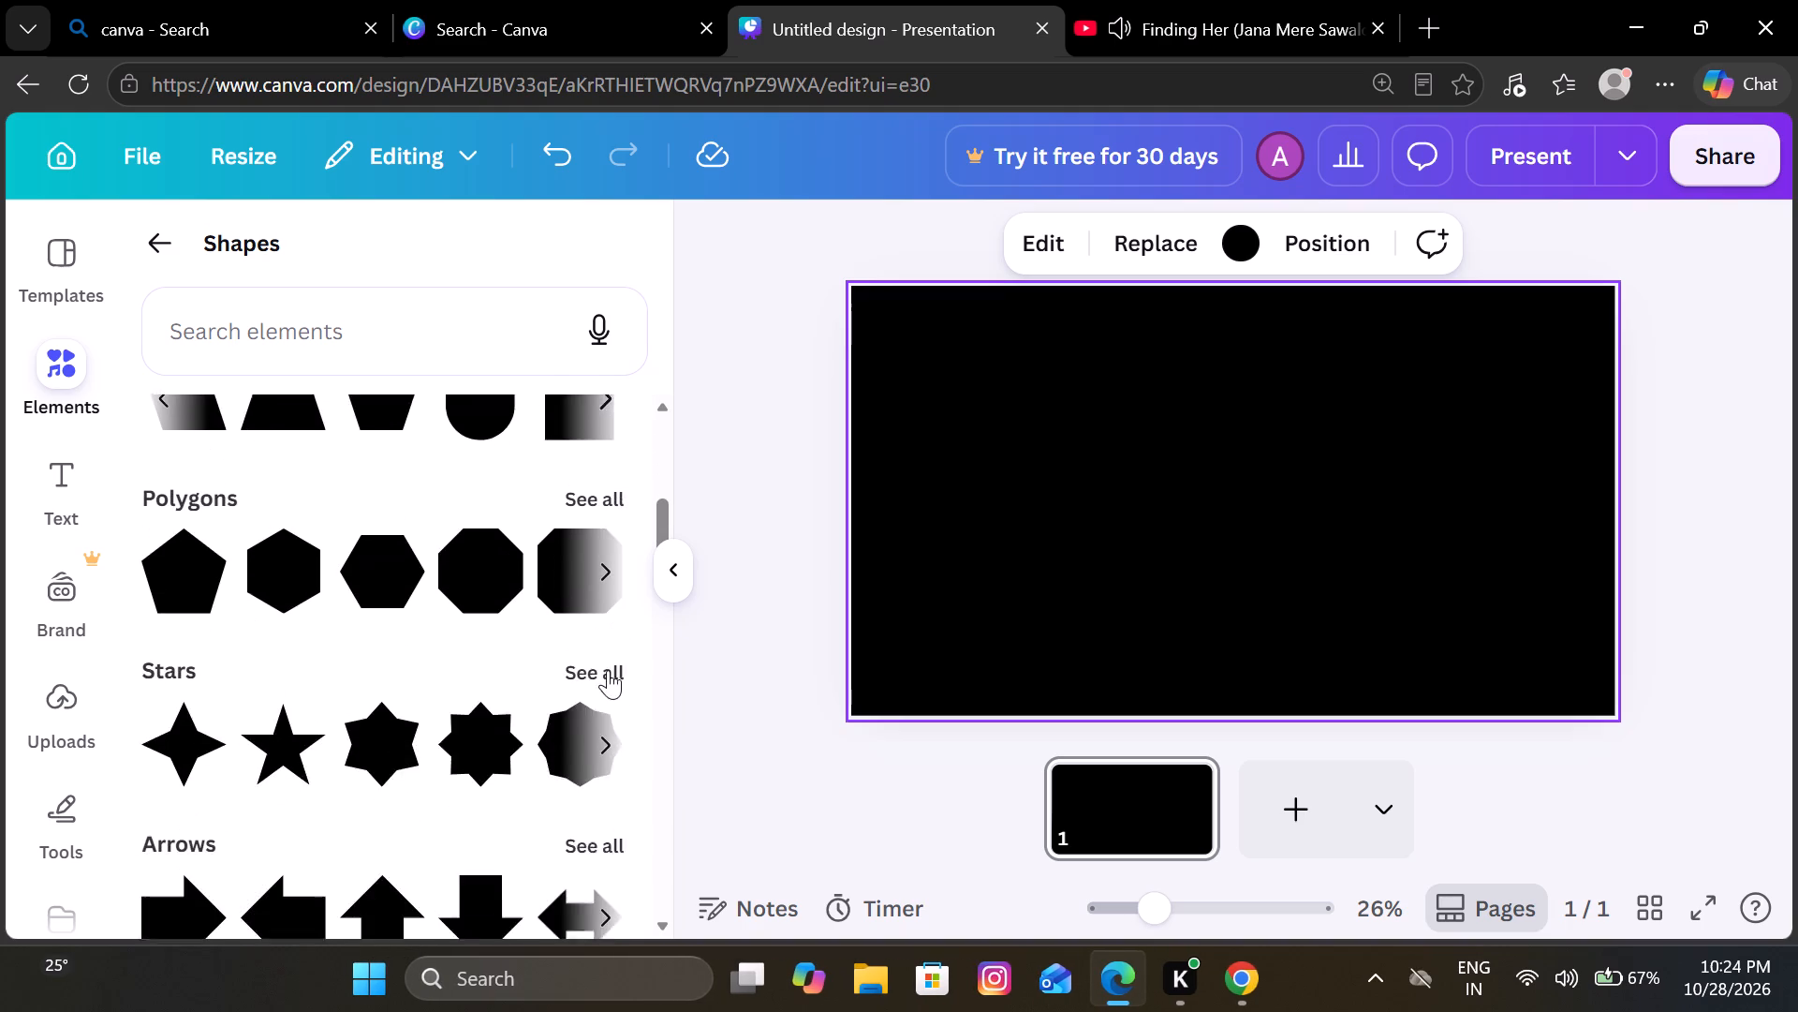
scroll(608, 670, down, 3)
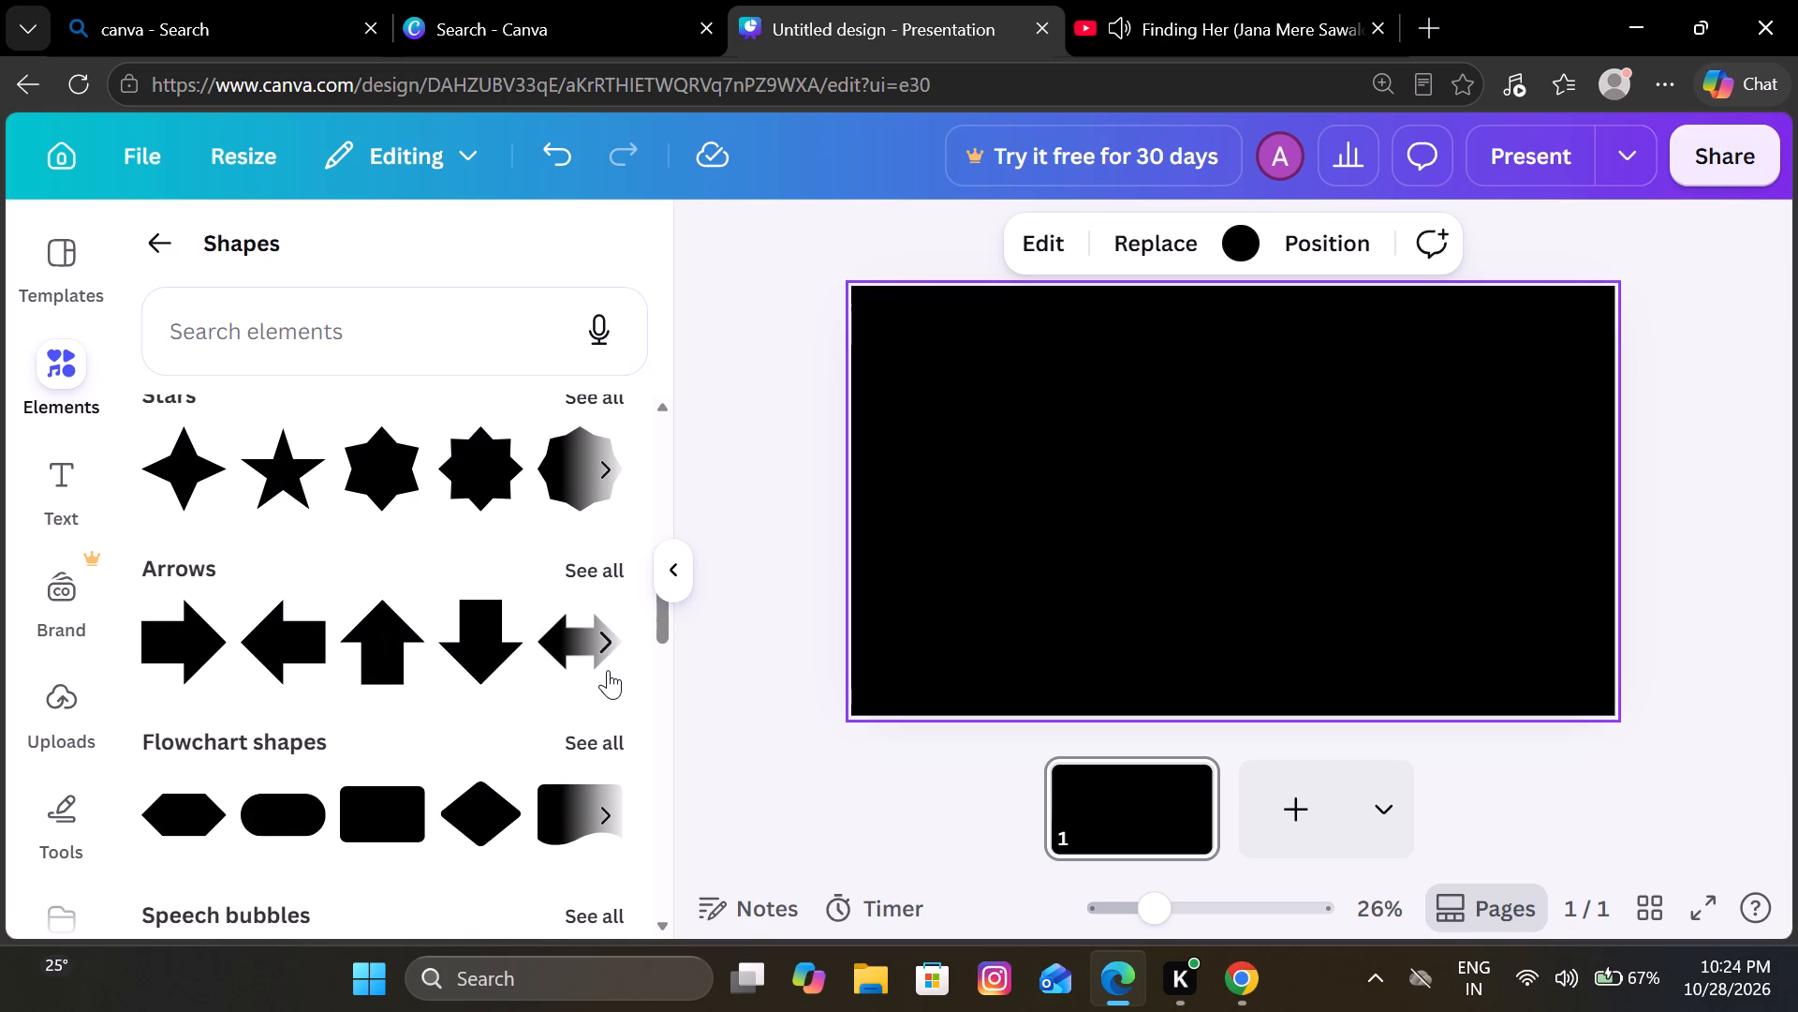
scroll(608, 670, down, 1)
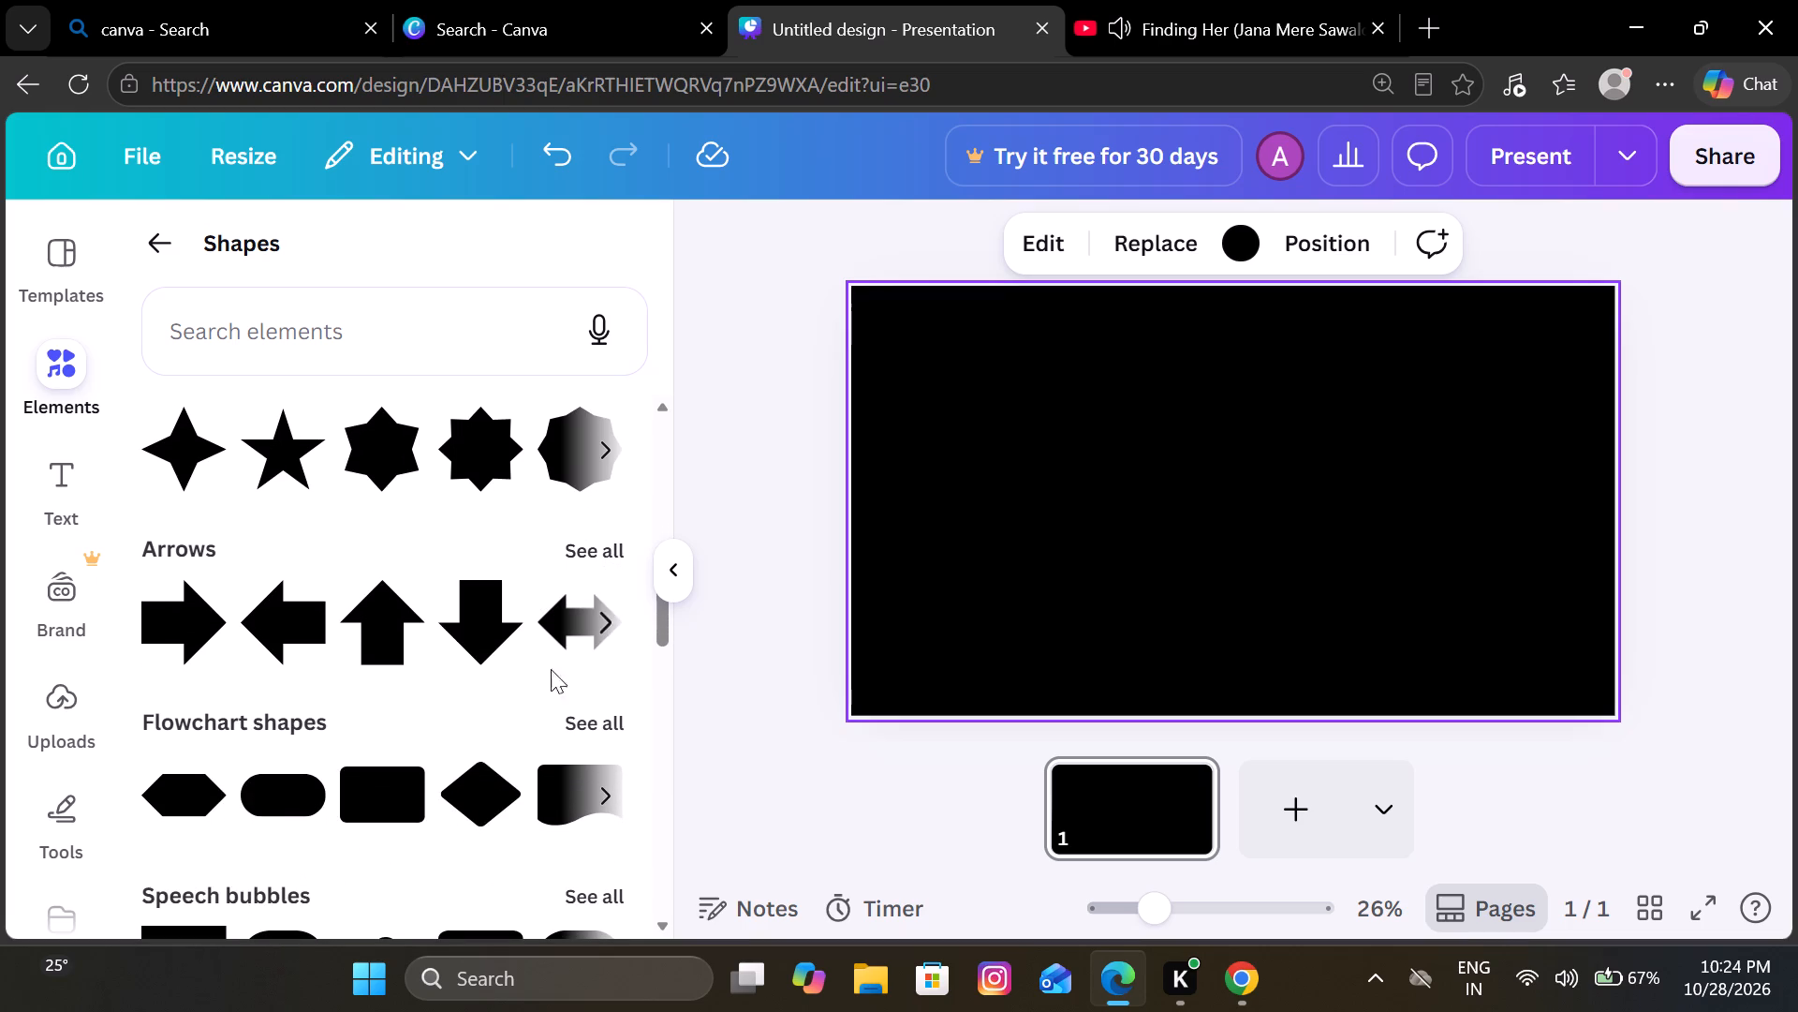
scroll(537, 673, down, 4)
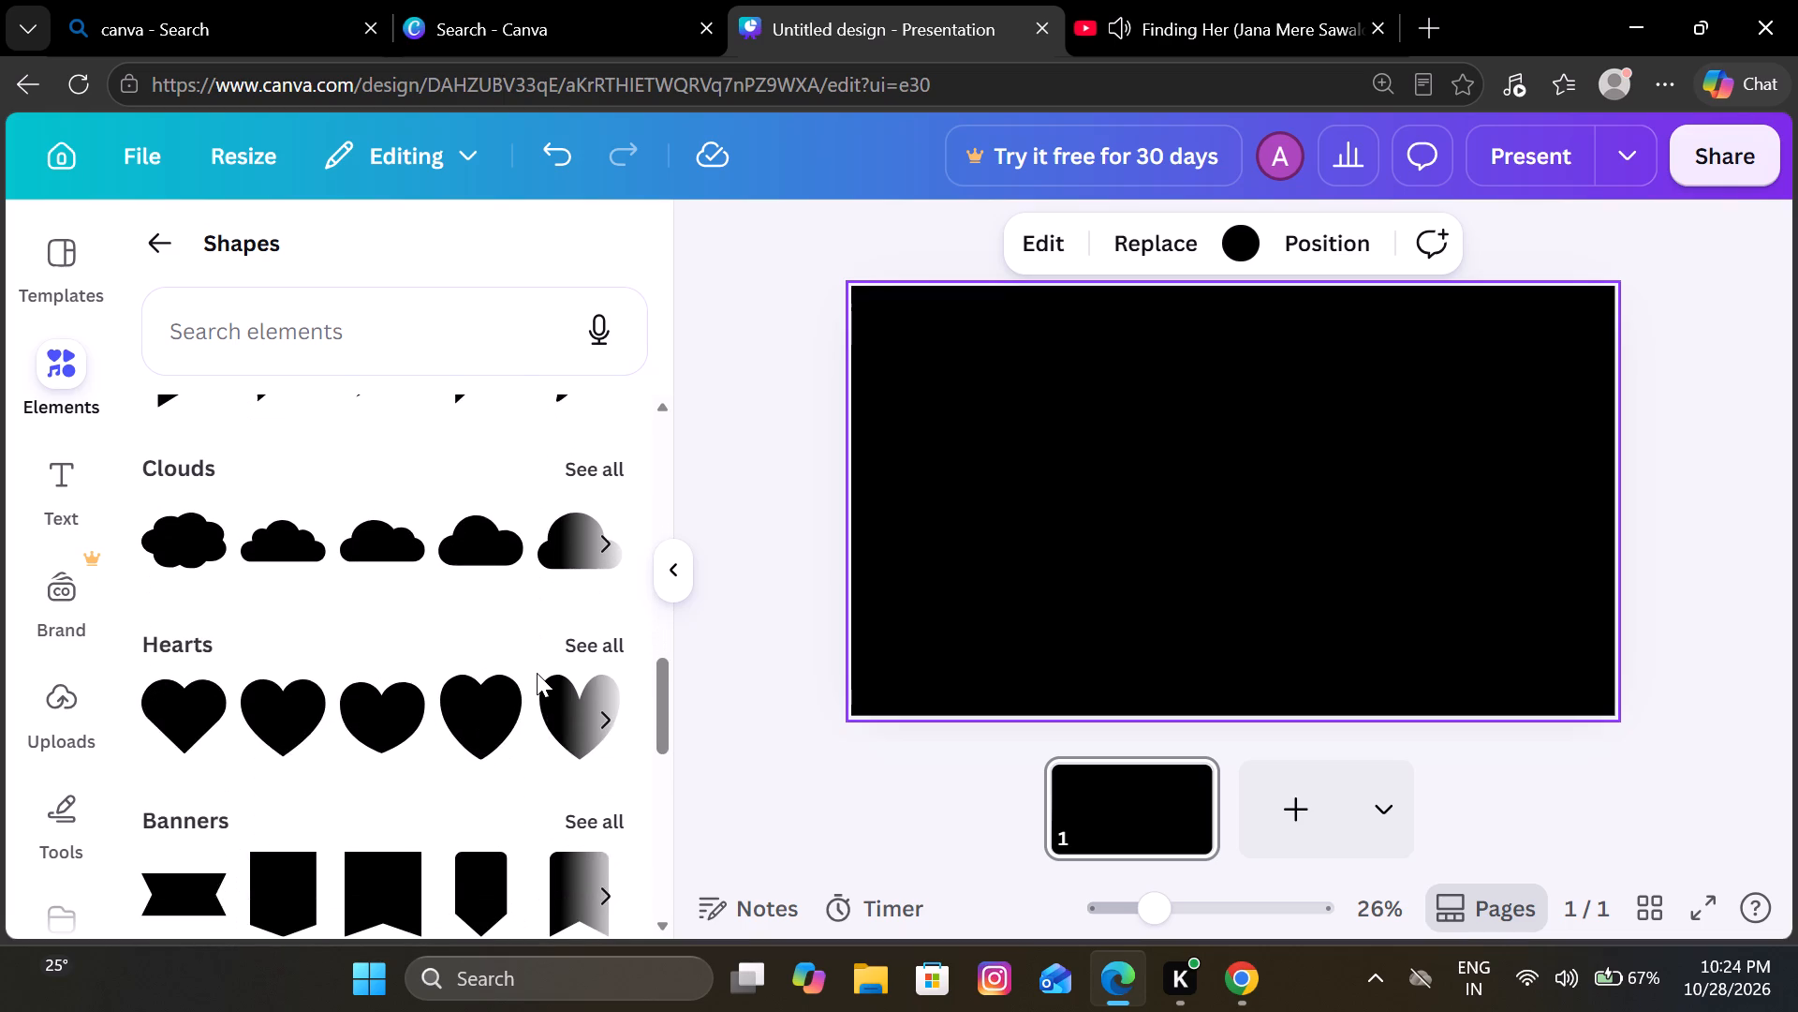
scroll(537, 673, down, 2)
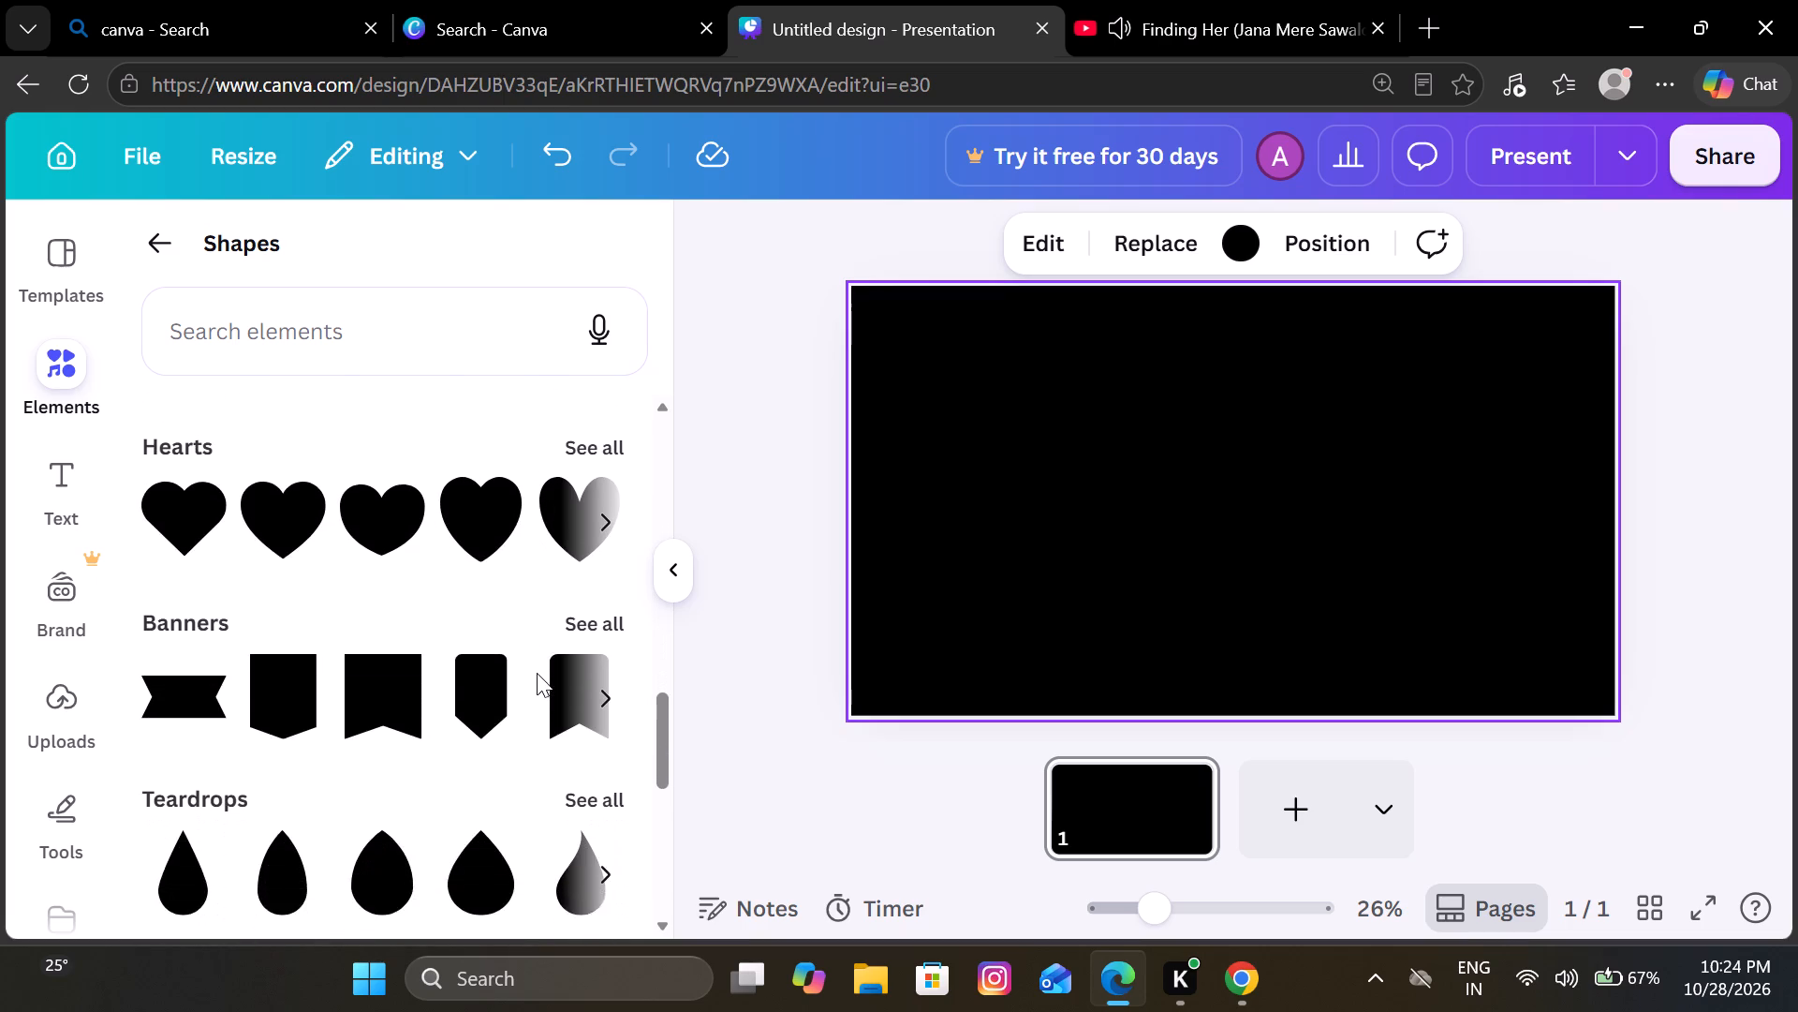
scroll(537, 673, down, 5)
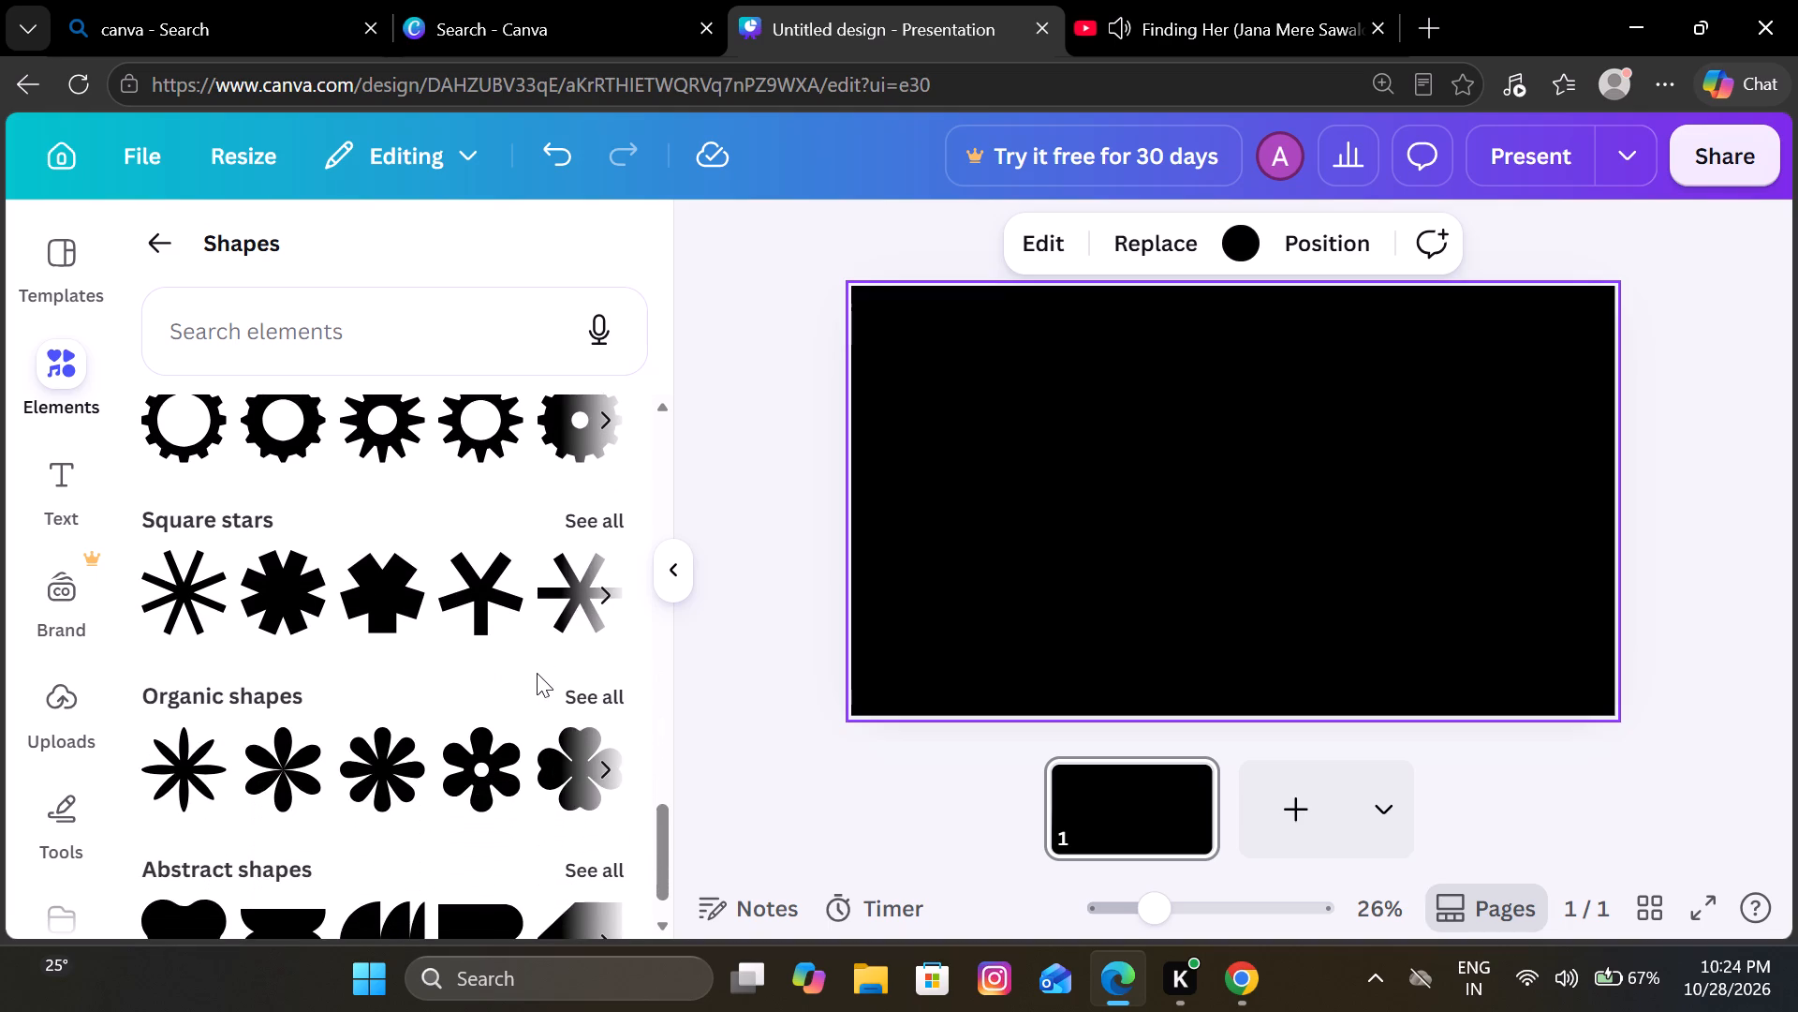
scroll(537, 673, down, 1)
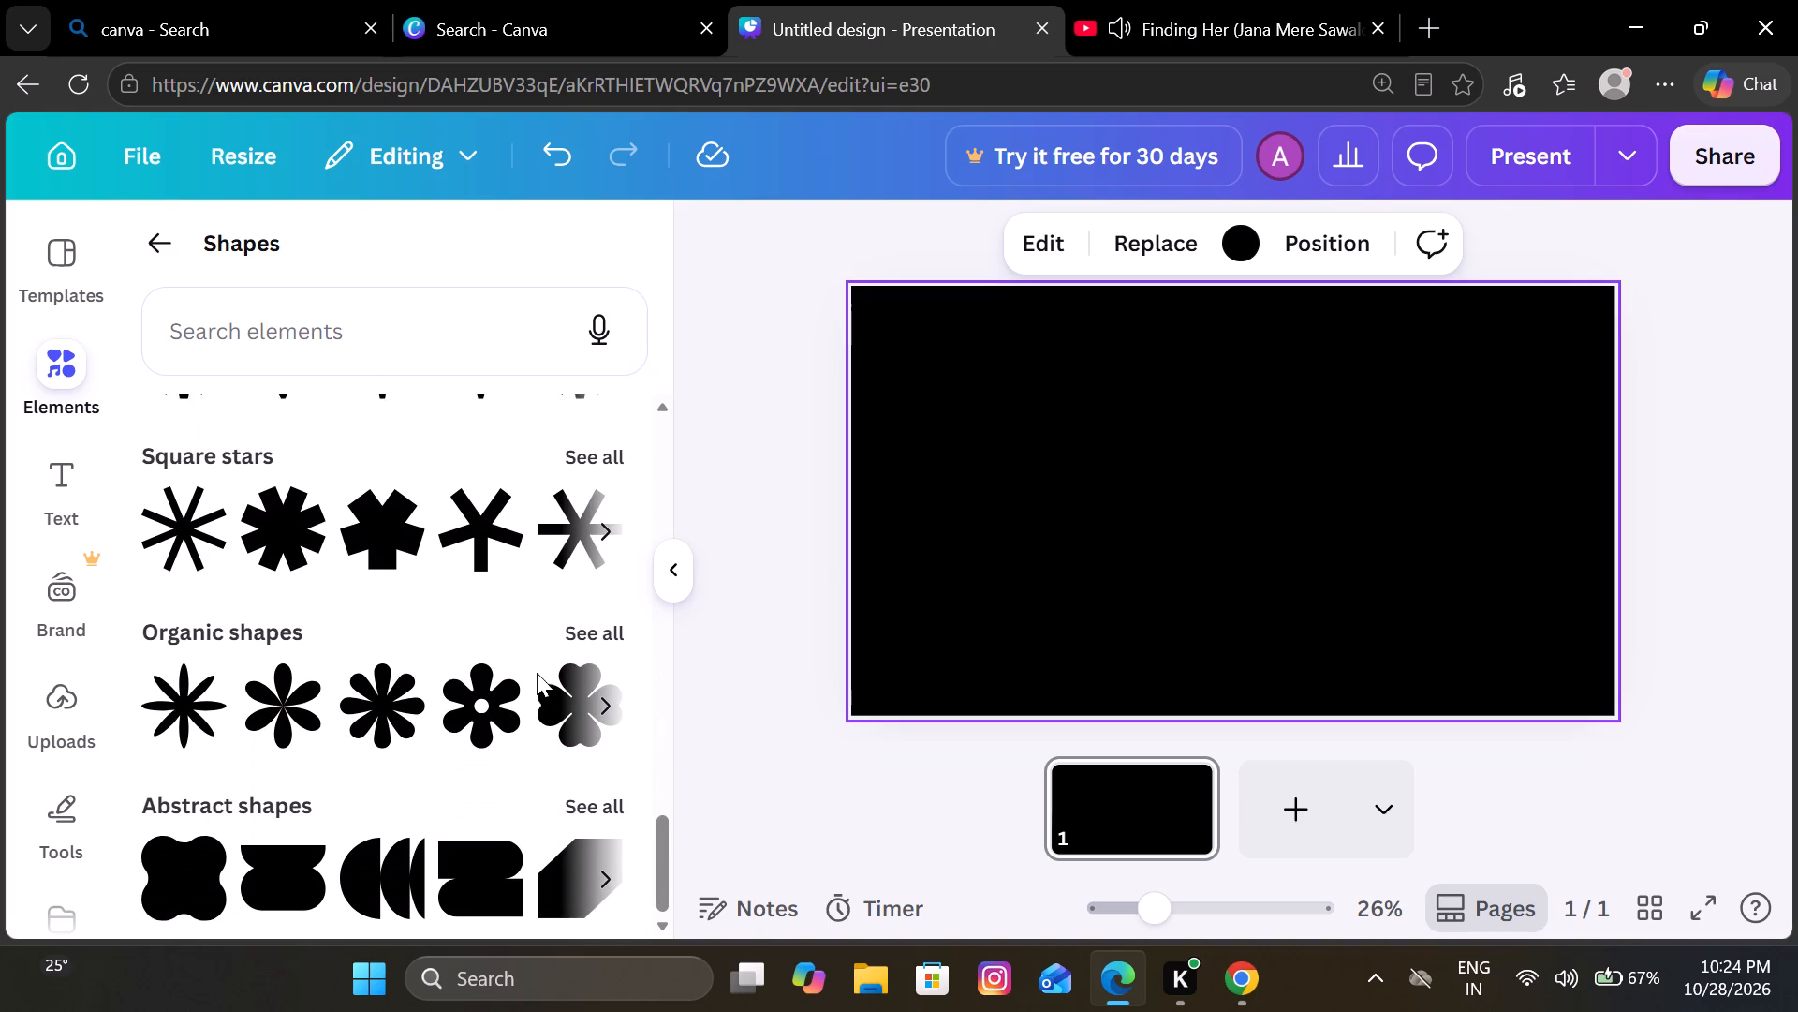
Look through the square stars, teardrops and speech bubbles, and go back over the shape groups as far as the polygons and stars.
click(586, 521)
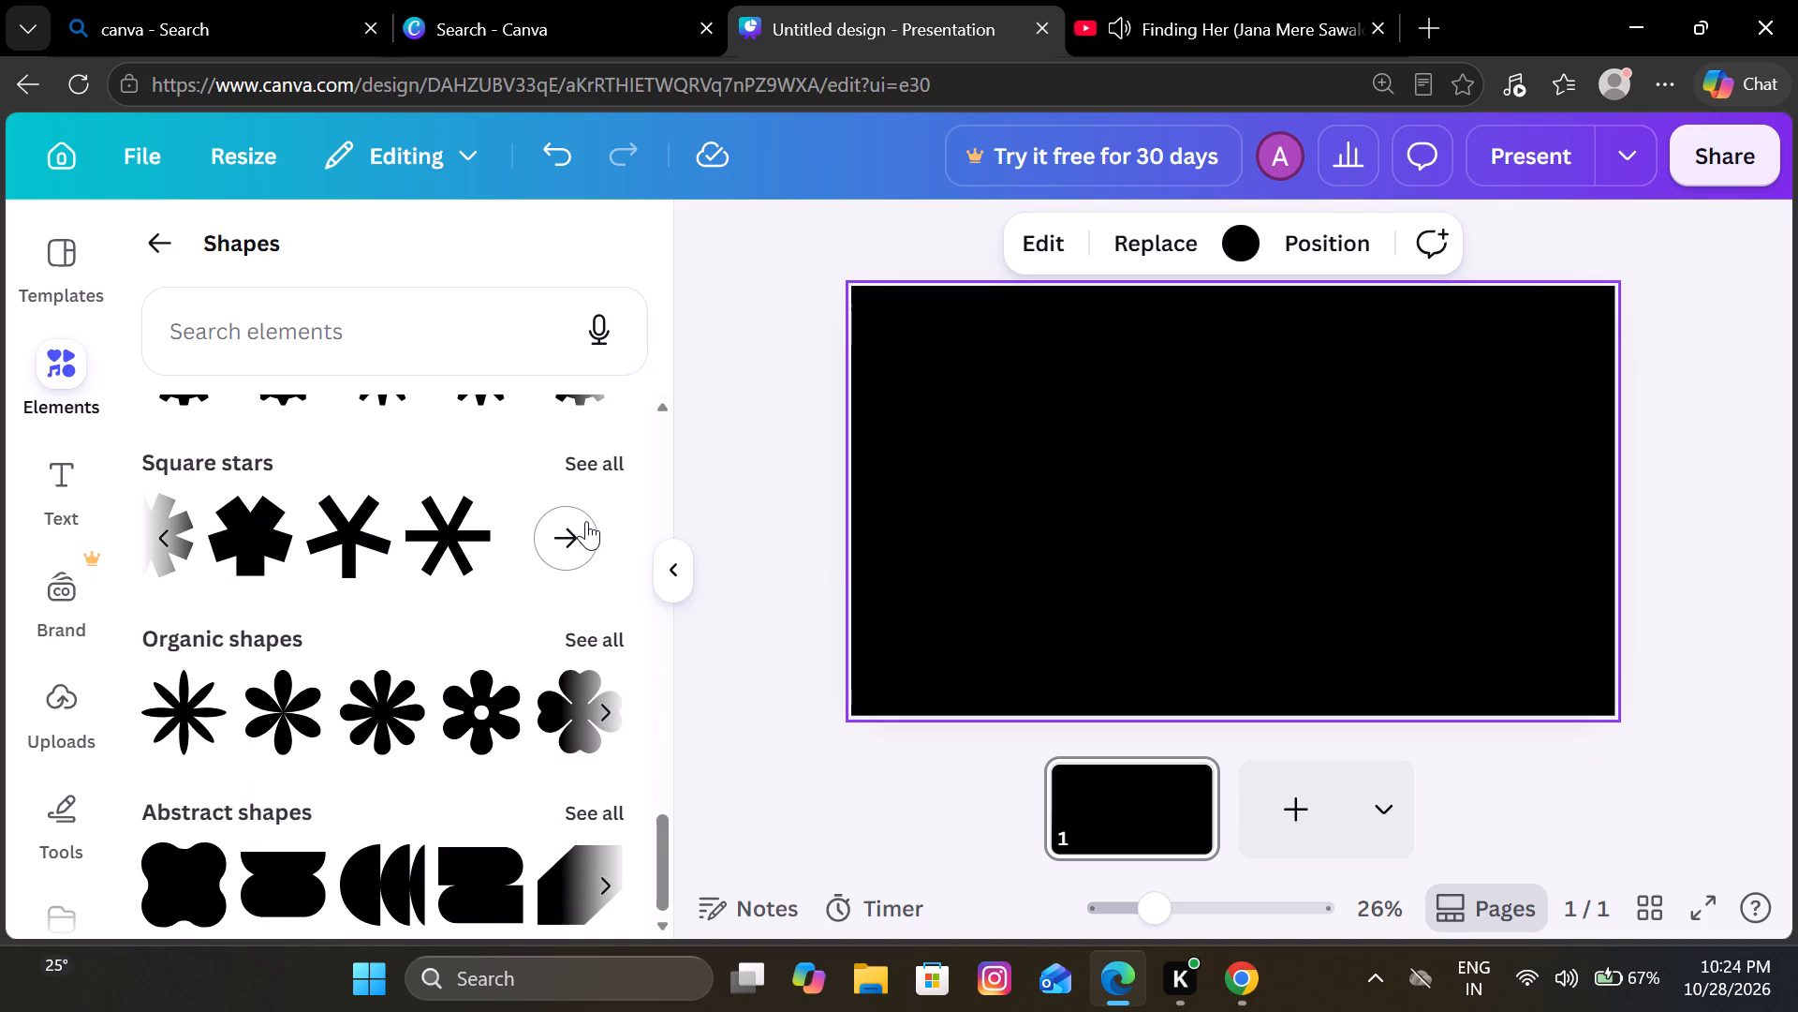
scroll(463, 657, down, 2)
scroll(463, 657, up, 2)
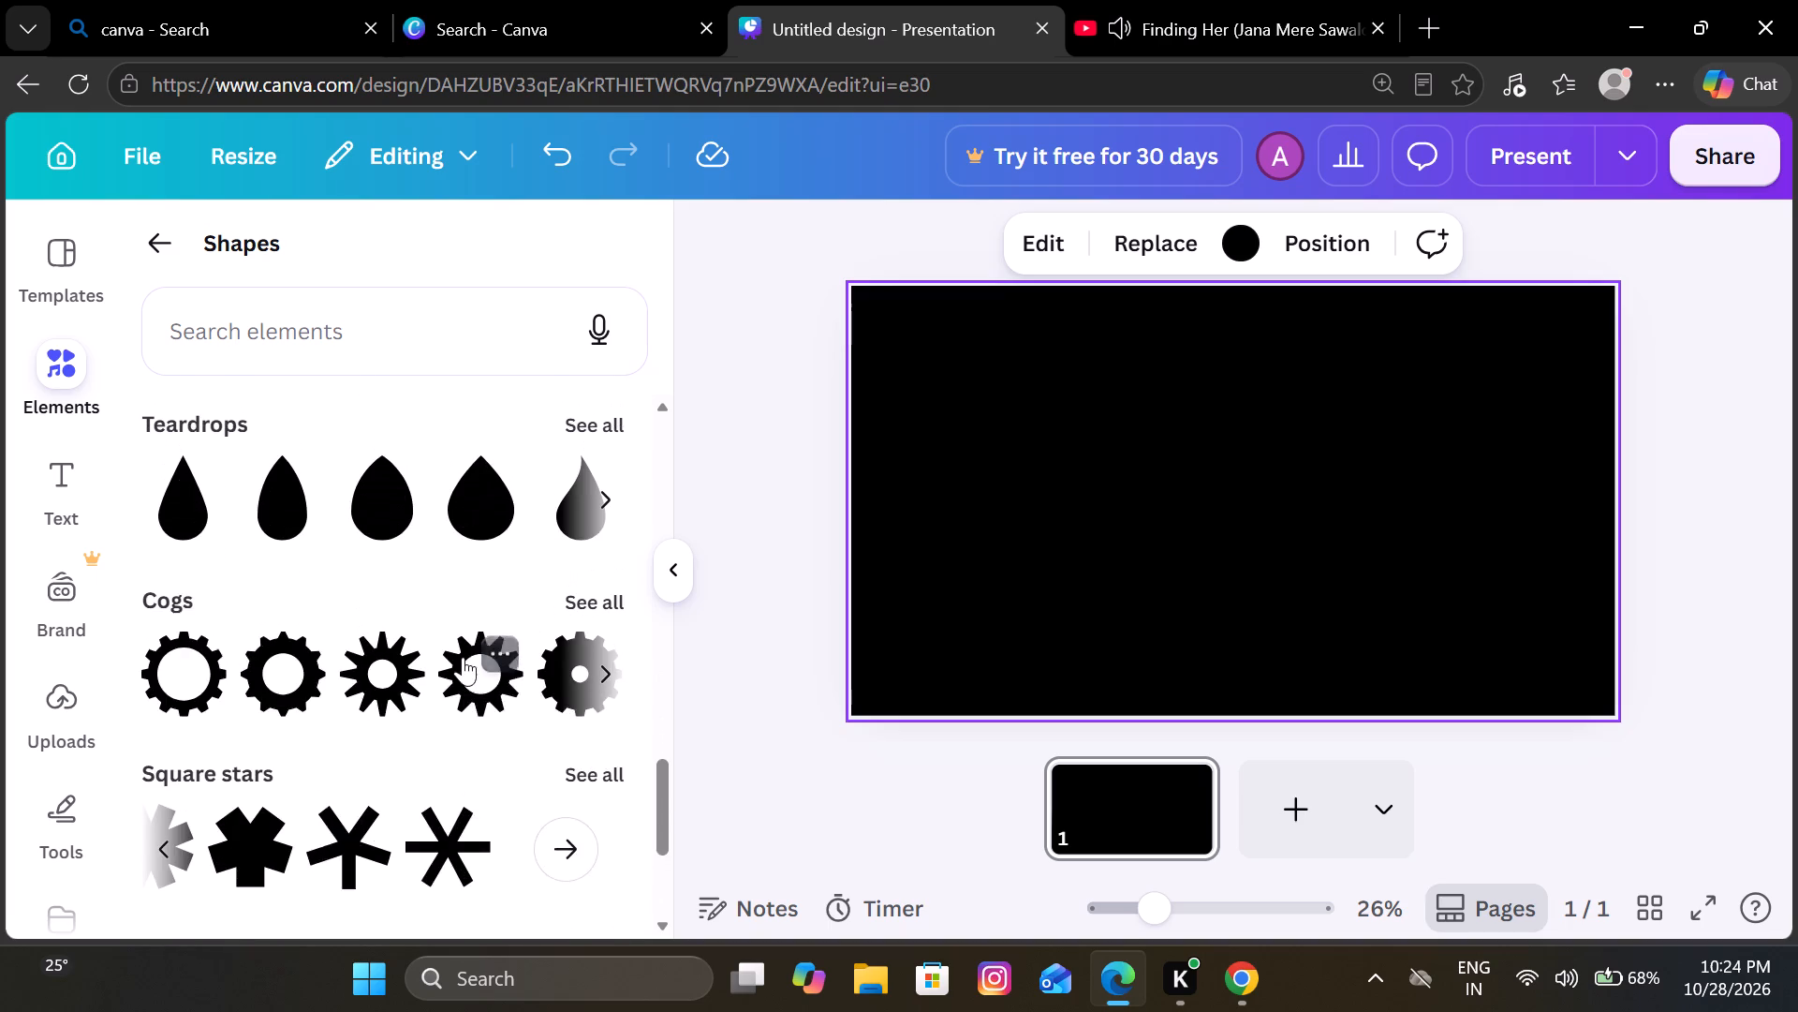
scroll(463, 657, up, 1)
click(591, 491)
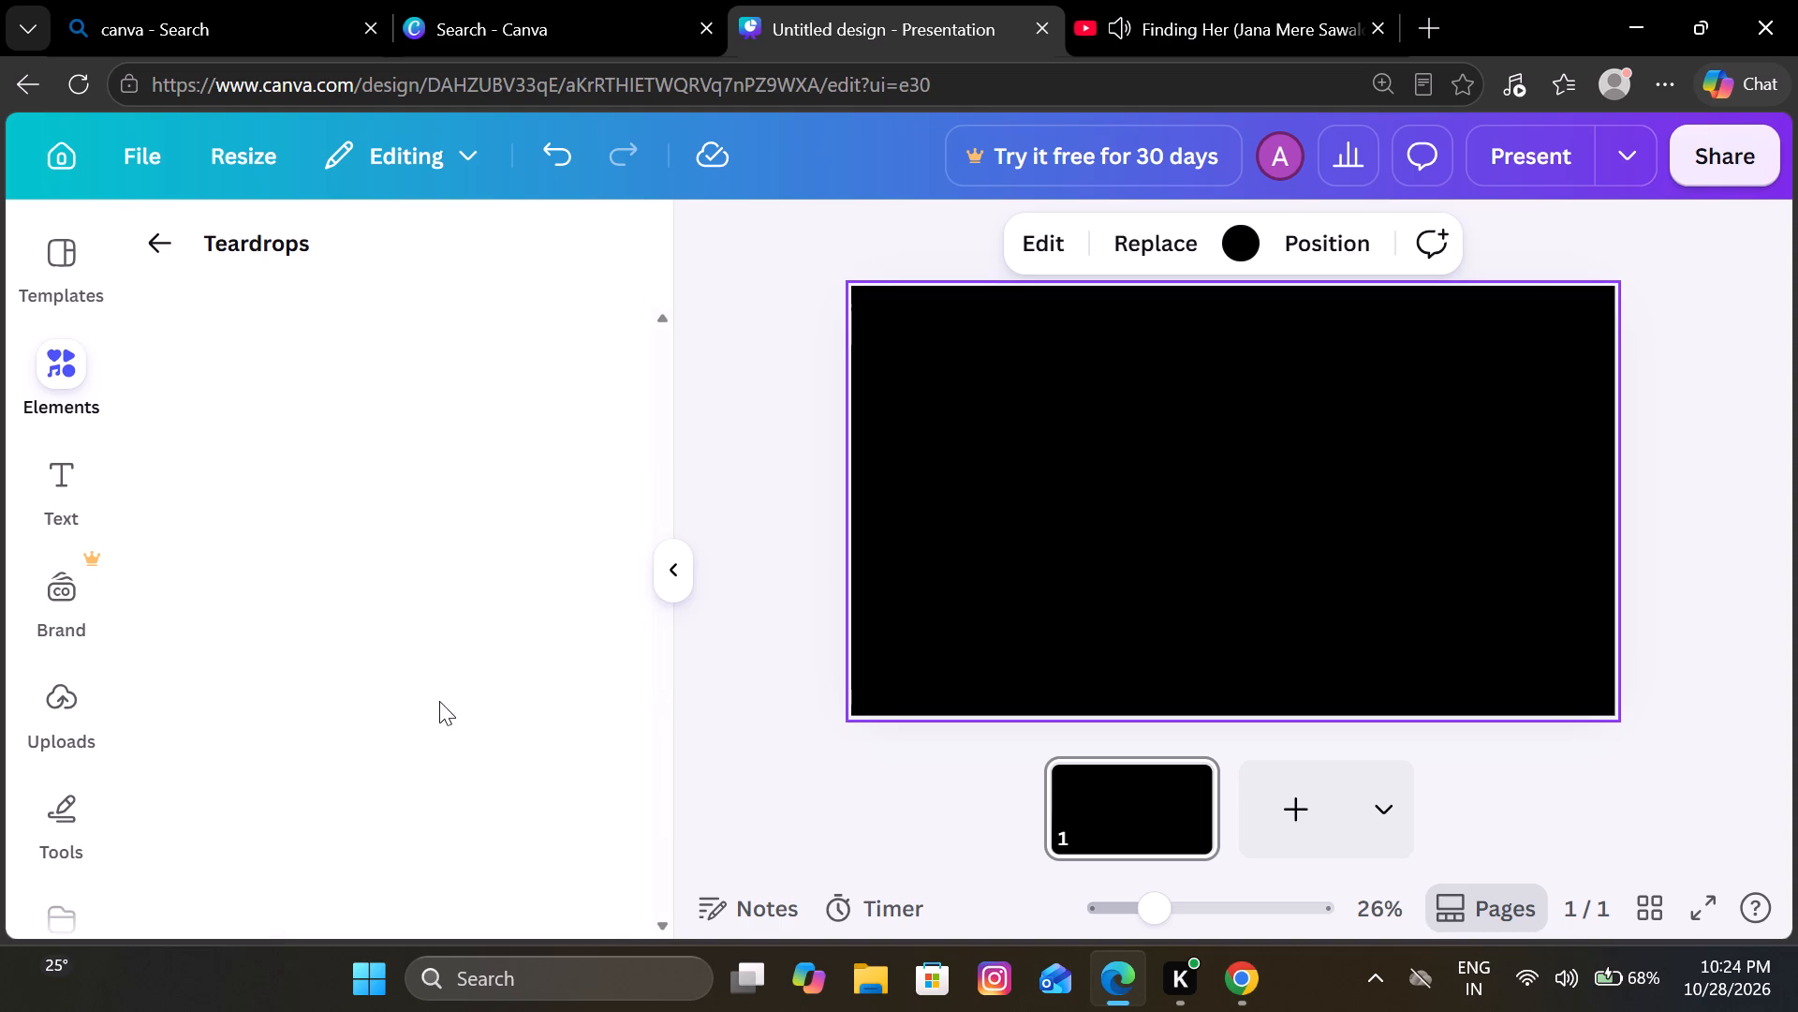
scroll(442, 693, down, 1)
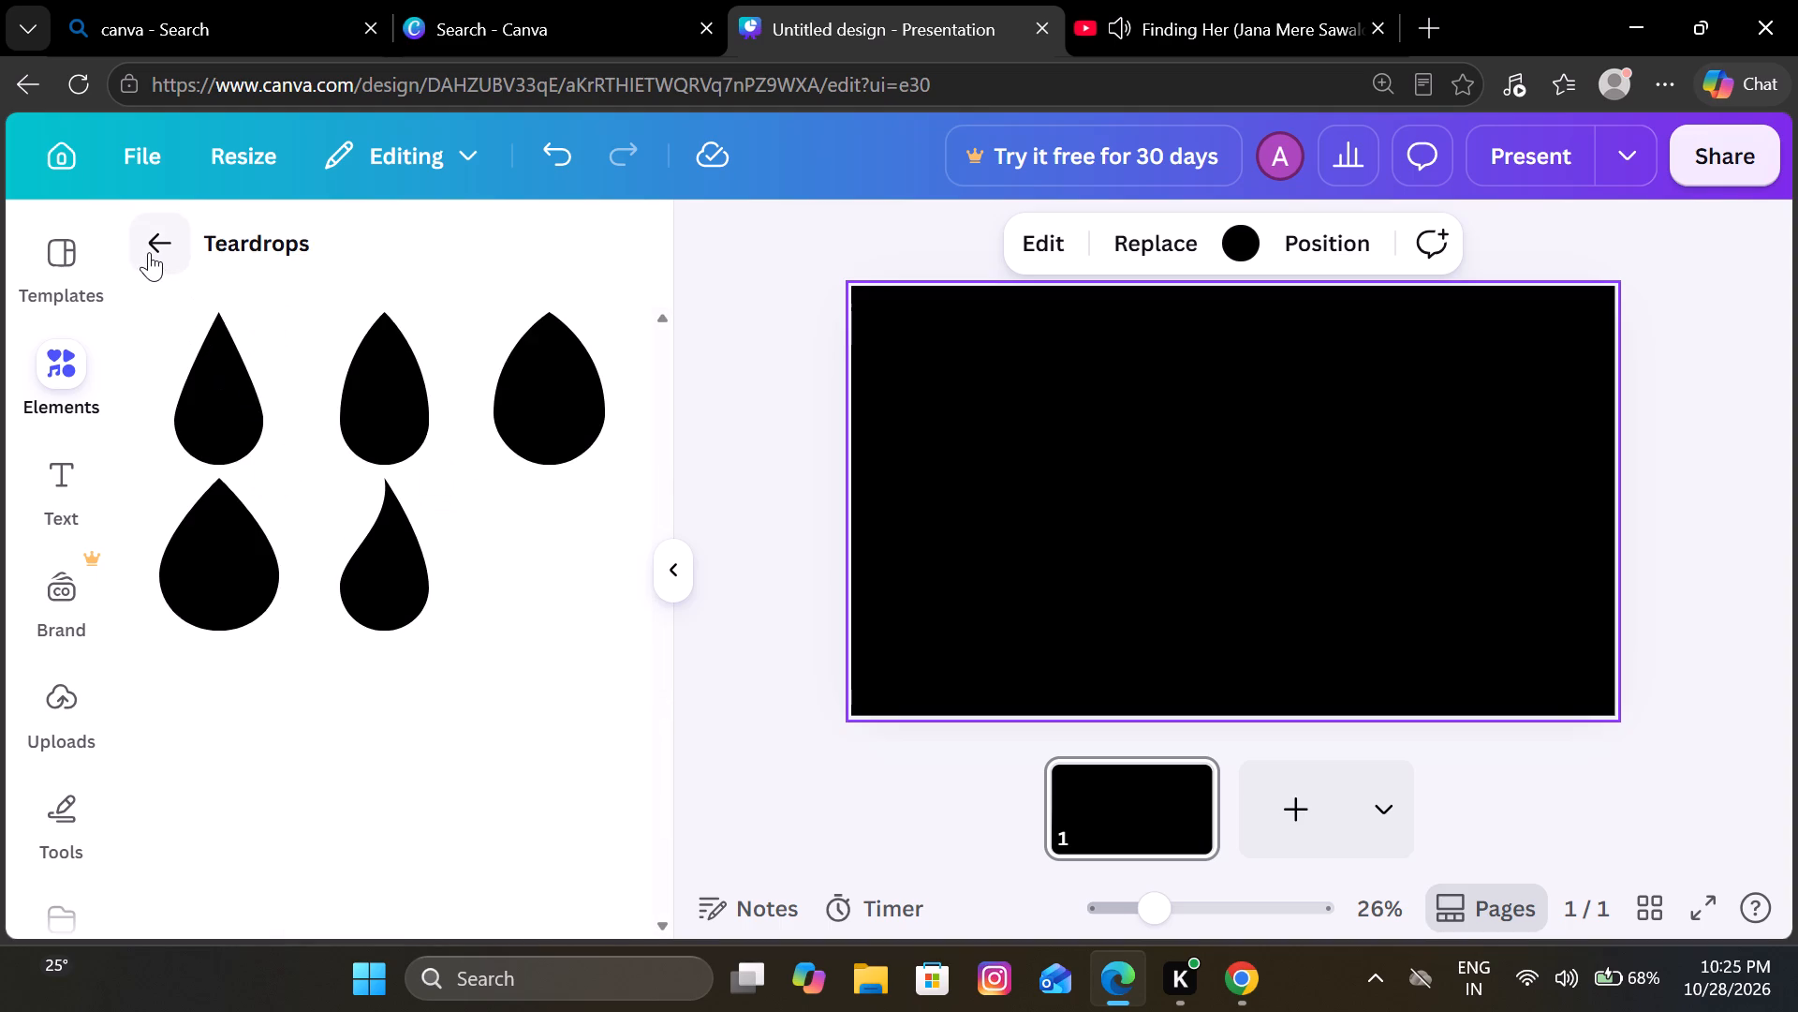
click(149, 252)
scroll(298, 572, up, 1)
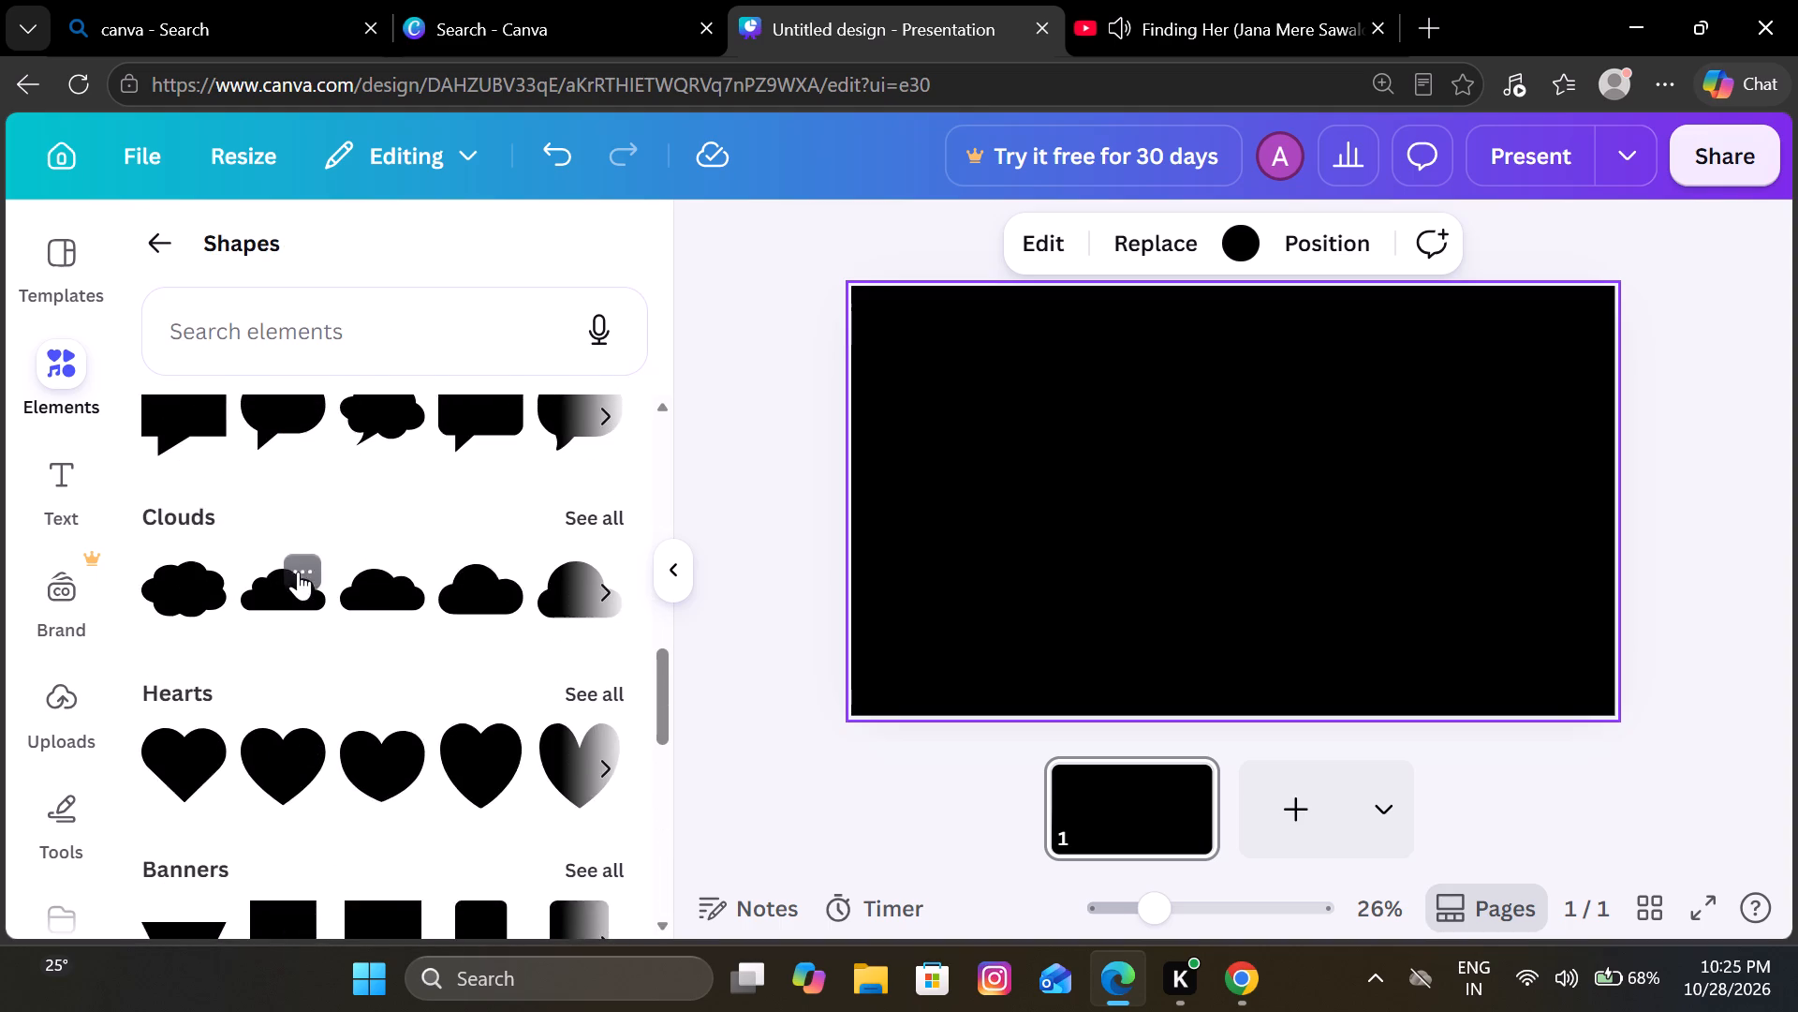
scroll(298, 572, up, 2)
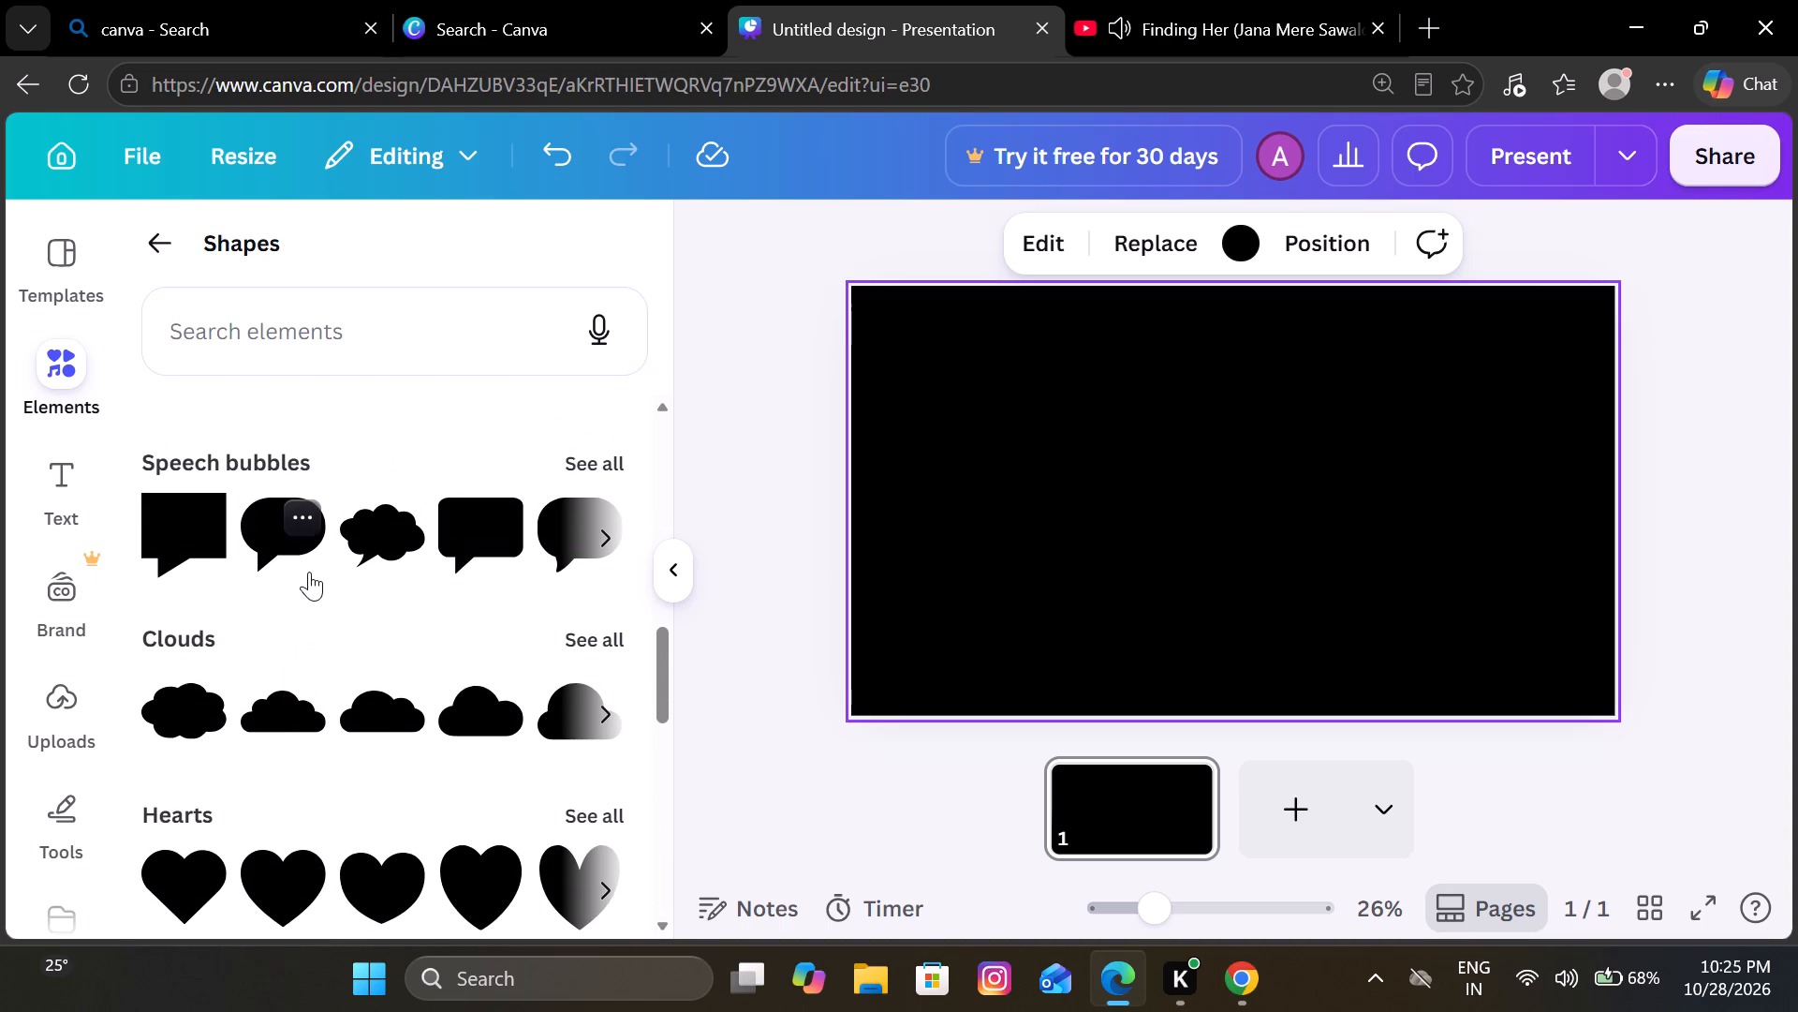
click(606, 528)
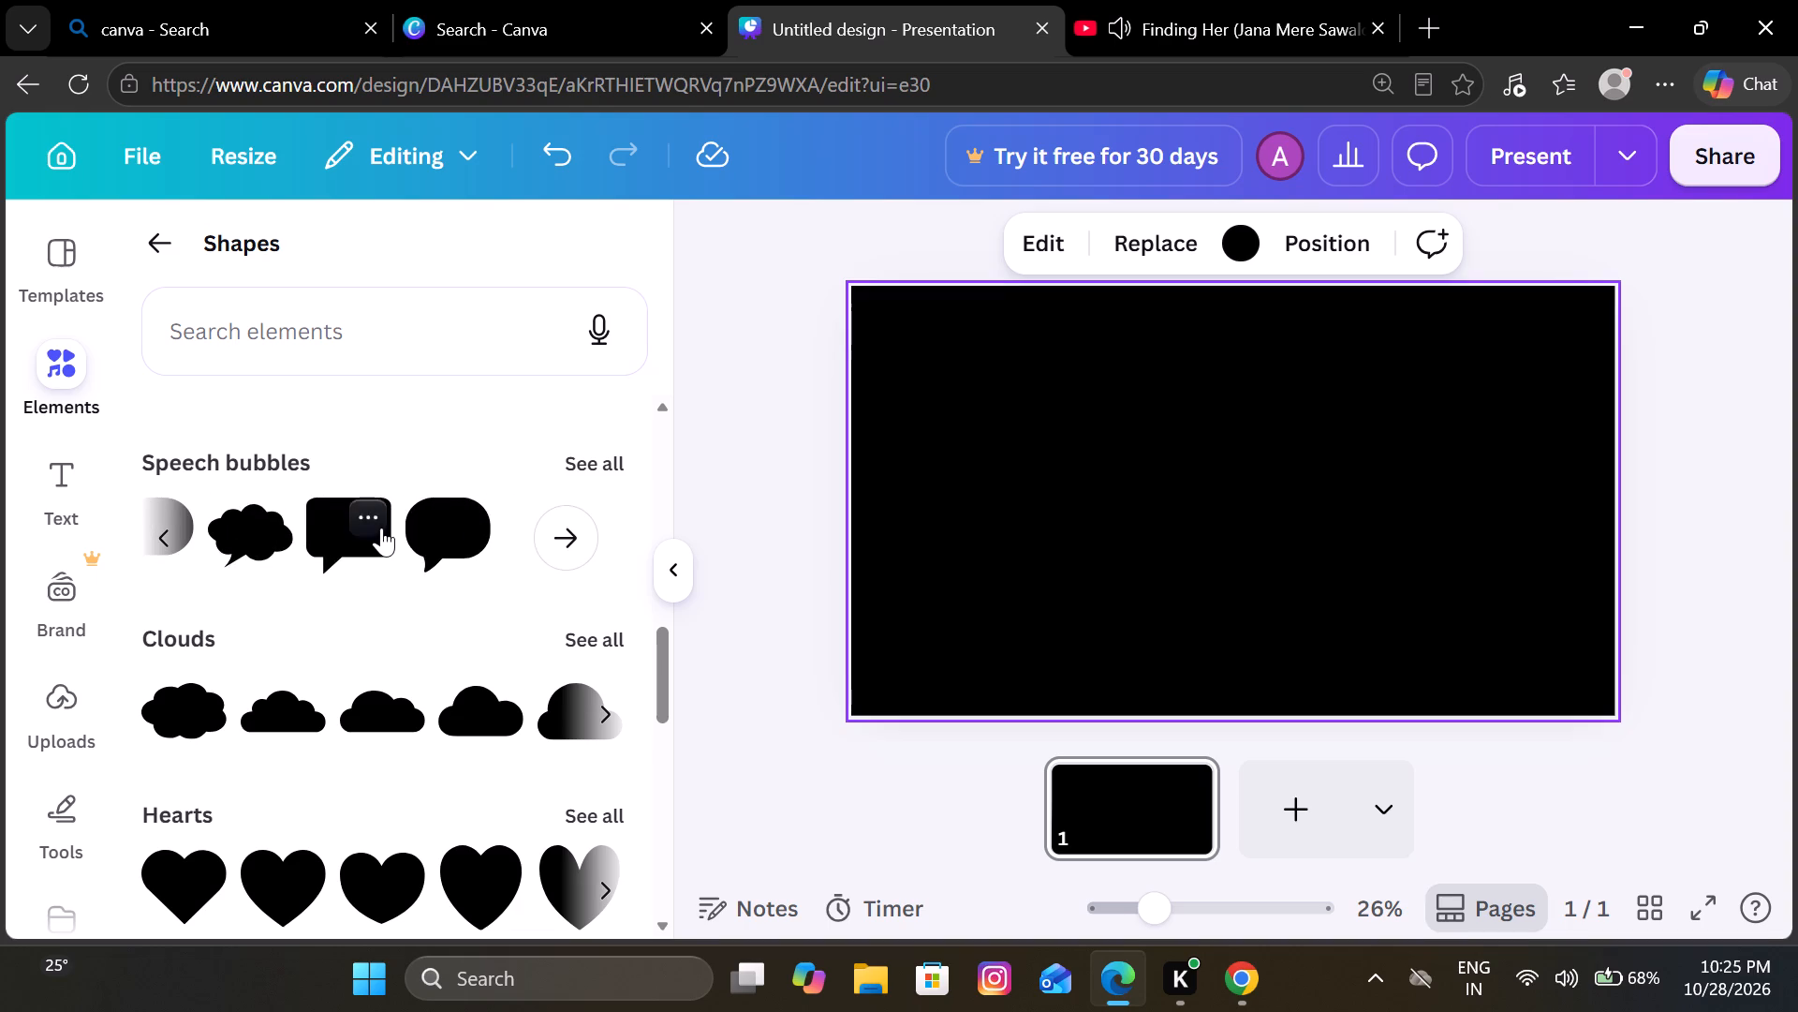
scroll(381, 528, right, 1)
scroll(381, 528, up, 3)
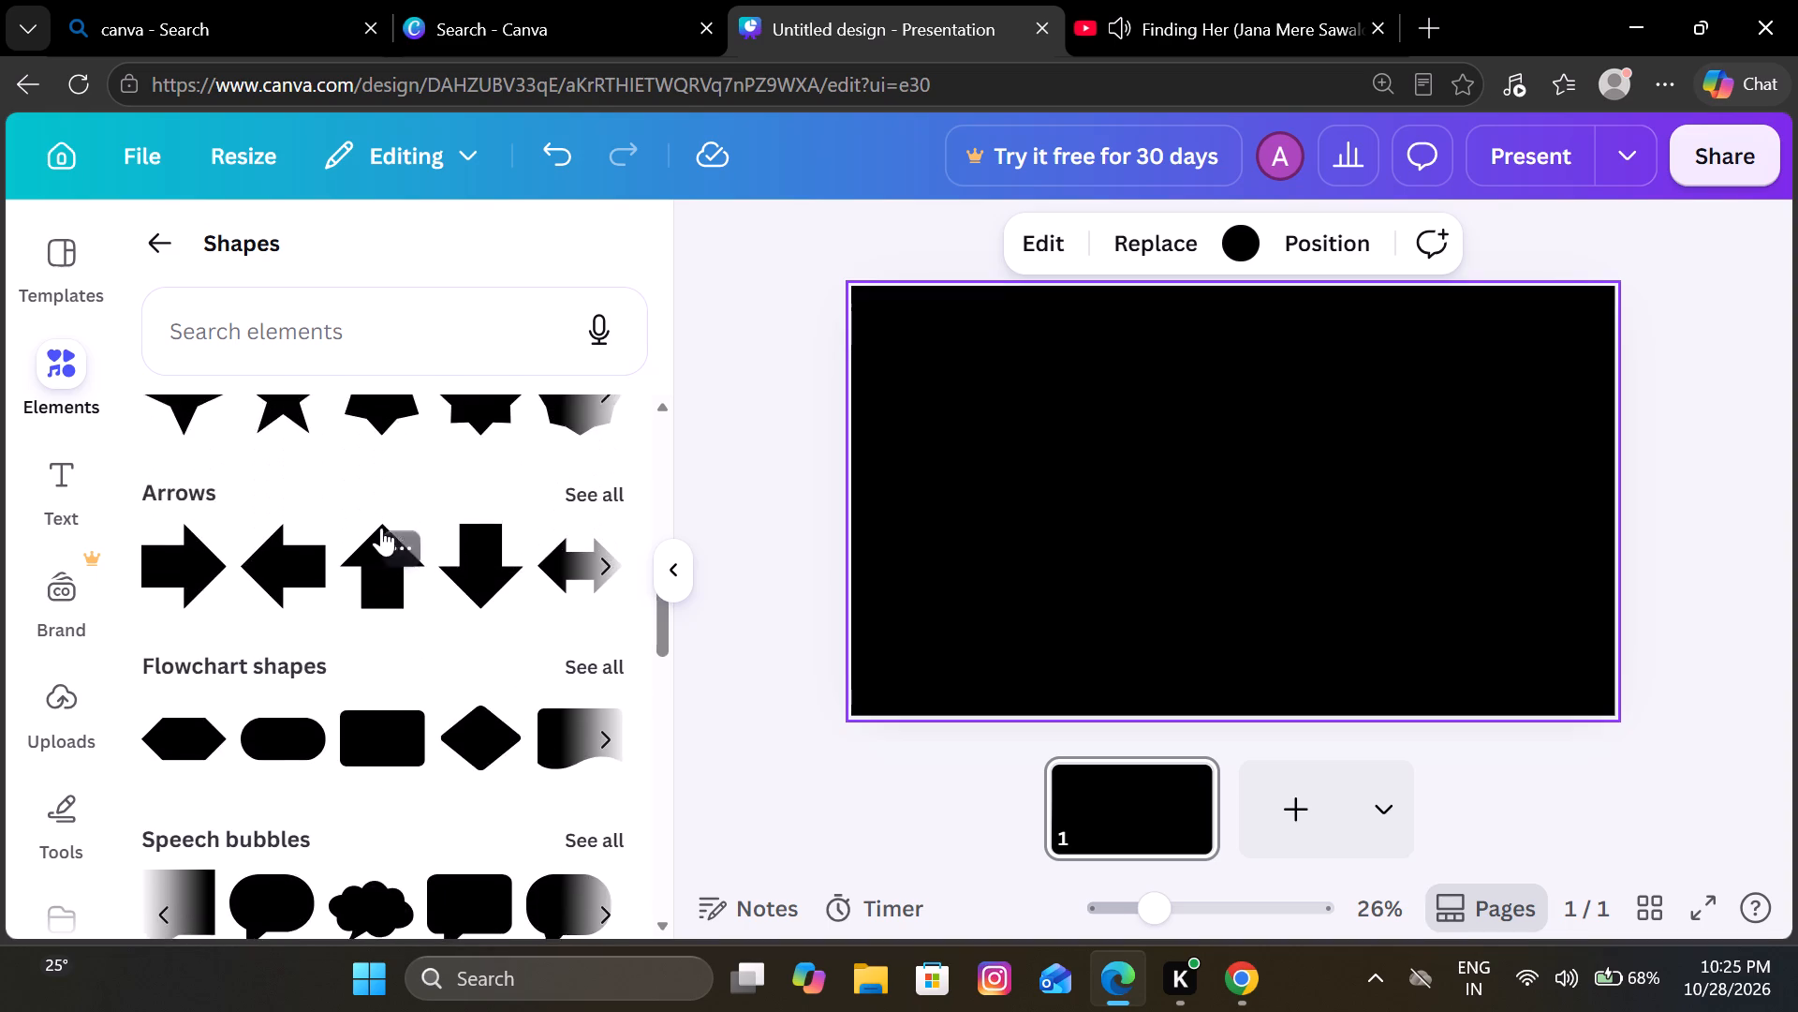
scroll(381, 528, up, 2)
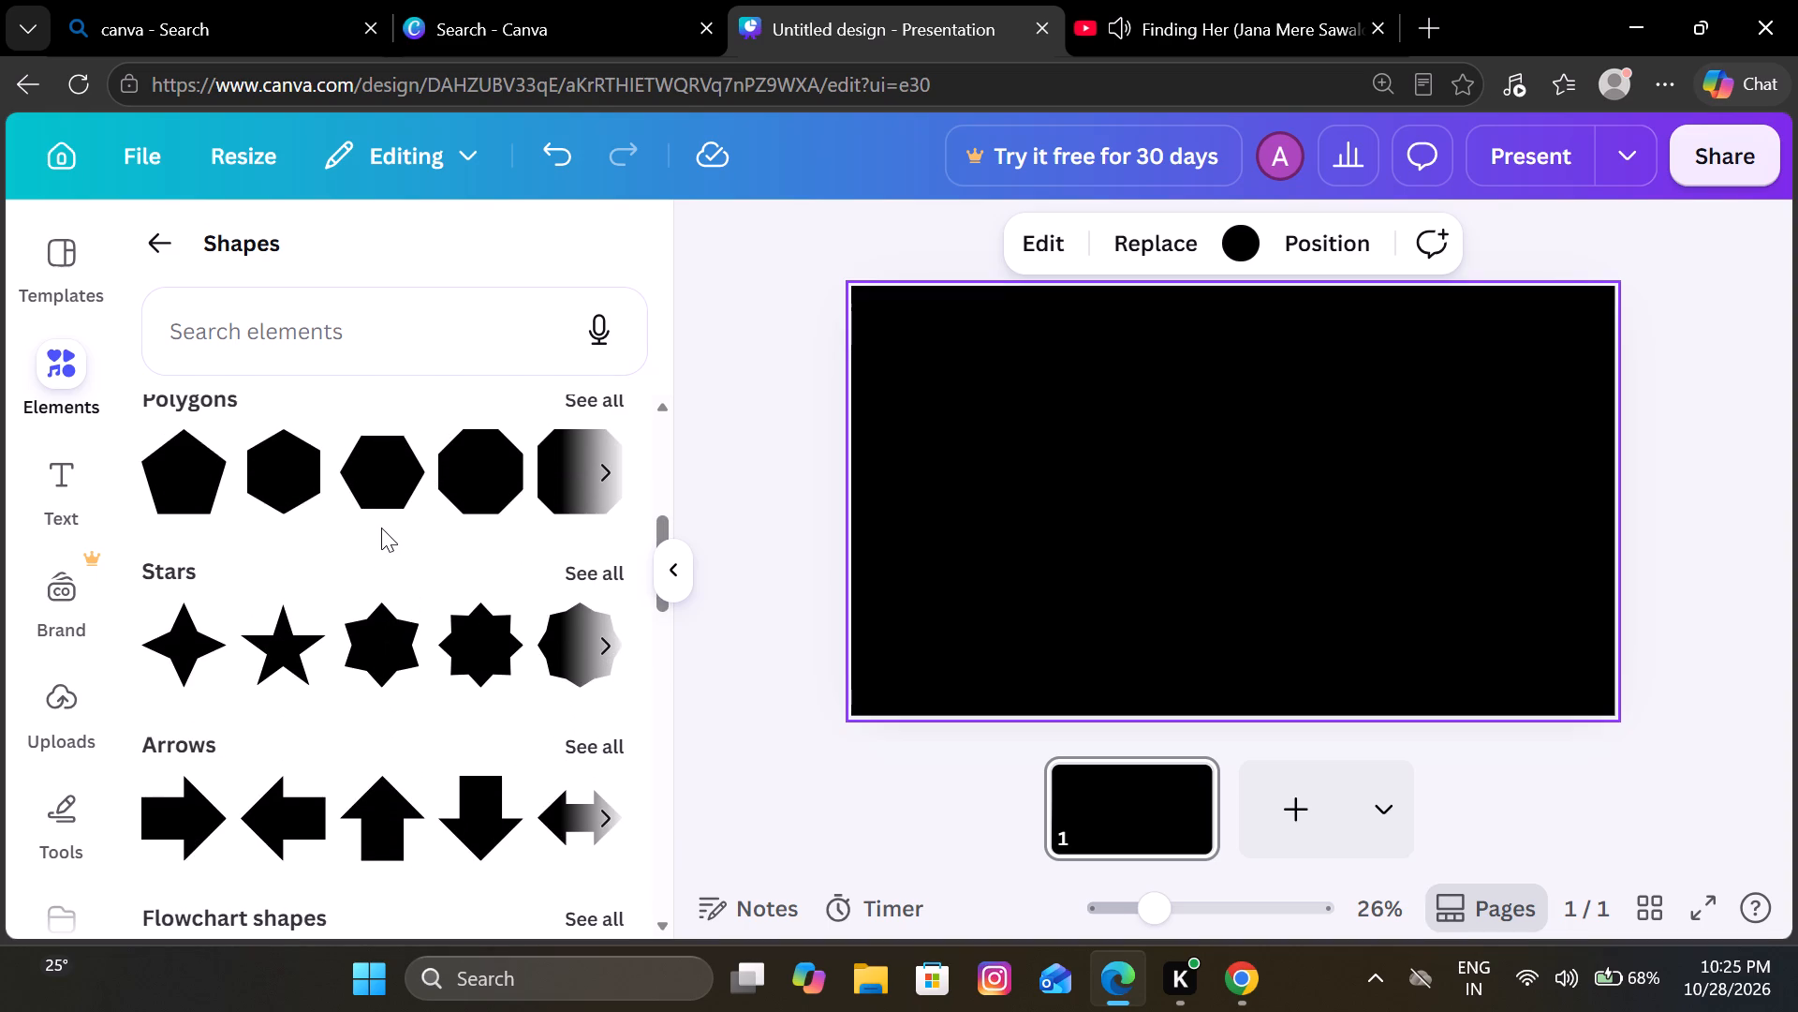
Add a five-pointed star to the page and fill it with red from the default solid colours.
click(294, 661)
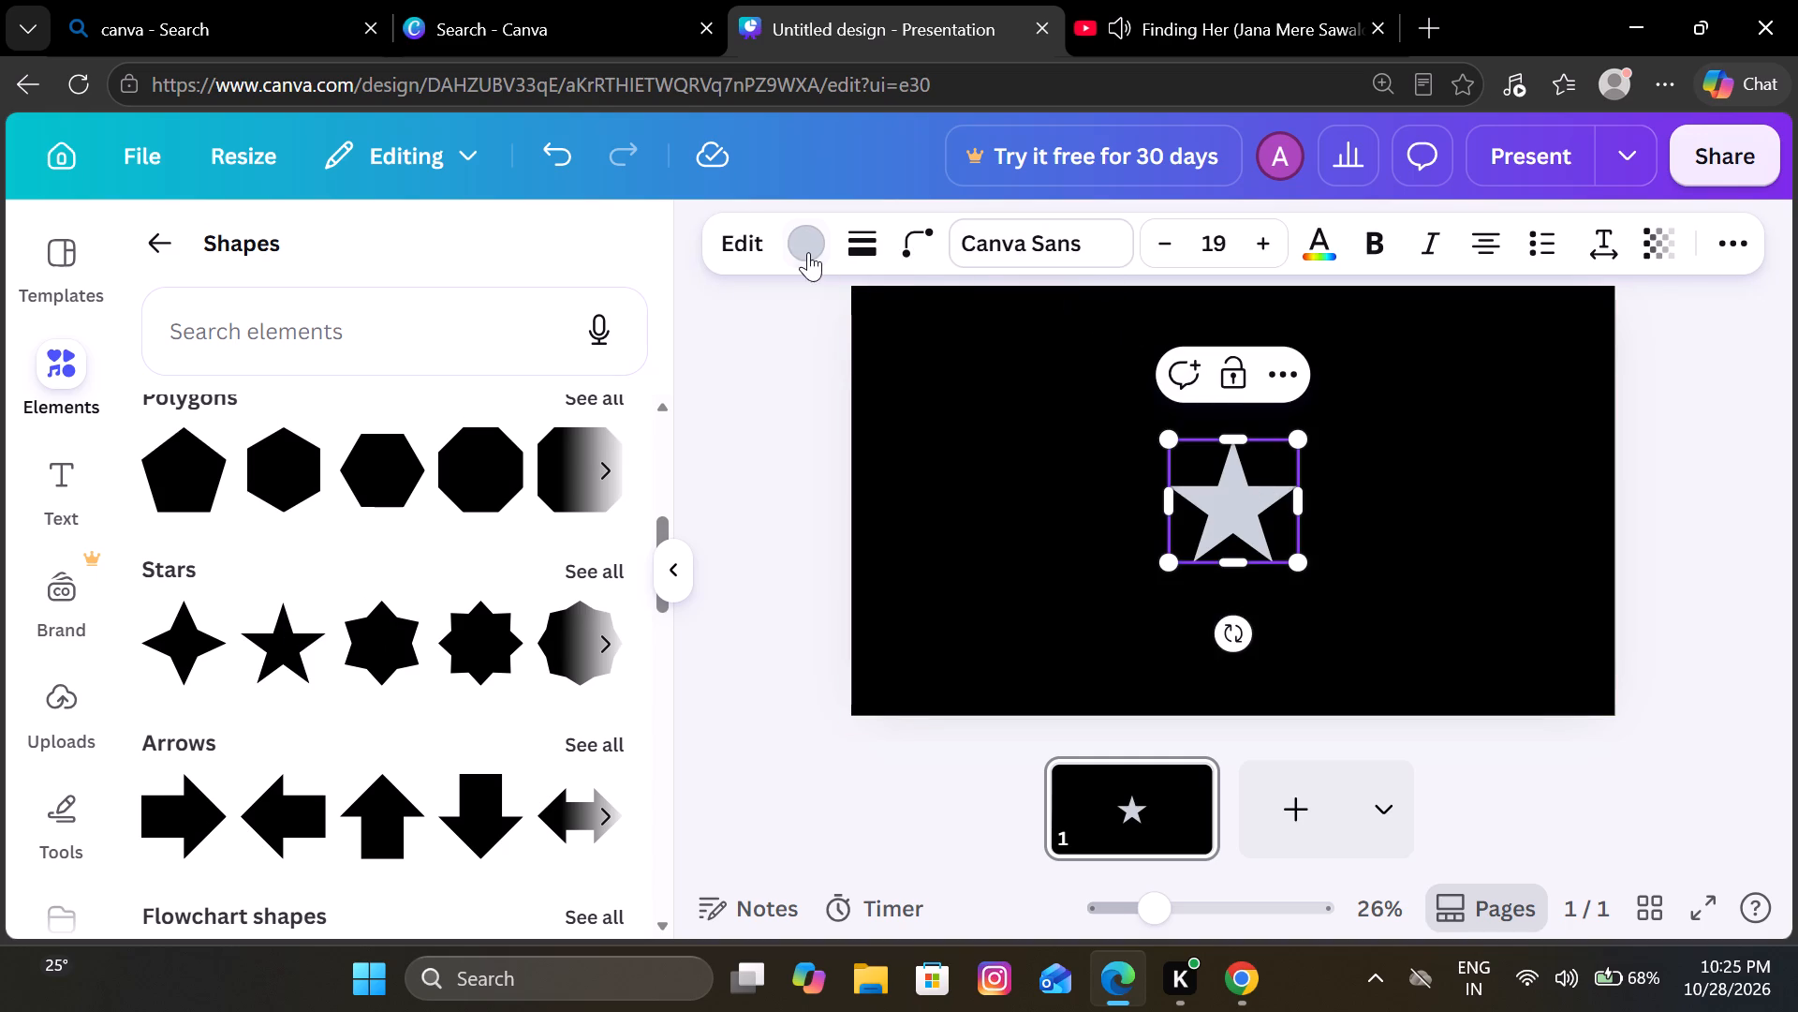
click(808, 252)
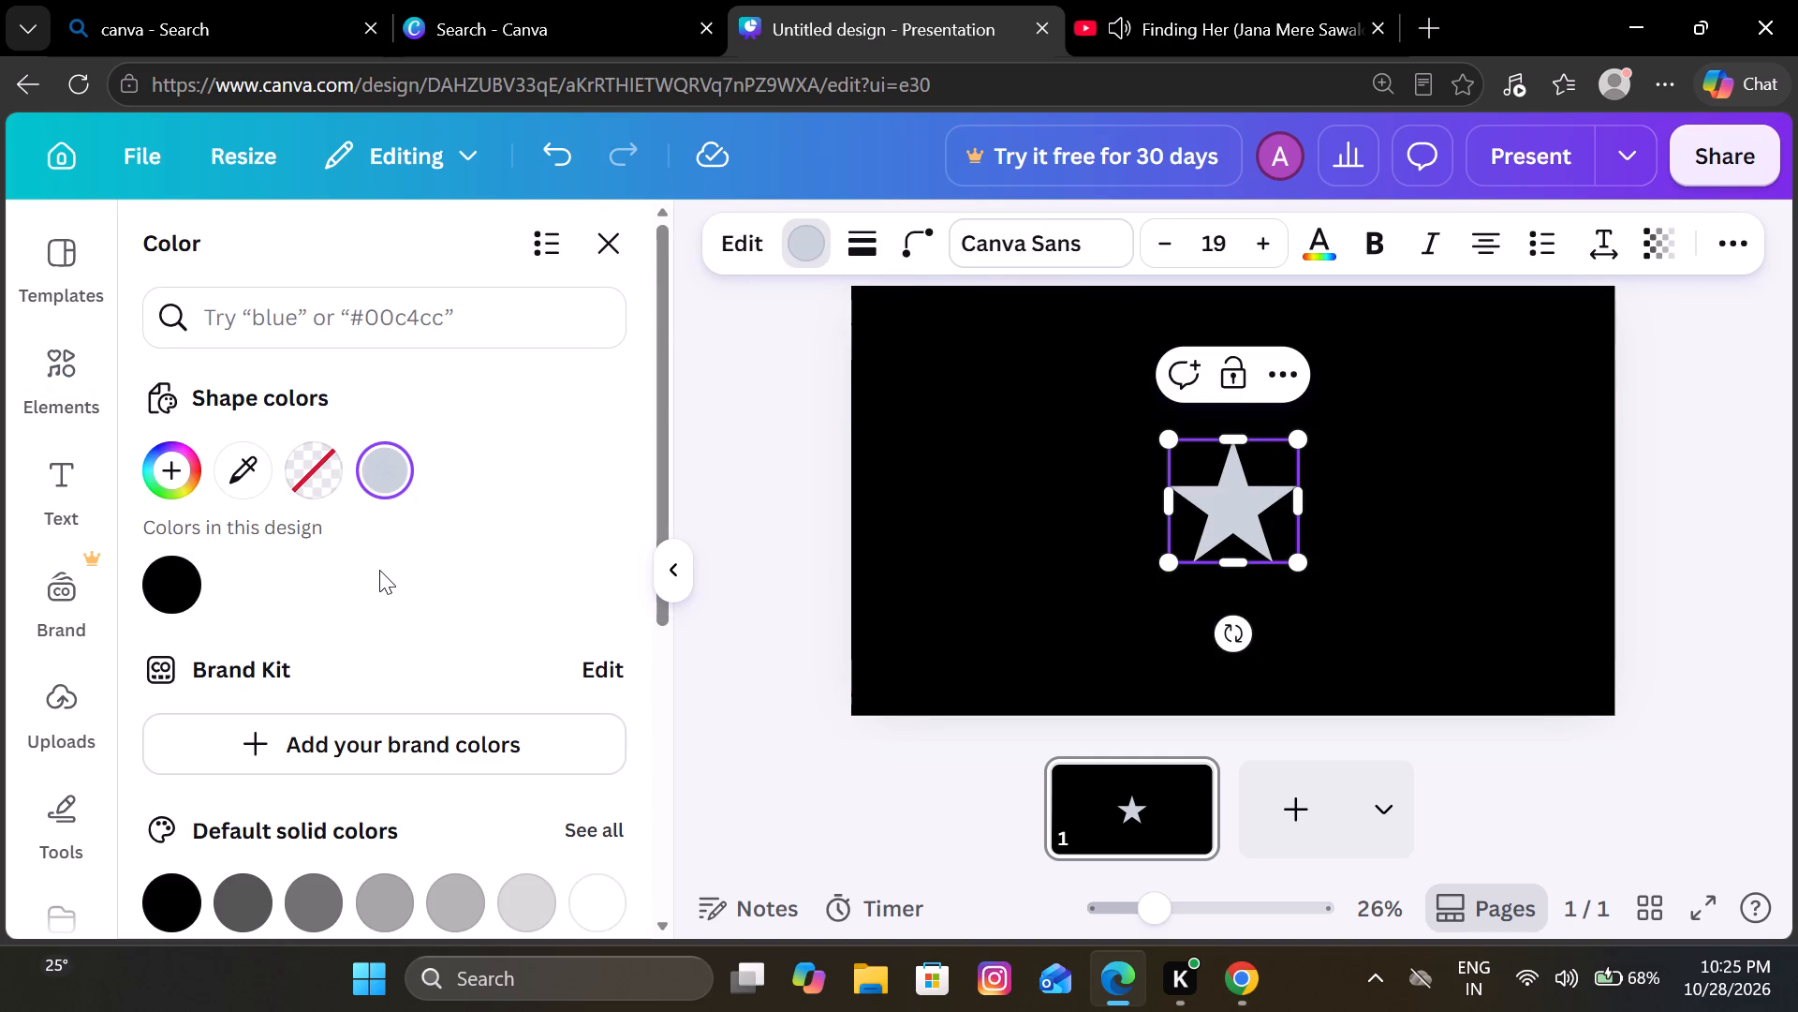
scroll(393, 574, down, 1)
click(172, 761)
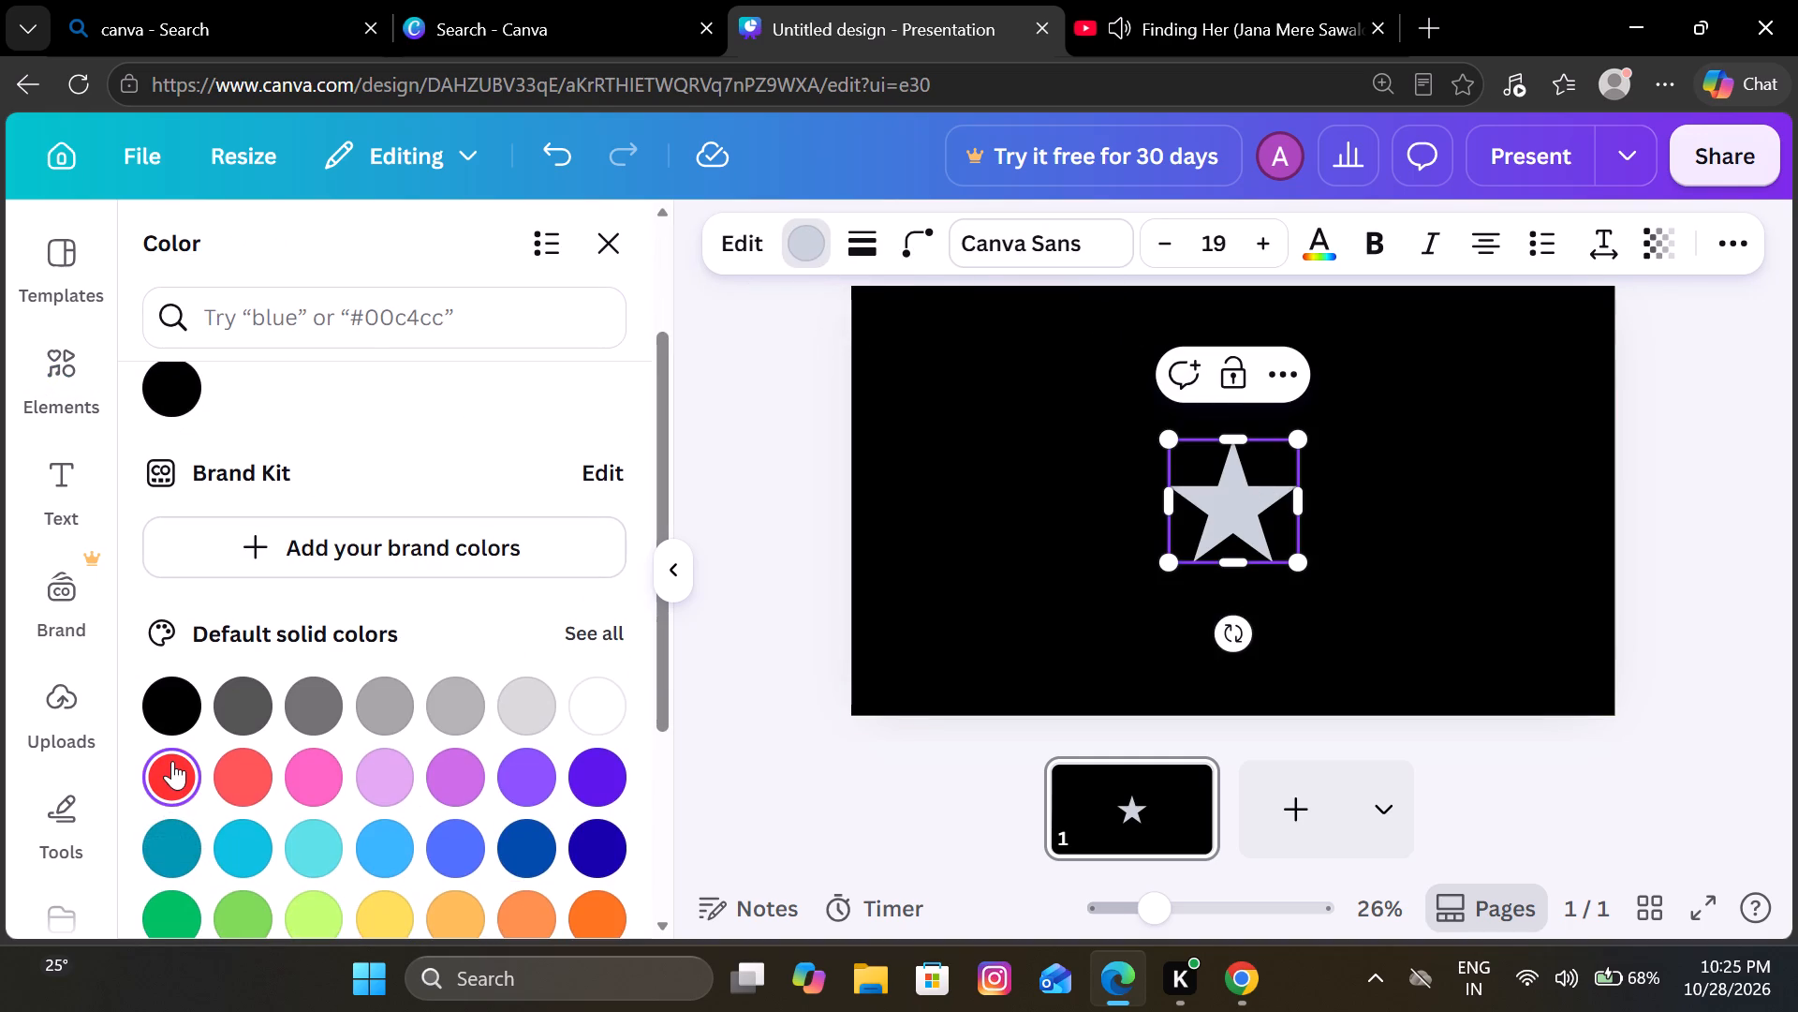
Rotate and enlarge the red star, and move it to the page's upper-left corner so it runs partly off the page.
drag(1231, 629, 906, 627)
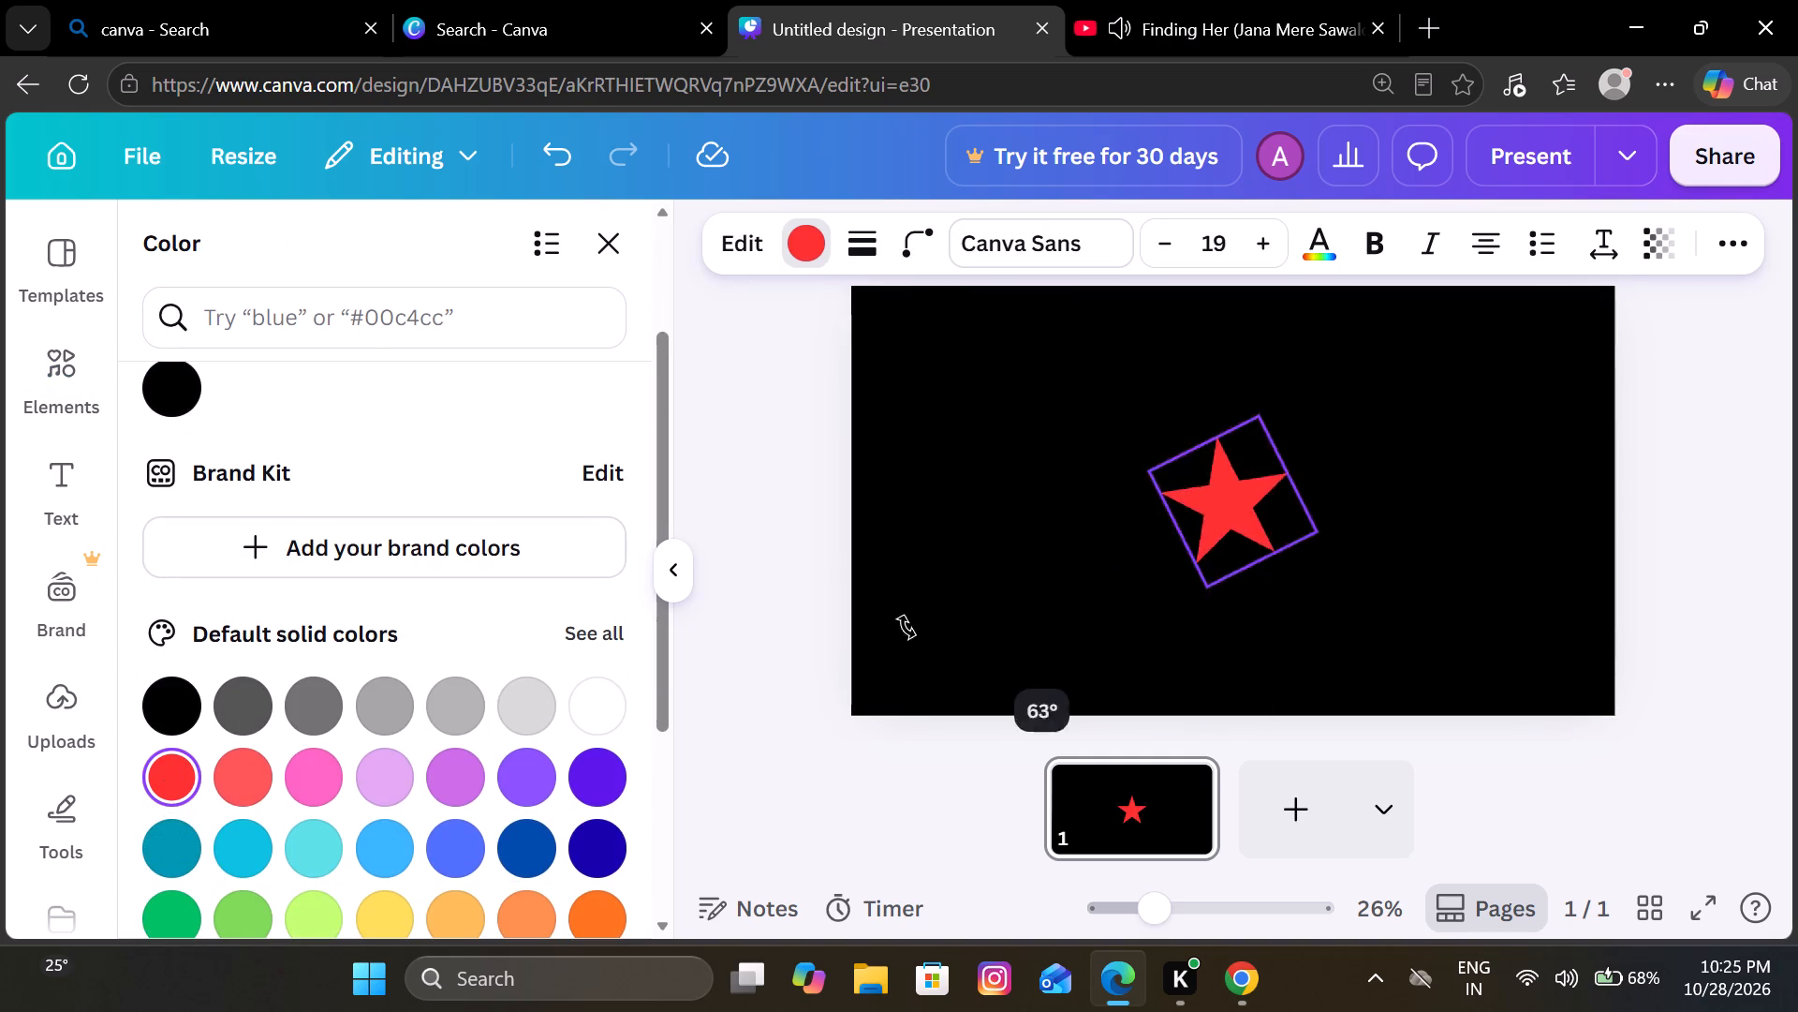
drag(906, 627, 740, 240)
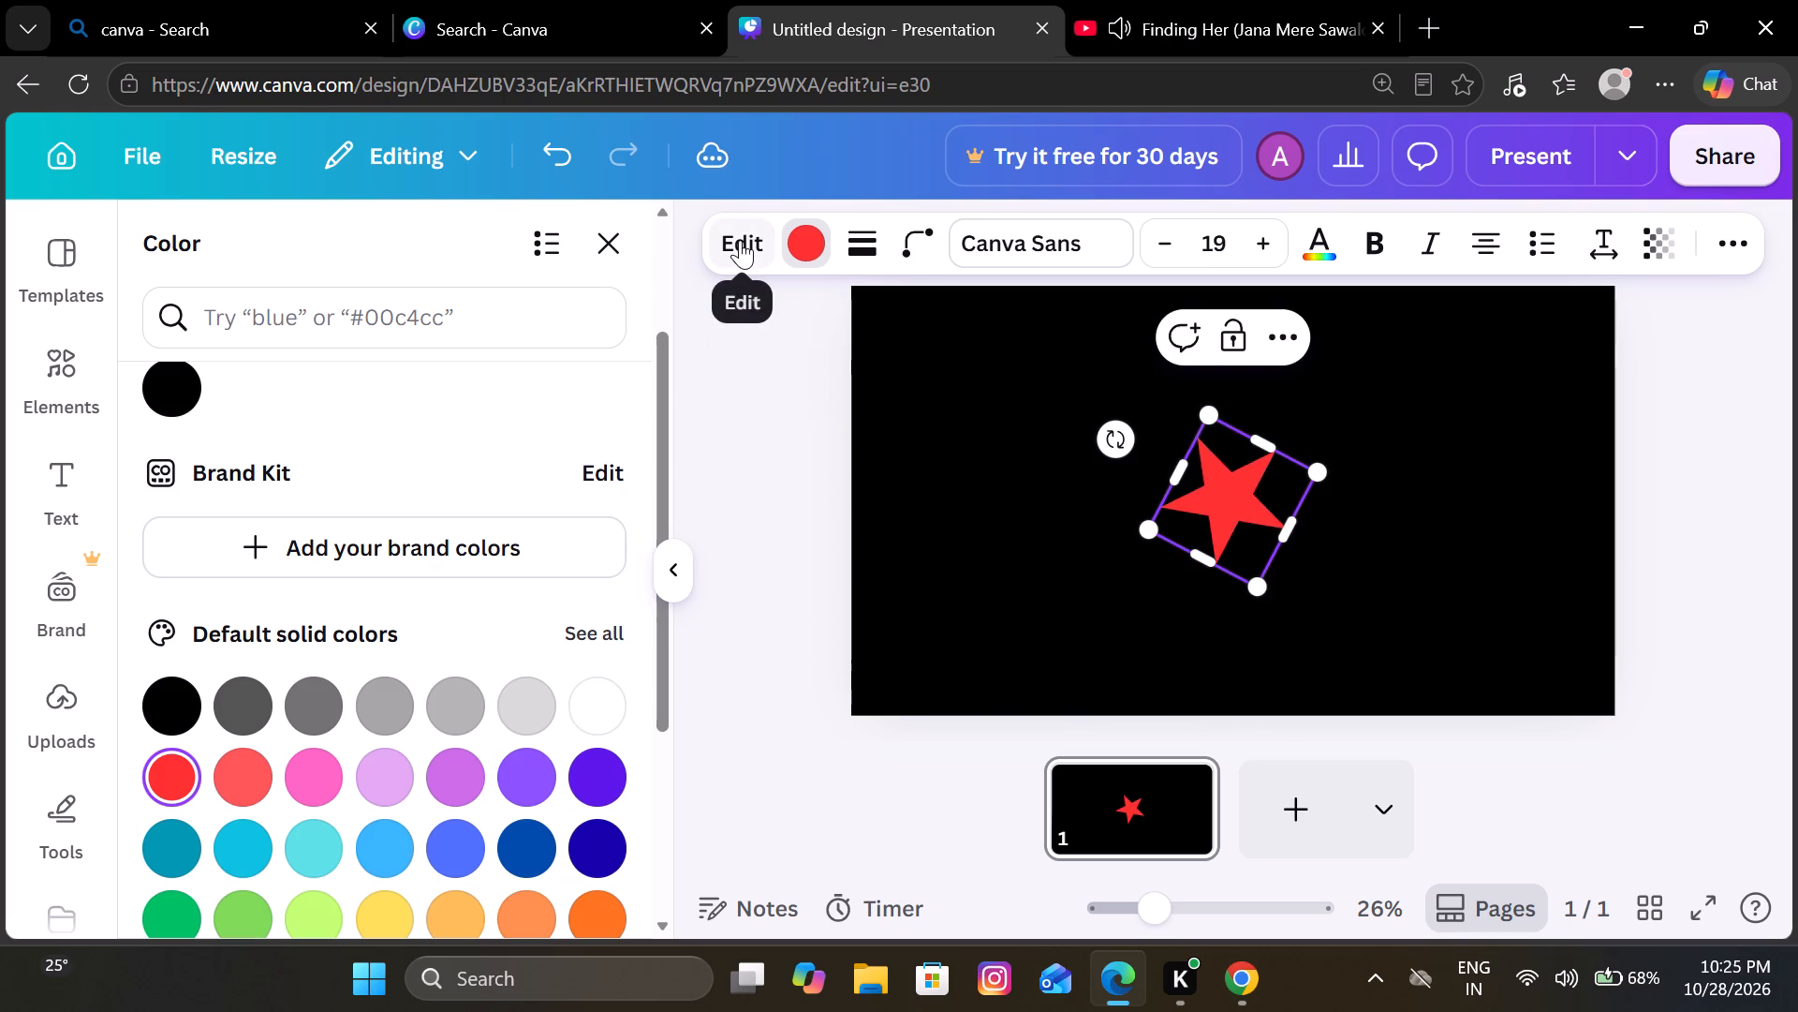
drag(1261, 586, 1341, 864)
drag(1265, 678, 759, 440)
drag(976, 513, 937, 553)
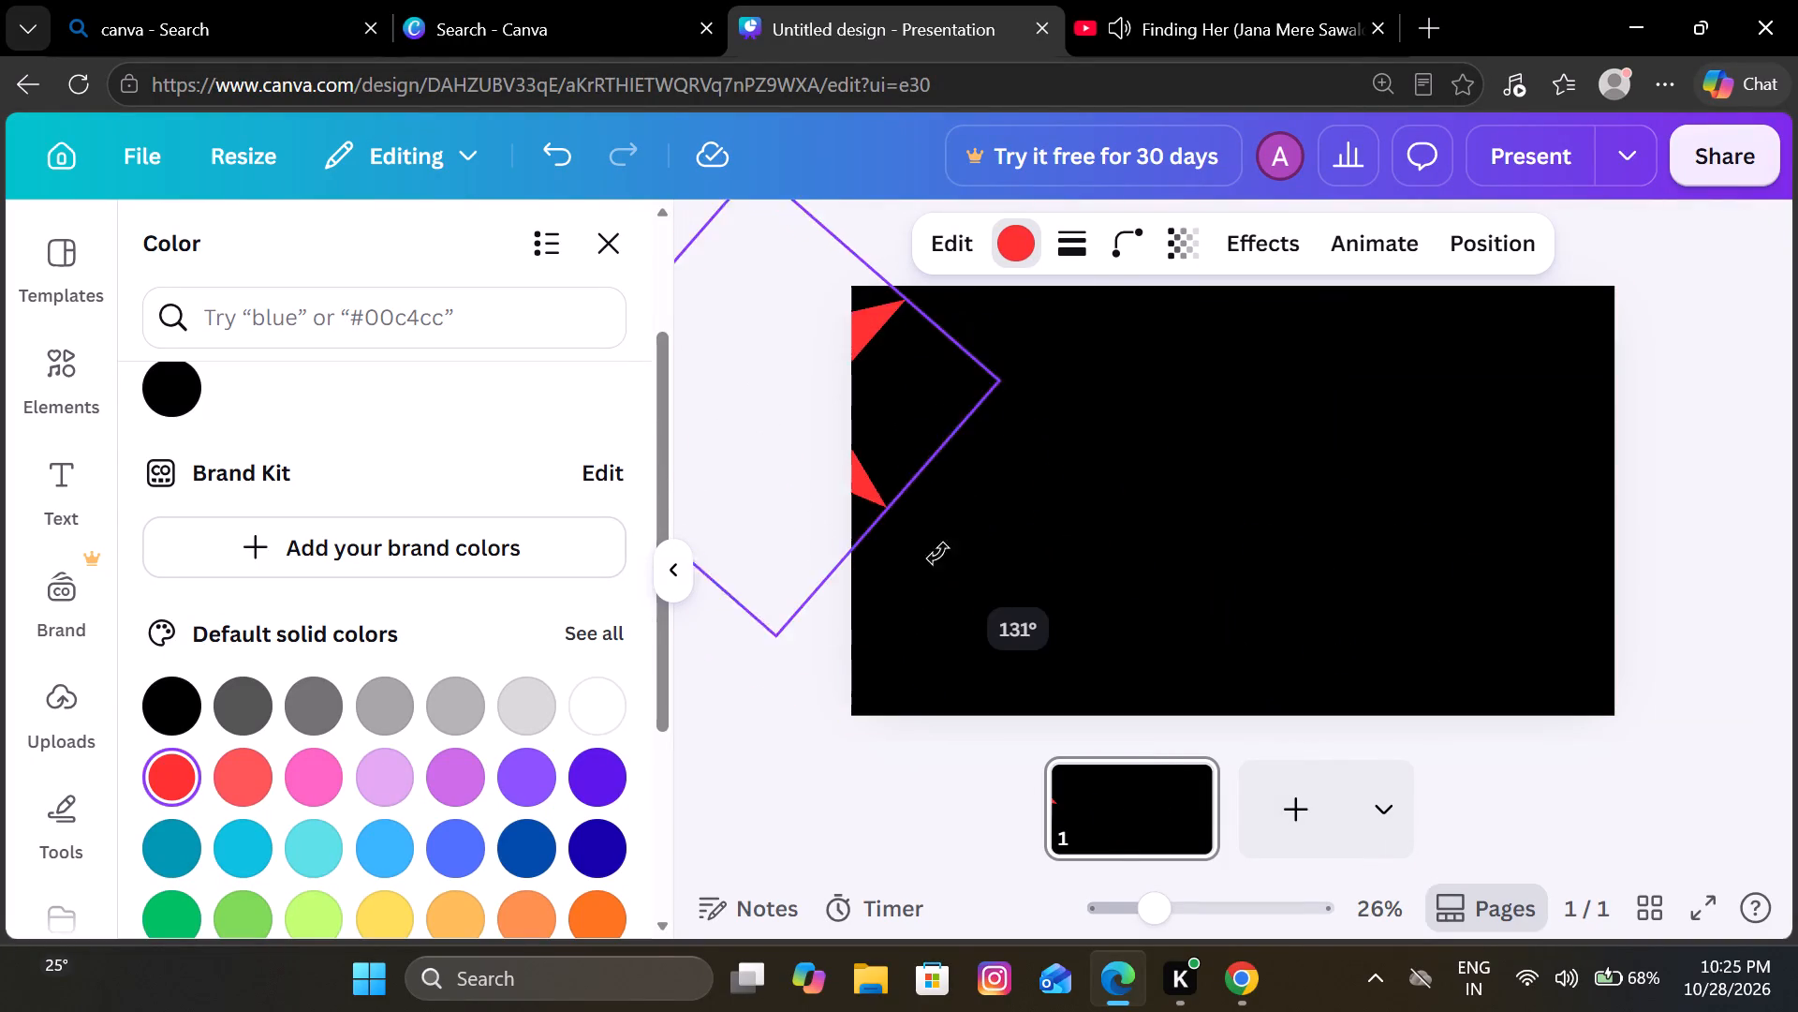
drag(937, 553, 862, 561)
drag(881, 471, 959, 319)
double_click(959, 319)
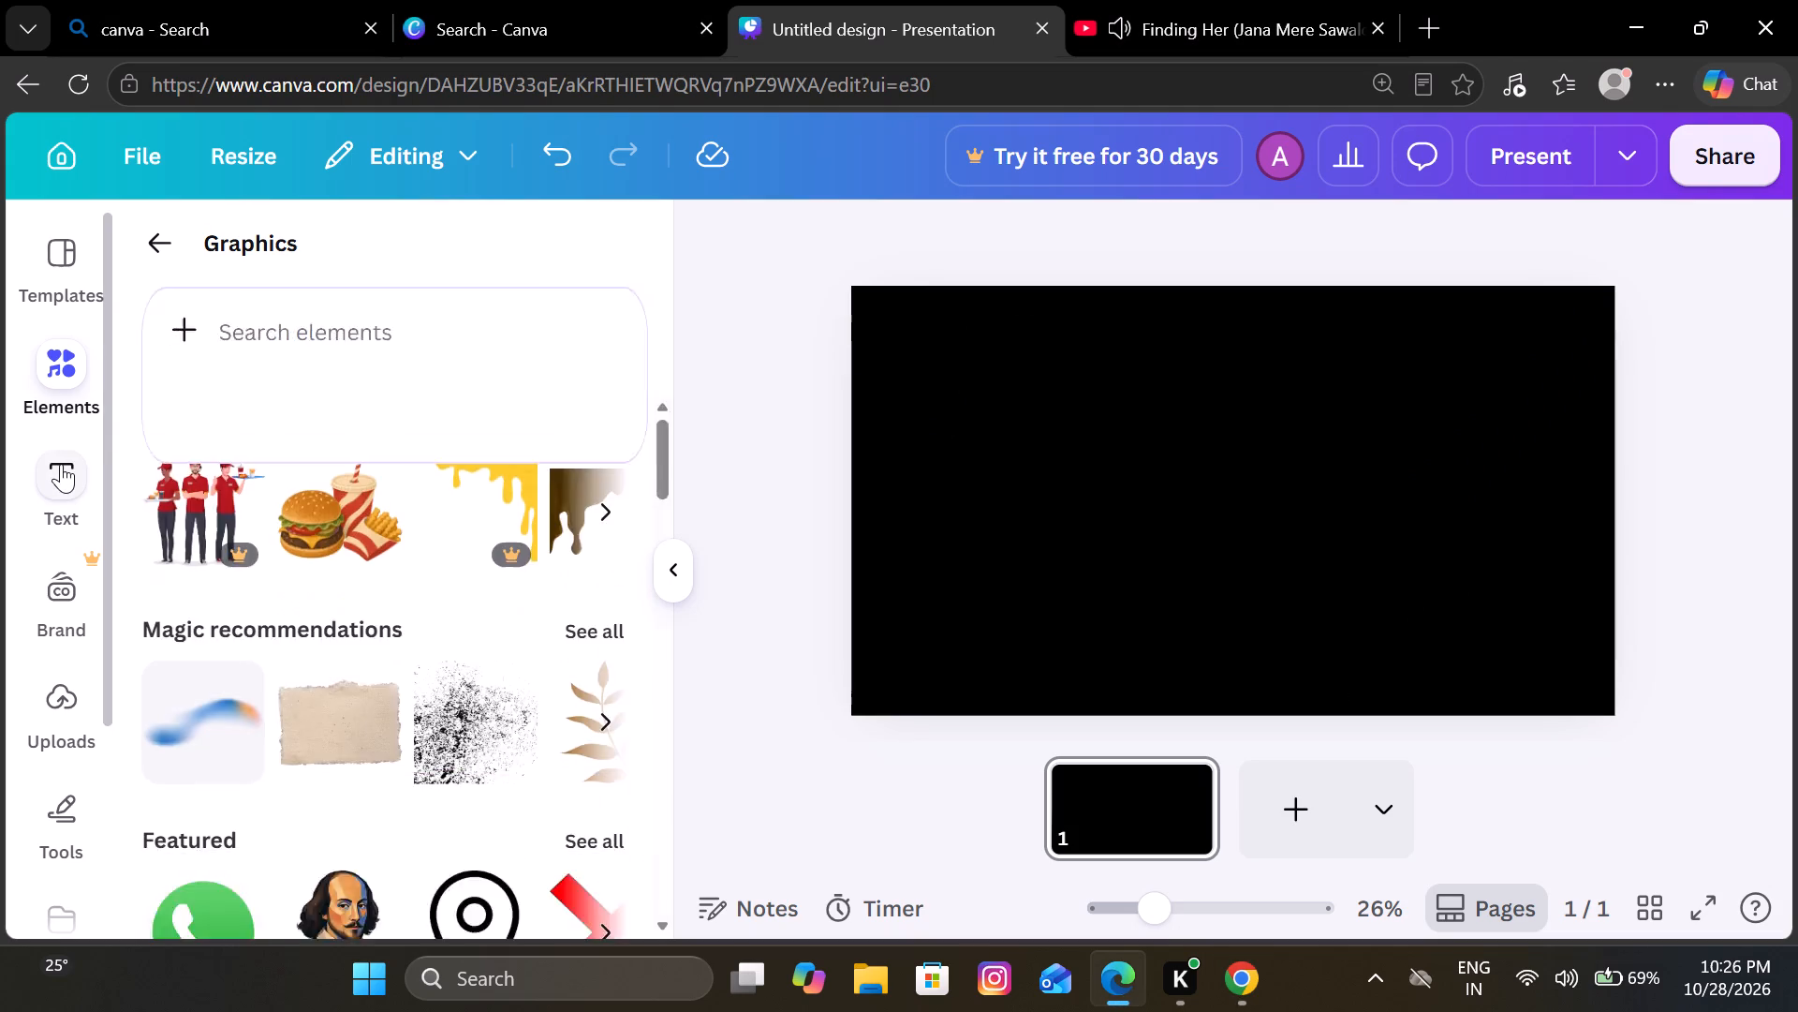
scroll(303, 600, down, 3)
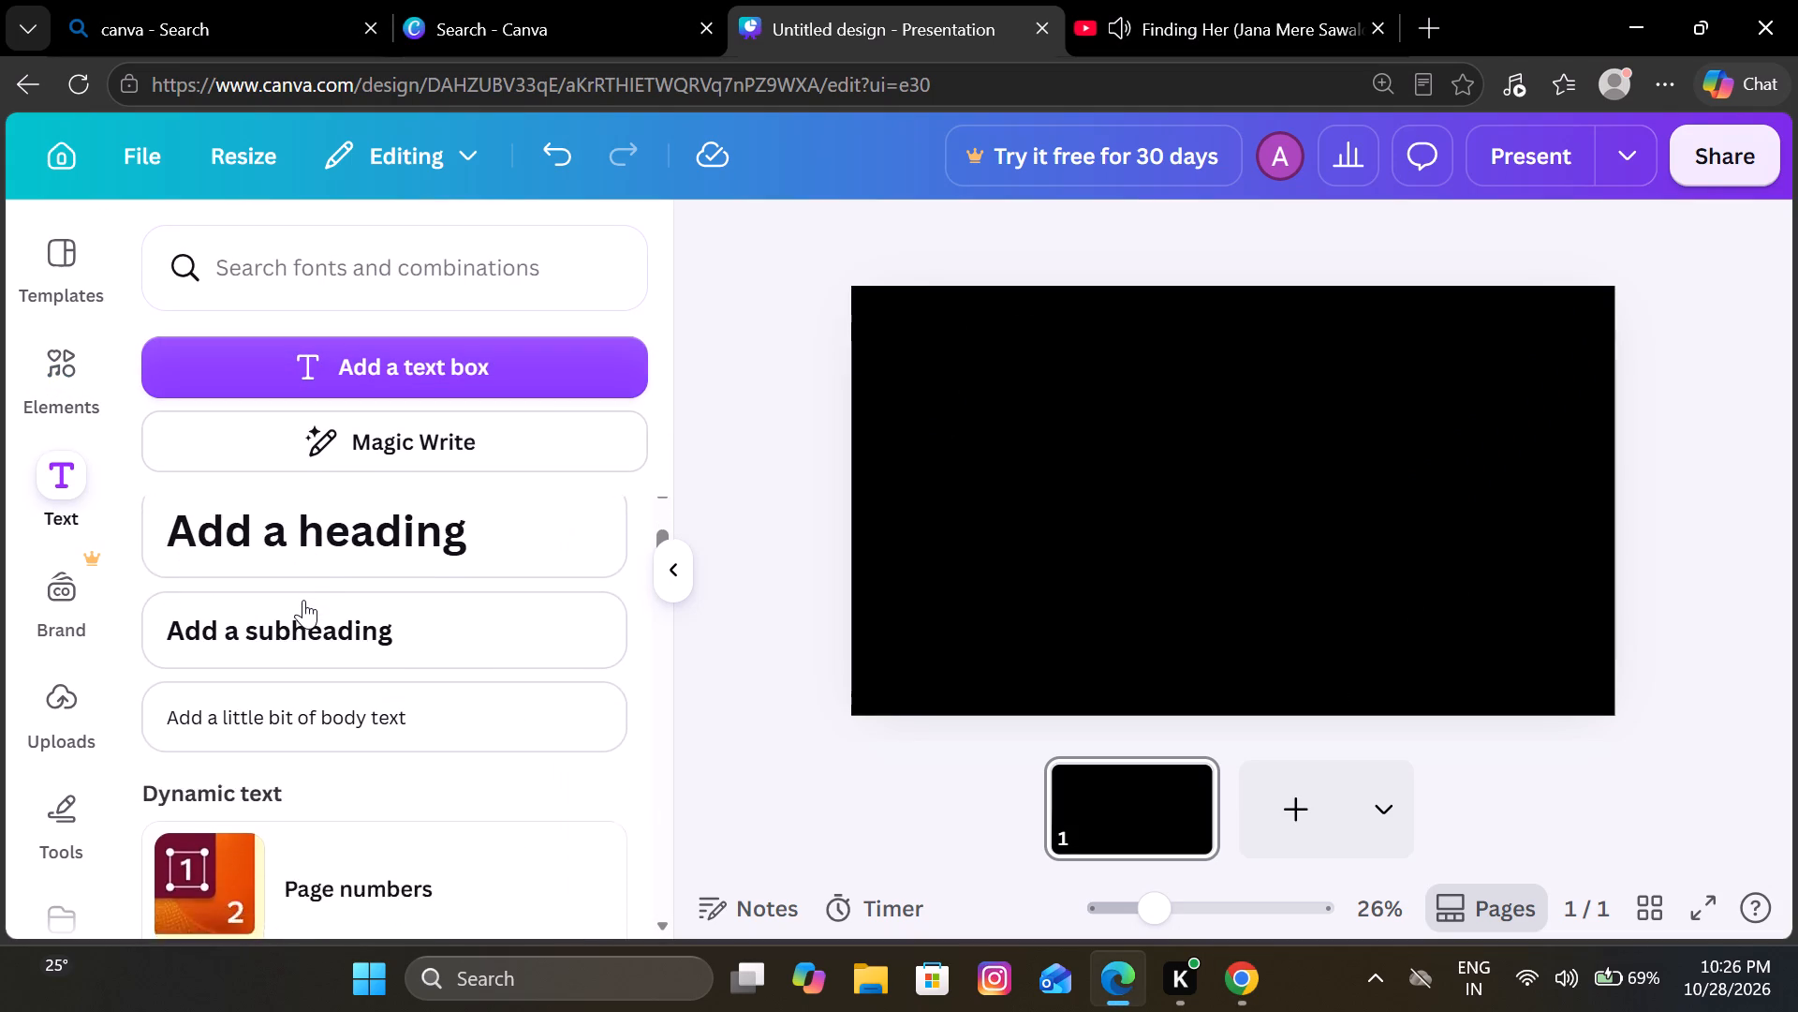
scroll(303, 600, down, 6)
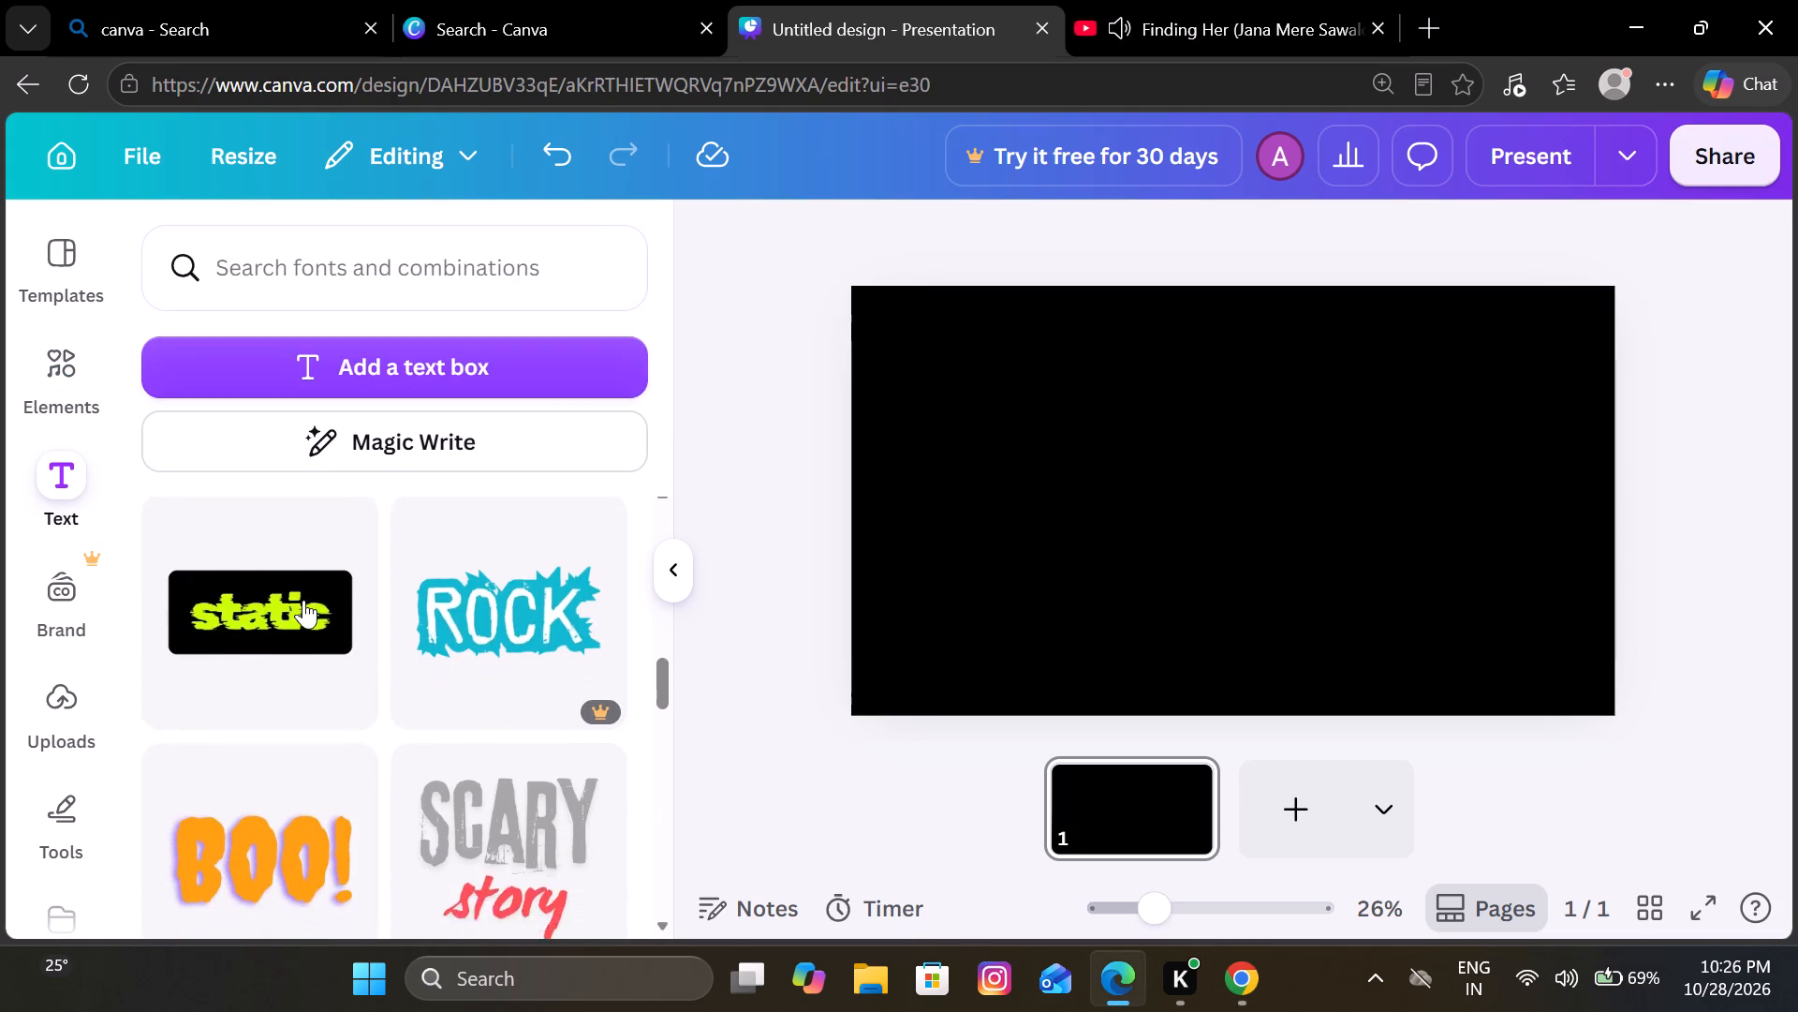
scroll(303, 600, down, 2)
scroll(303, 600, up, 1)
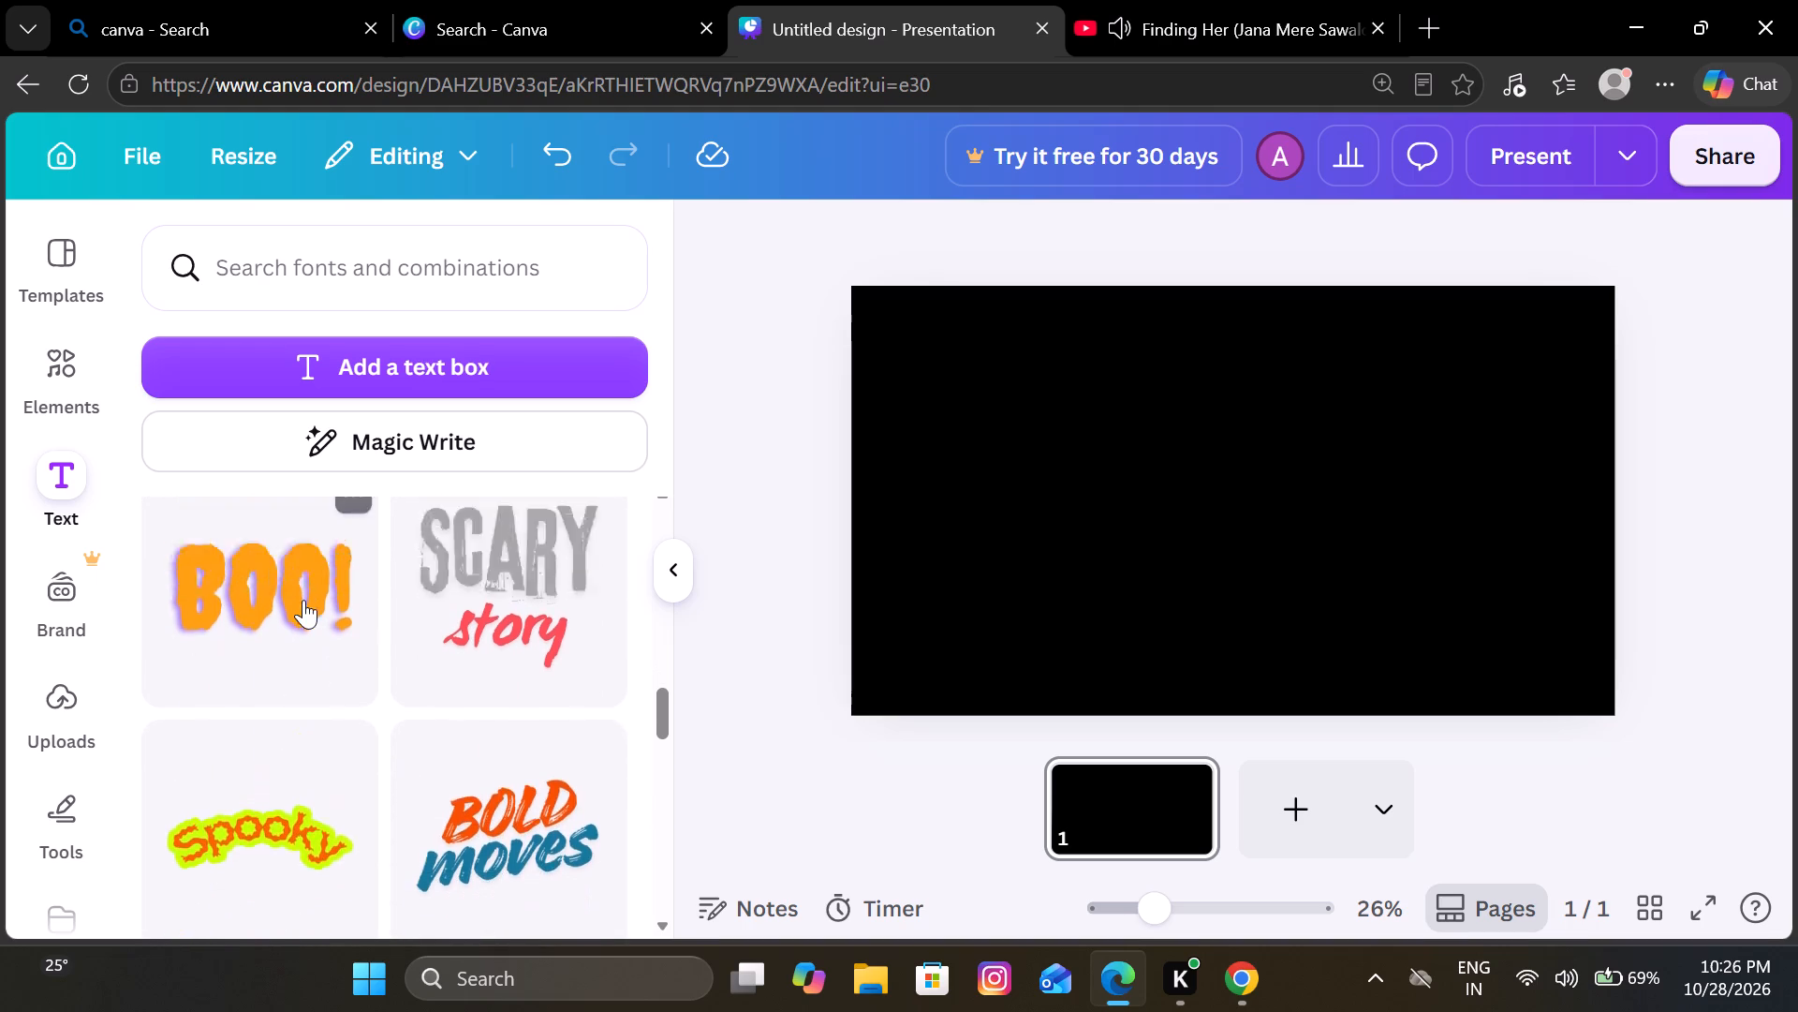
scroll(303, 600, up, 3)
scroll(303, 600, down, 4)
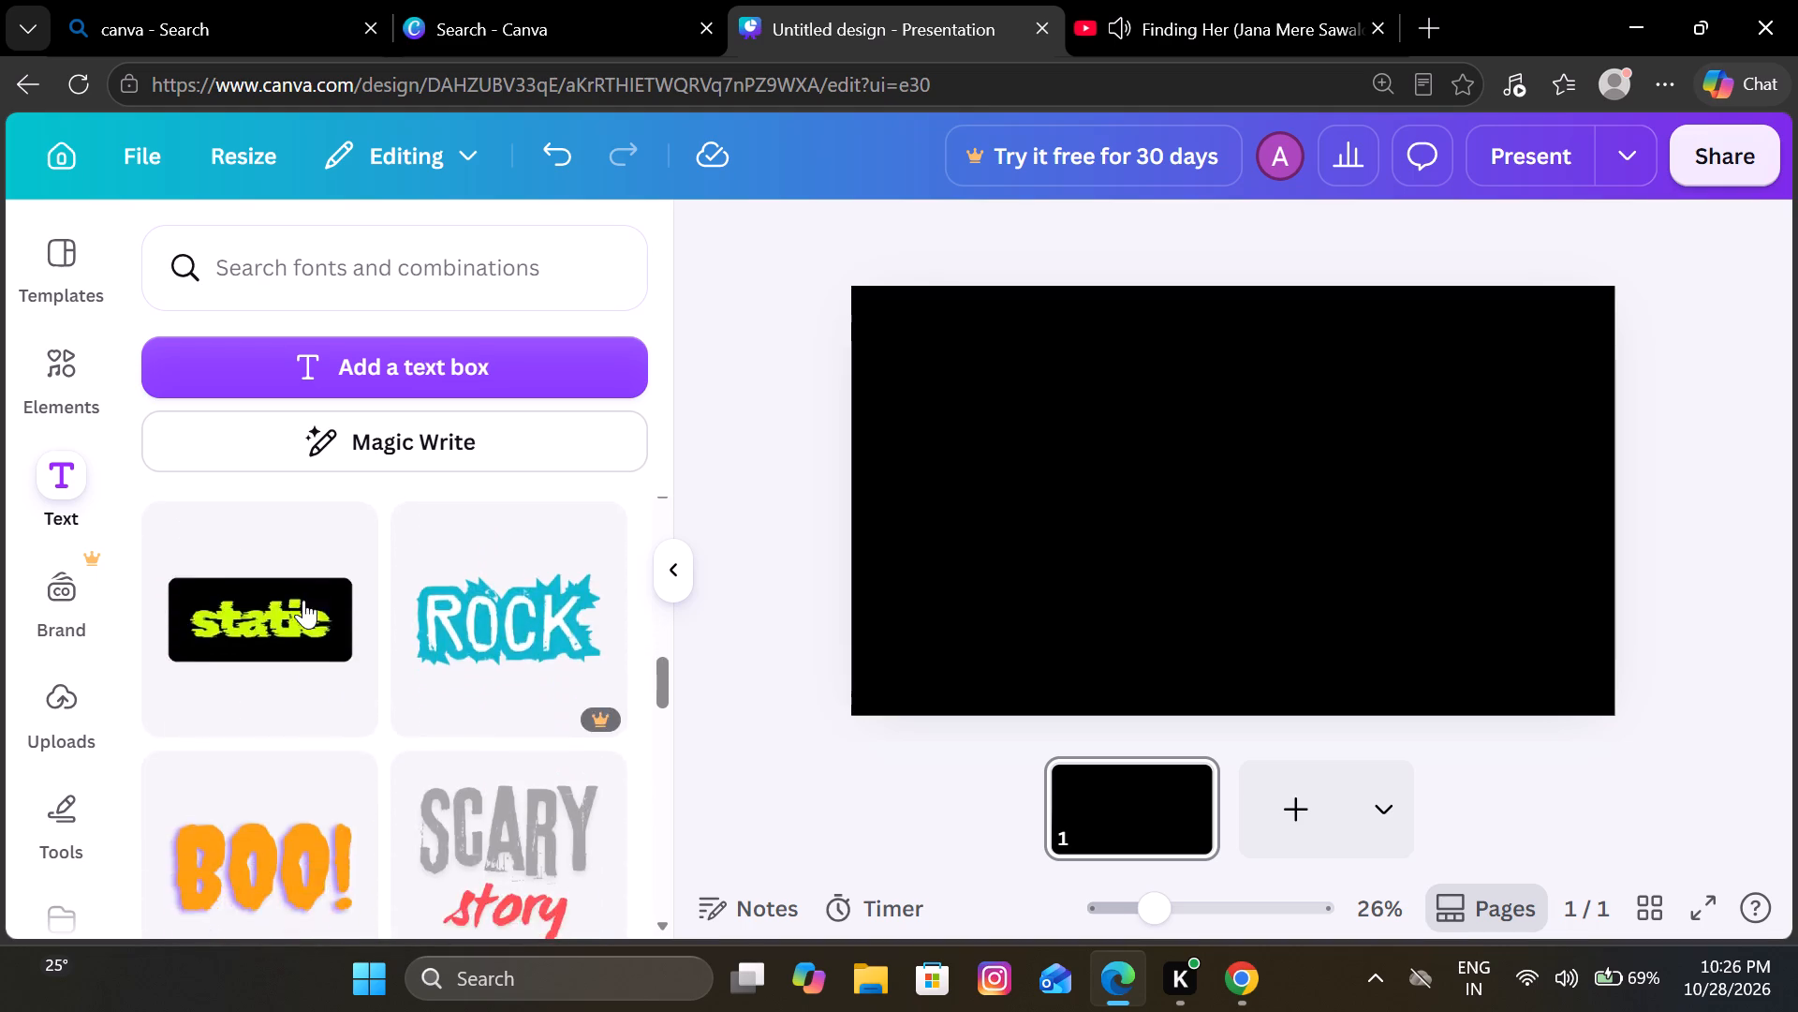
scroll(303, 600, down, 8)
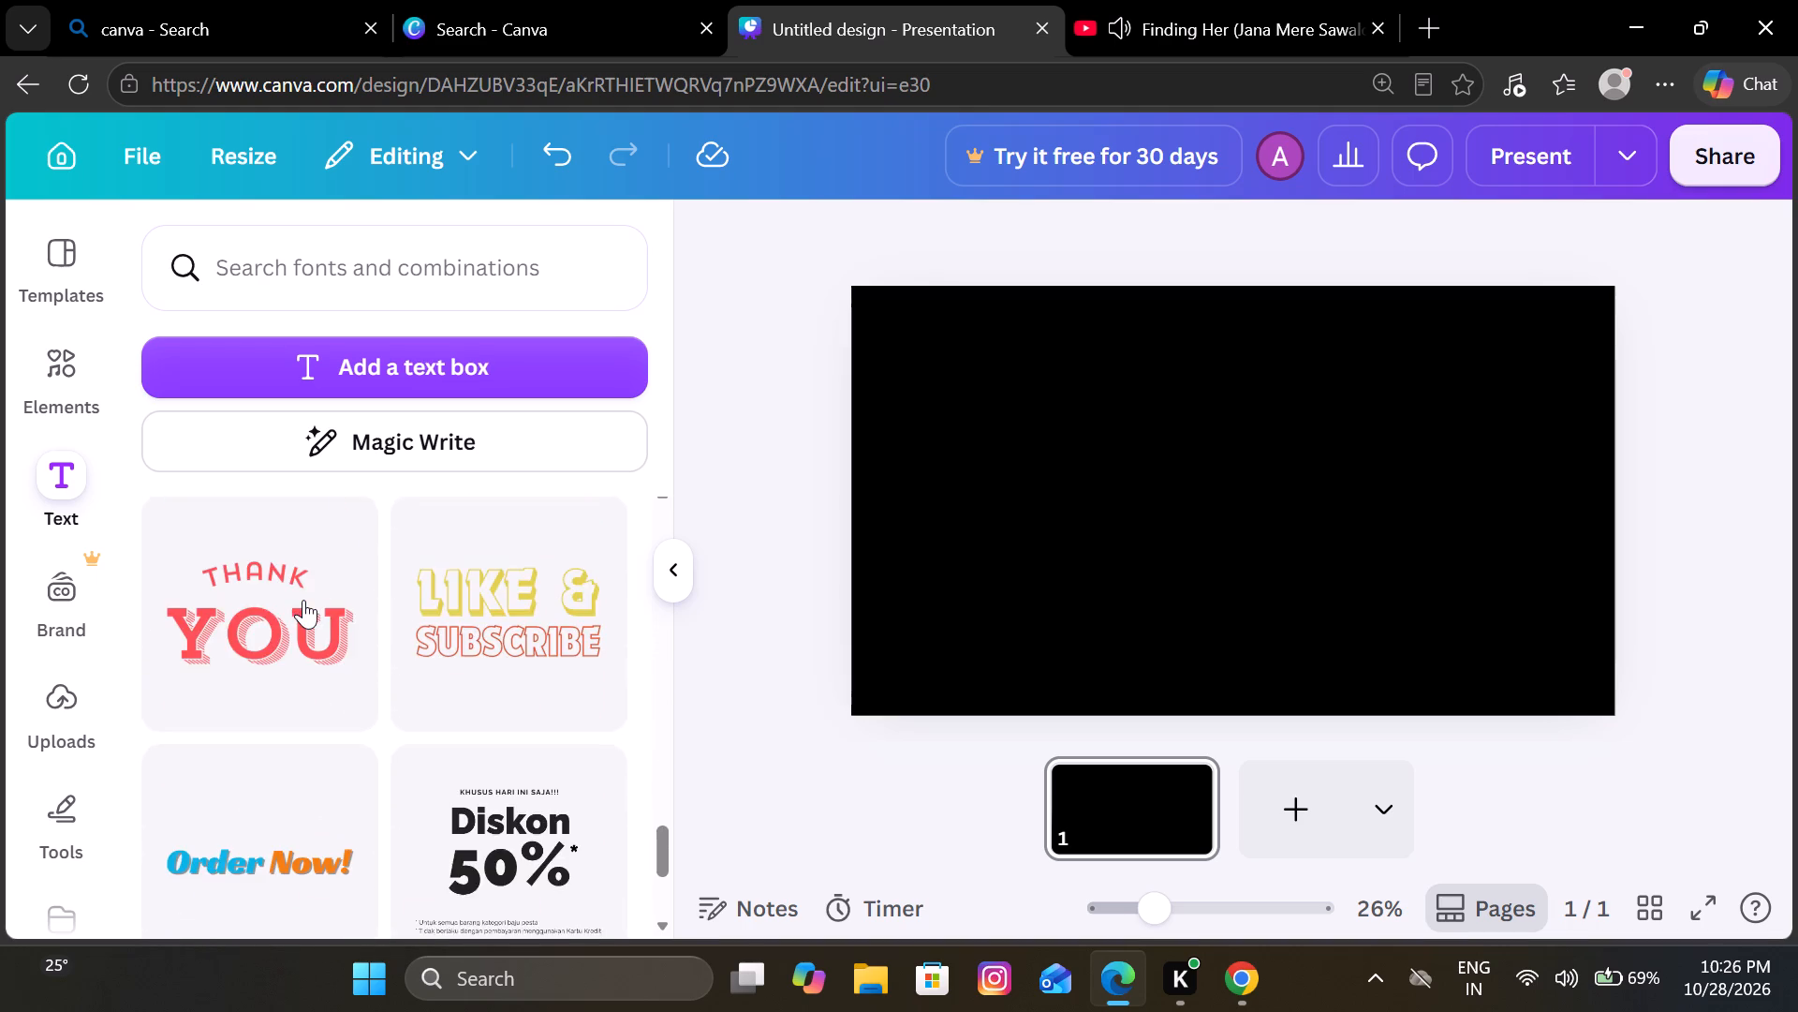
scroll(303, 600, down, 5)
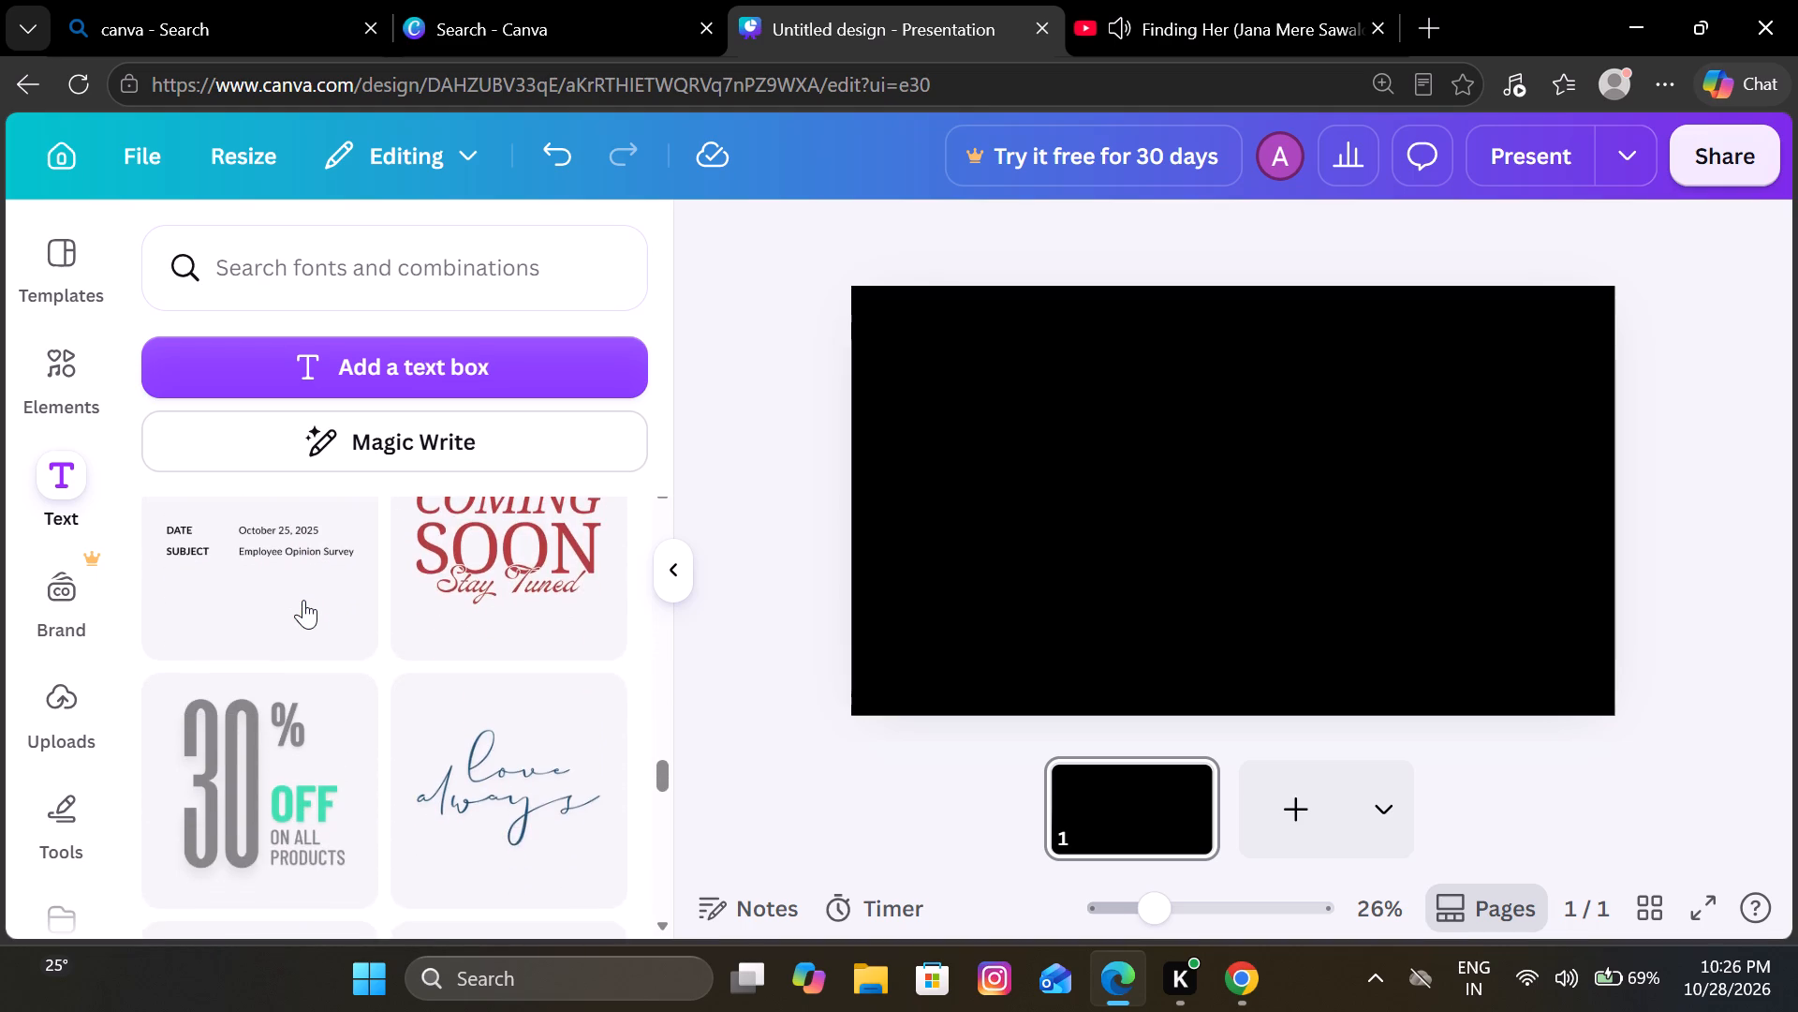
scroll(303, 600, down, 1)
click(259, 676)
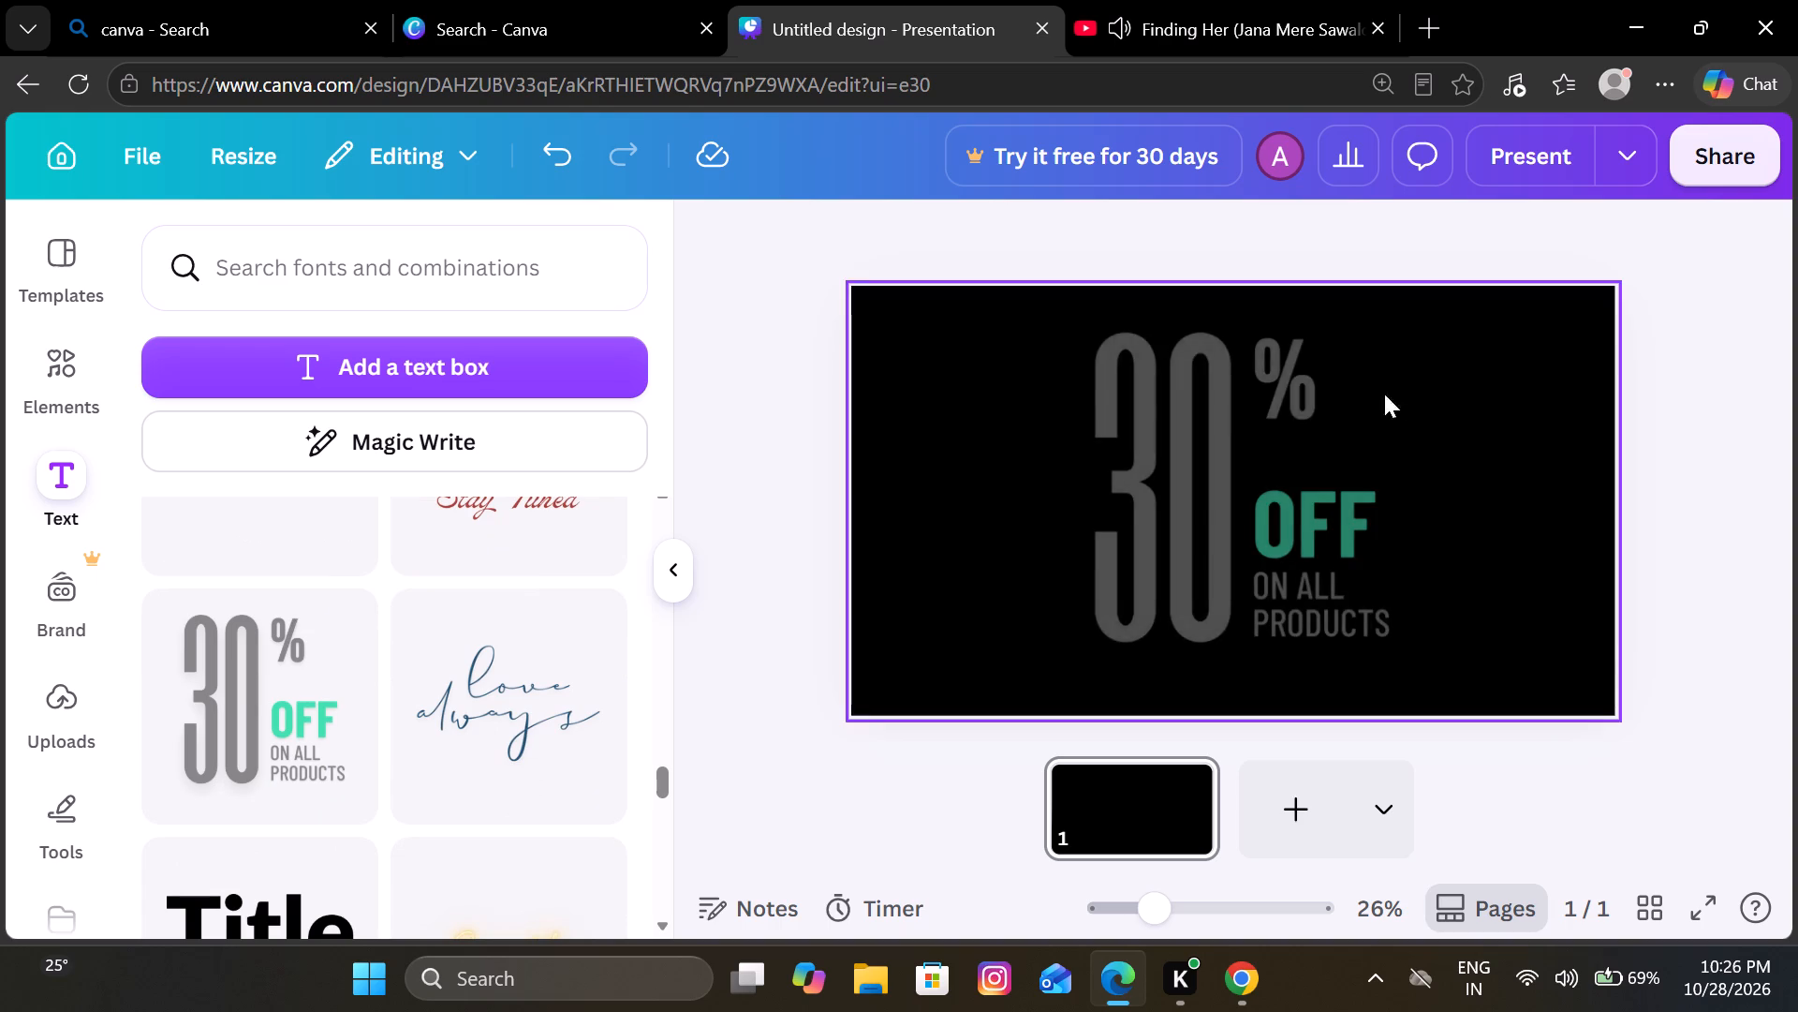
Delete the %, OFF and ON ALL PRODUCTS texts from the added combination, keeping only the large 30.
click(1297, 439)
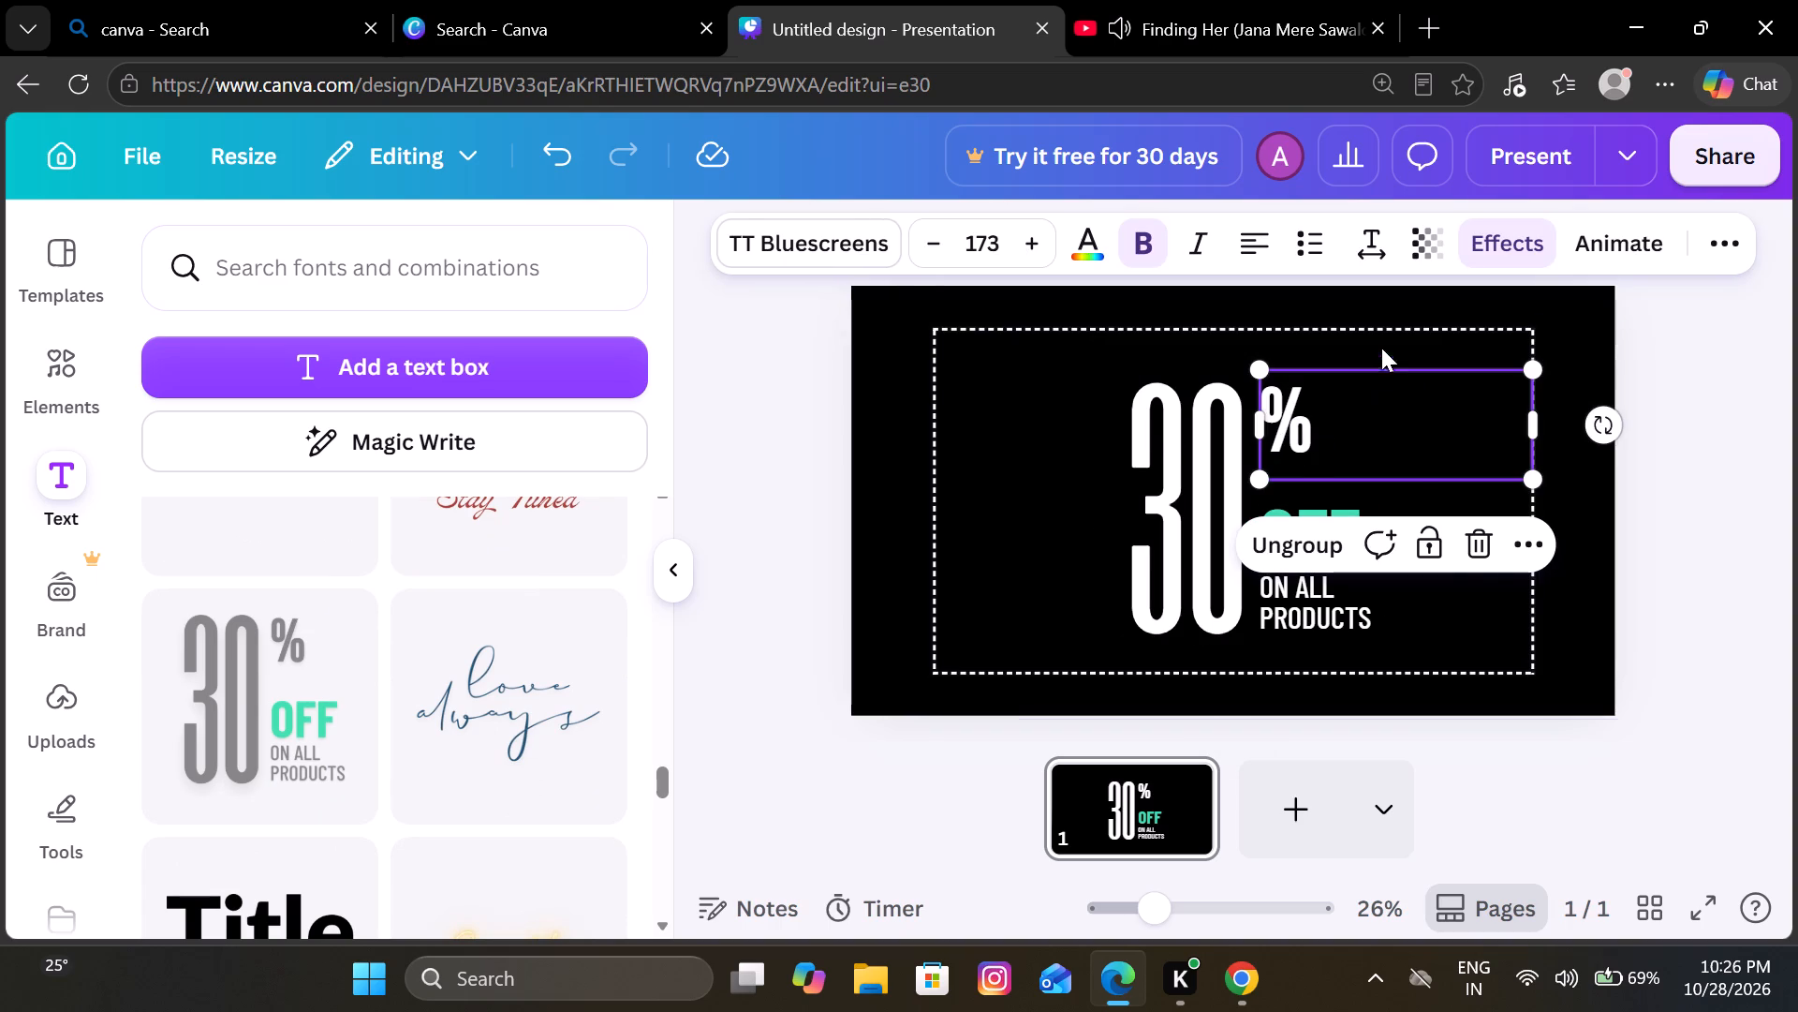
click(1487, 560)
click(1323, 560)
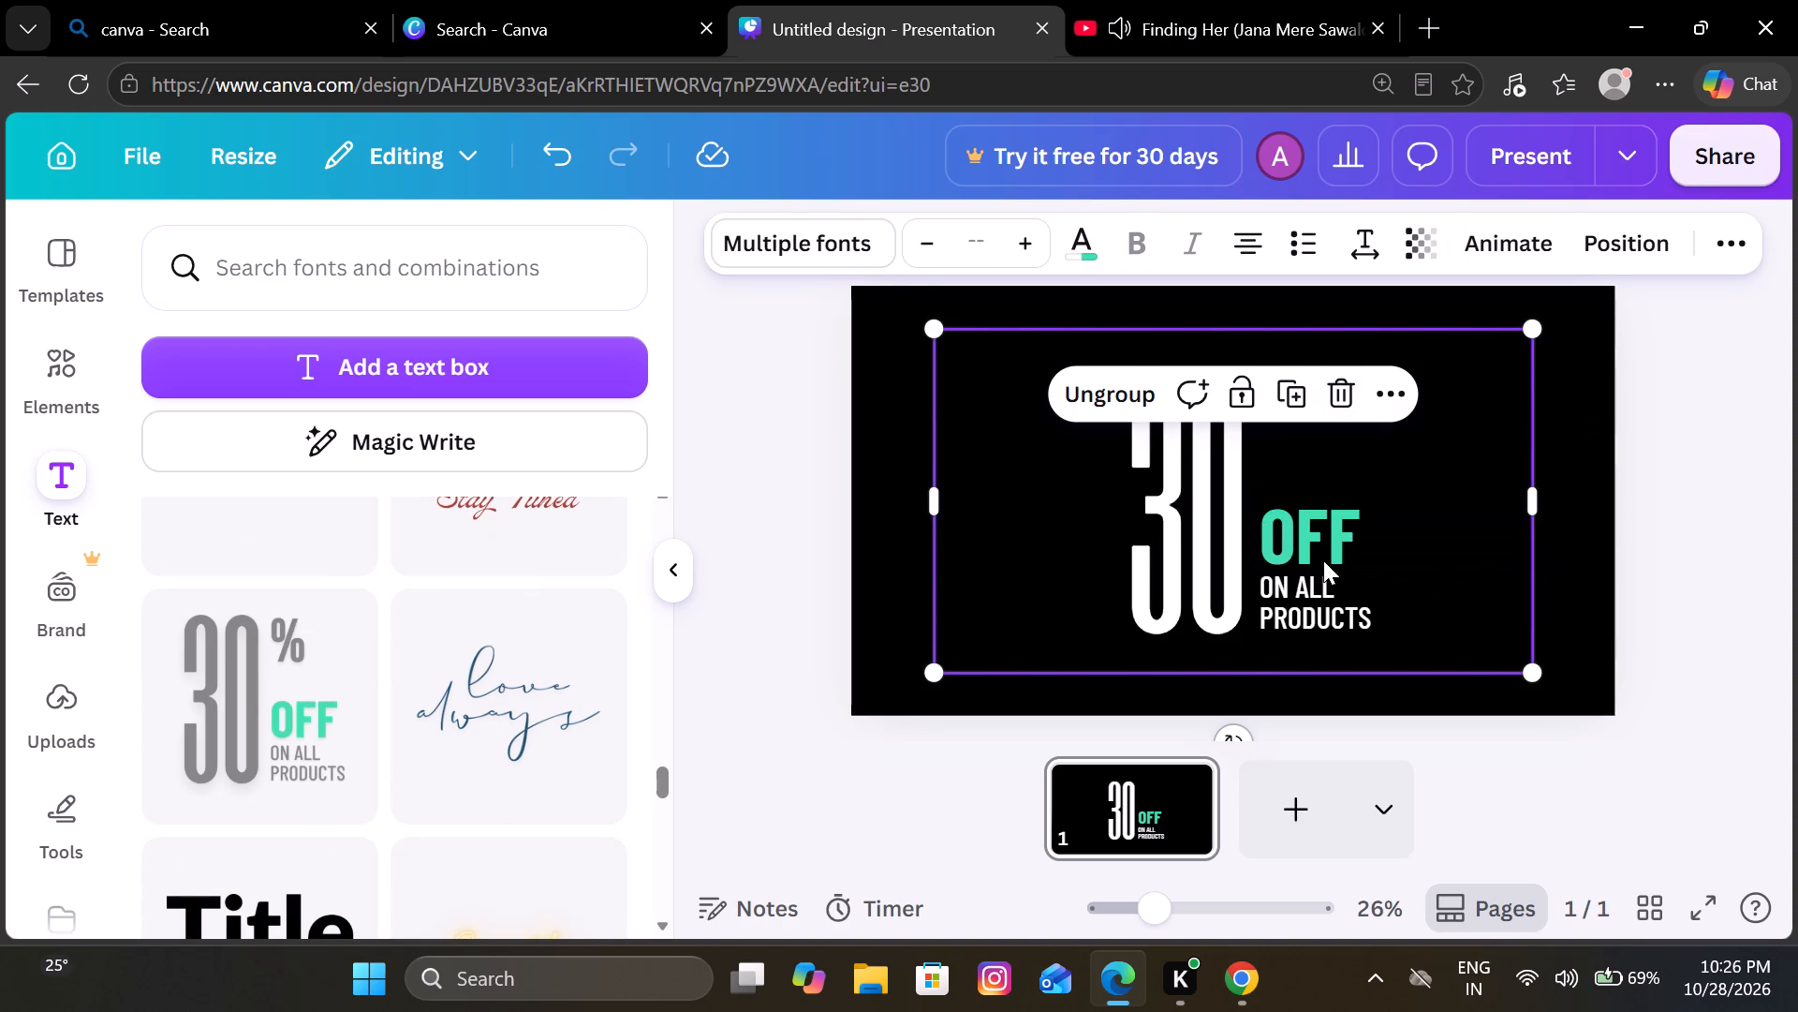
click(1490, 412)
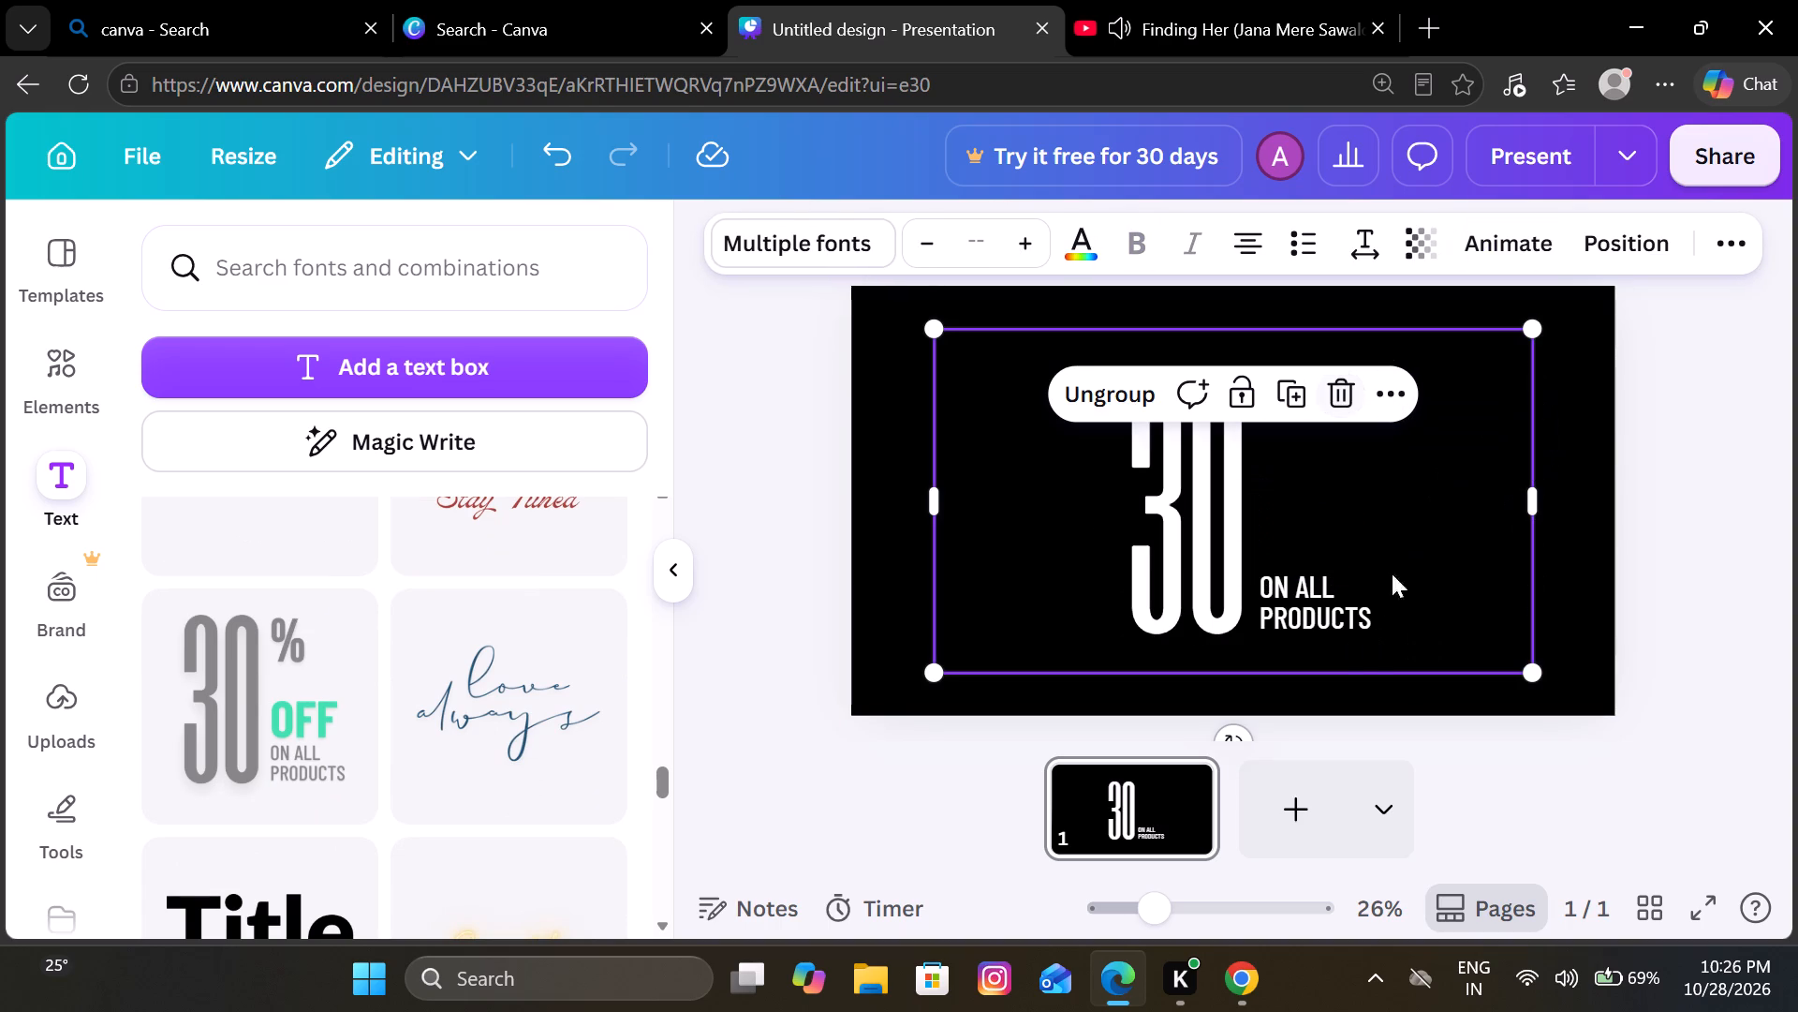
click(1340, 603)
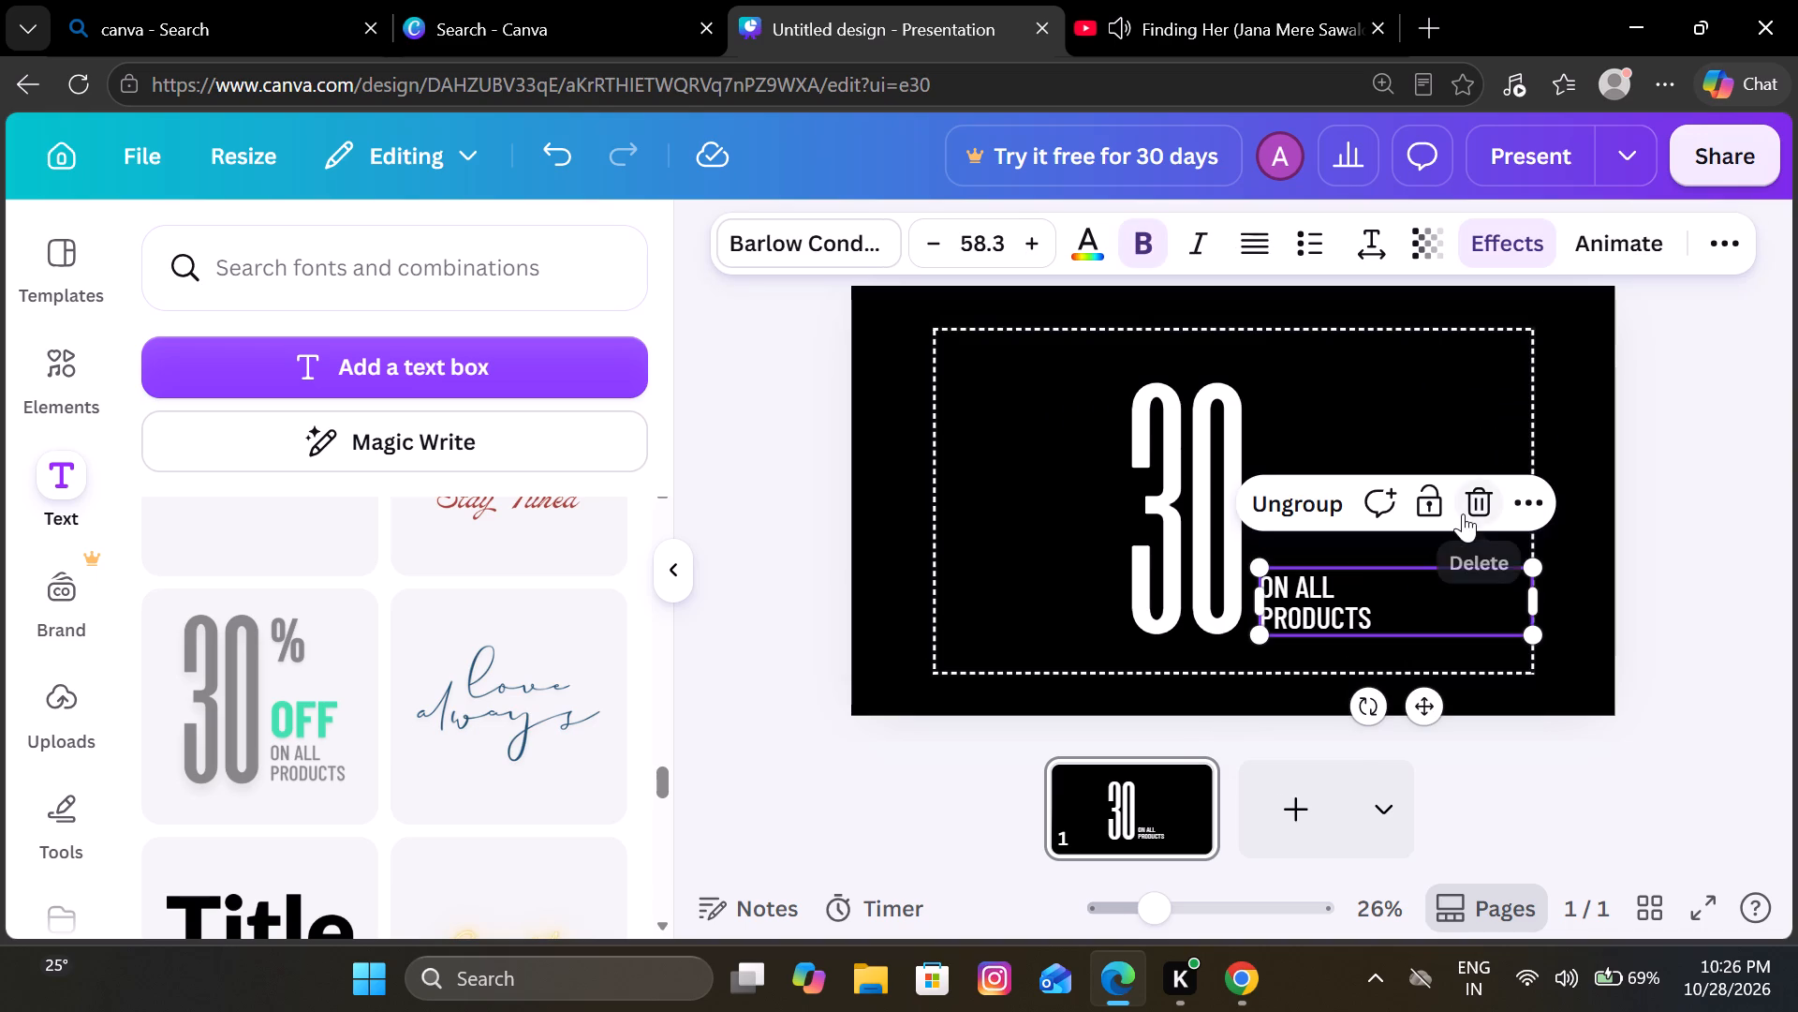
click(1463, 513)
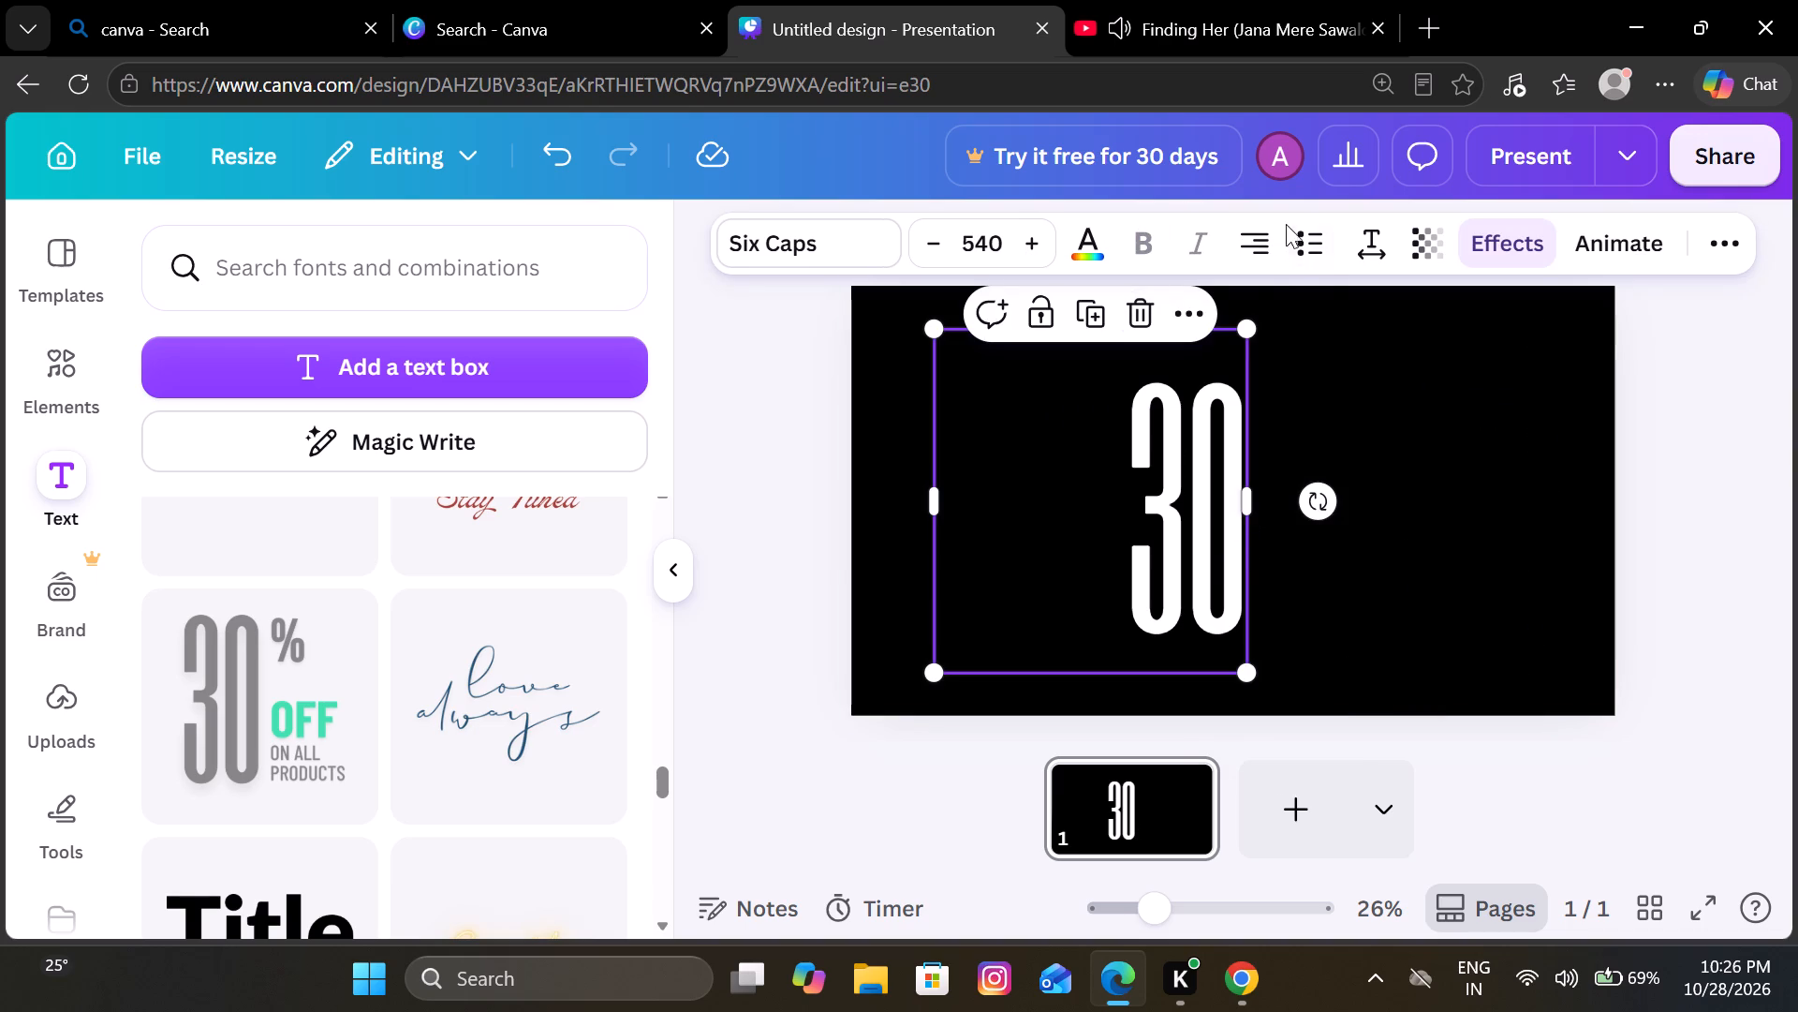
Centre-align the large 30 text and replace its wording with BITE.
click(1273, 245)
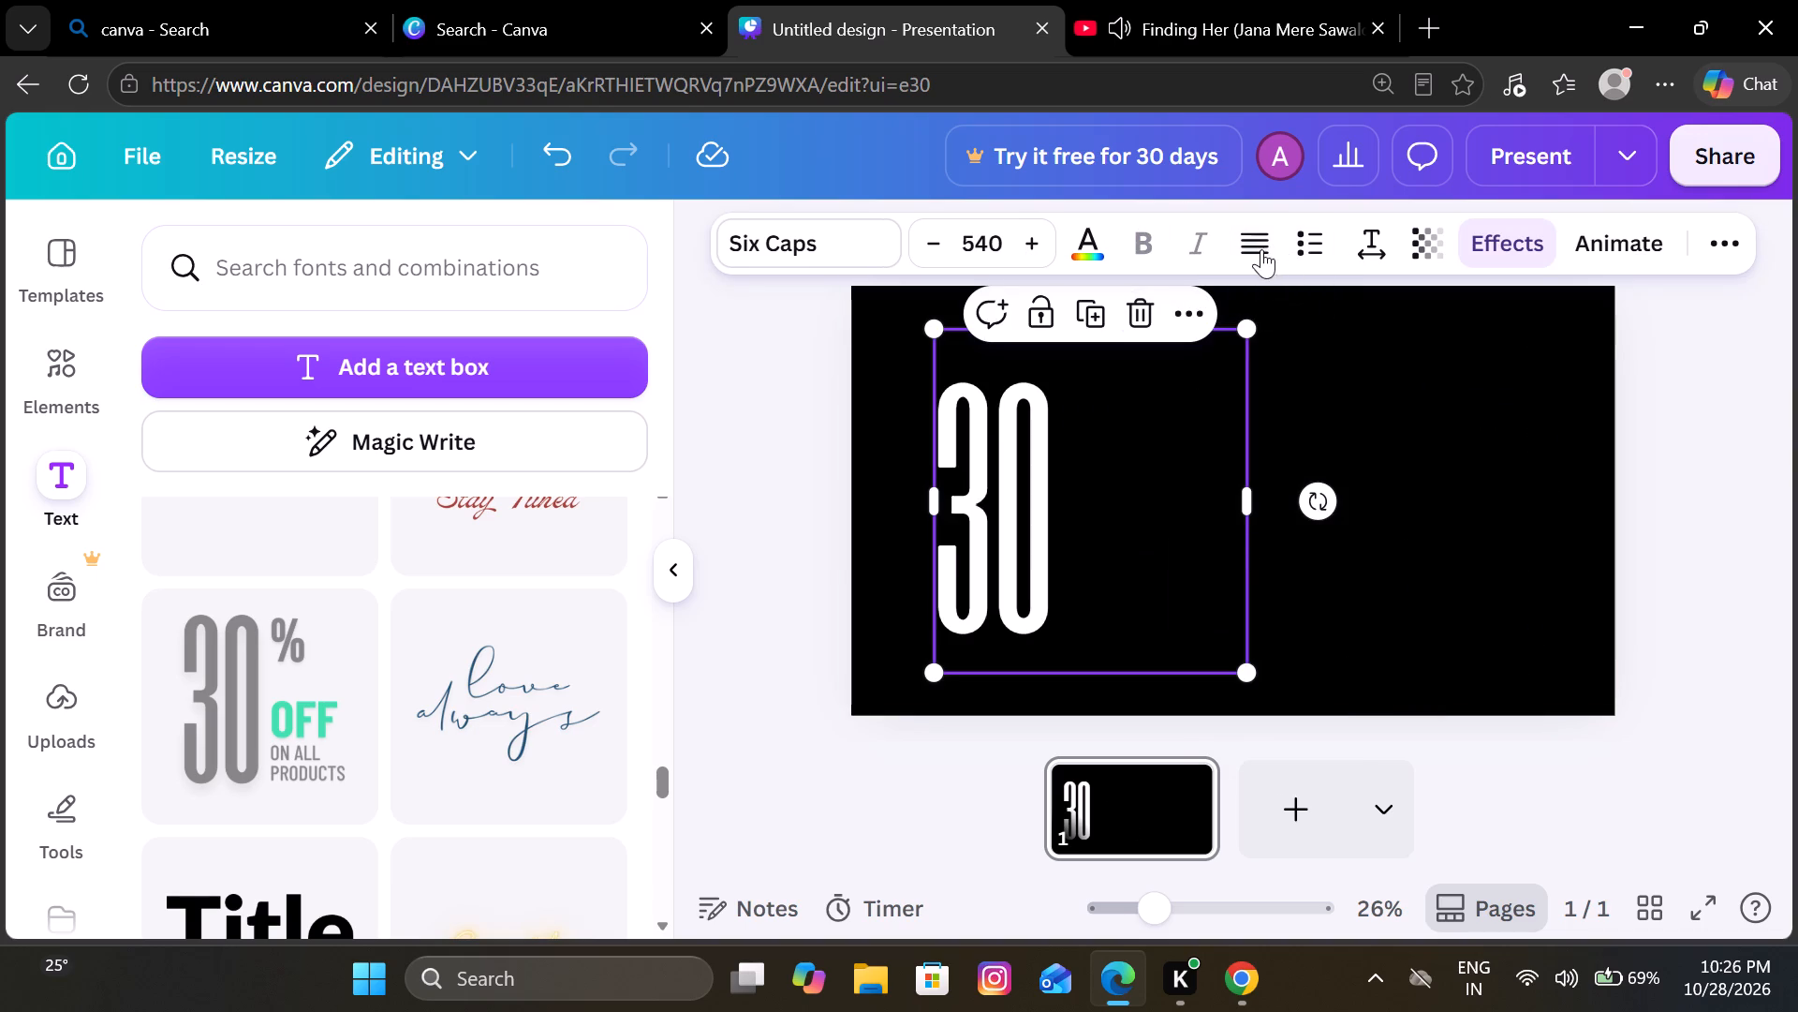
click(1253, 245)
click(1255, 238)
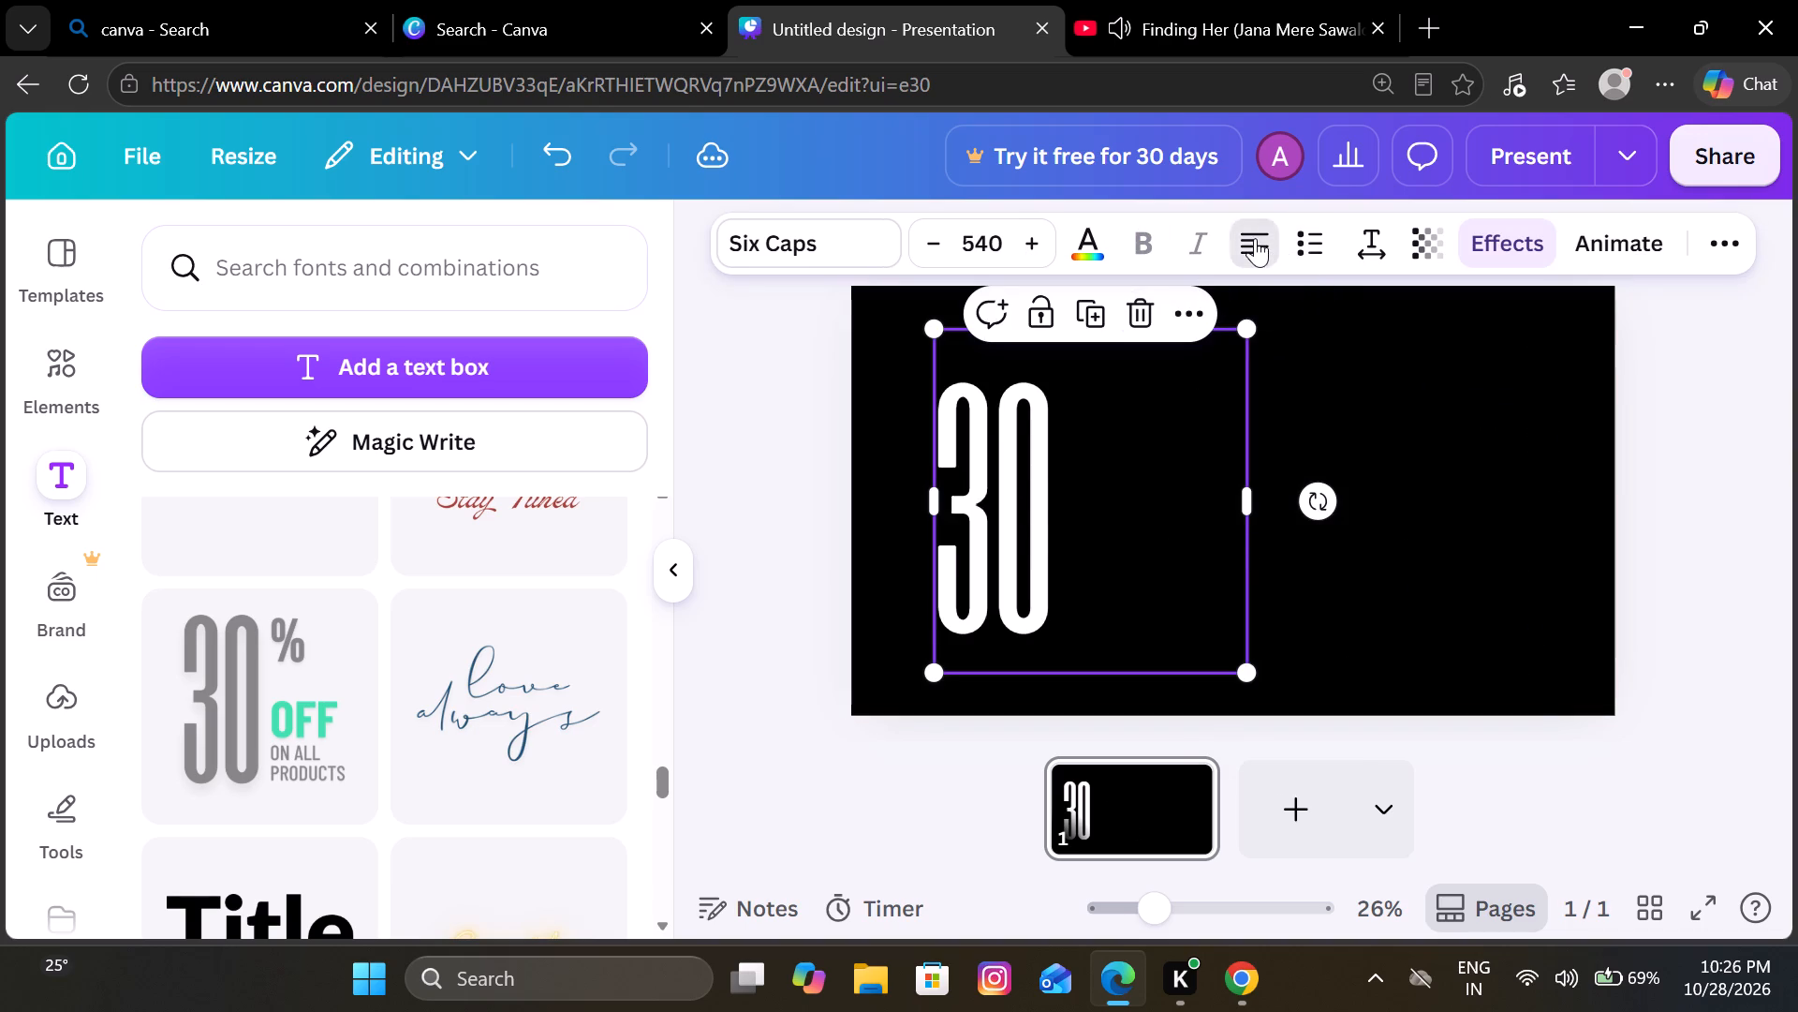
click(1107, 516)
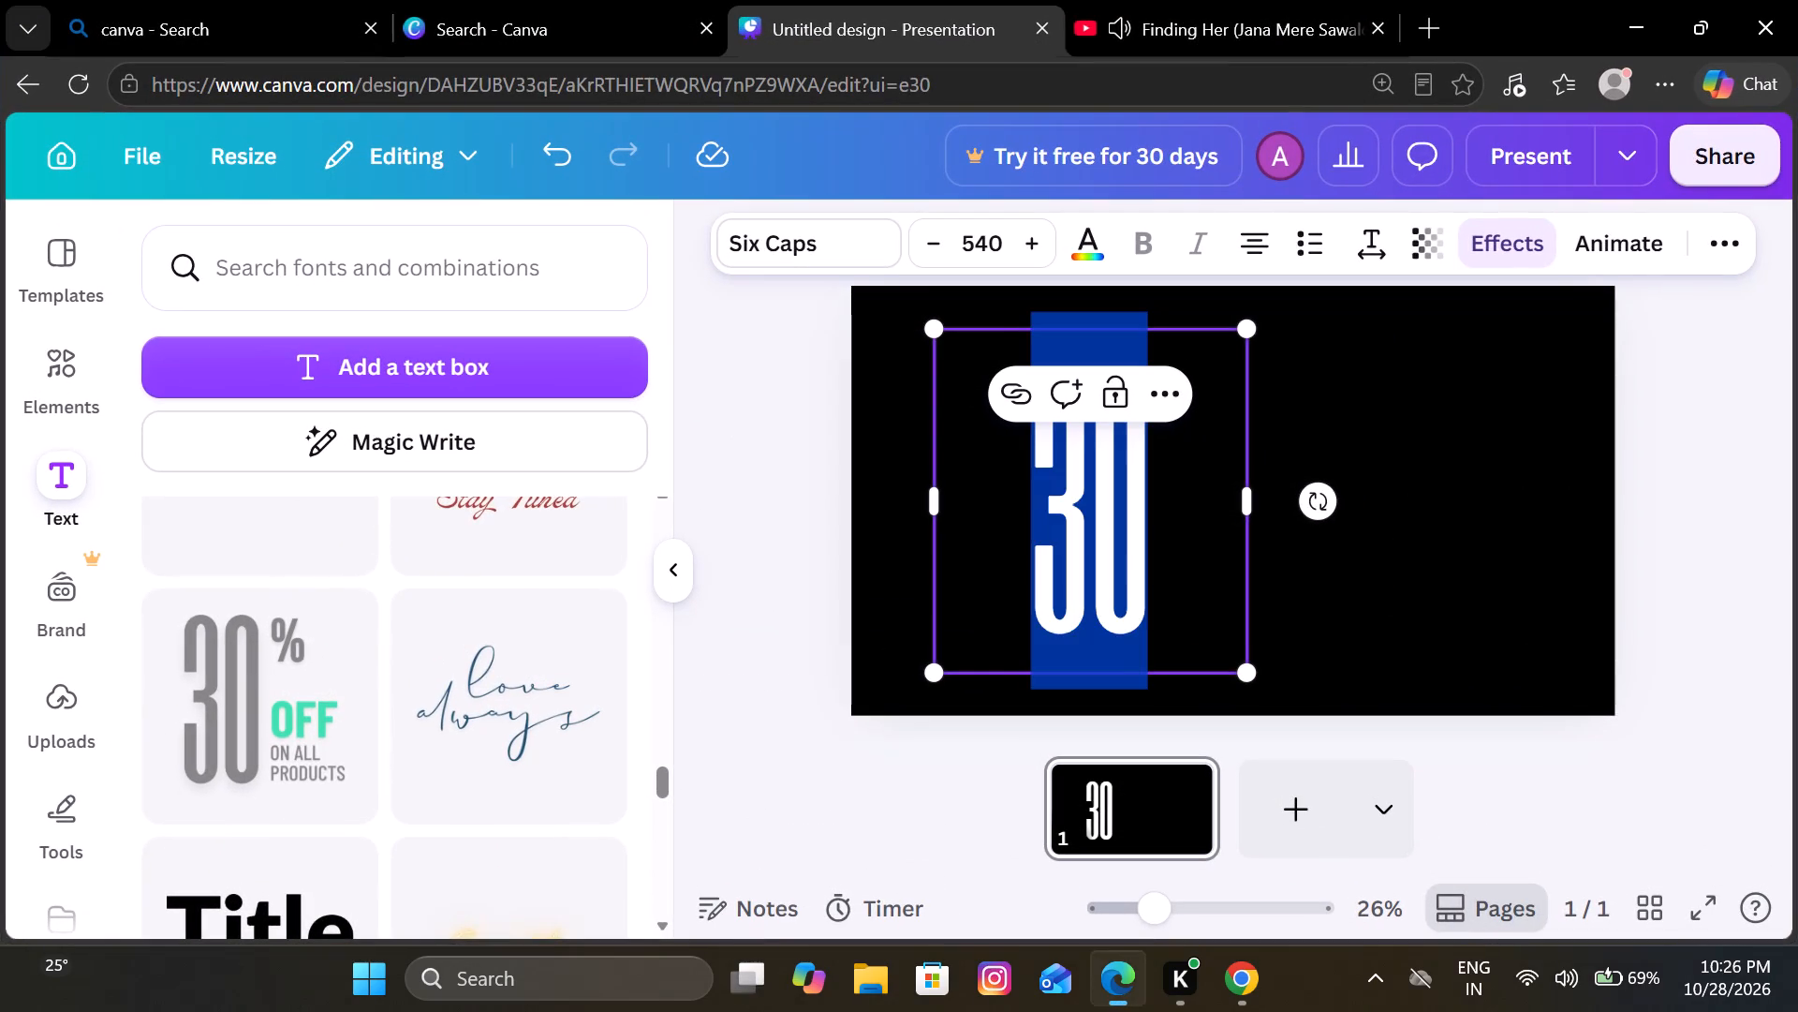
text(bi)
key(t)
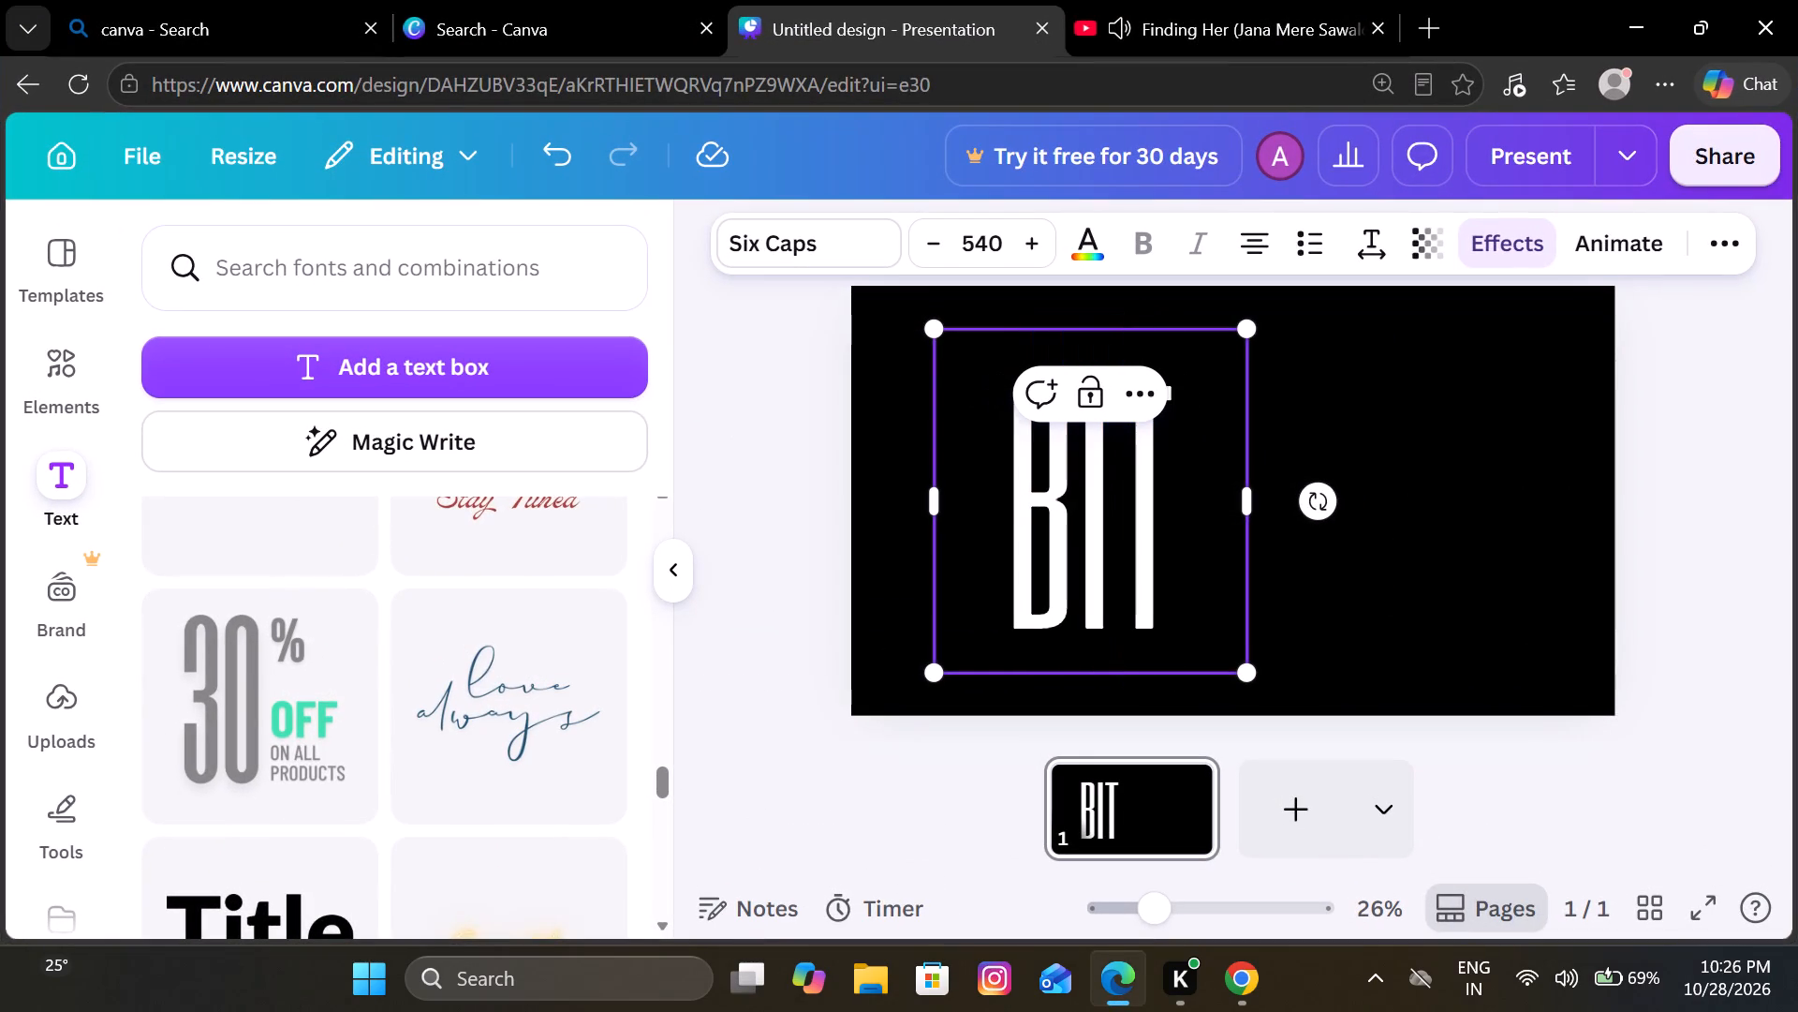
key(e)
key(BackSpace)
key(BackSpace)
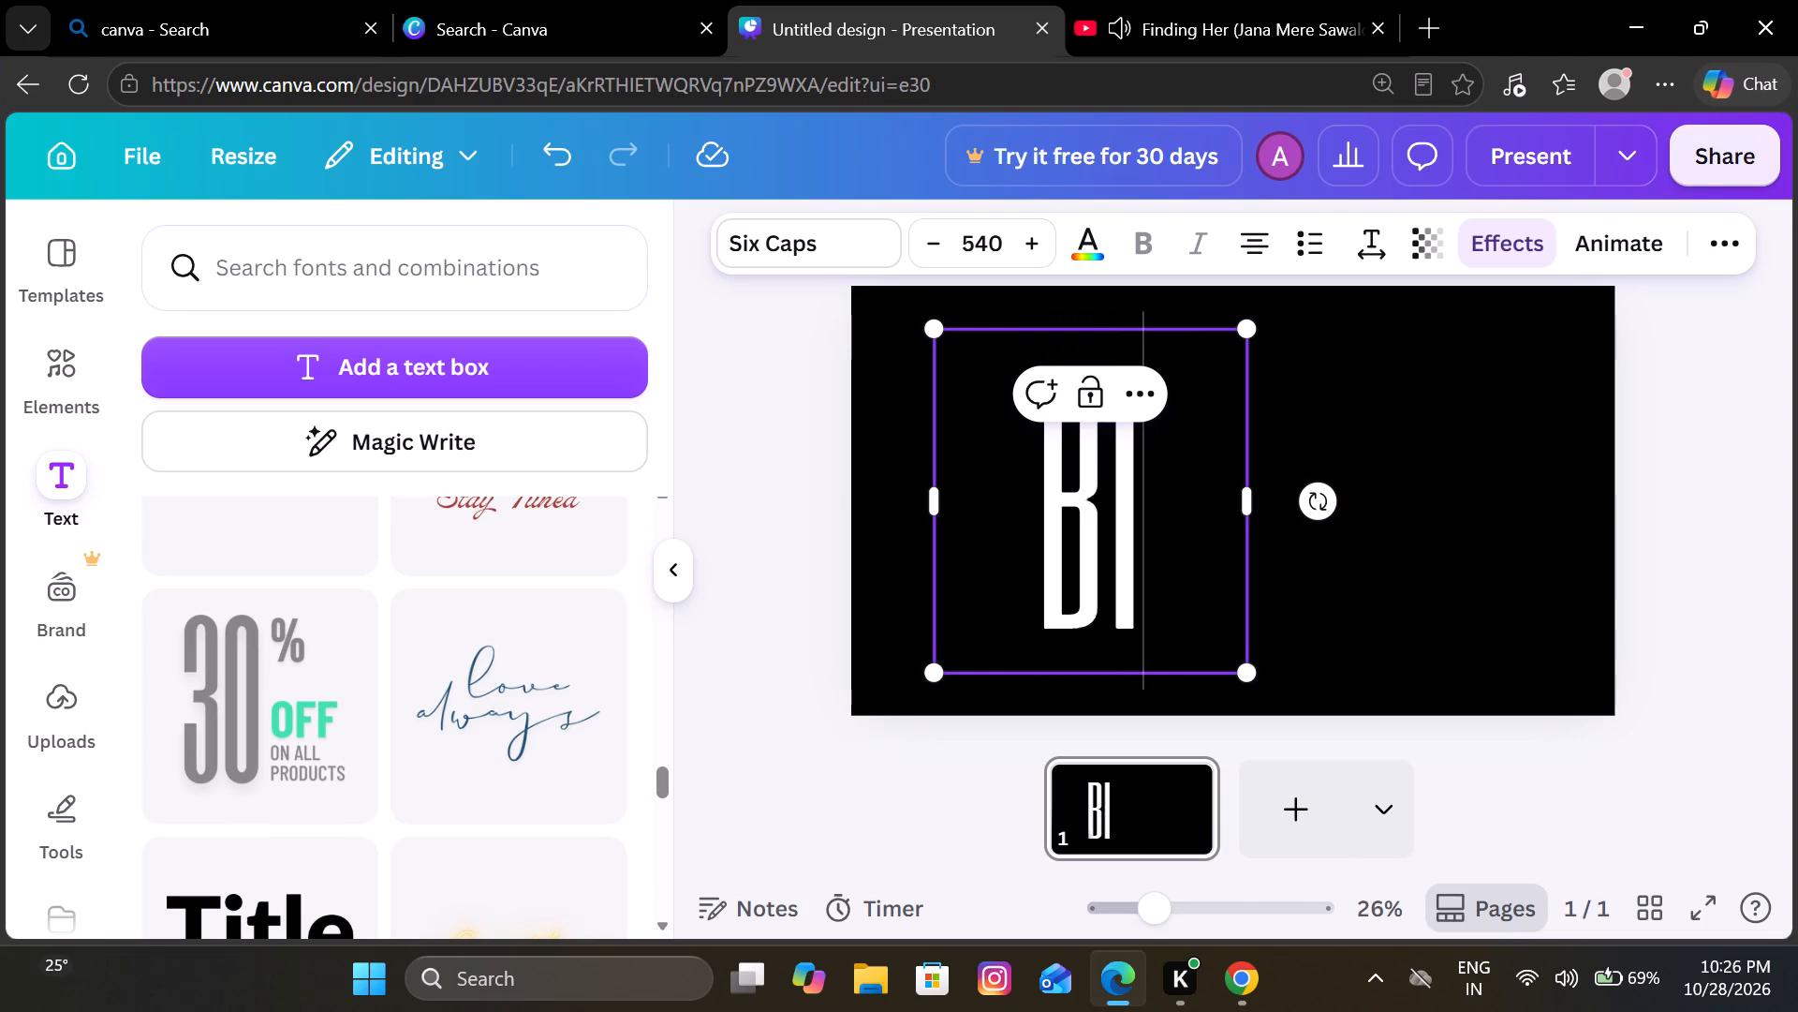
key(BackSpace)
text(ite)
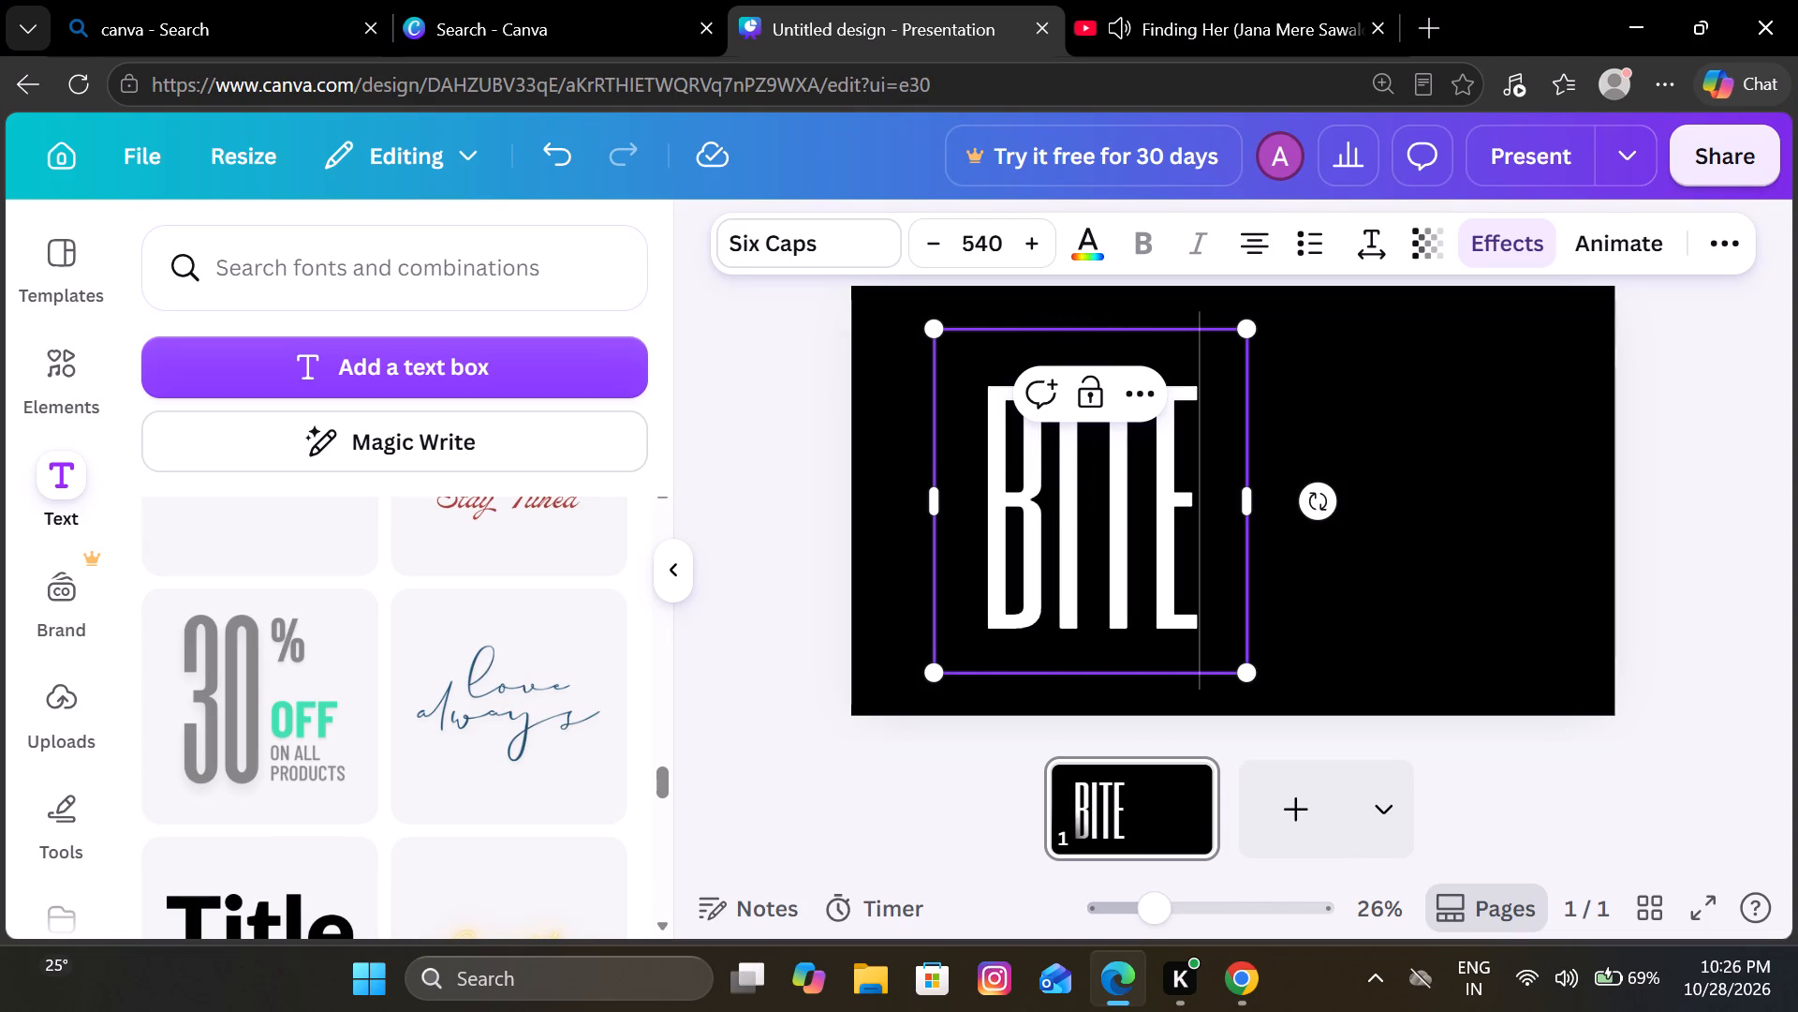
click(1375, 496)
Shrink the BITE text to a font size of about 213 and place it midway down the page's left side.
click(1212, 553)
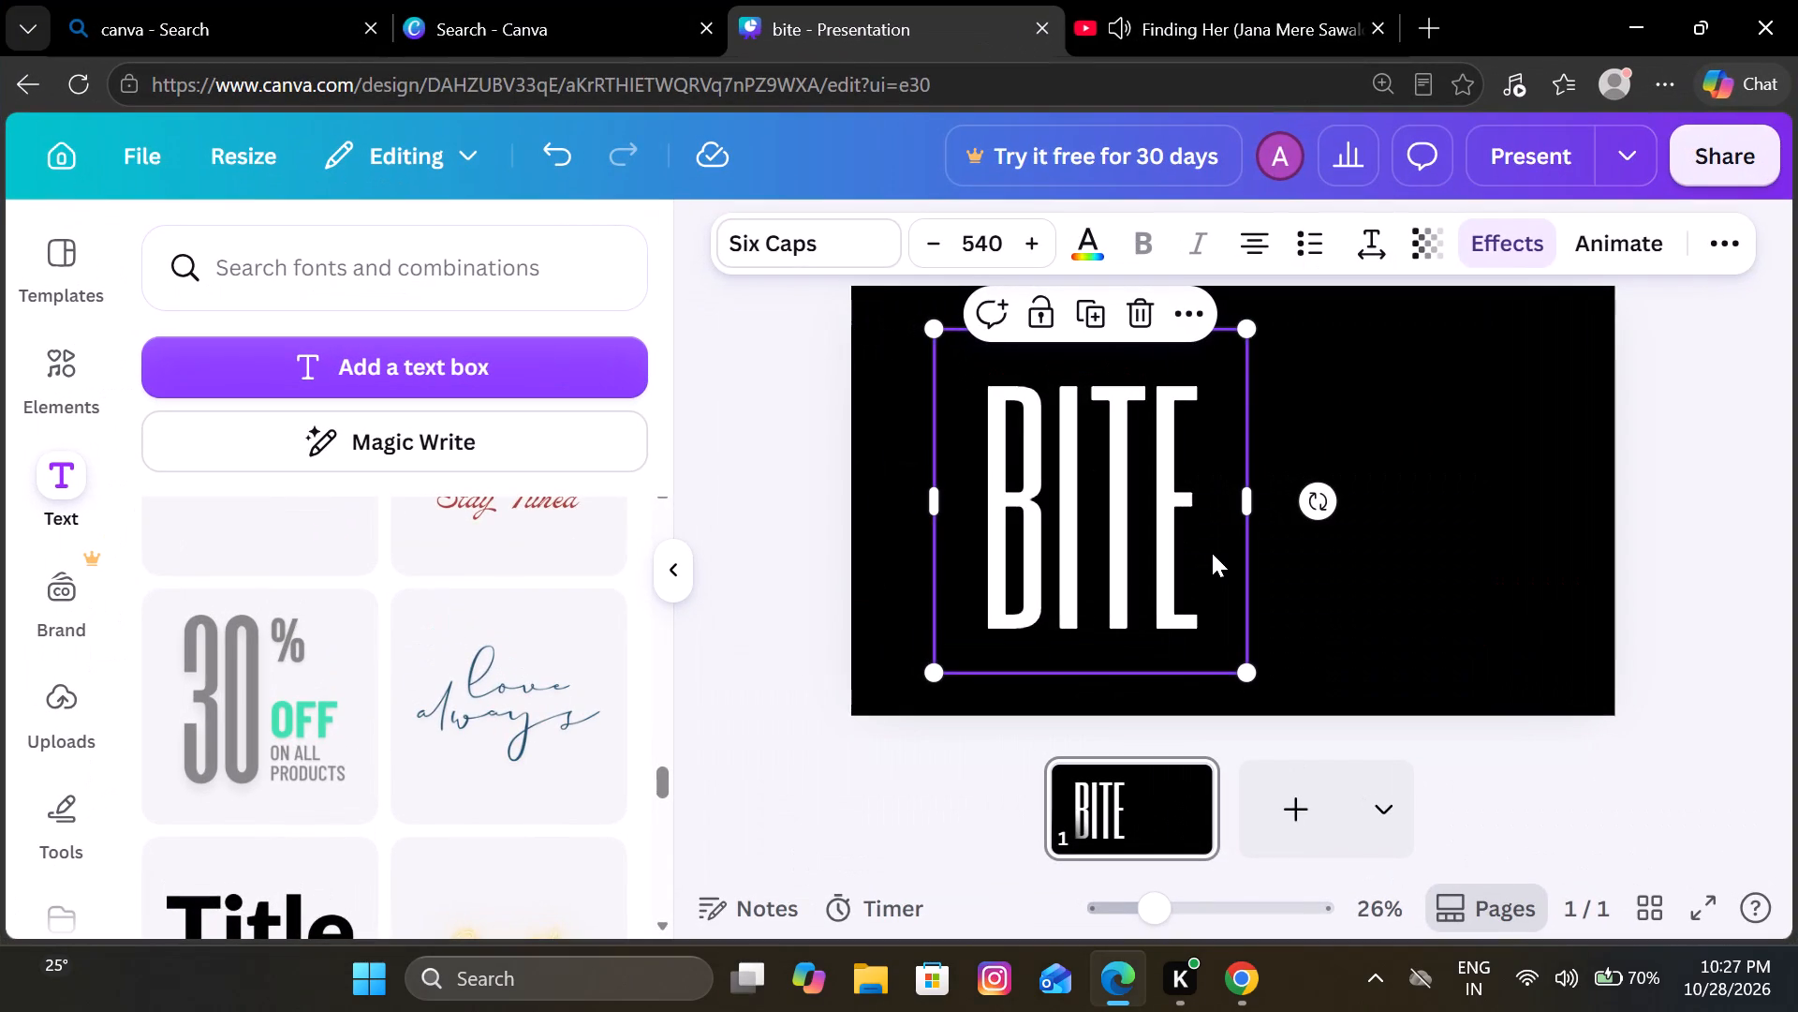
click(1212, 553)
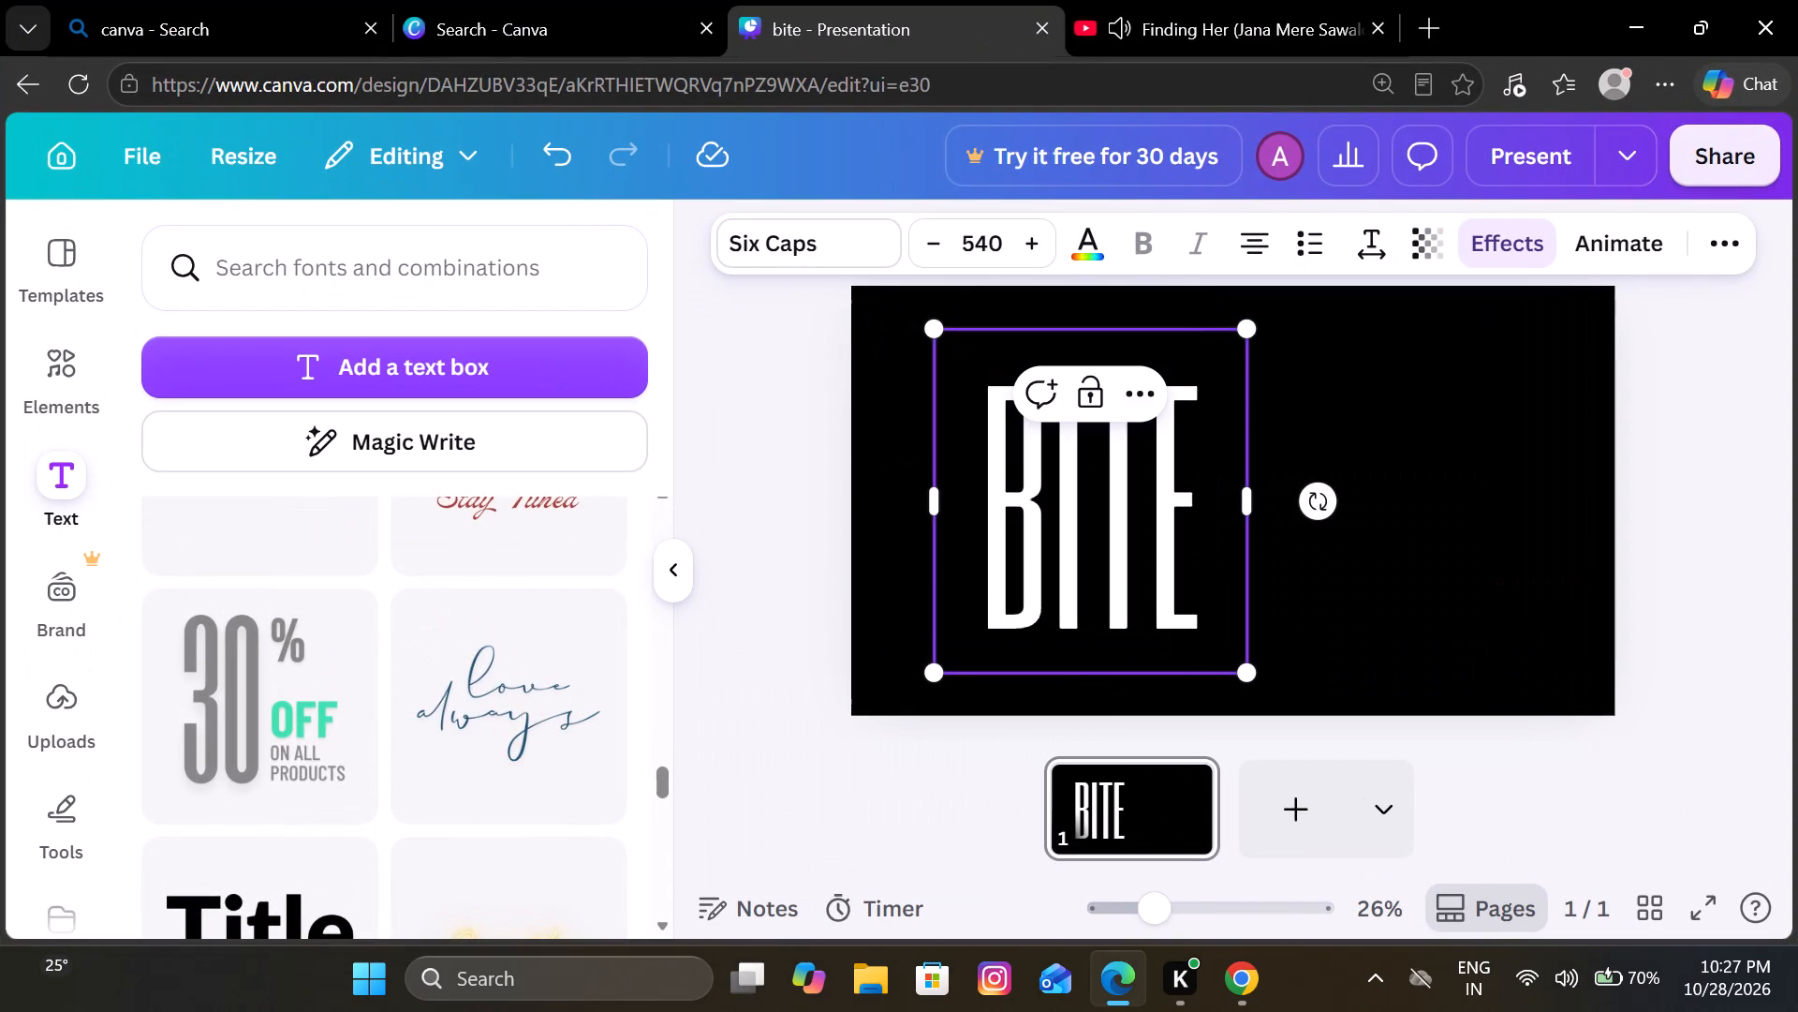
drag(1252, 677, 1101, 349)
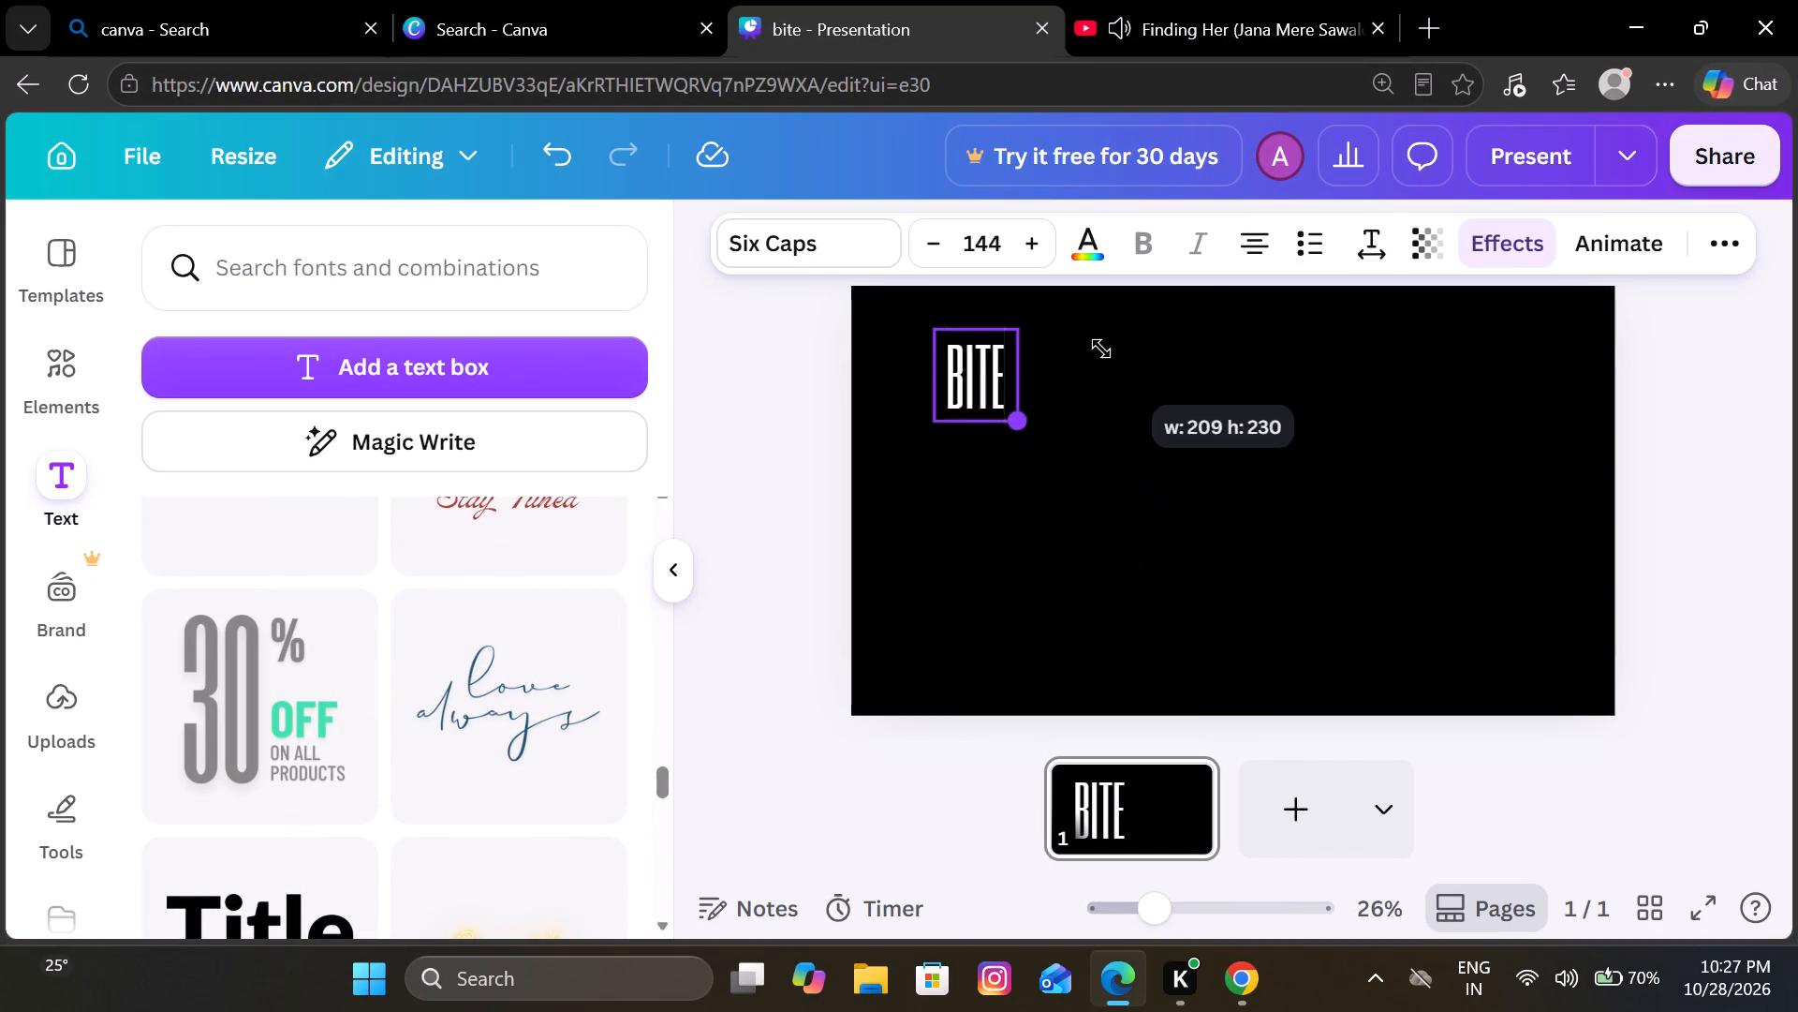
drag(1101, 349, 1126, 375)
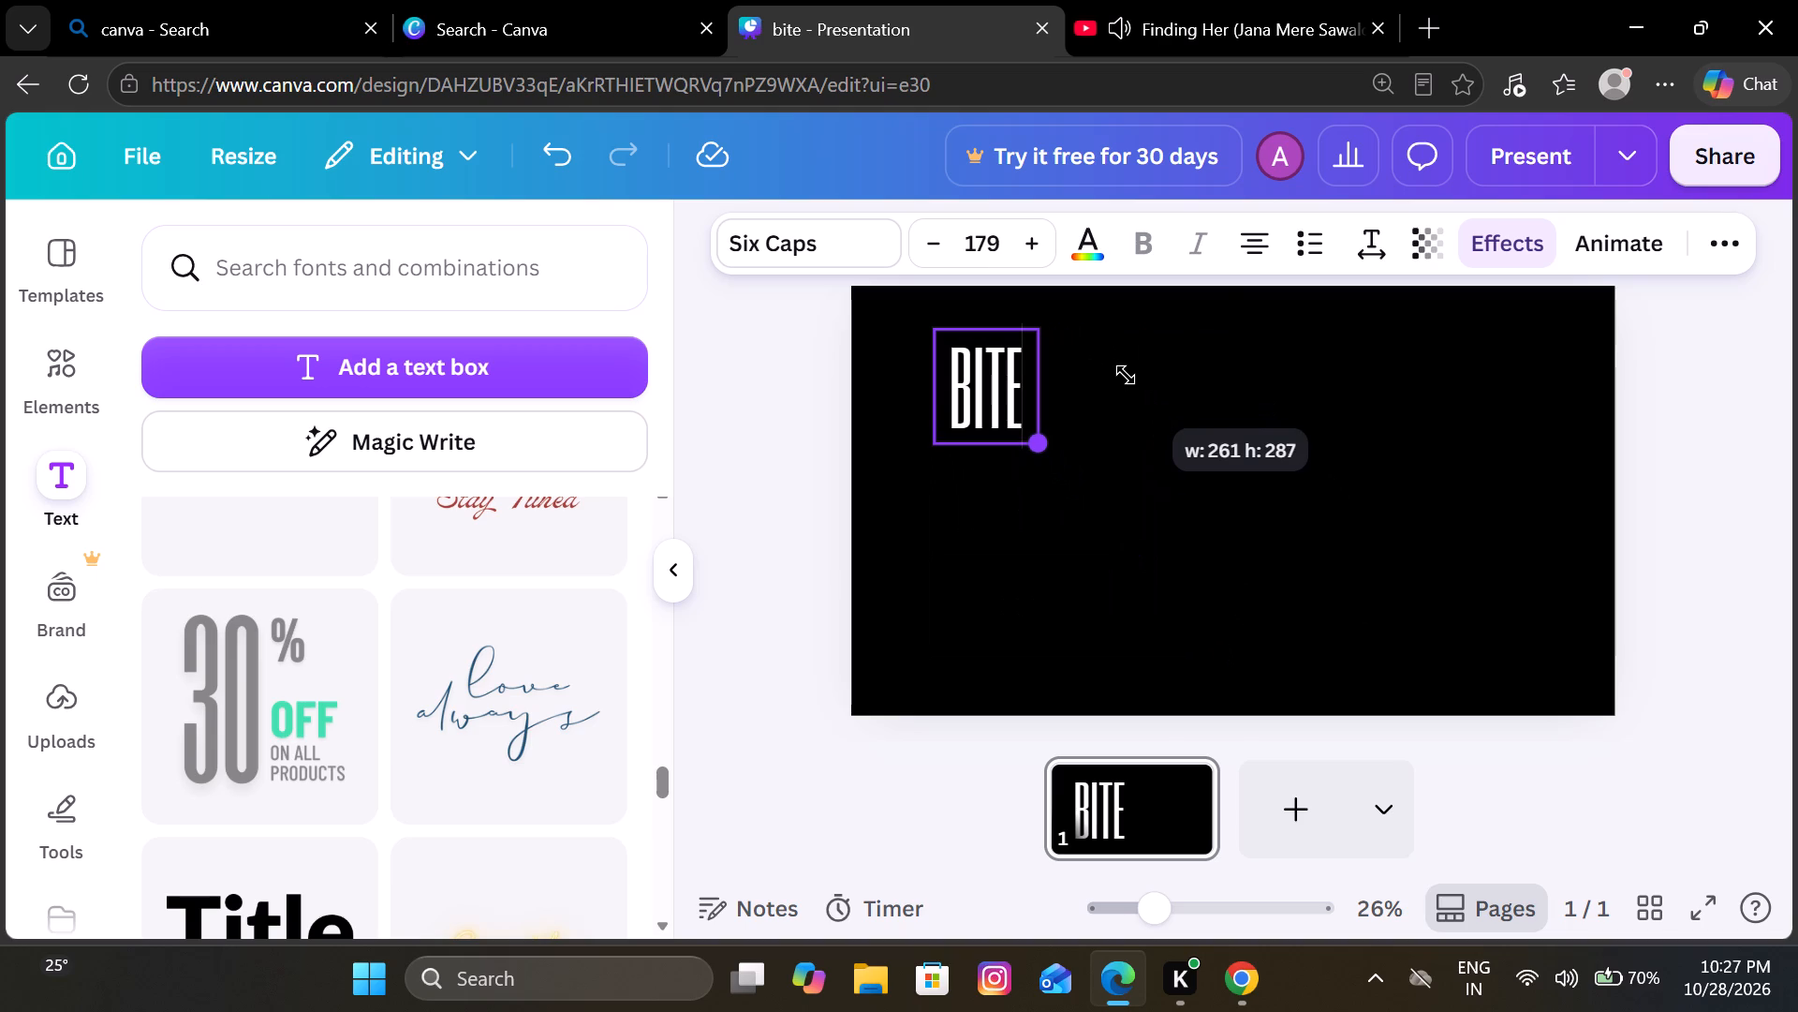
drag(1126, 375, 1142, 387)
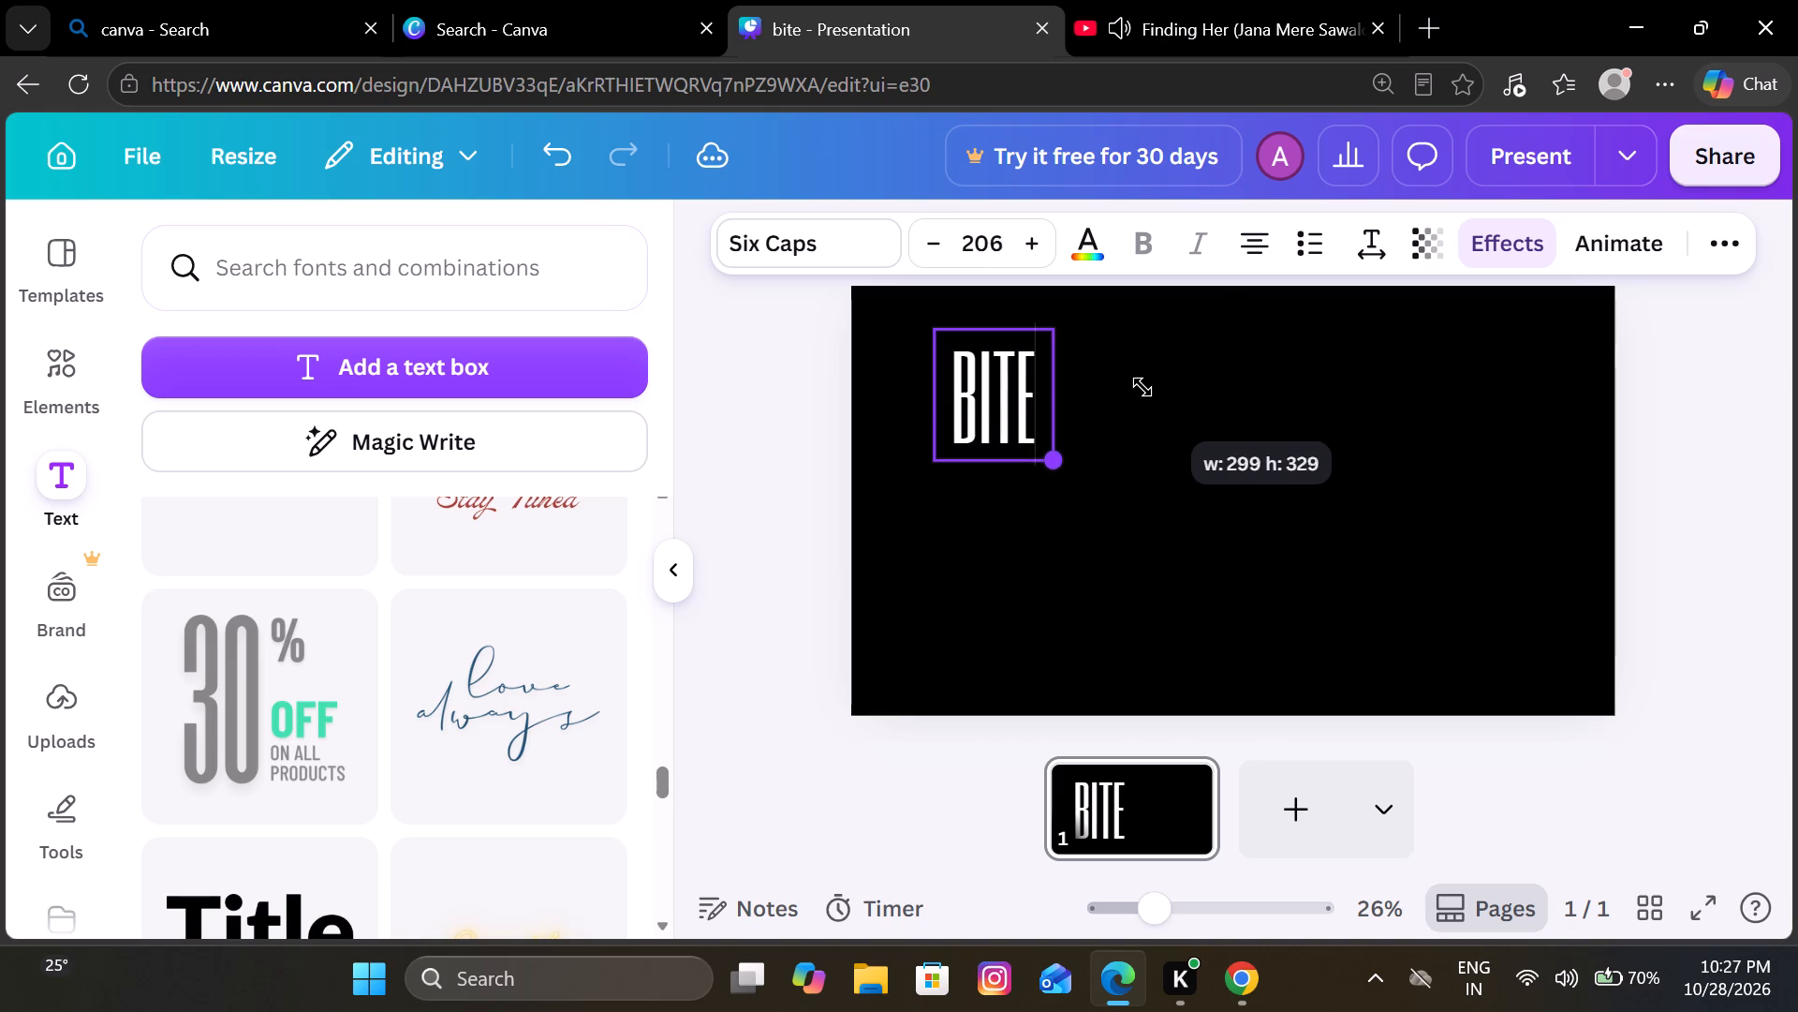
drag(1142, 387, 1150, 388)
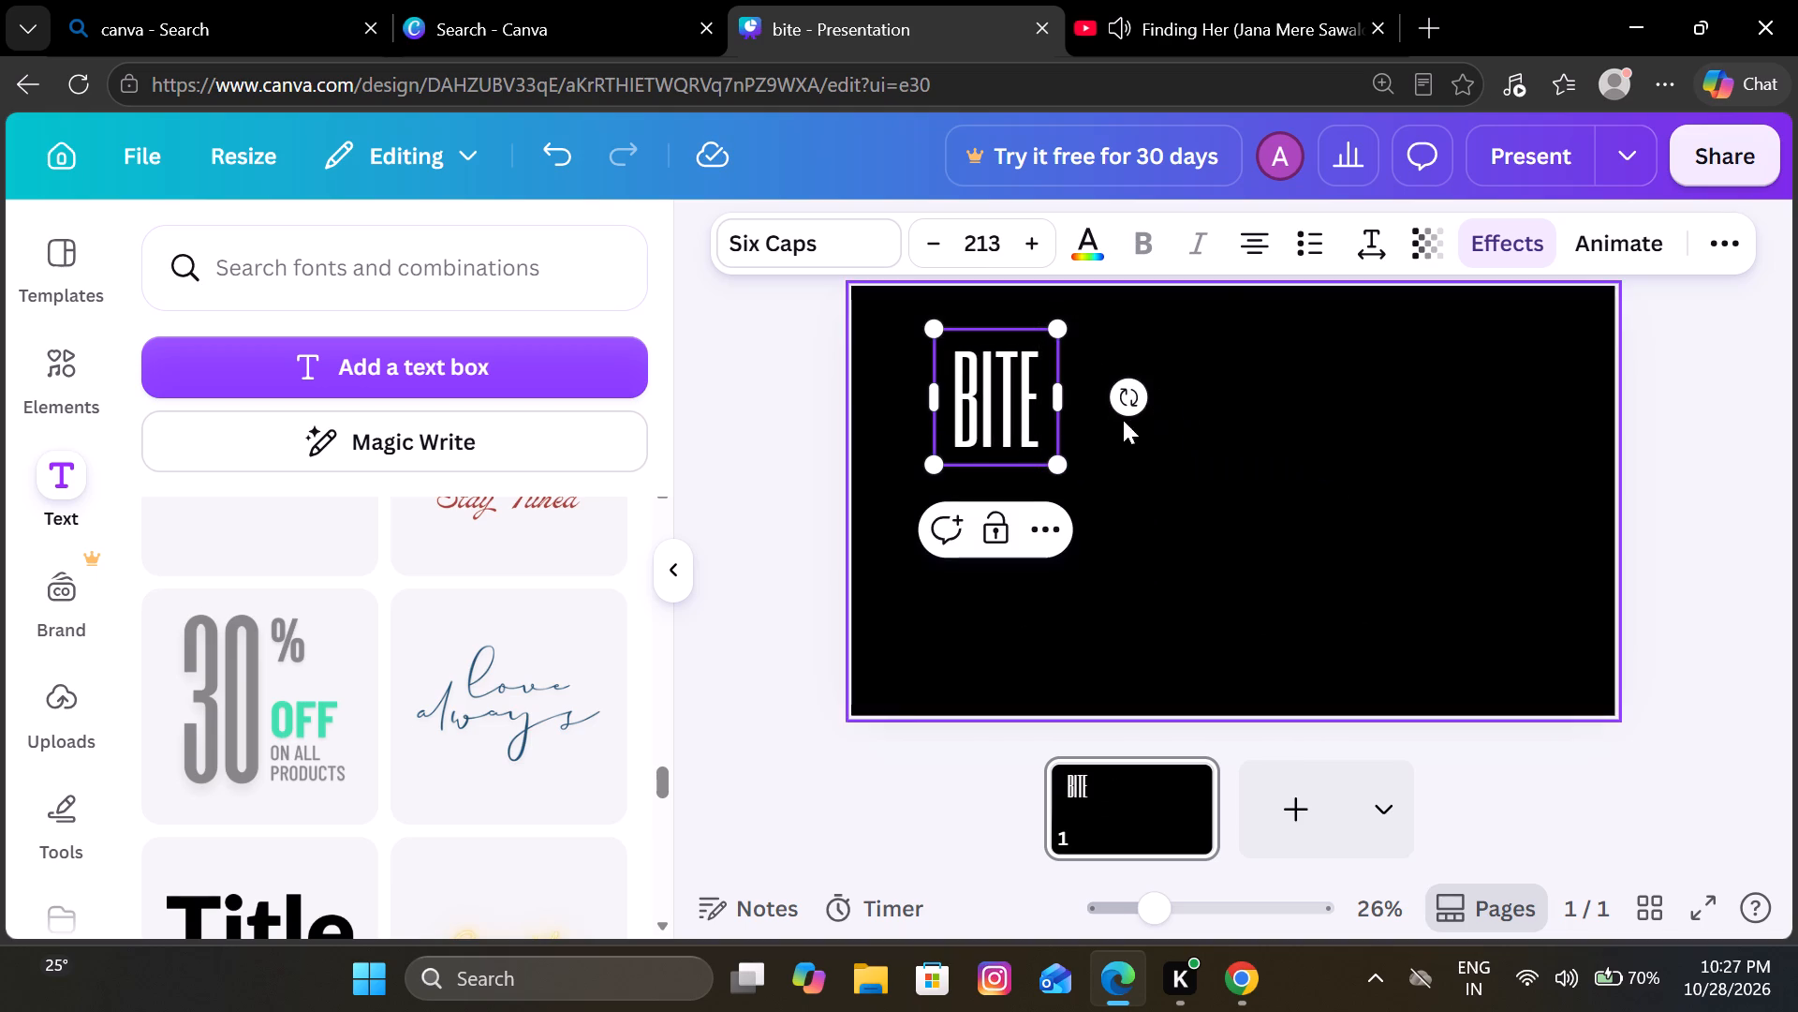
click(756, 475)
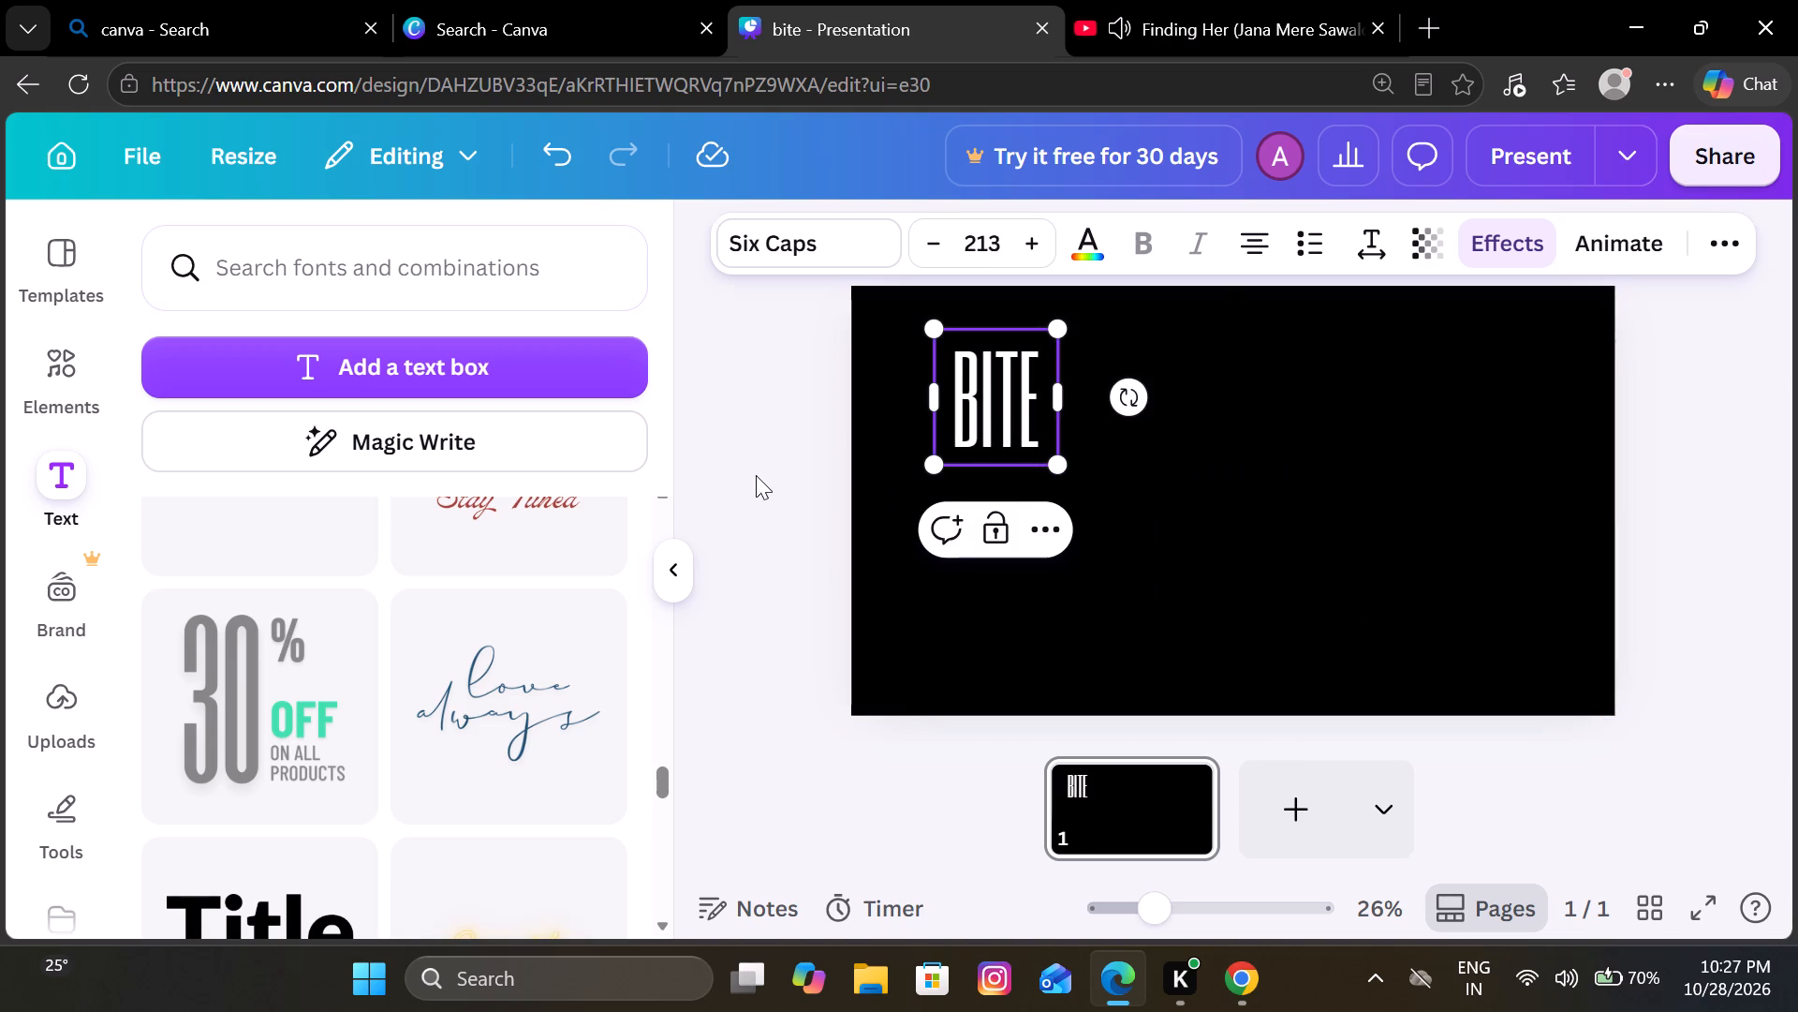
drag(974, 436, 1005, 517)
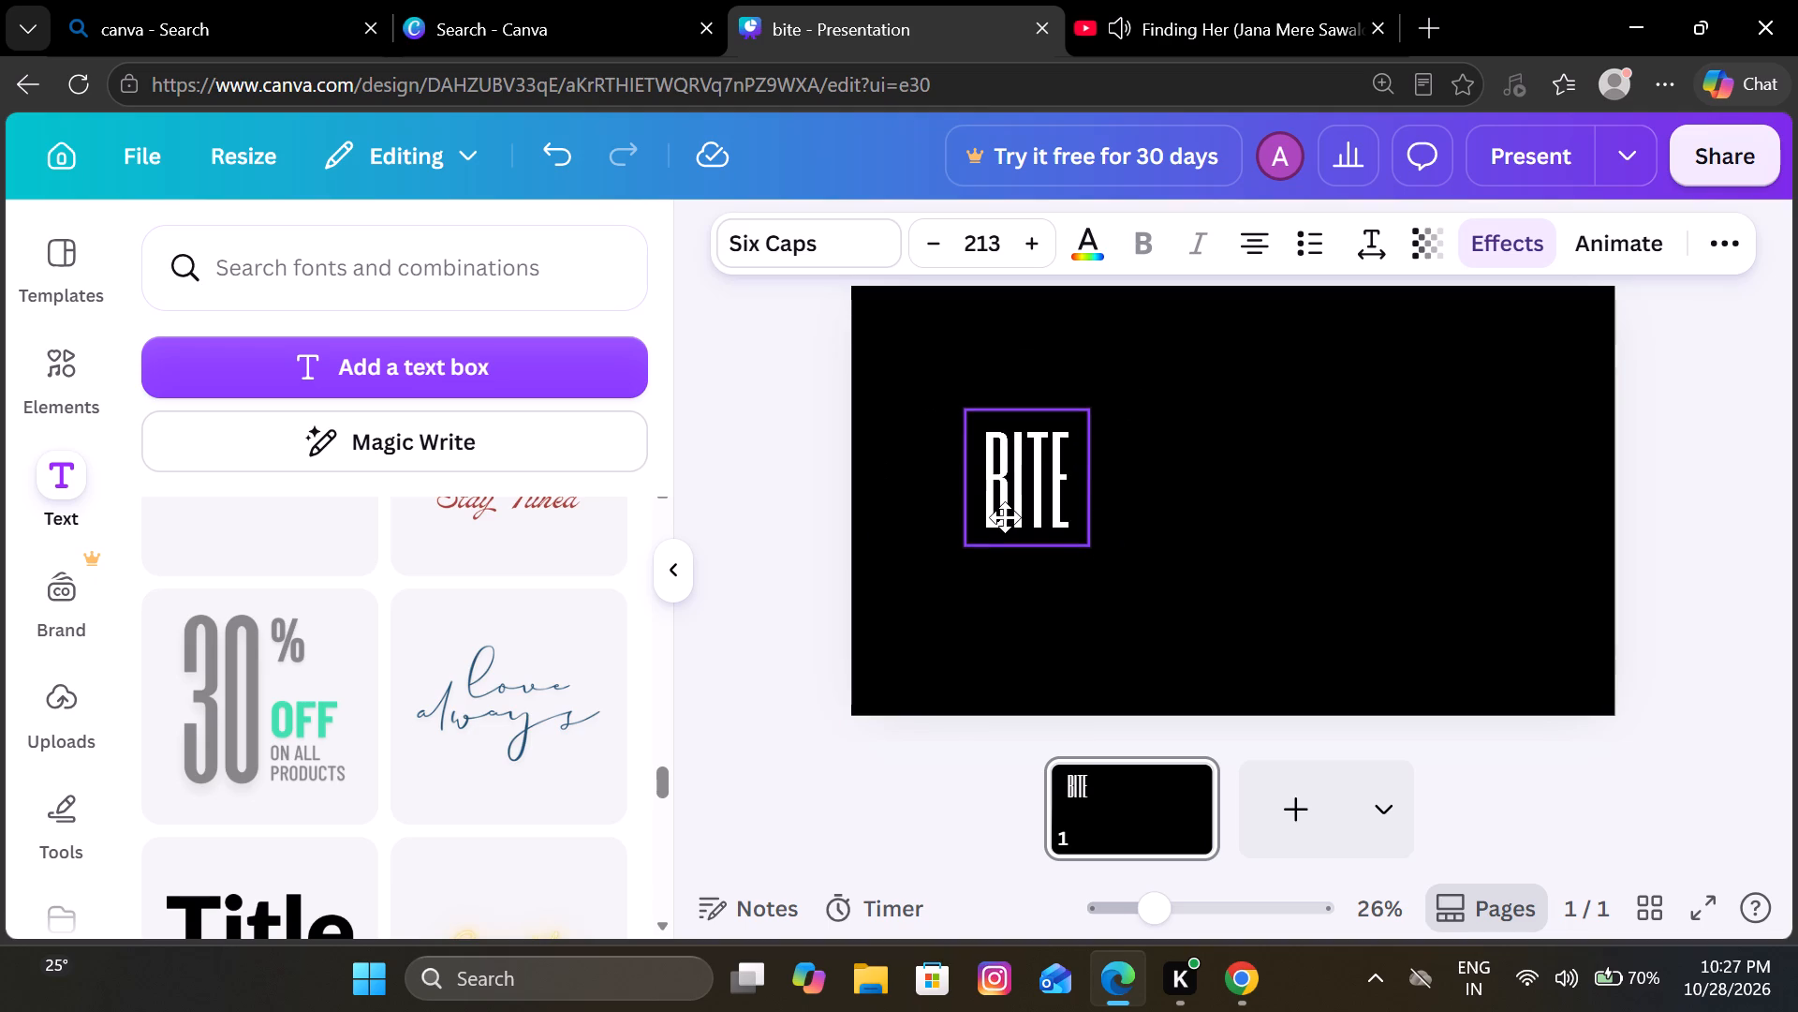
drag(1005, 517, 1029, 507)
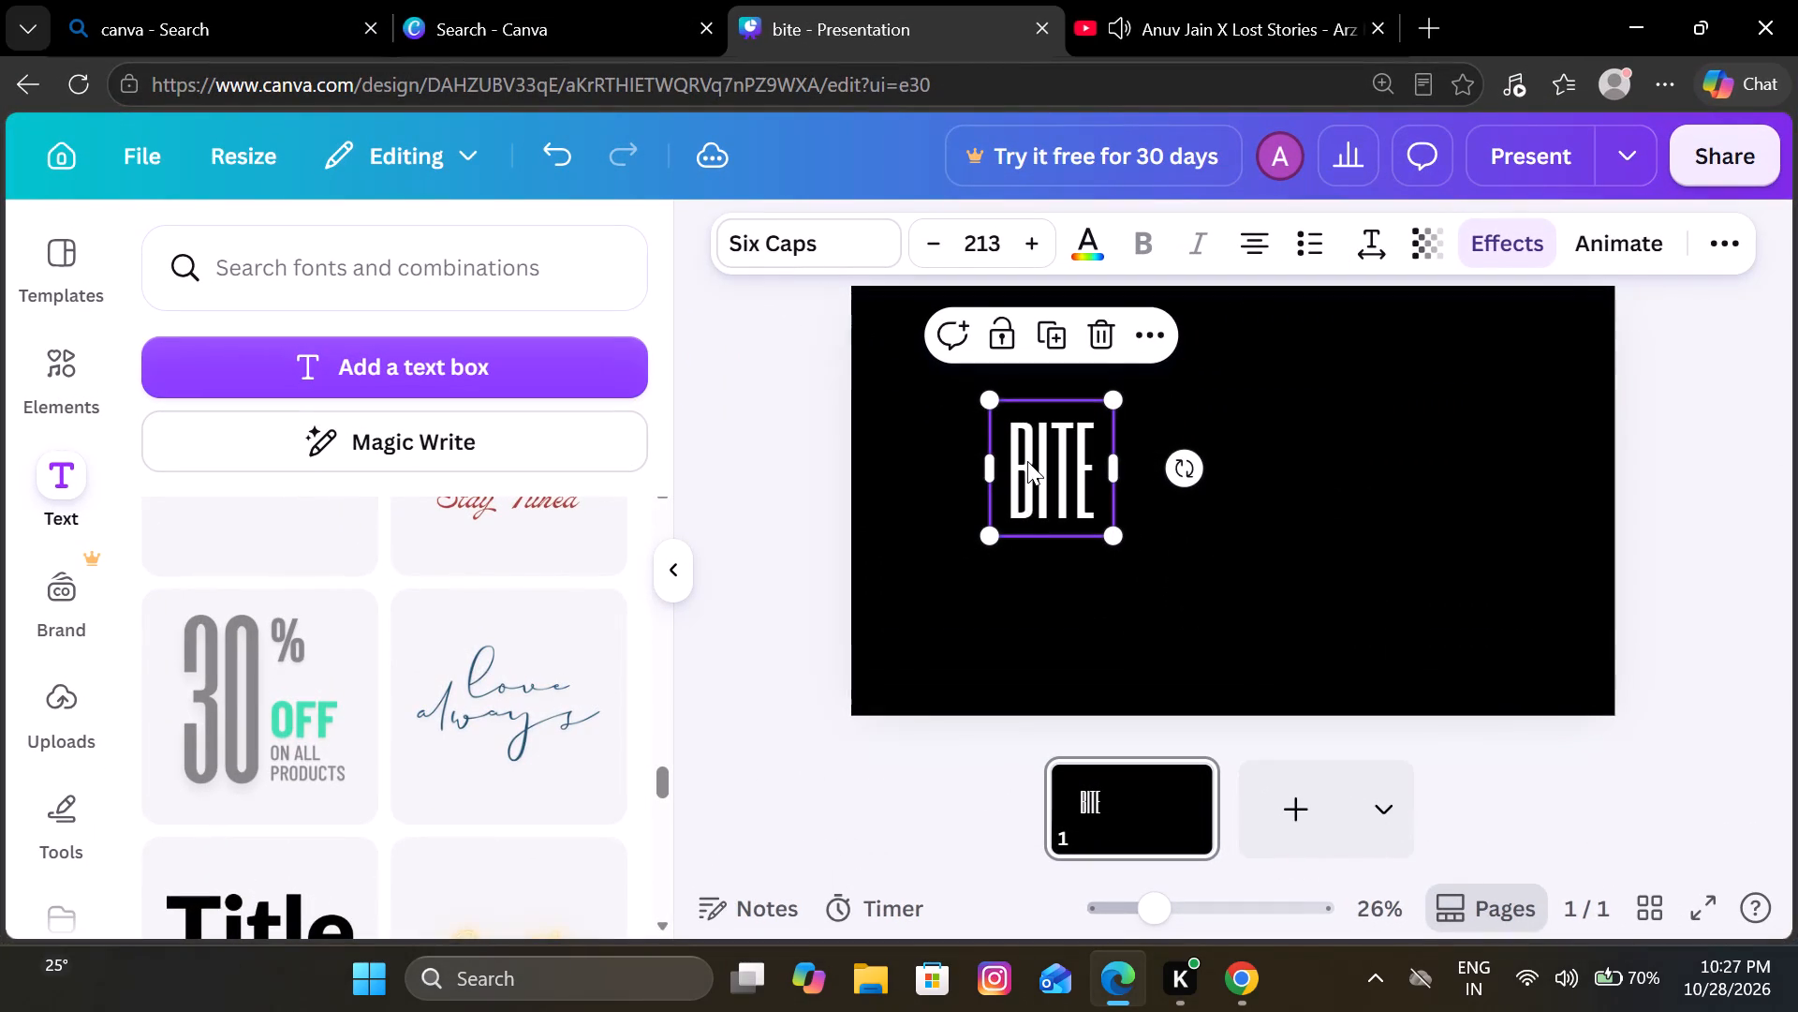
drag(1027, 461, 991, 470)
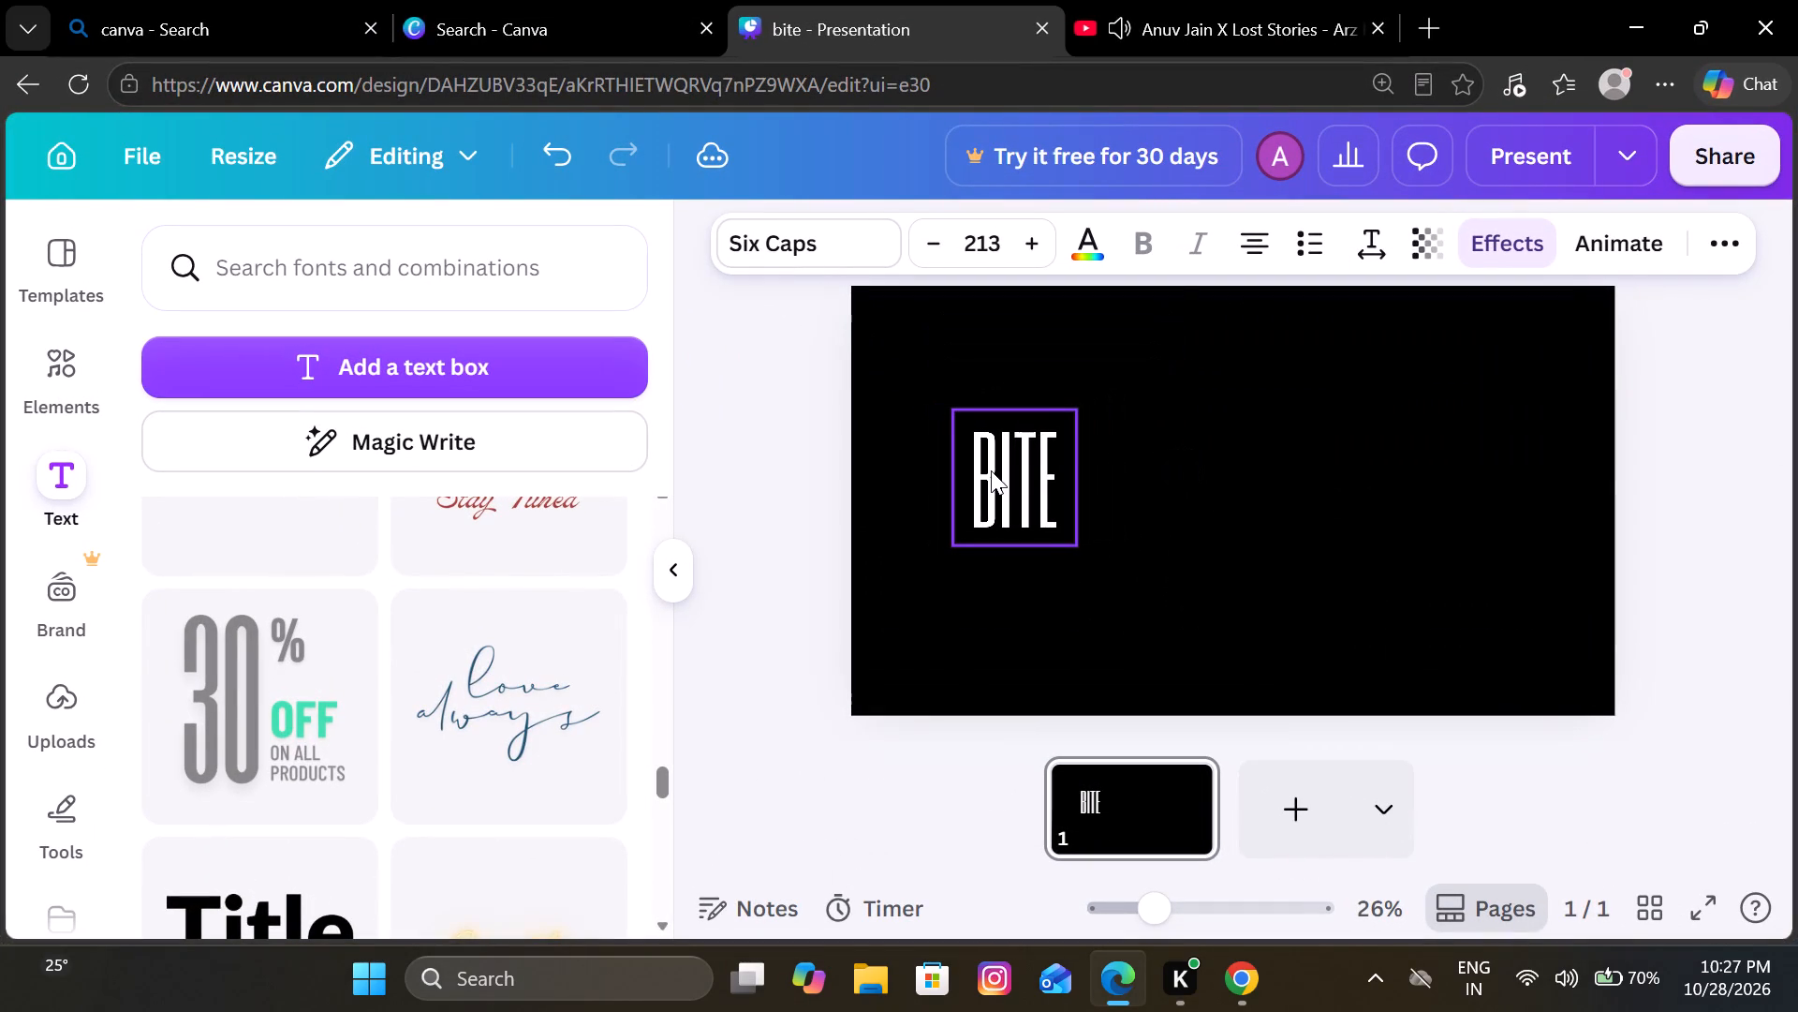
Widen the letter spacing of the BITE text to 67.
click(1352, 245)
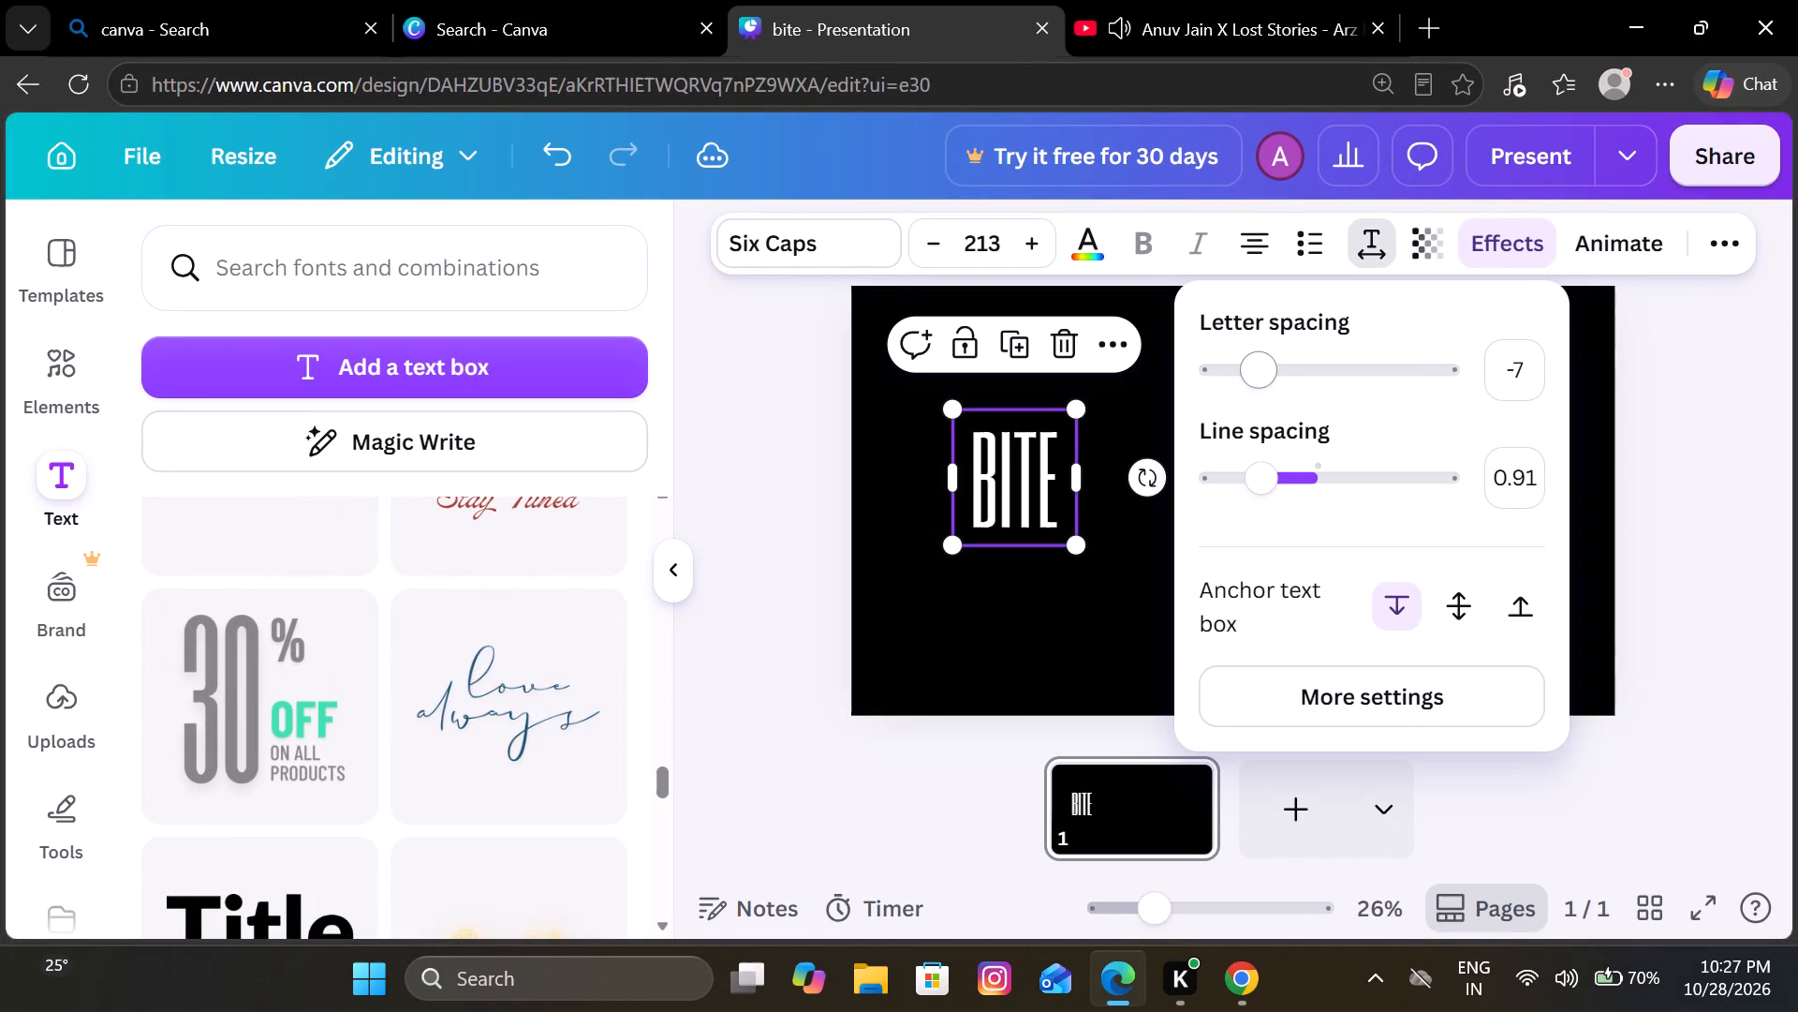
drag(1264, 379, 1275, 380)
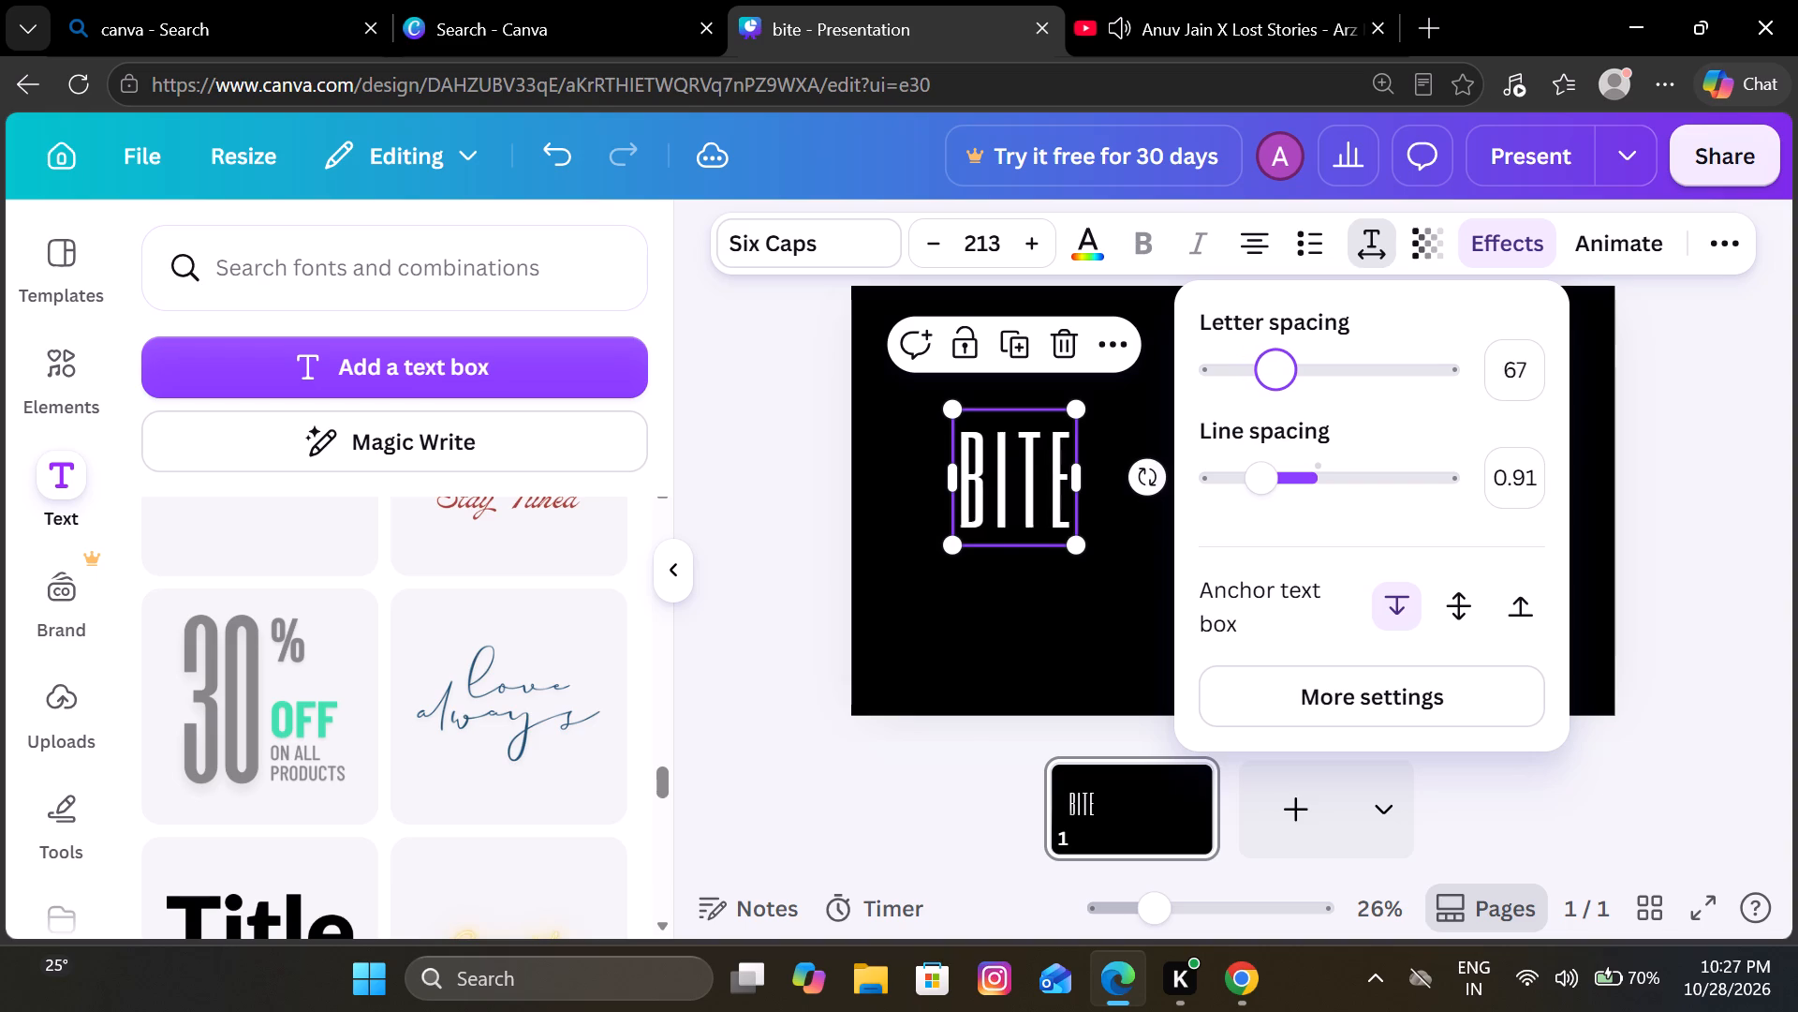
drag(1275, 380, 1276, 381)
click(1276, 381)
click(761, 519)
click(761, 519)
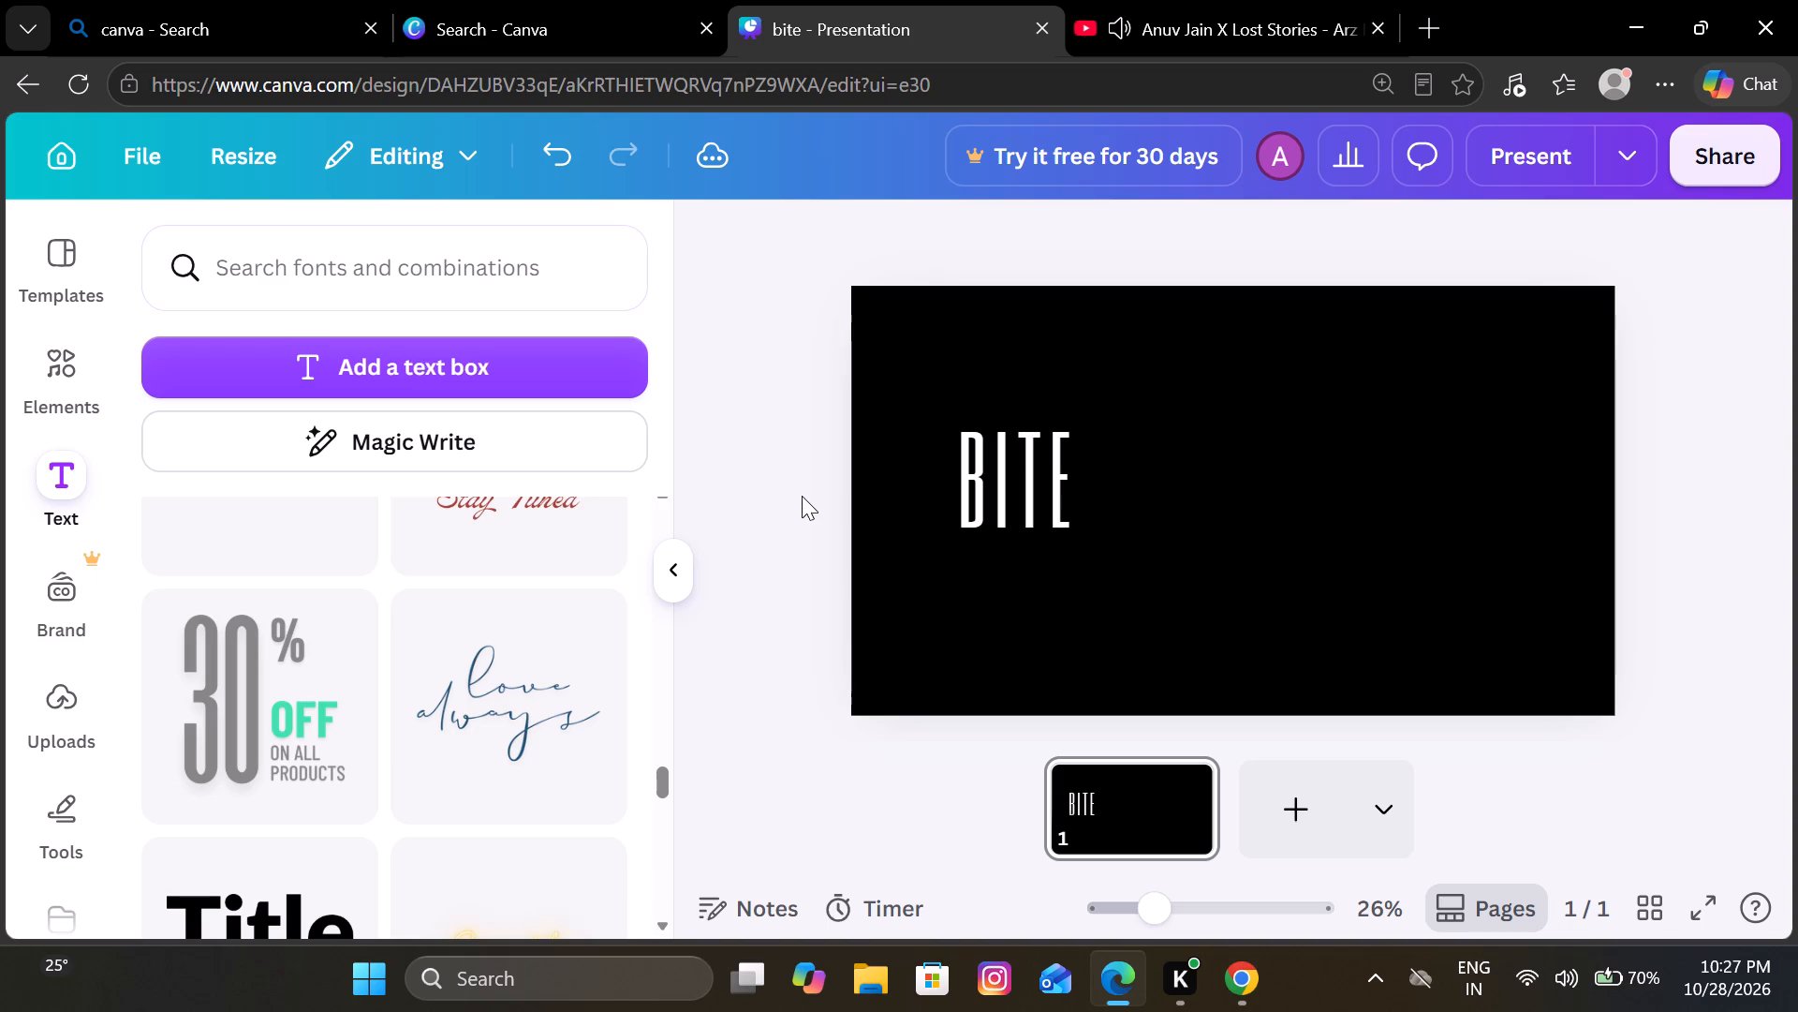
Add the "30% OFF on all products" combination again and delete its %, OFF and ON ALL PRODUCTS texts.
click(294, 701)
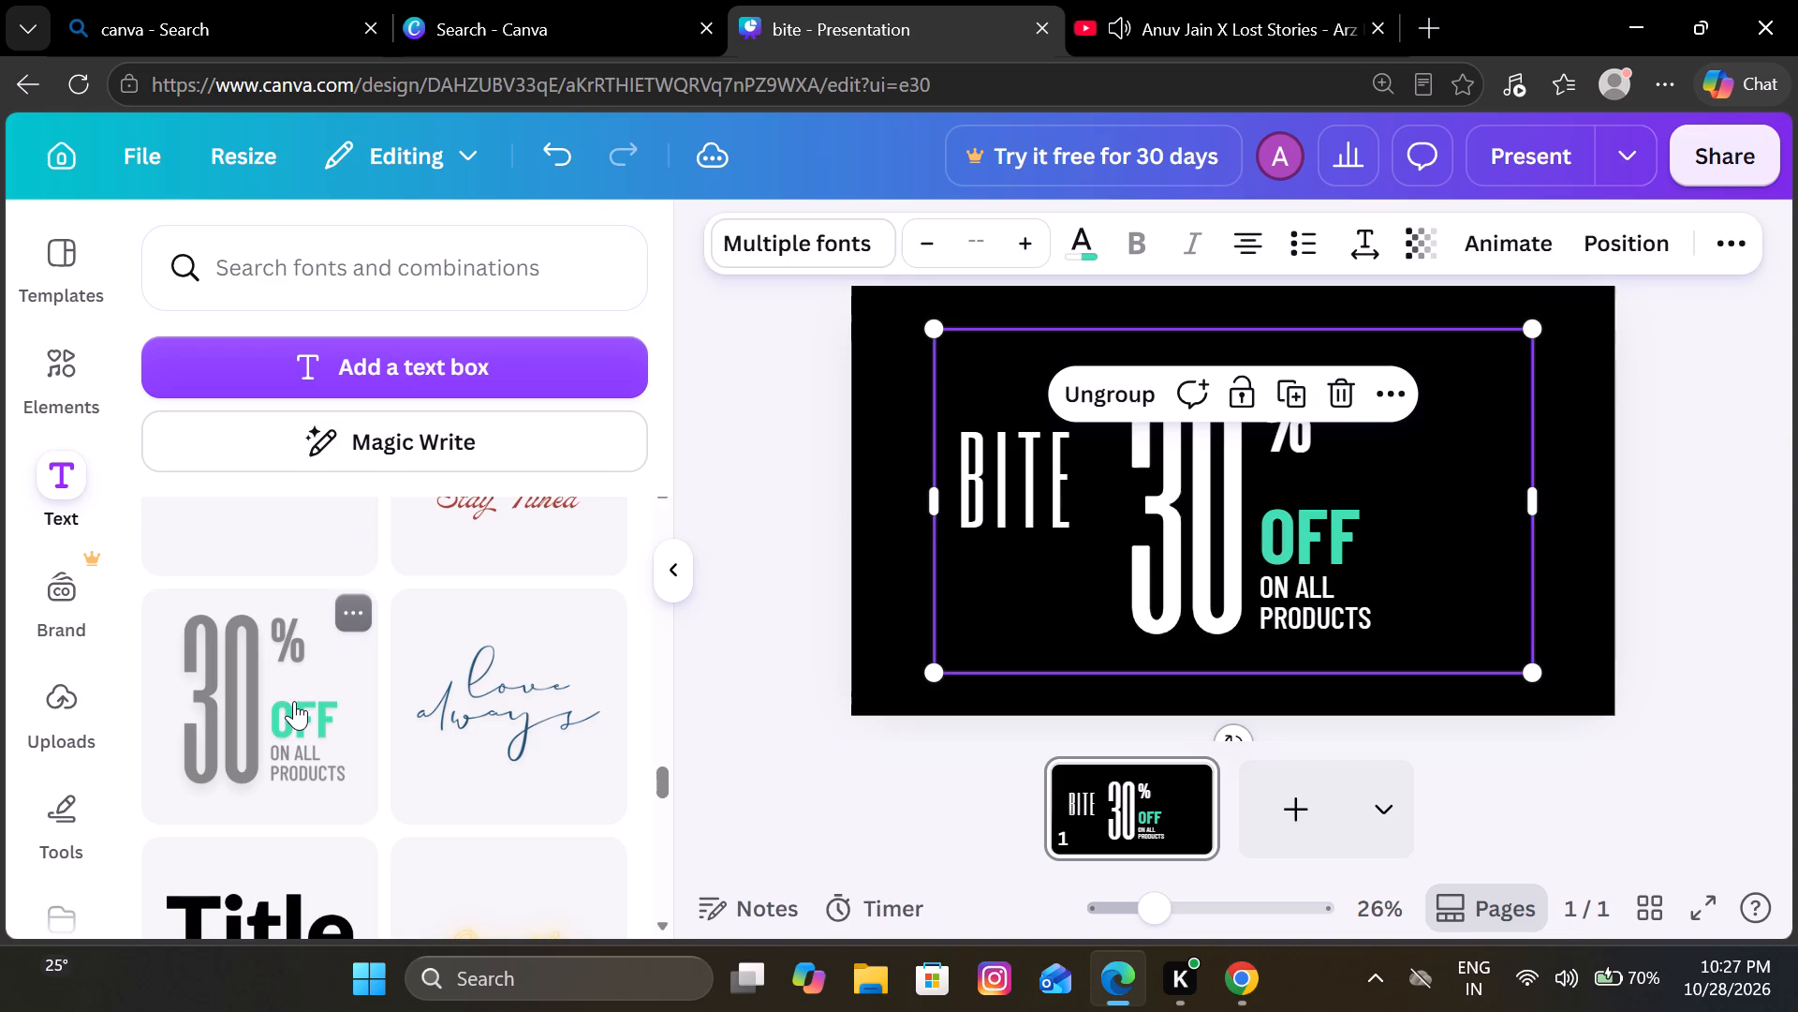
click(1285, 454)
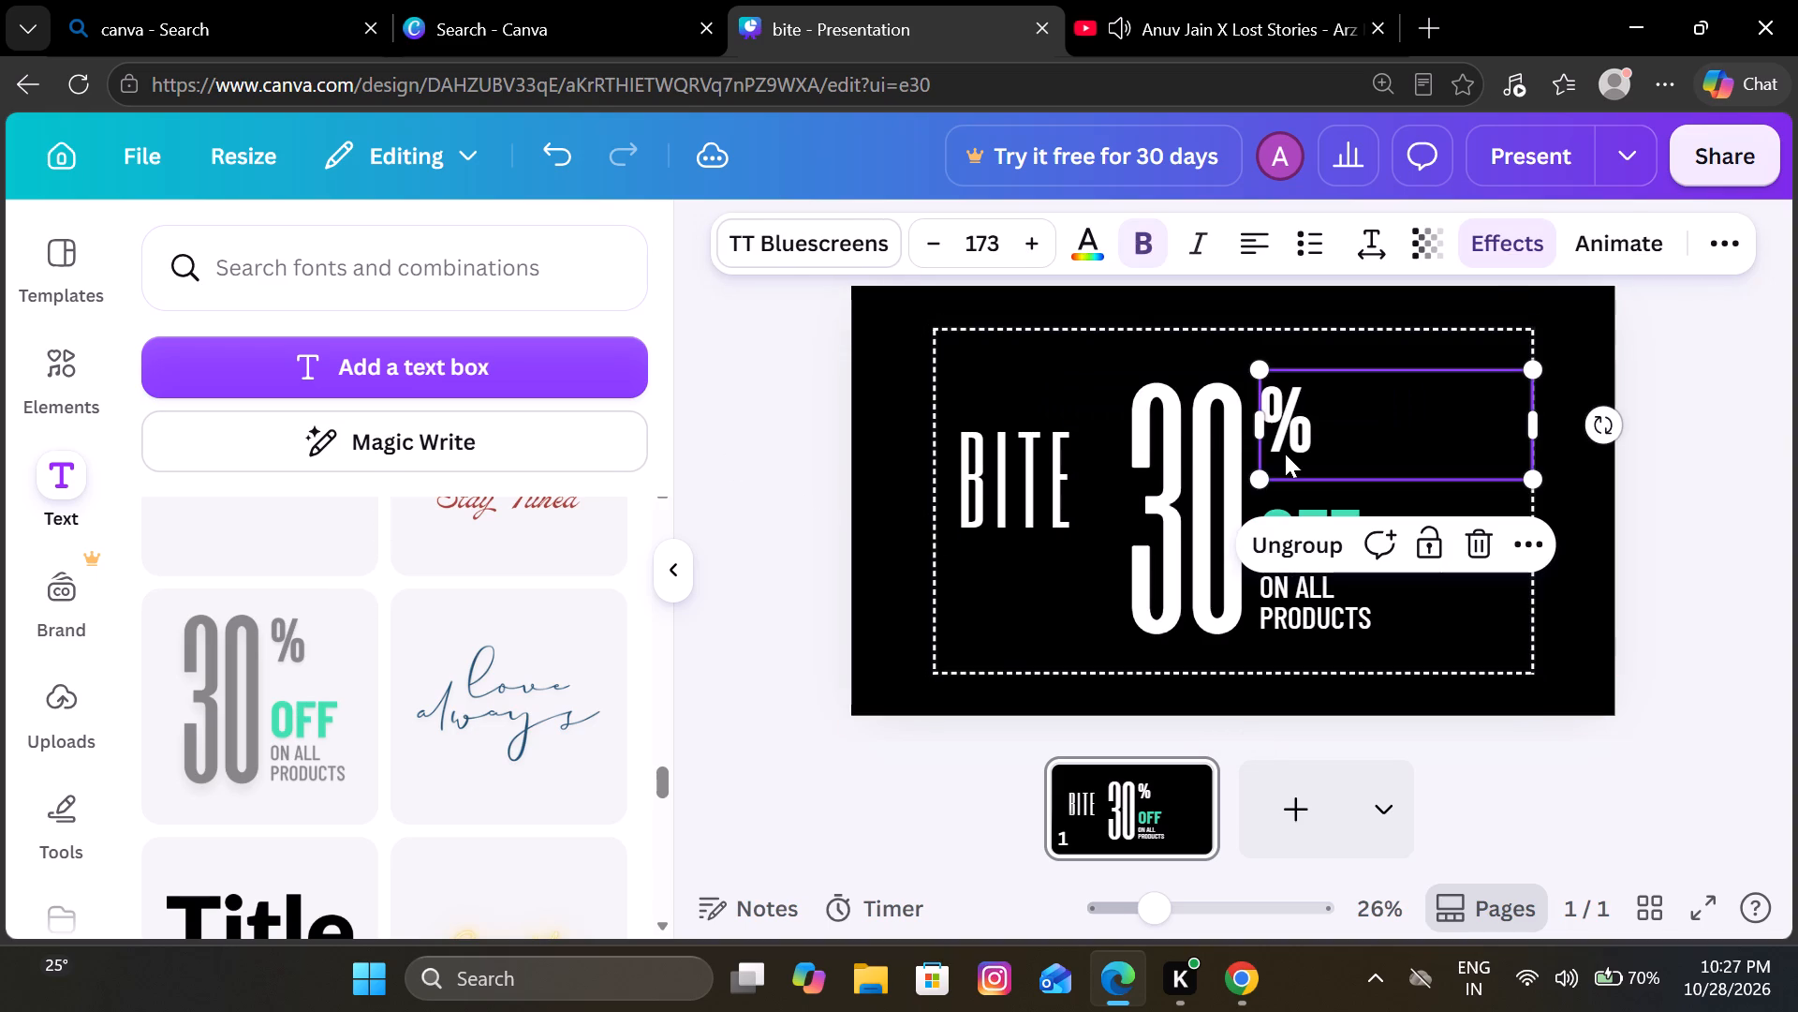
click(1480, 559)
click(1356, 548)
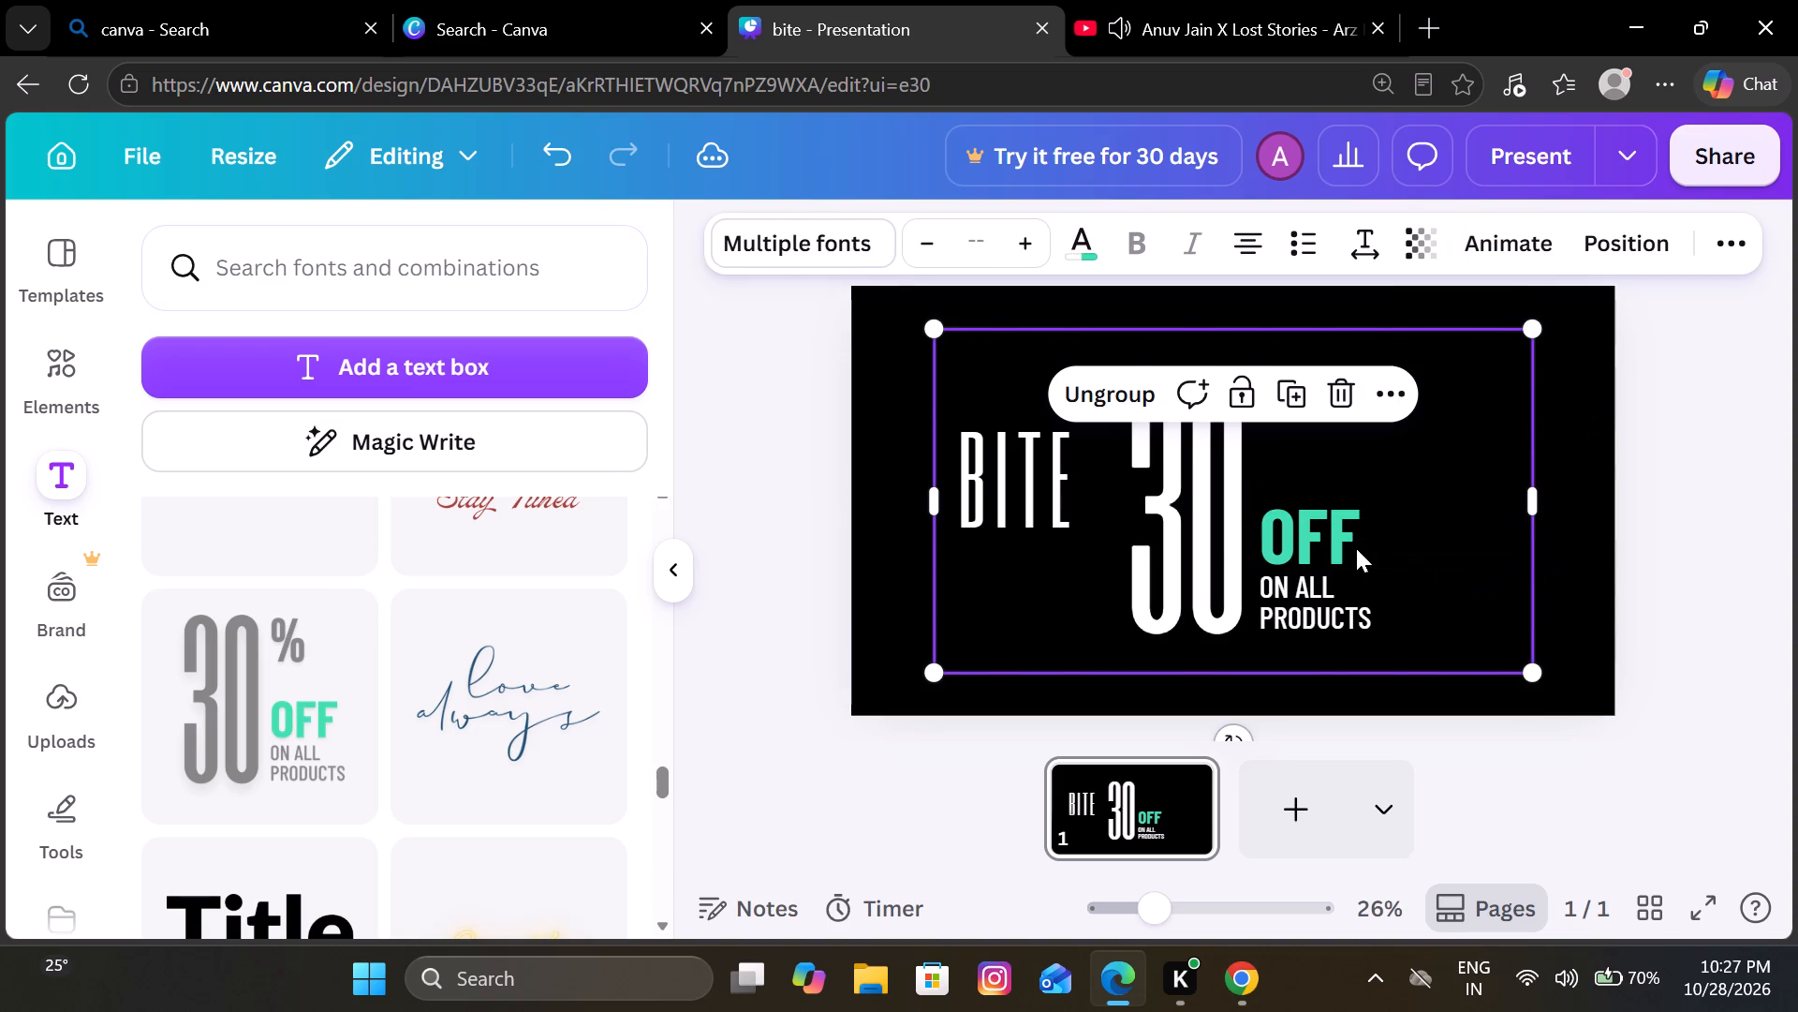
click(1467, 435)
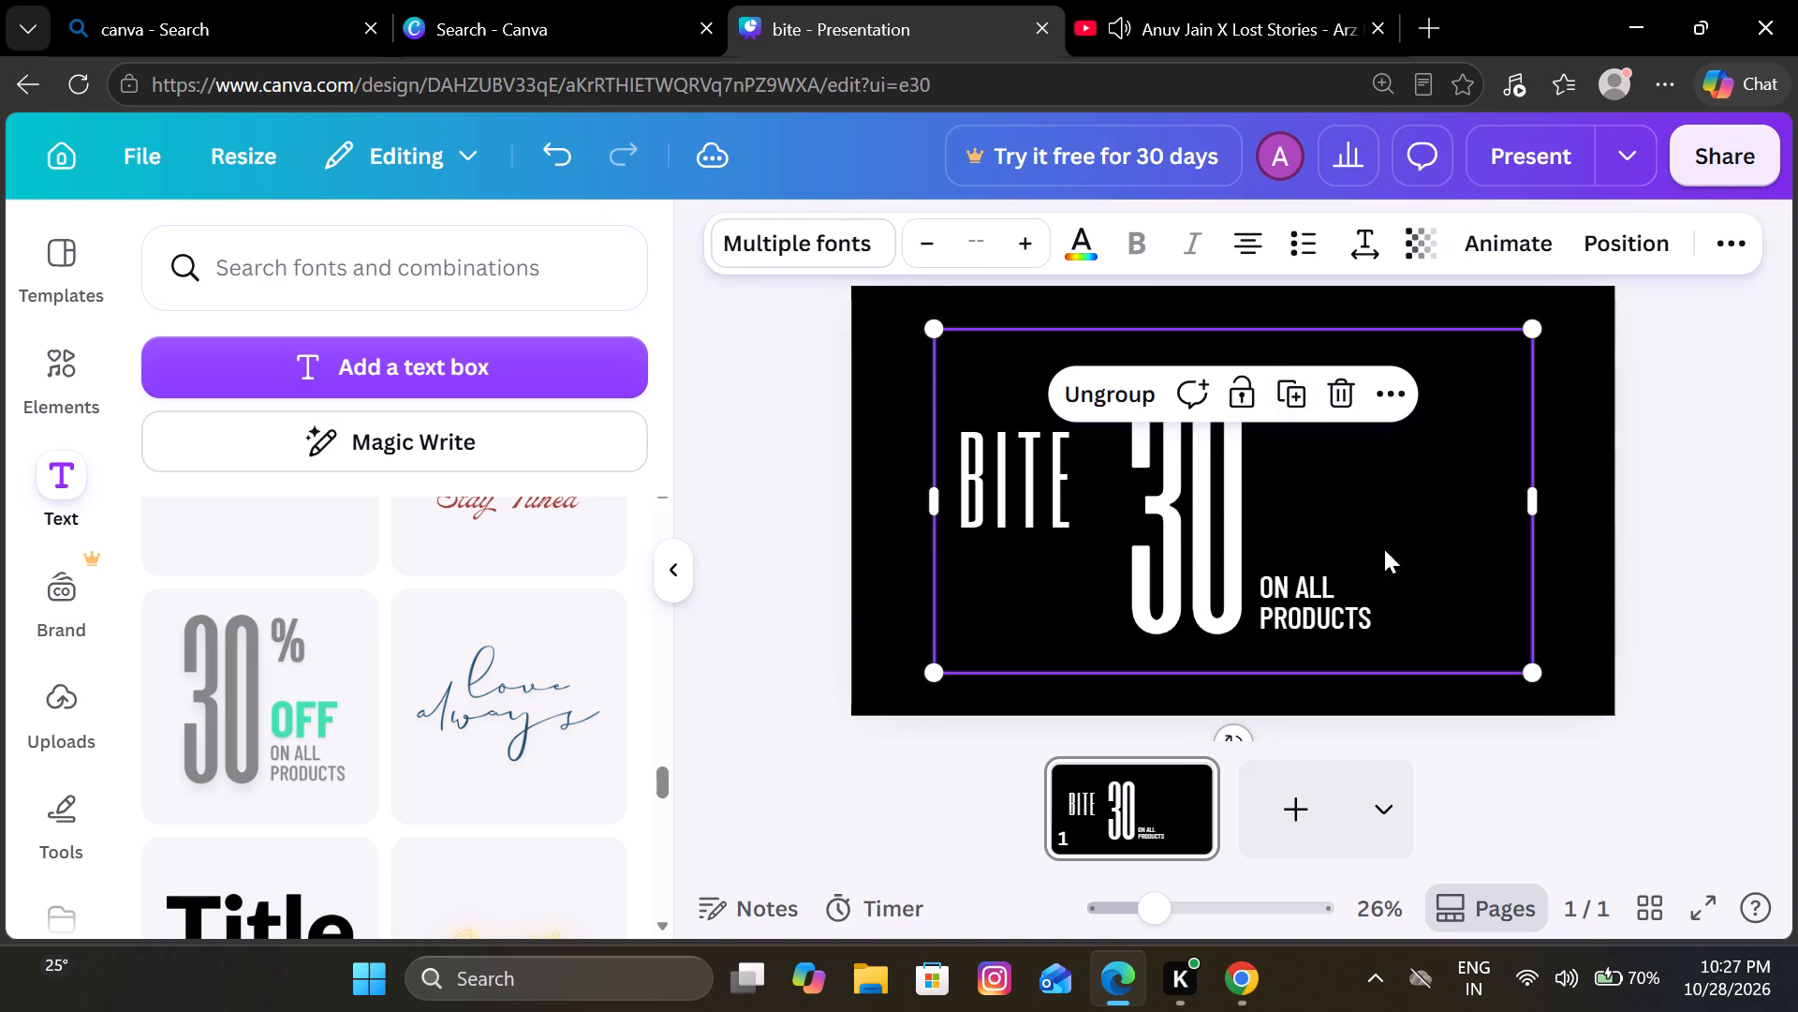
click(1339, 607)
click(1472, 519)
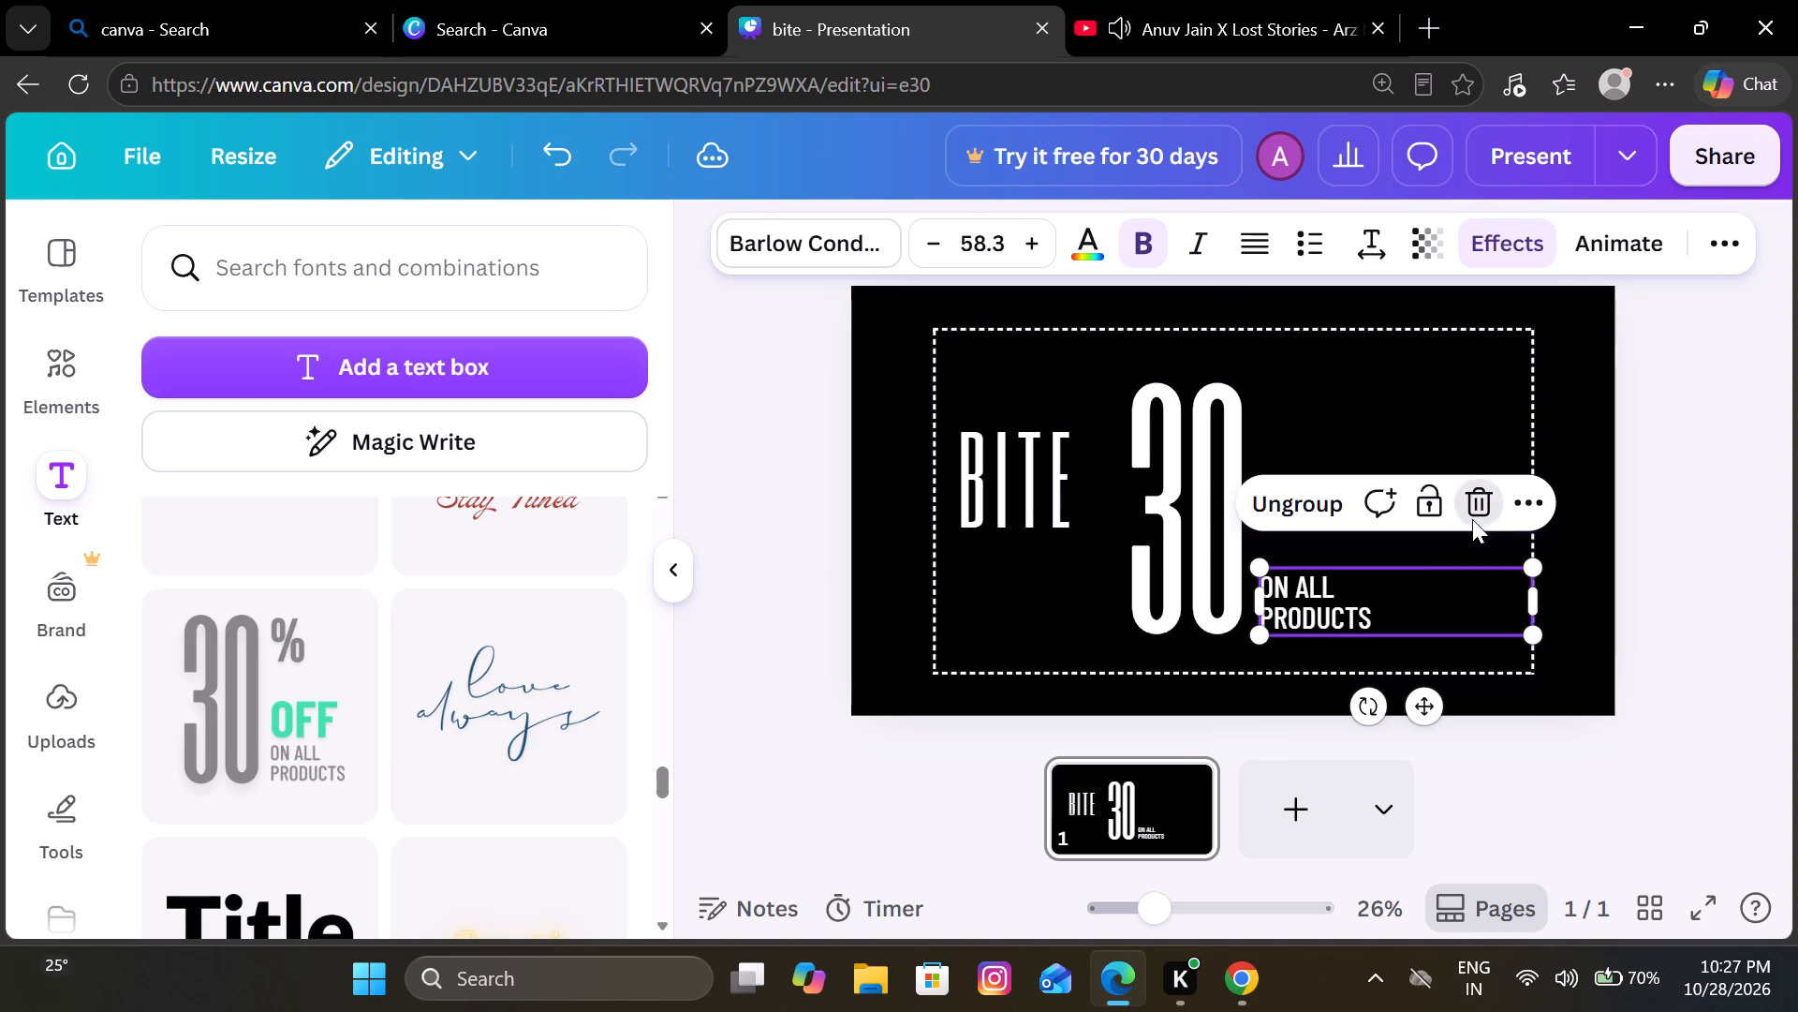
Centre-align the new large 30 text and replace its wording with BOX.
click(1222, 511)
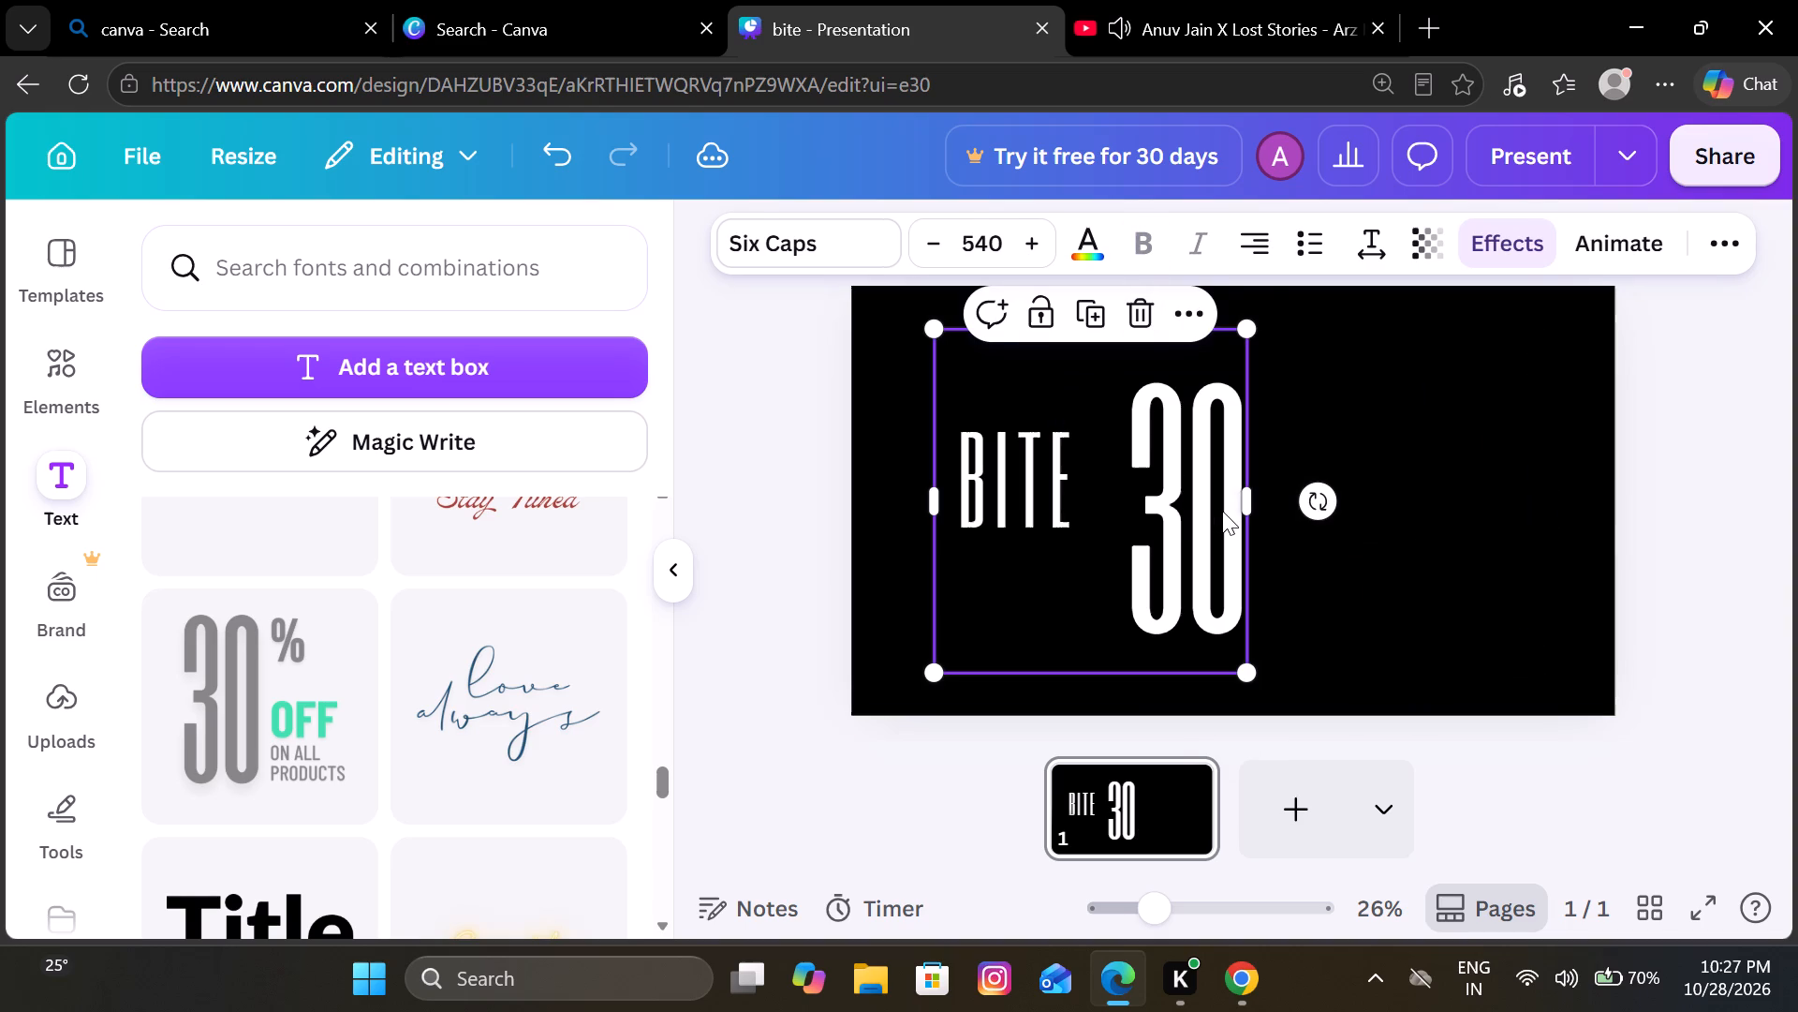
click(1265, 239)
click(1265, 239)
click(1265, 239)
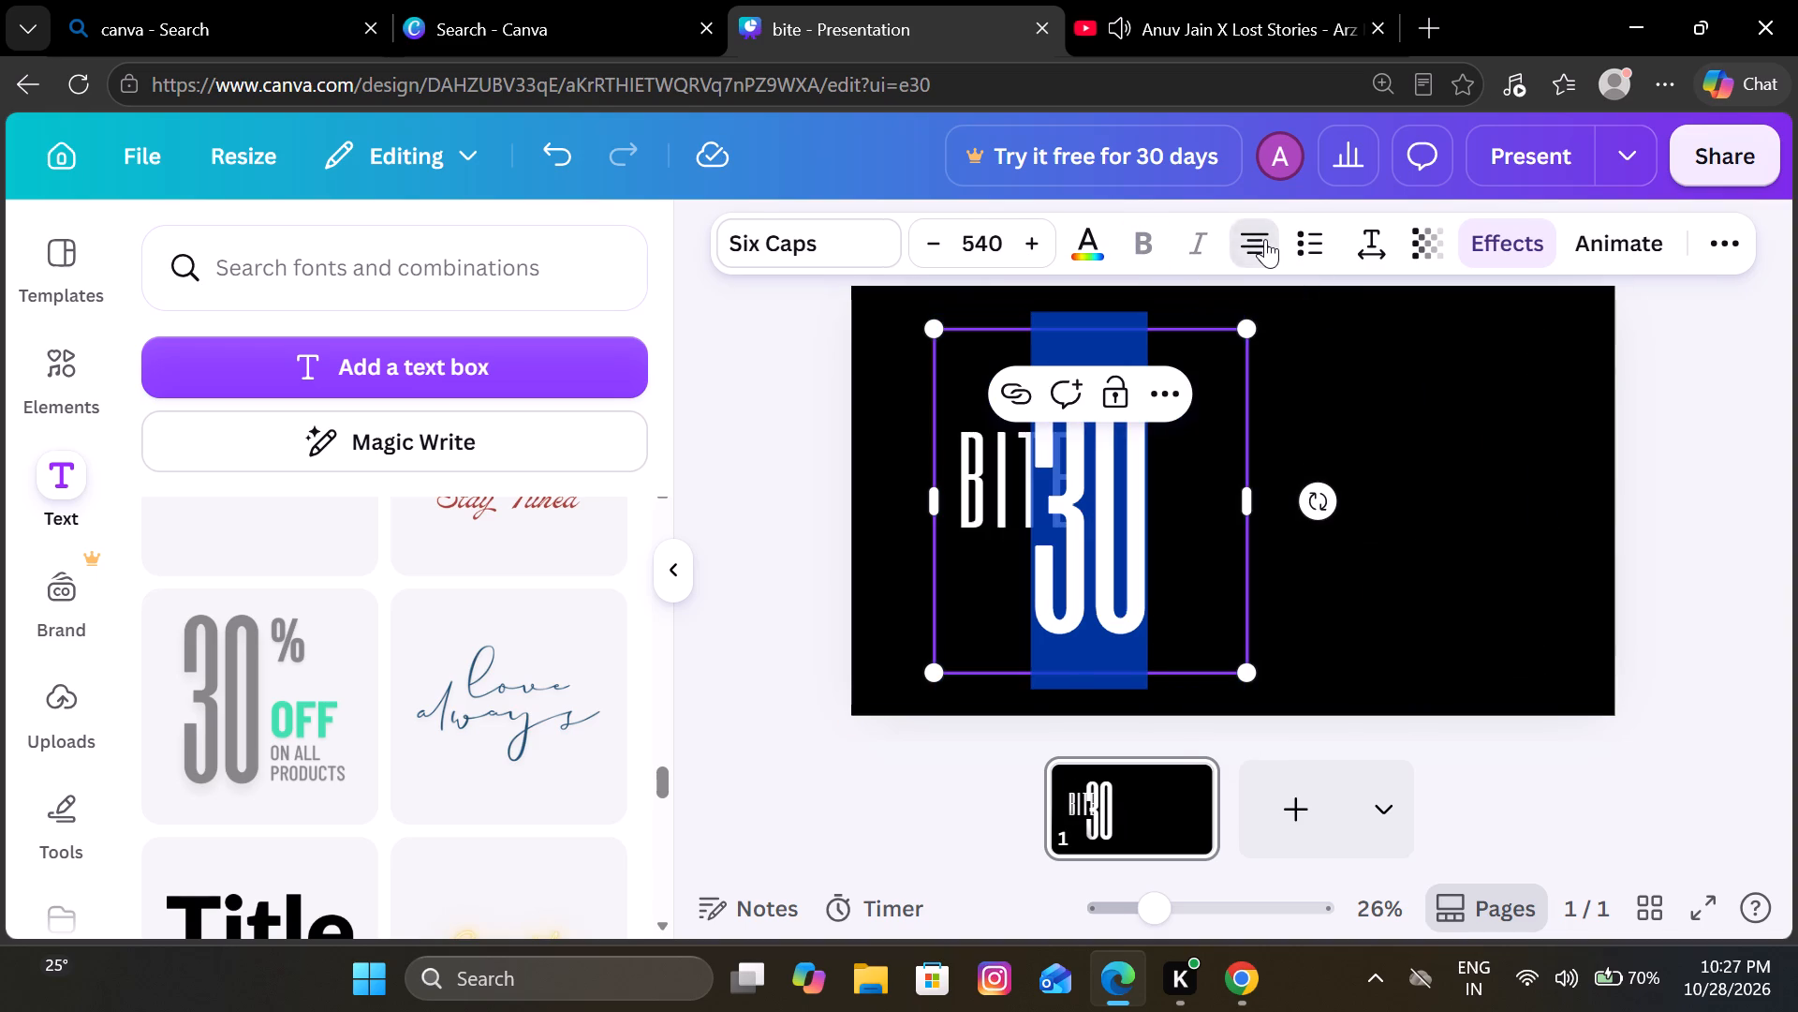
text(box)
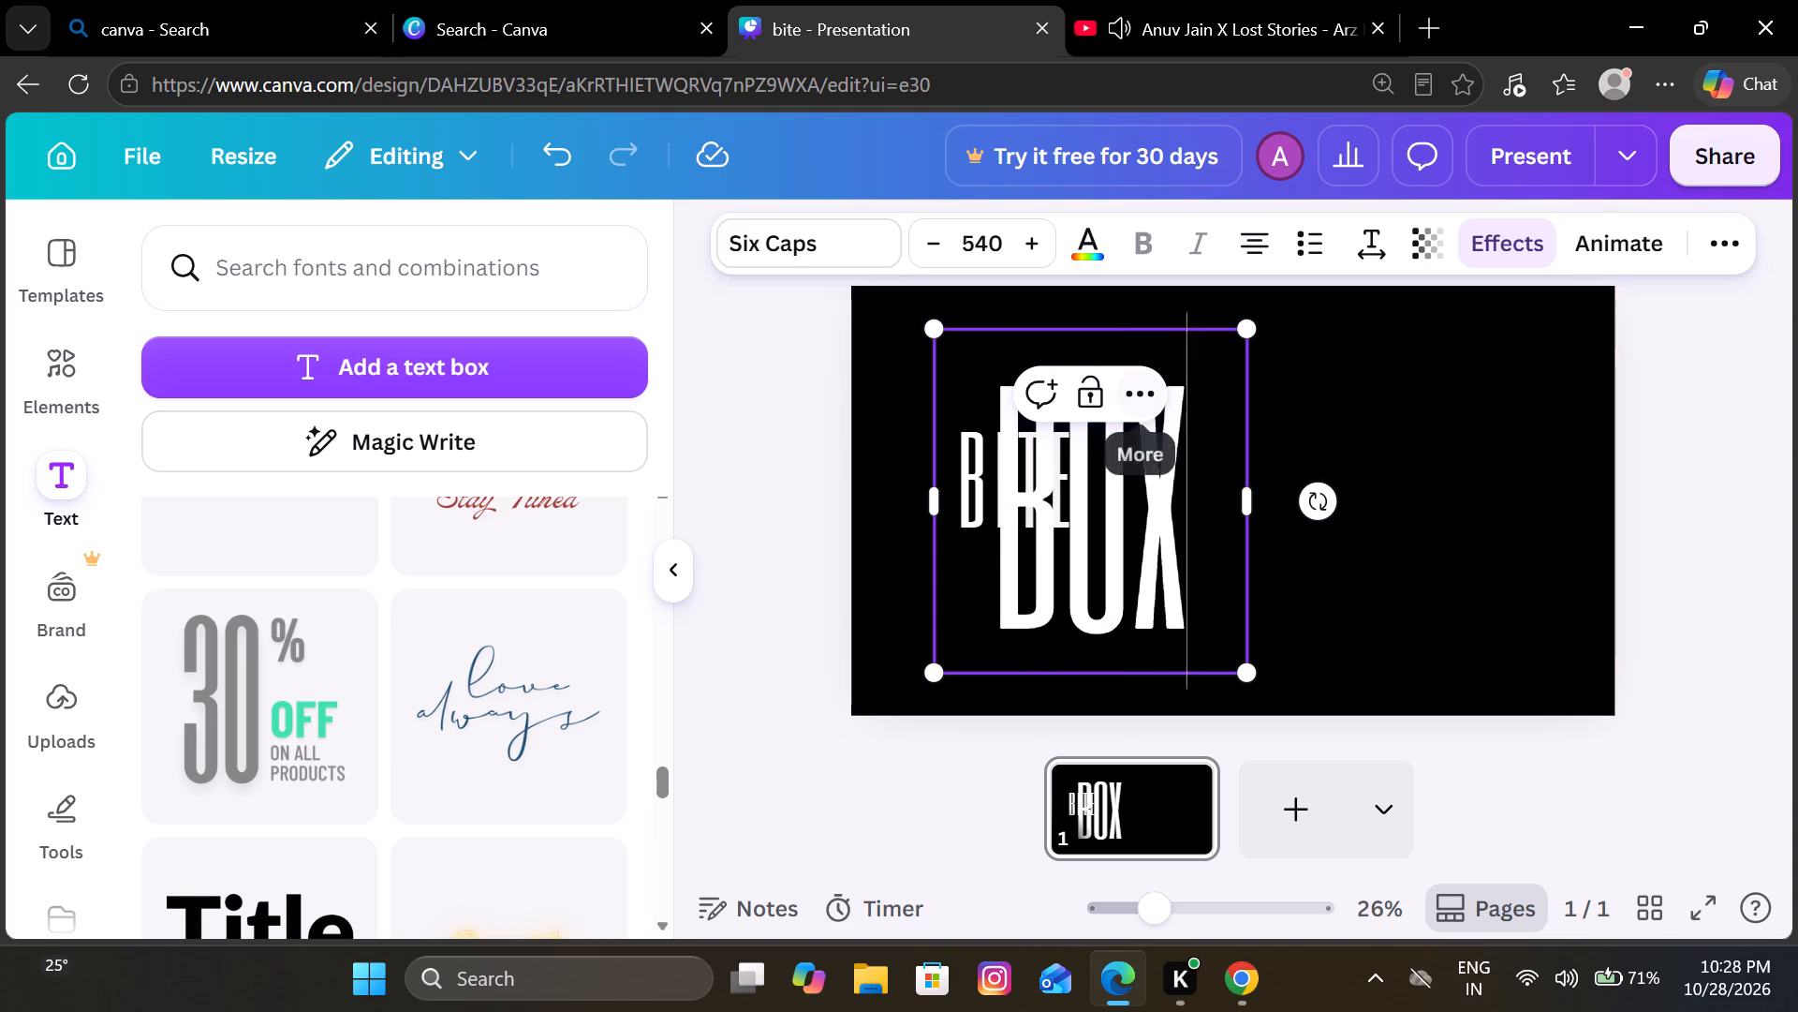
click(1354, 623)
Shrink the BOX text to a font size of about 214 and place it beside BITE, aligned with its top.
click(1130, 567)
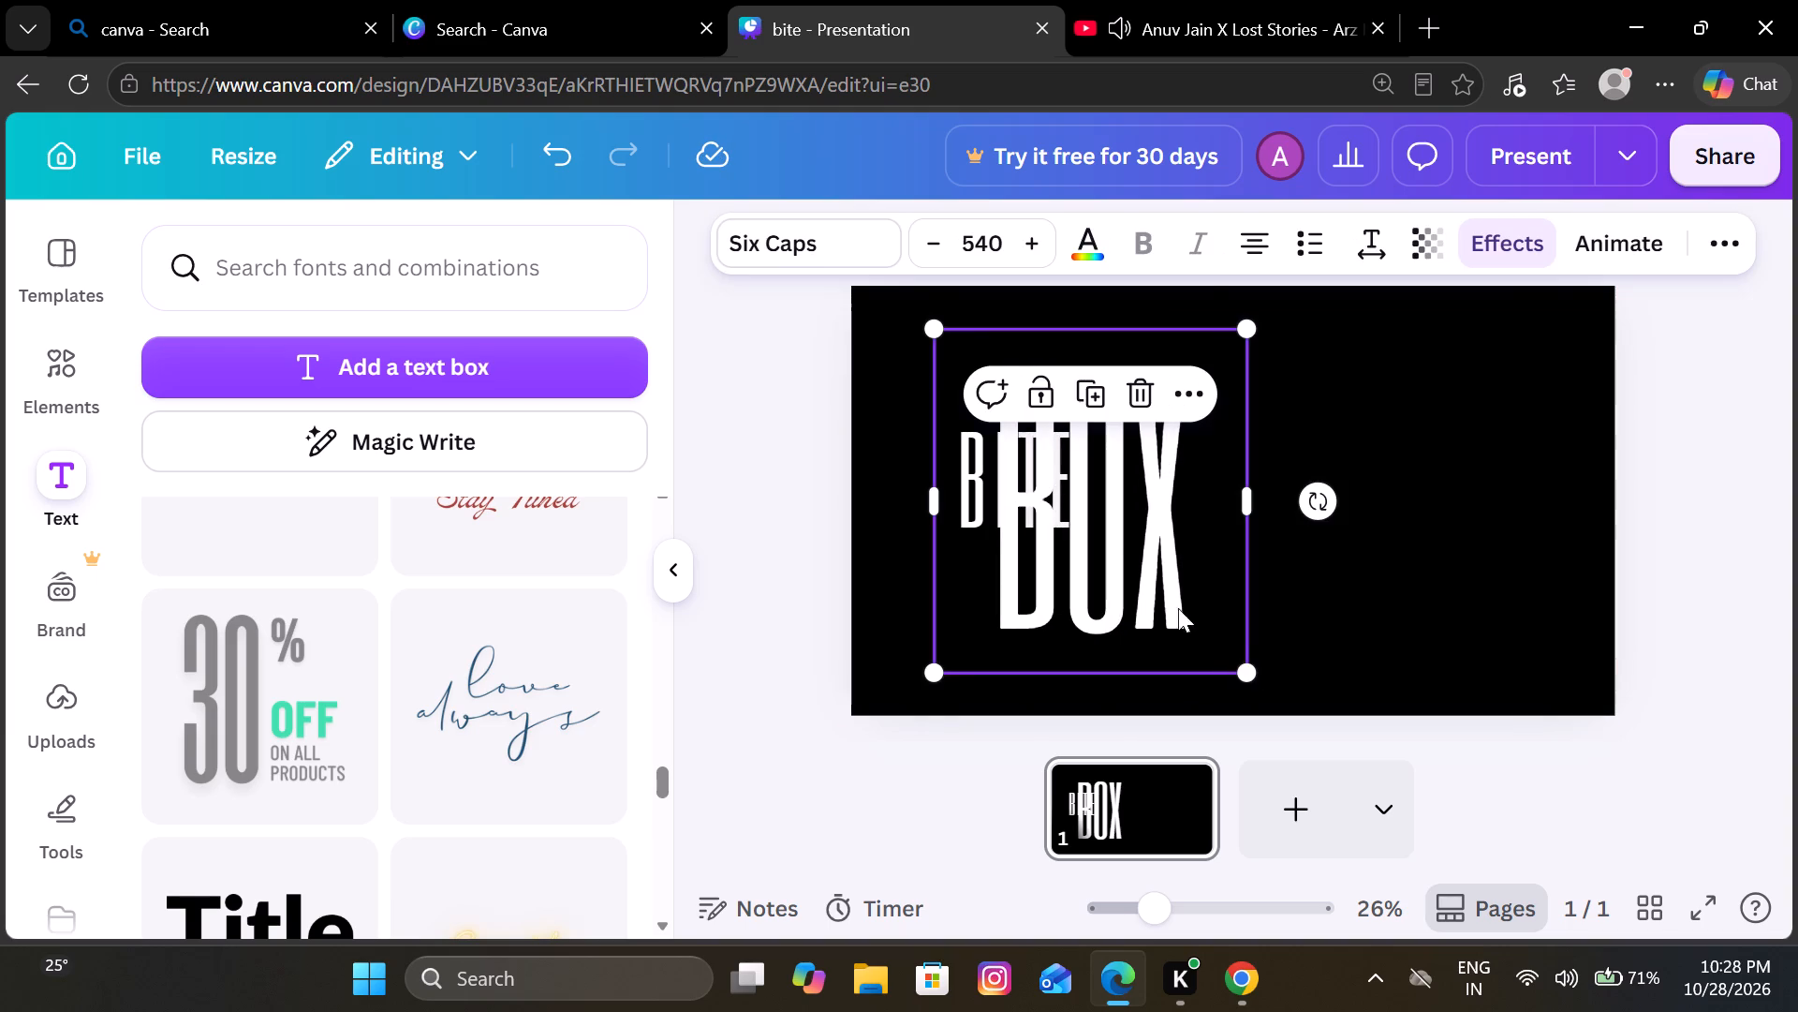
drag(1246, 673, 1153, 545)
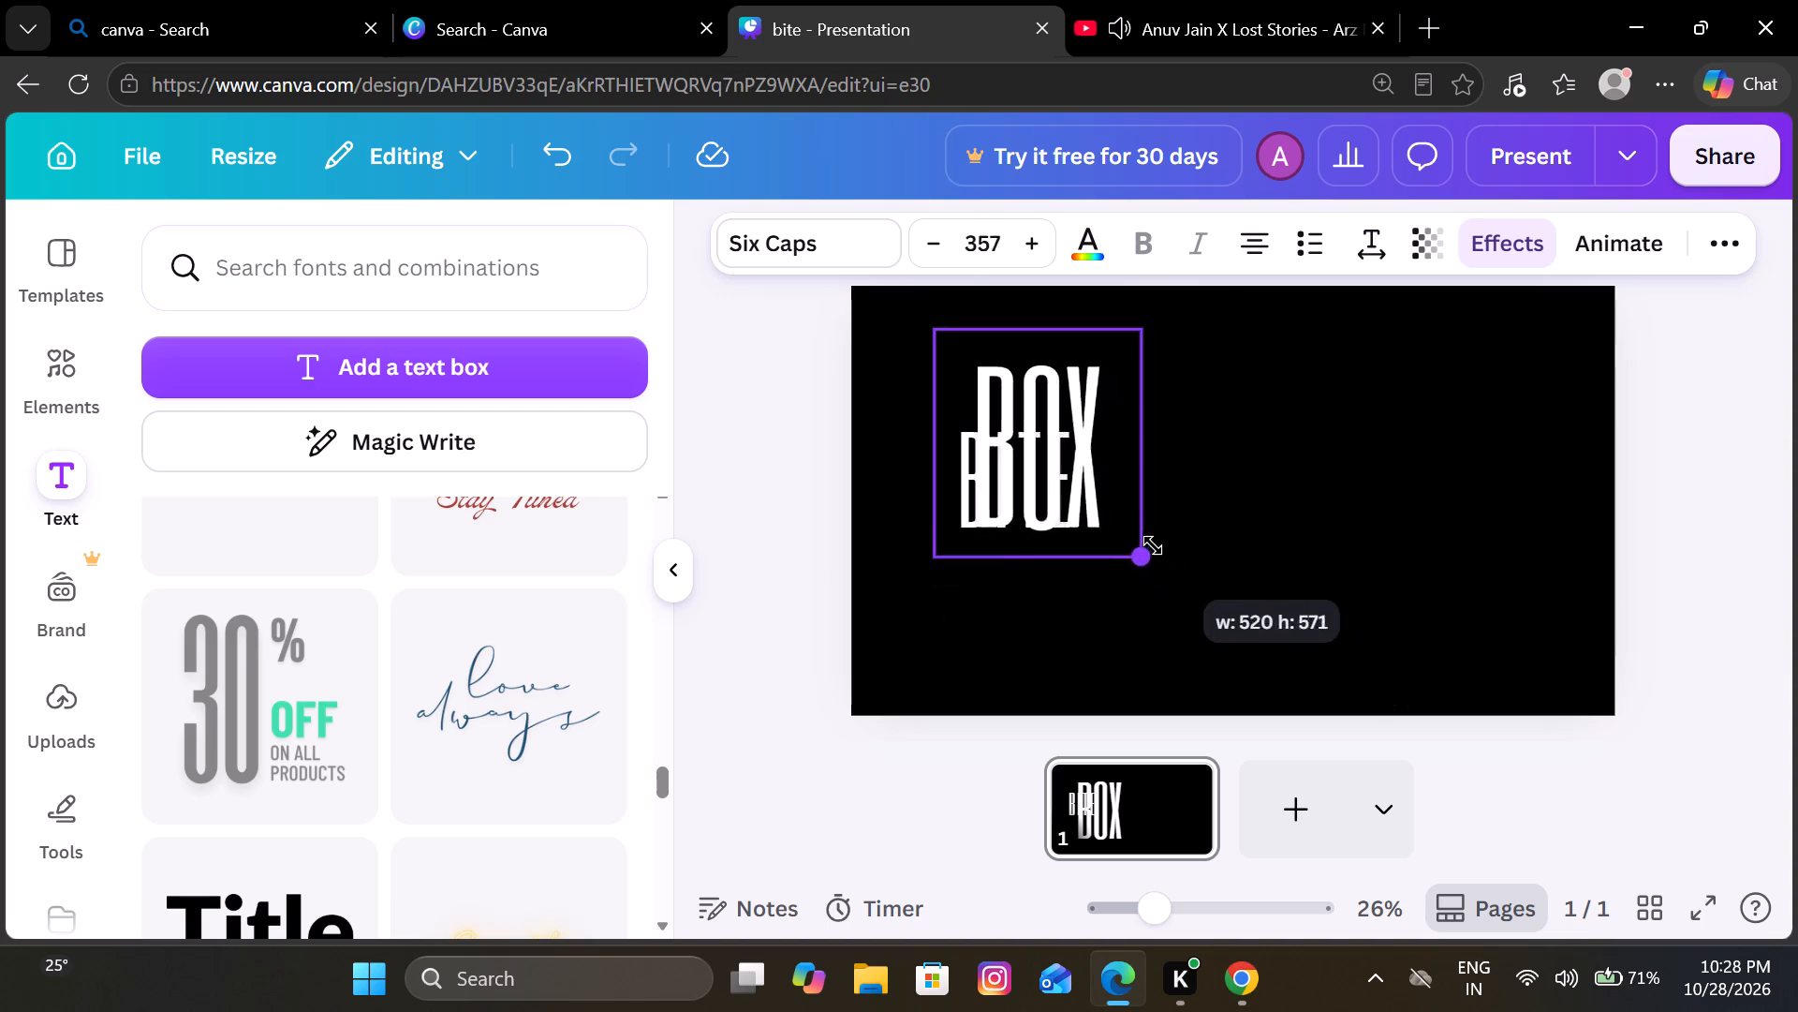
drag(1153, 545, 1074, 496)
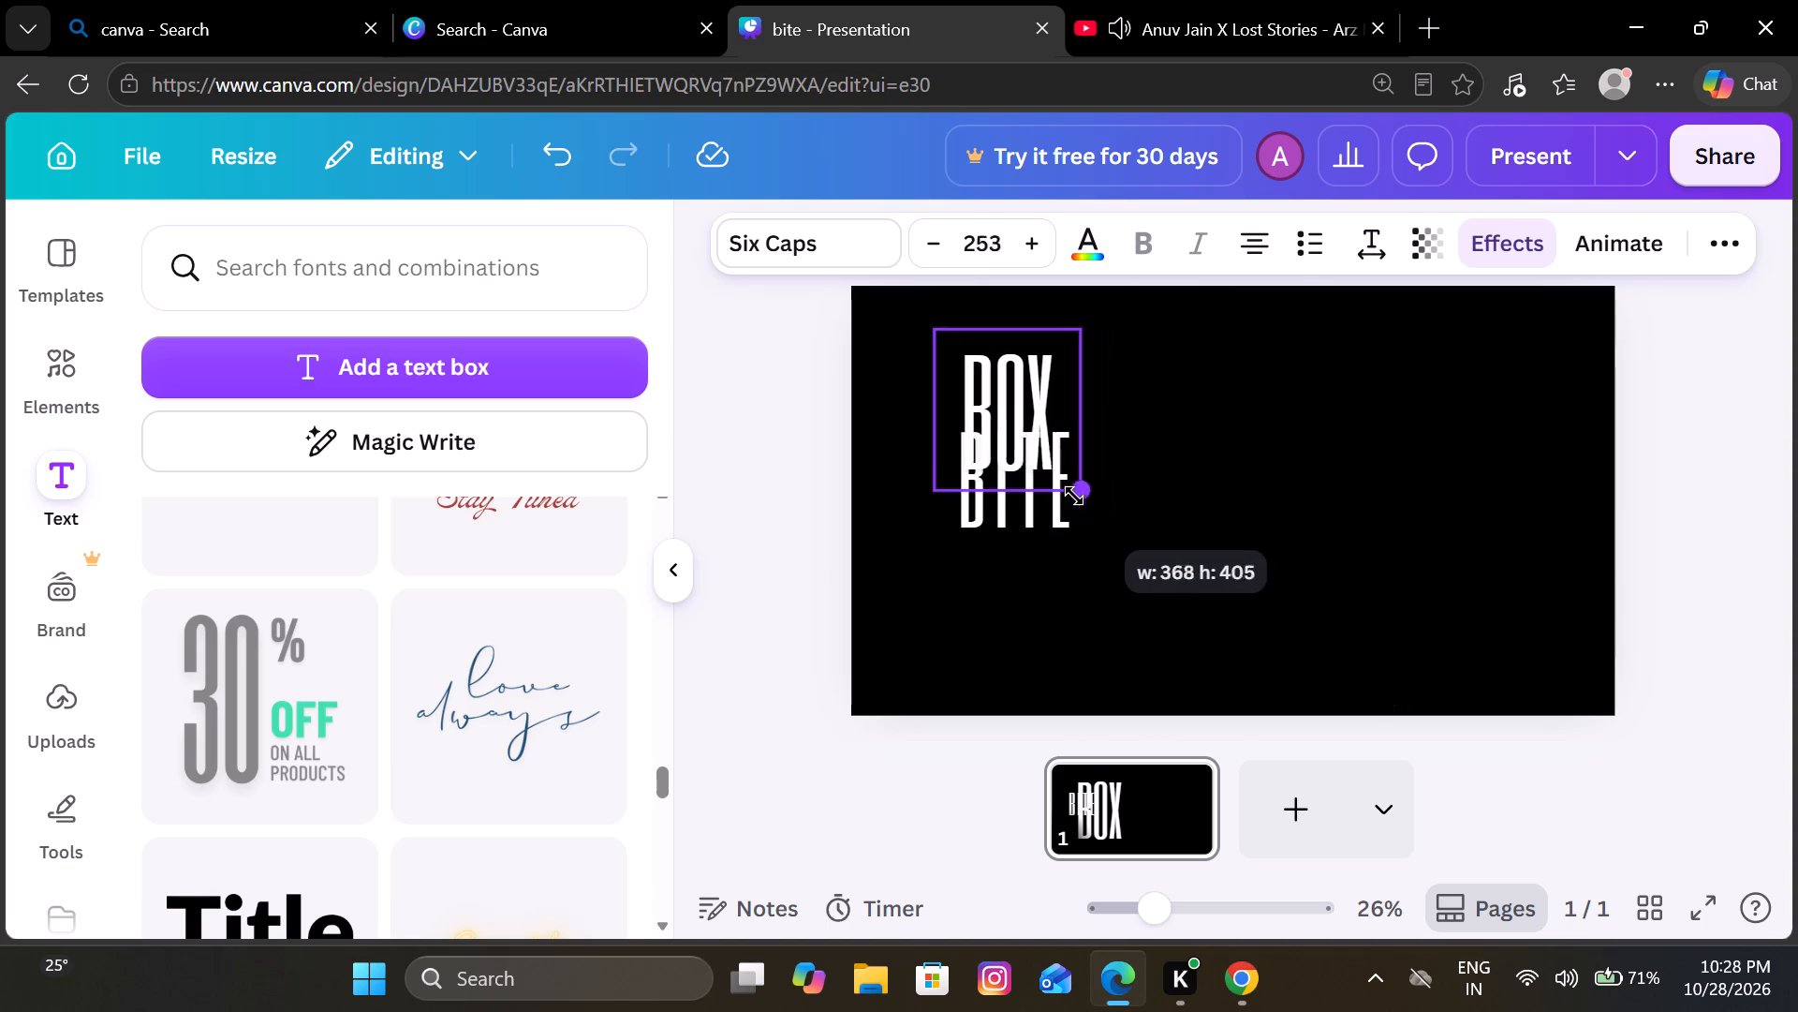
drag(1074, 496, 1042, 473)
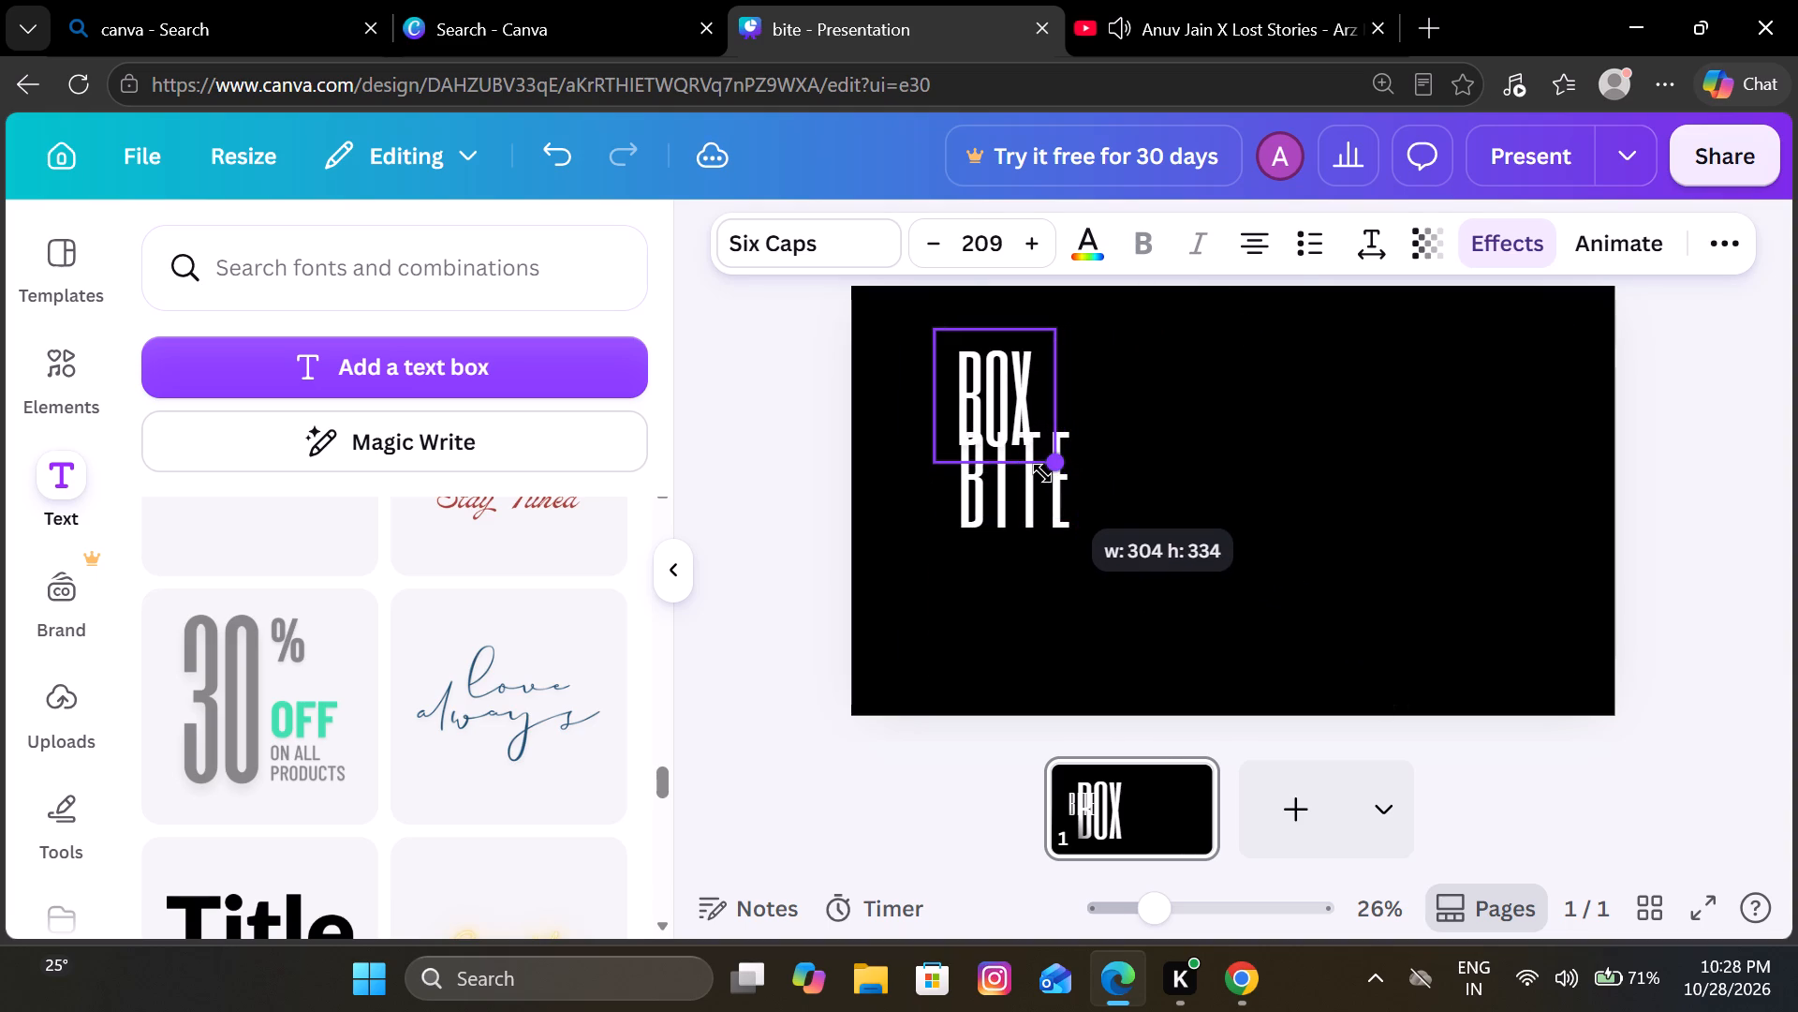
drag(1042, 473, 1048, 475)
drag(1009, 377, 1123, 456)
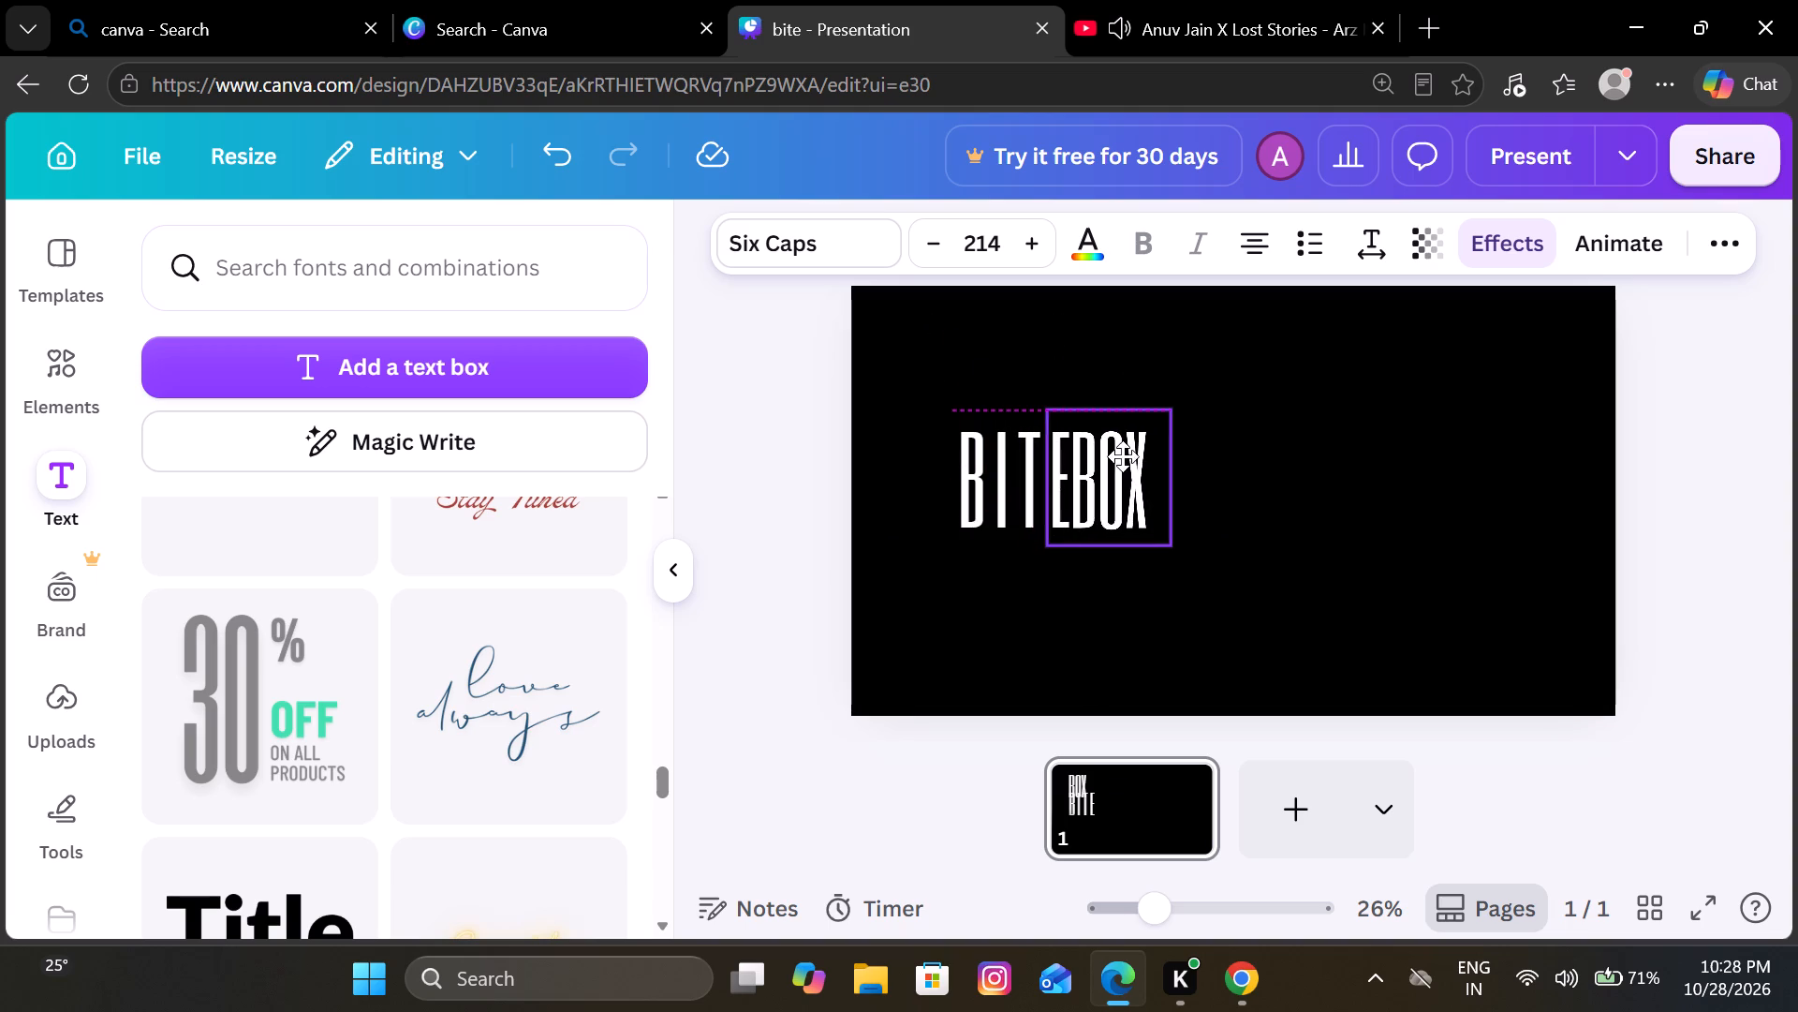
drag(1123, 456, 1138, 456)
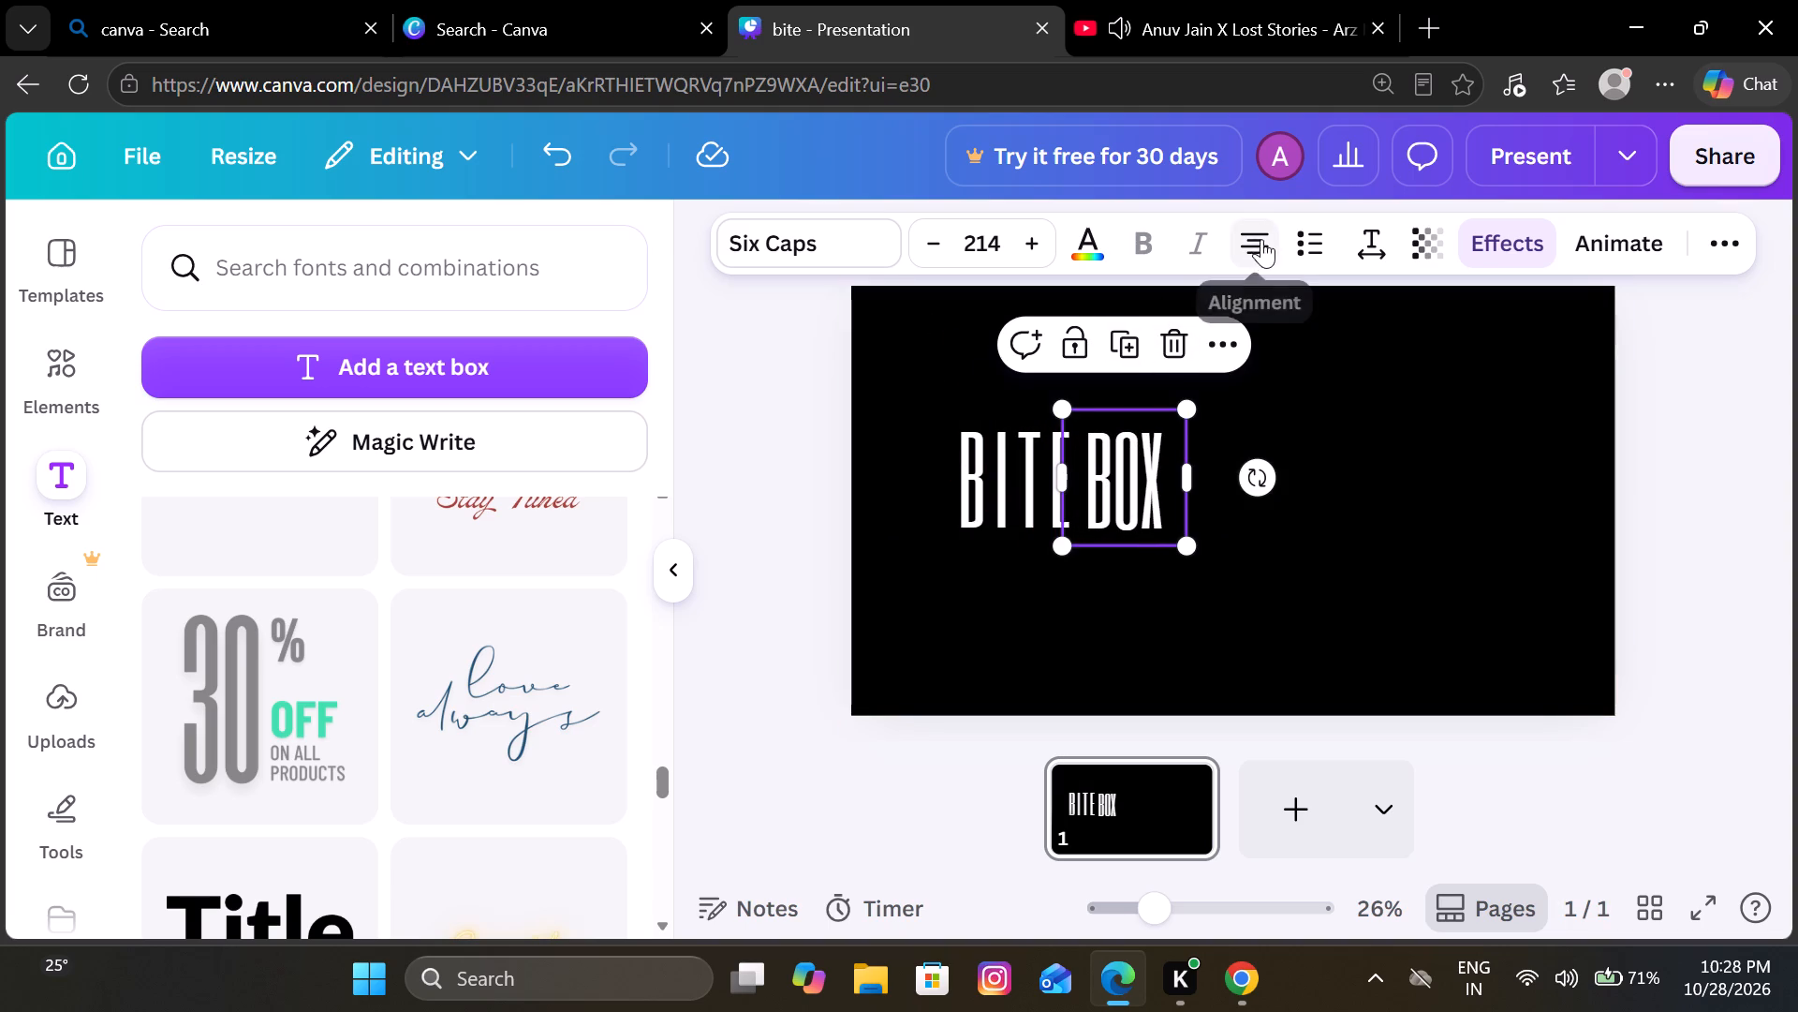
Widen the letter spacing of the BOX text to 67.
click(1371, 238)
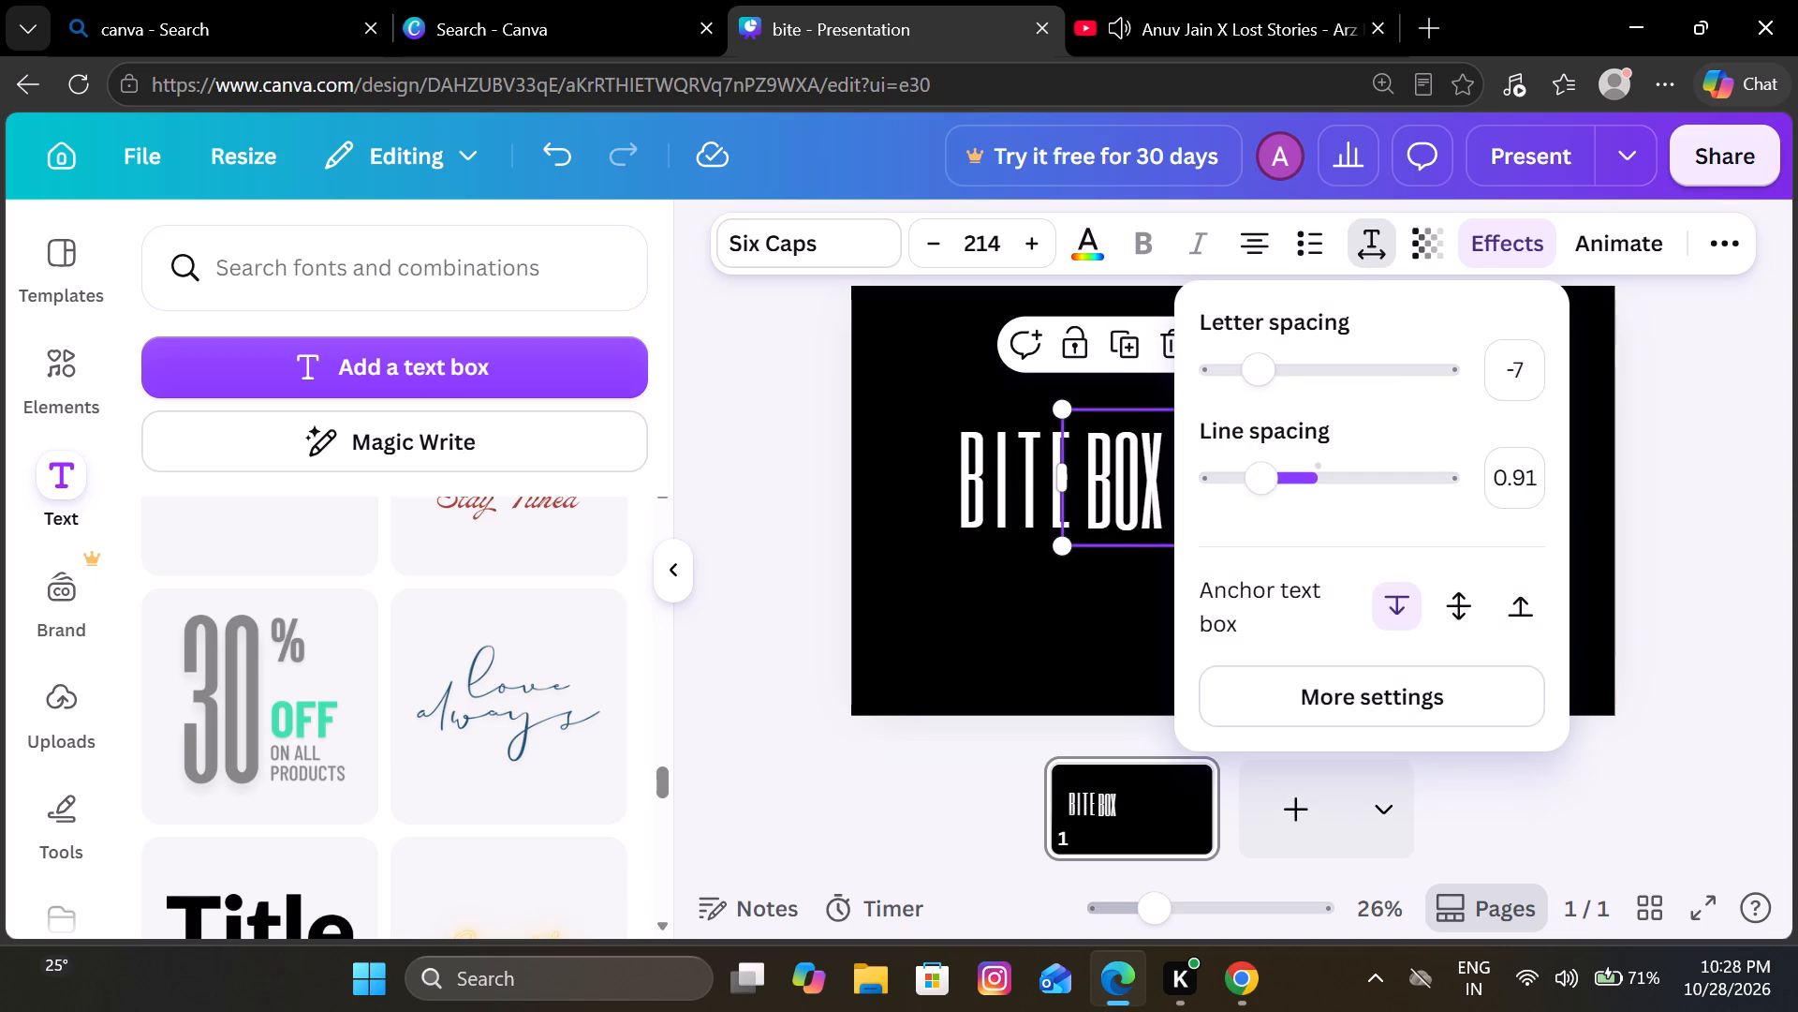
click(1529, 349)
text(67)
click(1648, 622)
click(1144, 476)
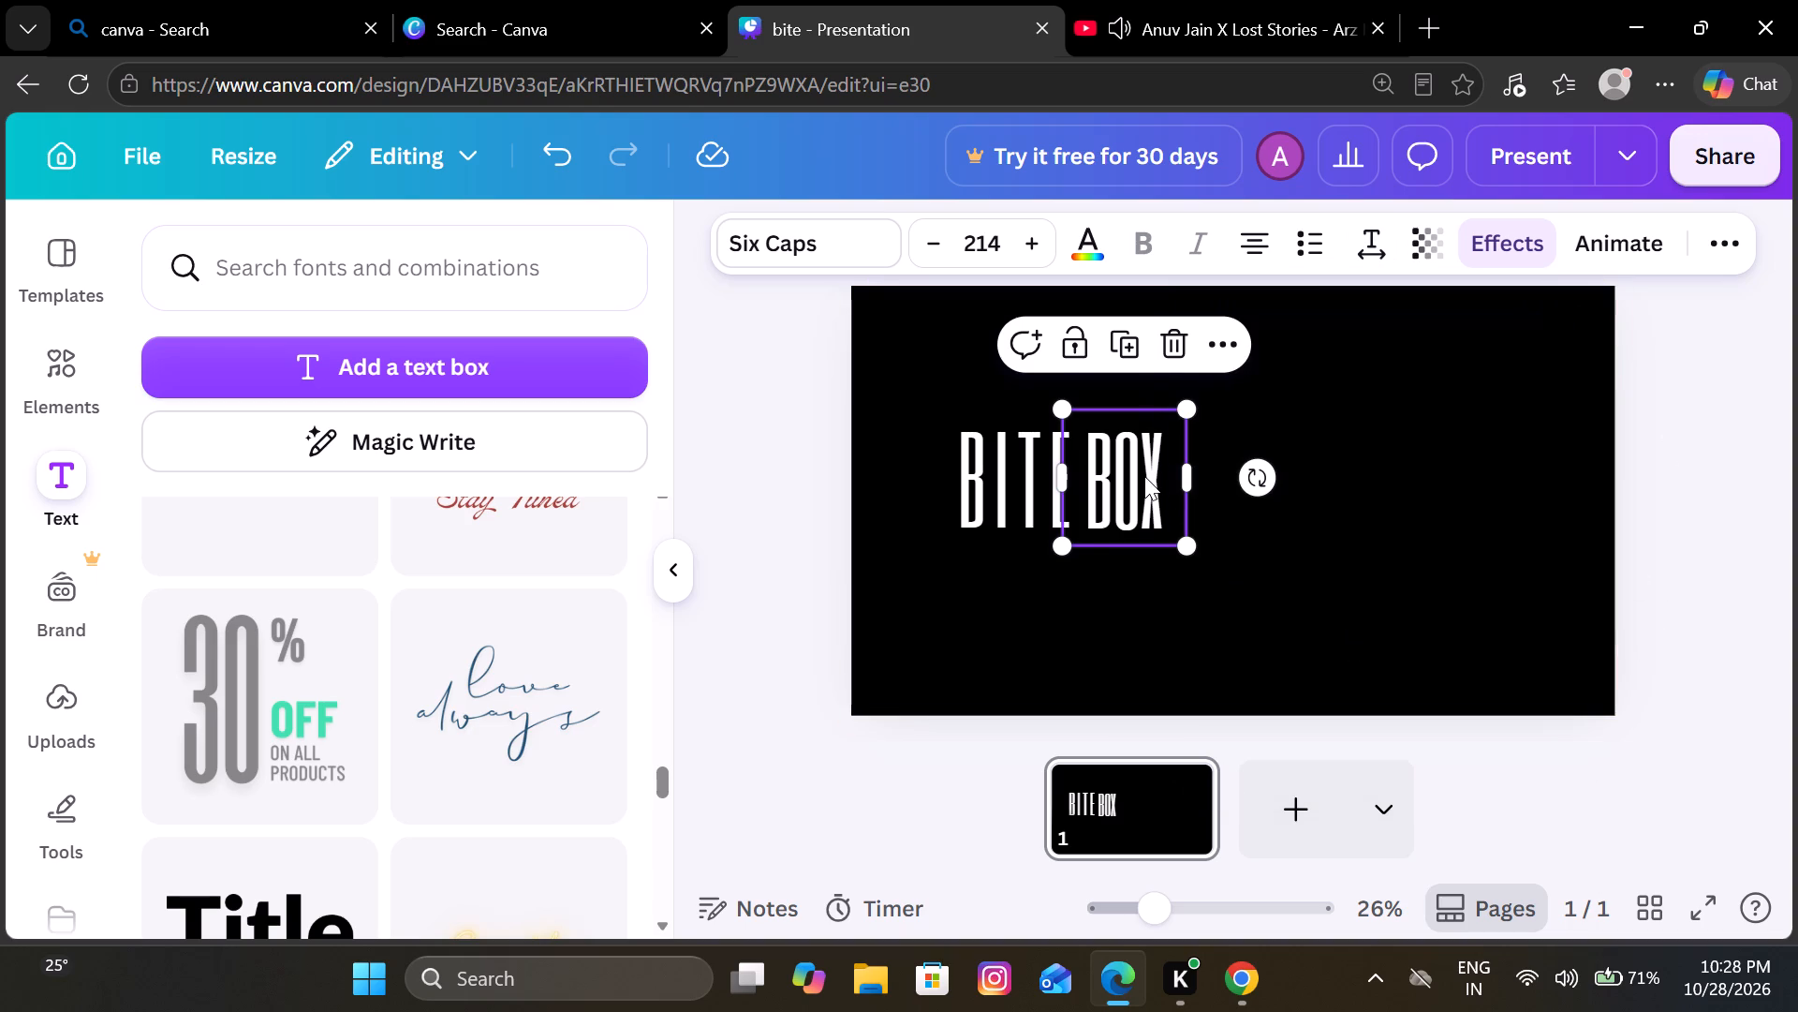
click(1370, 247)
click(1525, 359)
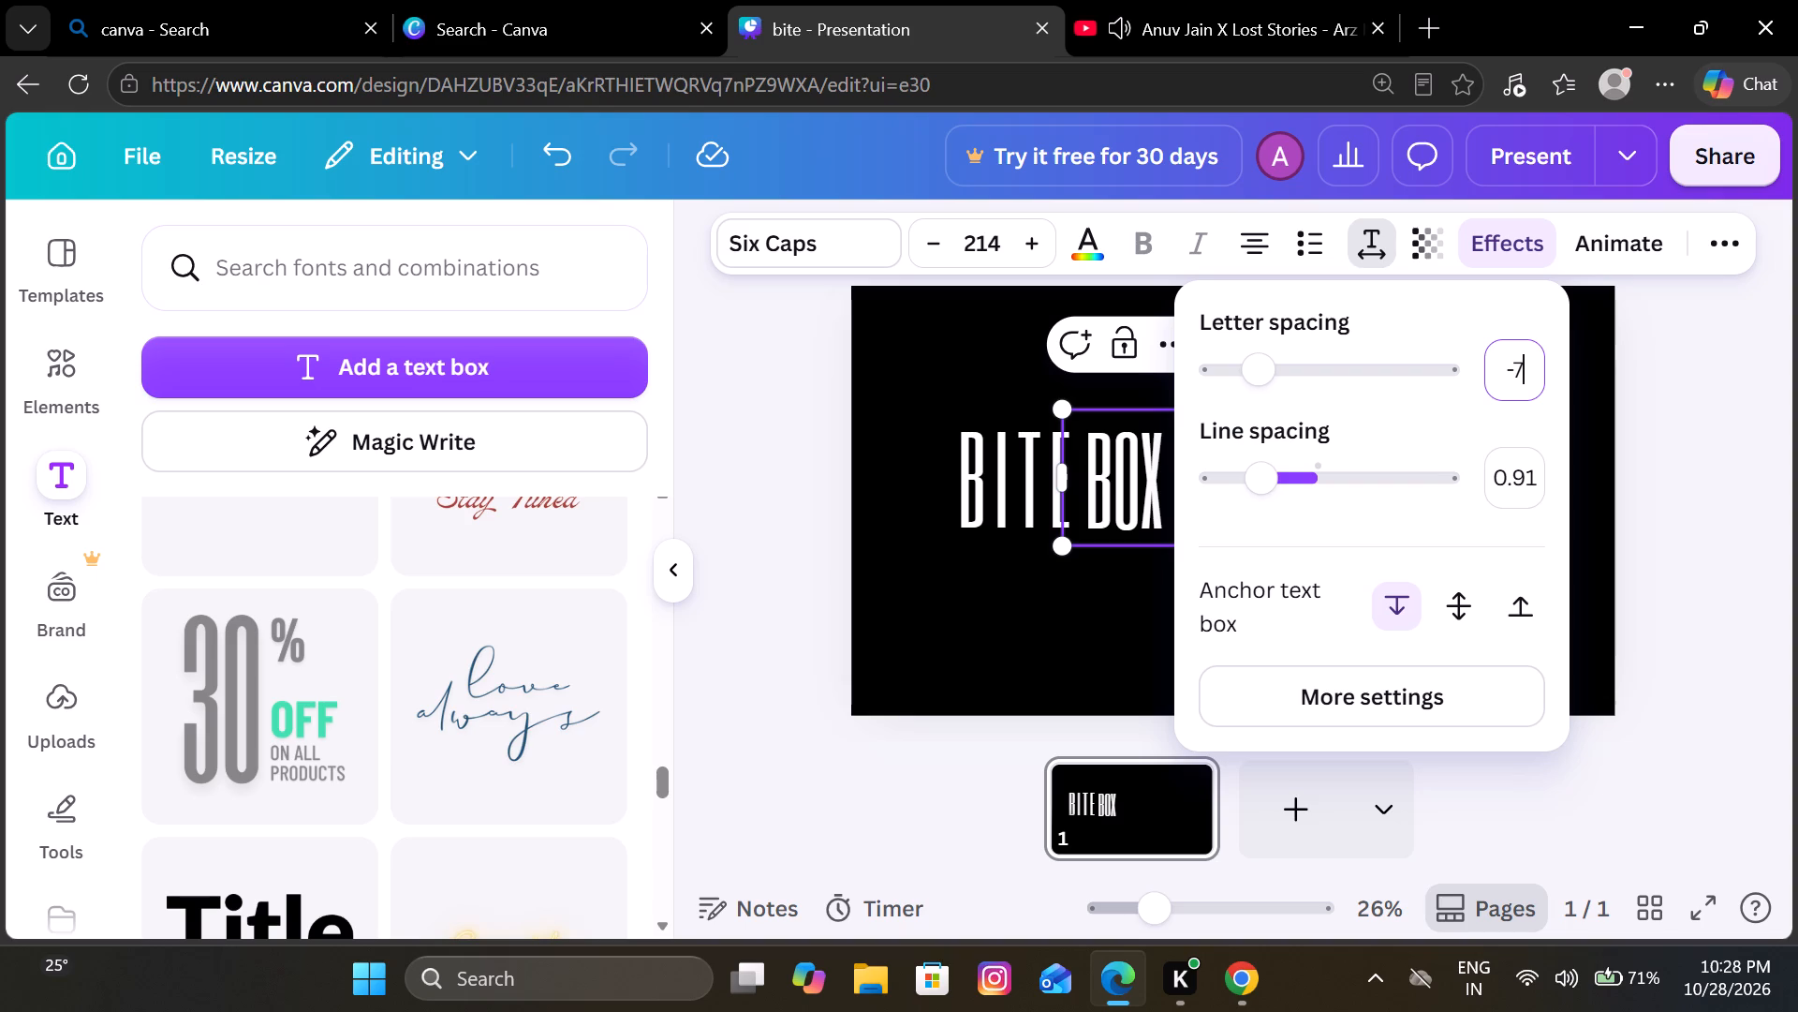
text(67)
click(1583, 774)
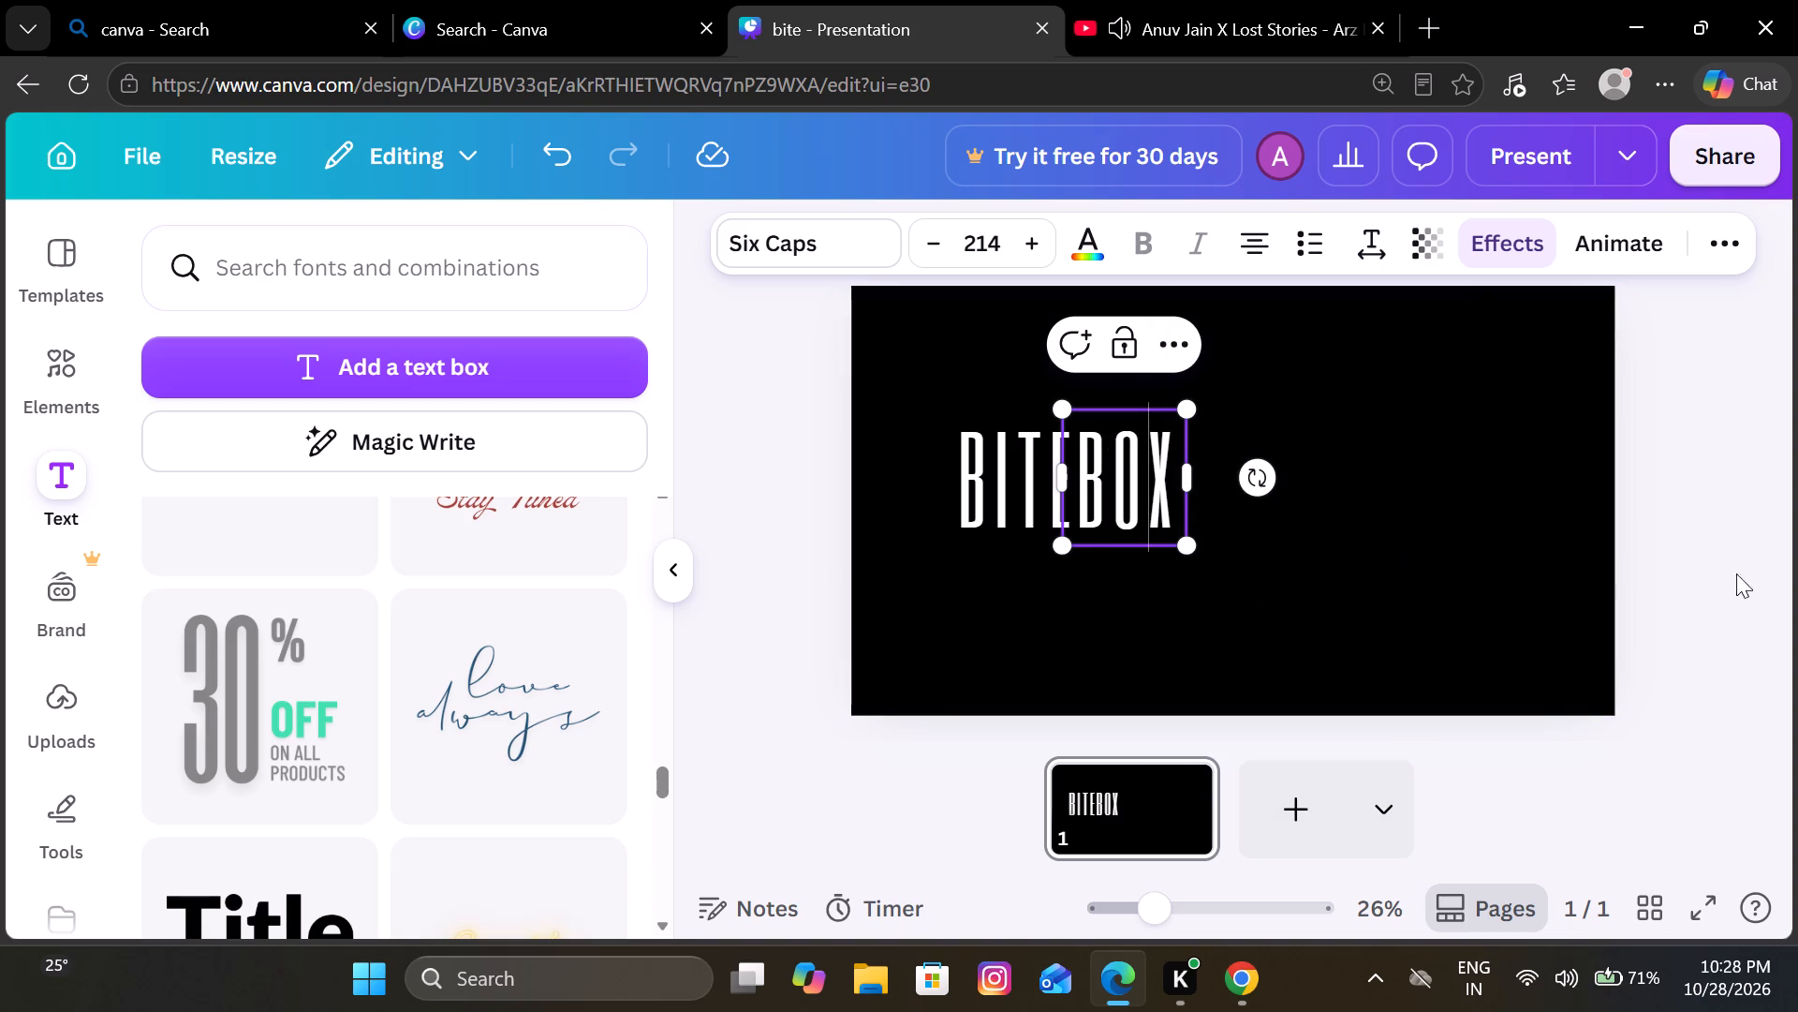
click(1768, 557)
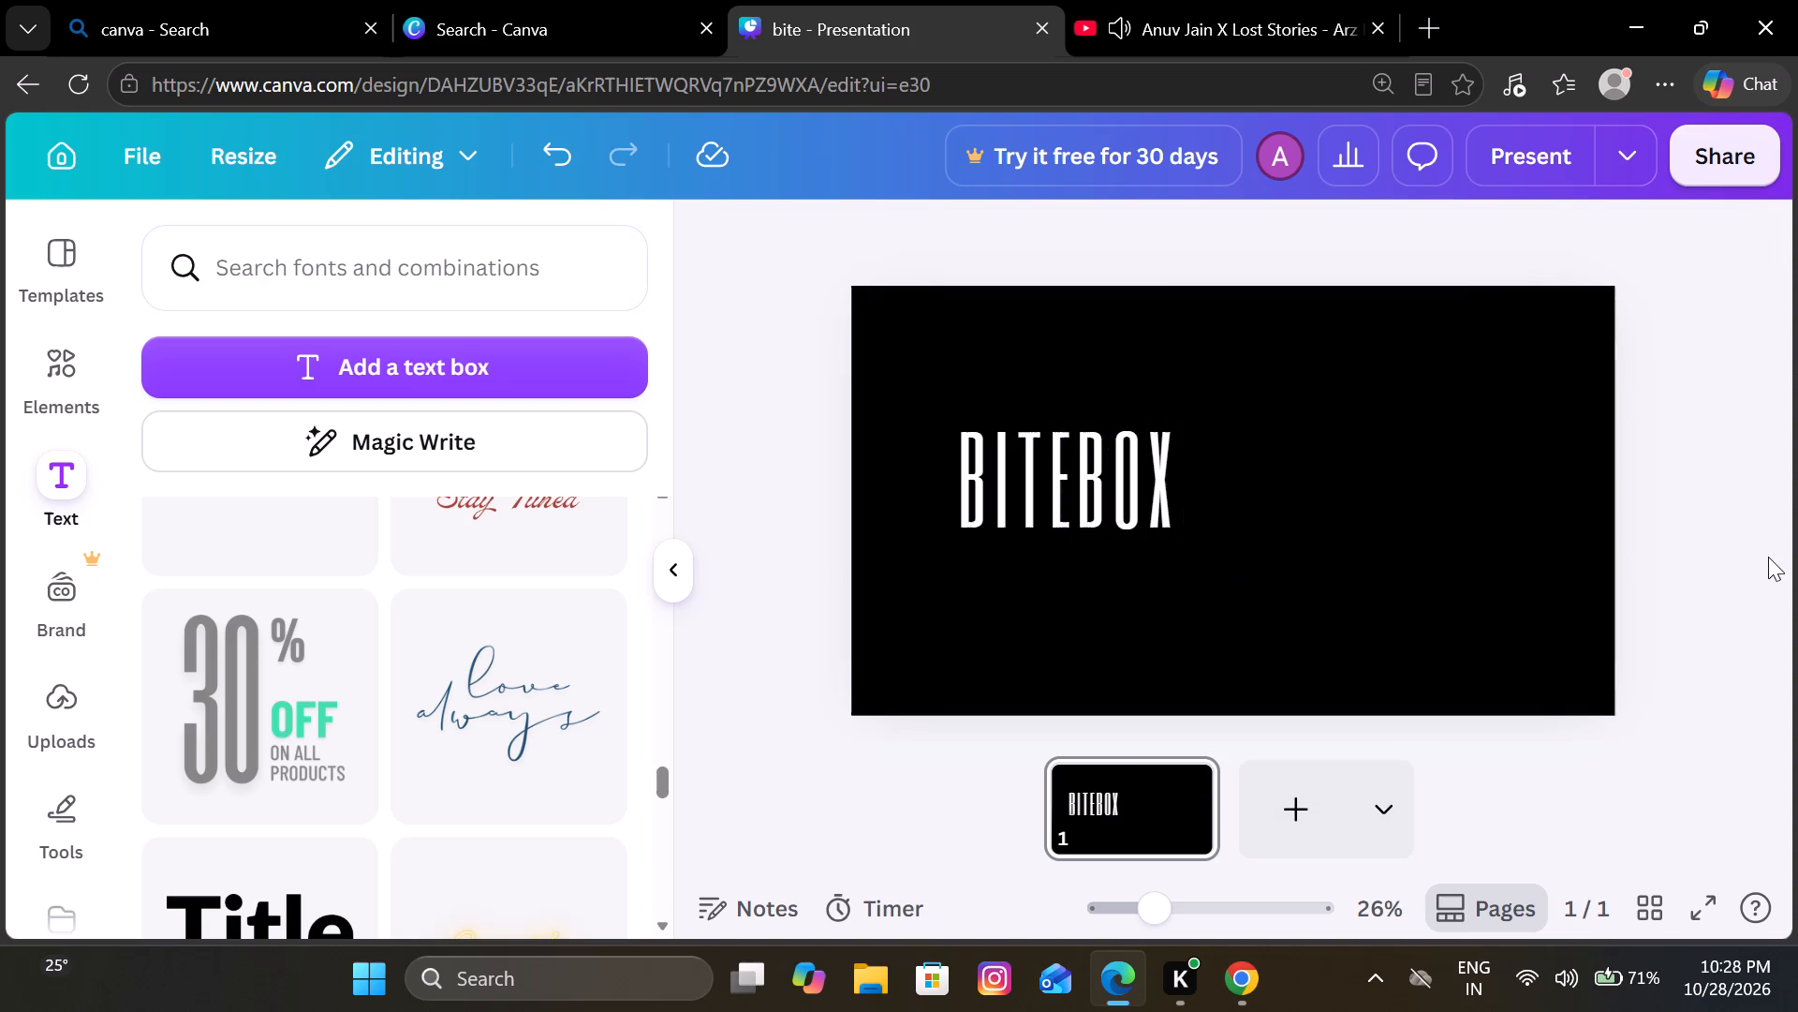
Shift the BOX text slightly away from BITE to leave a small gap between the two words.
drag(1146, 461, 1157, 465)
click(1797, 484)
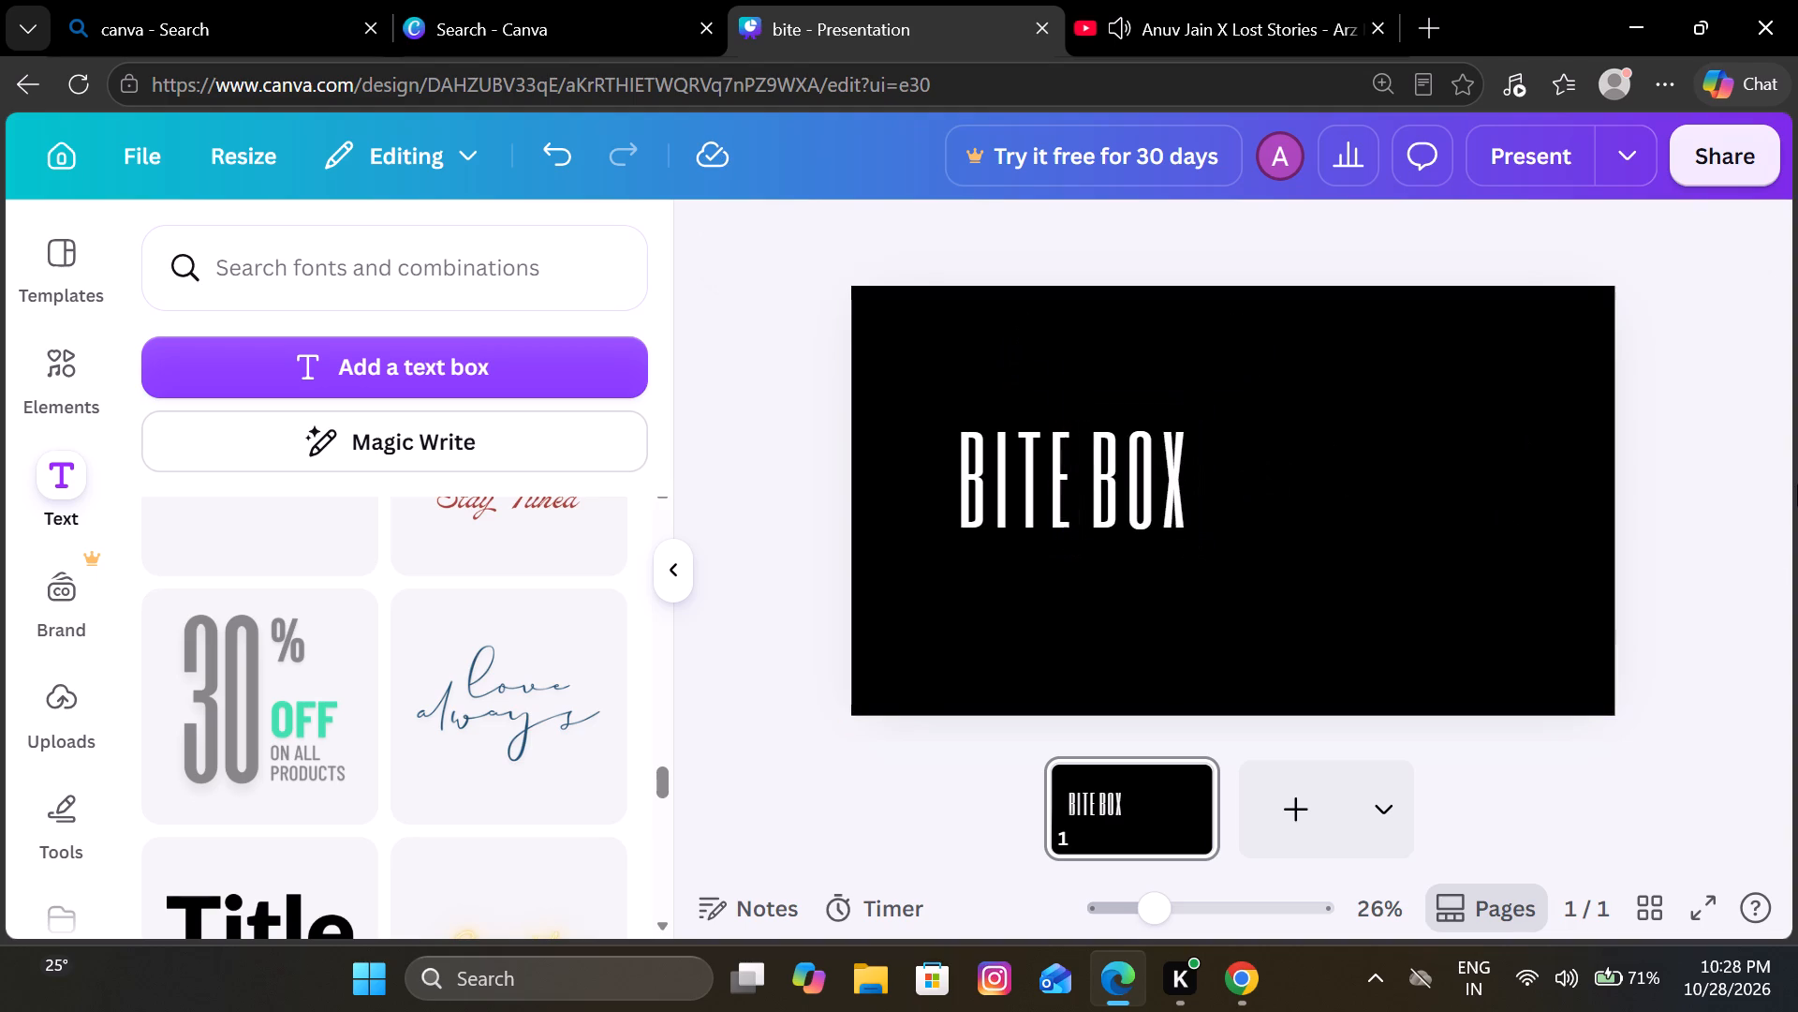
Change the colour of the BOX text to the bright red from the default solid colours.
click(1165, 477)
click(1081, 246)
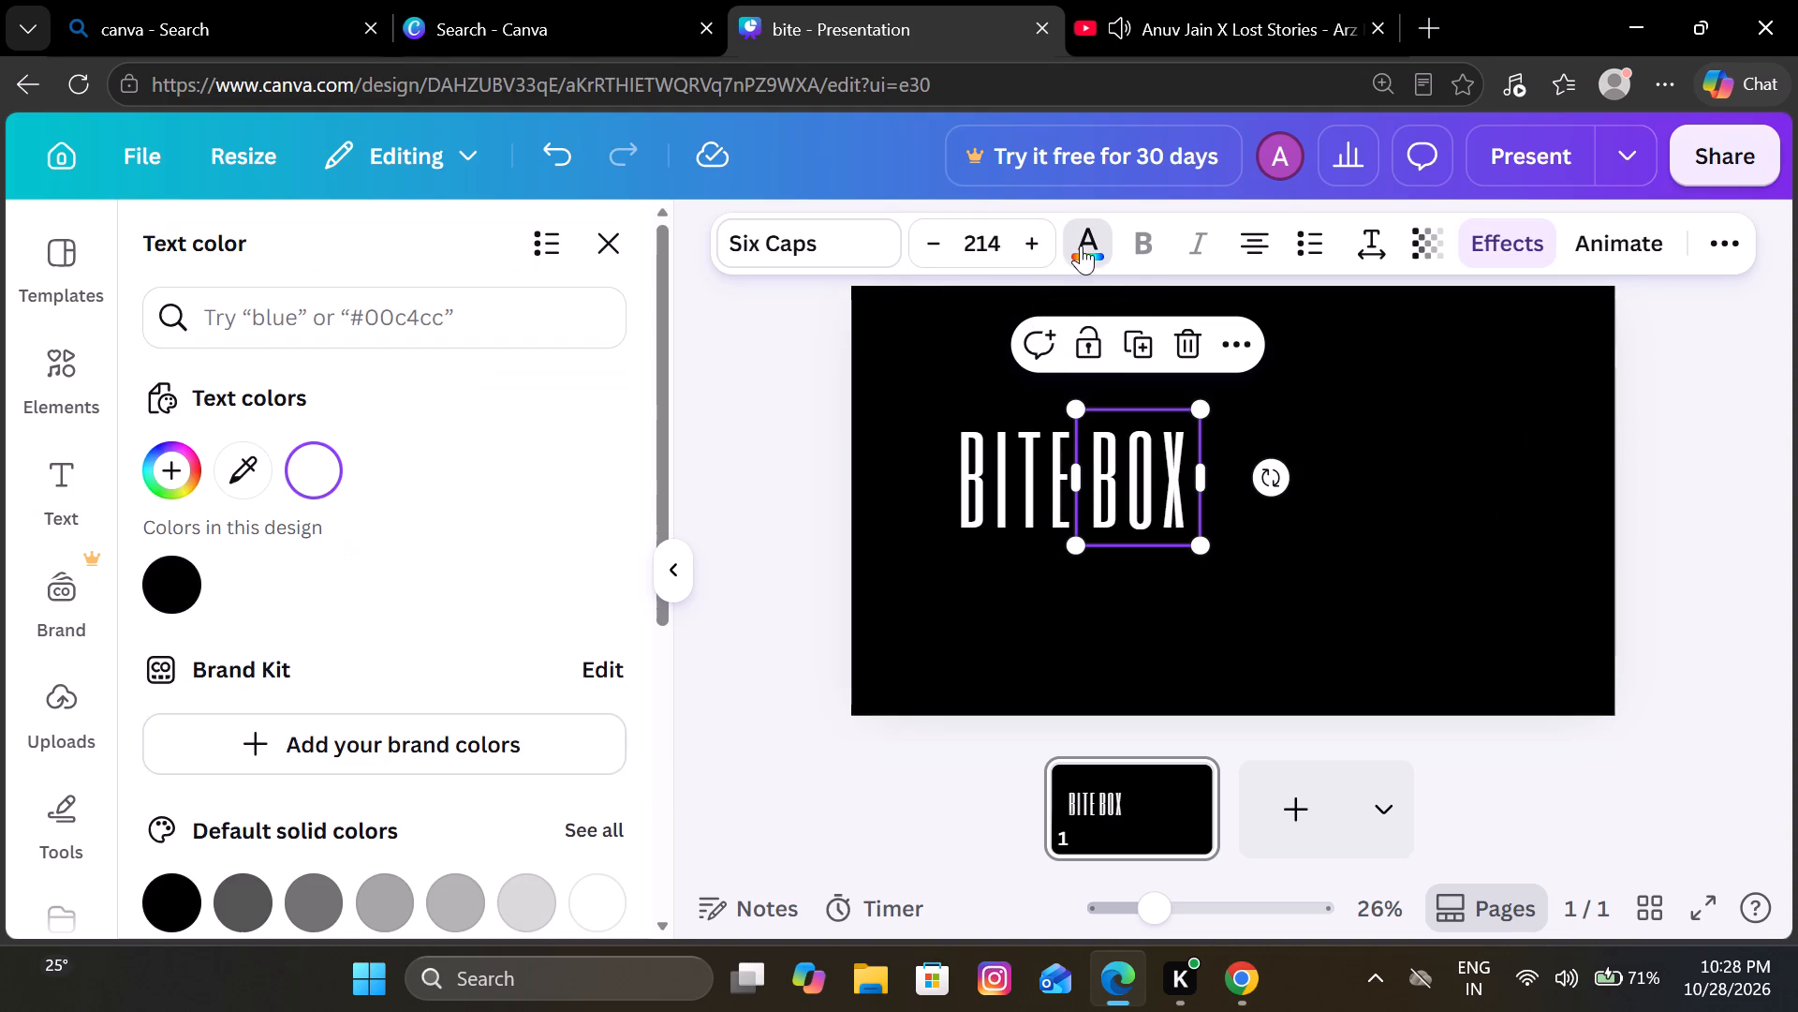
scroll(396, 569, down, 1)
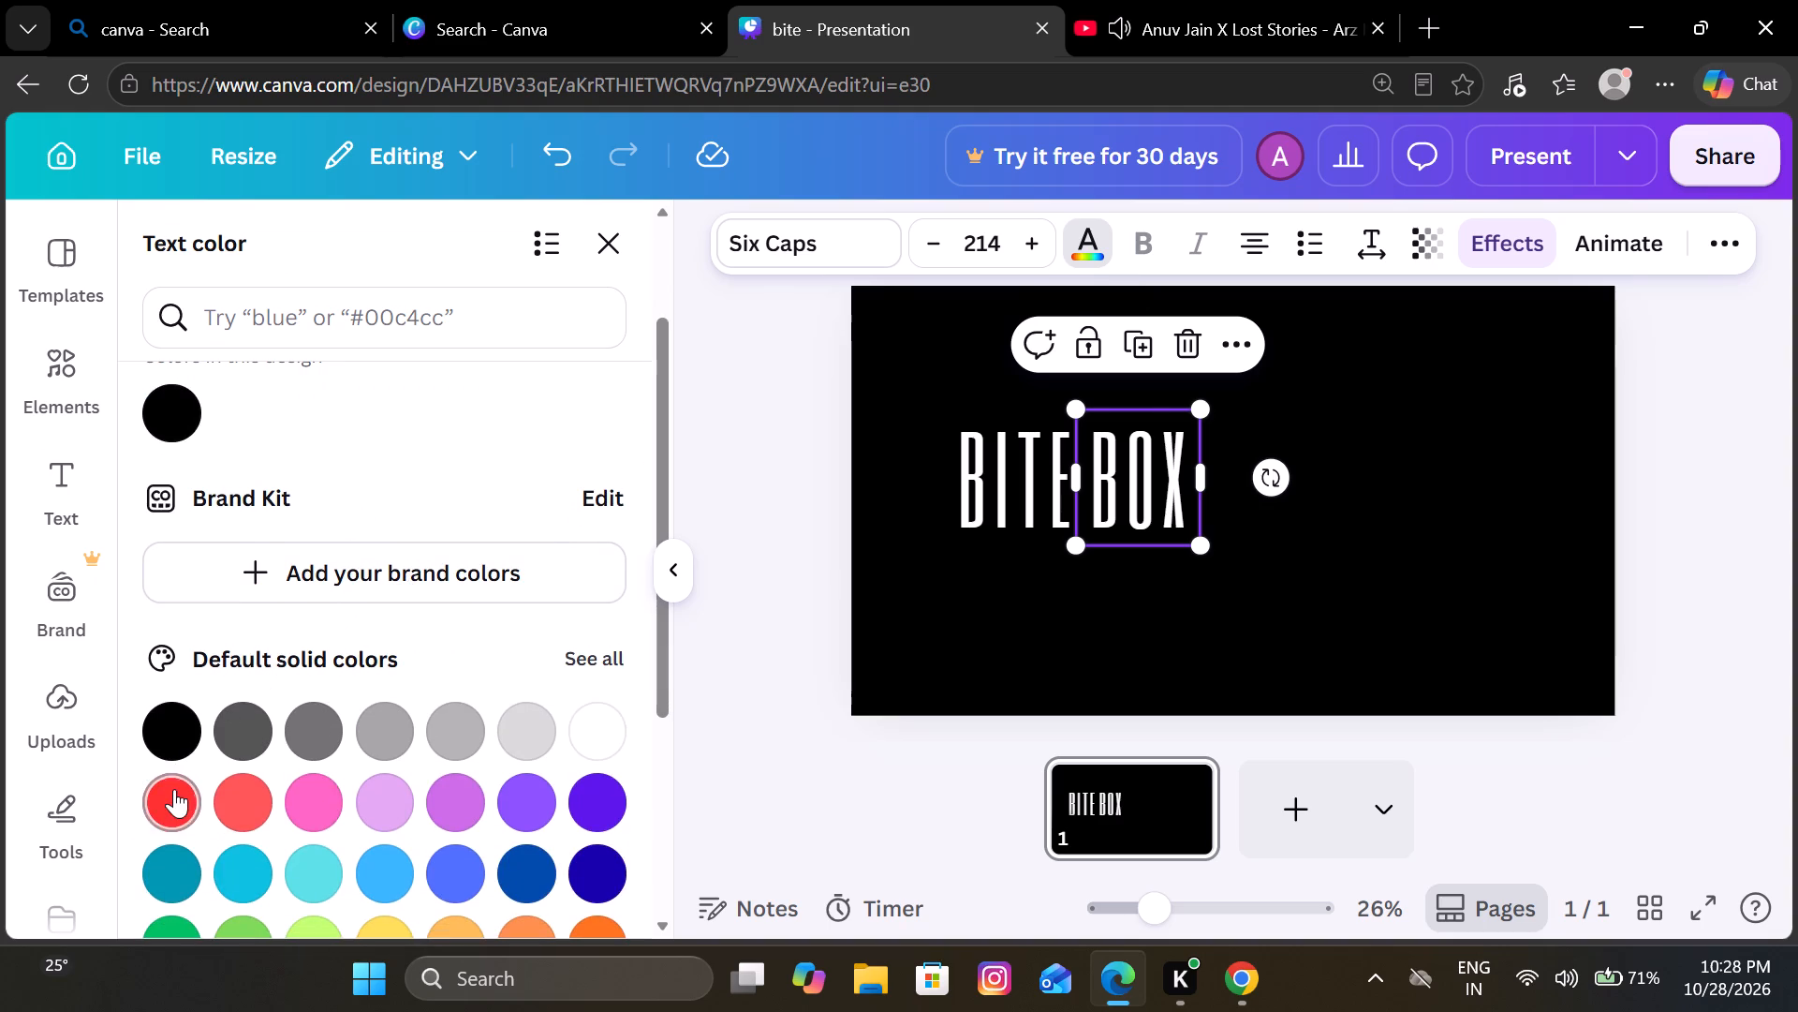
click(174, 789)
click(794, 469)
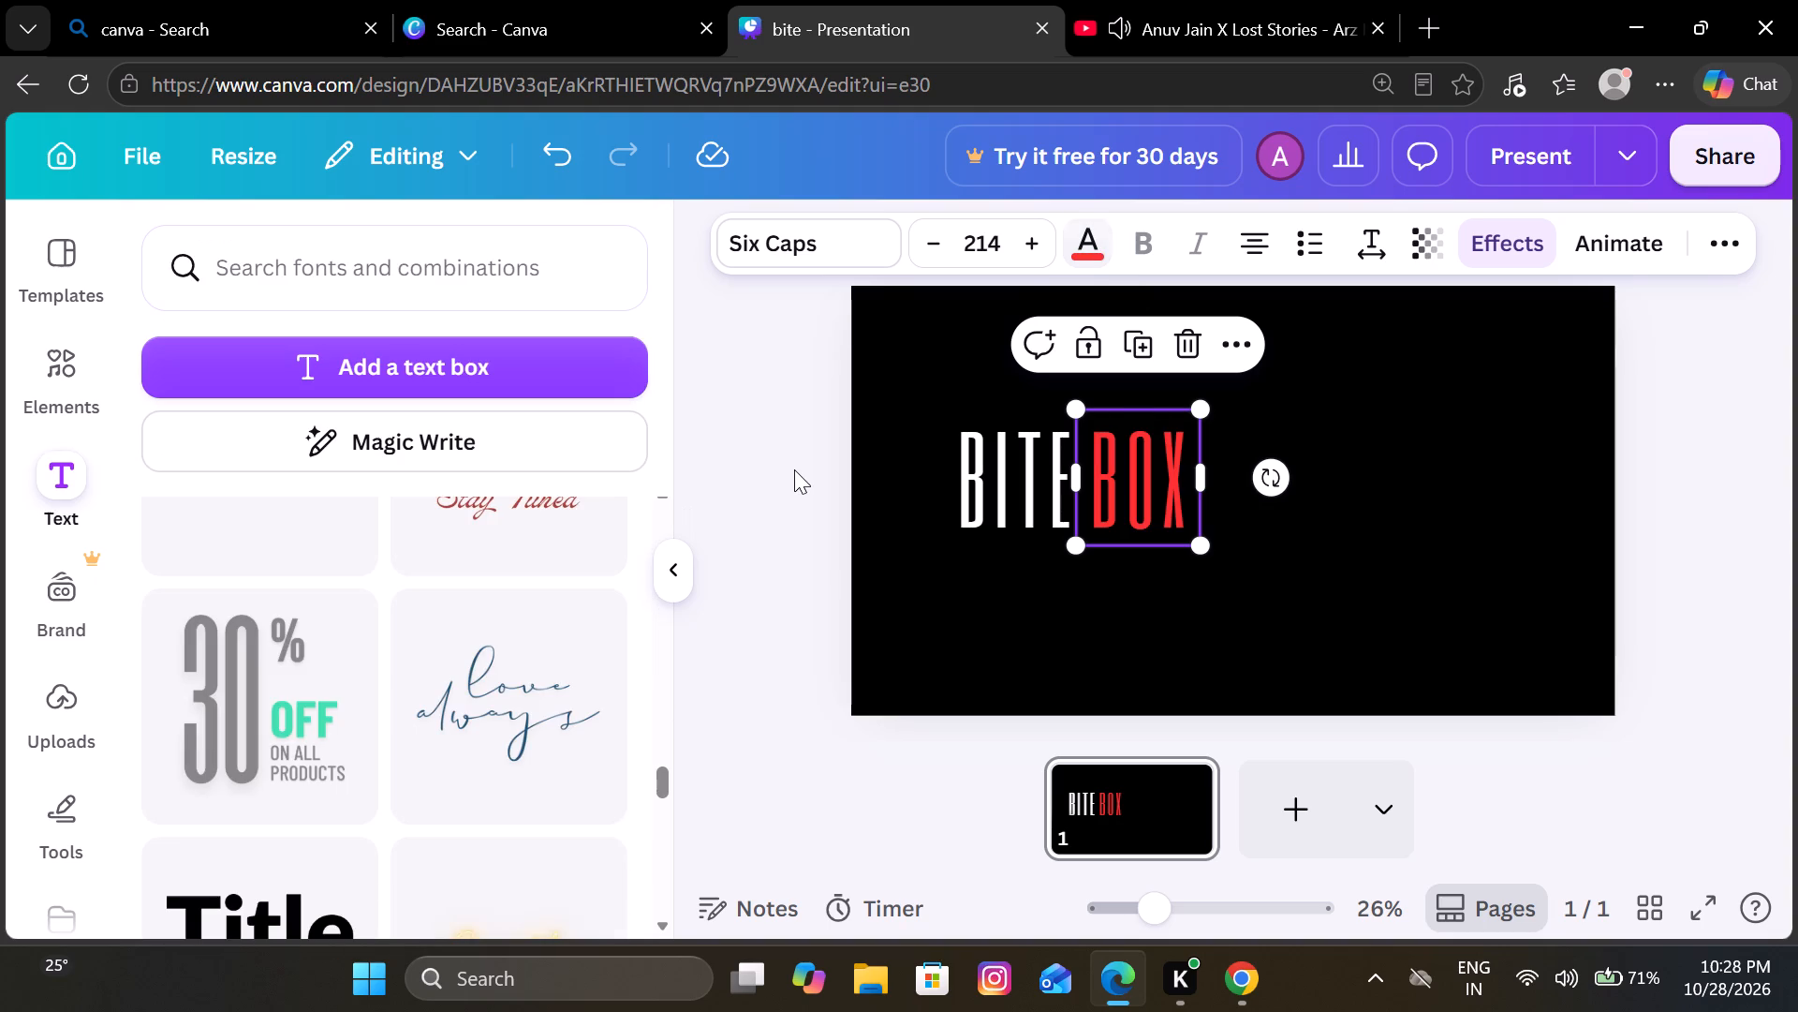
click(794, 469)
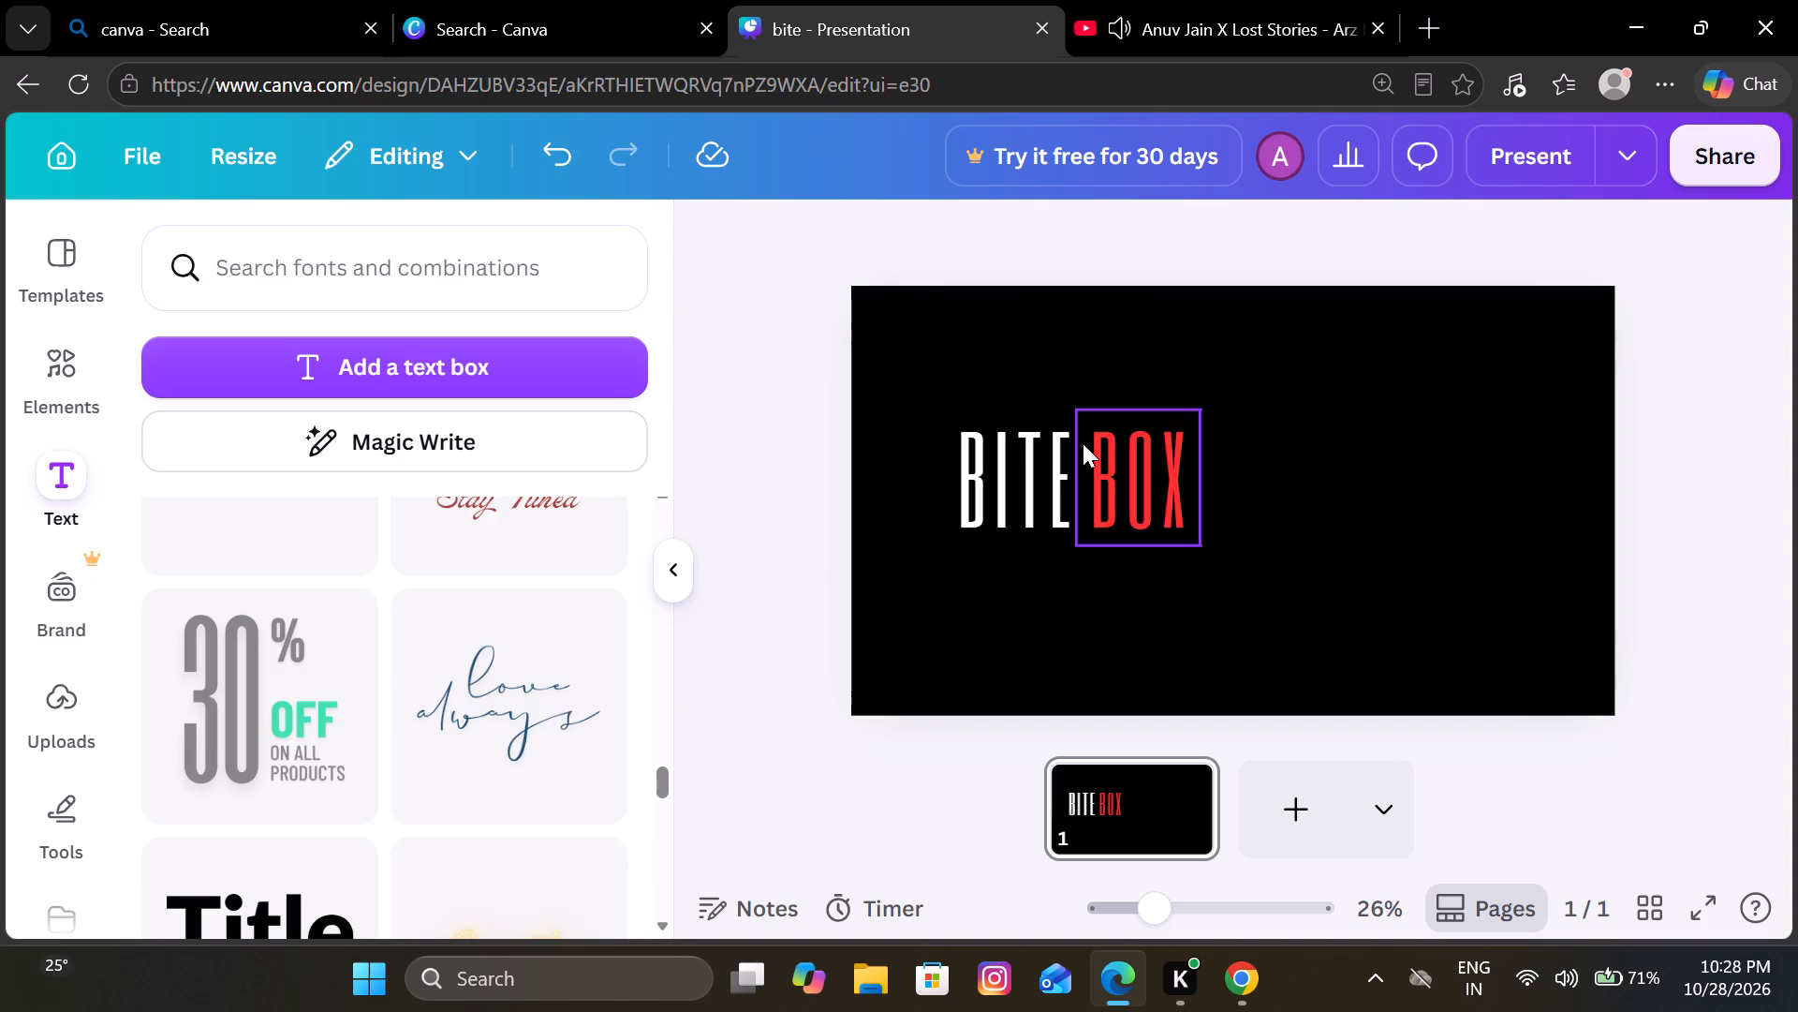
Move the BITE and BOX texts slightly lower on the page, keeping them level with each other.
drag(1038, 458, 1042, 497)
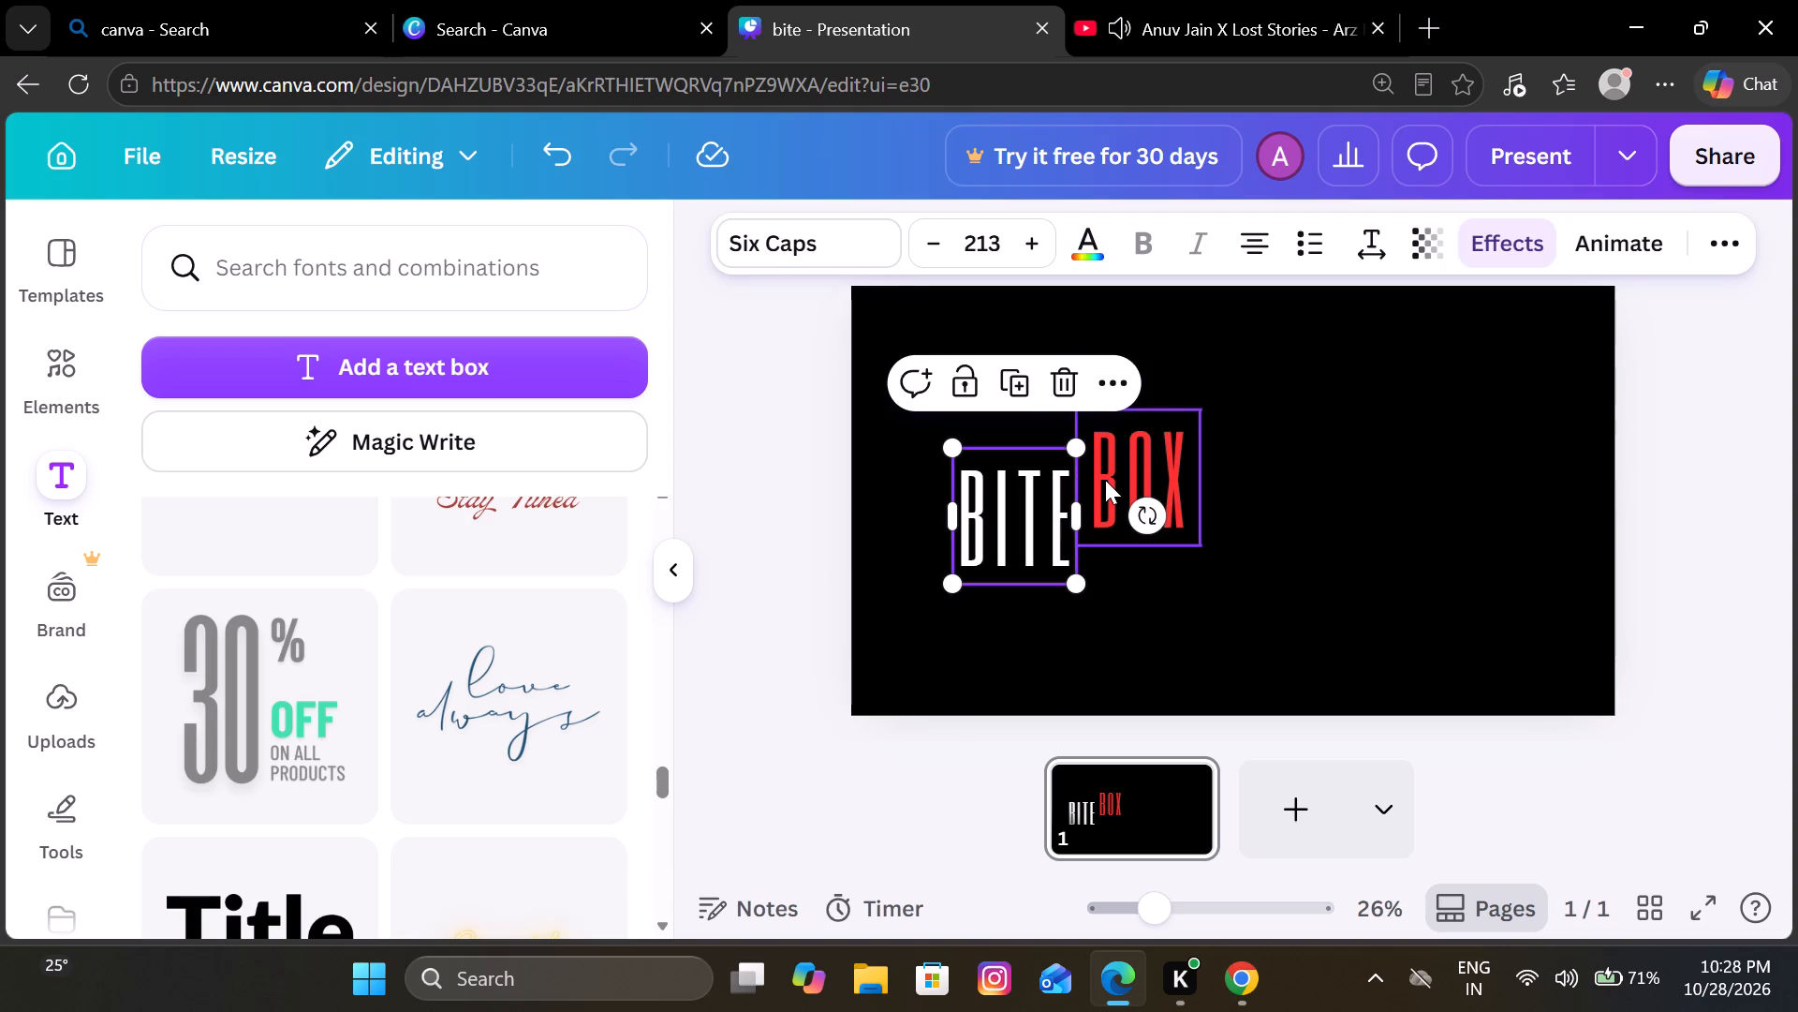
drag(1105, 480, 1106, 519)
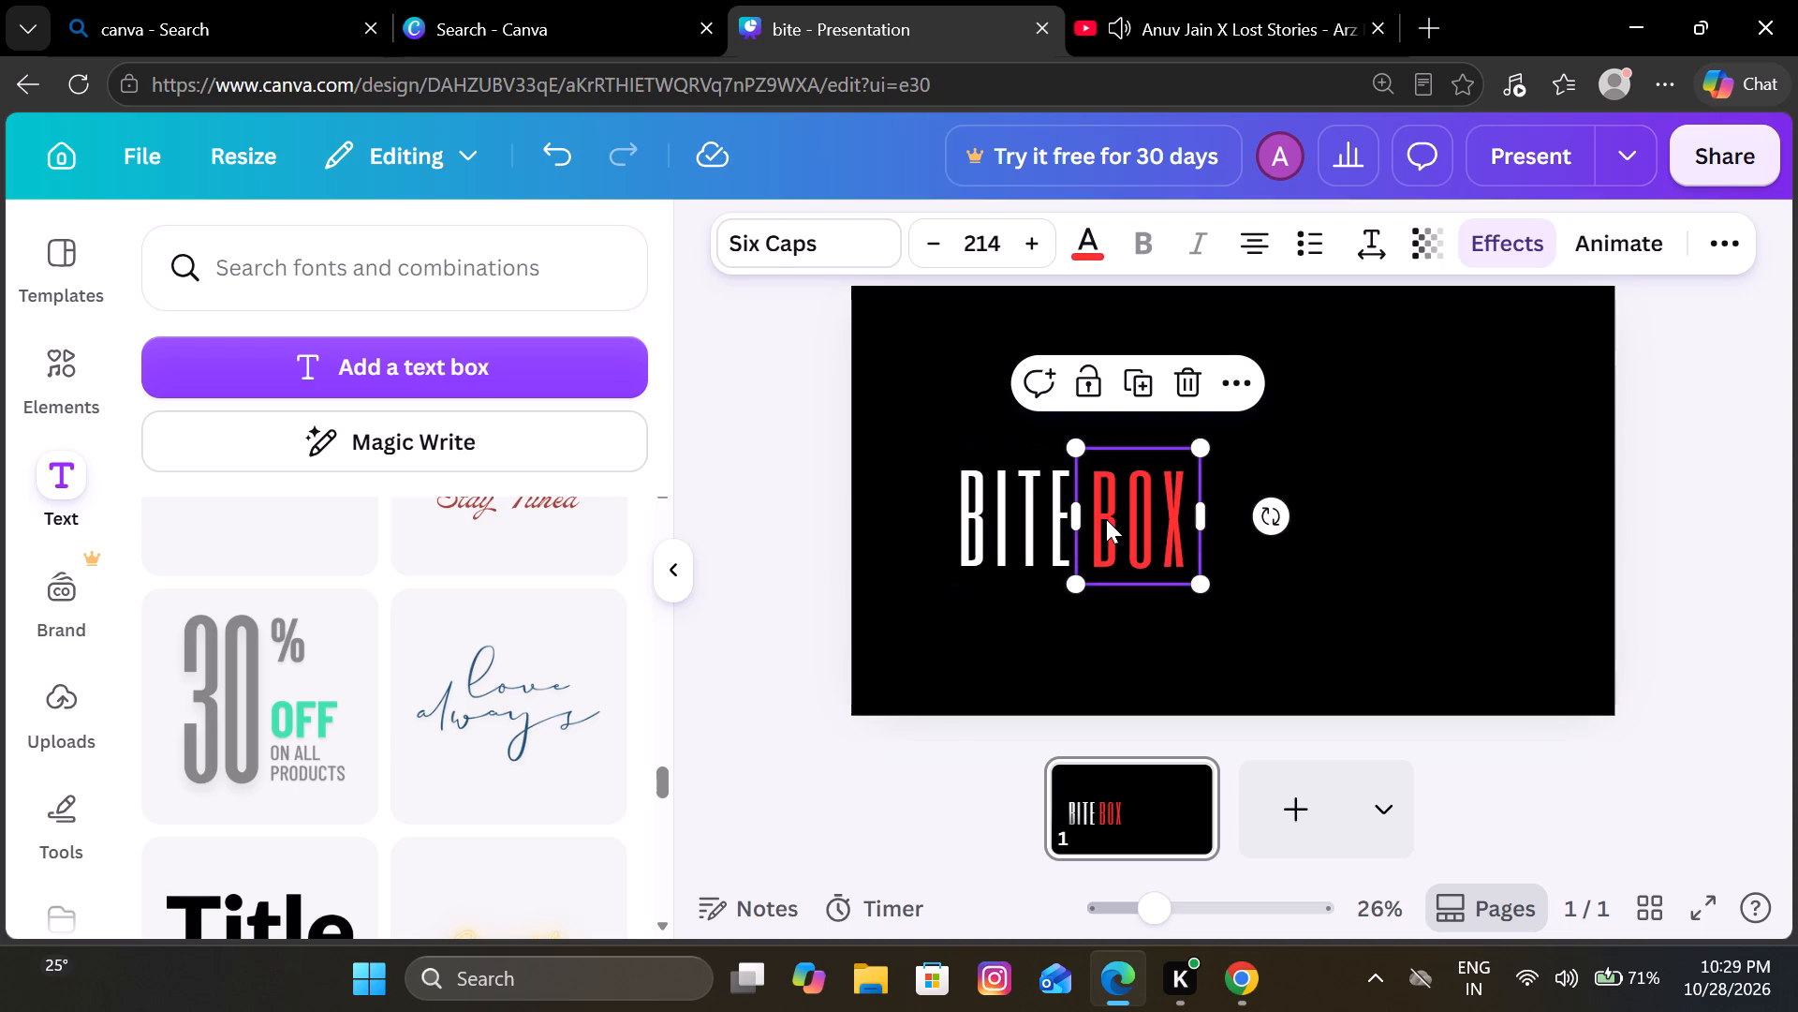
click(1714, 452)
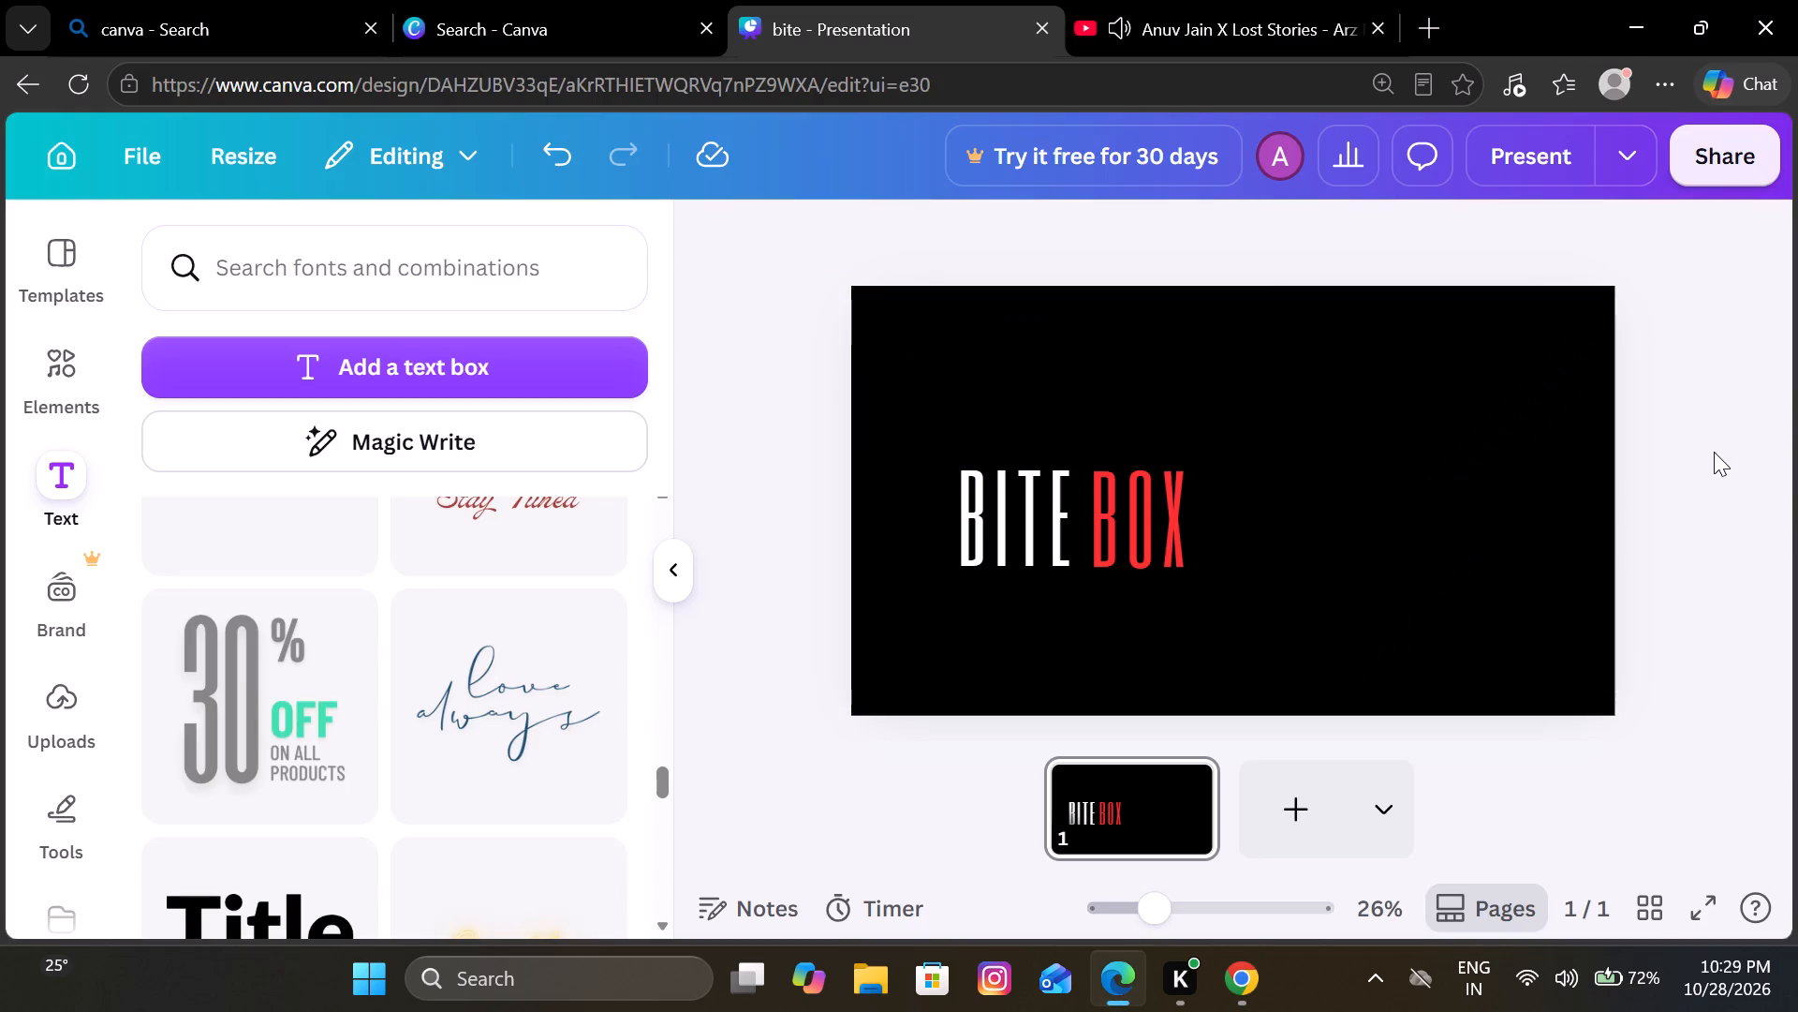
Add the recently used "EST. 2012 DAPPER Premium Quality Goods" text combination to the page.
click(1034, 567)
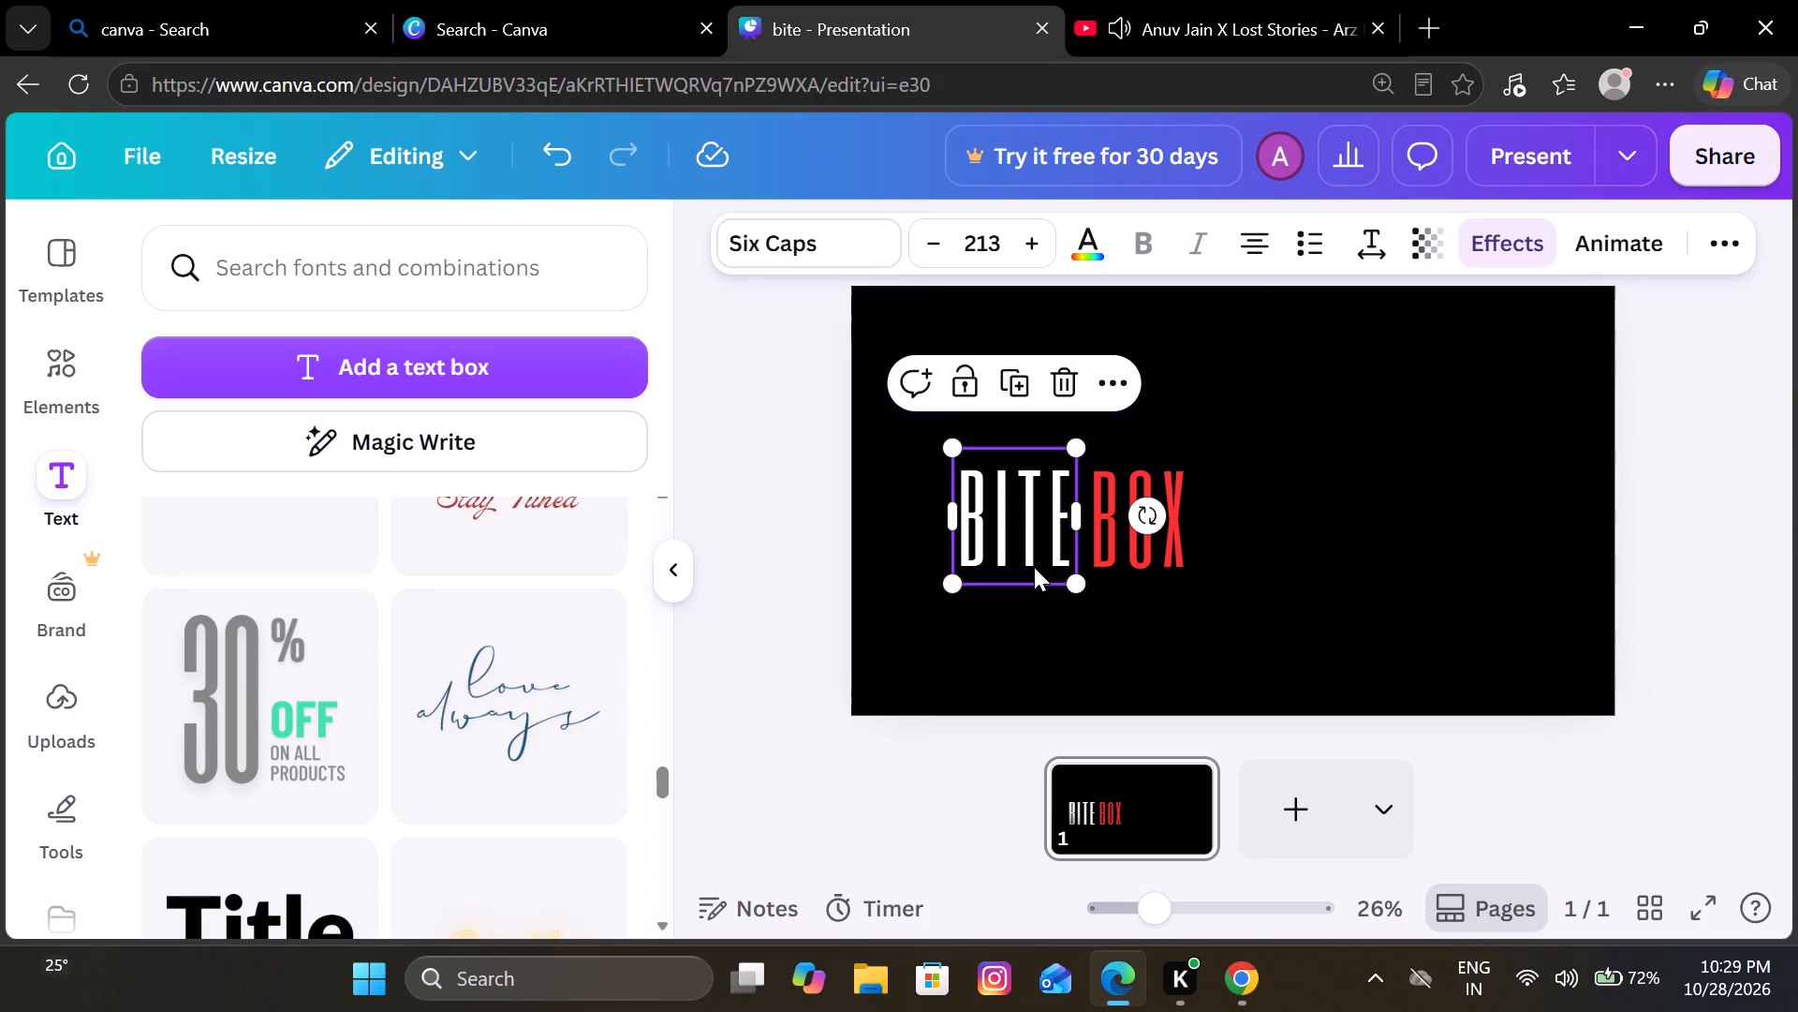
click(1153, 647)
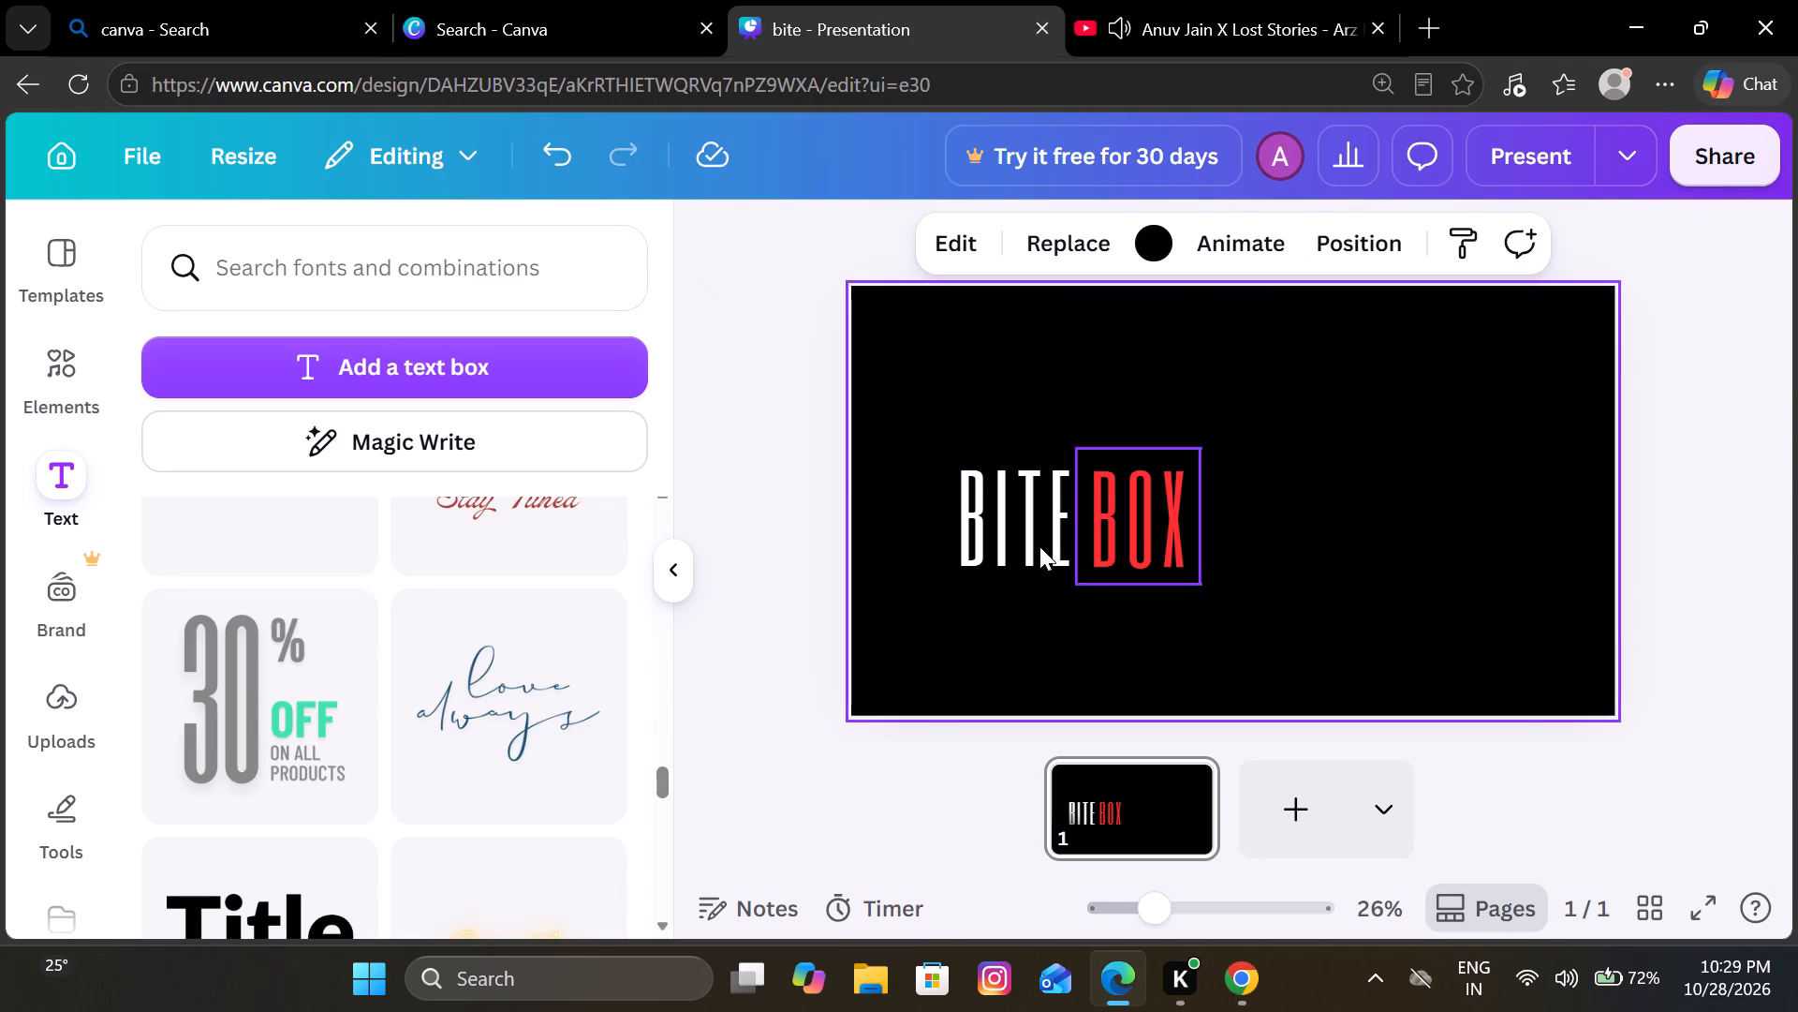
scroll(439, 731, down, 1)
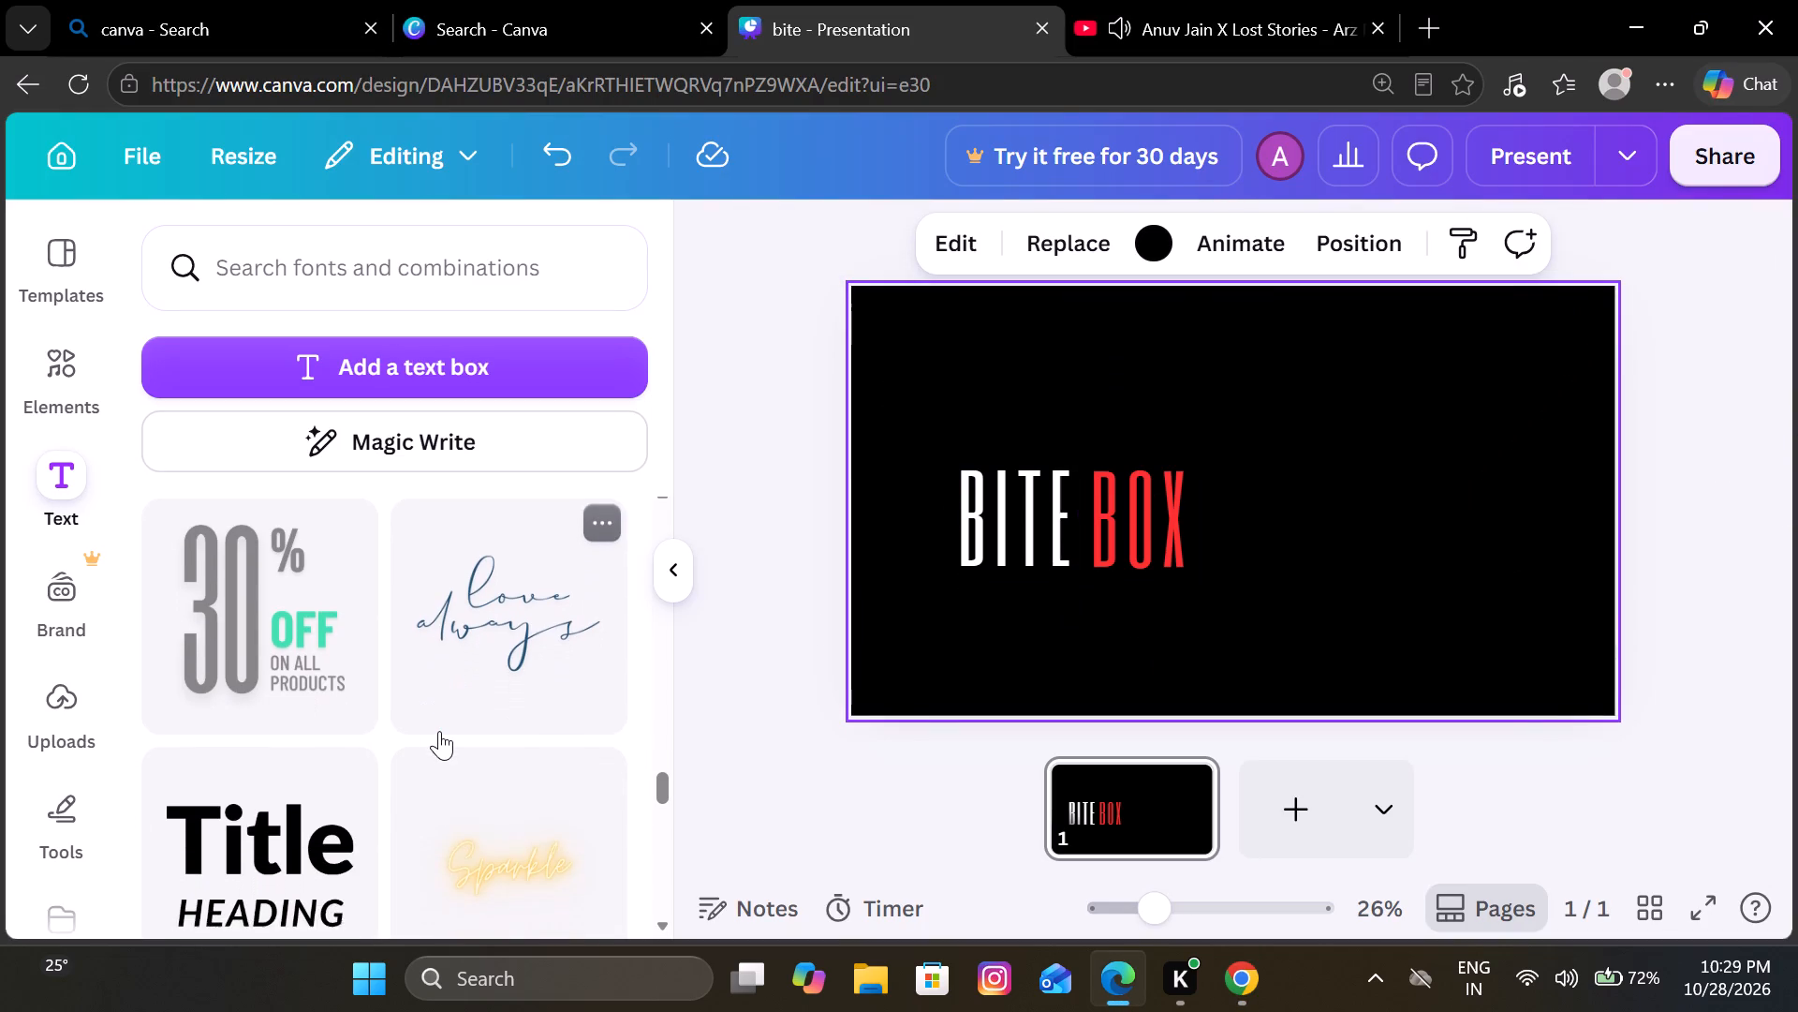
scroll(439, 731, down, 1)
scroll(439, 731, up, 2)
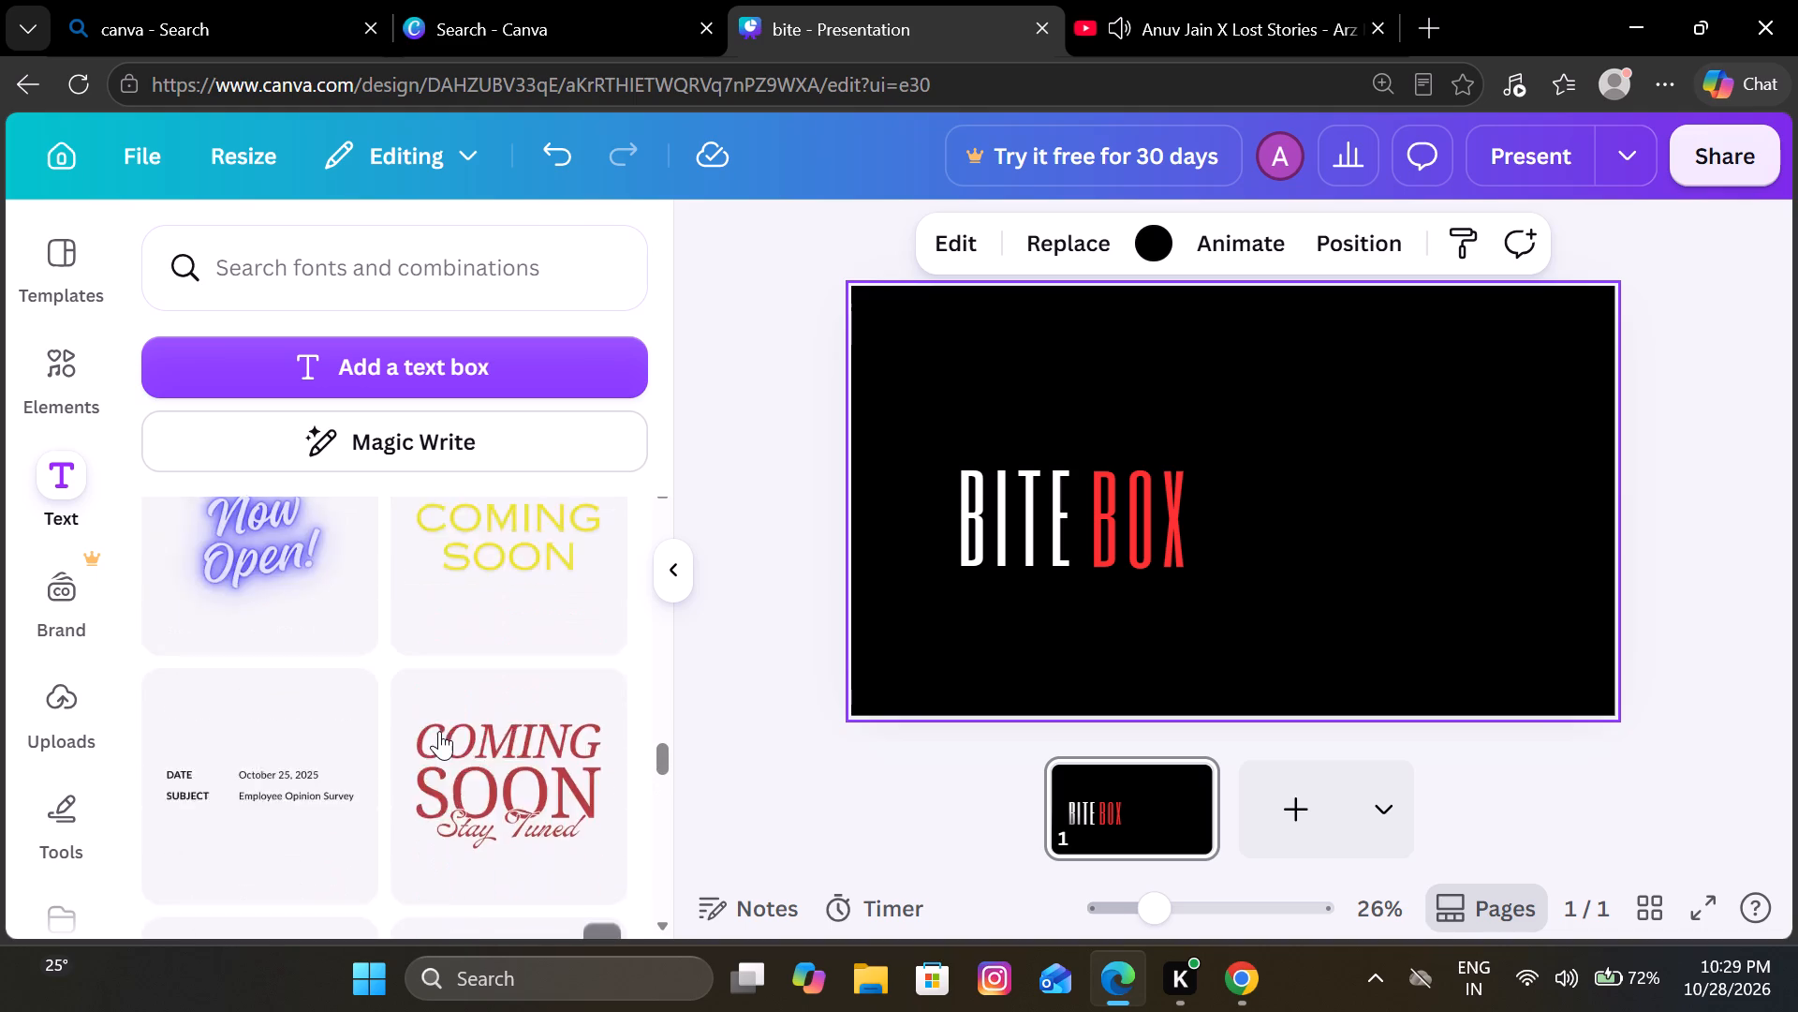
scroll(439, 731, up, 5)
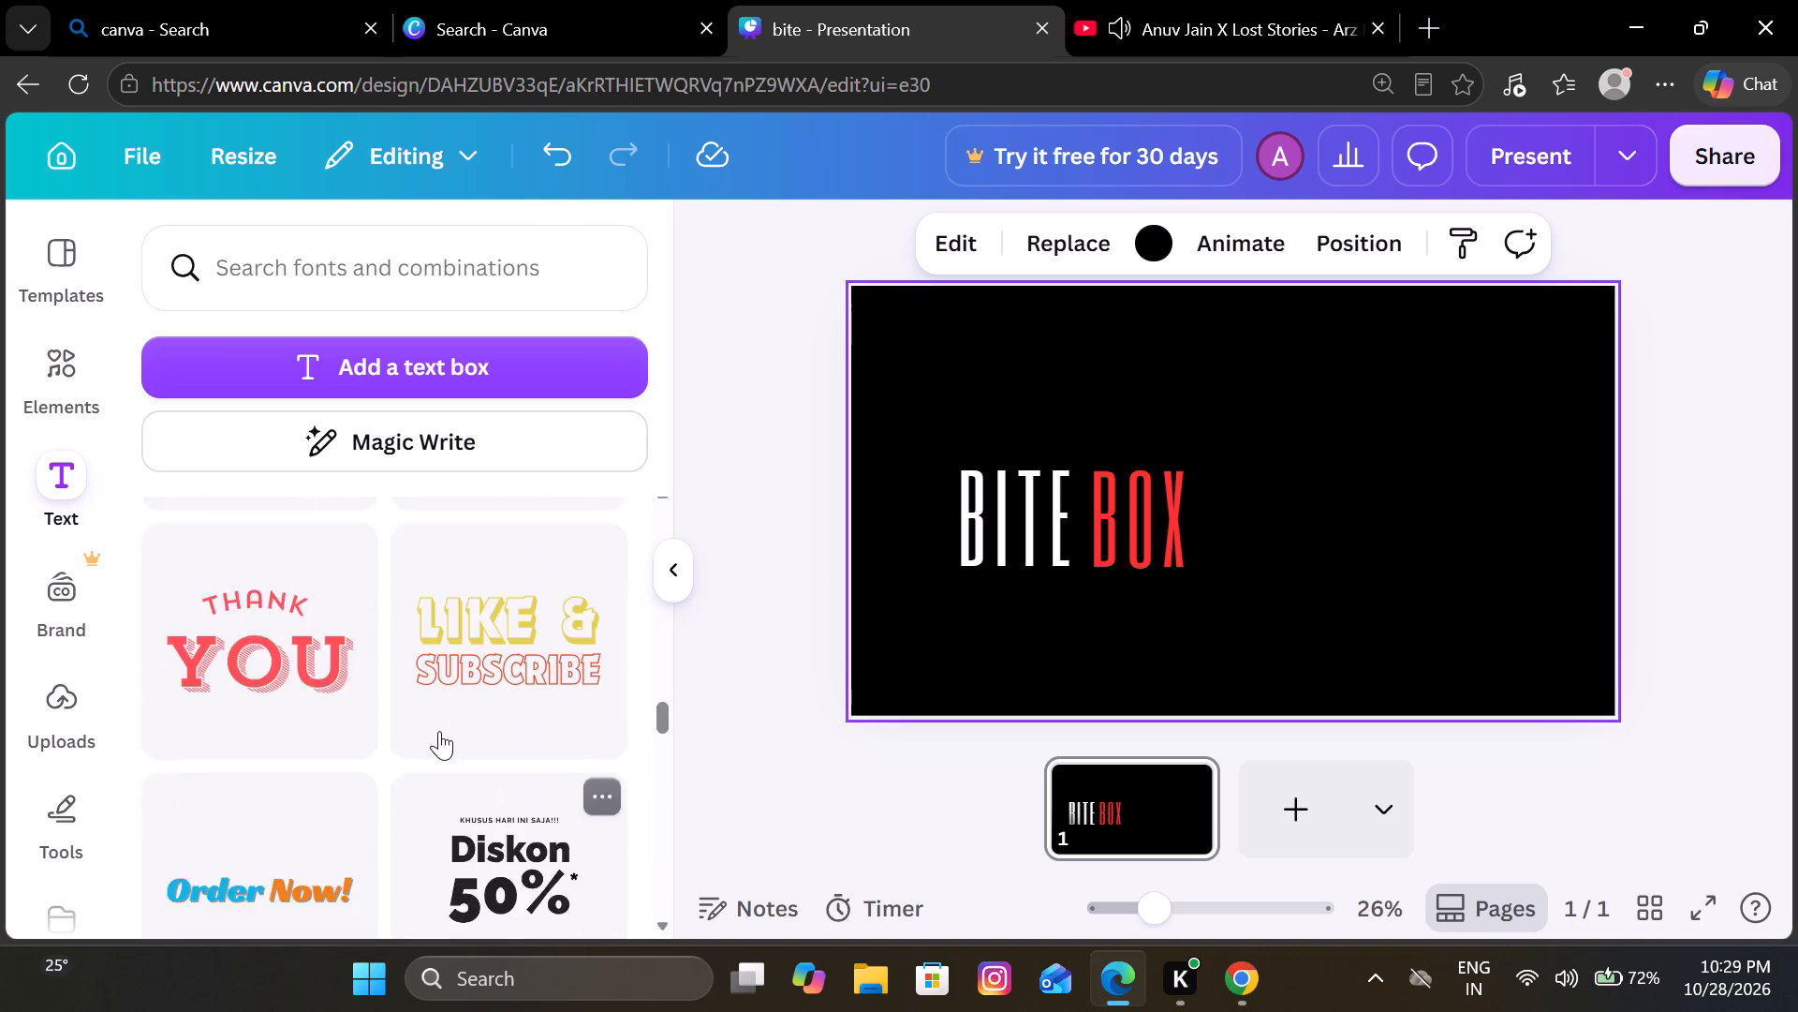
scroll(439, 731, up, 6)
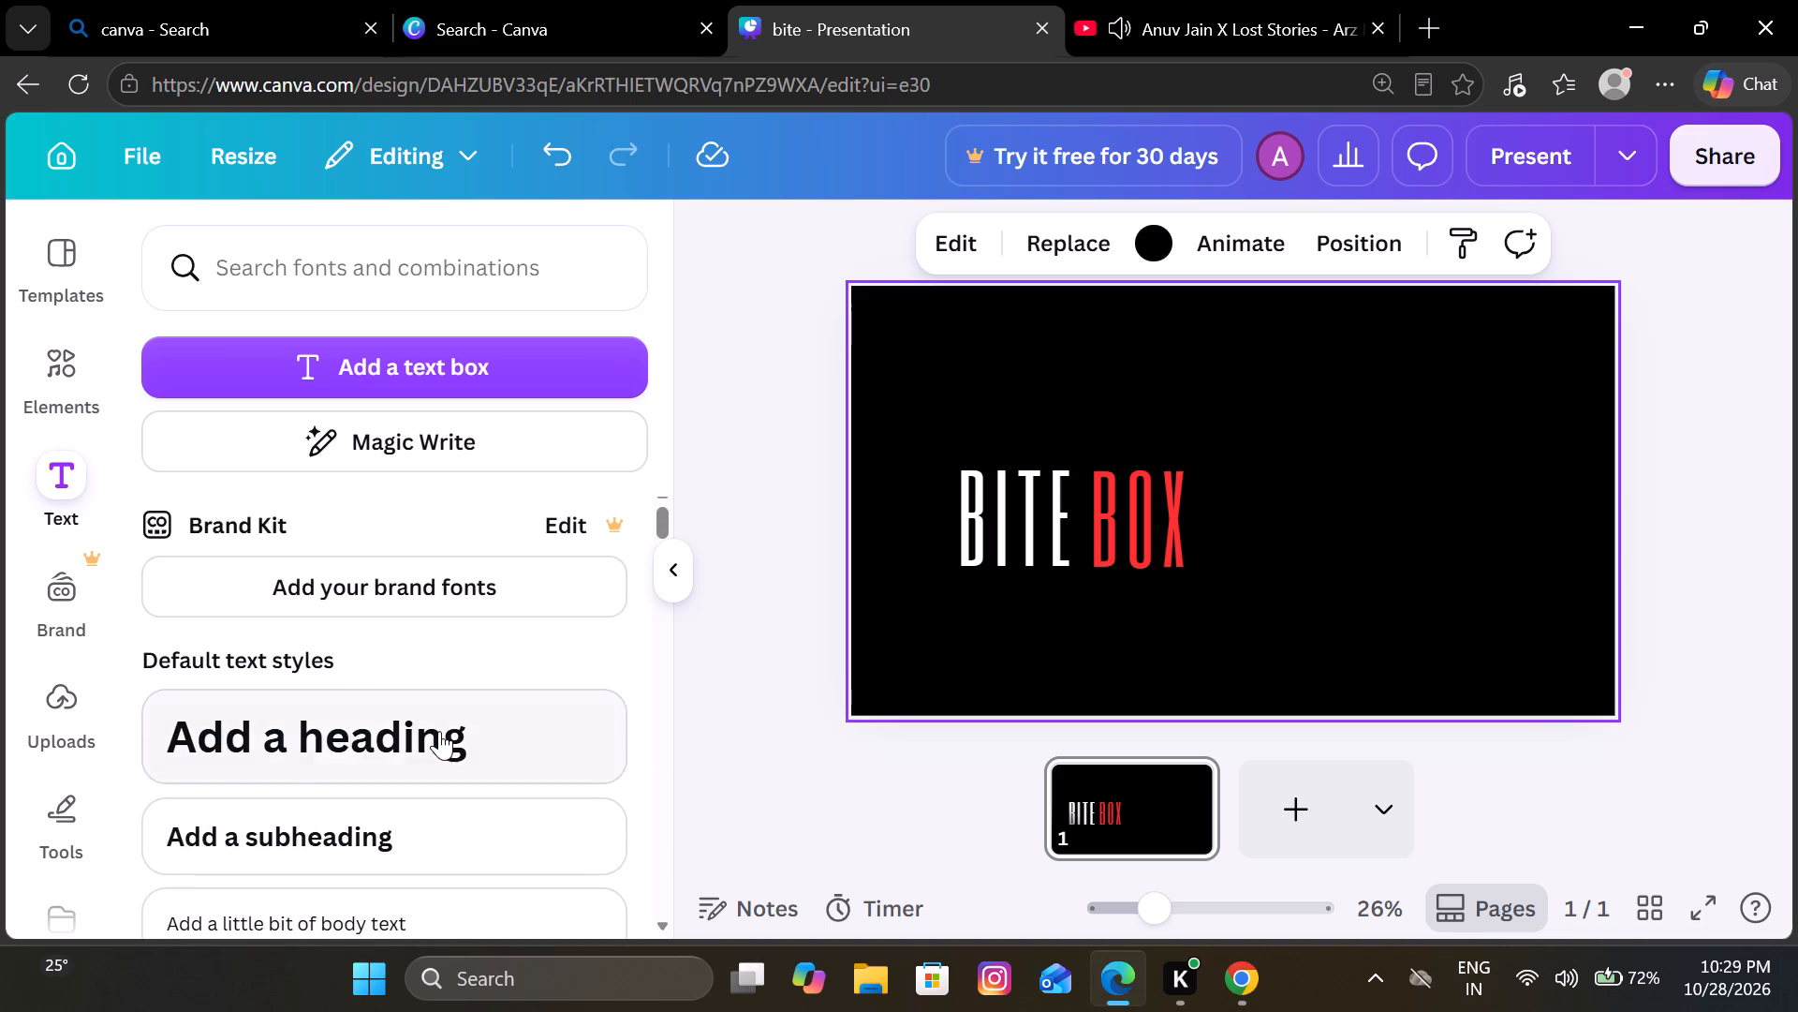
scroll(439, 731, up, 1)
scroll(439, 731, down, 4)
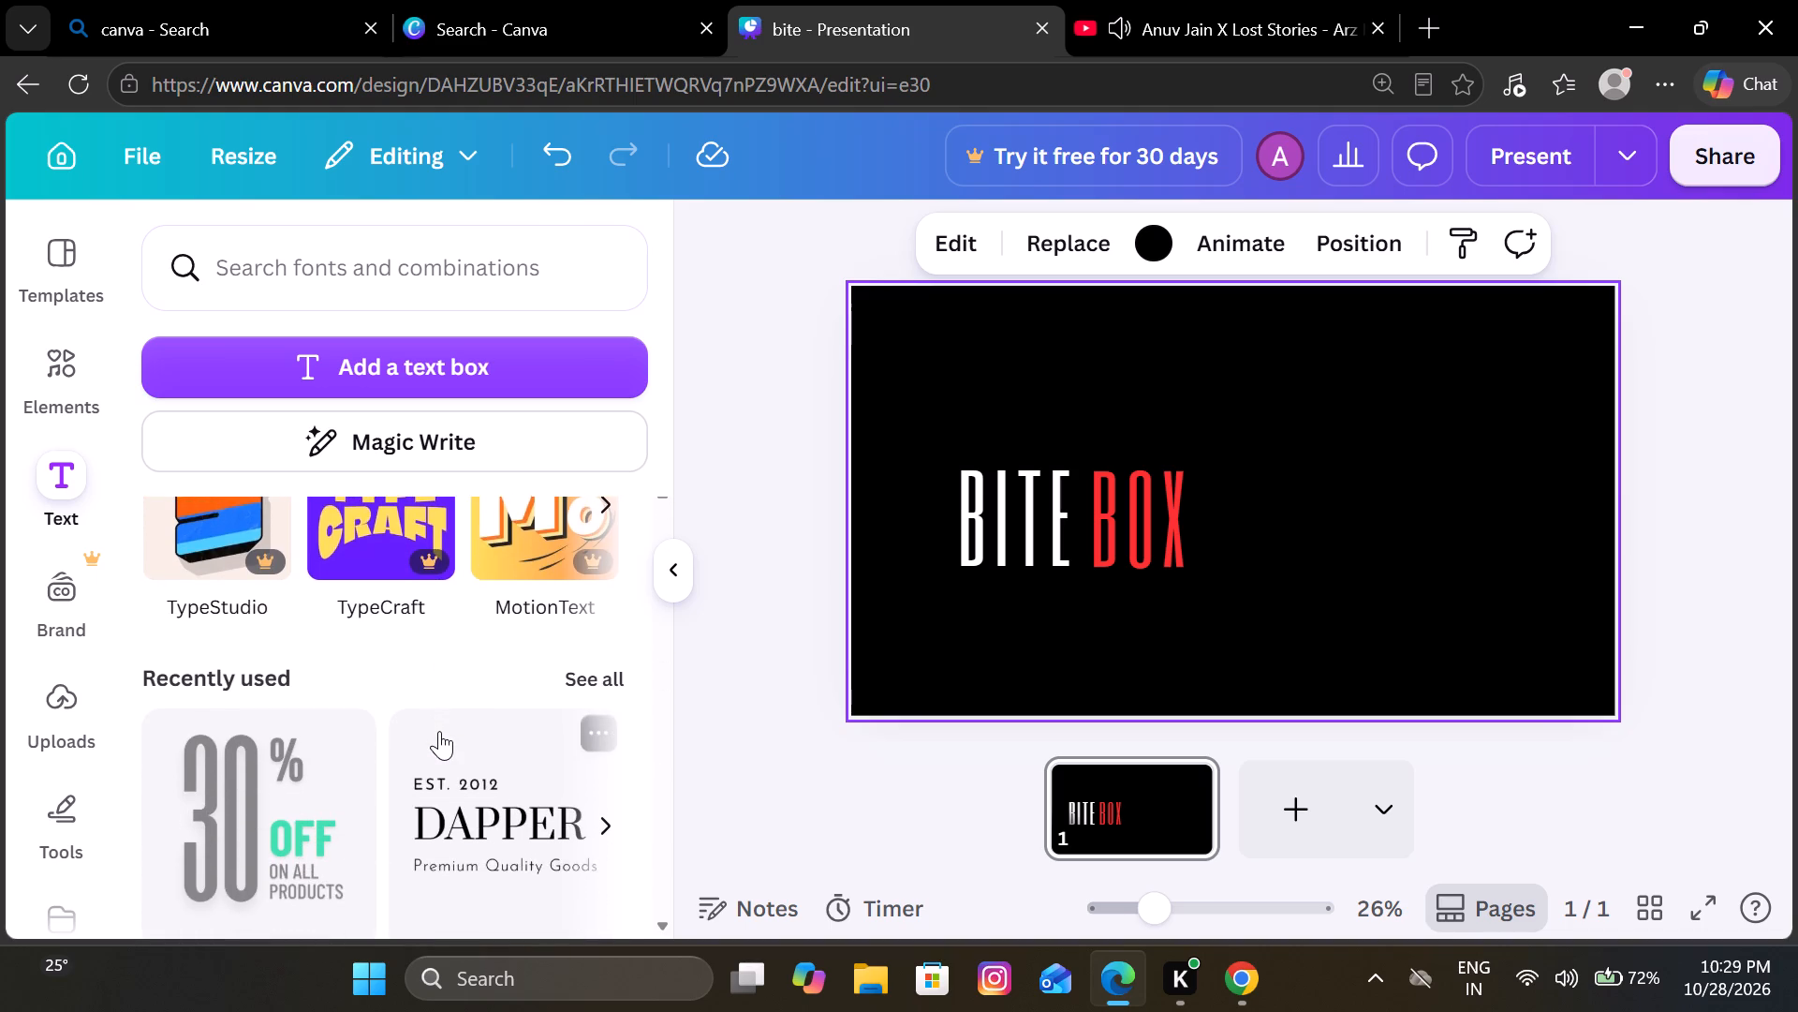
scroll(439, 731, down, 4)
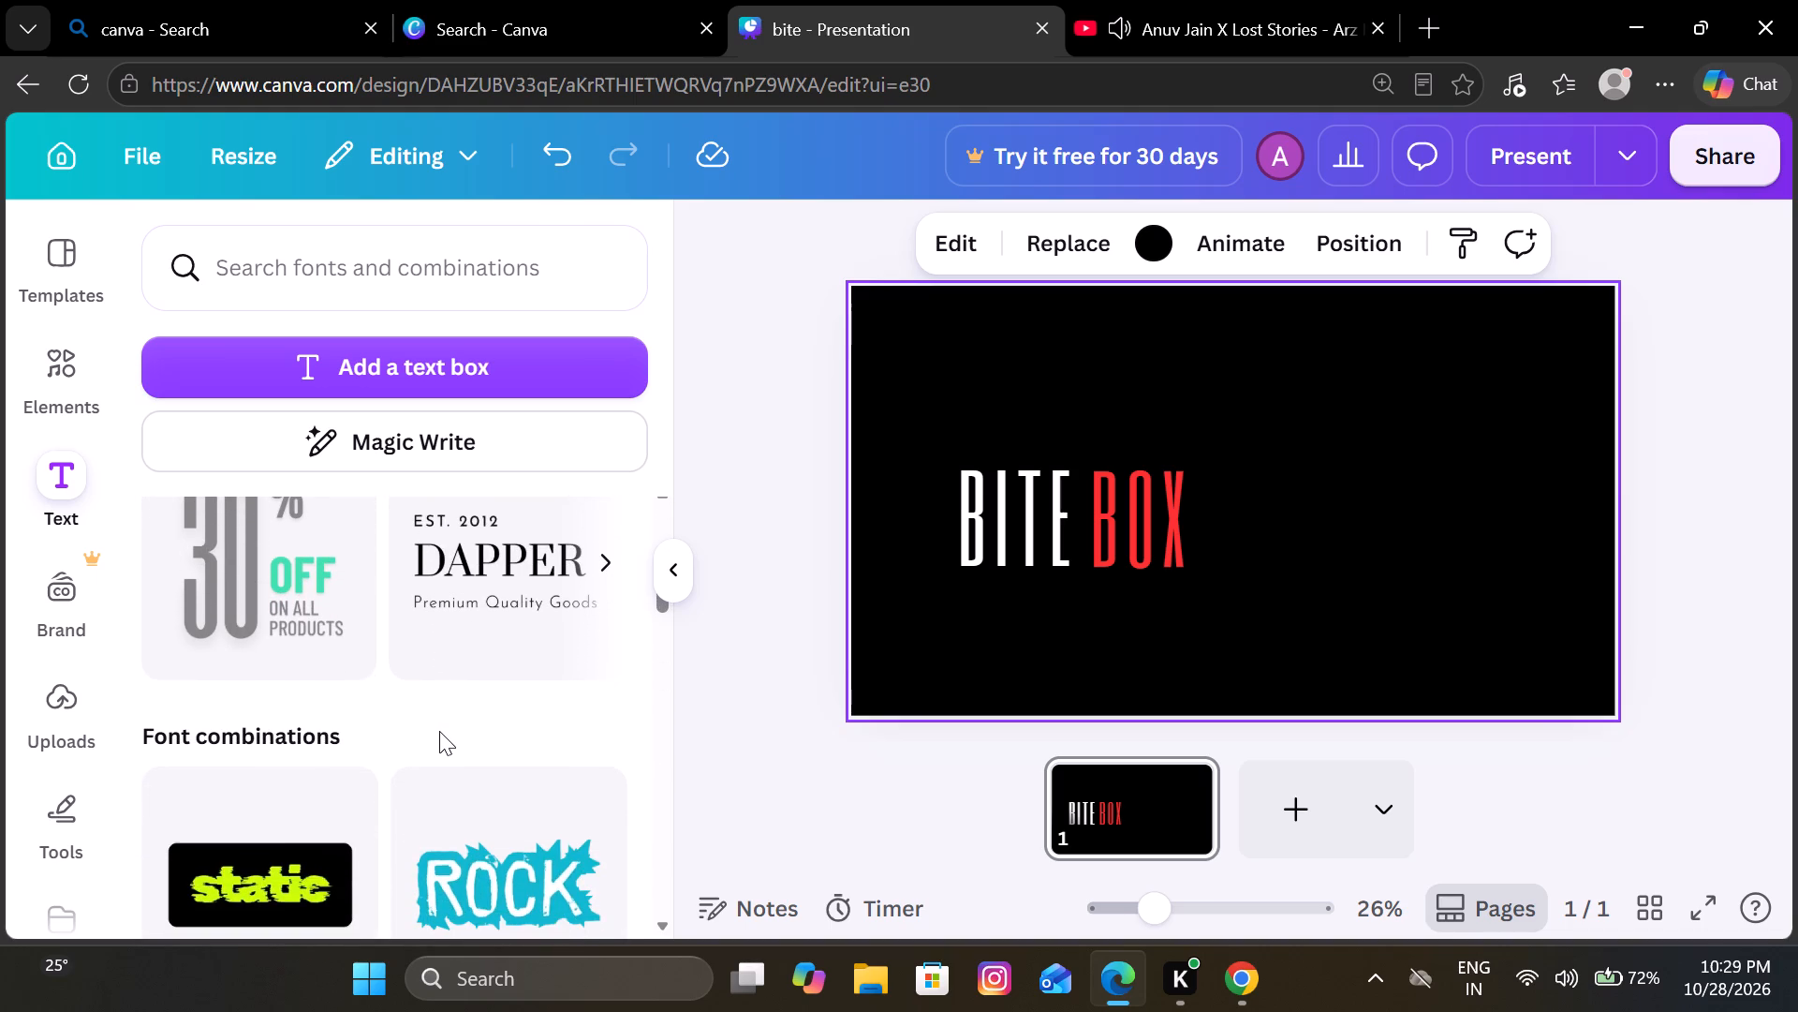
click(480, 591)
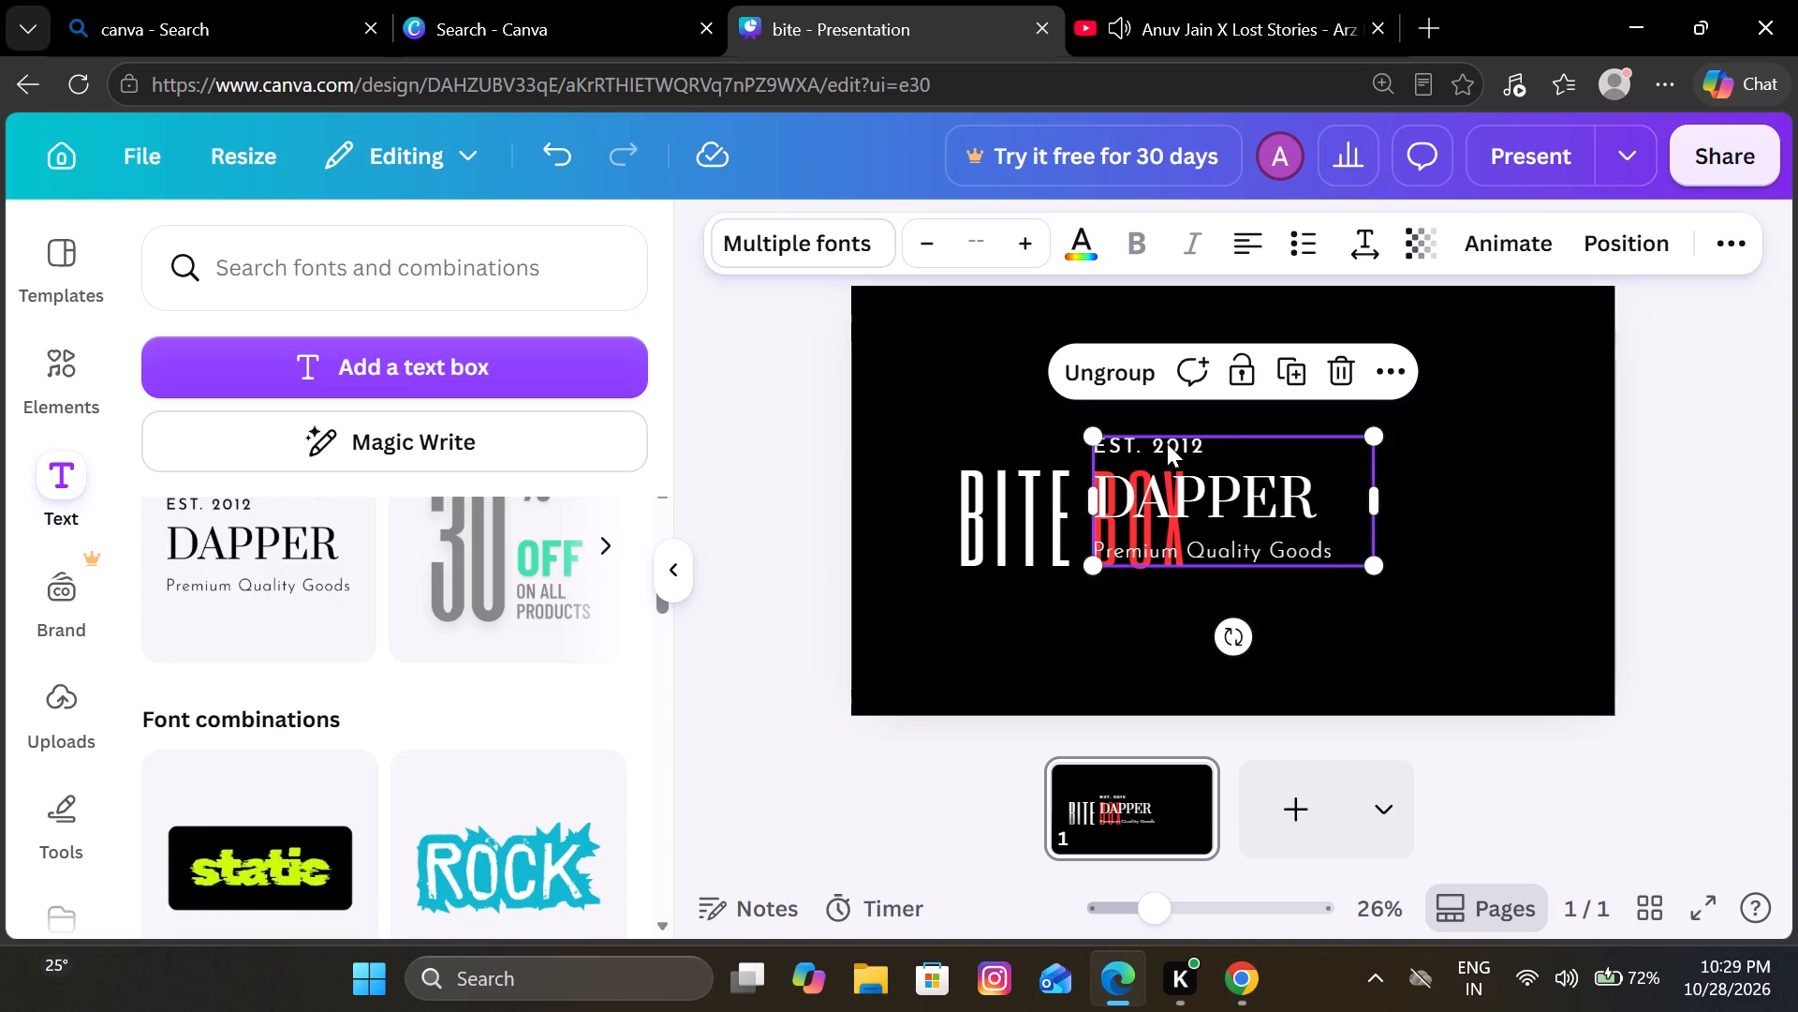
Delete the EST. 2012 and Premium Quality Goods texts from the DAPPER combination.
click(1167, 443)
click(1304, 369)
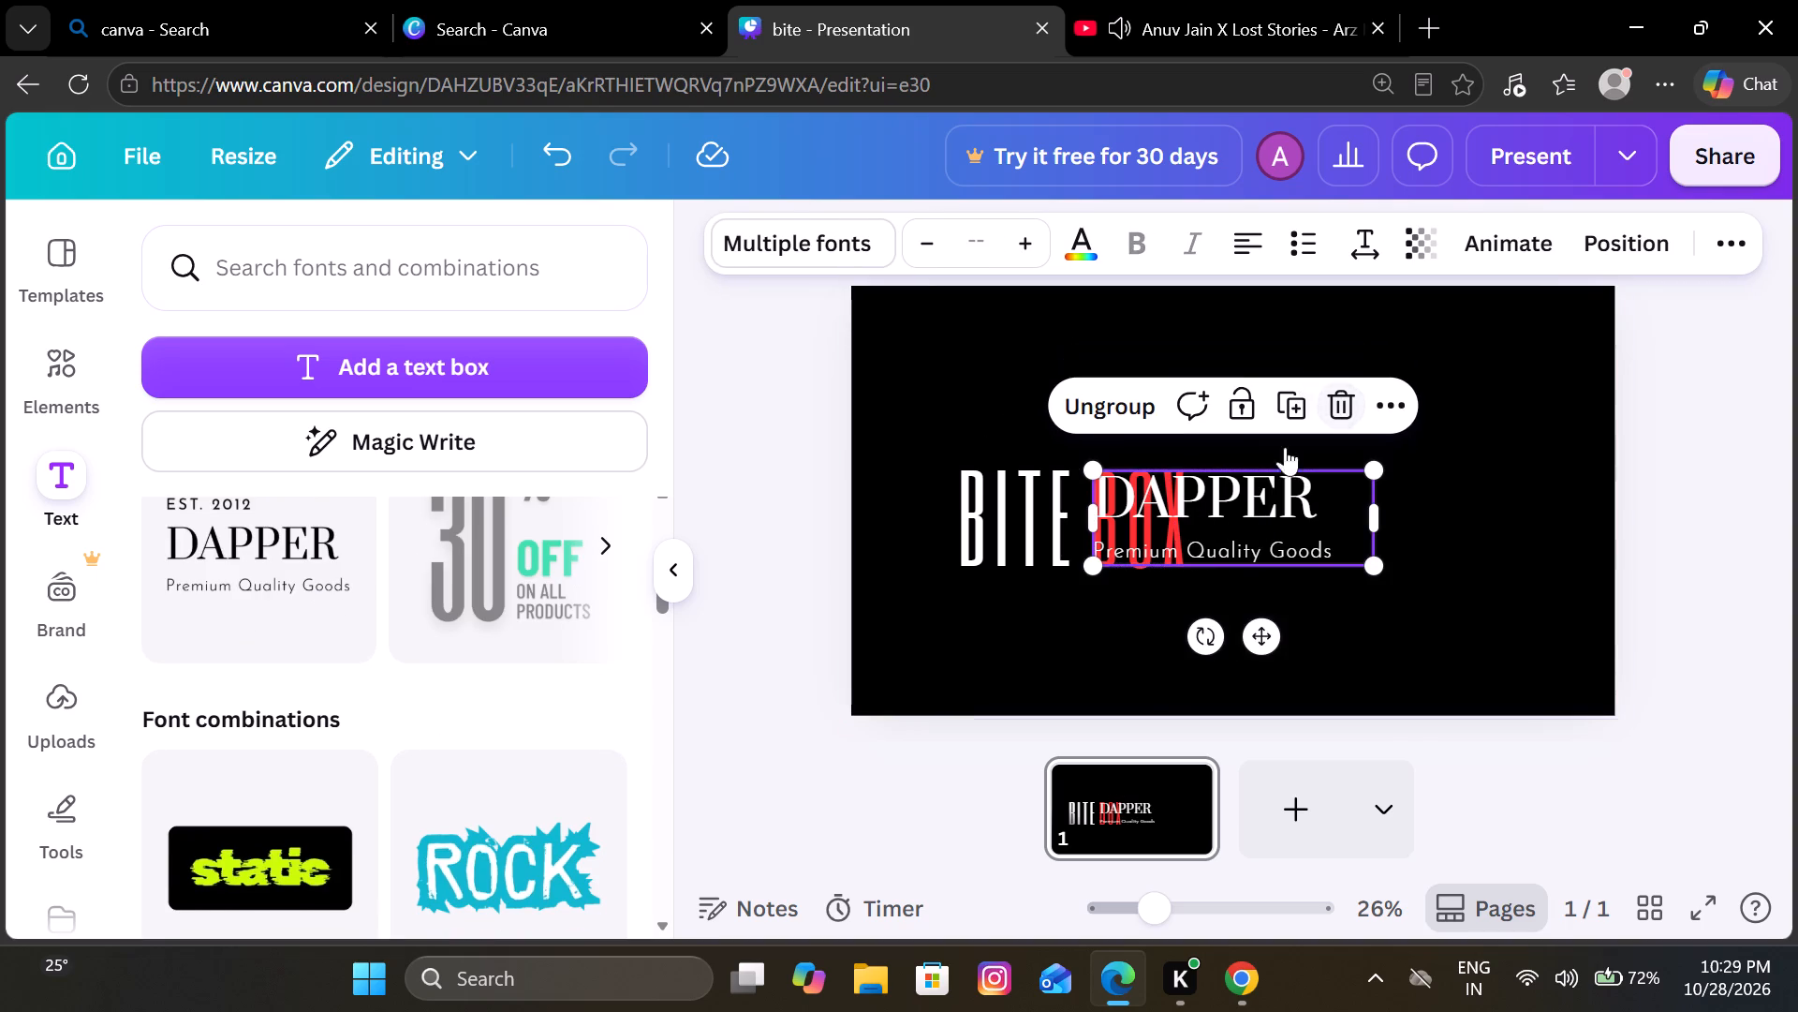
click(1257, 545)
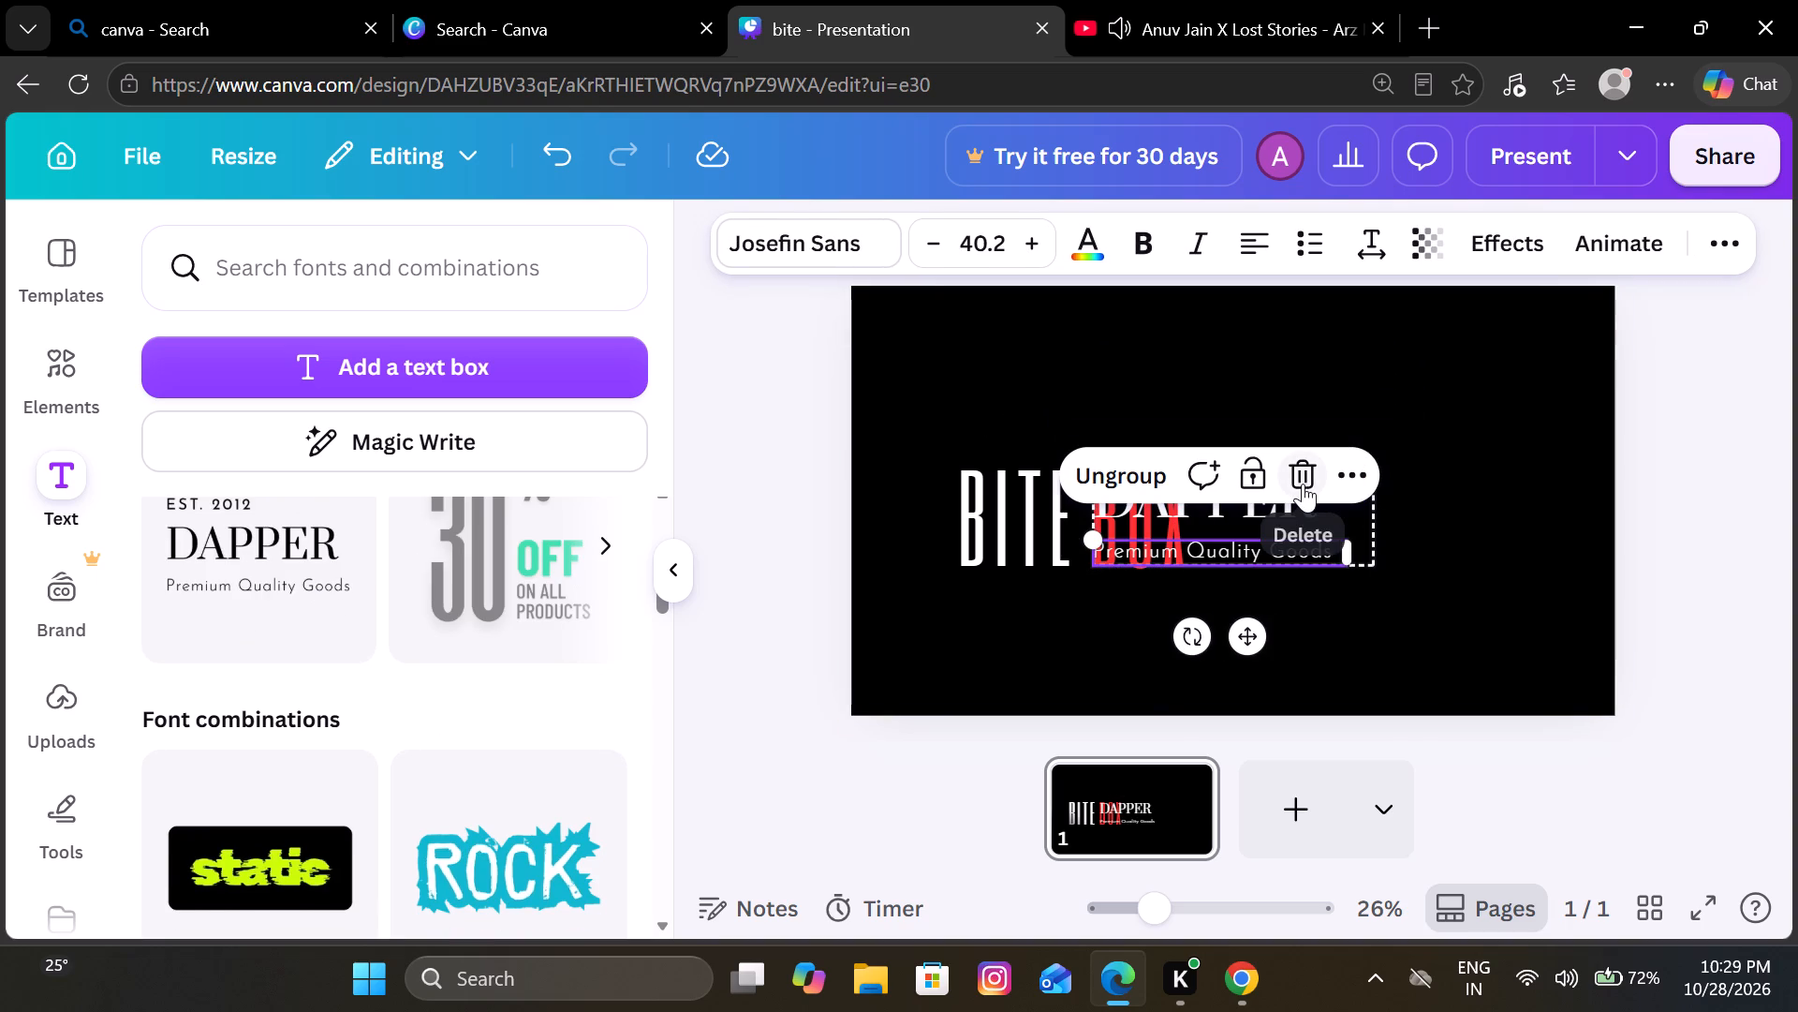
click(1303, 484)
Replace the DAPPER wording with "big bytes".
click(1279, 489)
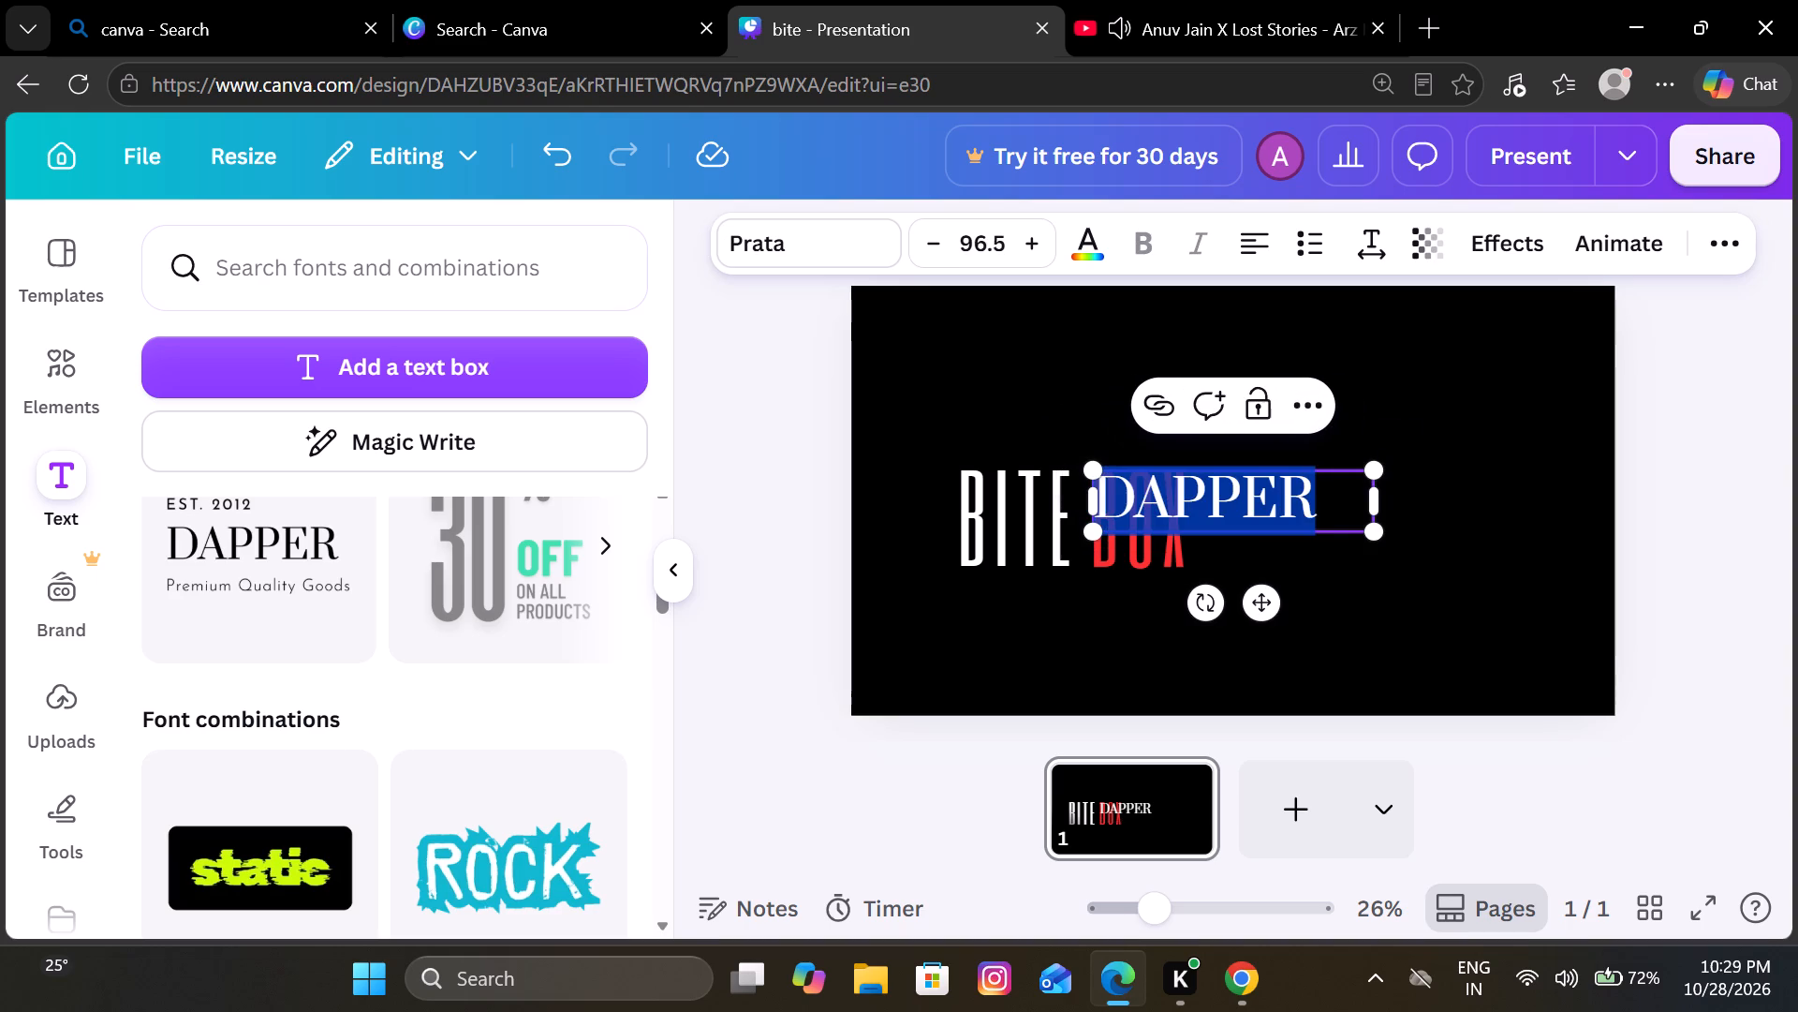
text(big)
key(space)
text(bytes)
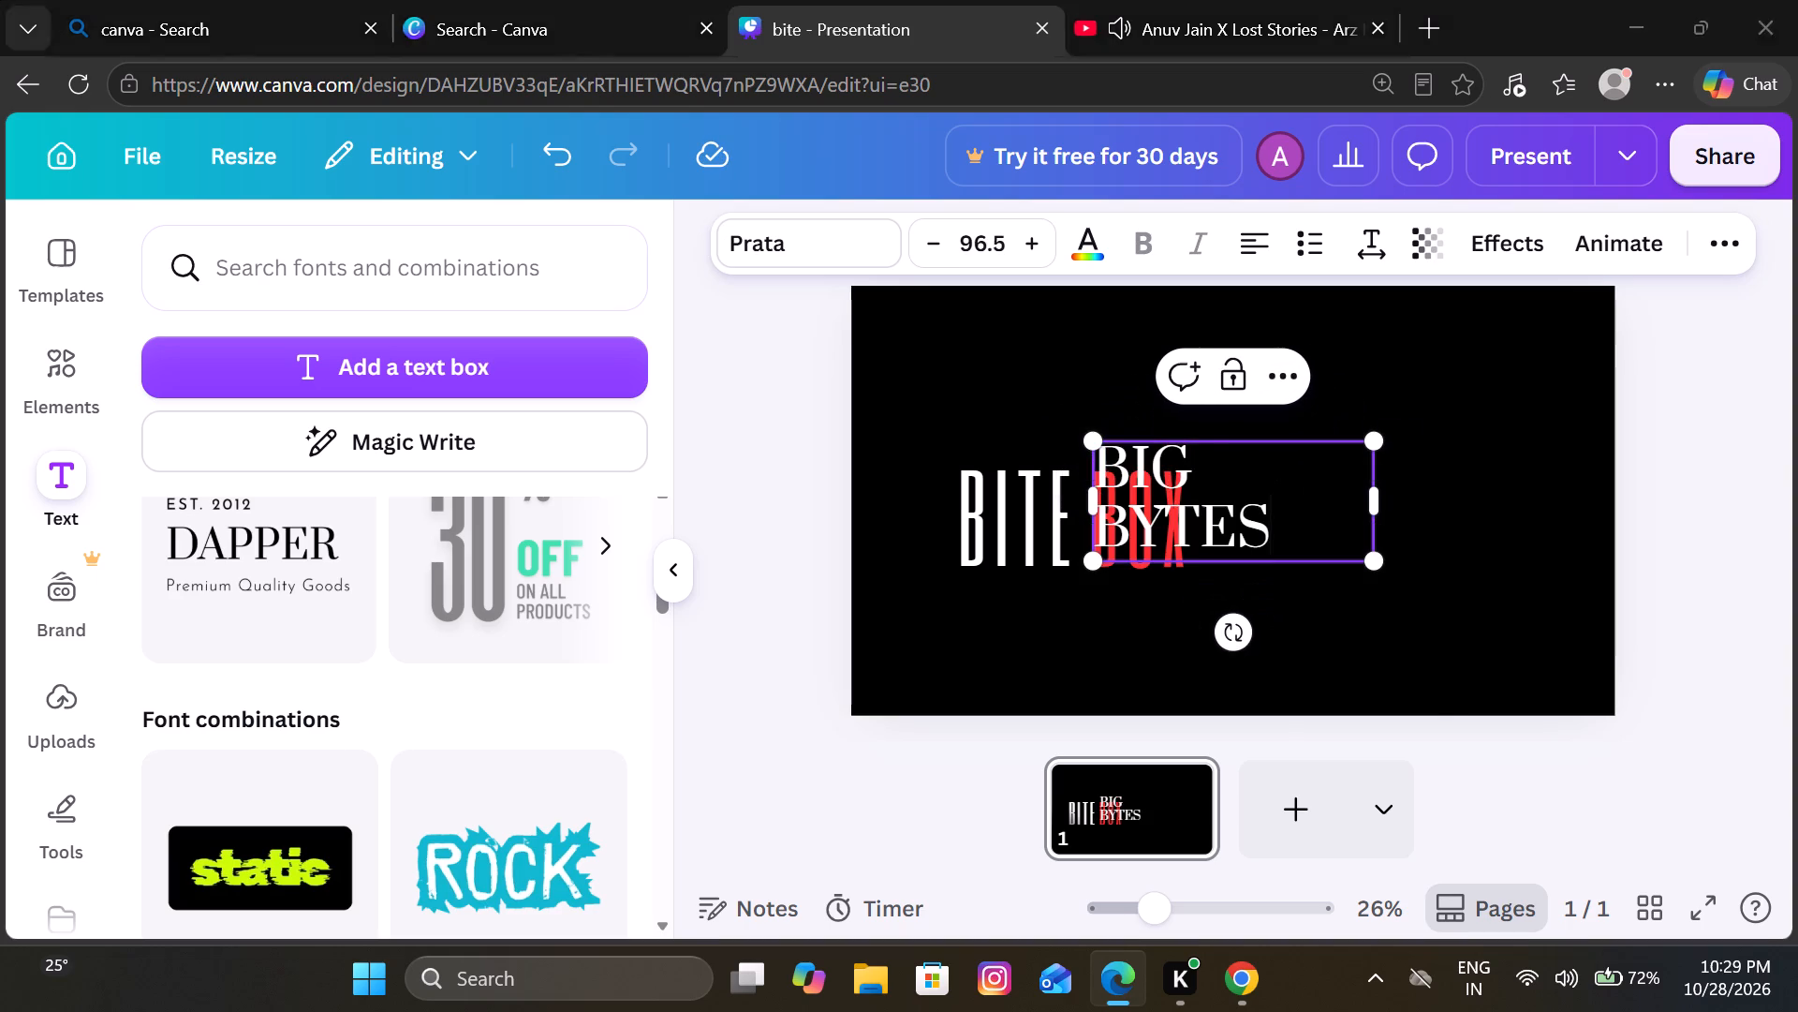
Extend the tagline wording to read "big bytes. big cravings".
click(1125, 424)
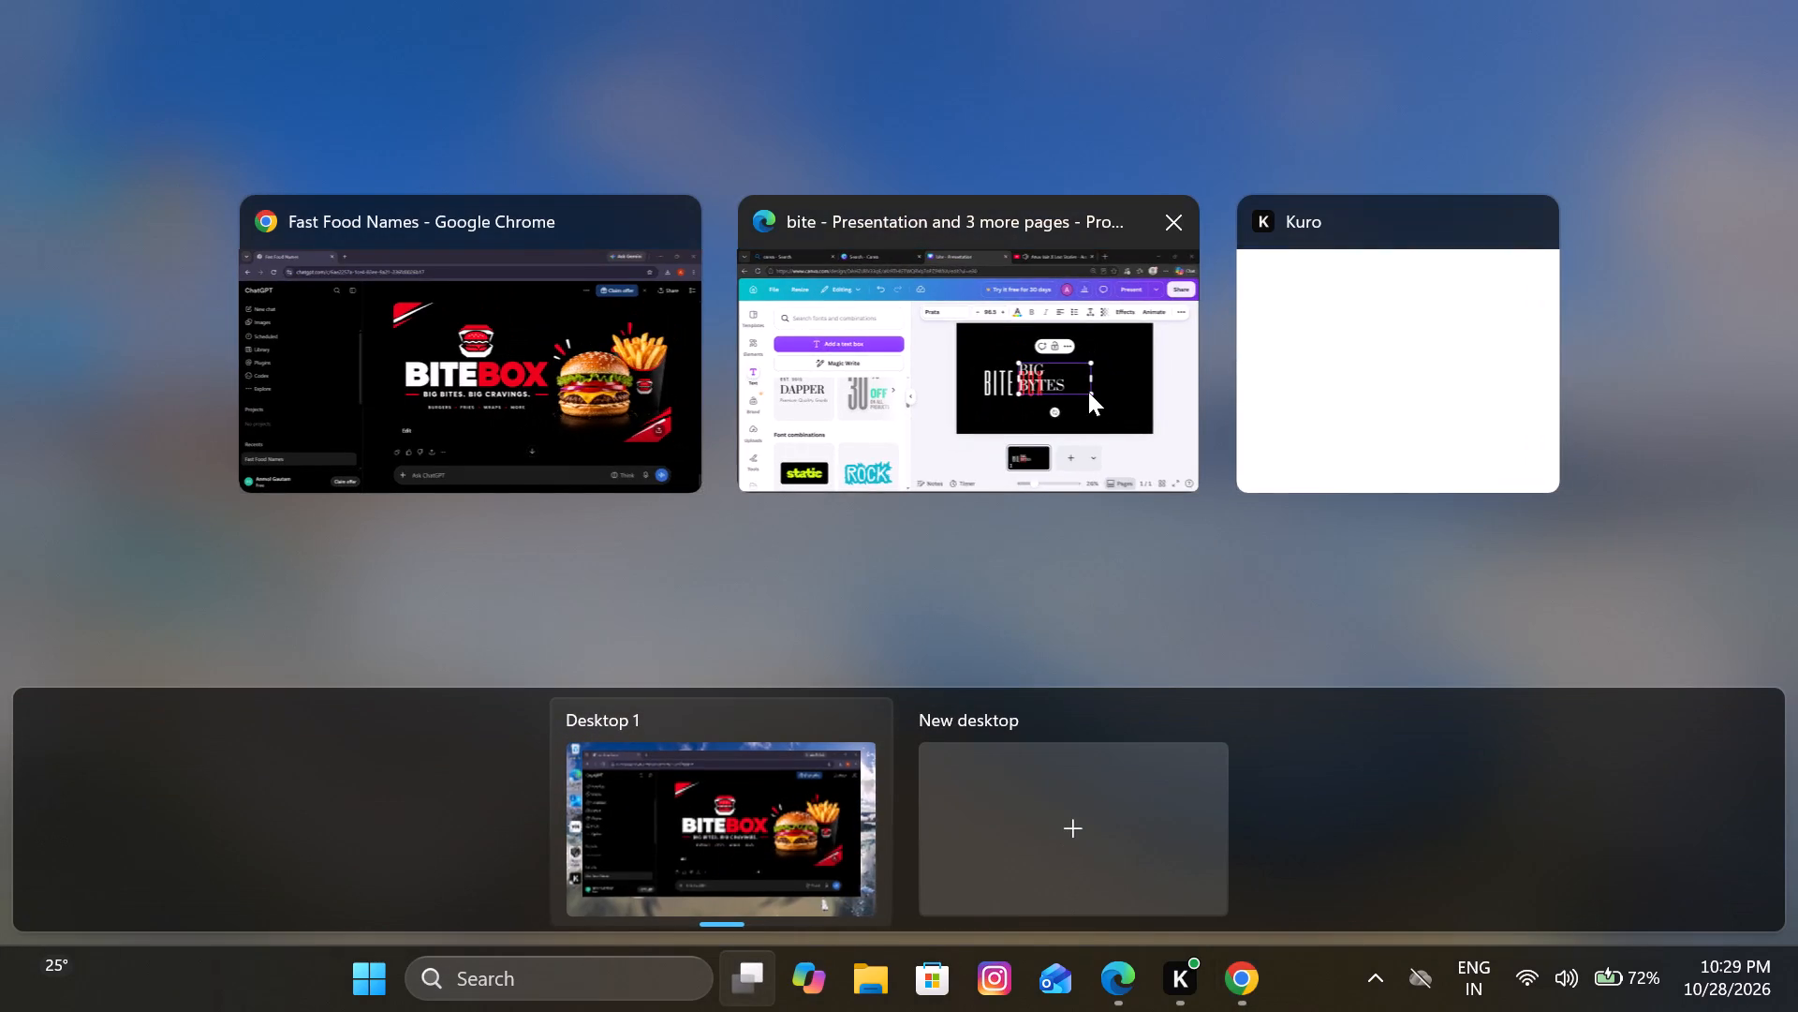
click(1088, 392)
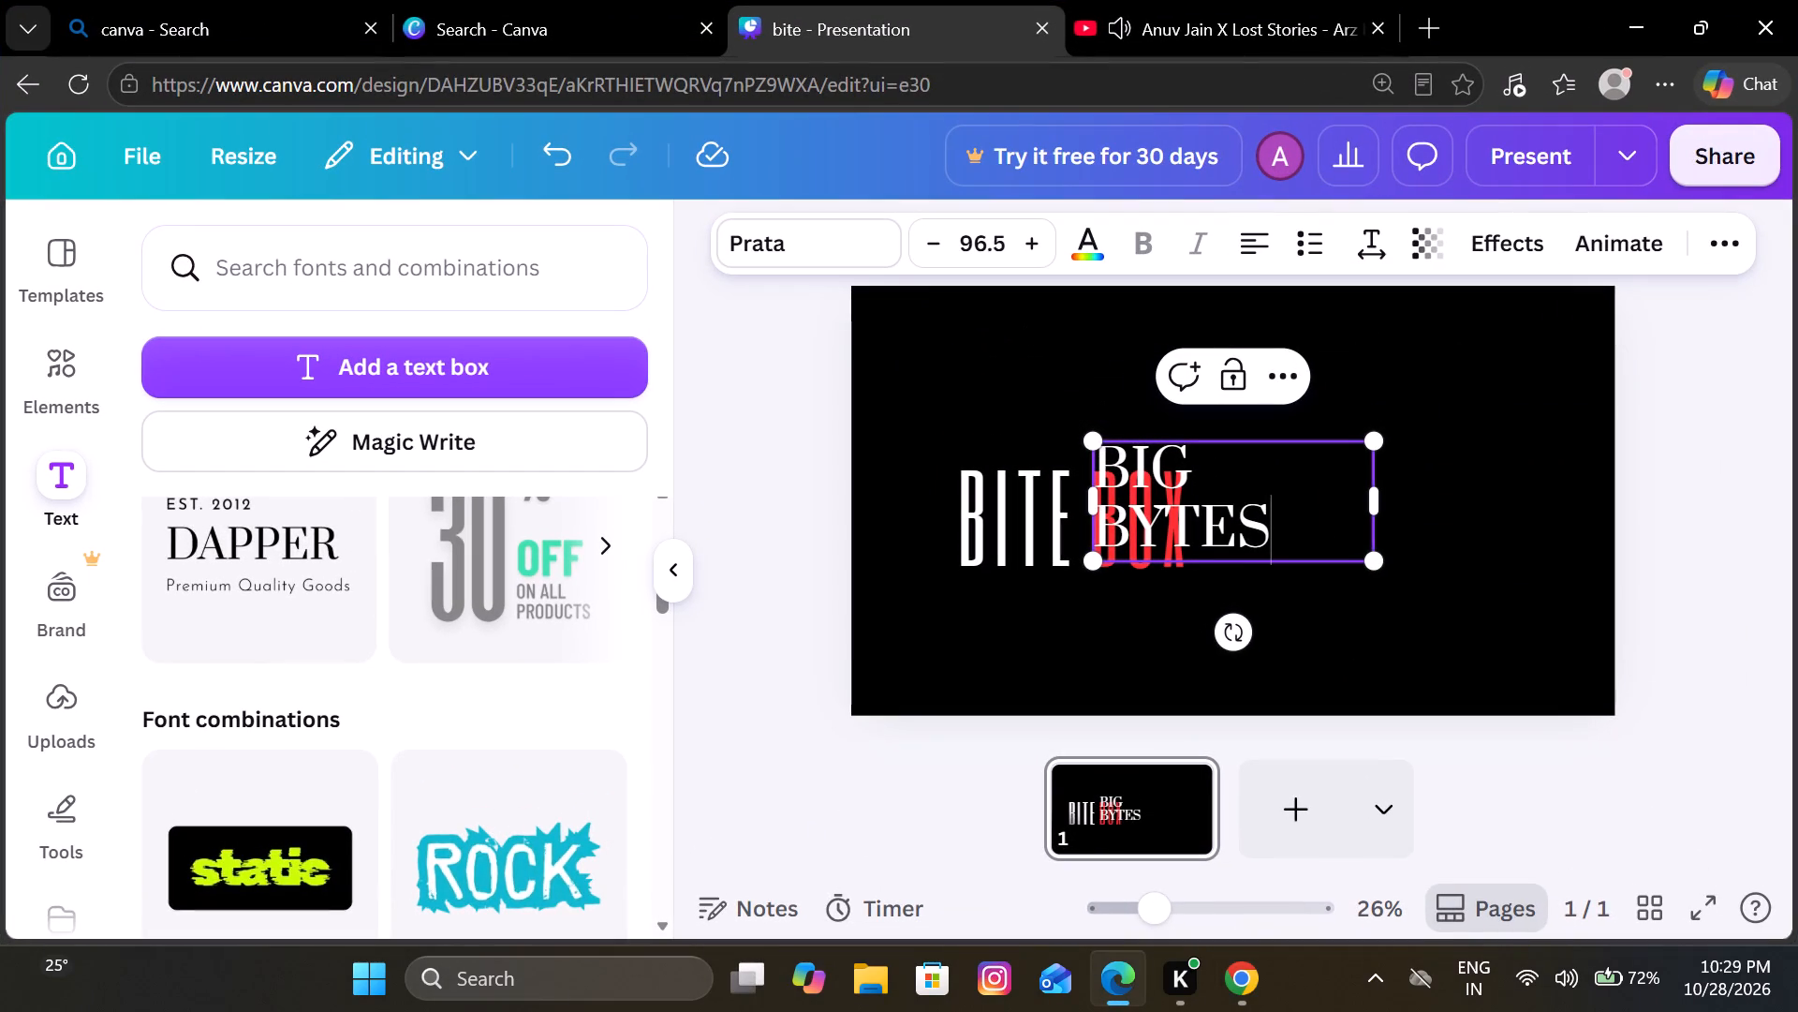
key(period)
key(space)
text(bi)
text(g cravi)
text(ngs)
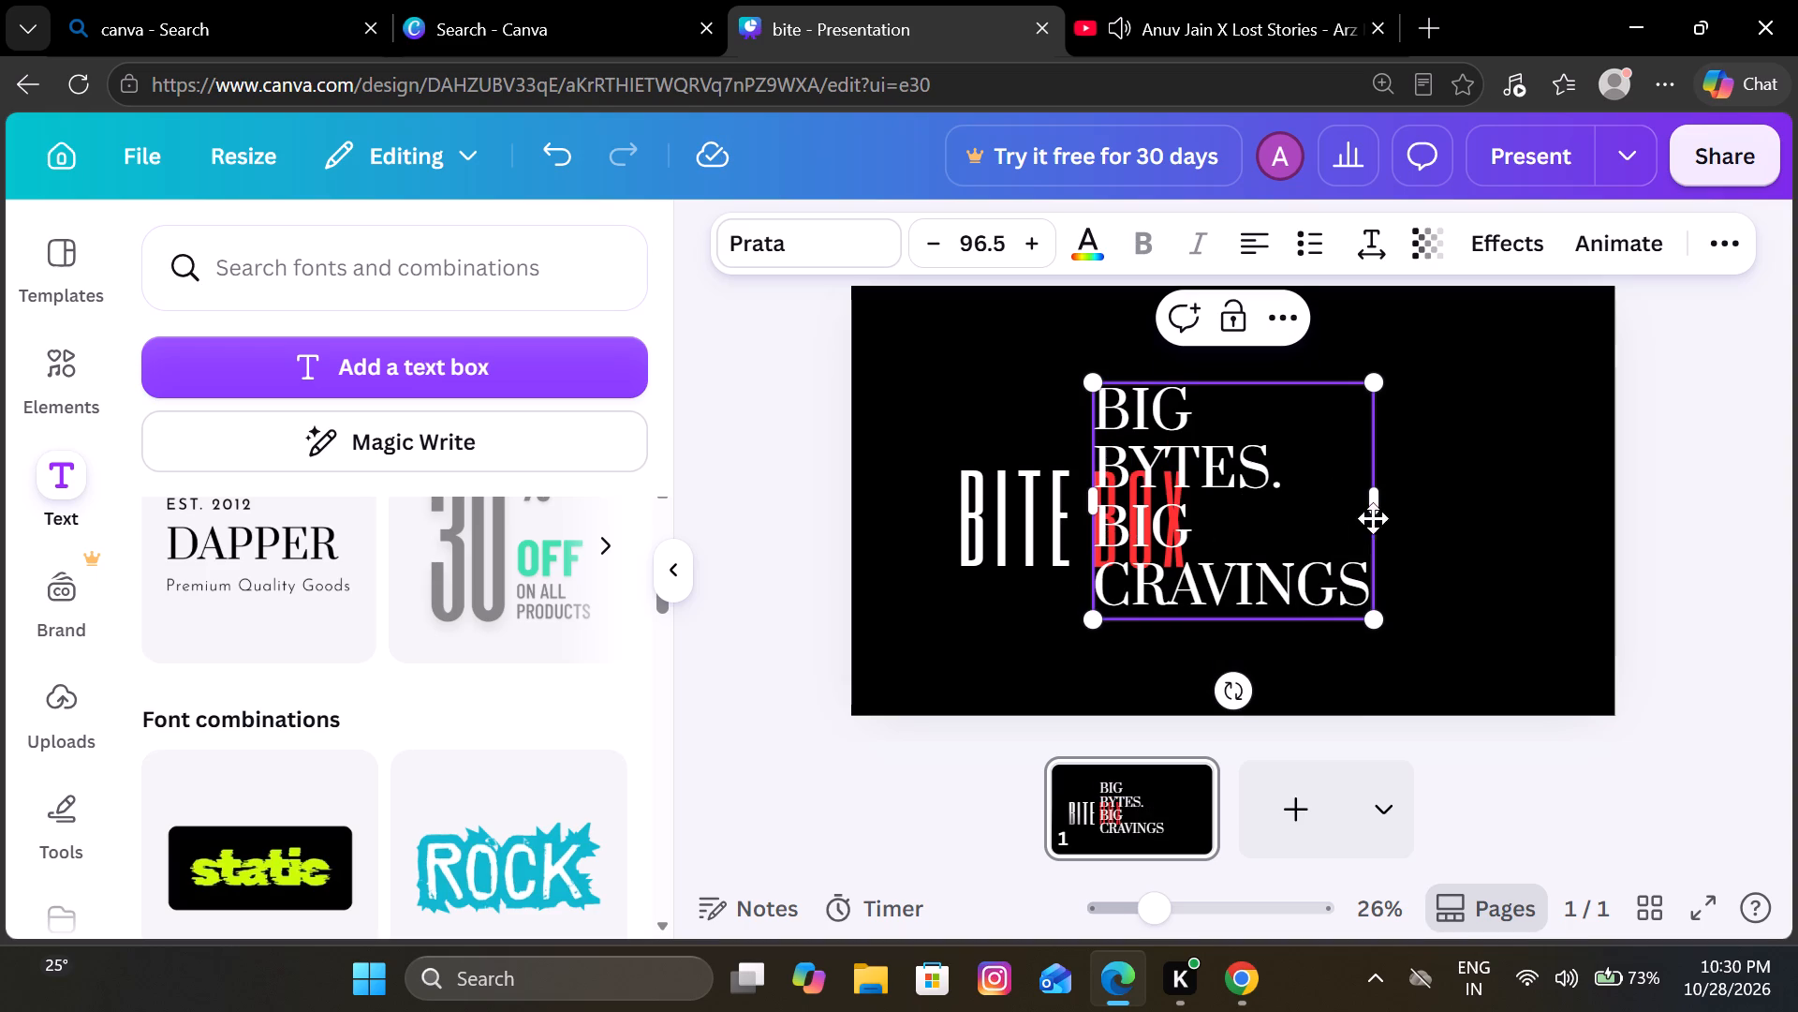
Widen the tagline's text box and move it across the page so it starts near the page's left edge.
drag(1378, 507, 1518, 505)
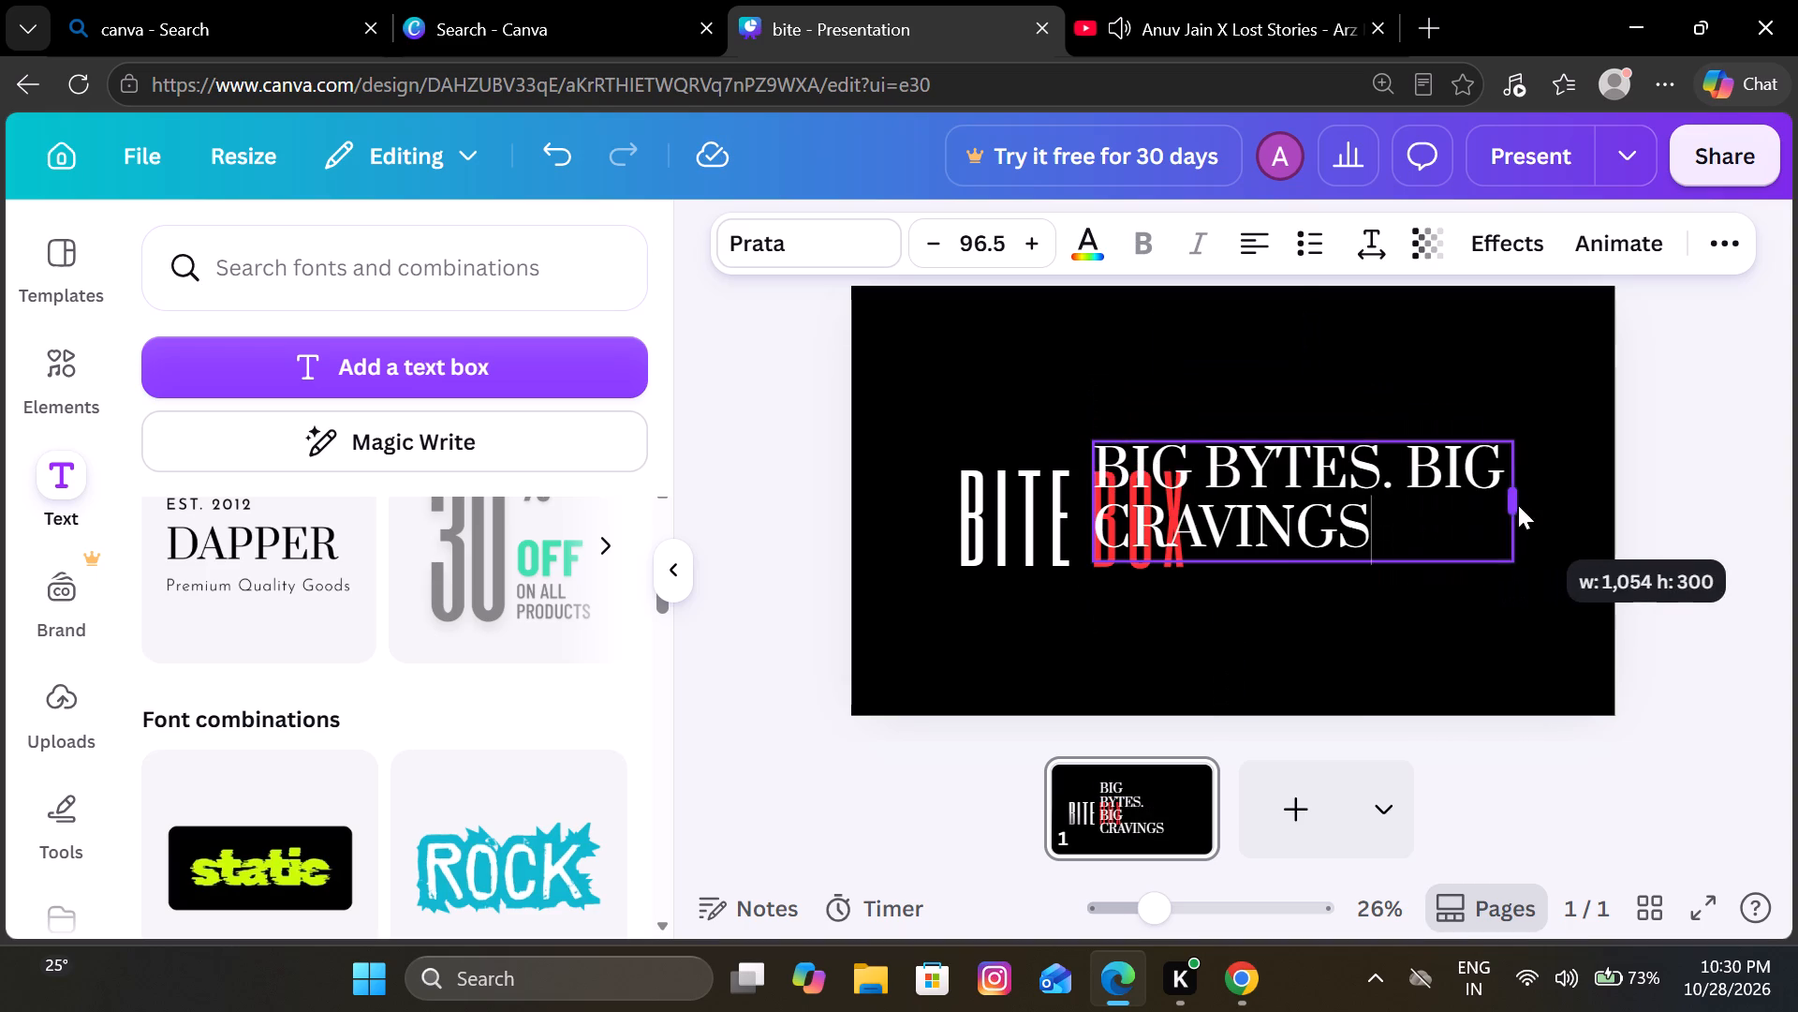
drag(1518, 505, 1797, 469)
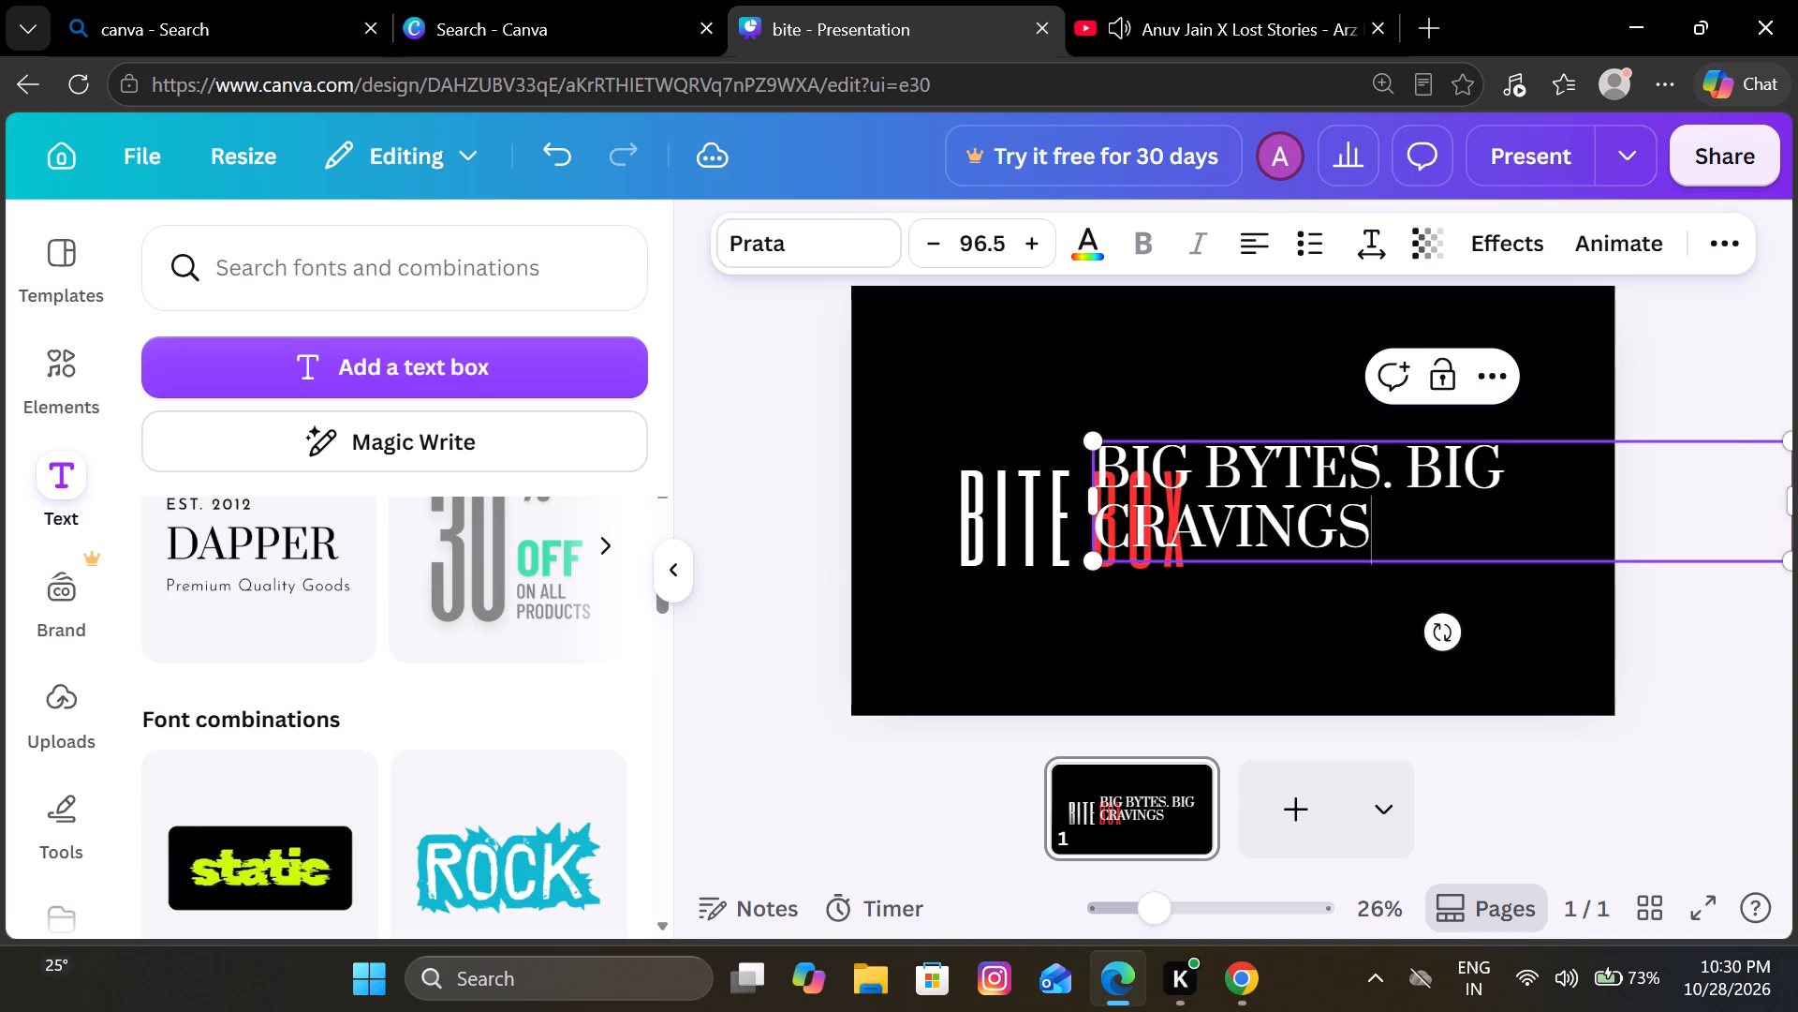
drag(1467, 508, 1577, 662)
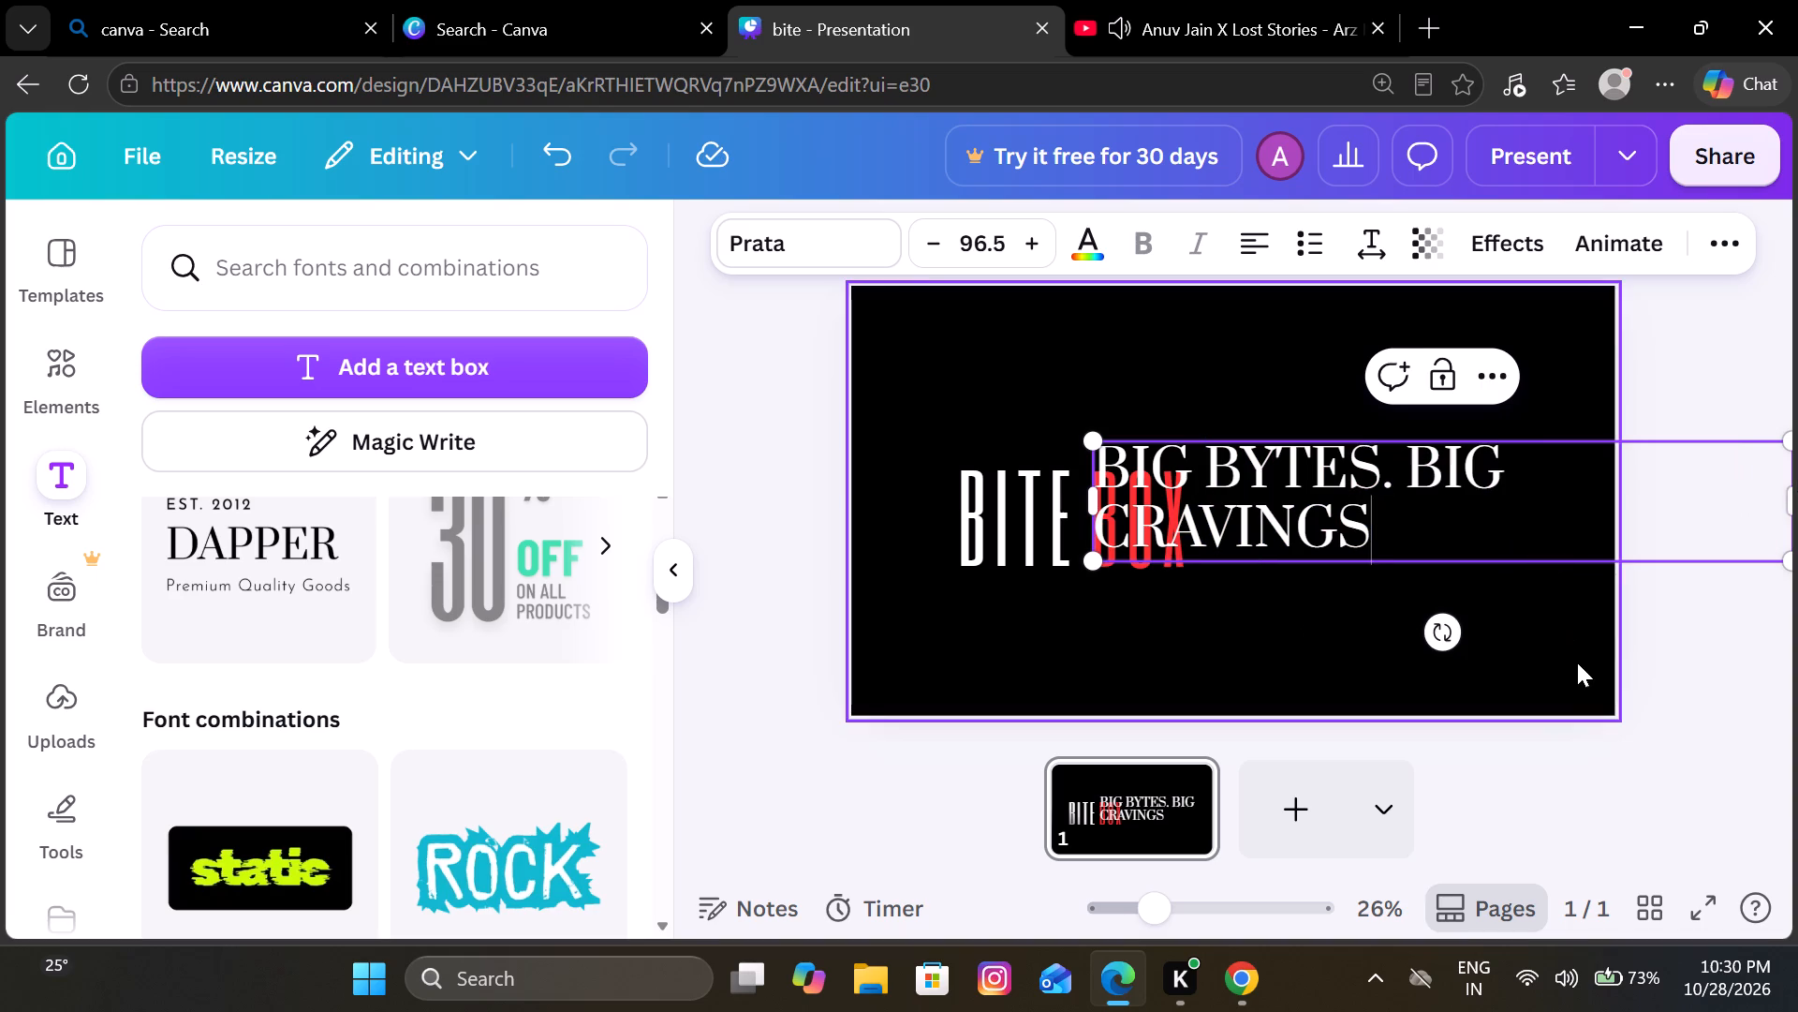
click(1577, 662)
drag(1522, 545, 1290, 533)
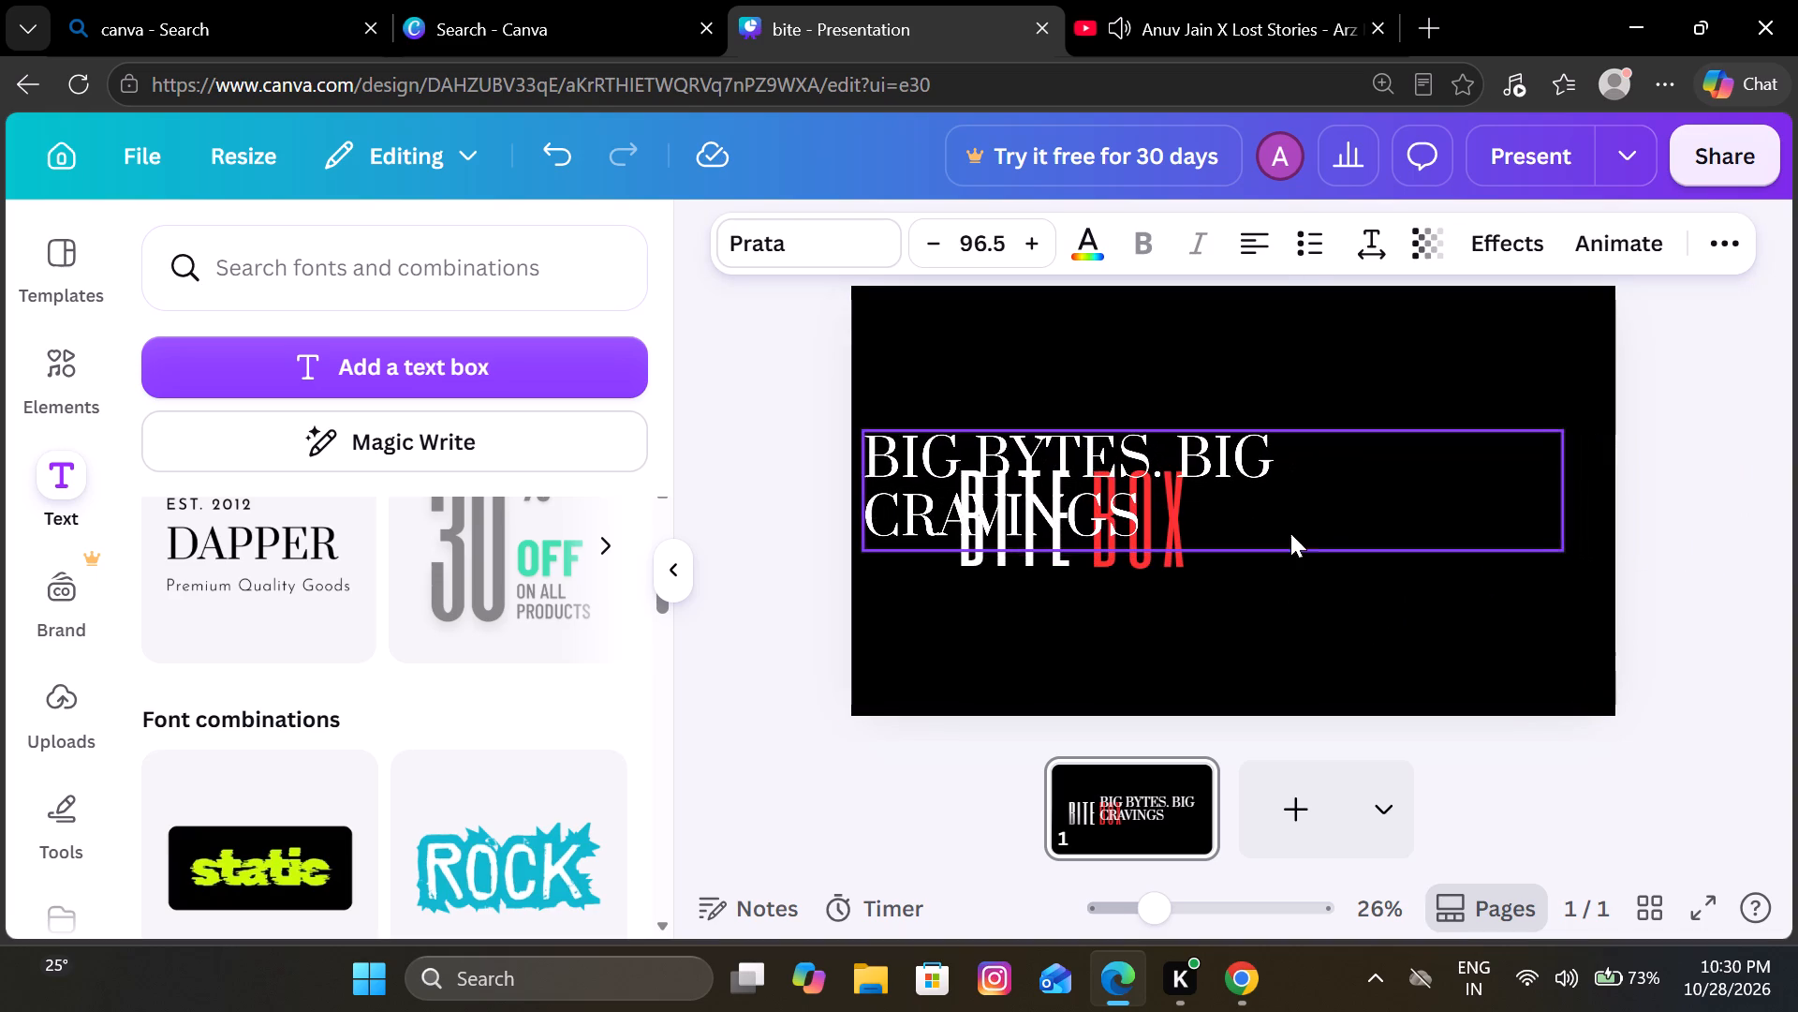
Centre-align the tagline text.
click(1248, 246)
click(1248, 246)
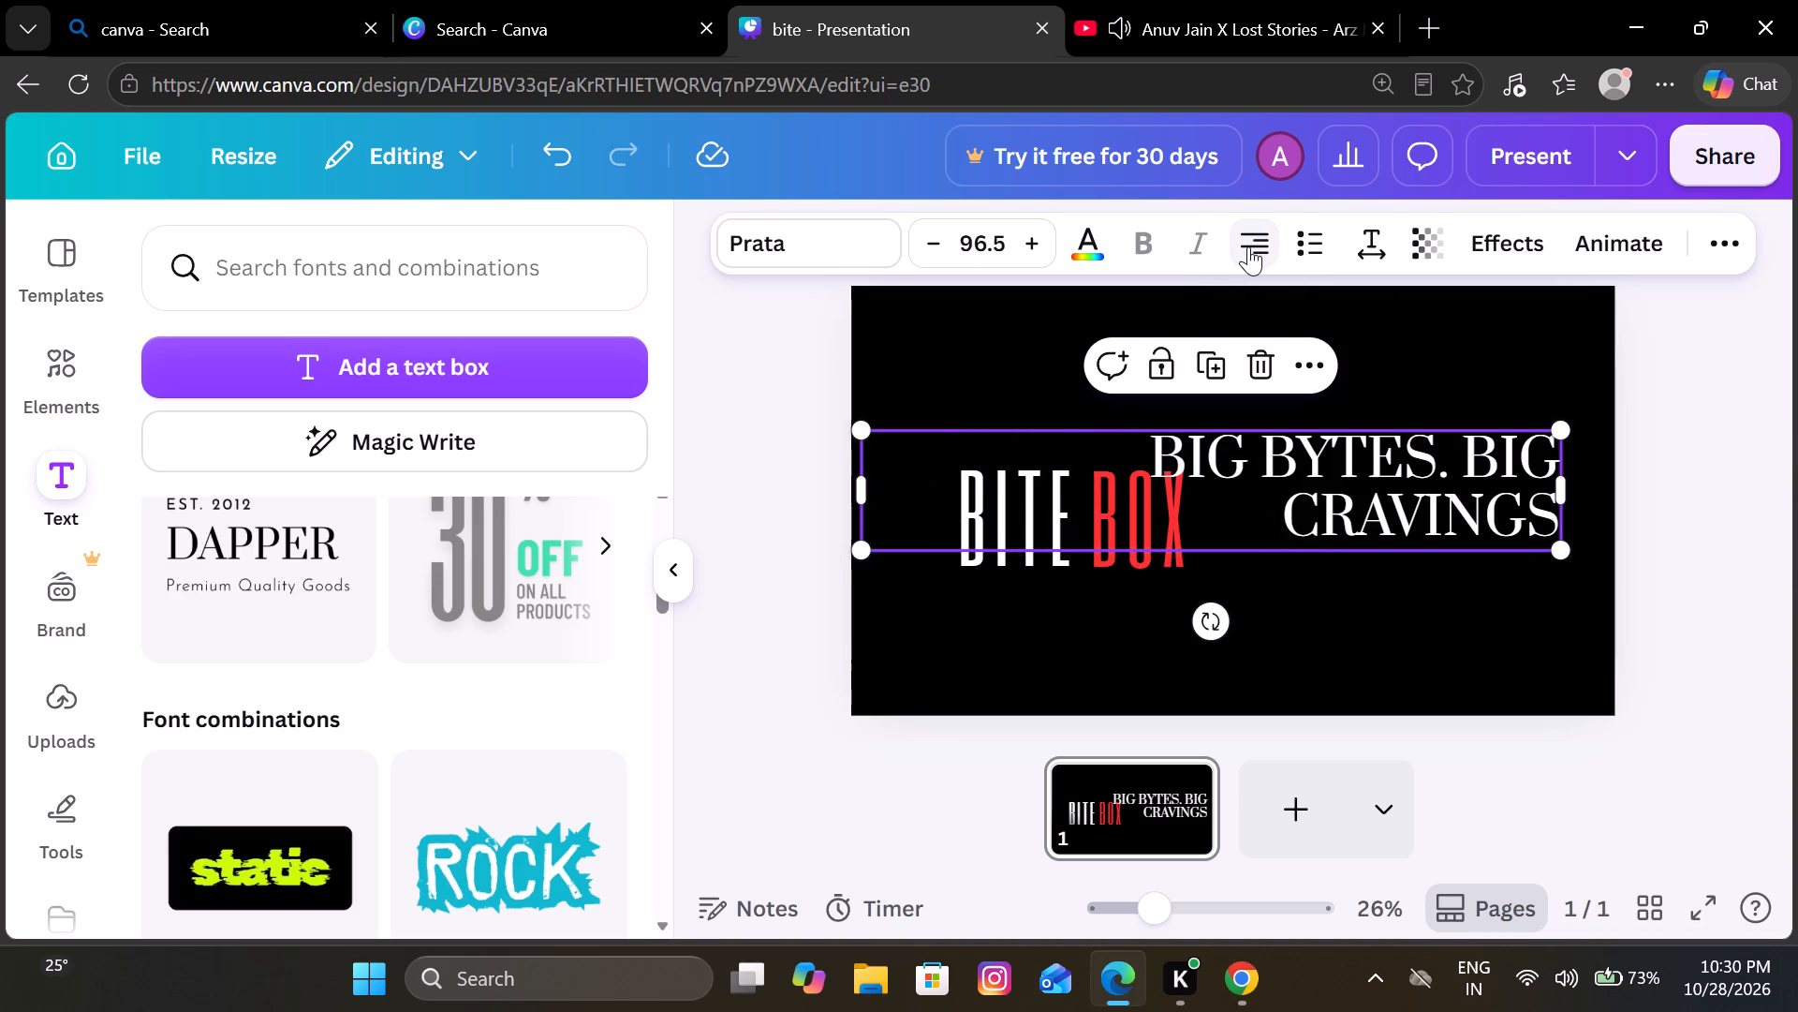
click(1248, 246)
click(1248, 246)
click(1248, 246)
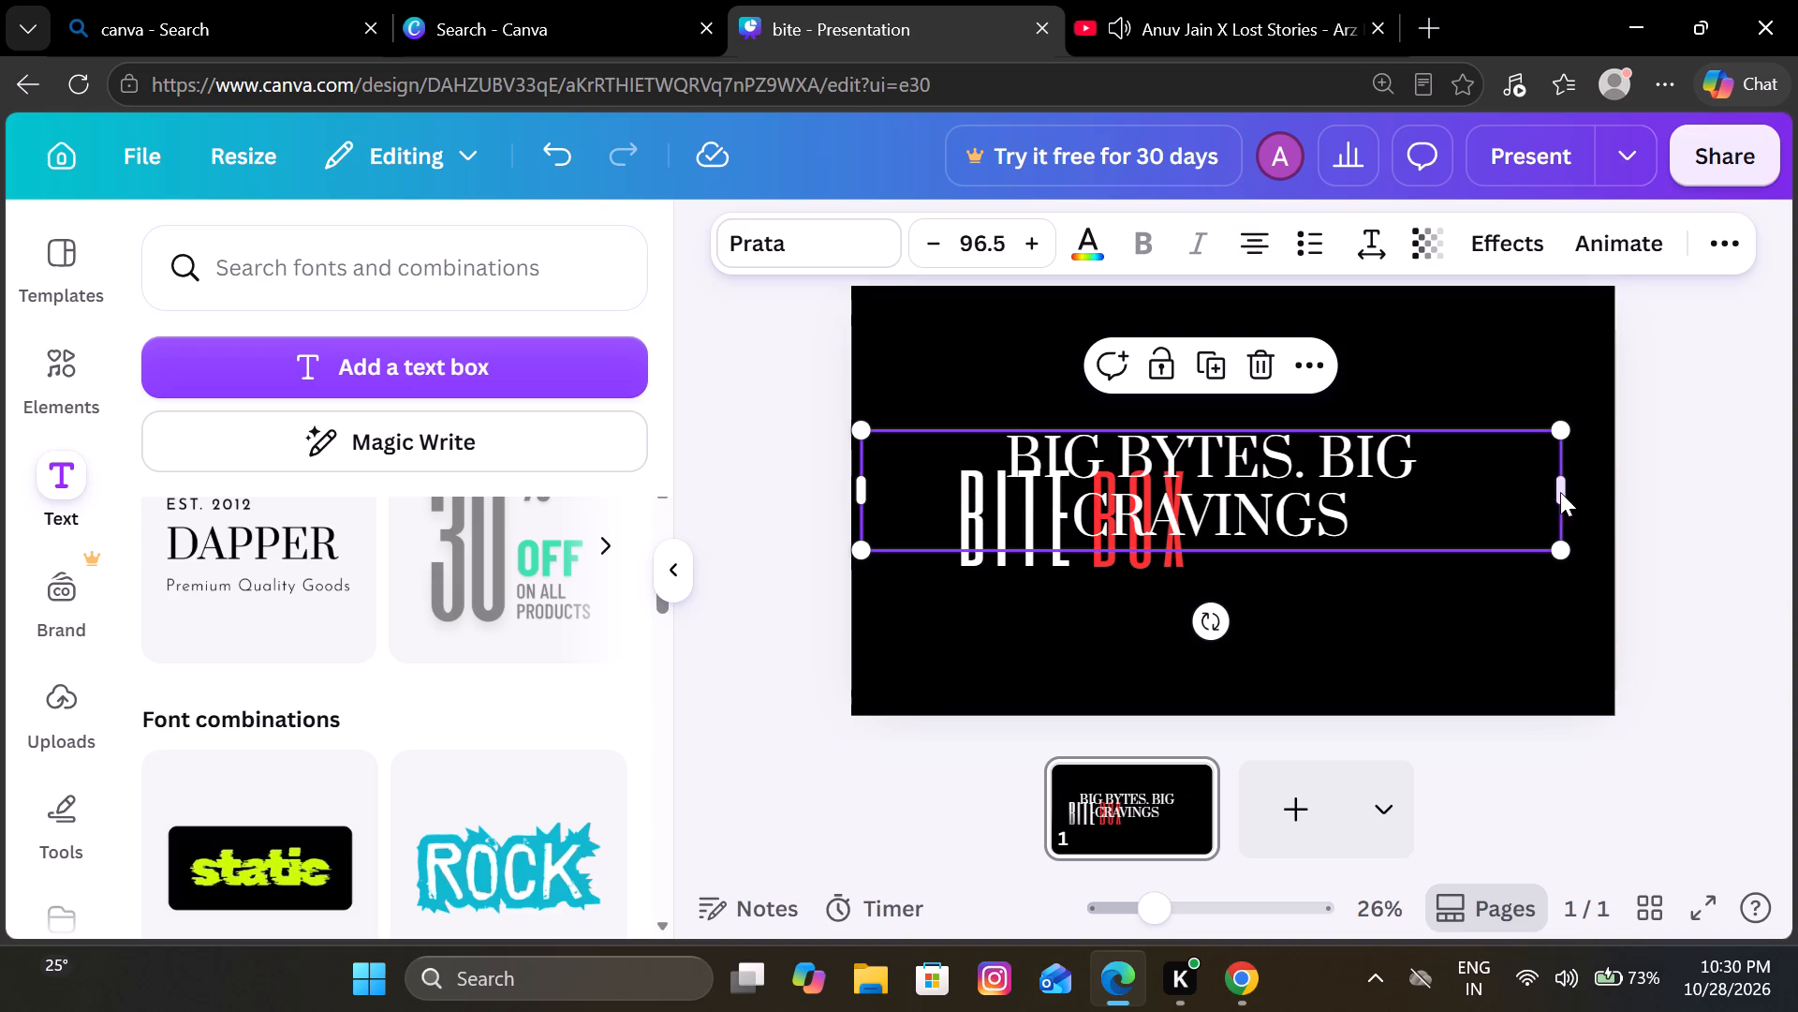
Widen the tagline's text box until BIG BYTES. BIG CRAVINGS fits on a single line.
drag(1560, 492, 1499, 508)
click(1499, 508)
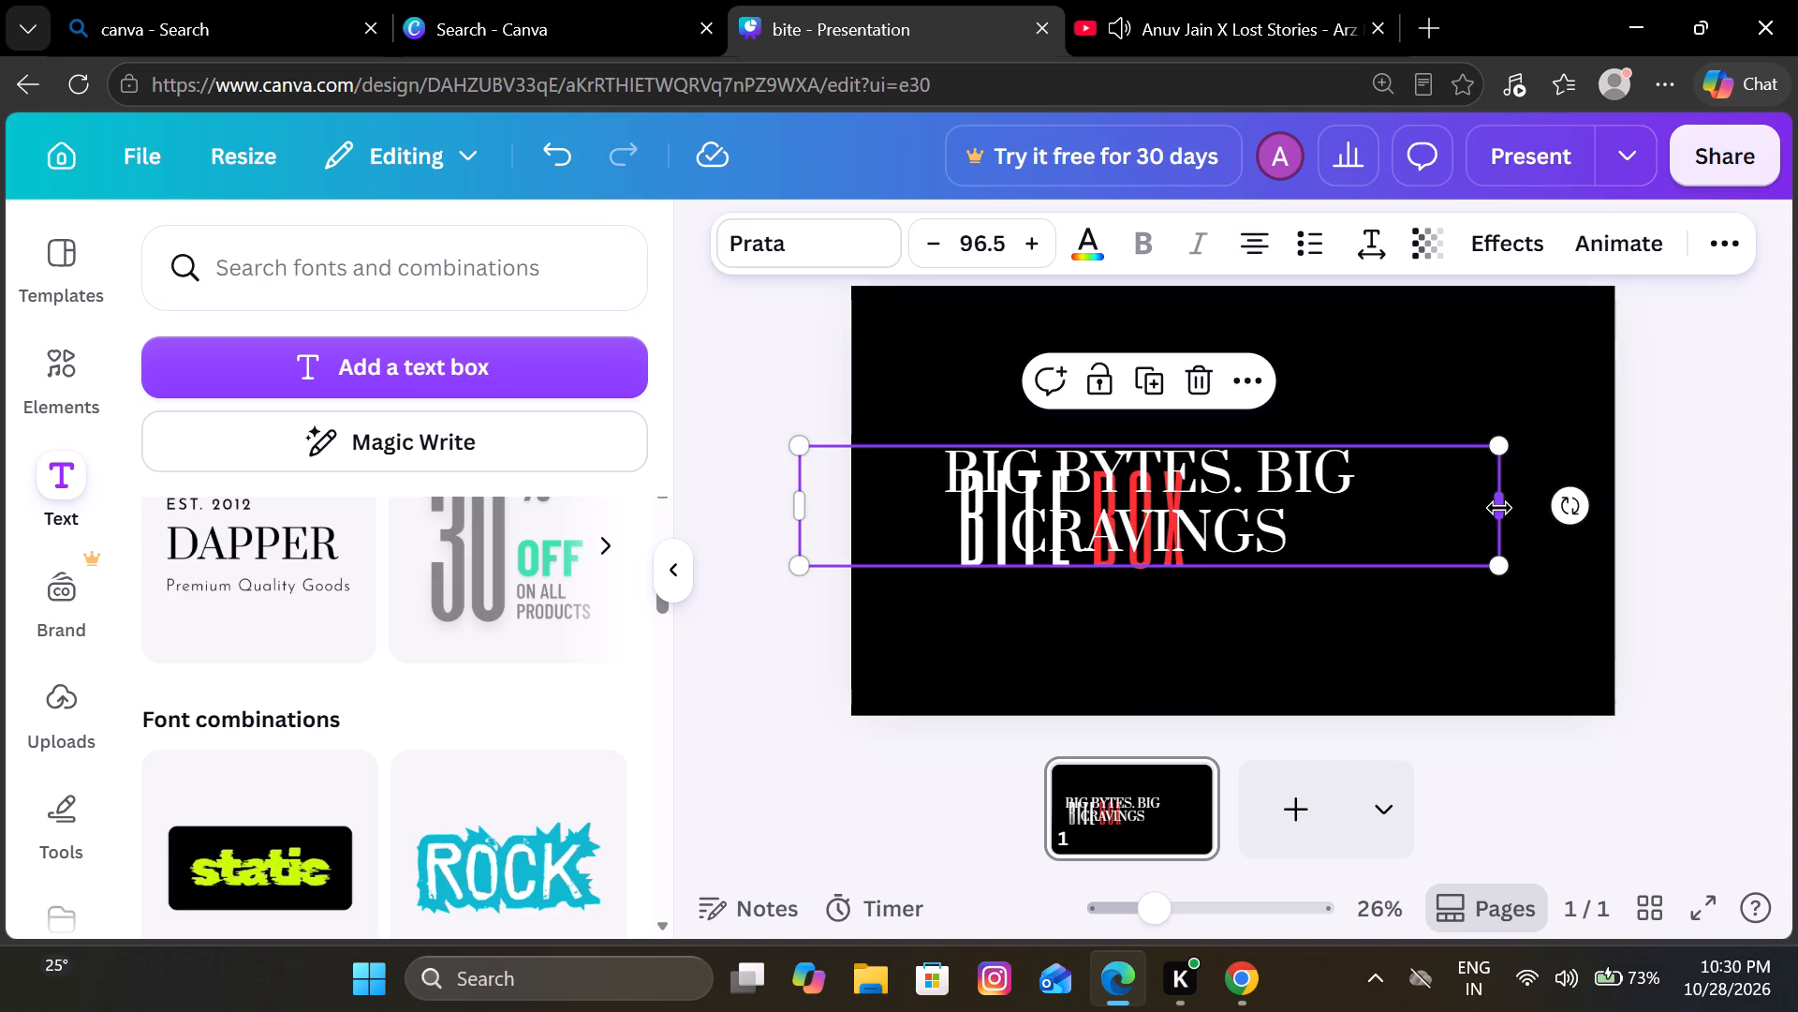
drag(1499, 508, 1612, 497)
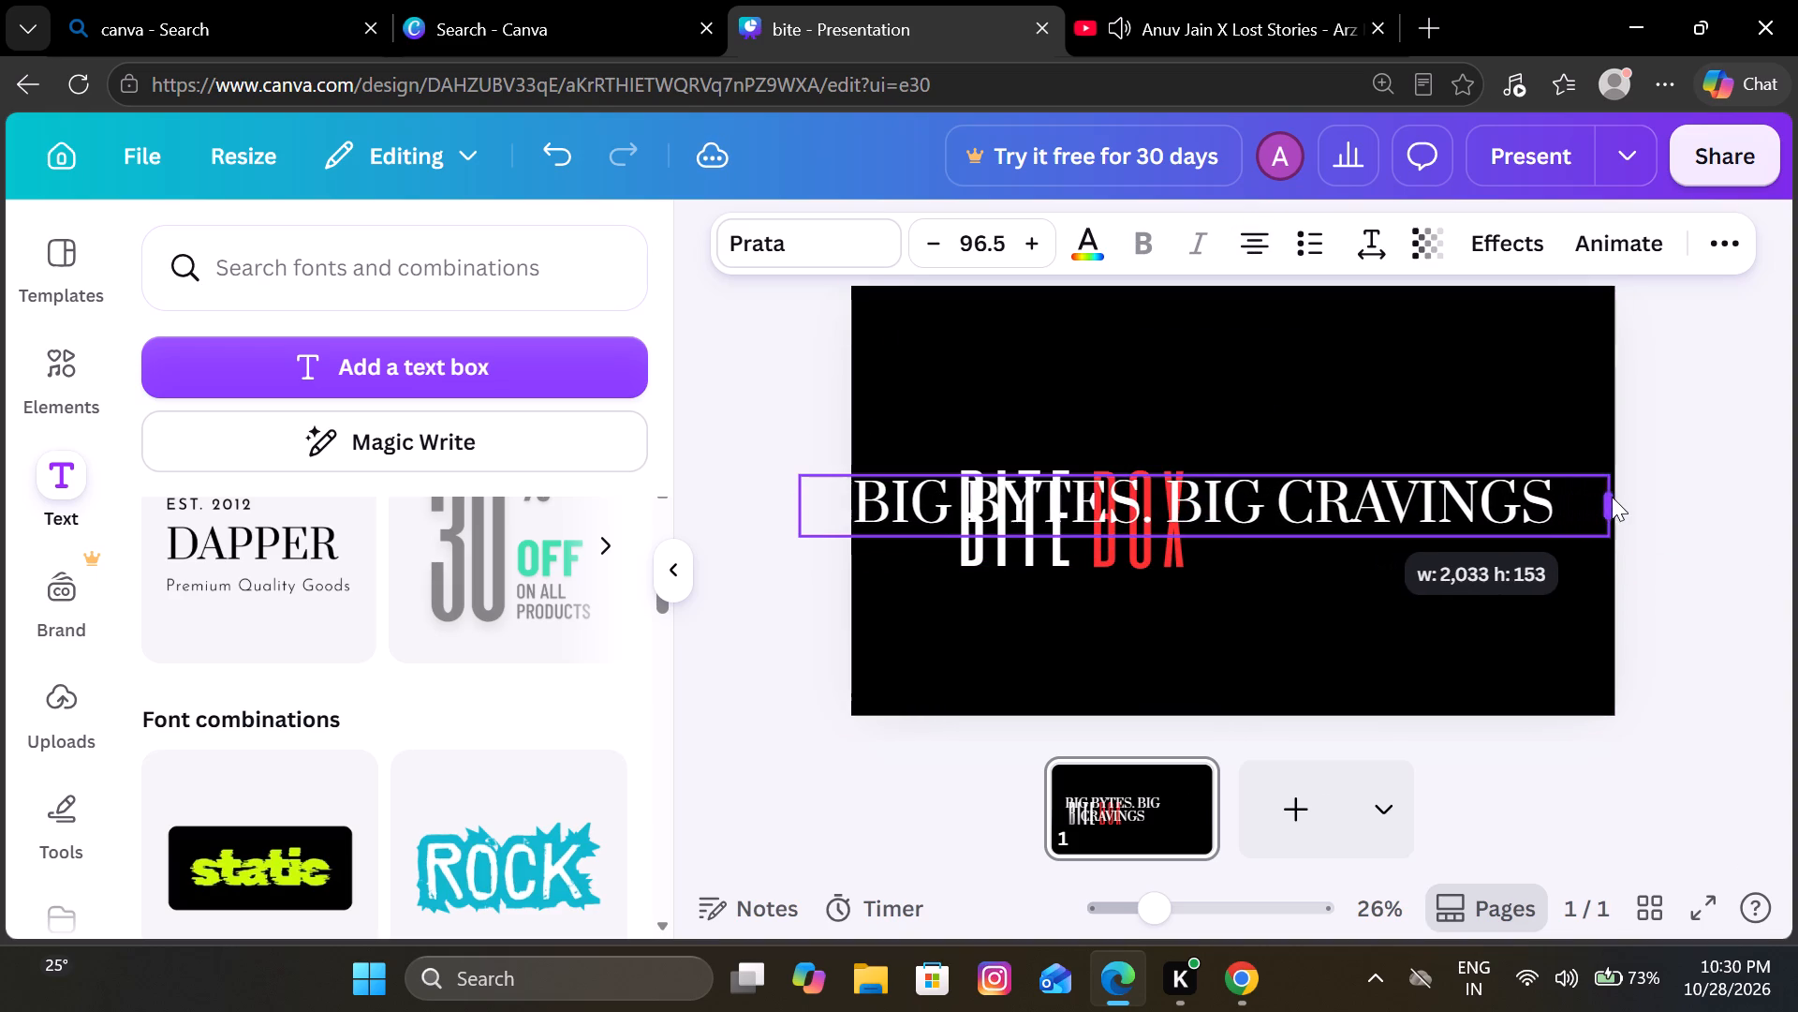
drag(1612, 497, 1596, 499)
Shrink the tagline to a font size of about 30.9 and place it directly beneath the BITE BOX title, matching the title's width.
drag(1271, 508, 1355, 541)
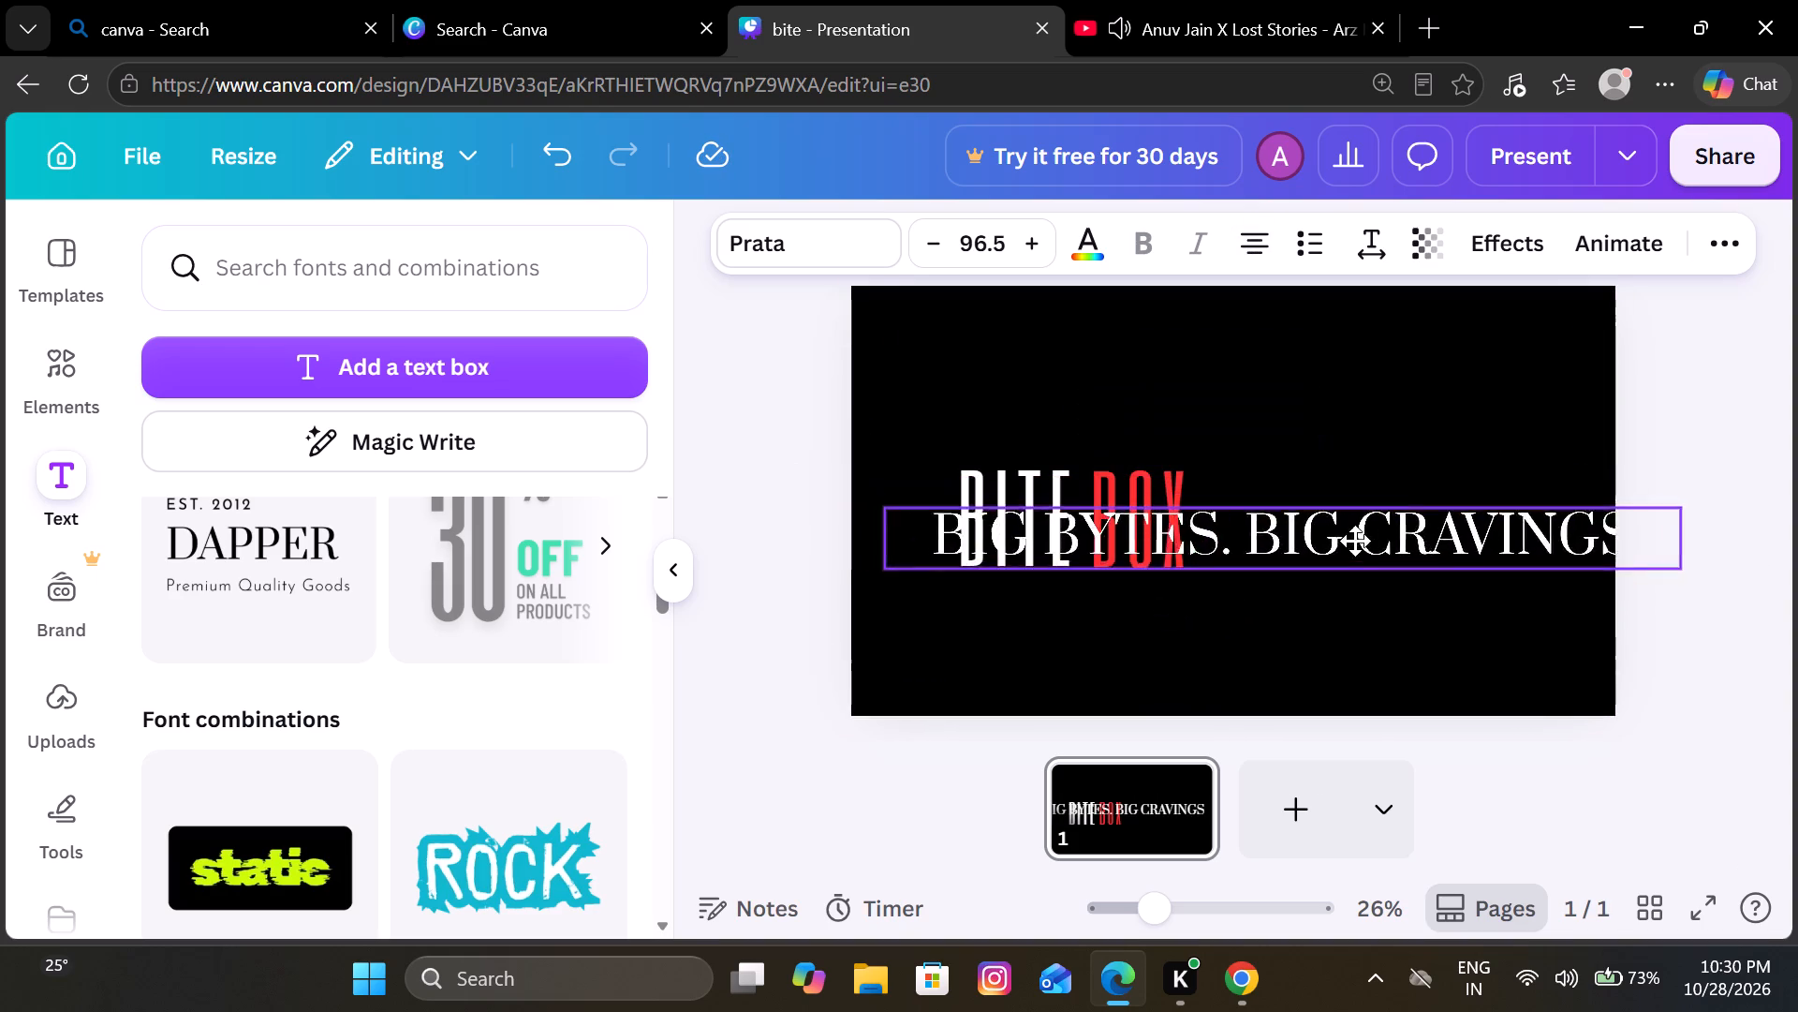
drag(1355, 541, 1331, 596)
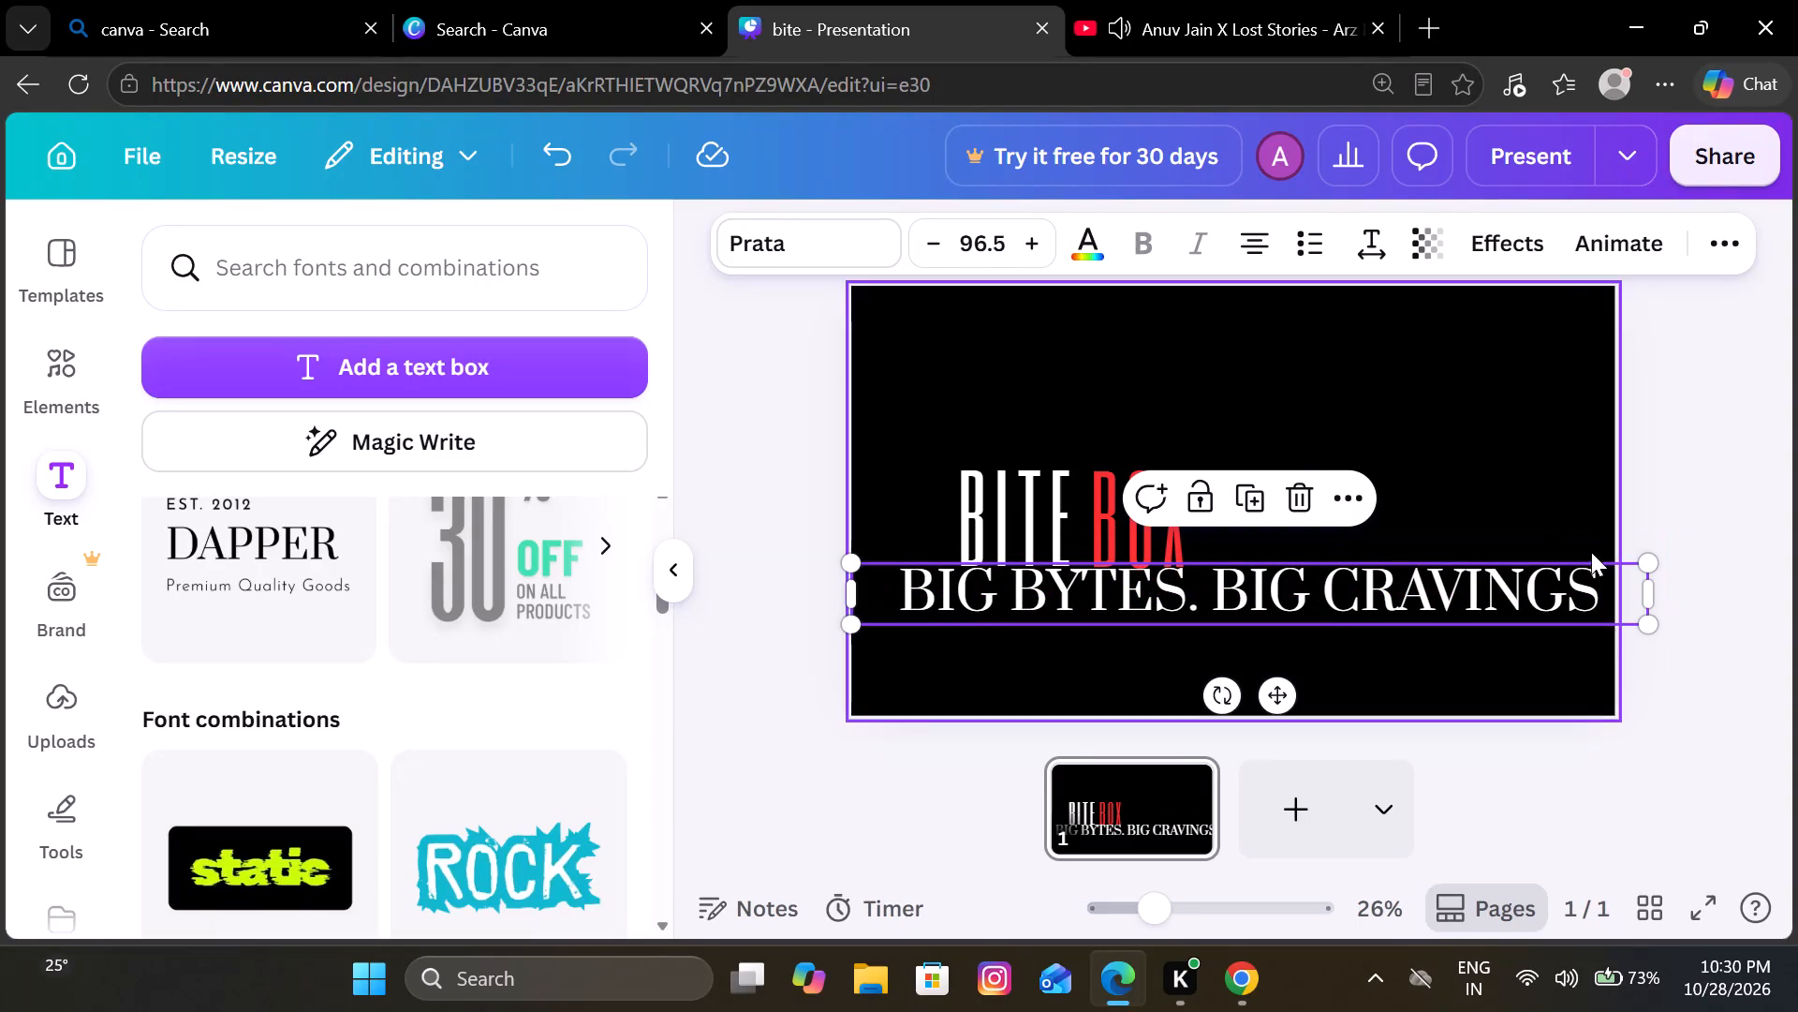
drag(1647, 567, 1051, 575)
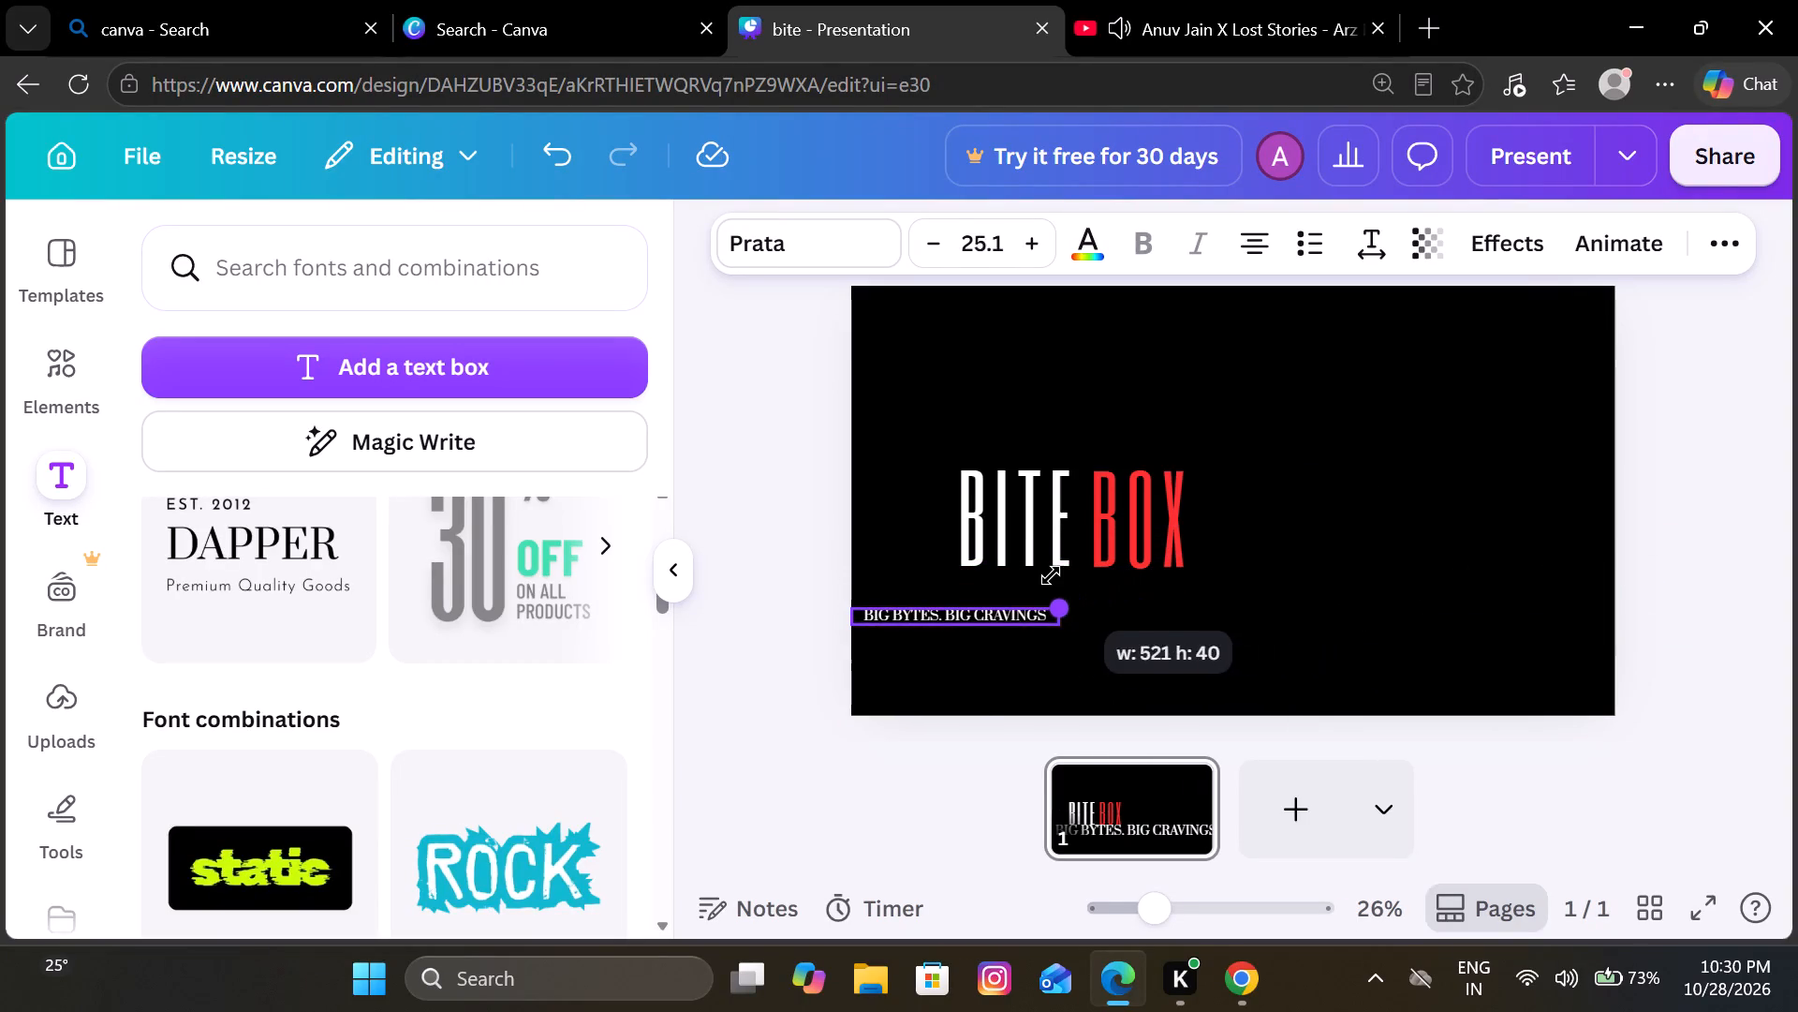
drag(1051, 575, 1044, 575)
drag(1010, 618, 1115, 592)
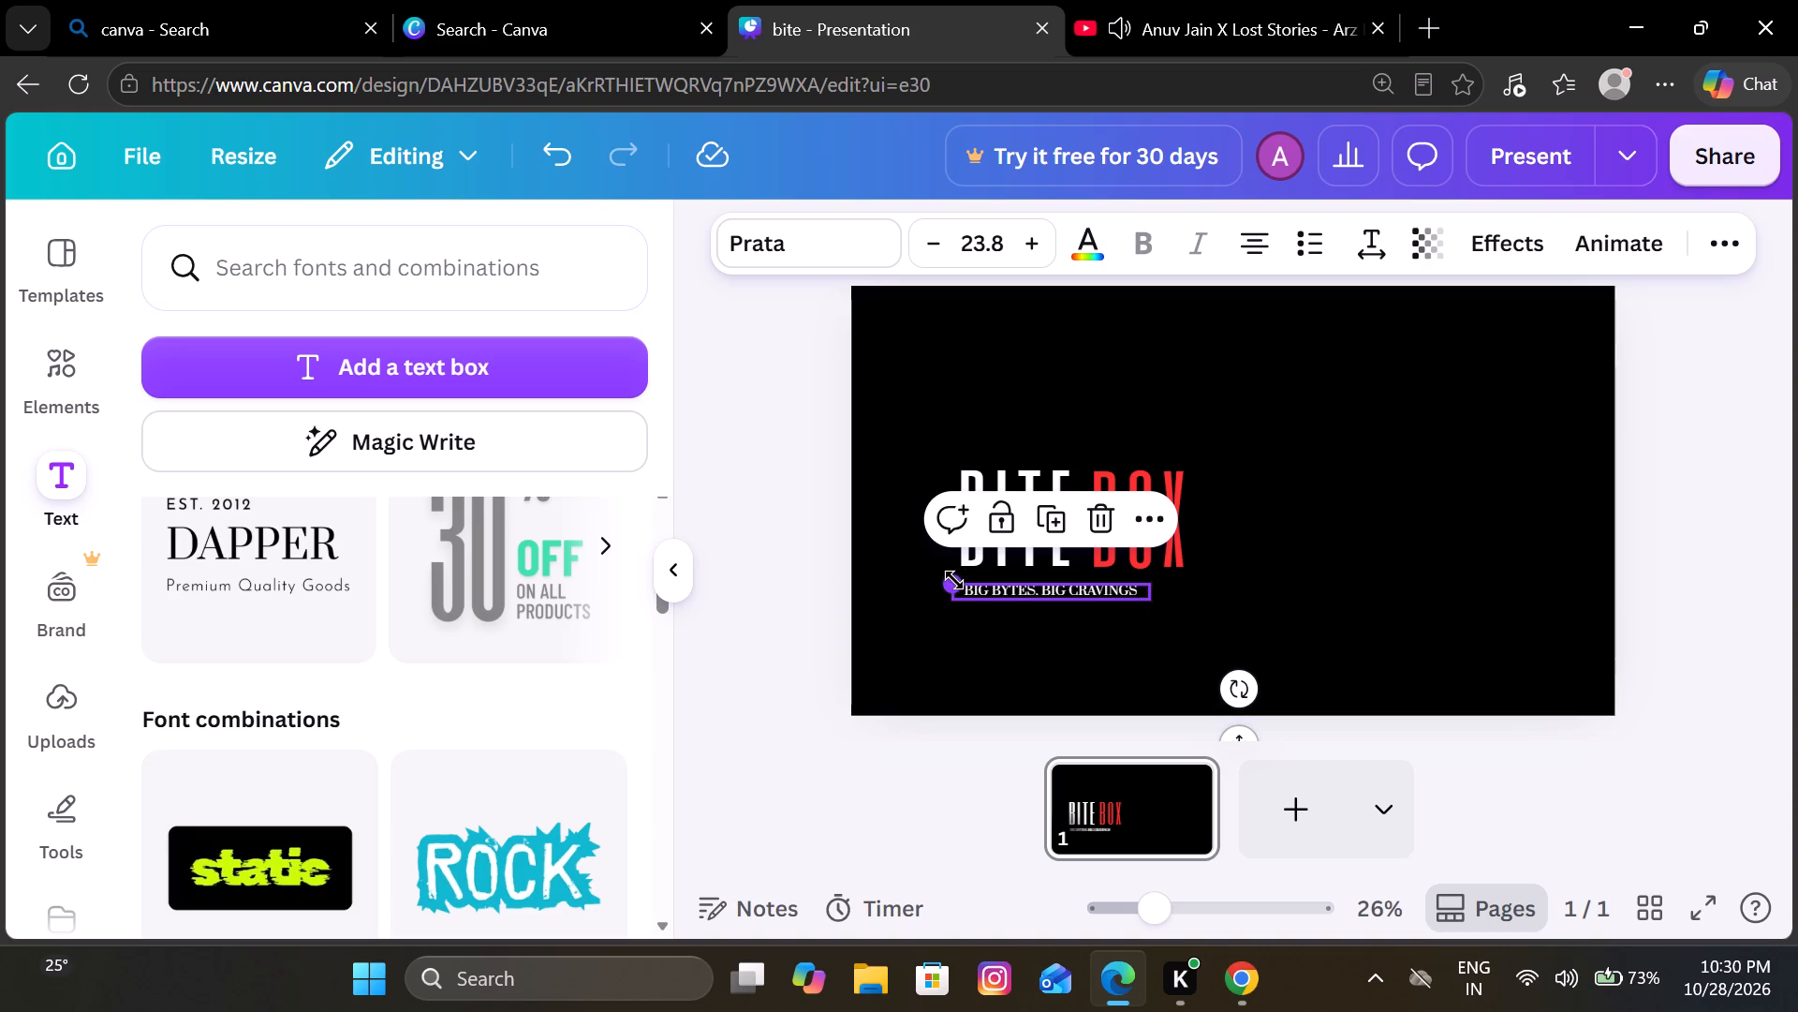
drag(951, 581, 900, 541)
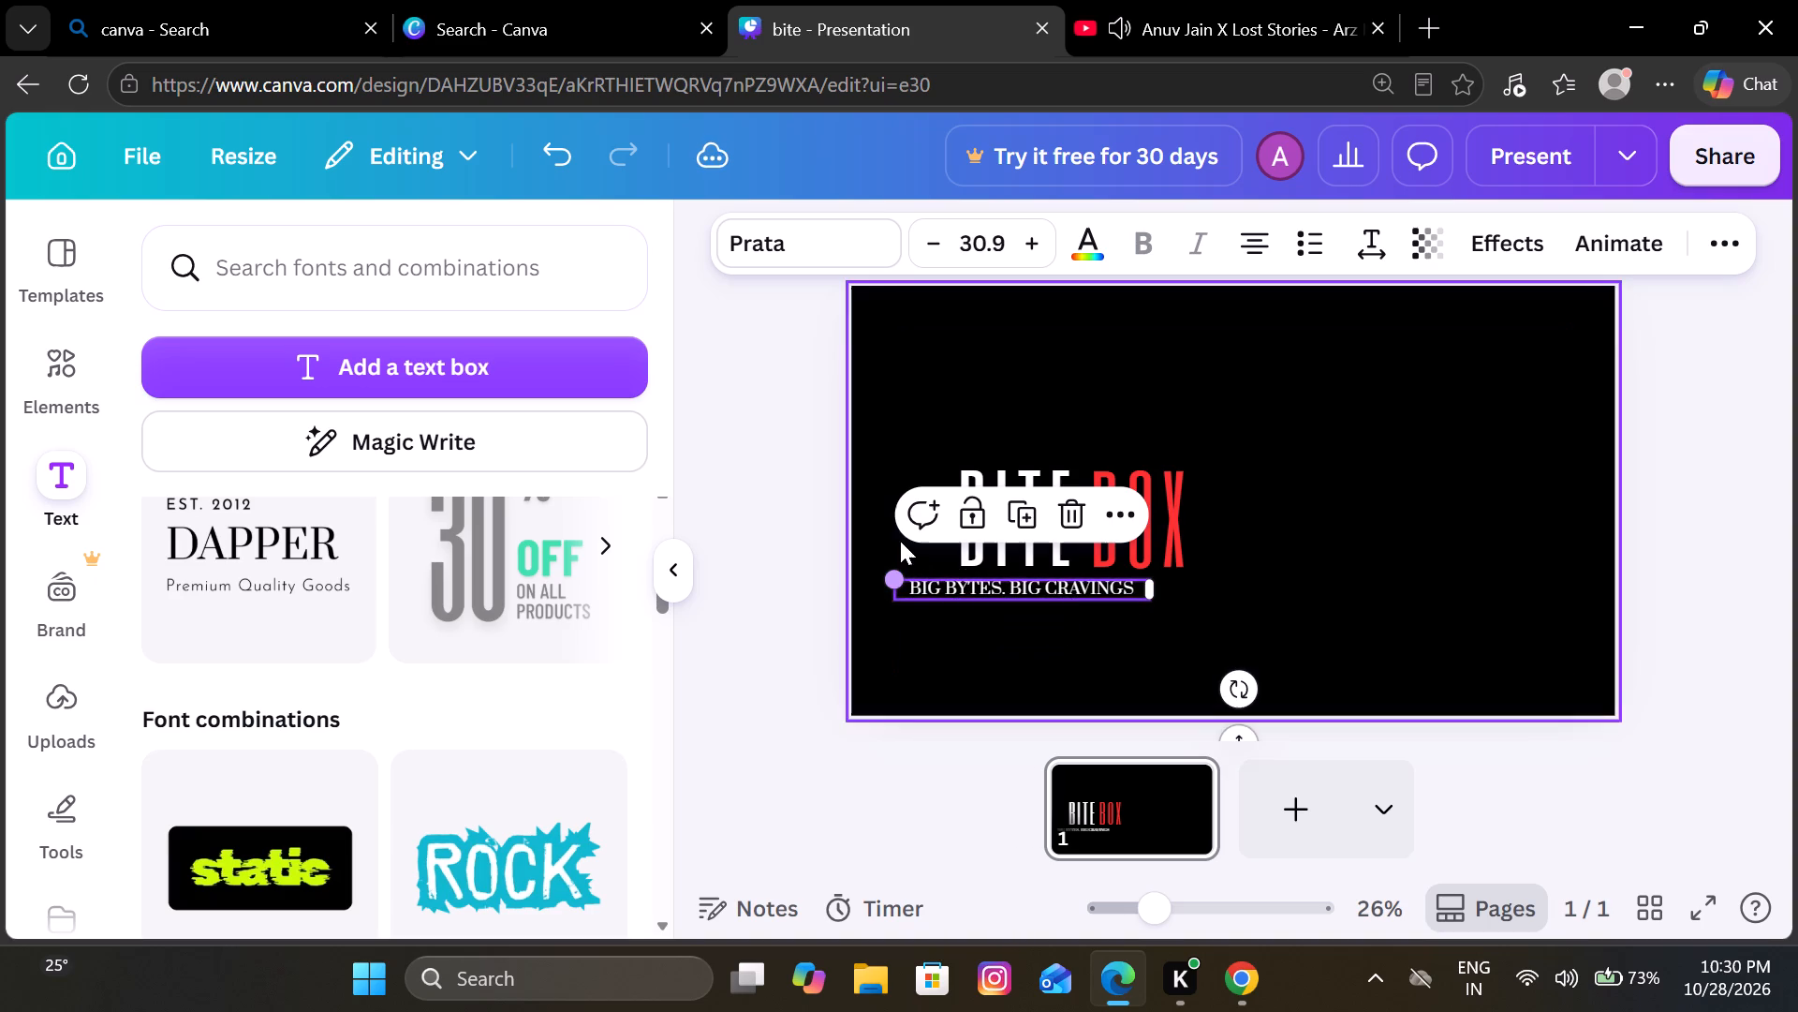
drag(996, 596, 1048, 601)
click(998, 663)
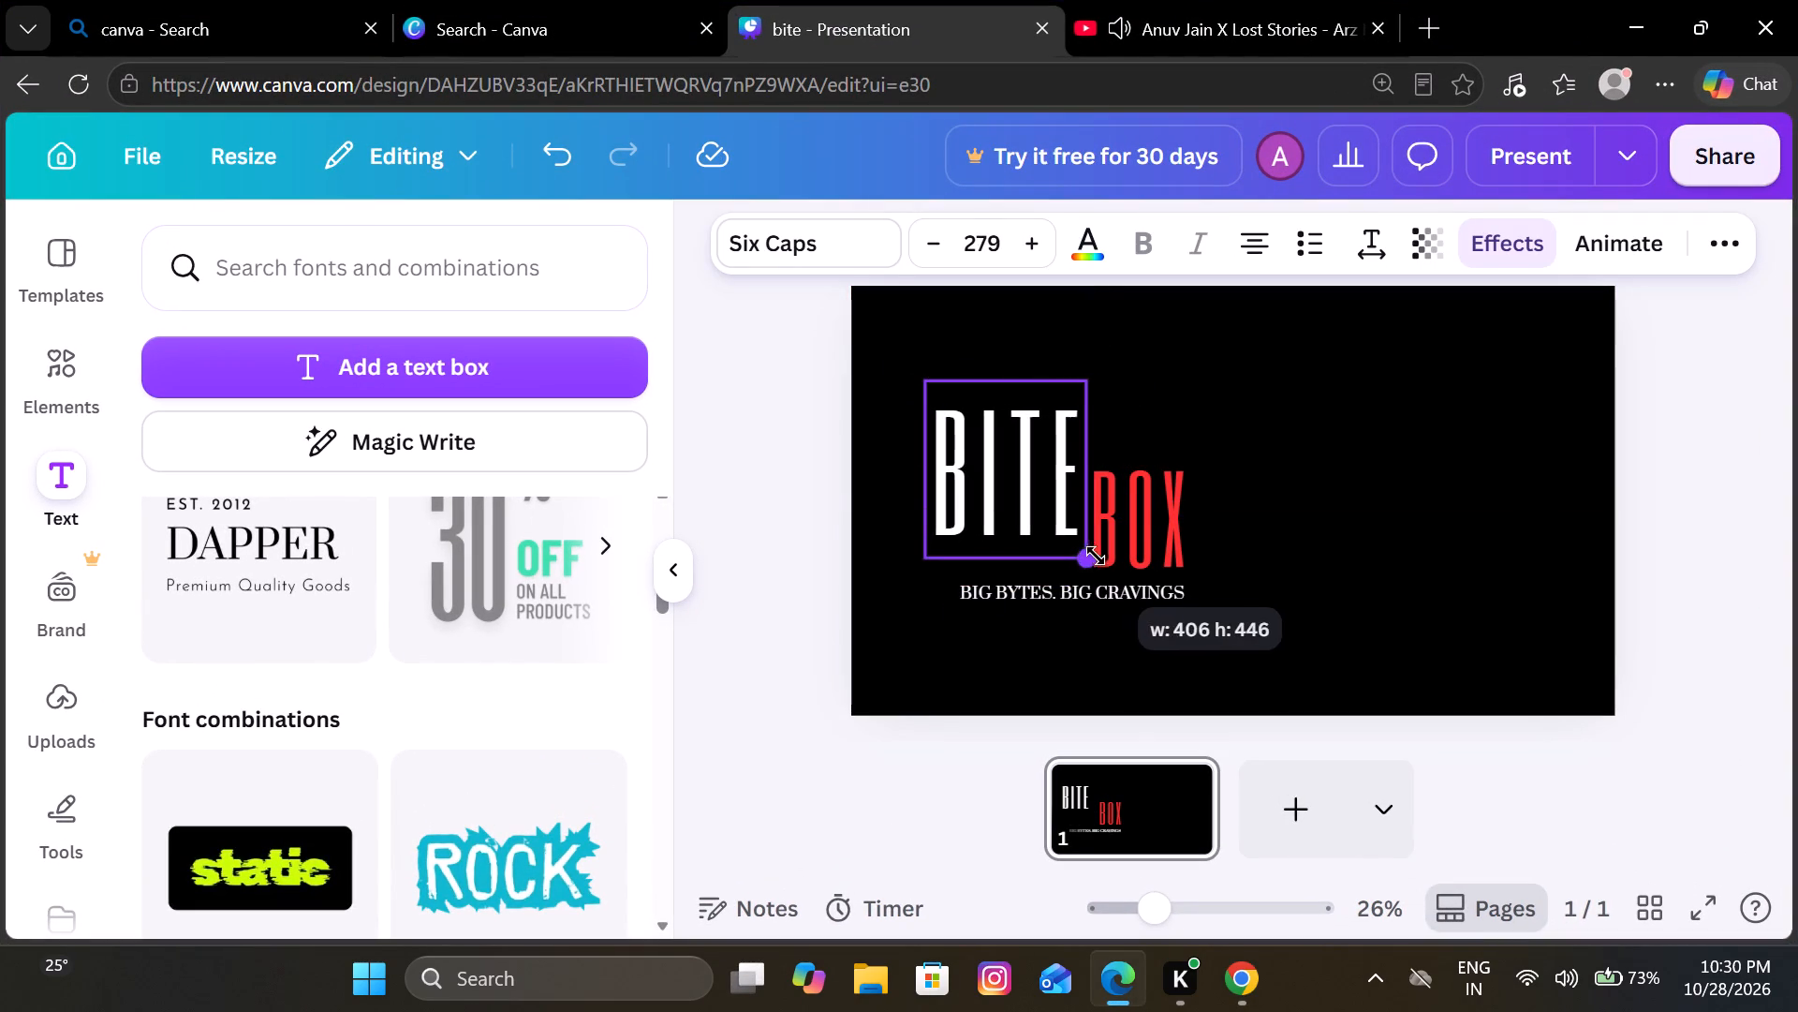
drag(1096, 556, 1101, 563)
drag(1045, 533, 1036, 538)
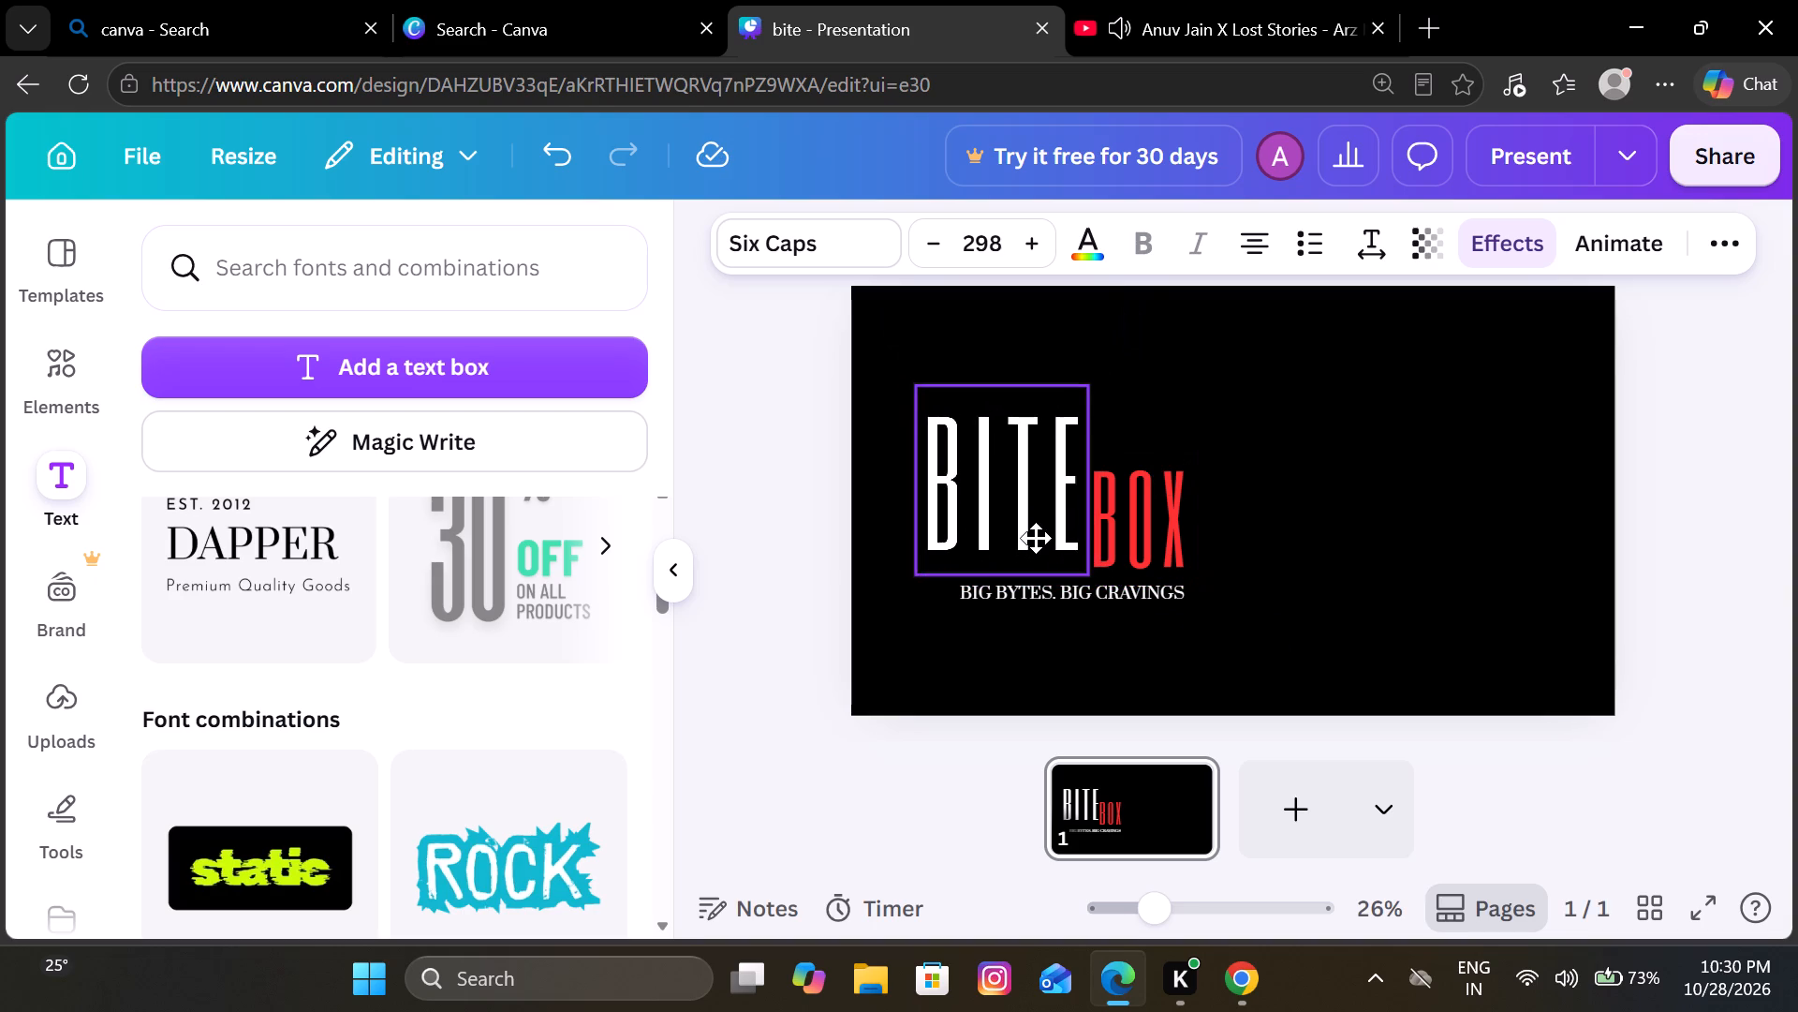
drag(1036, 538, 1037, 542)
Enlarge the red BOX text to a font size of about 298 and set it level with and close beside BITE.
click(1136, 533)
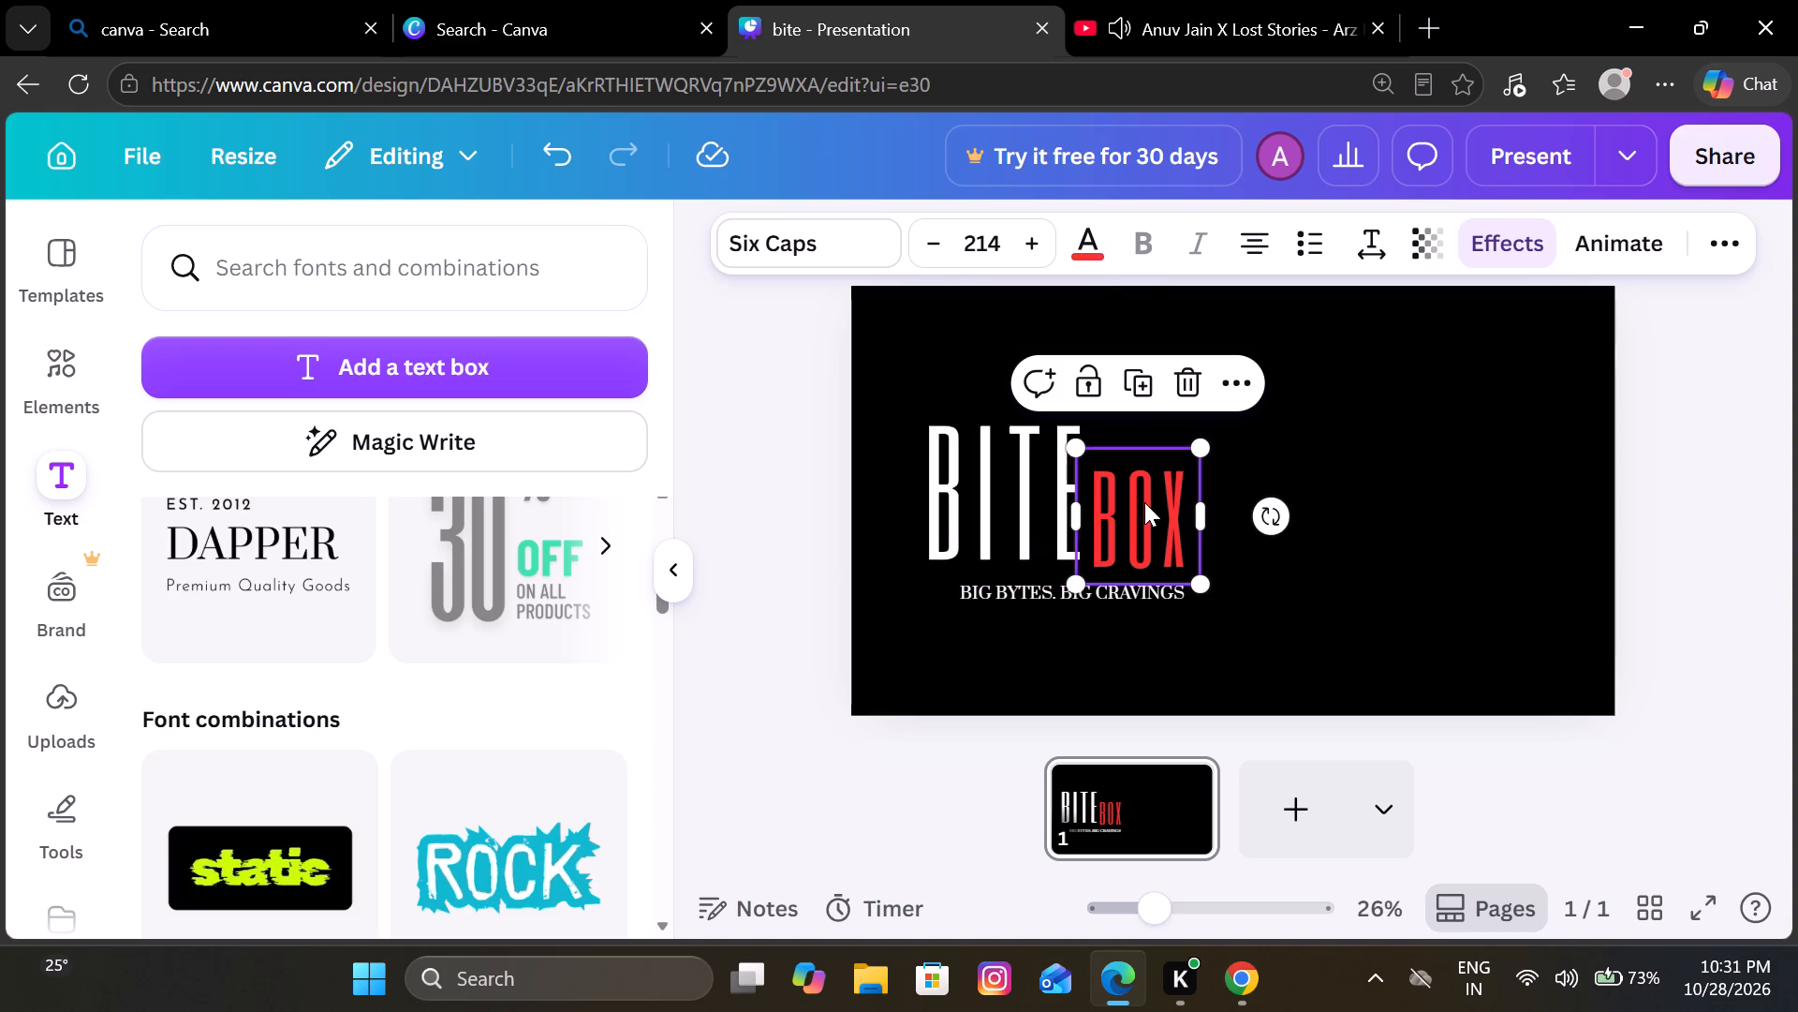
drag(1204, 582, 1228, 591)
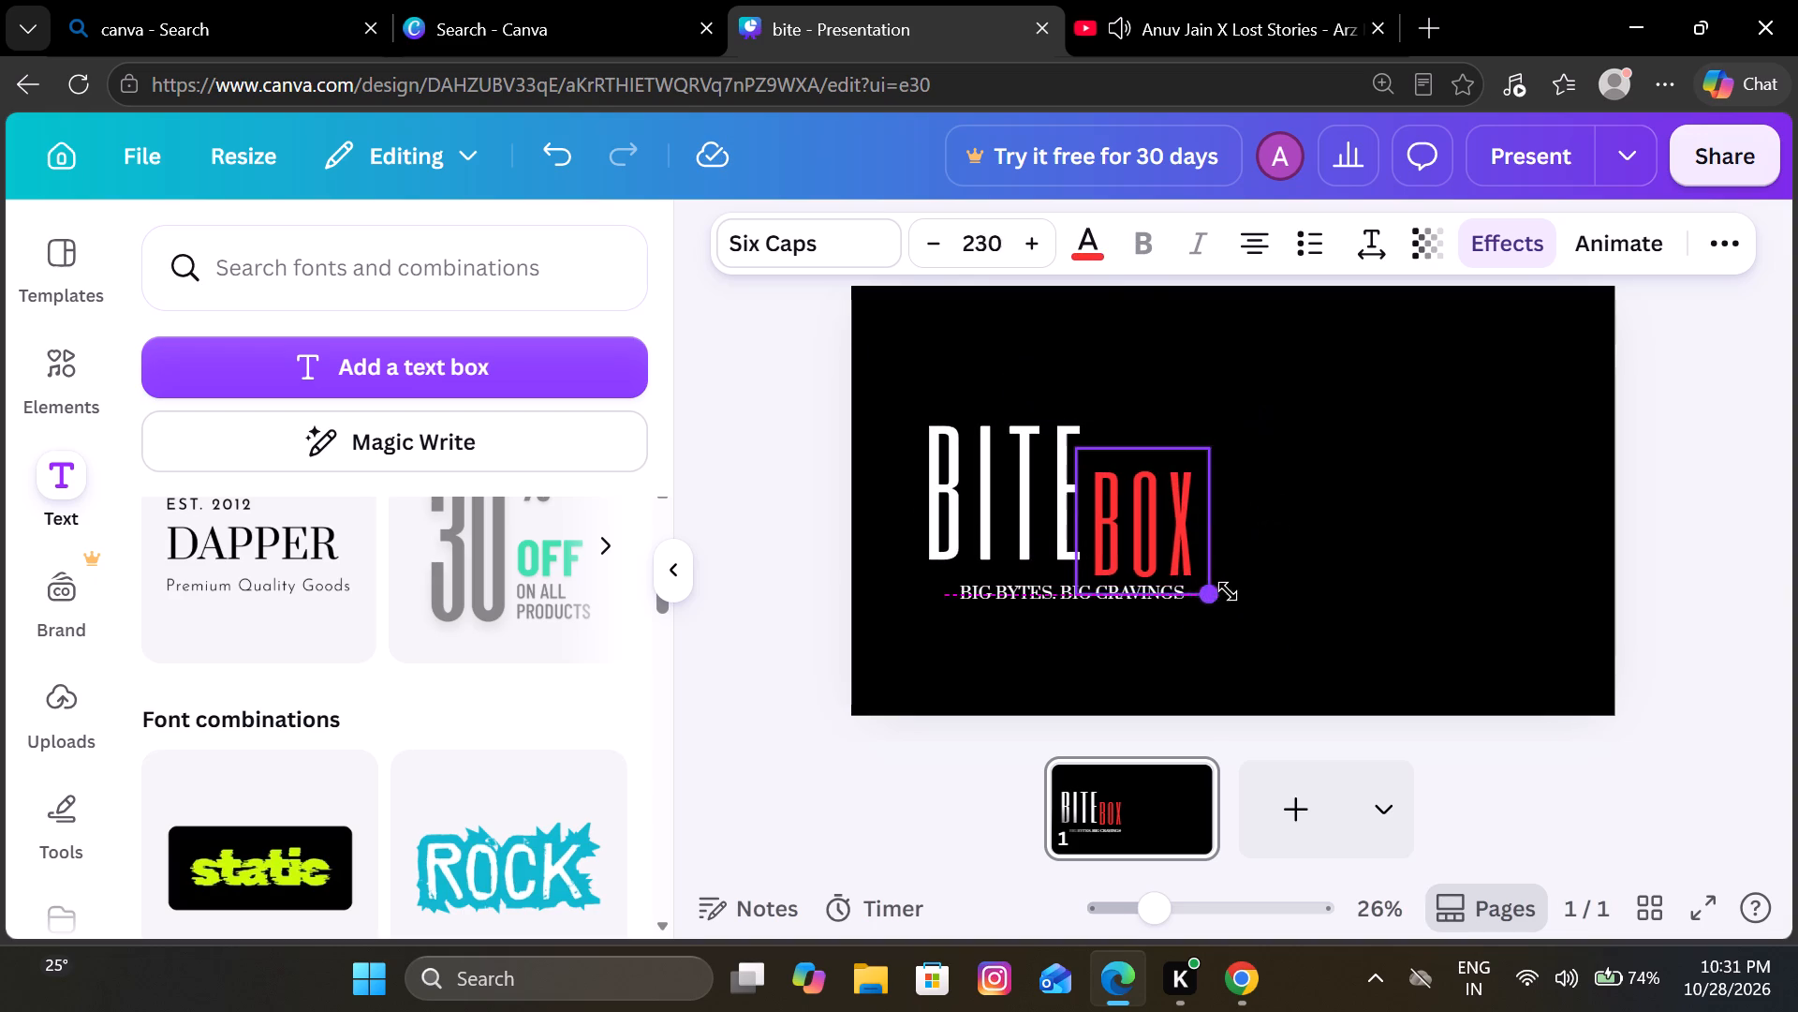
drag(1228, 591, 1289, 632)
drag(1194, 575, 1207, 483)
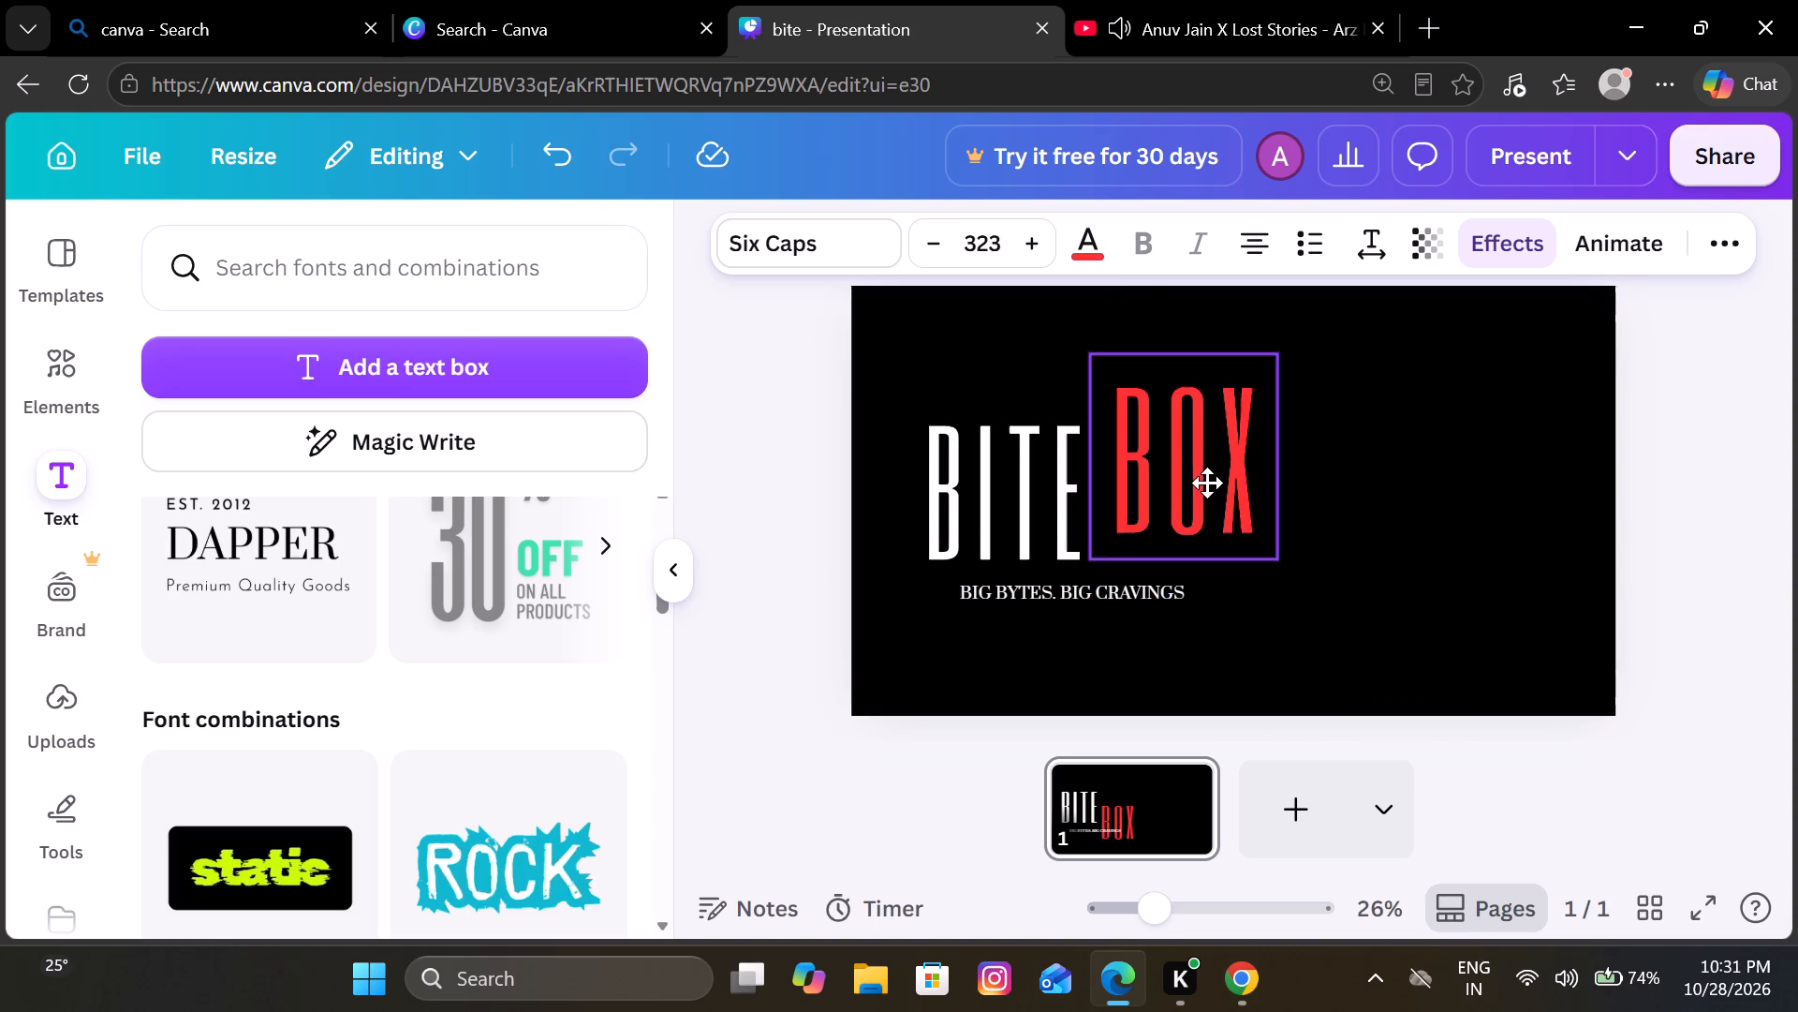
drag(1207, 483, 1199, 513)
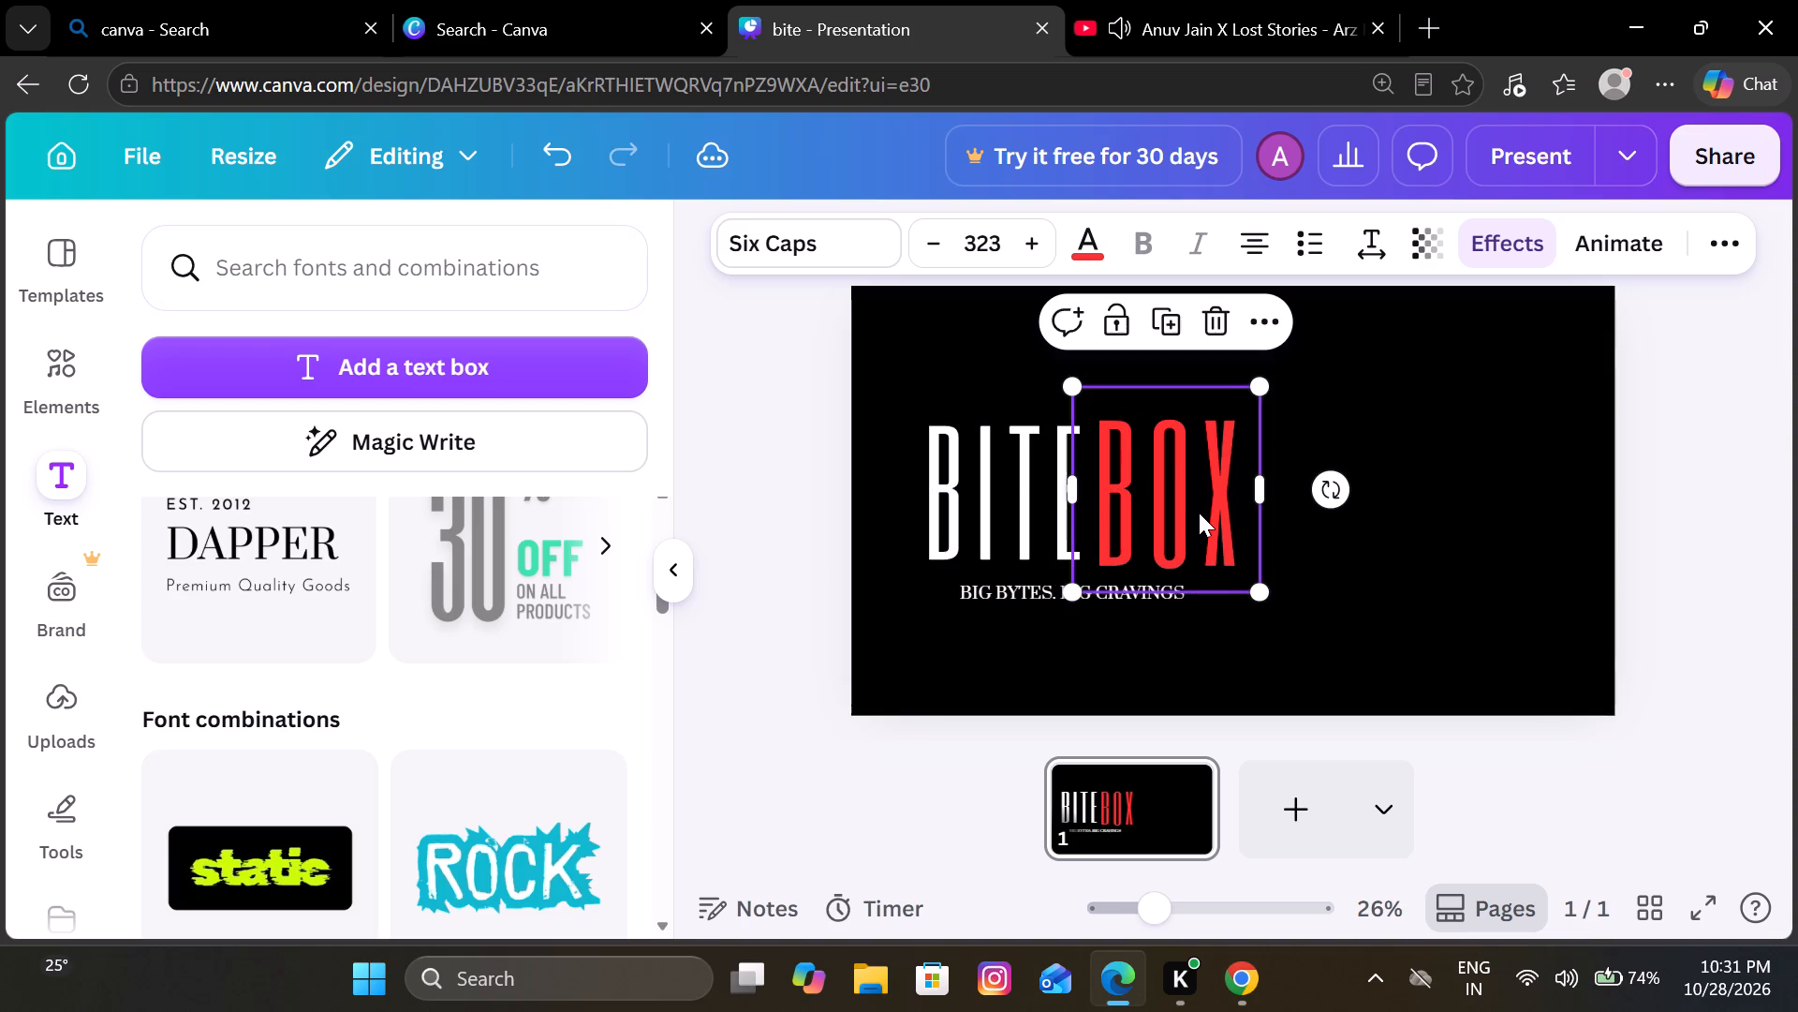
drag(1265, 590, 1258, 586)
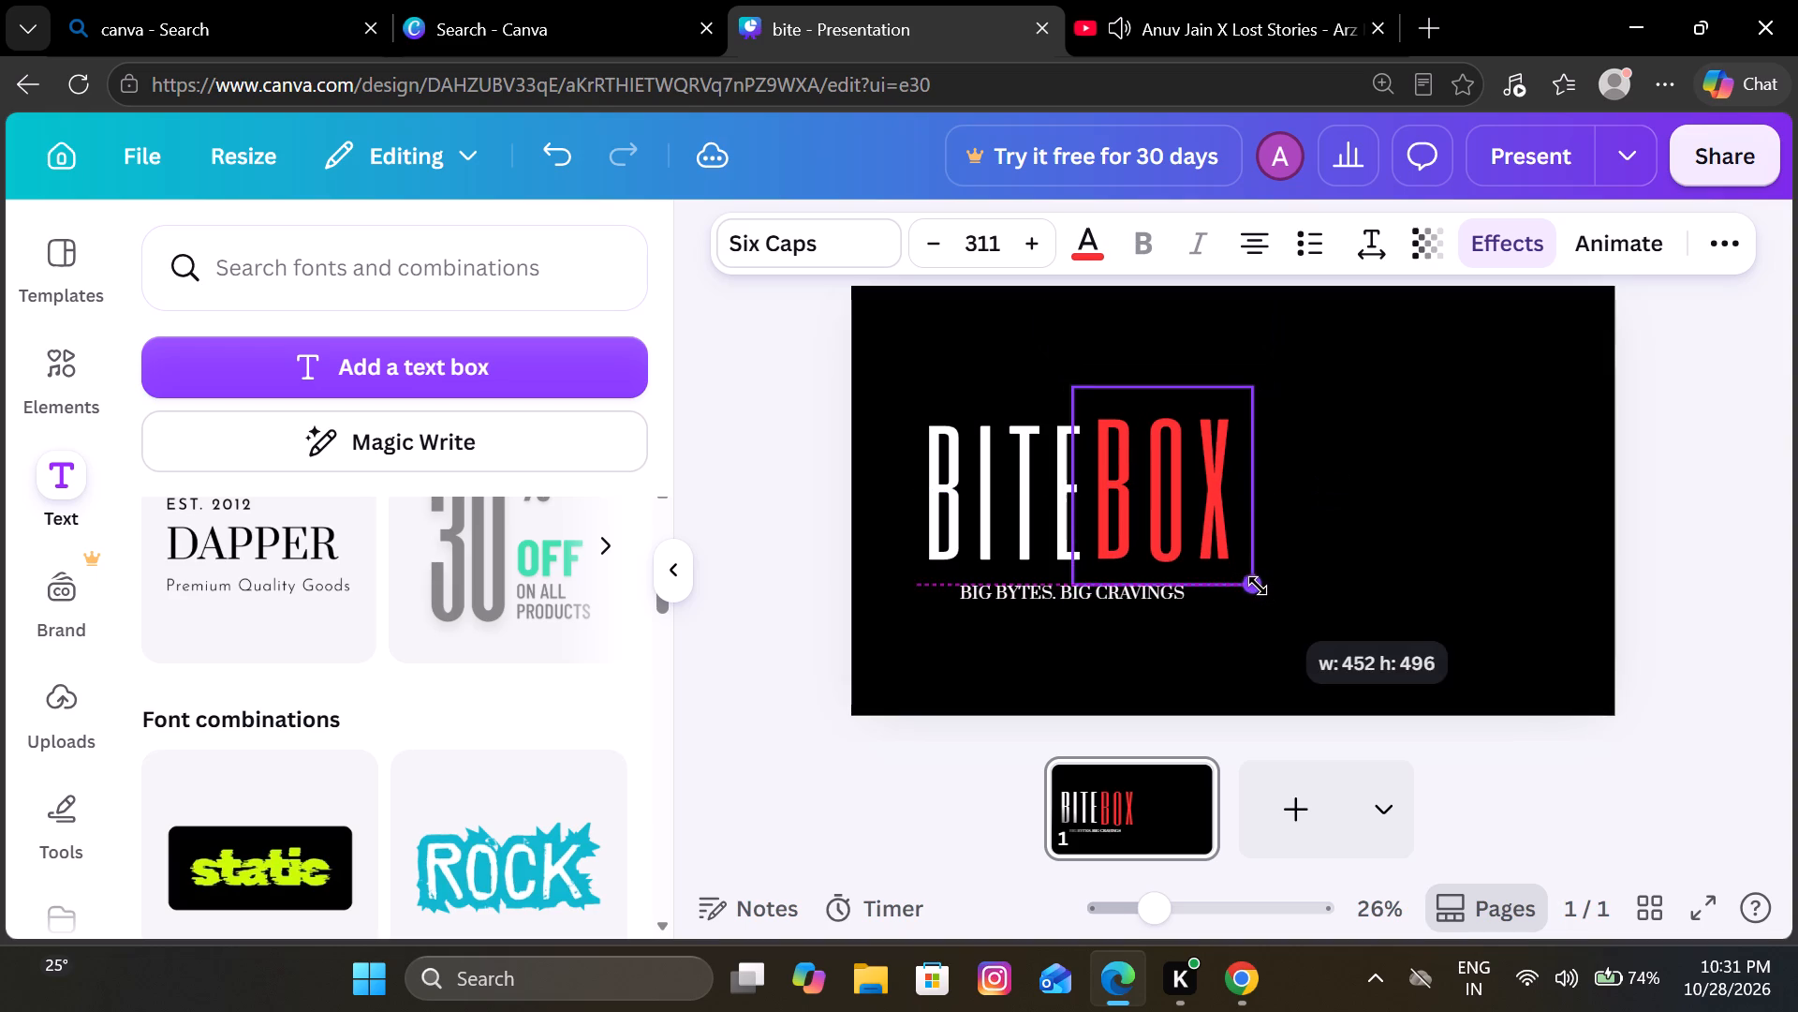
drag(1258, 586, 1247, 578)
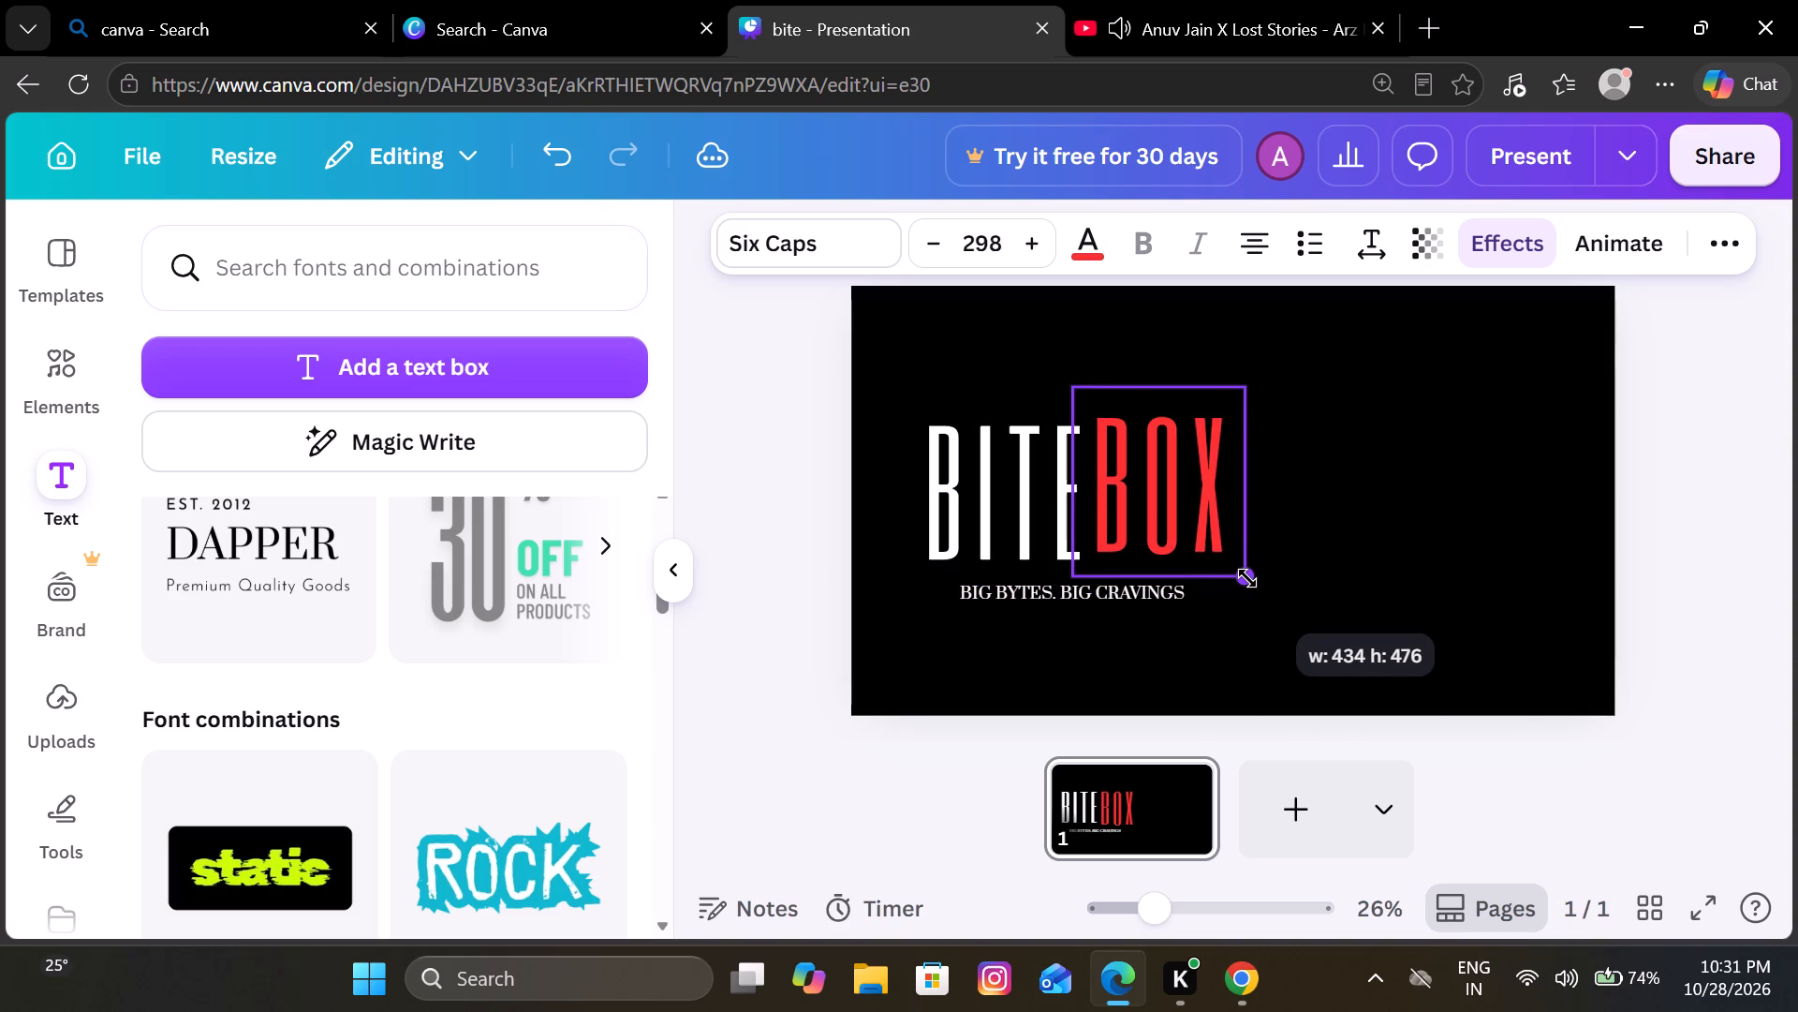
drag(1247, 578, 1247, 579)
drag(1160, 510, 1162, 518)
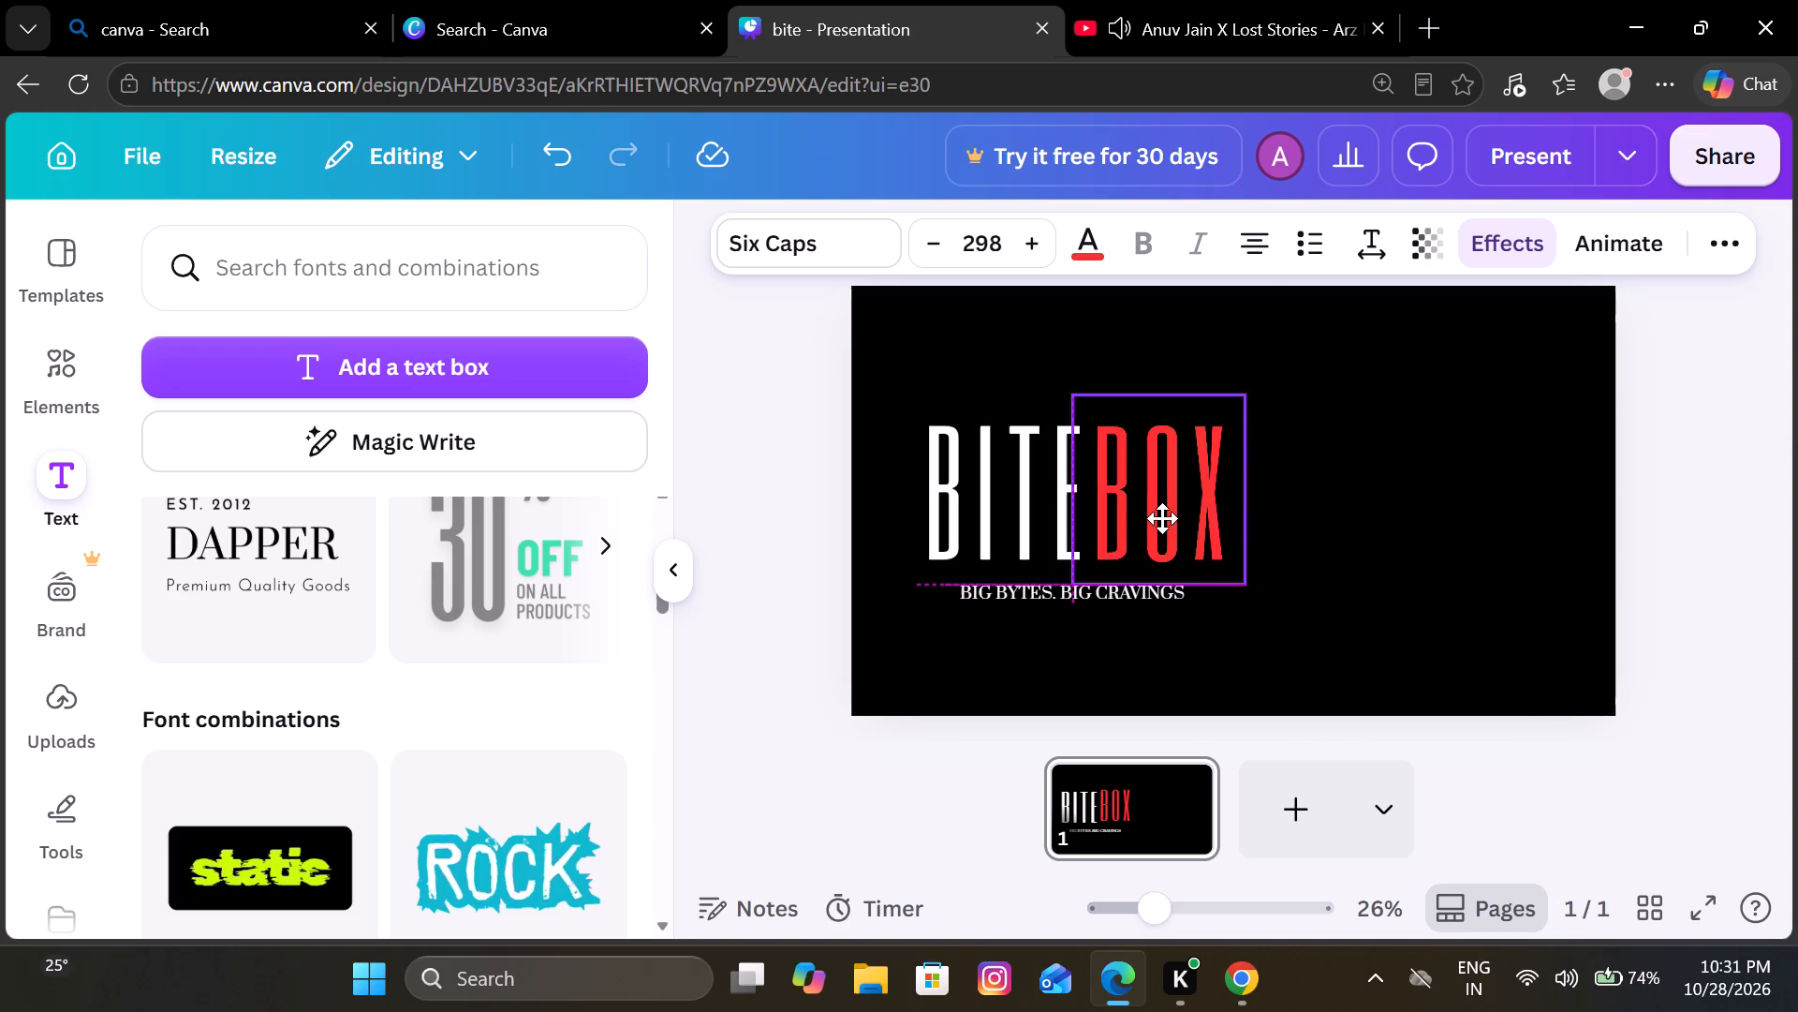
drag(1162, 518, 1161, 522)
click(1256, 535)
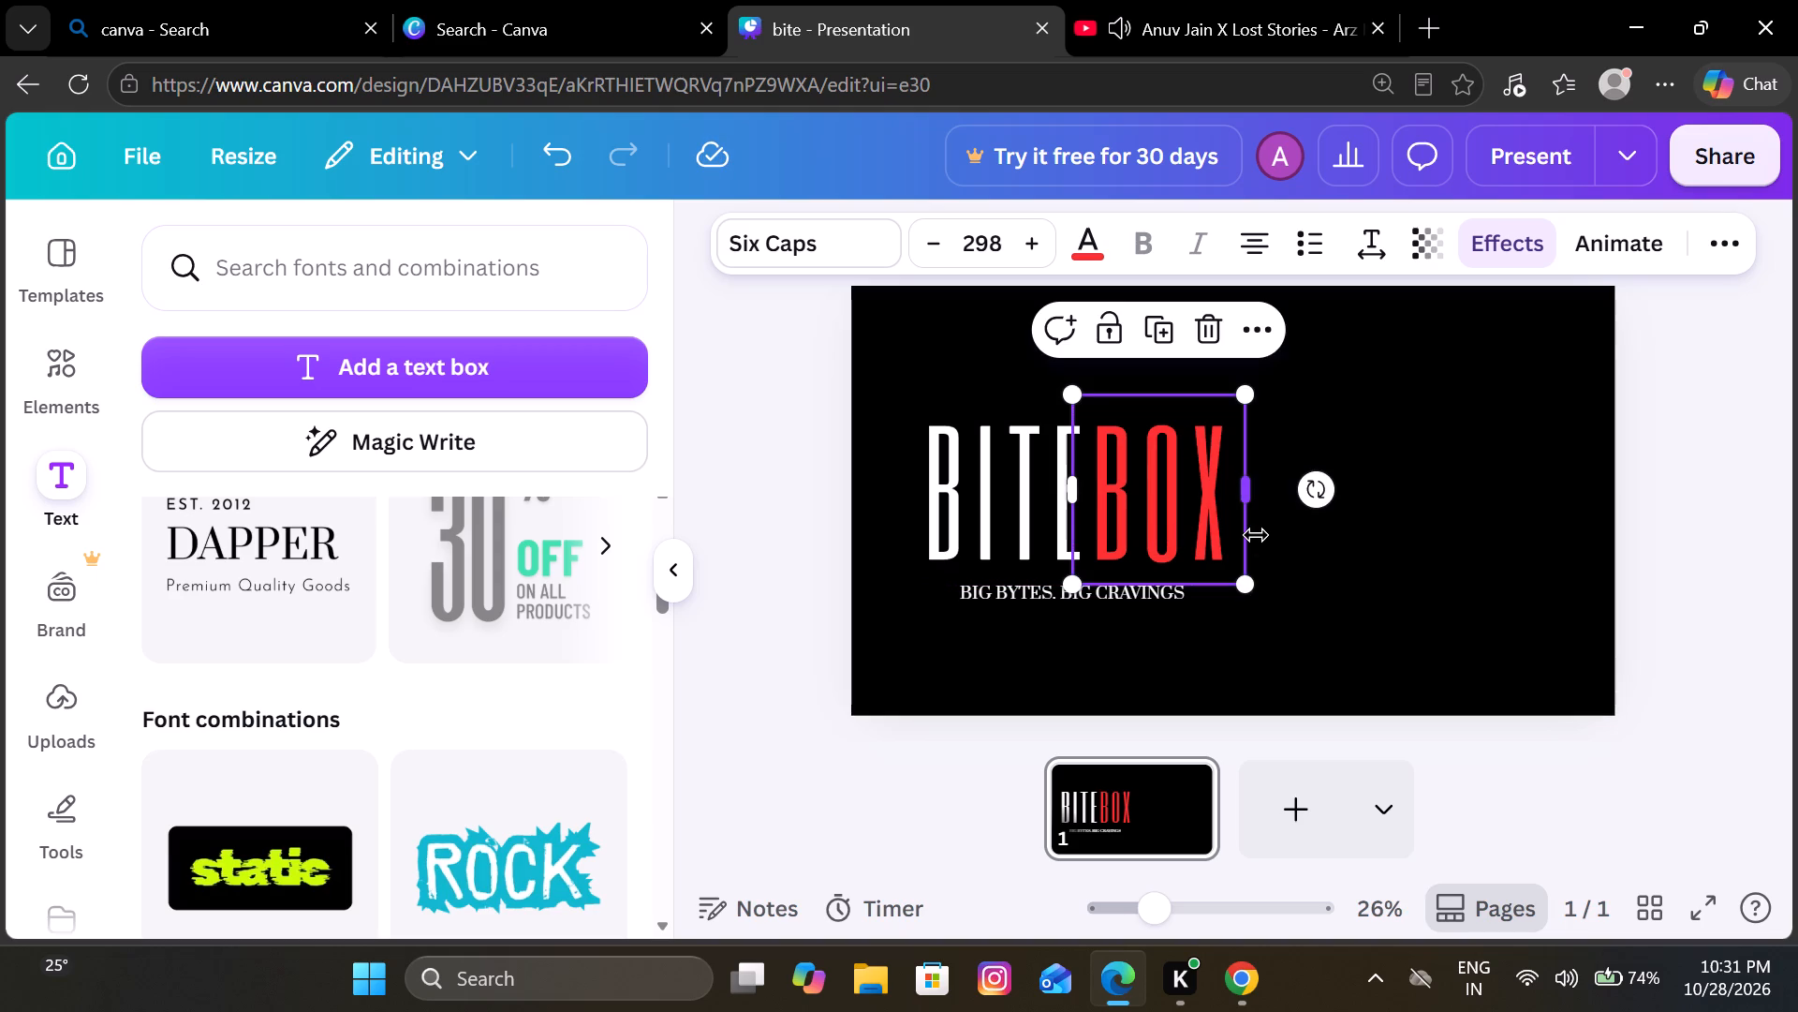
click(1318, 563)
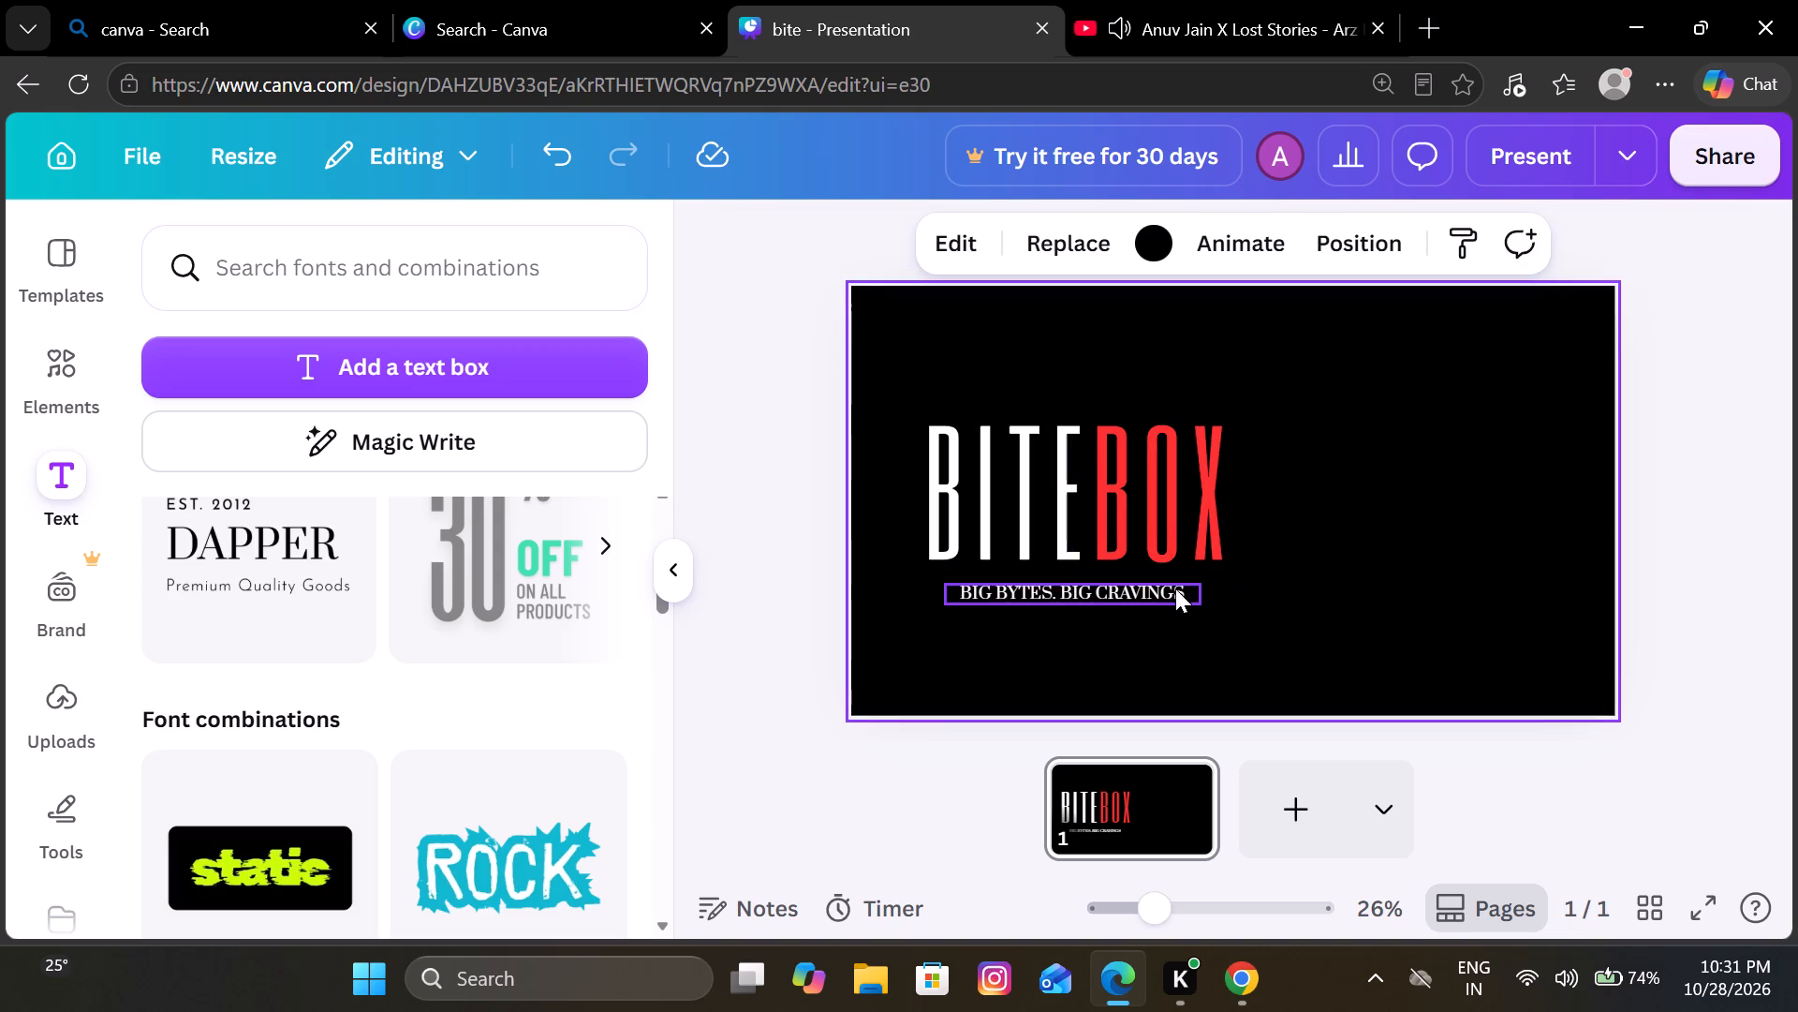
Enlarge the tagline to a font size of about 33.5 and centre it beneath the BITEBOX title.
click(1169, 590)
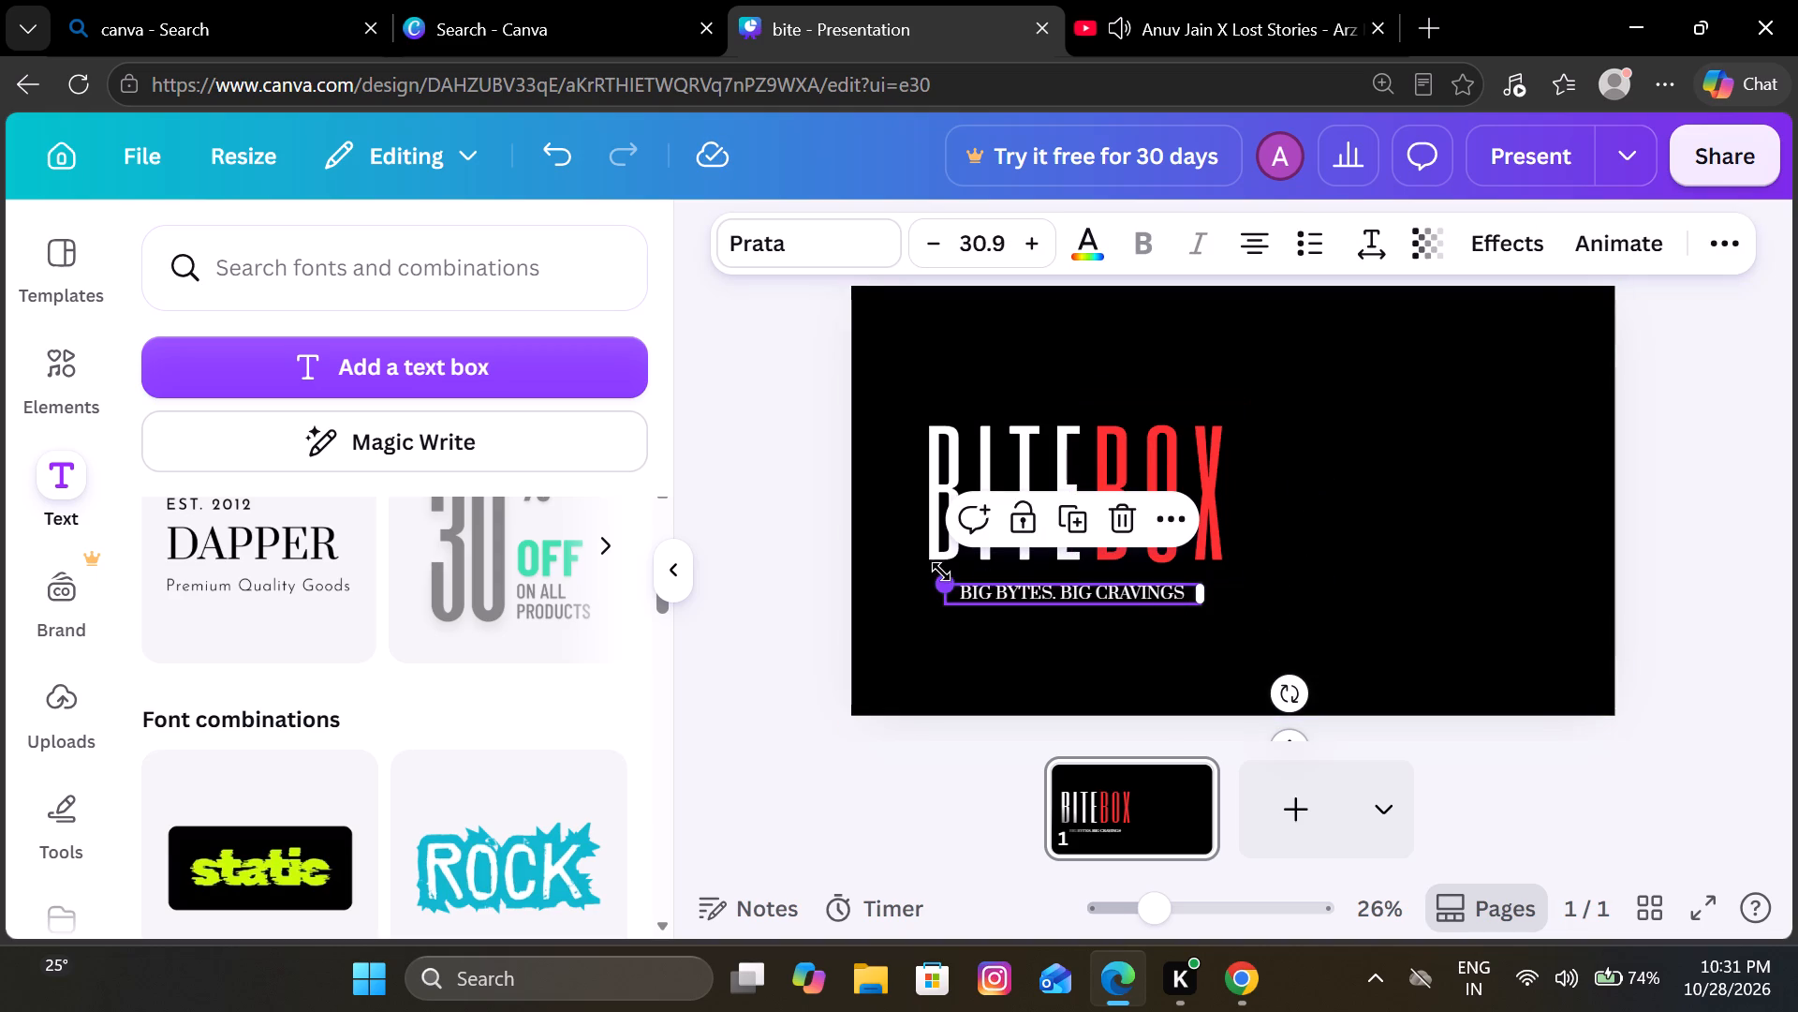
drag(936, 578, 917, 558)
drag(1057, 596, 1074, 594)
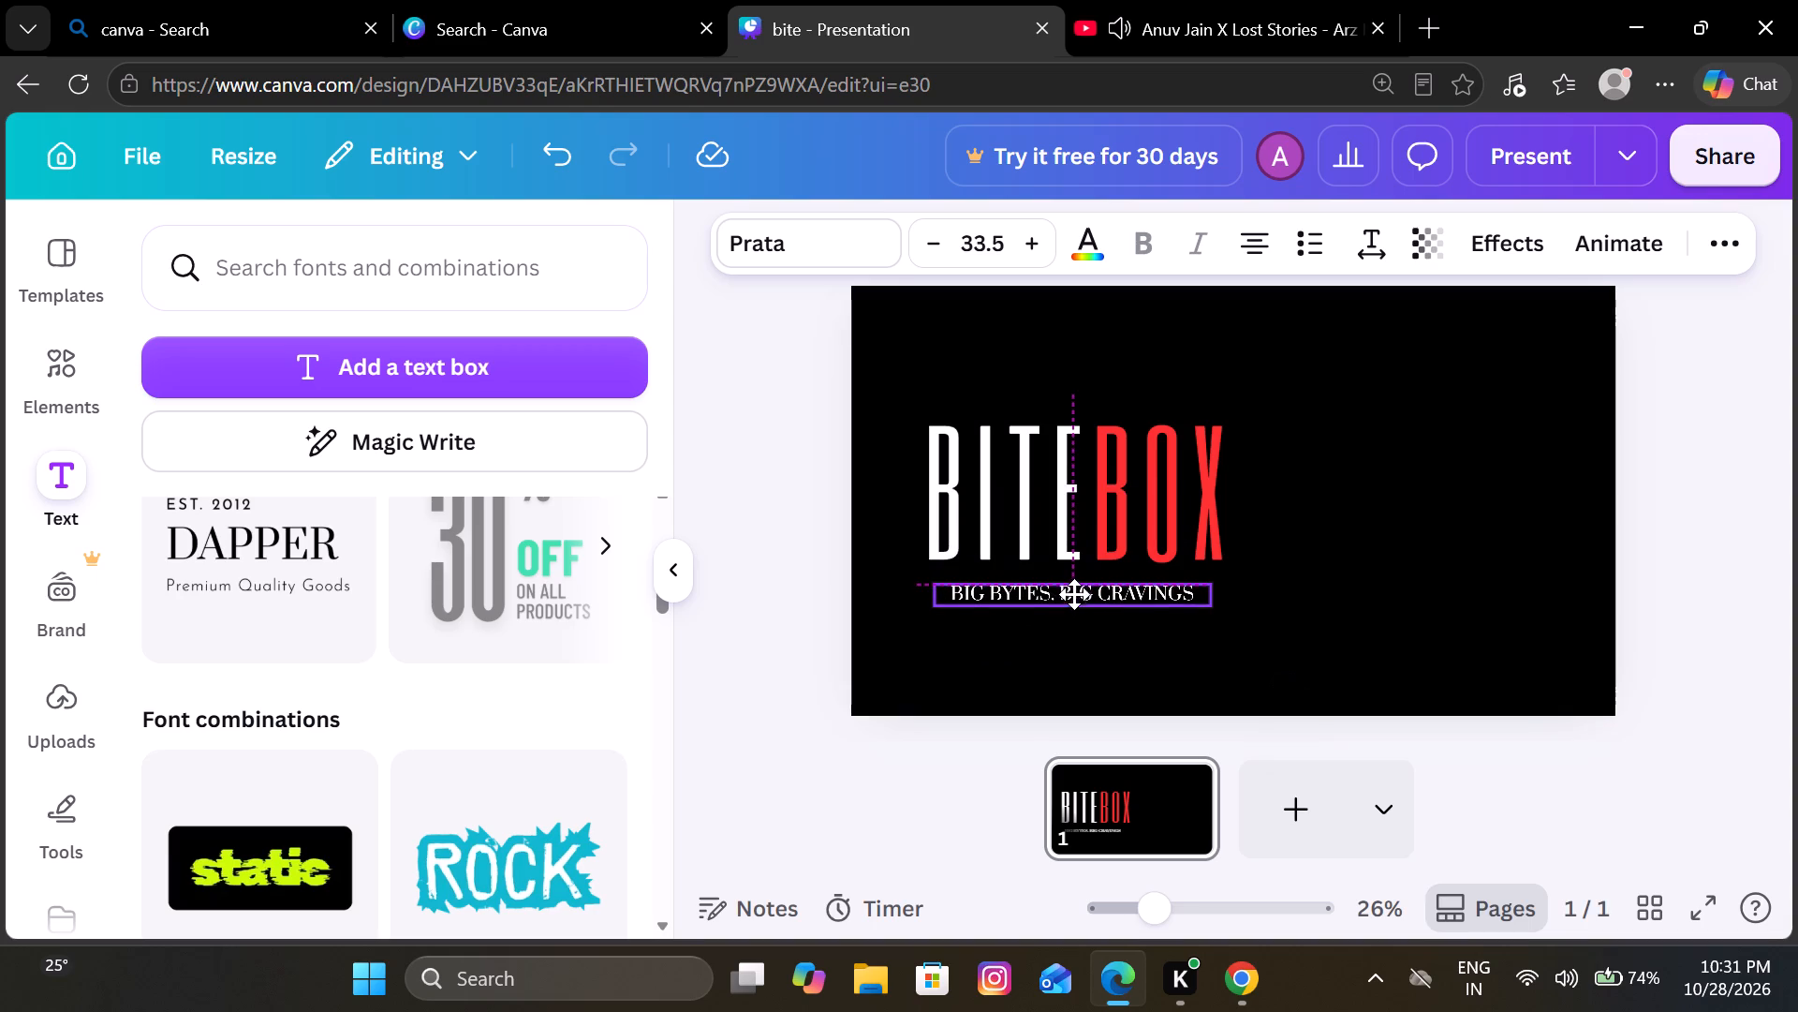
drag(1074, 594, 1072, 596)
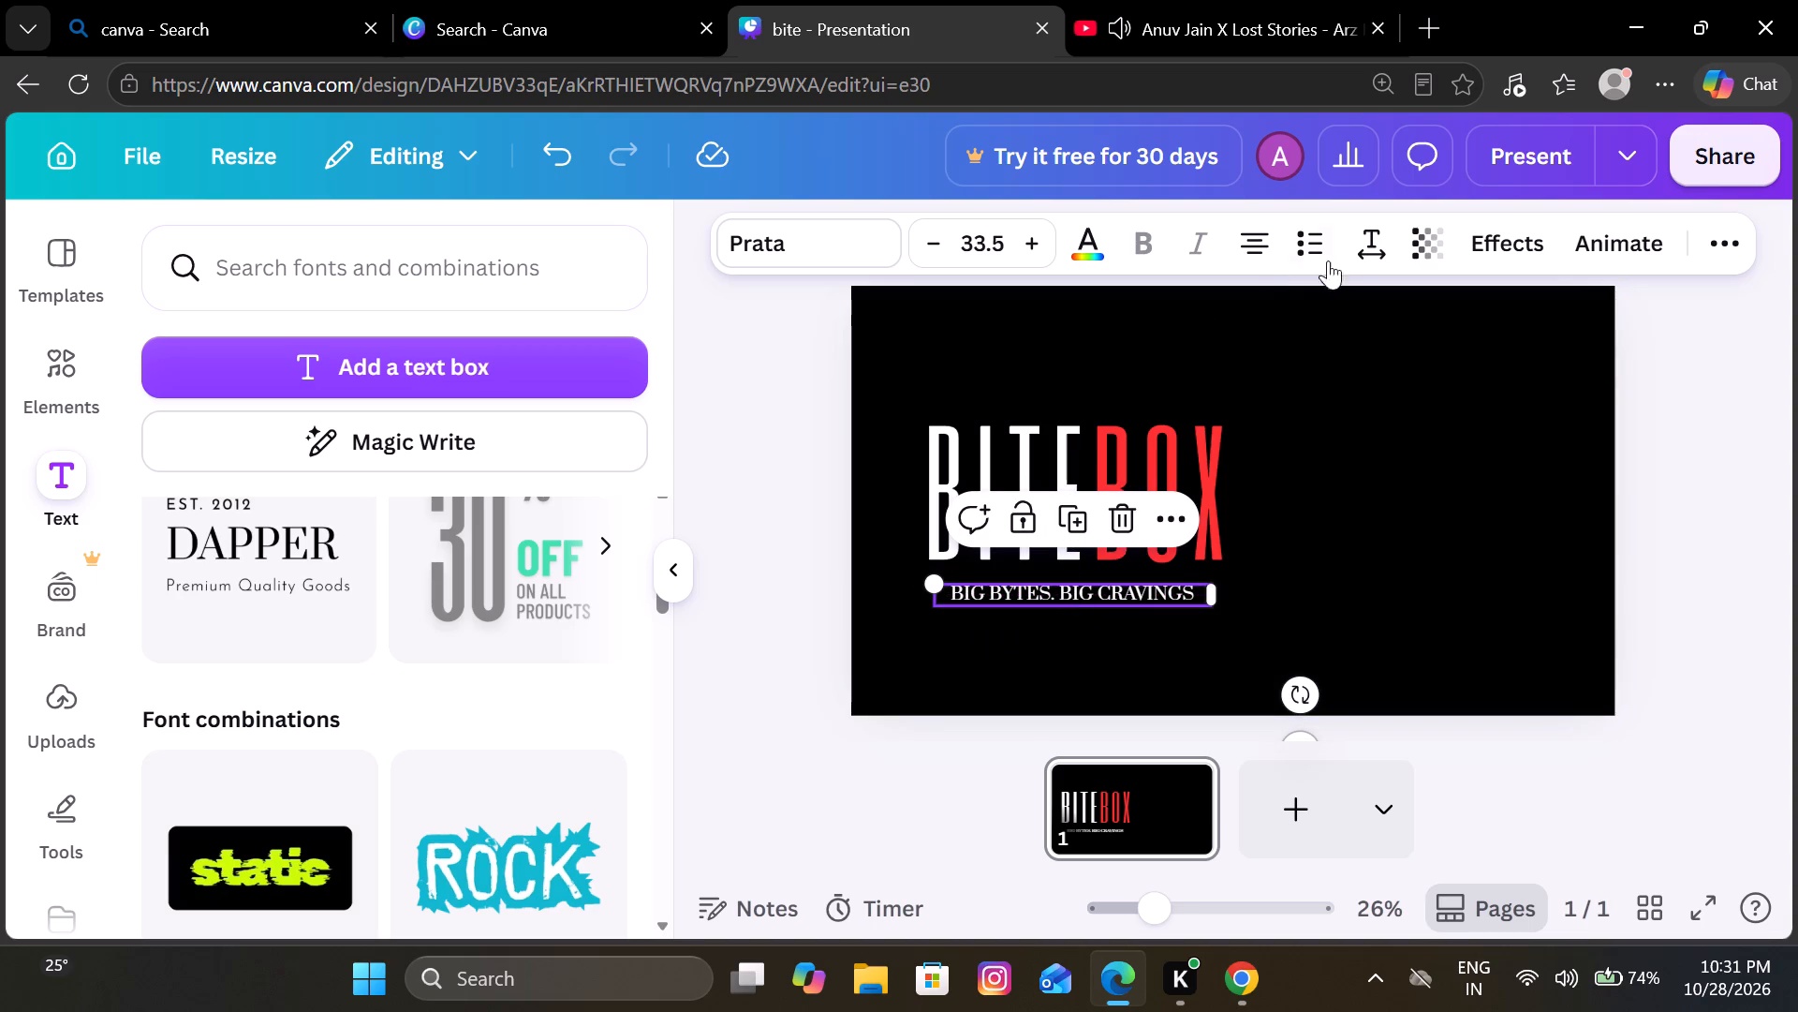
Set the tagline's letter spacing to 75.
click(1362, 246)
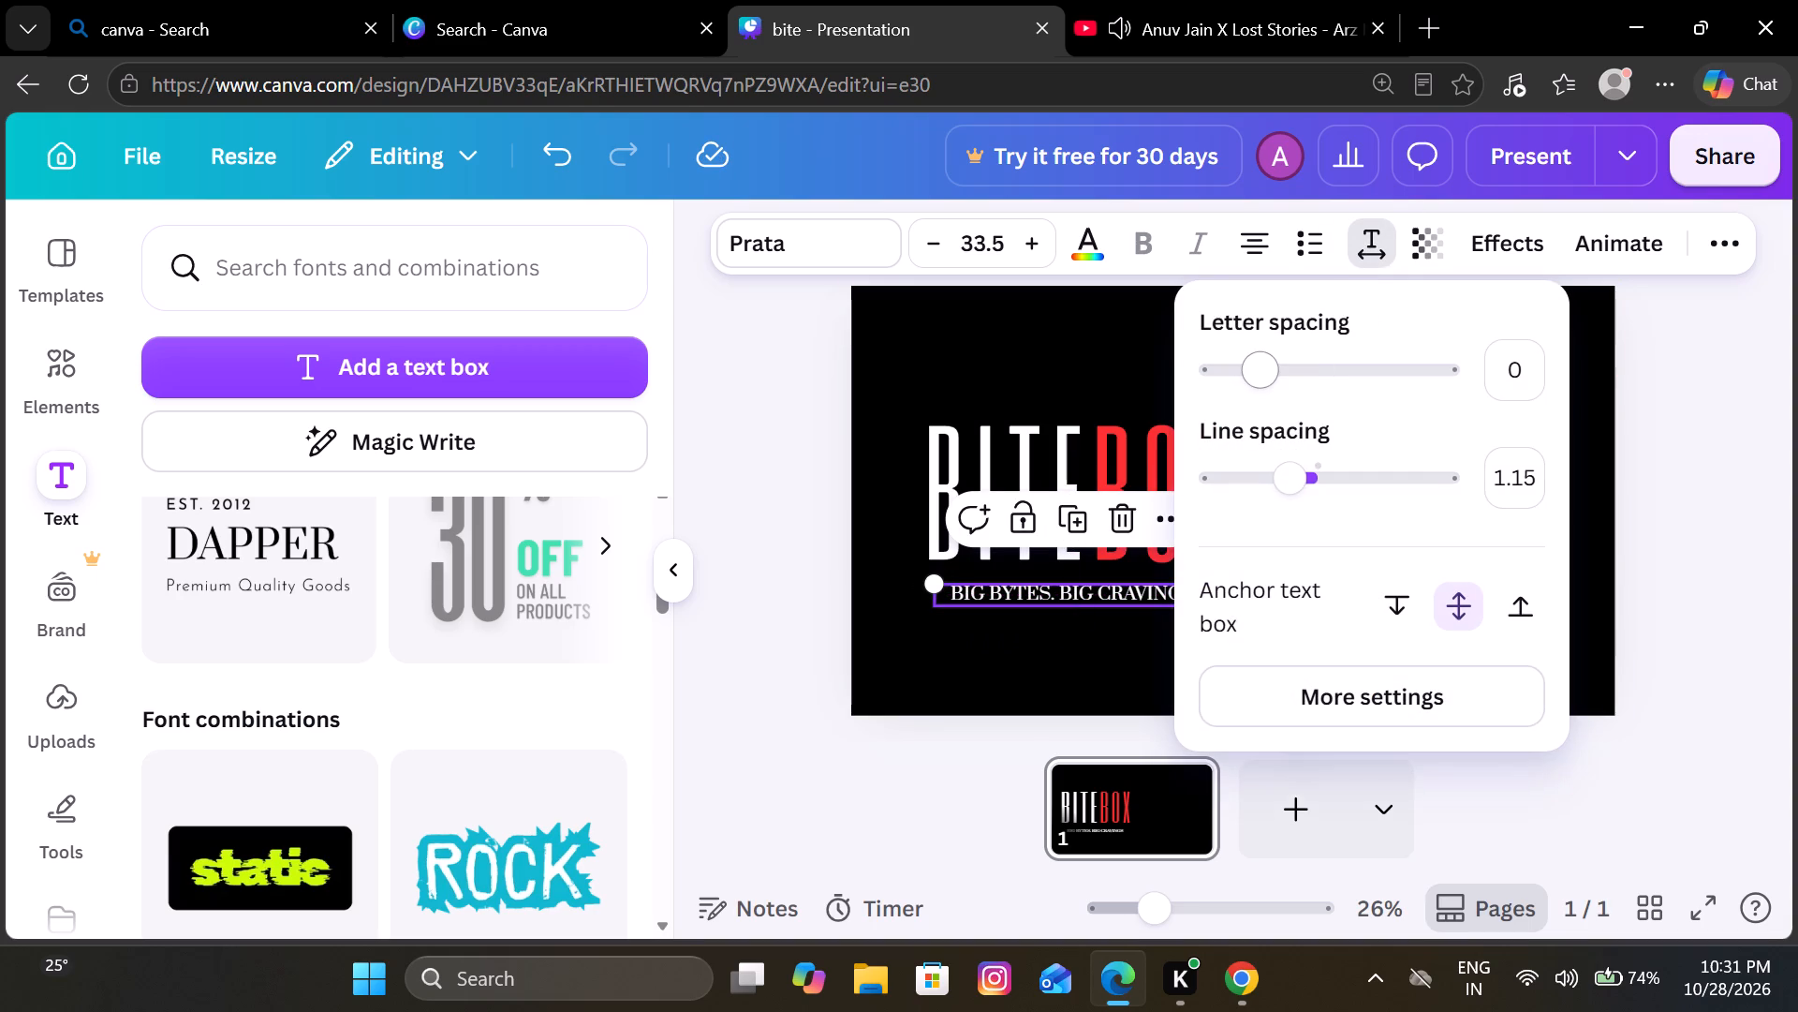
click(1271, 378)
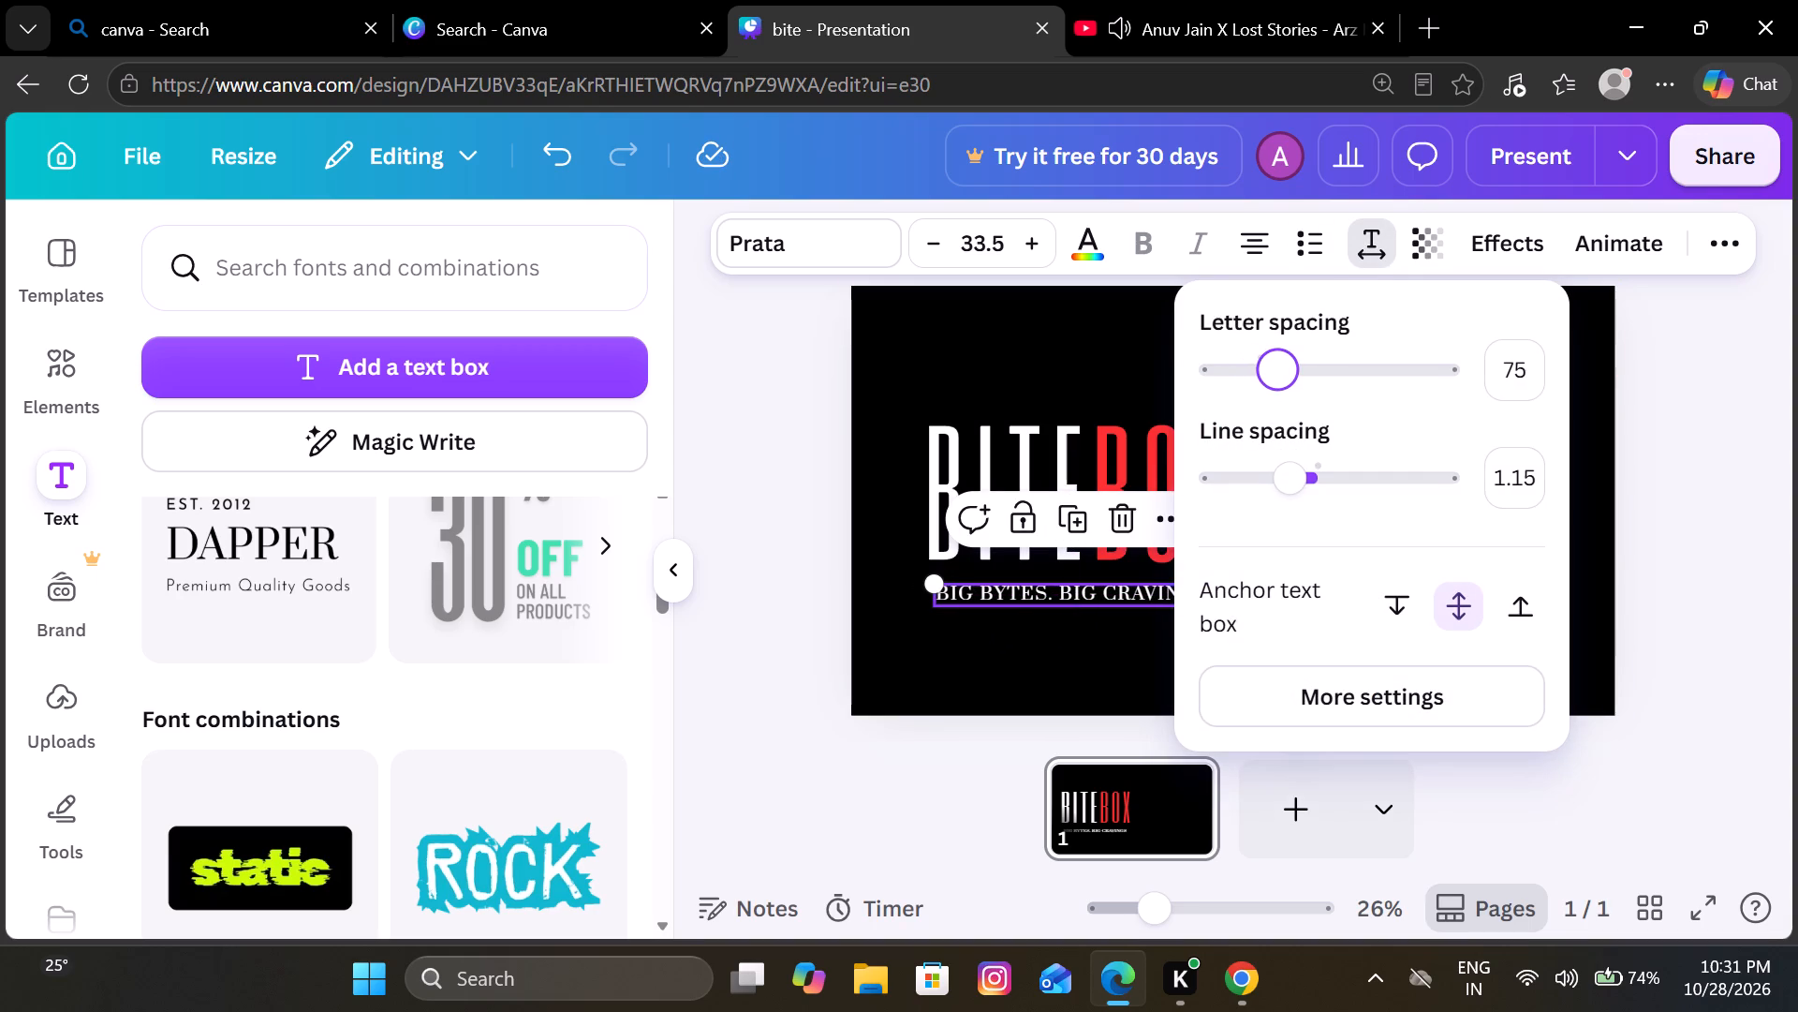
click(736, 591)
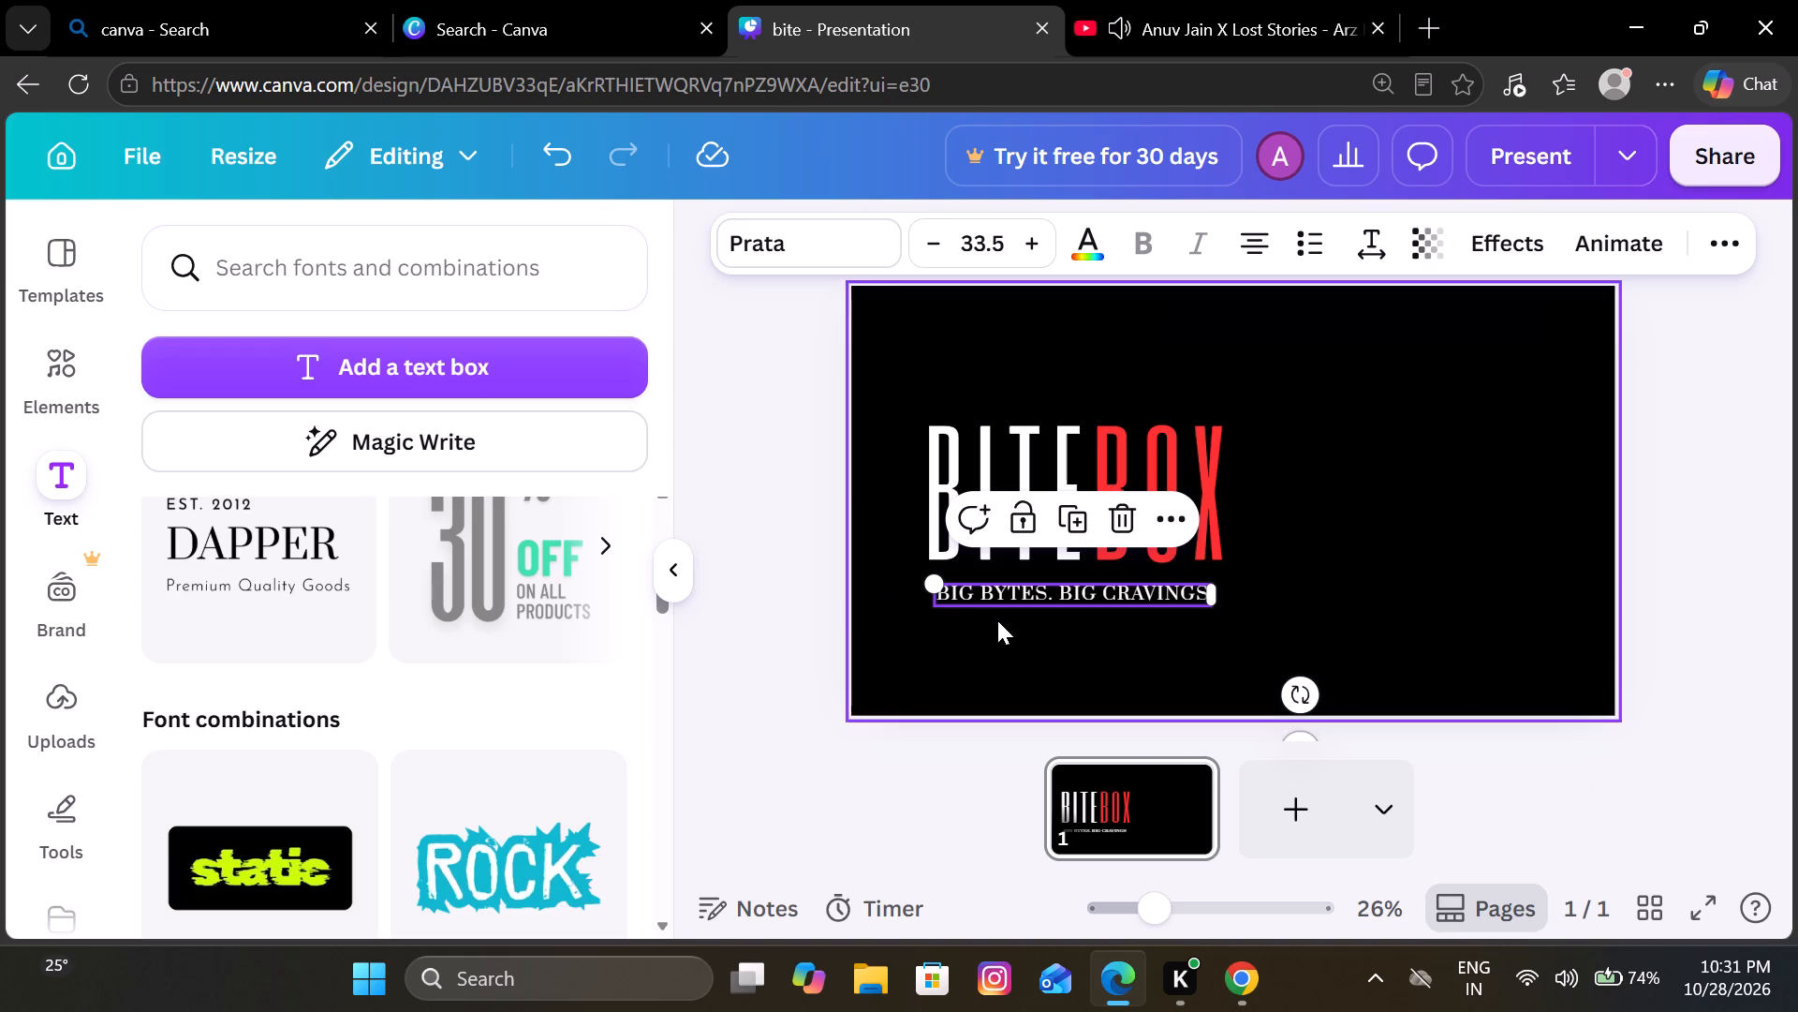
Shrink the tagline to a font size of about 29.5 and centre it just beneath the BITEBOX title.
drag(940, 587, 962, 590)
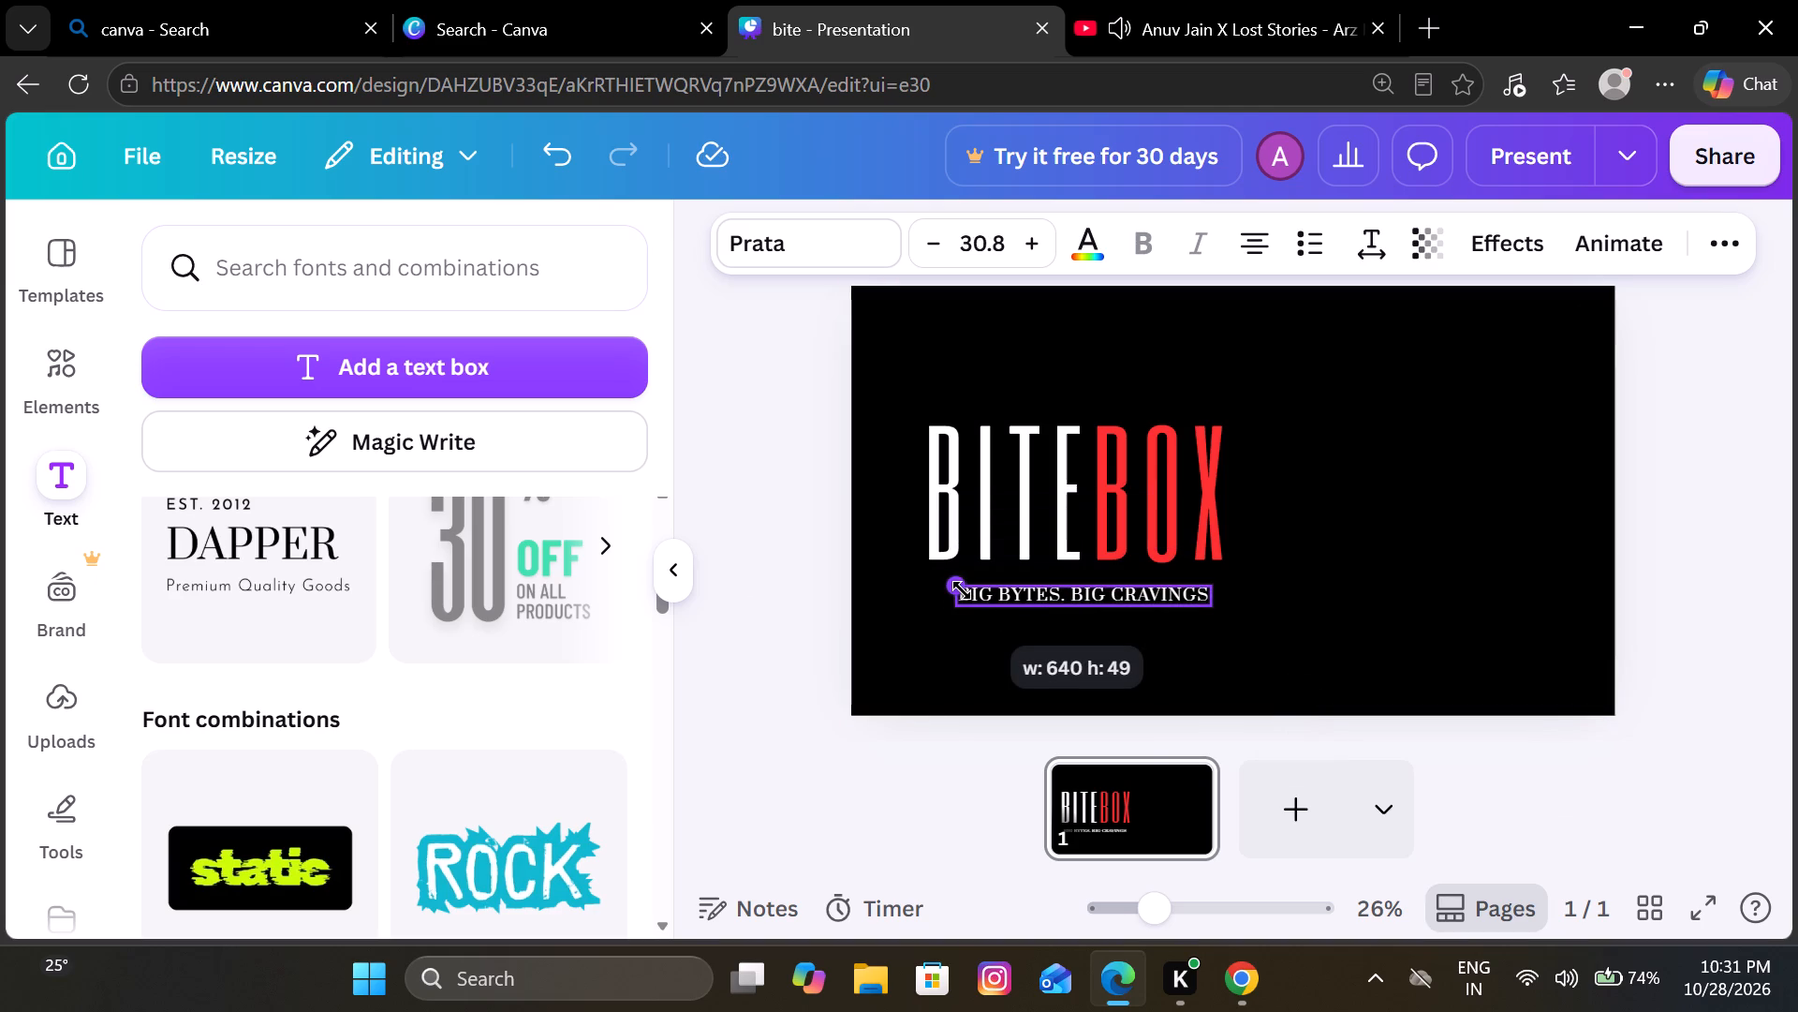
drag(962, 590, 972, 591)
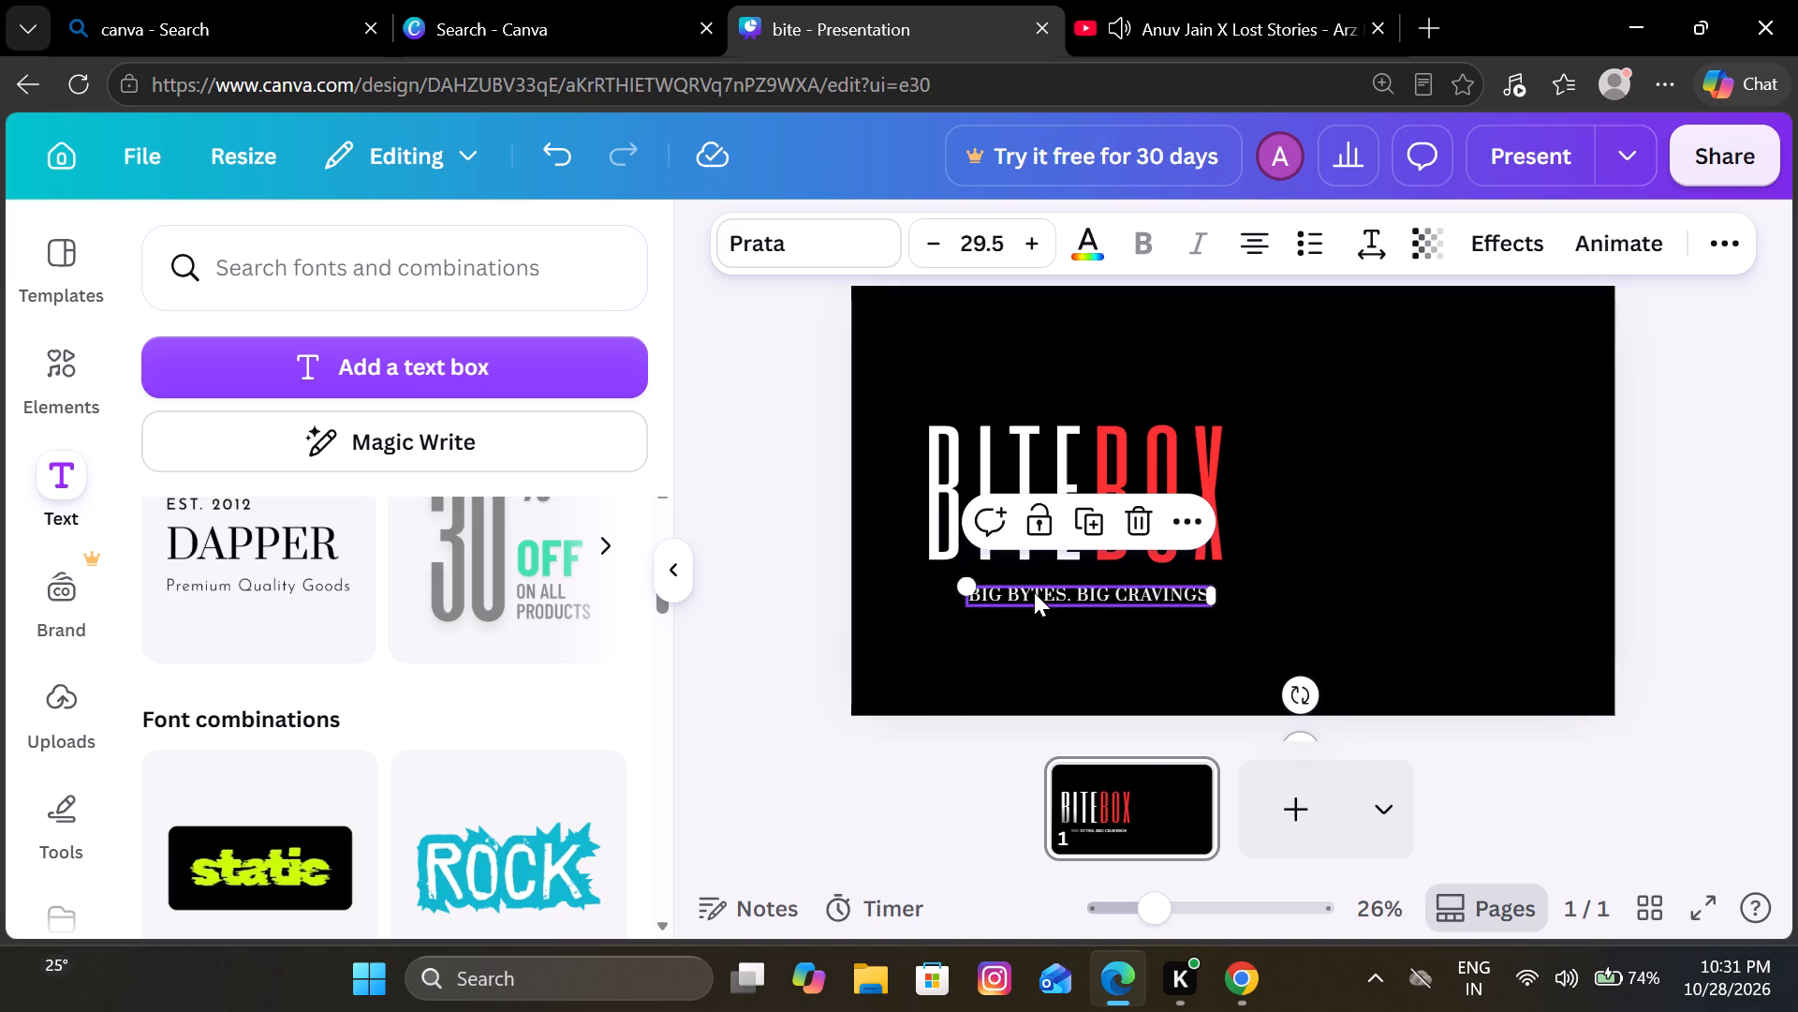
drag(1034, 592, 1024, 586)
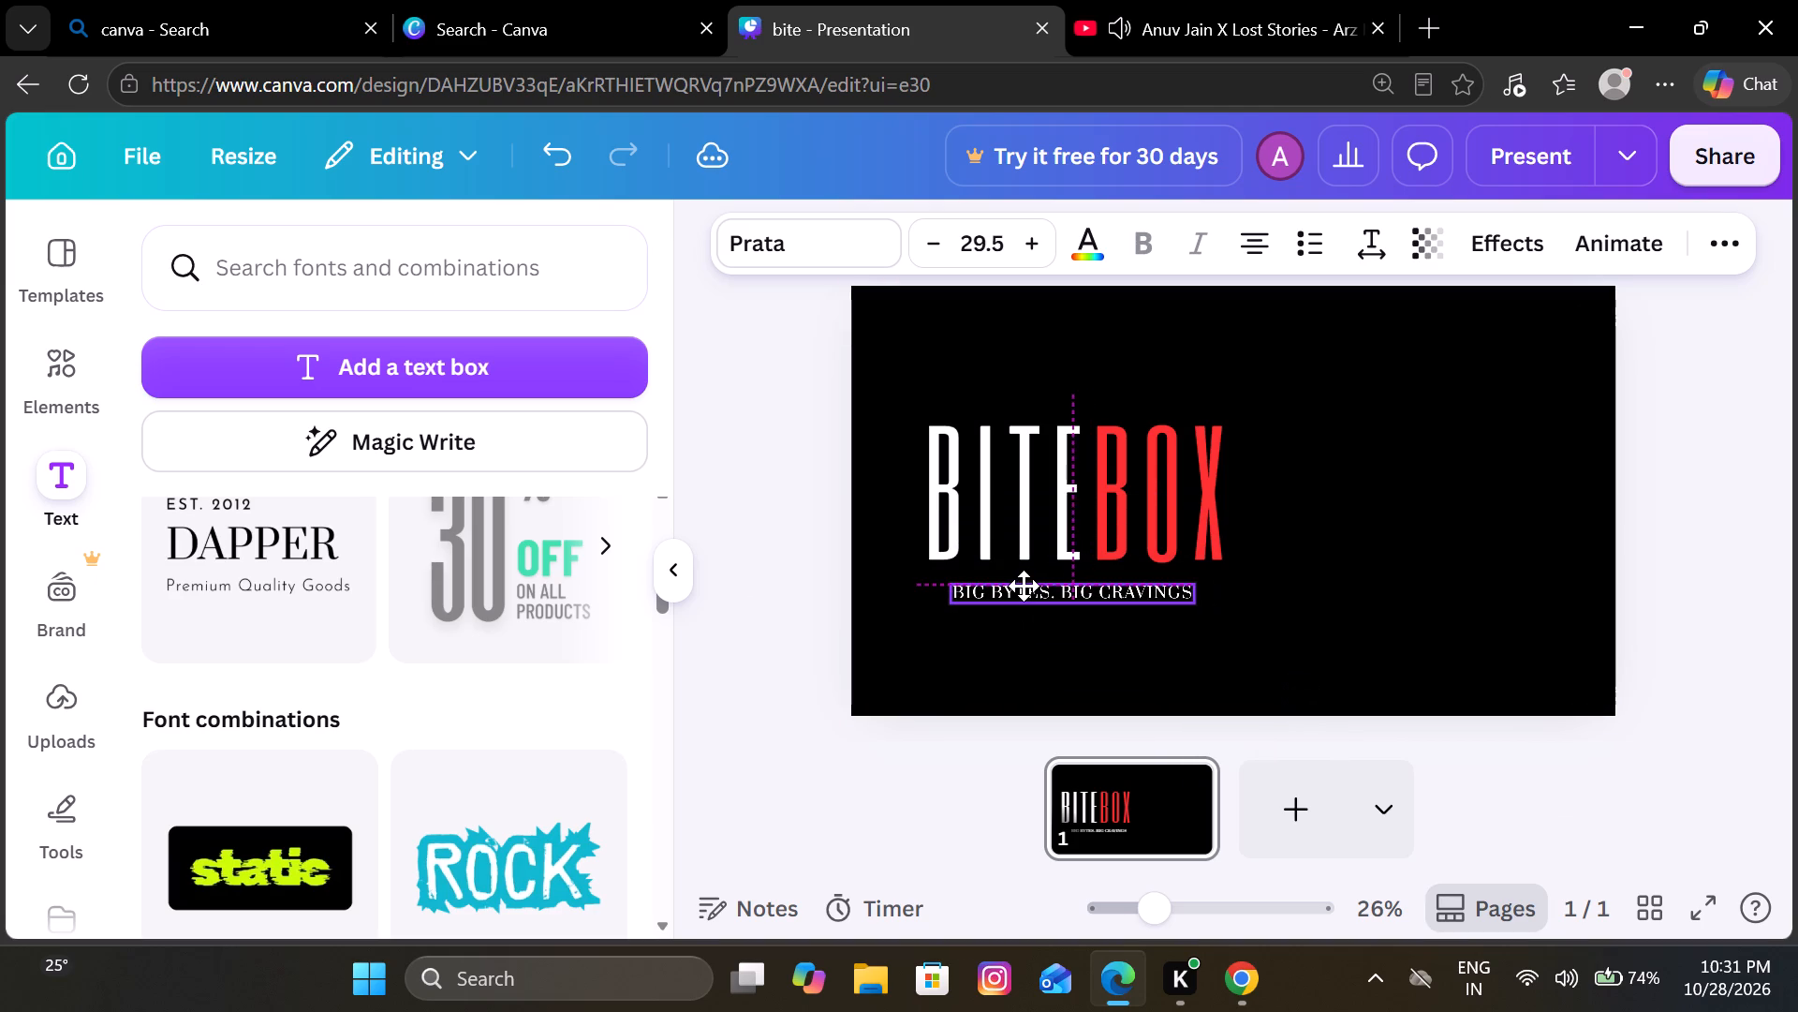
drag(1024, 586, 1025, 587)
click(716, 605)
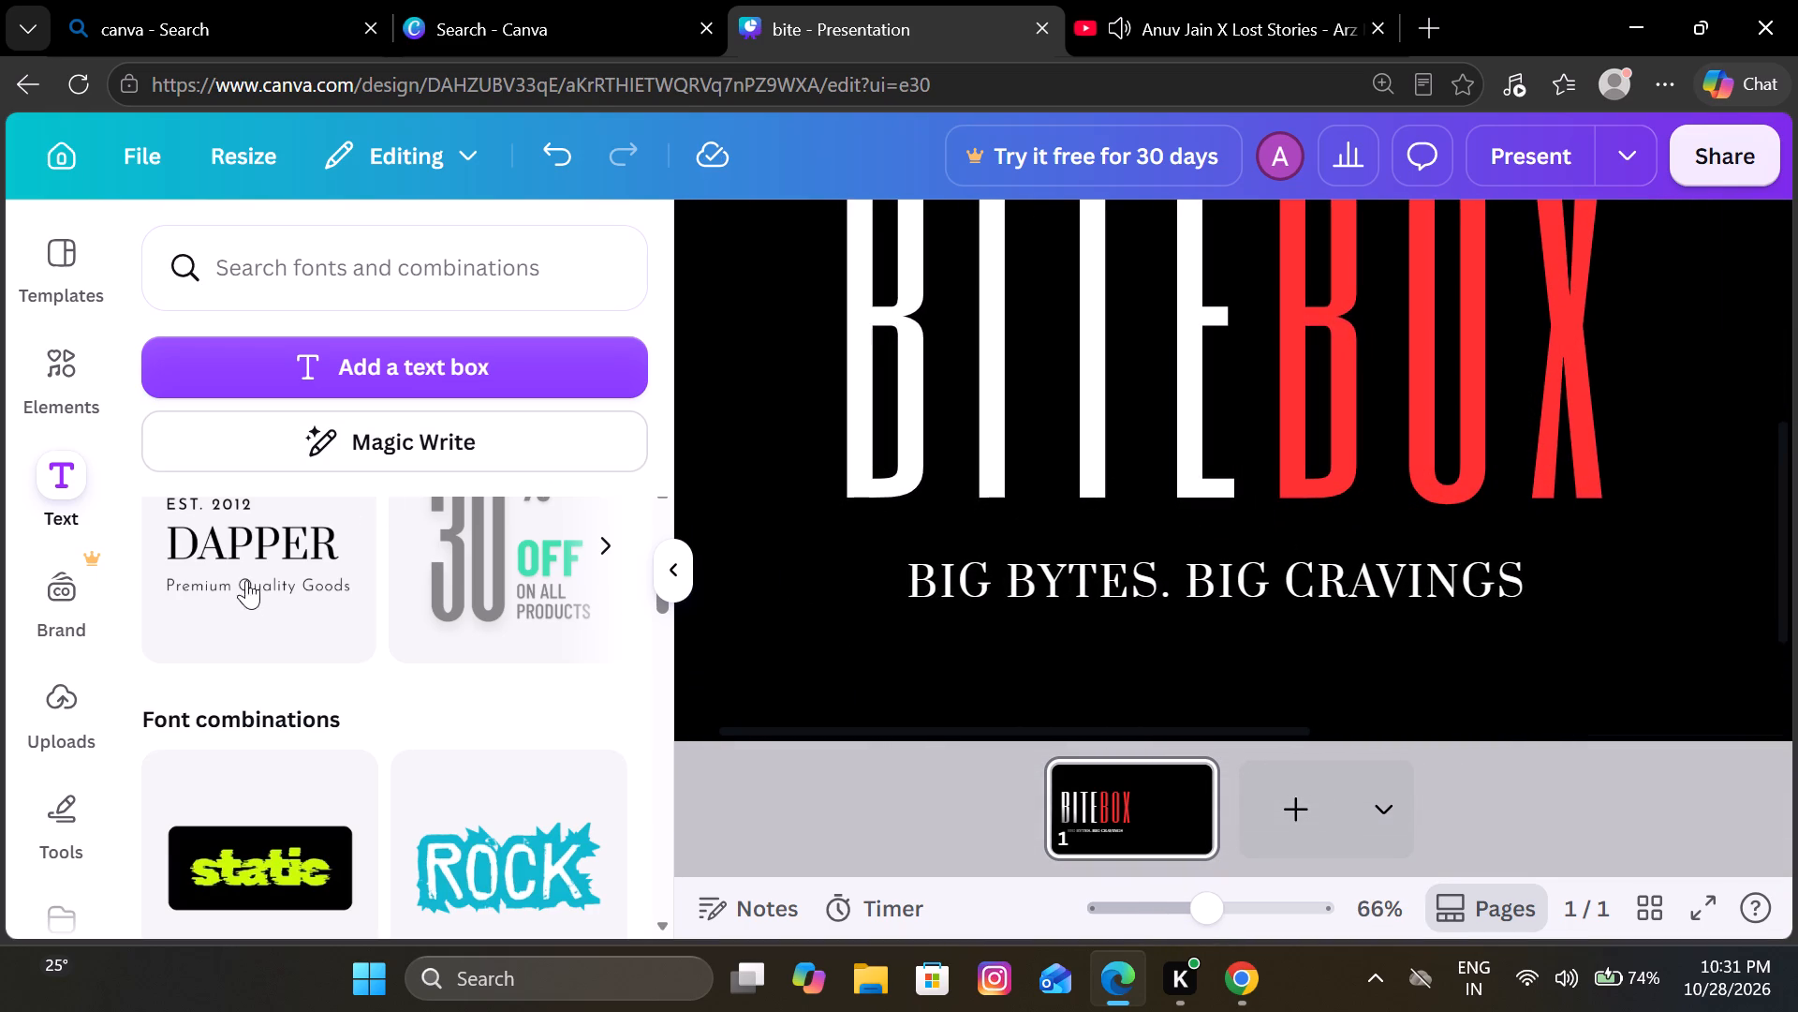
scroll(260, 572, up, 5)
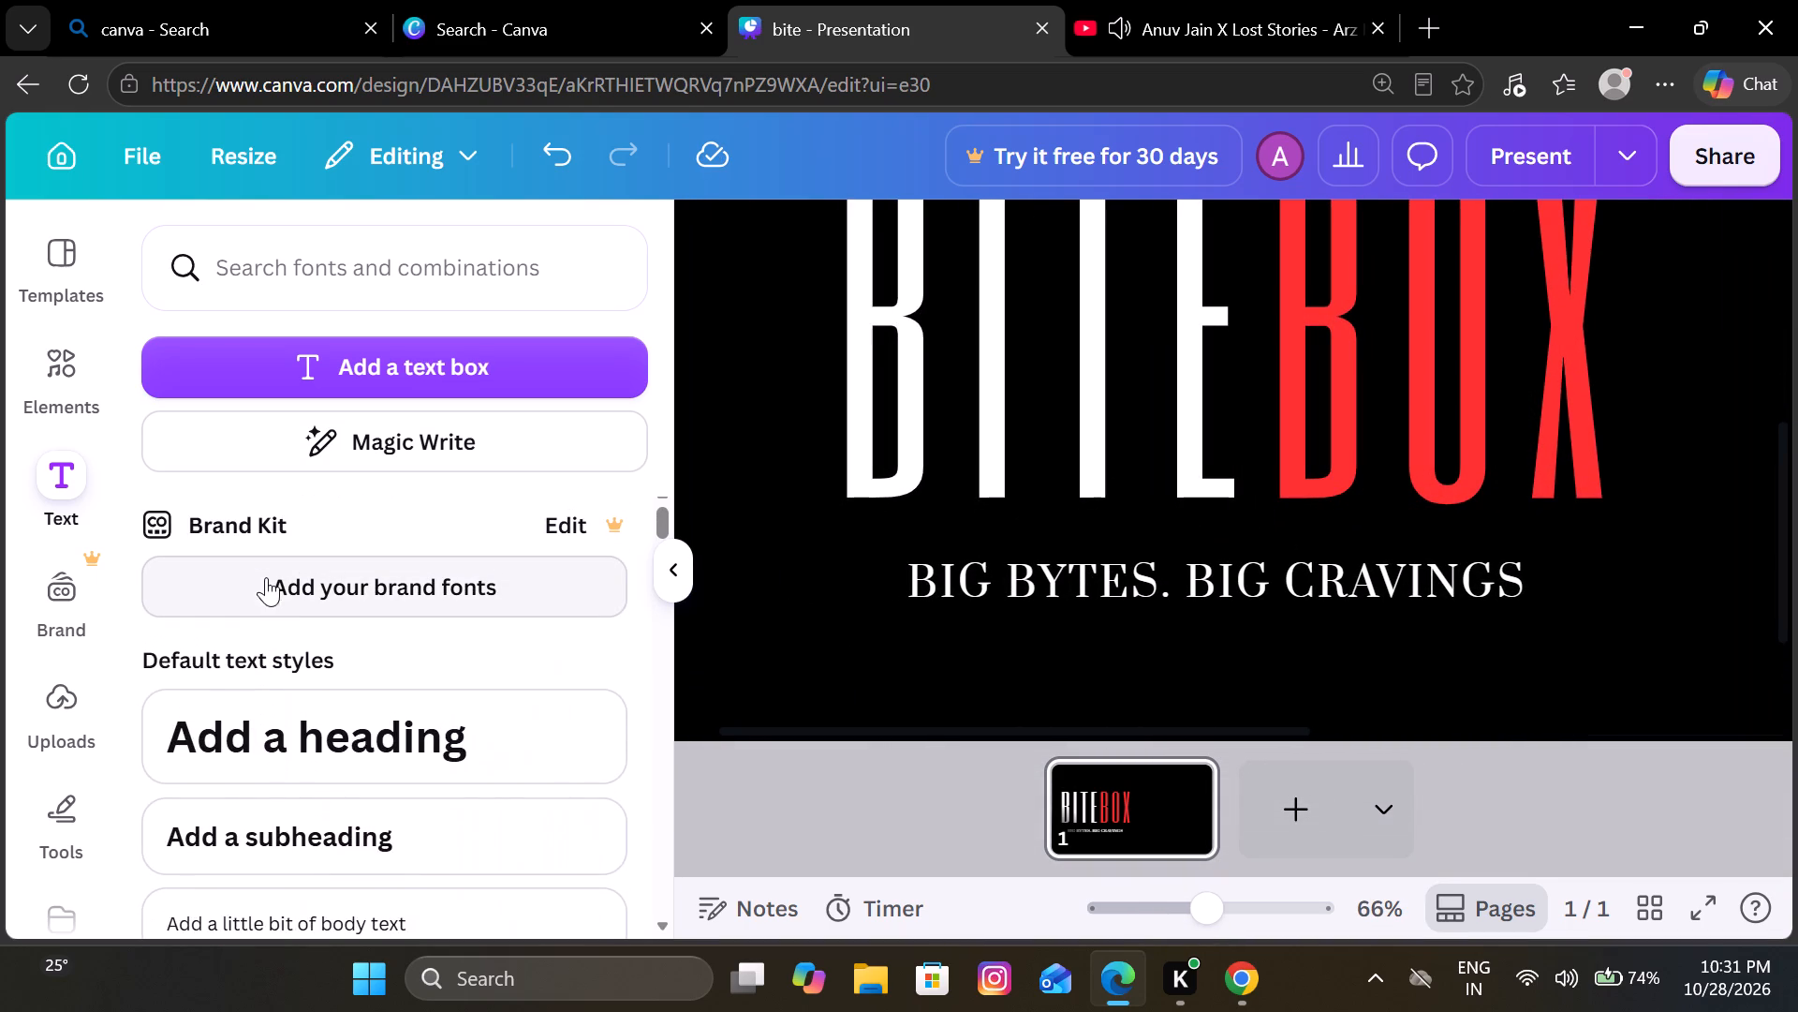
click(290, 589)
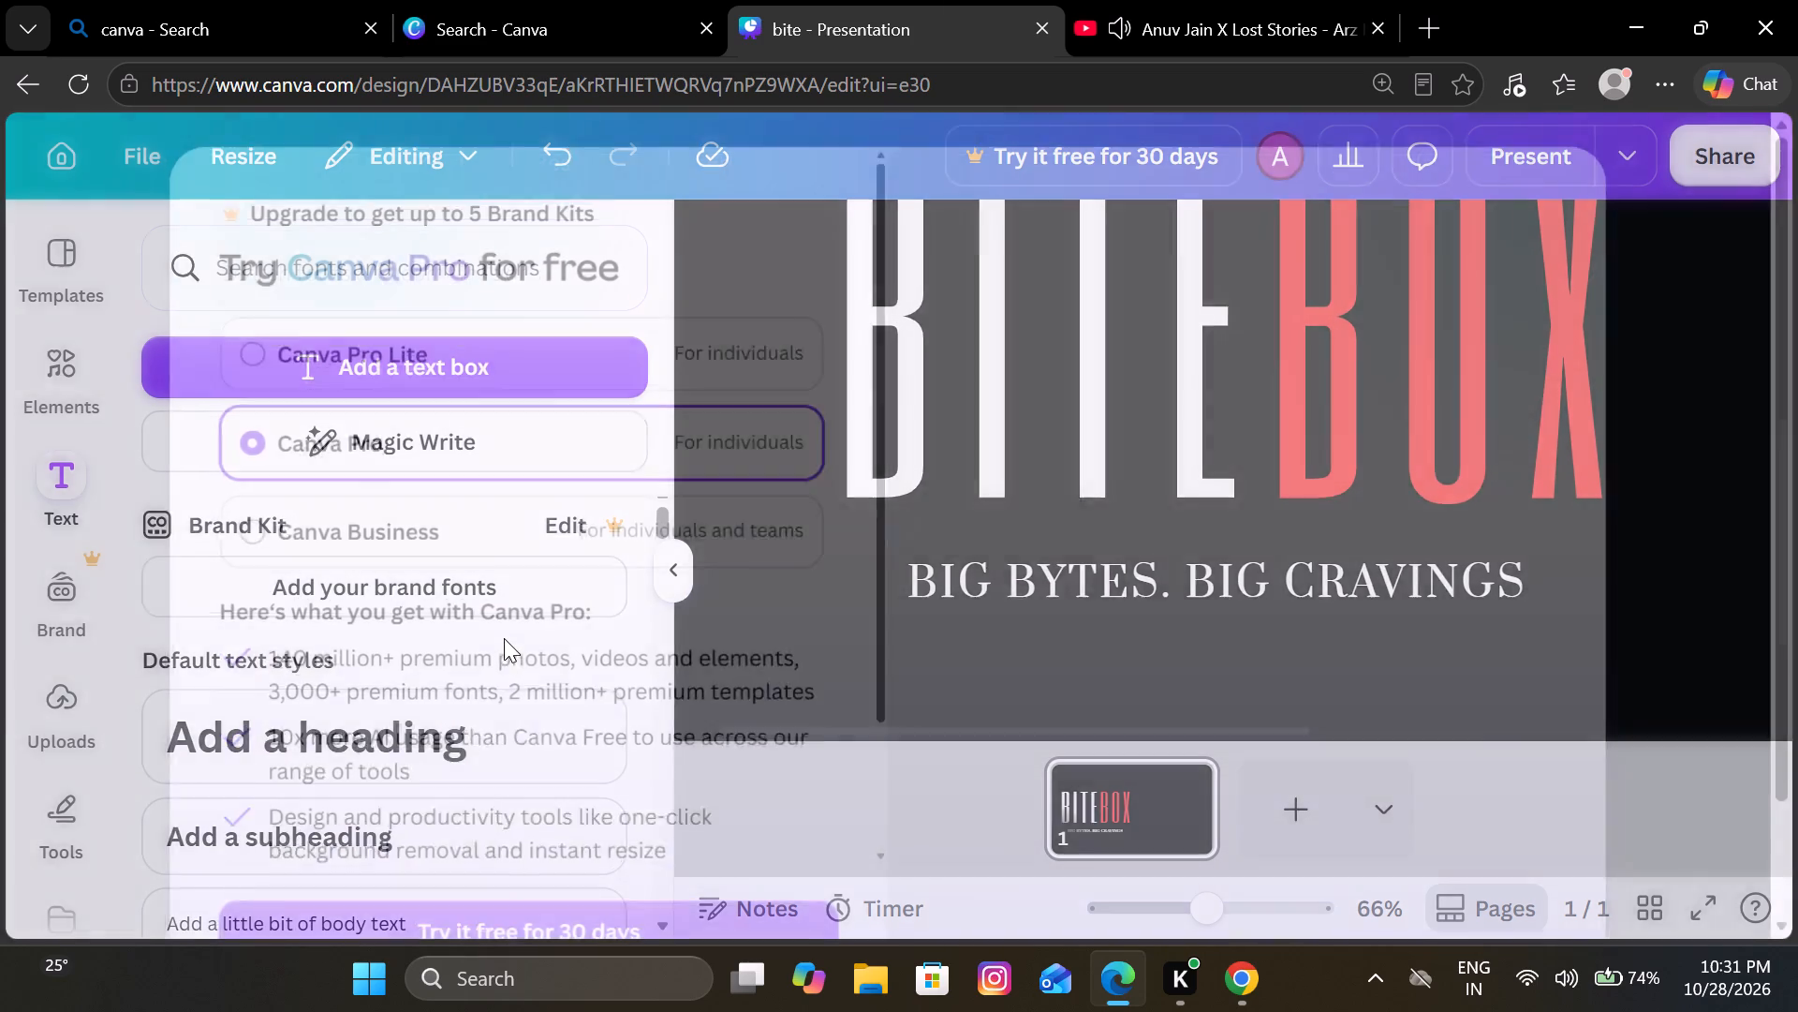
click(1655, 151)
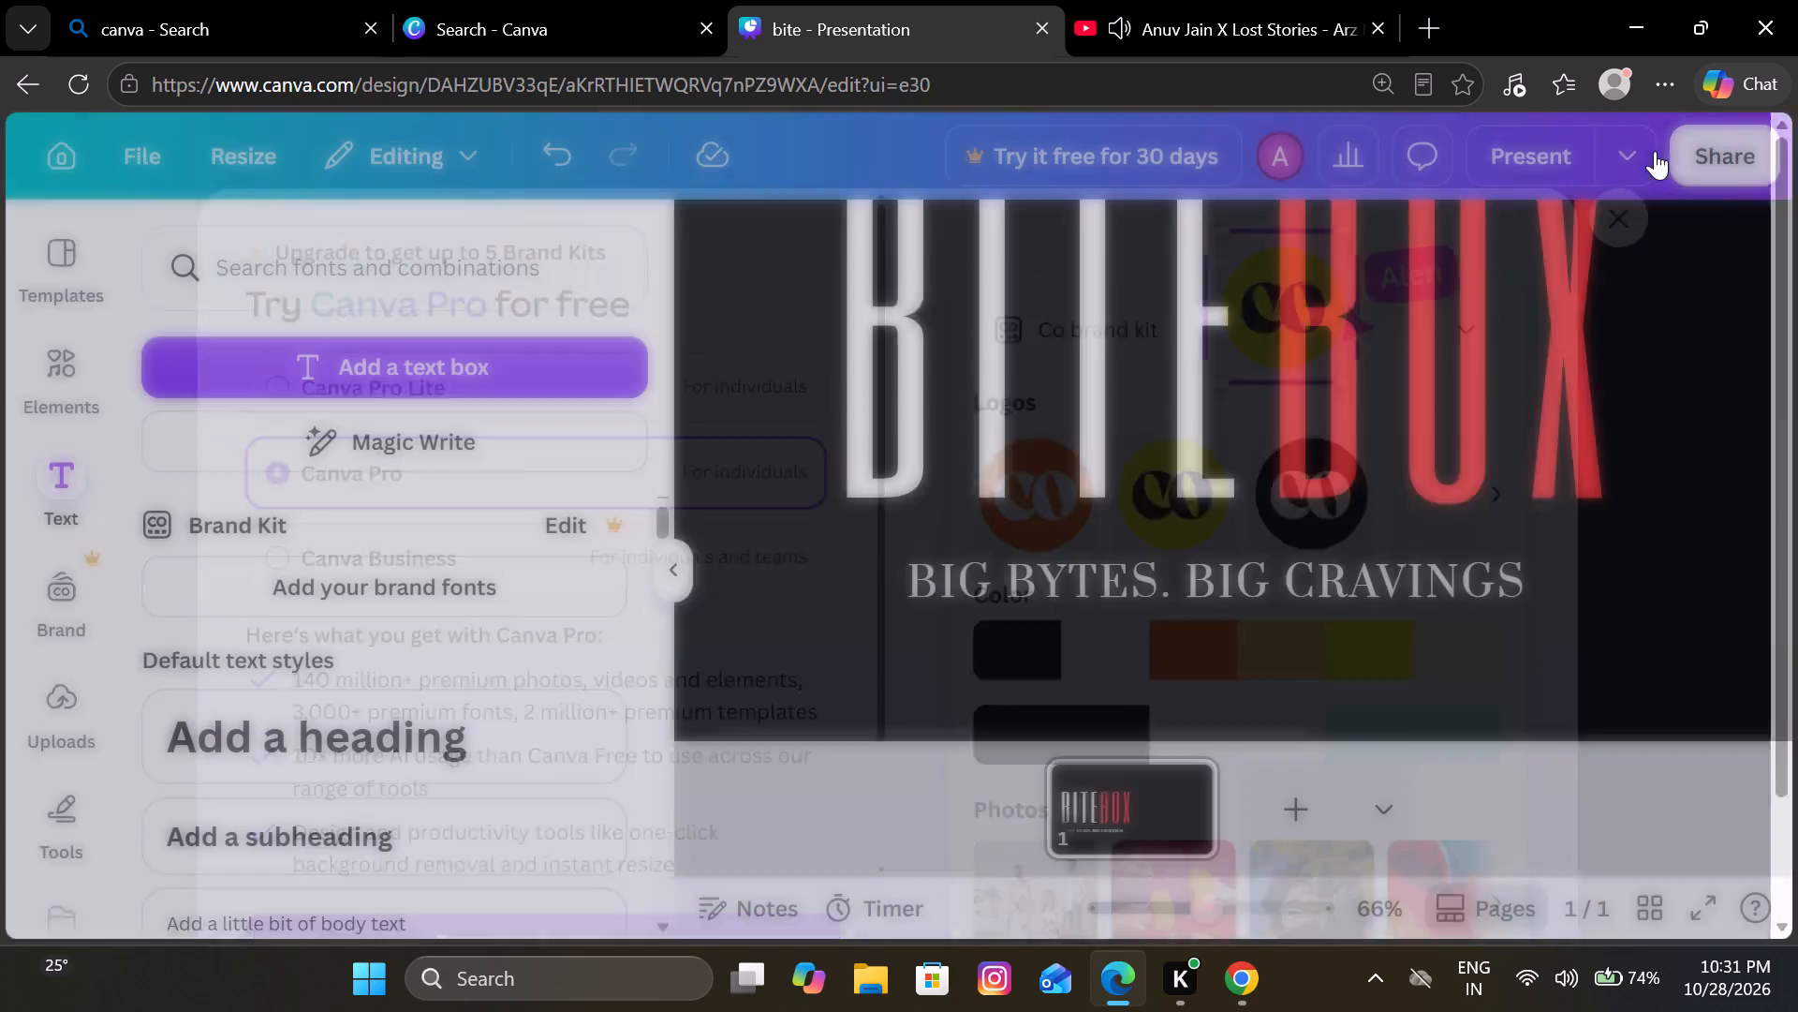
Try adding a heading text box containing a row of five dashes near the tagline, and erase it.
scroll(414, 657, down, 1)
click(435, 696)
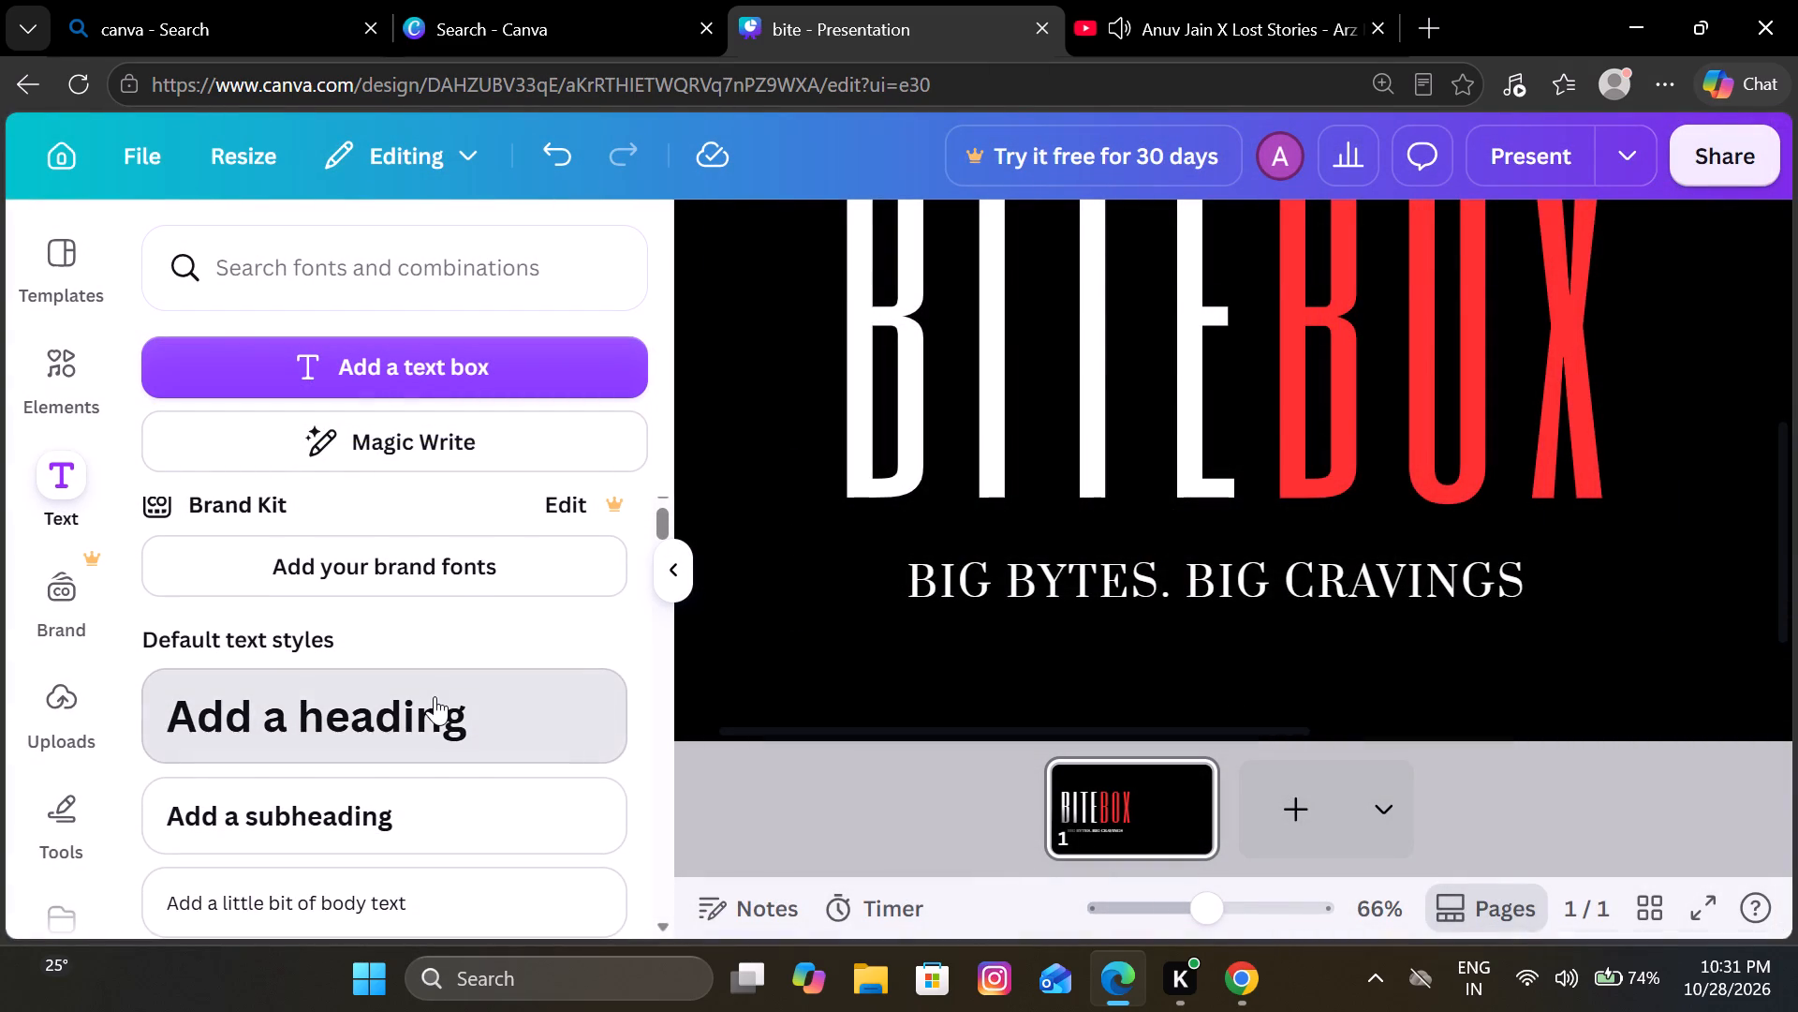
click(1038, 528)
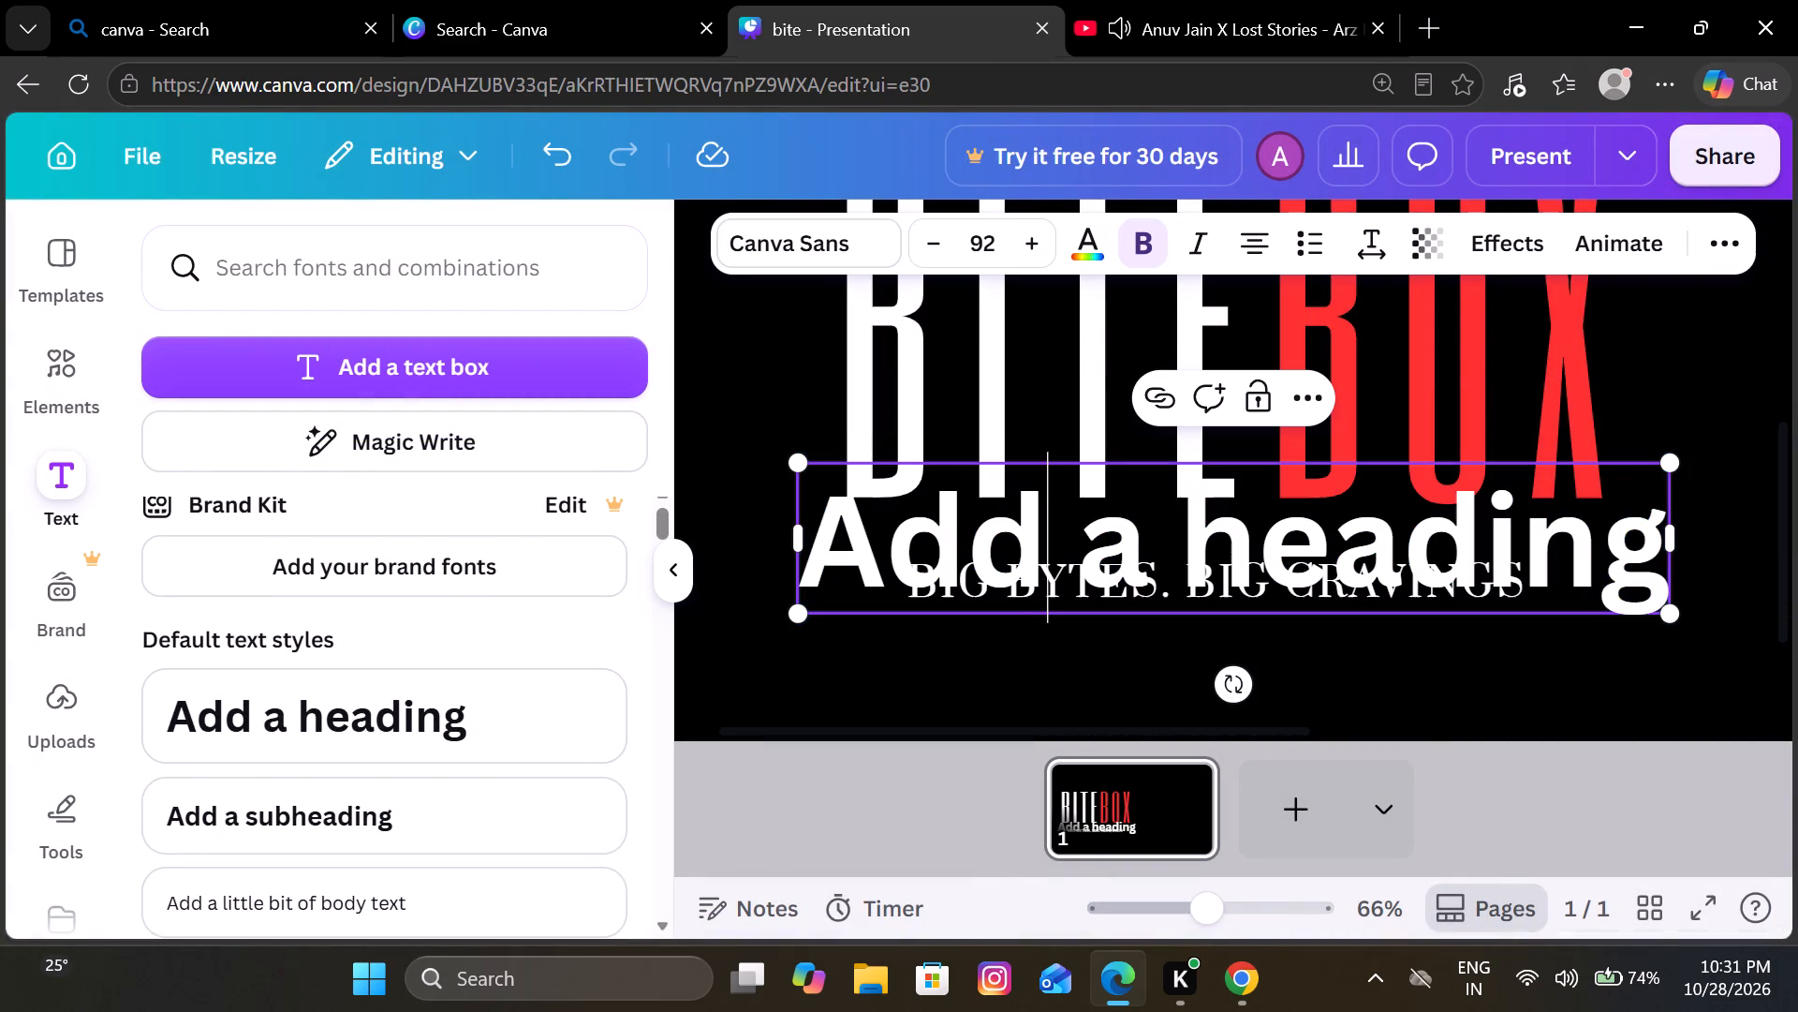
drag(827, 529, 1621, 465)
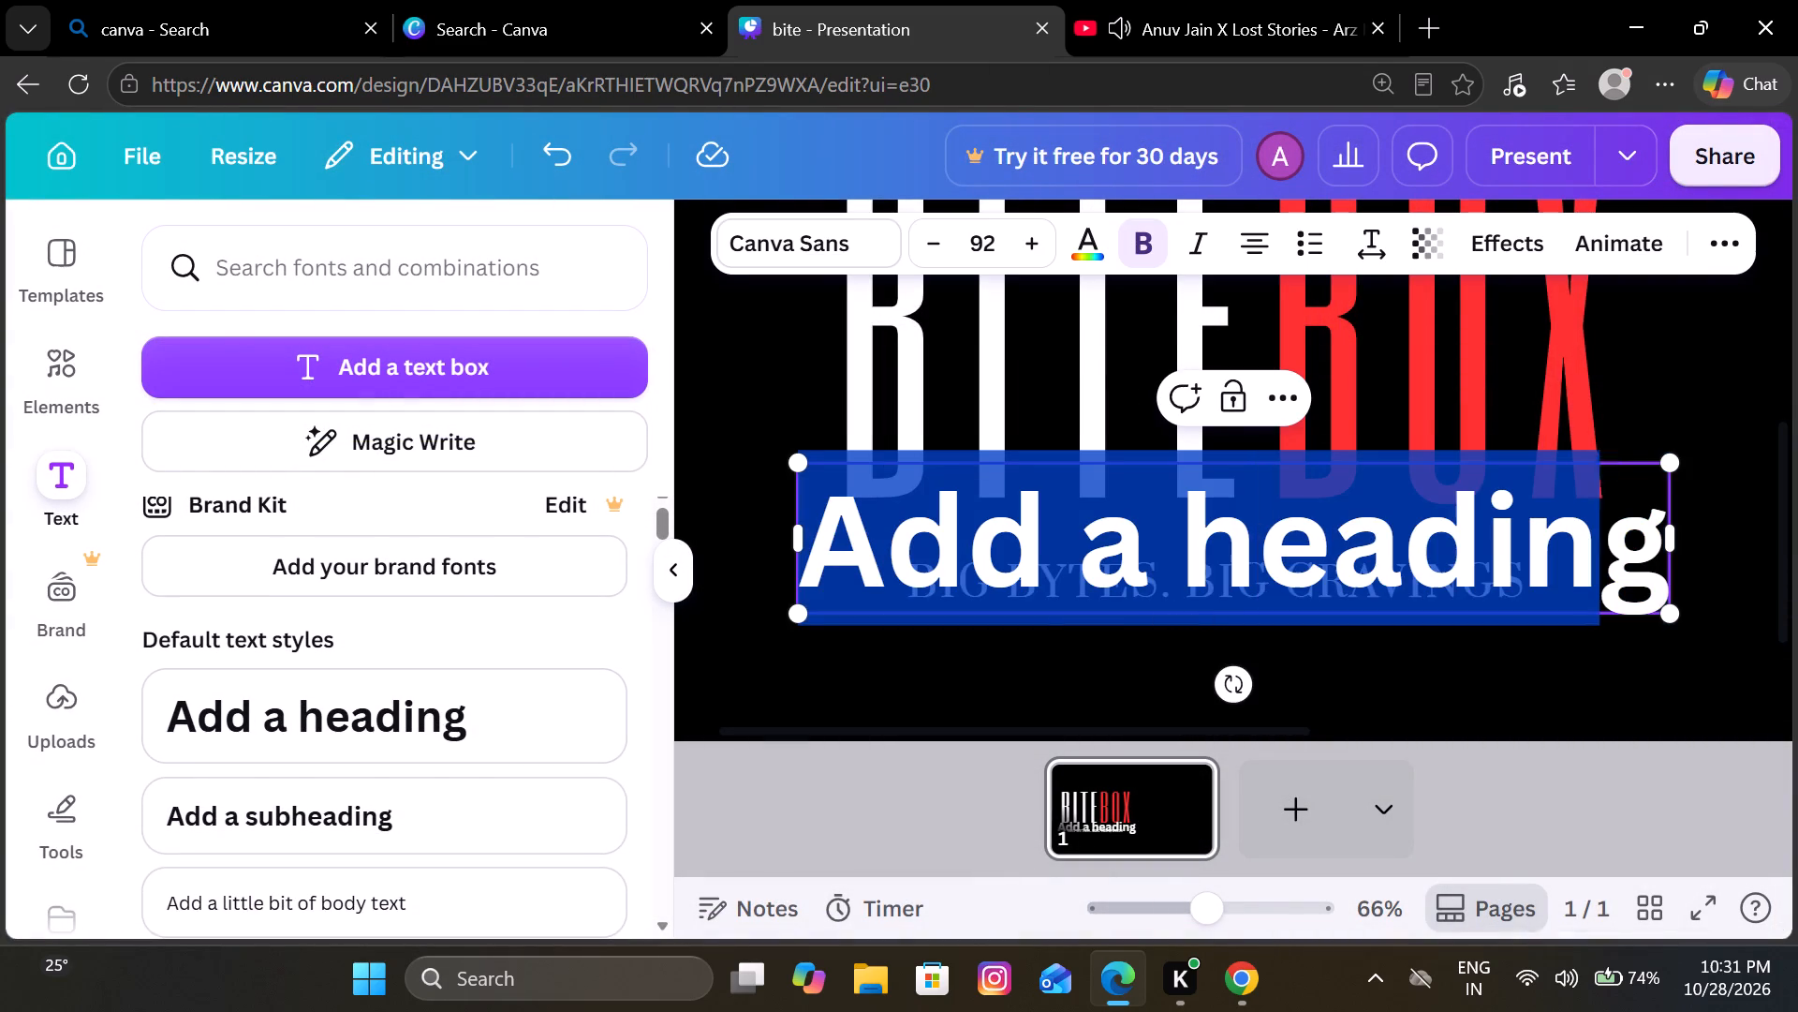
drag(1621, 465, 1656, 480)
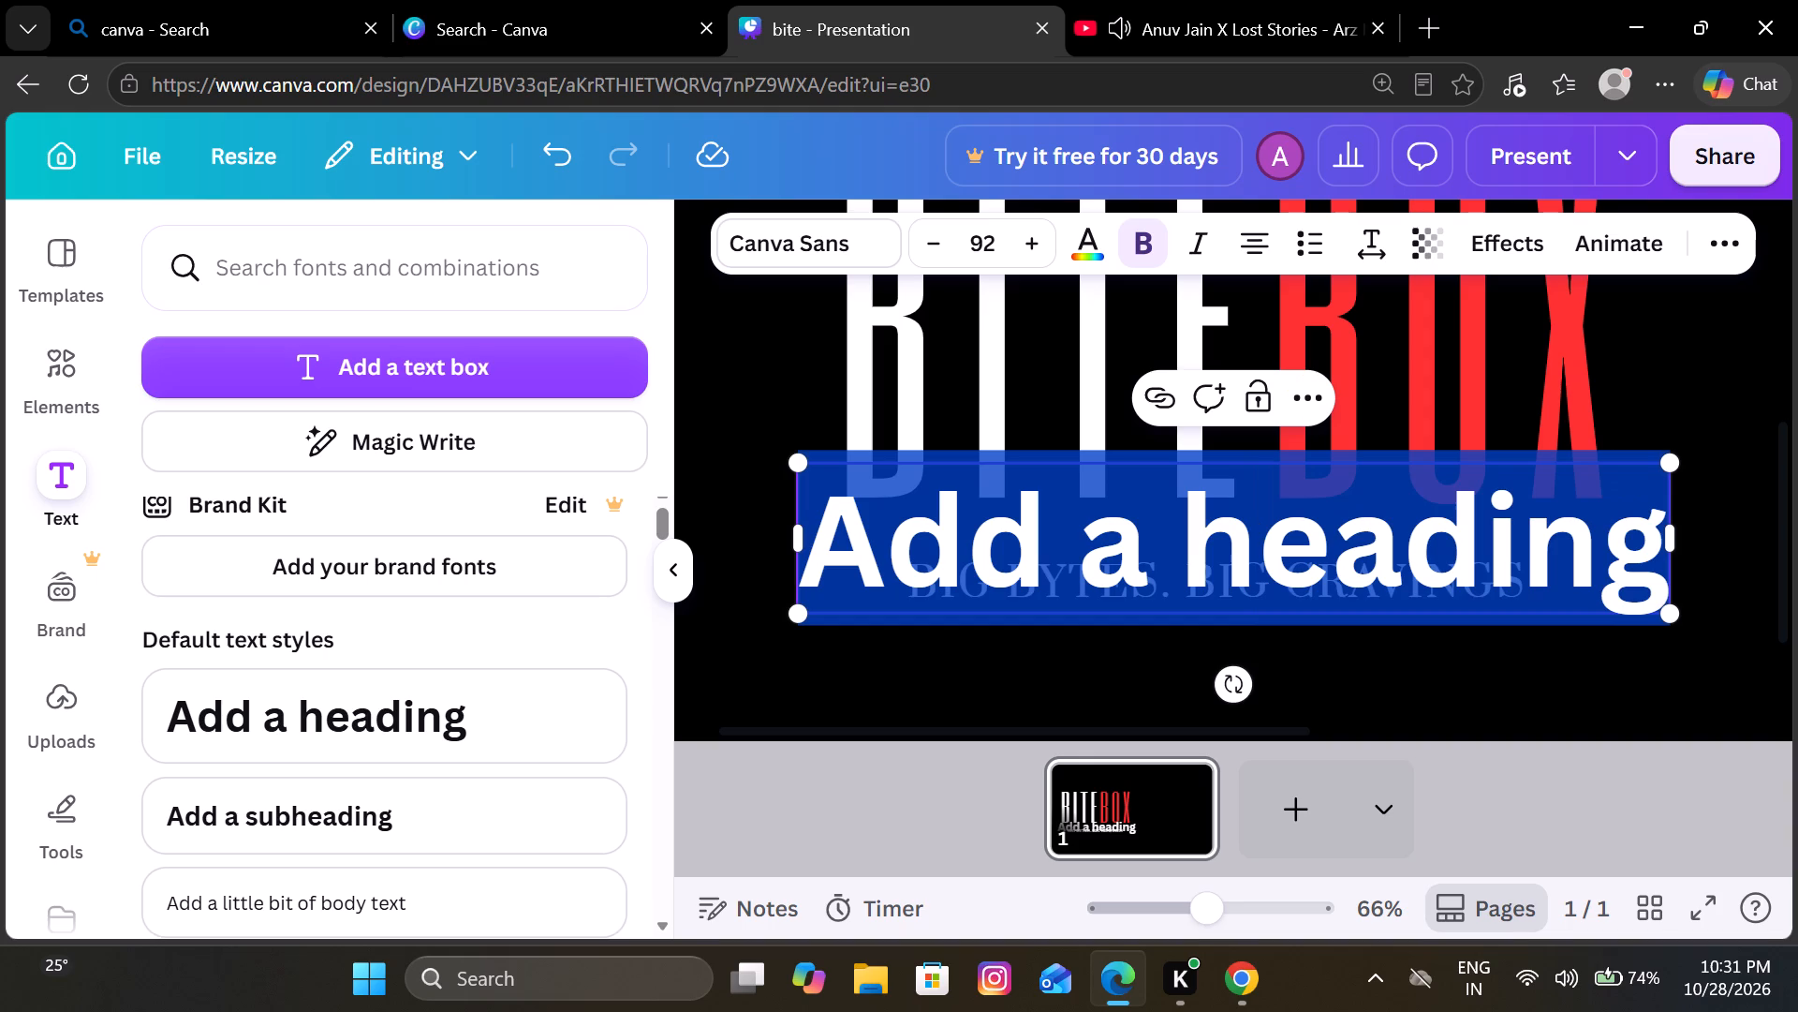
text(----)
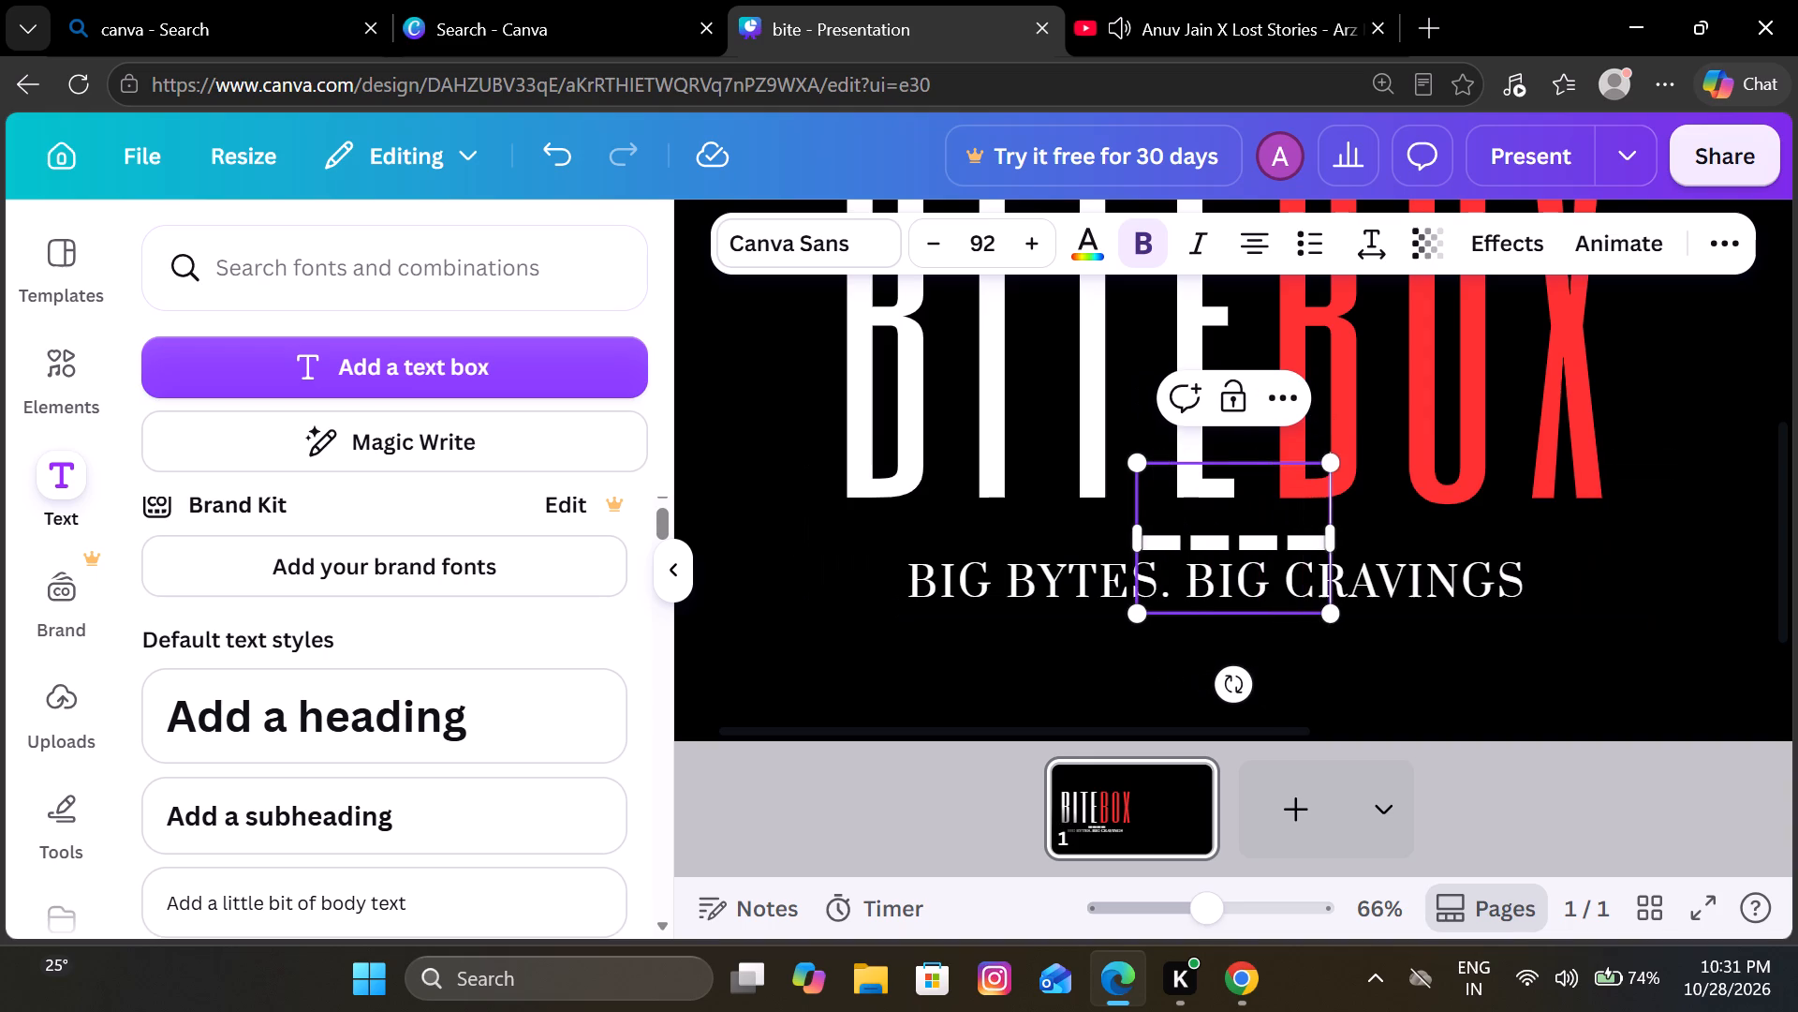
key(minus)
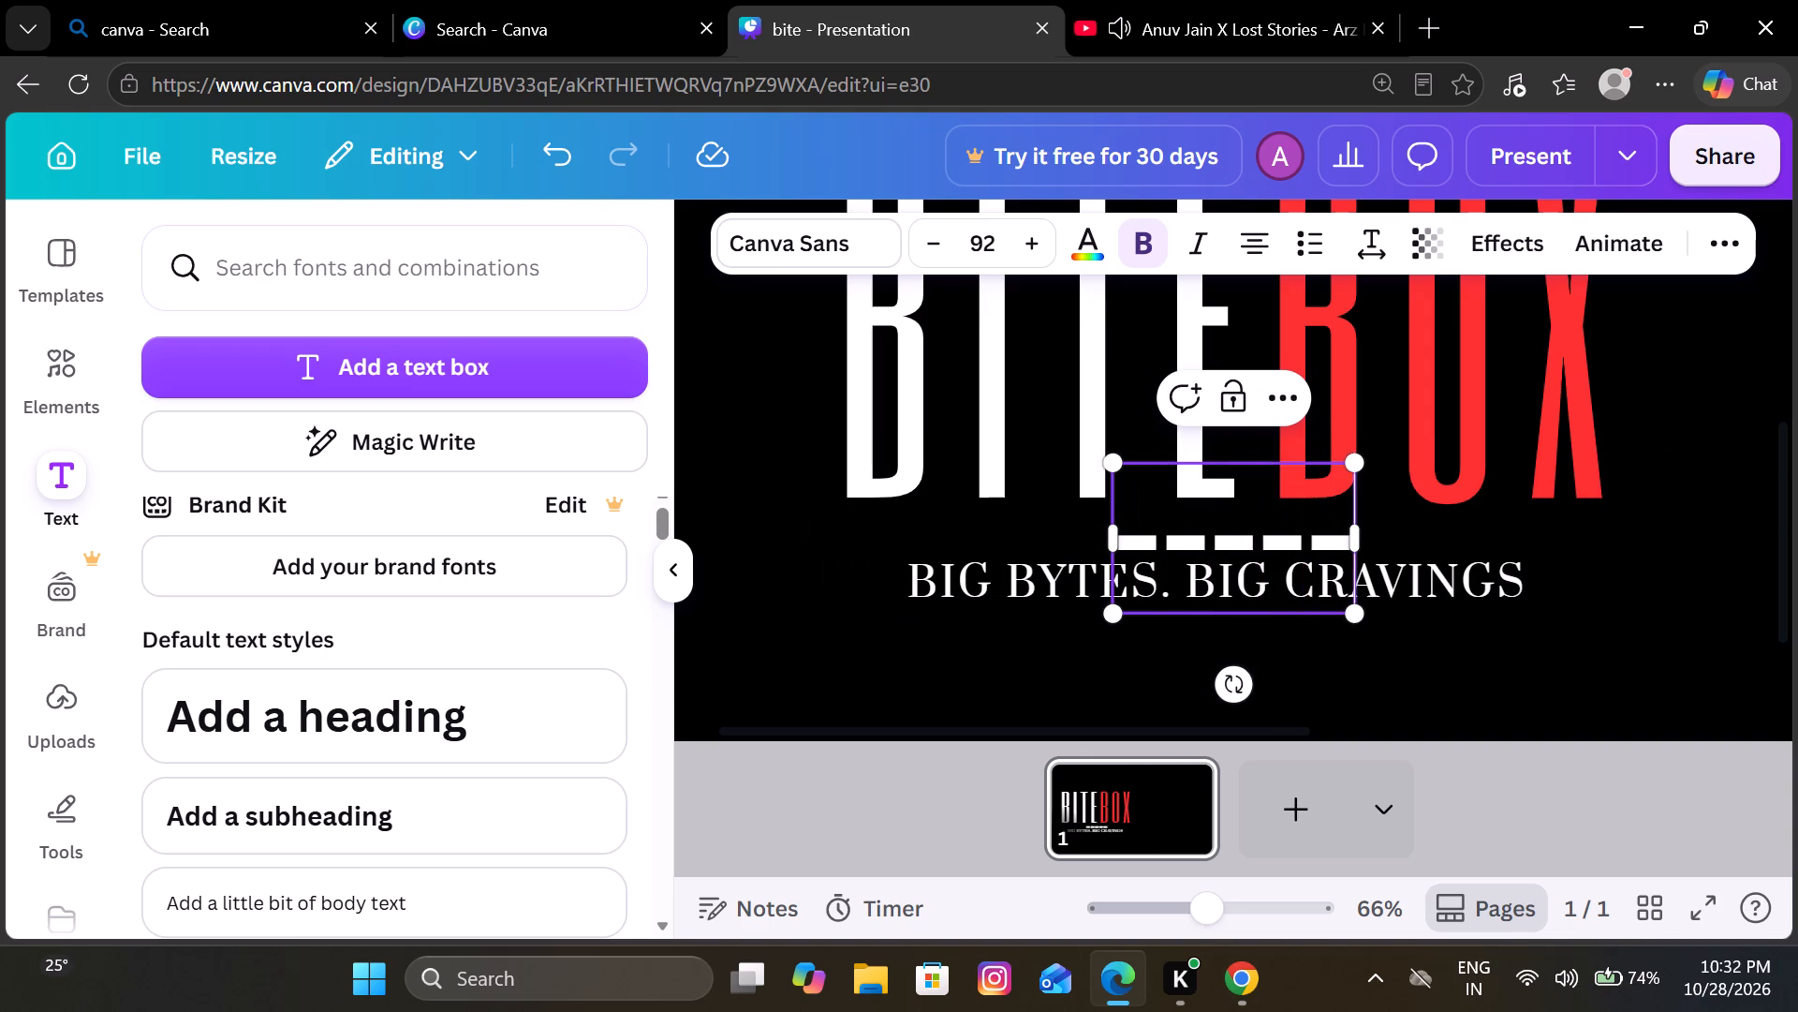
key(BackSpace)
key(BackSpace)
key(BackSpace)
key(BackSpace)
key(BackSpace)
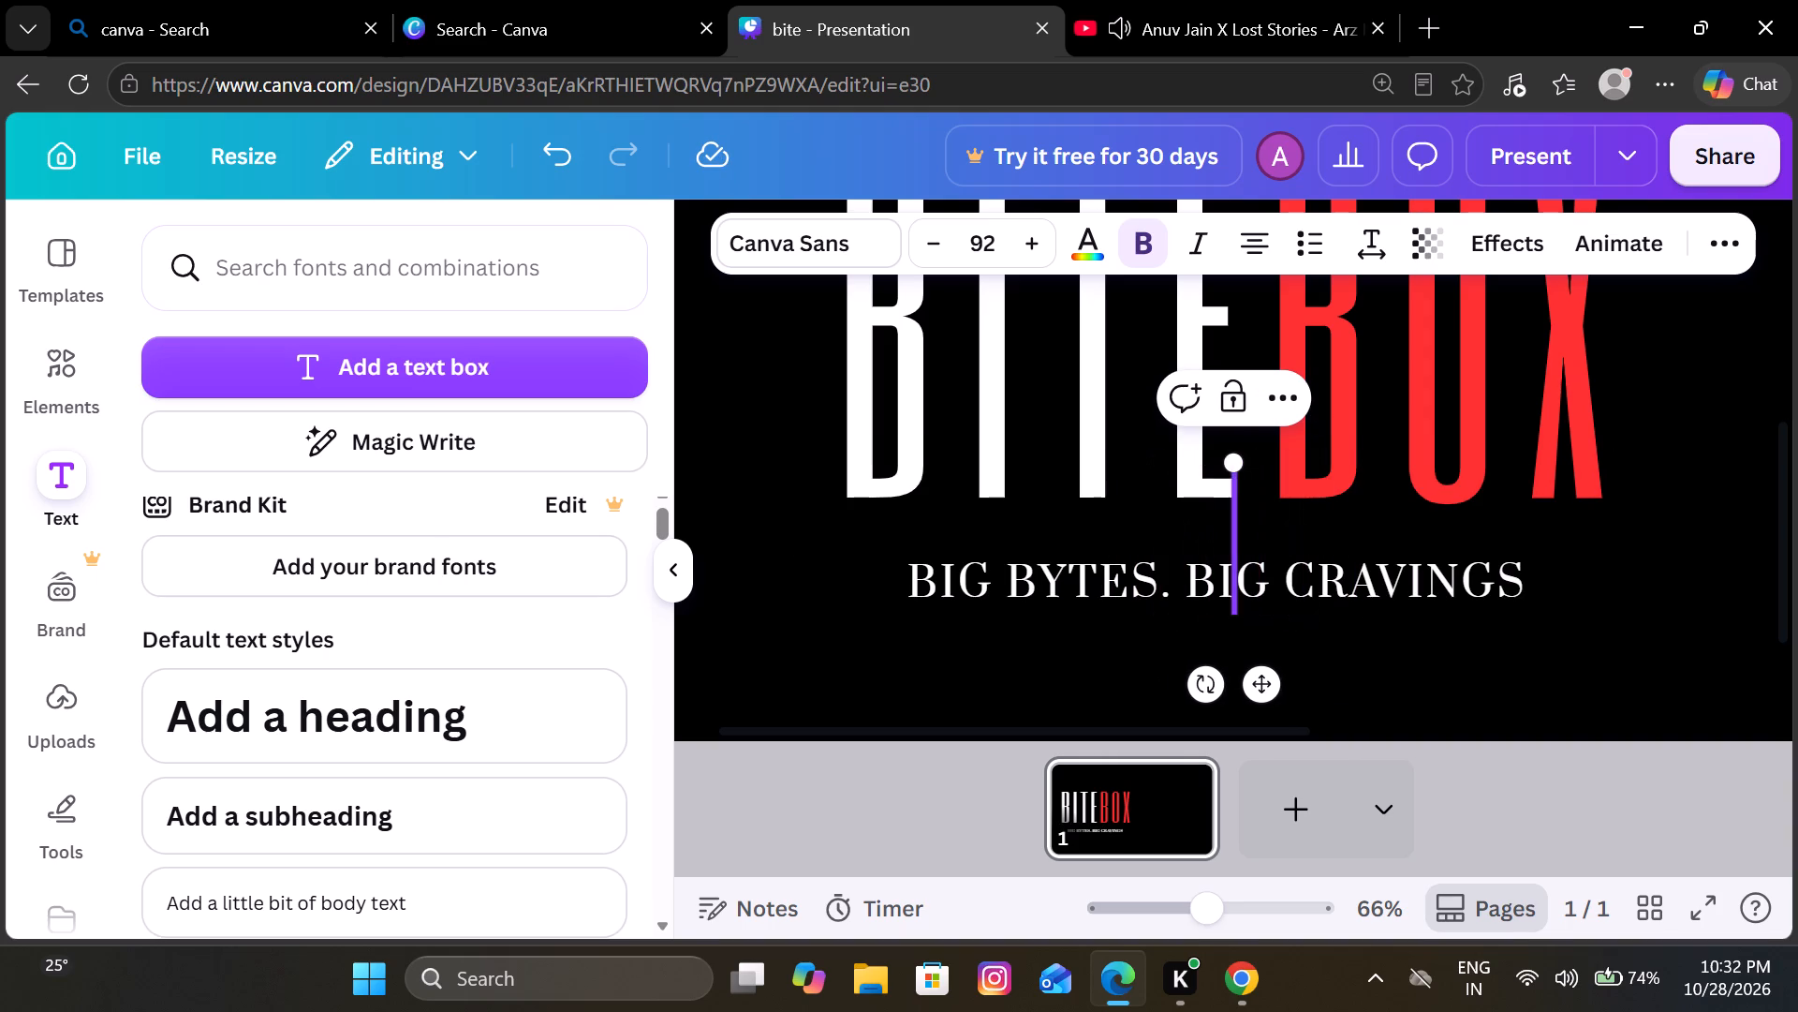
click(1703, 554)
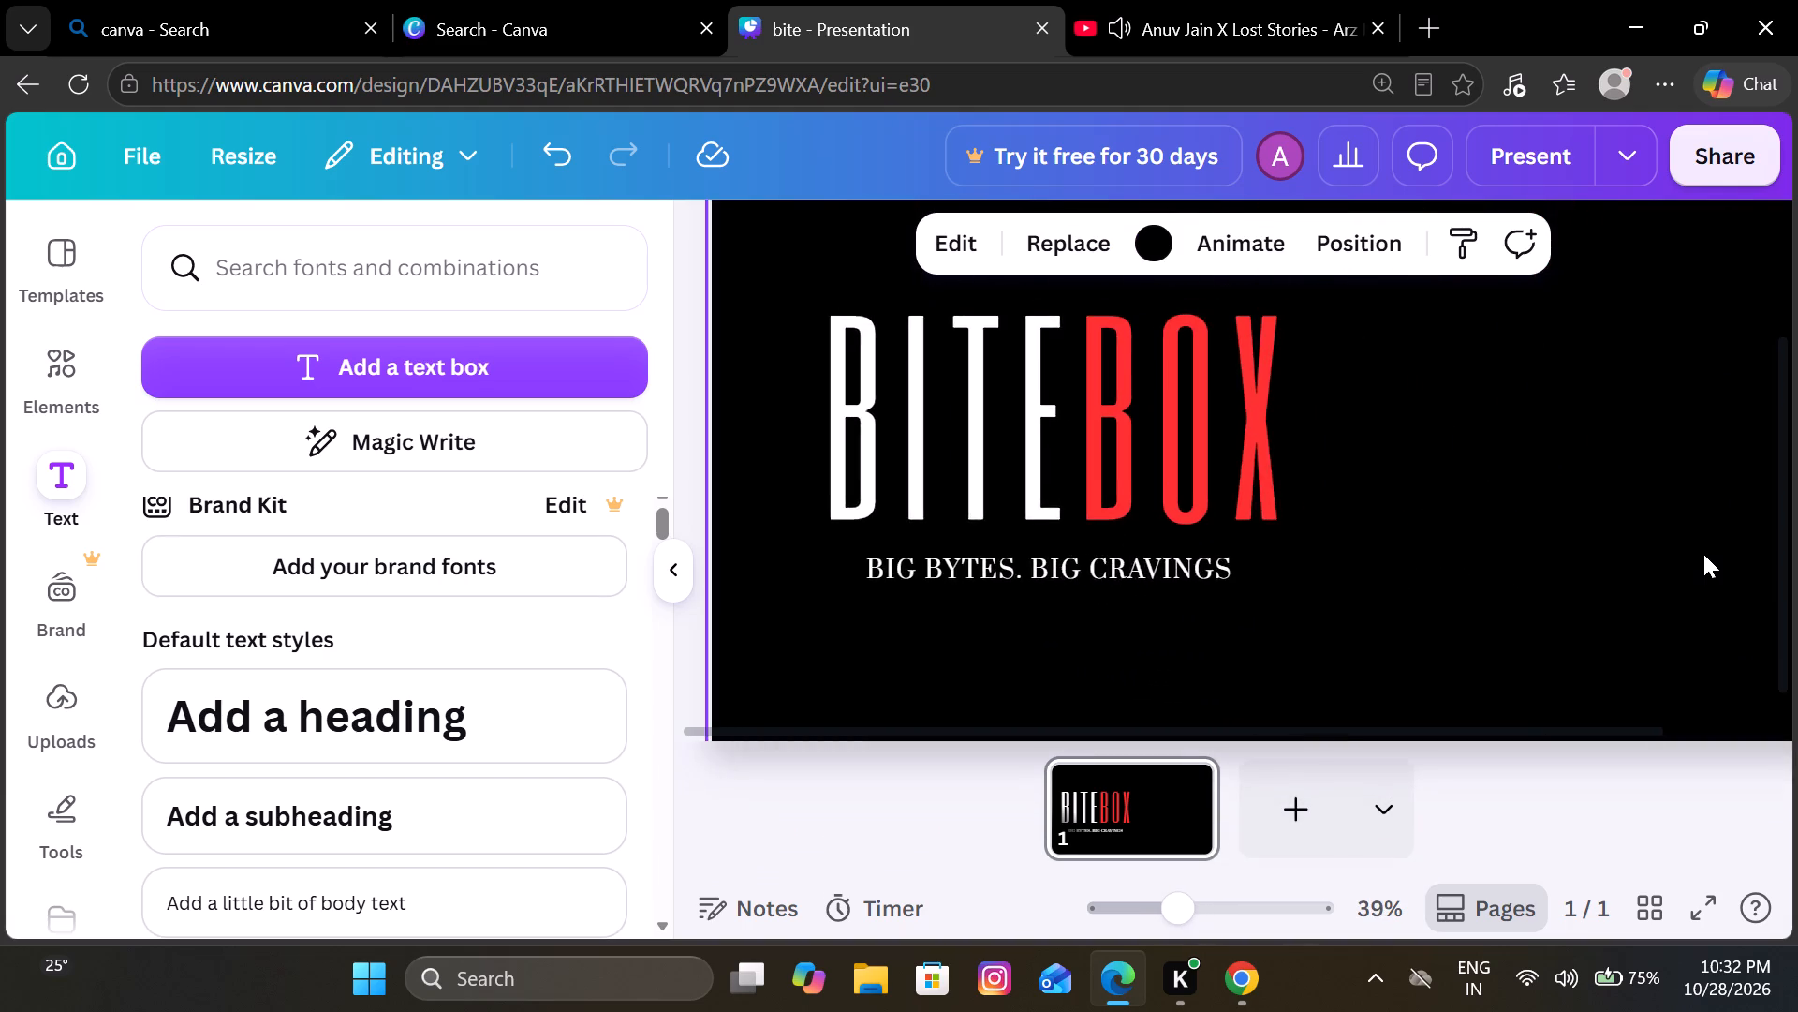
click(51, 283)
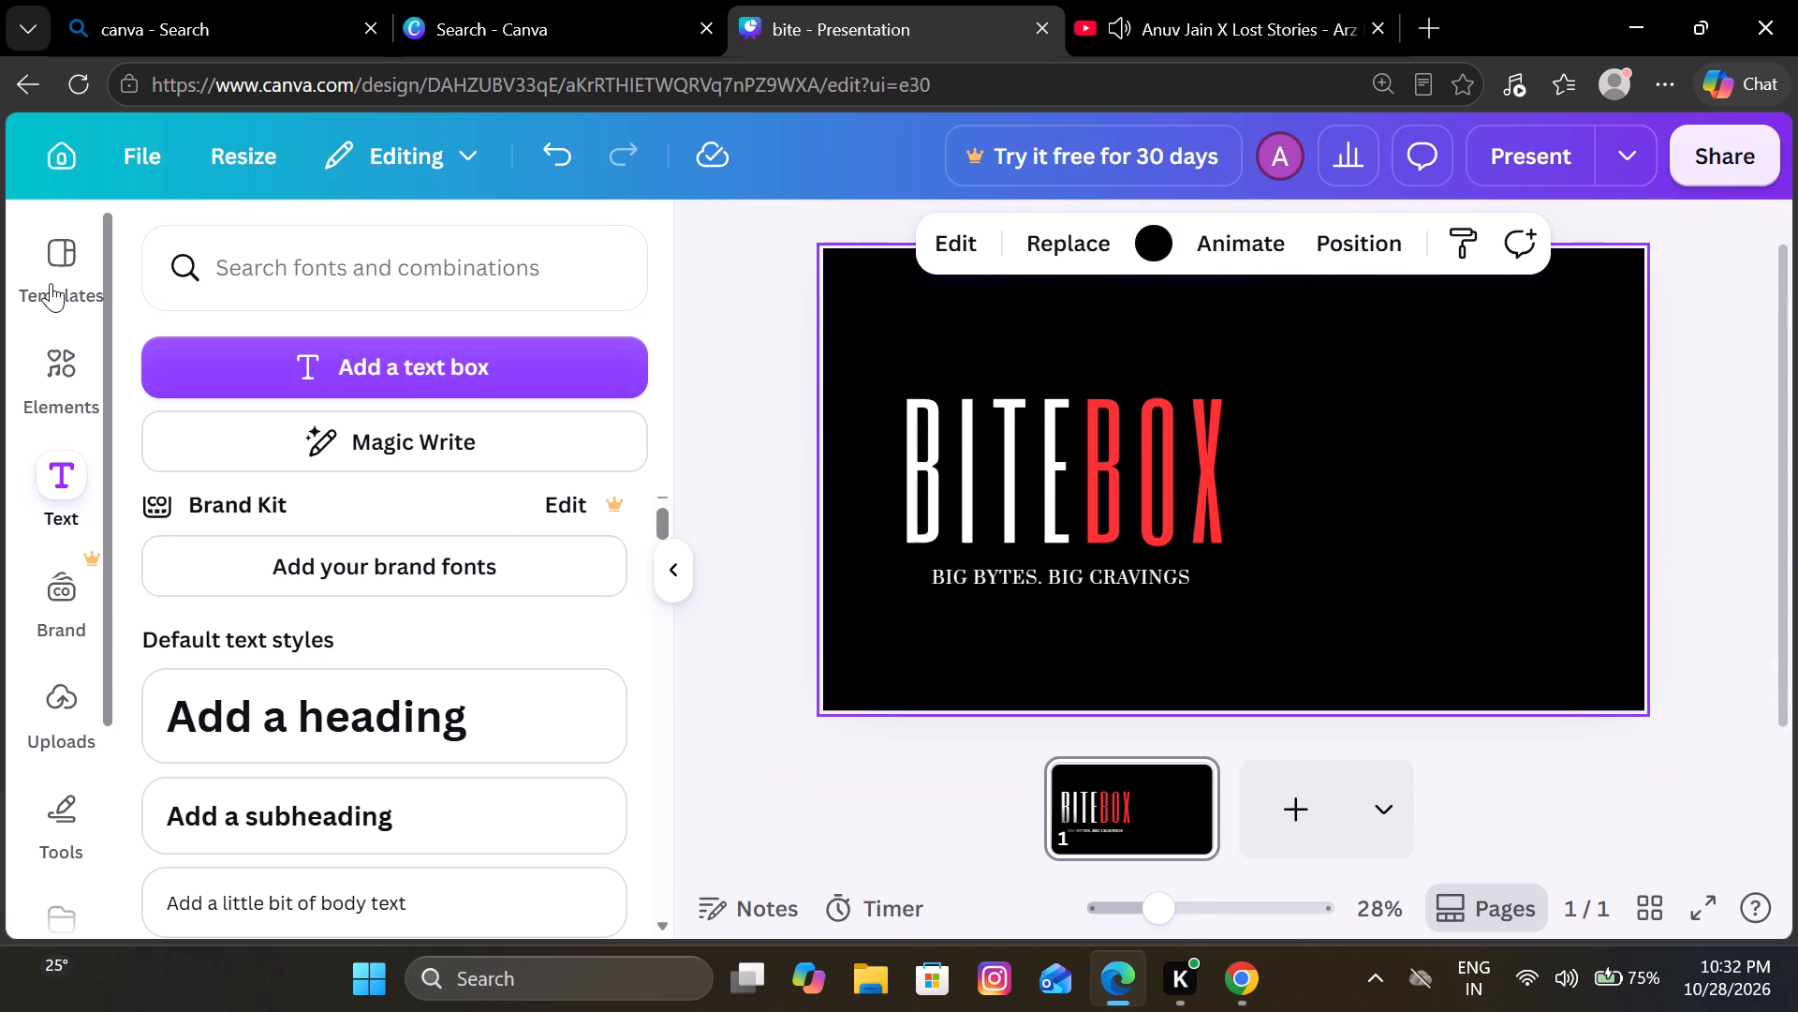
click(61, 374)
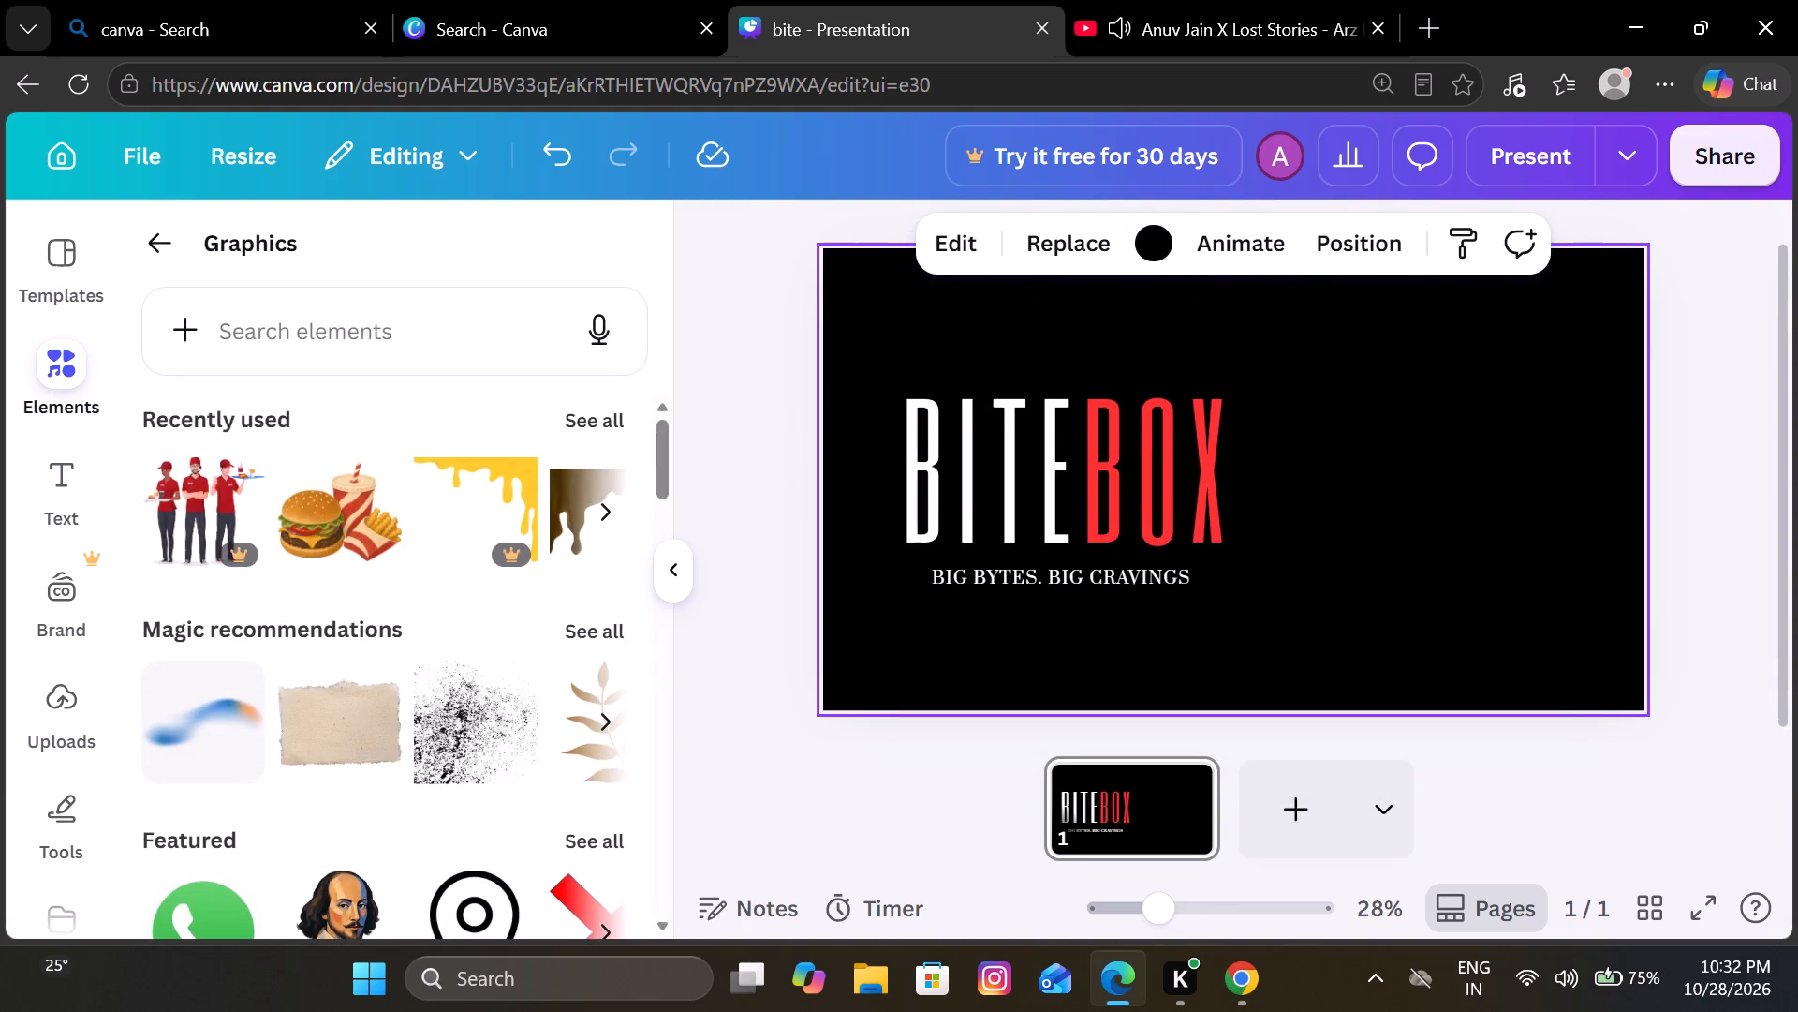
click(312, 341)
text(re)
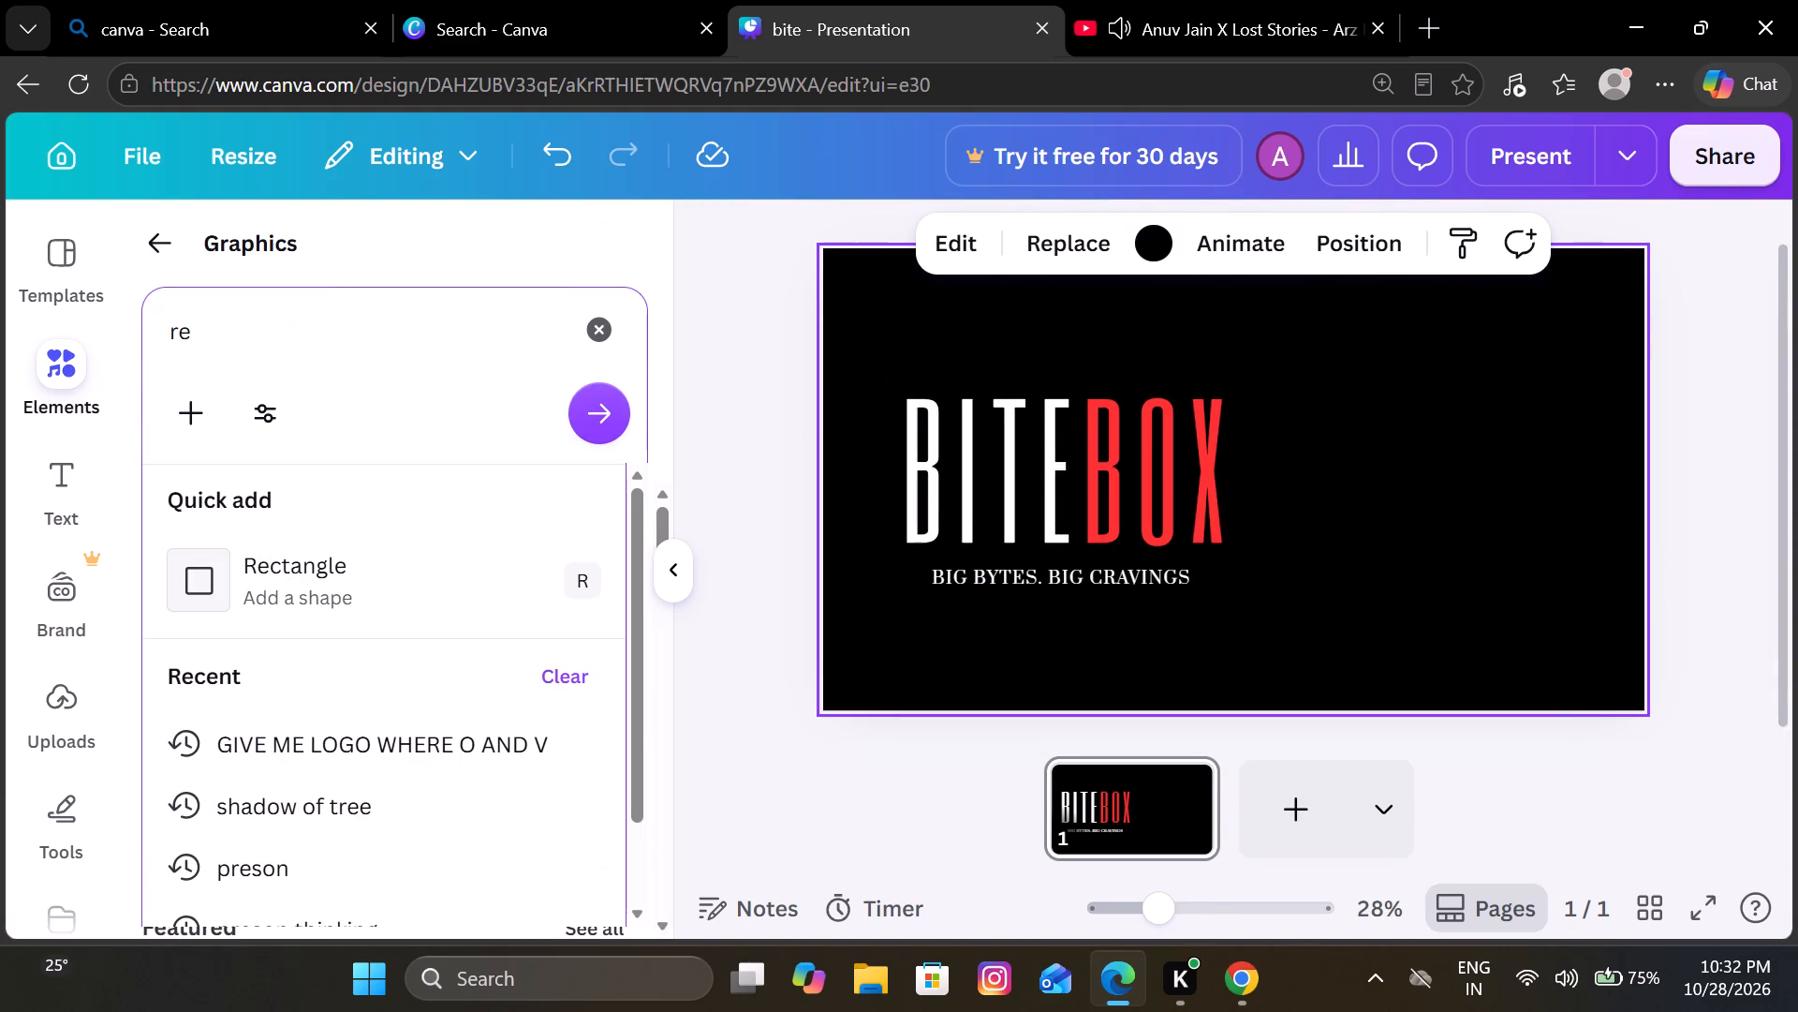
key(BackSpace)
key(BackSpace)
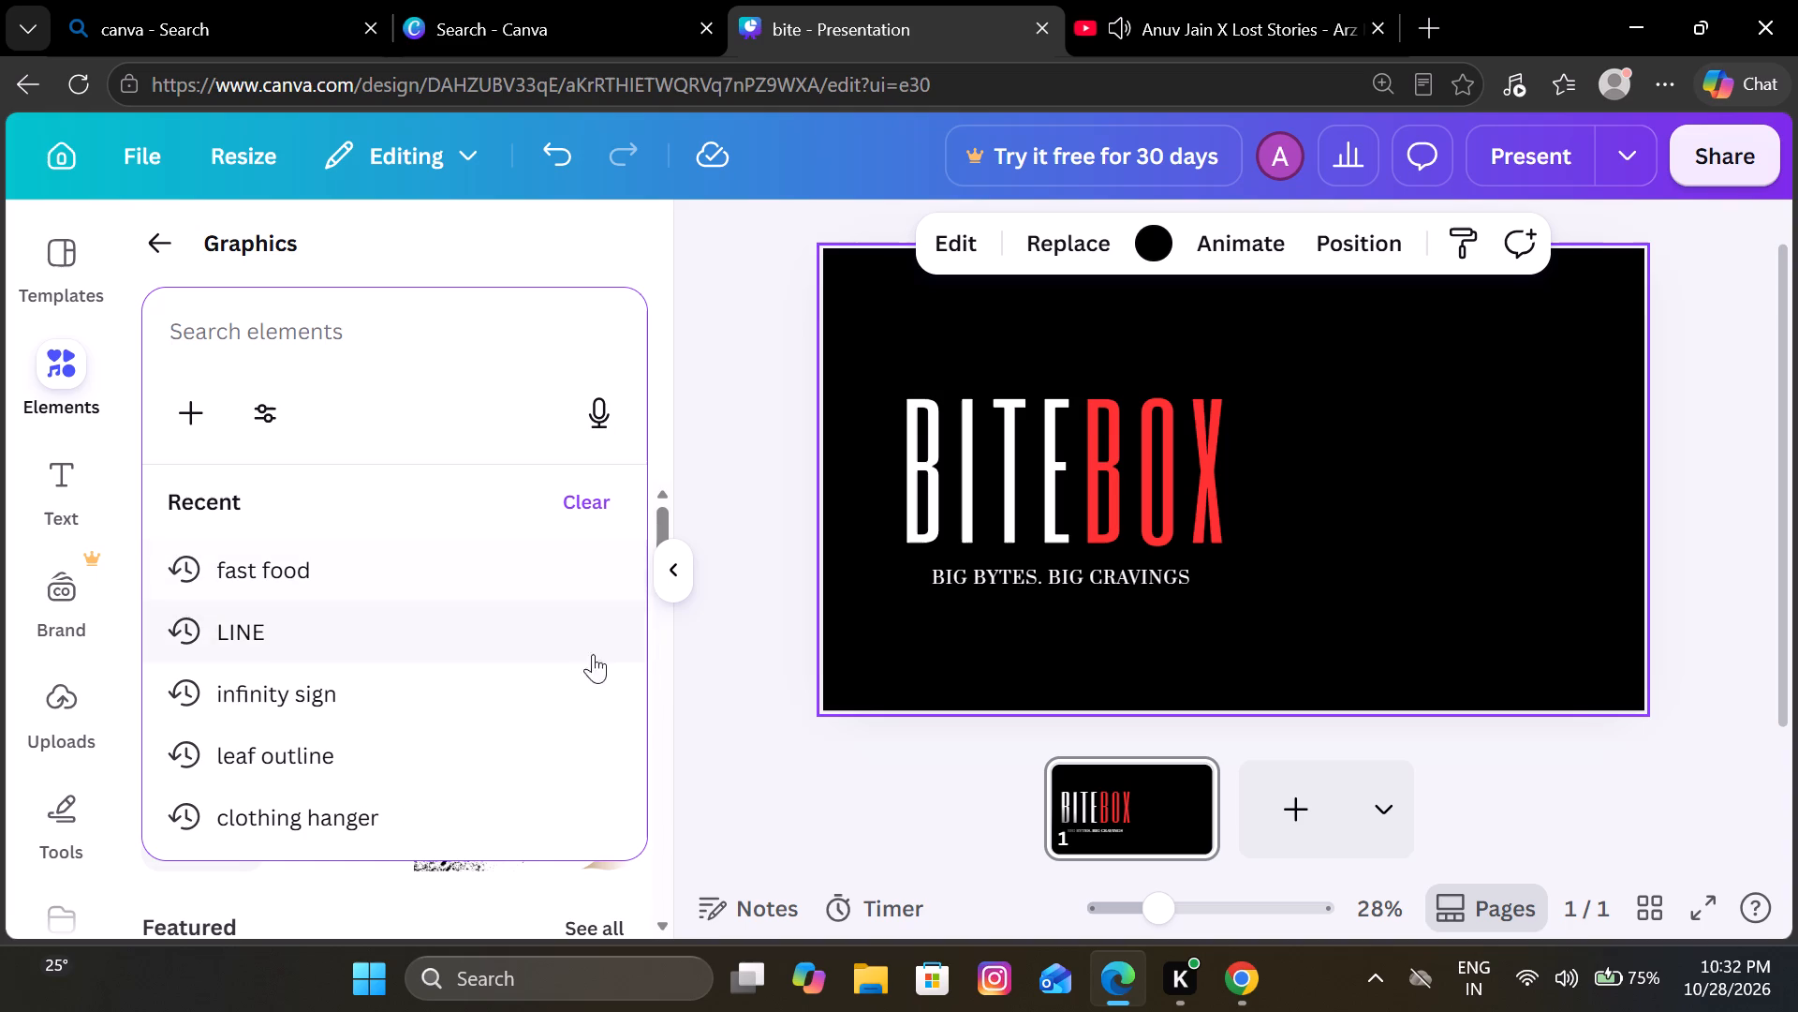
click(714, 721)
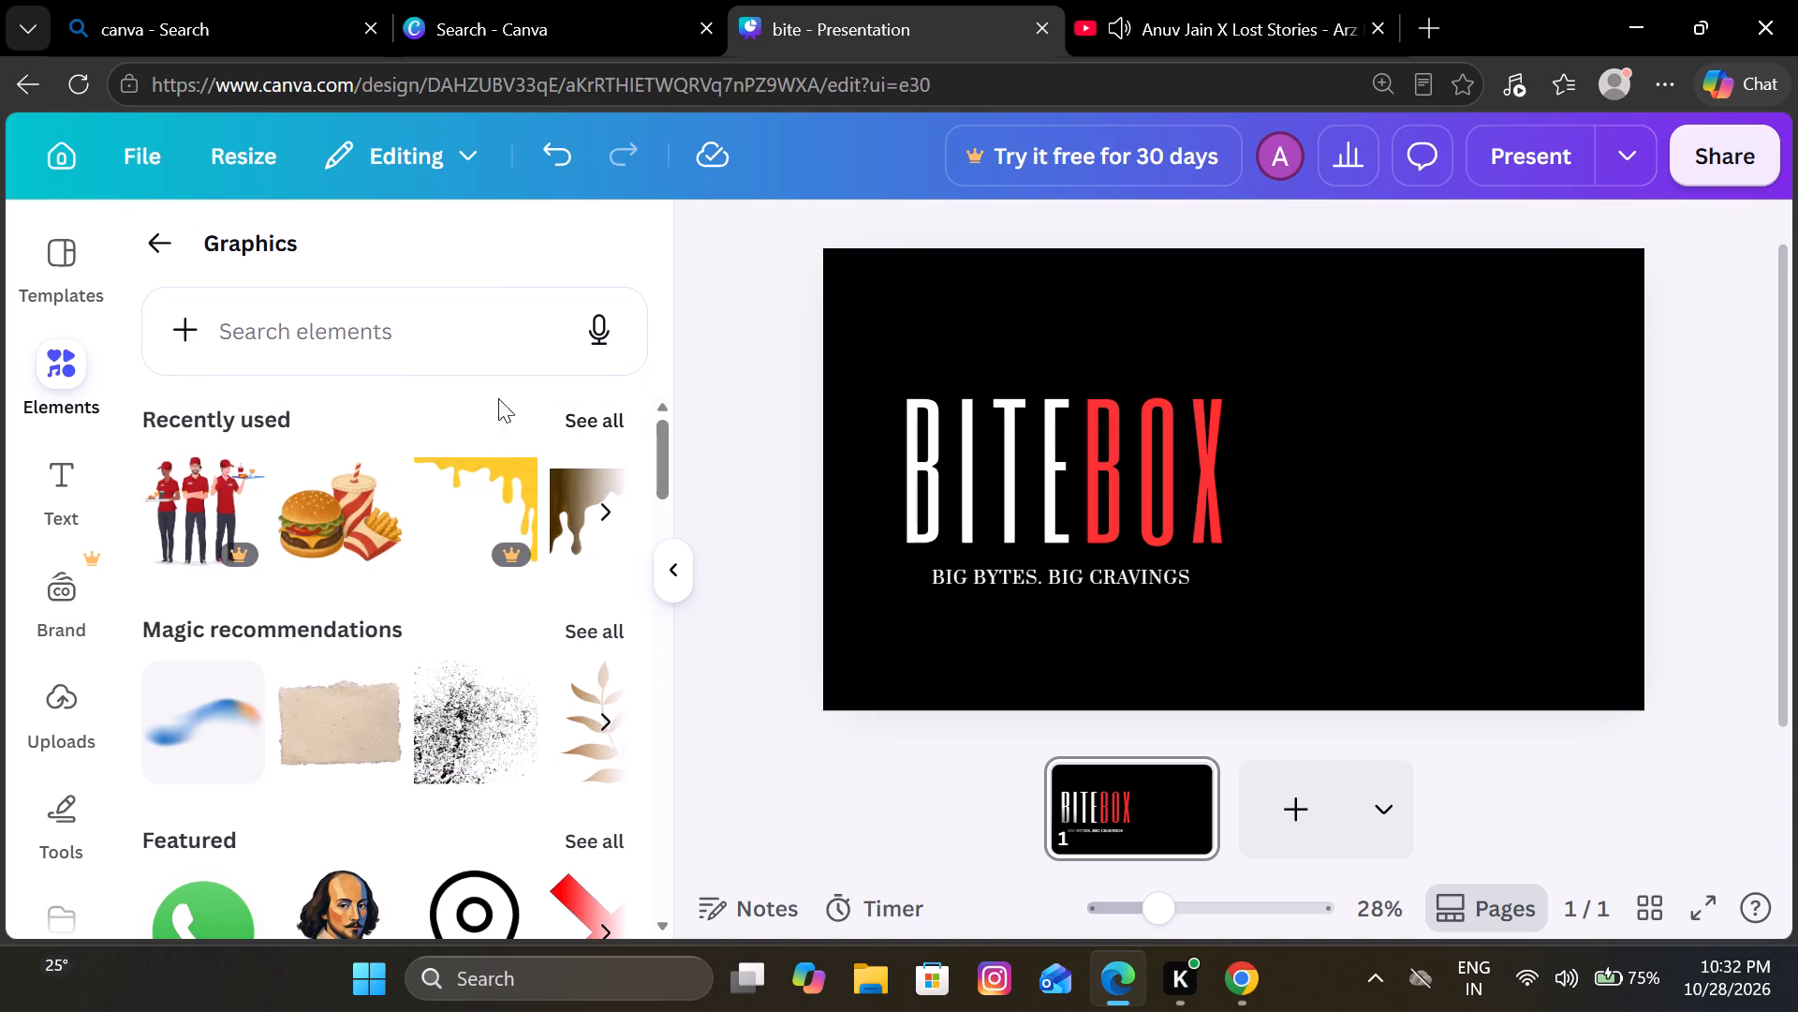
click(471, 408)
Insert the thin horizontal line graphic from the recently used elements onto the slide.
click(168, 254)
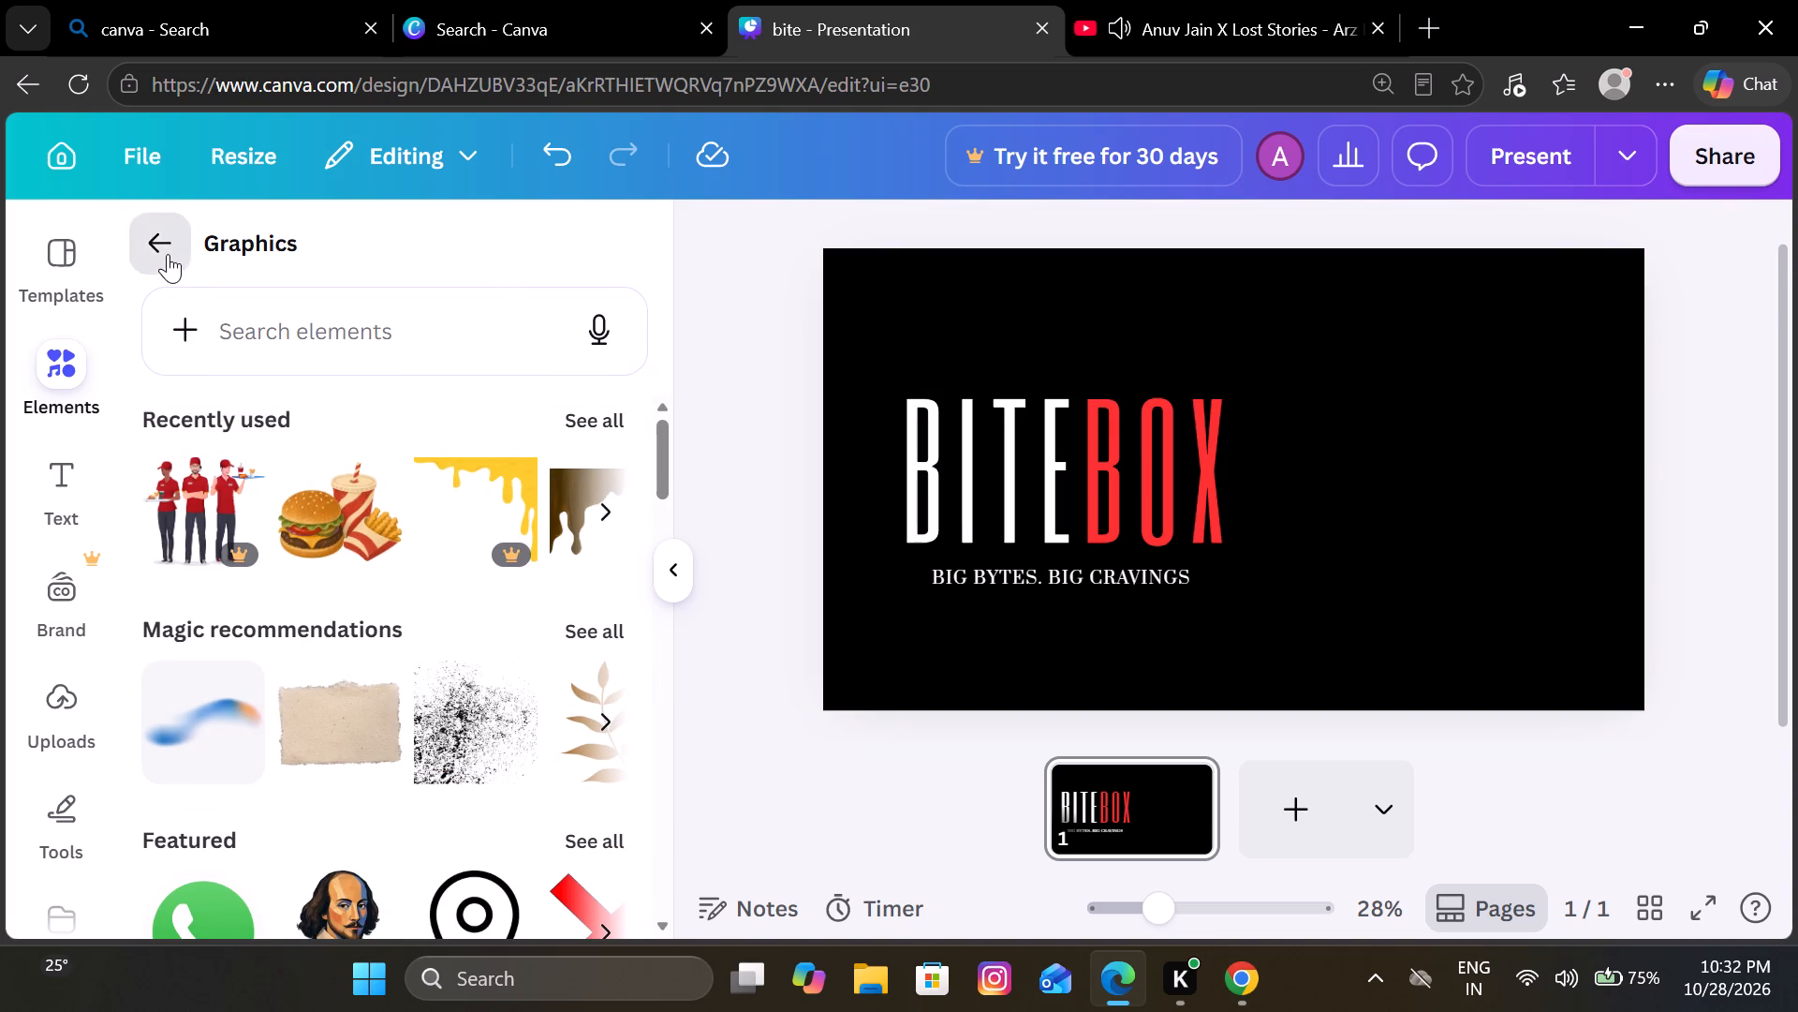
scroll(496, 458, up, 1)
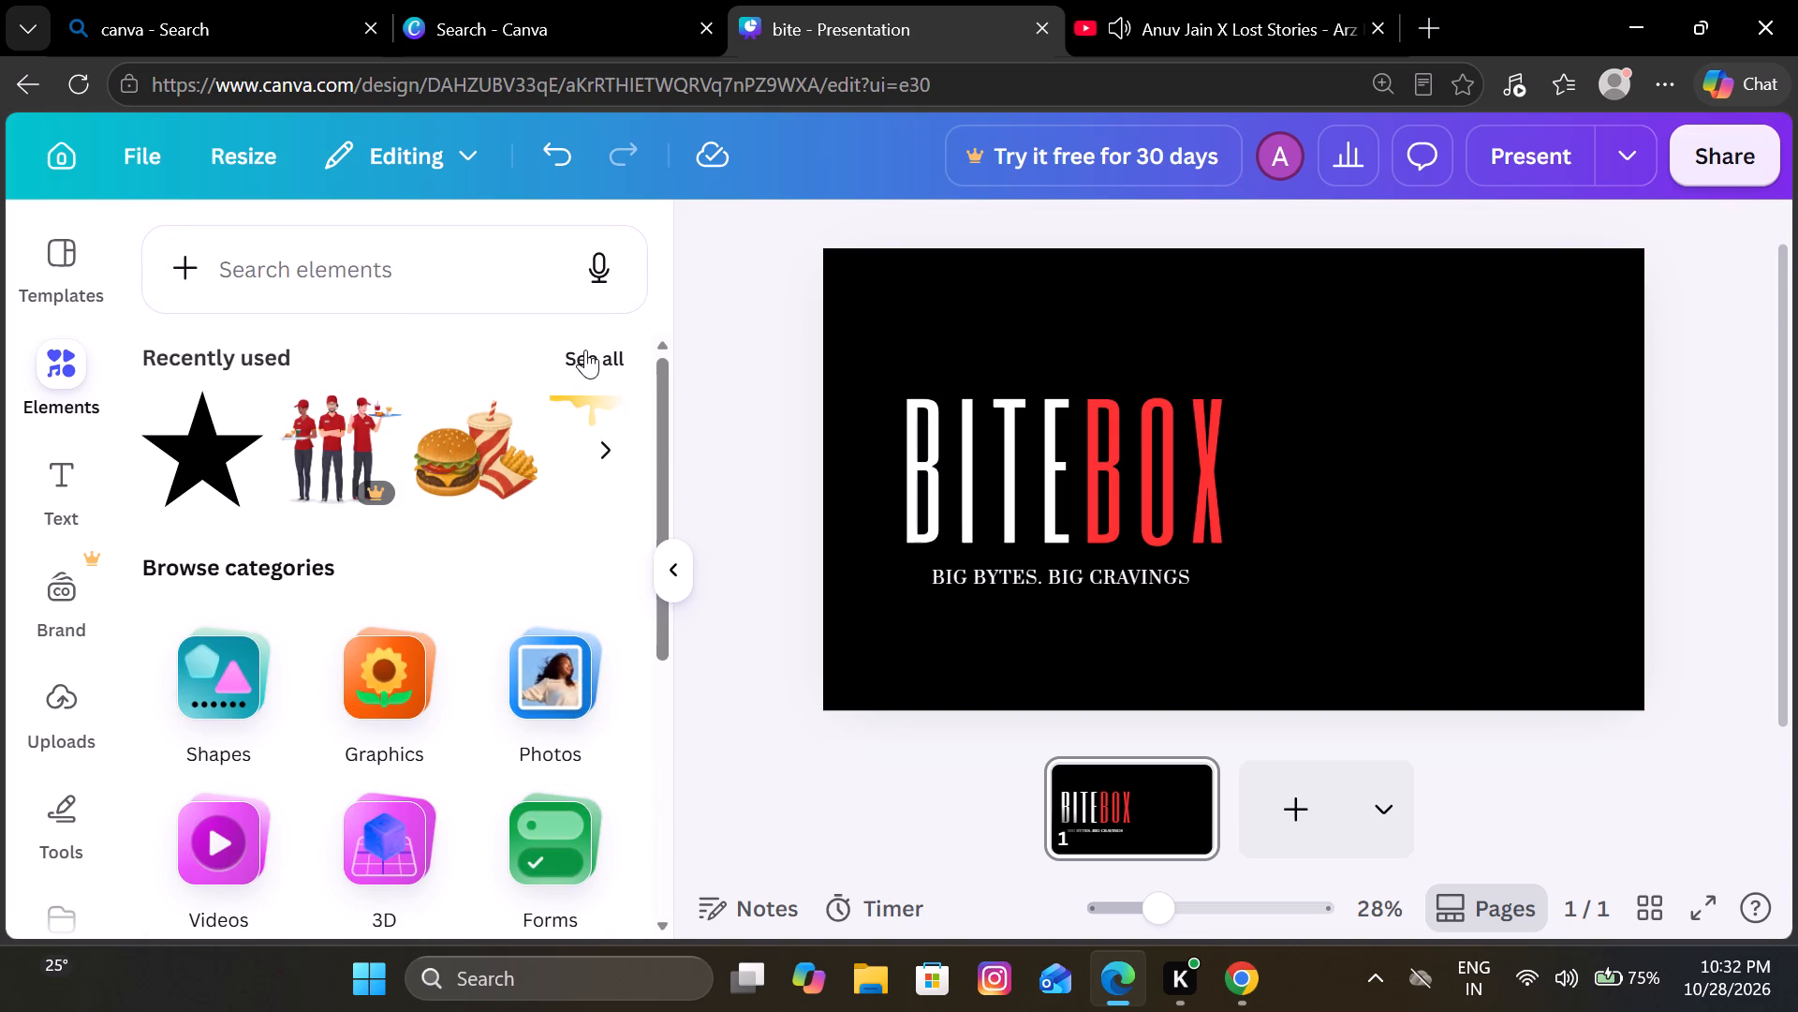
click(585, 350)
scroll(477, 600, down, 2)
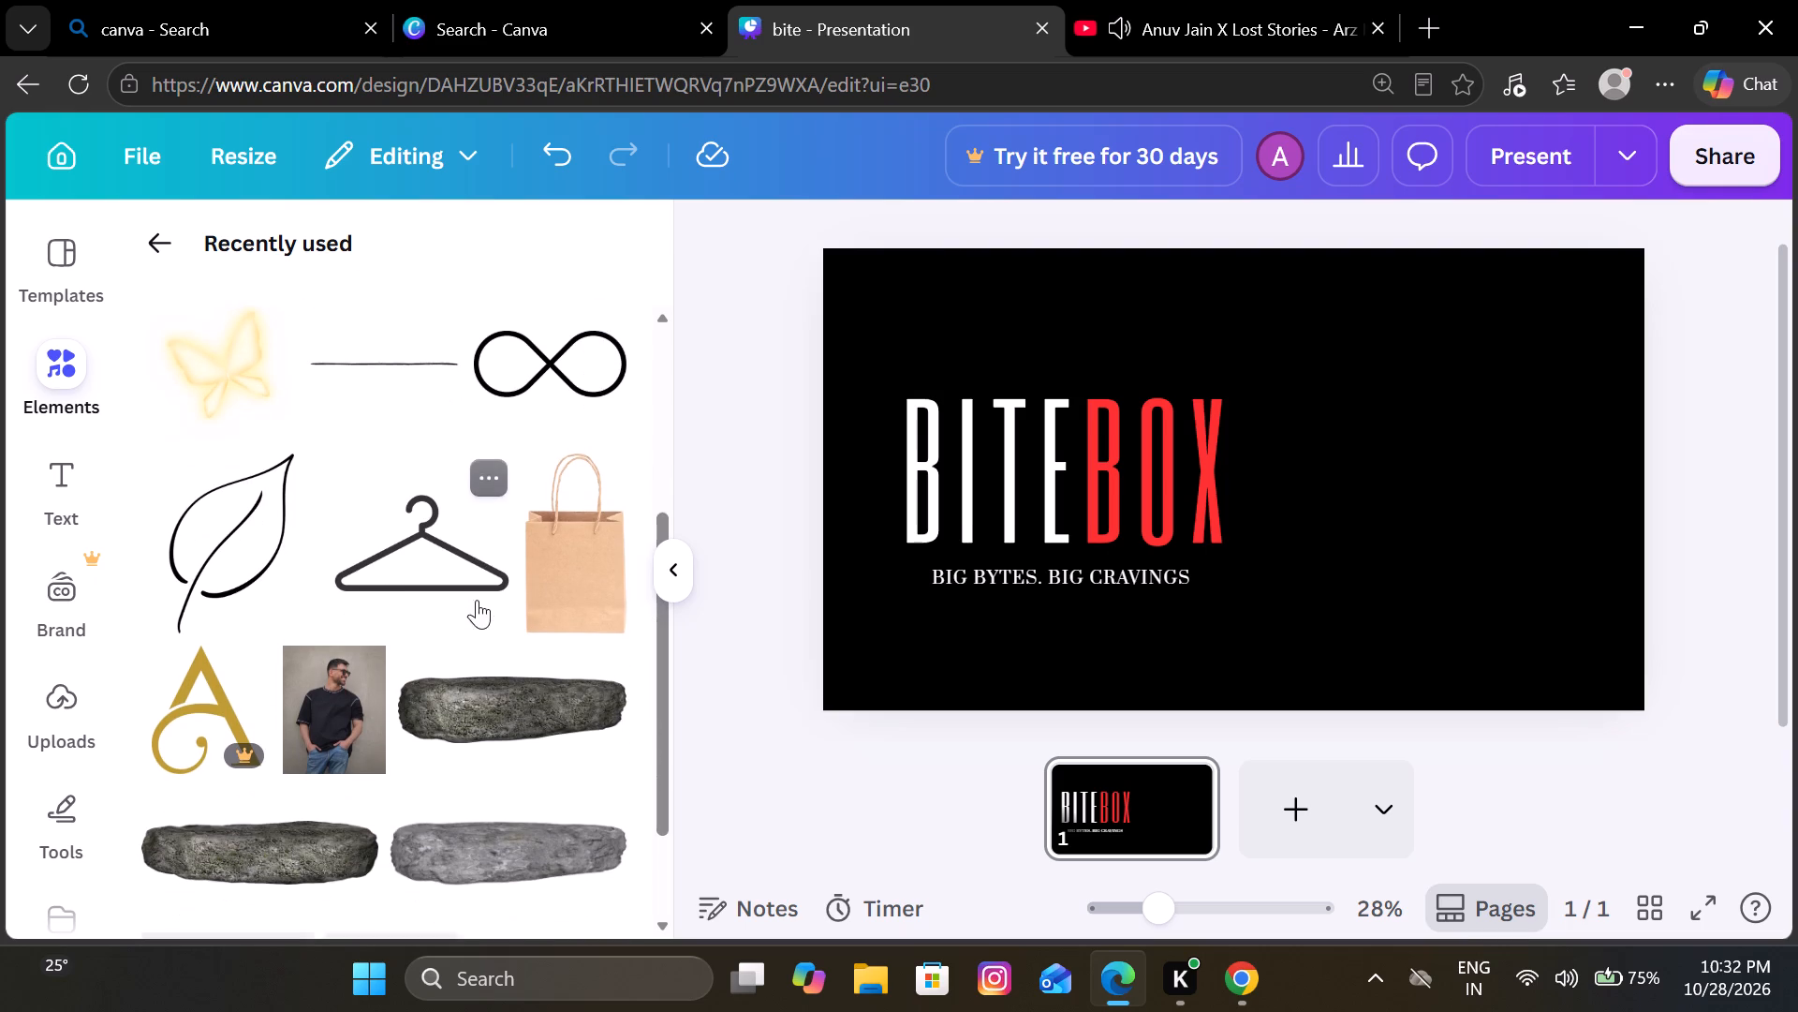
click(361, 359)
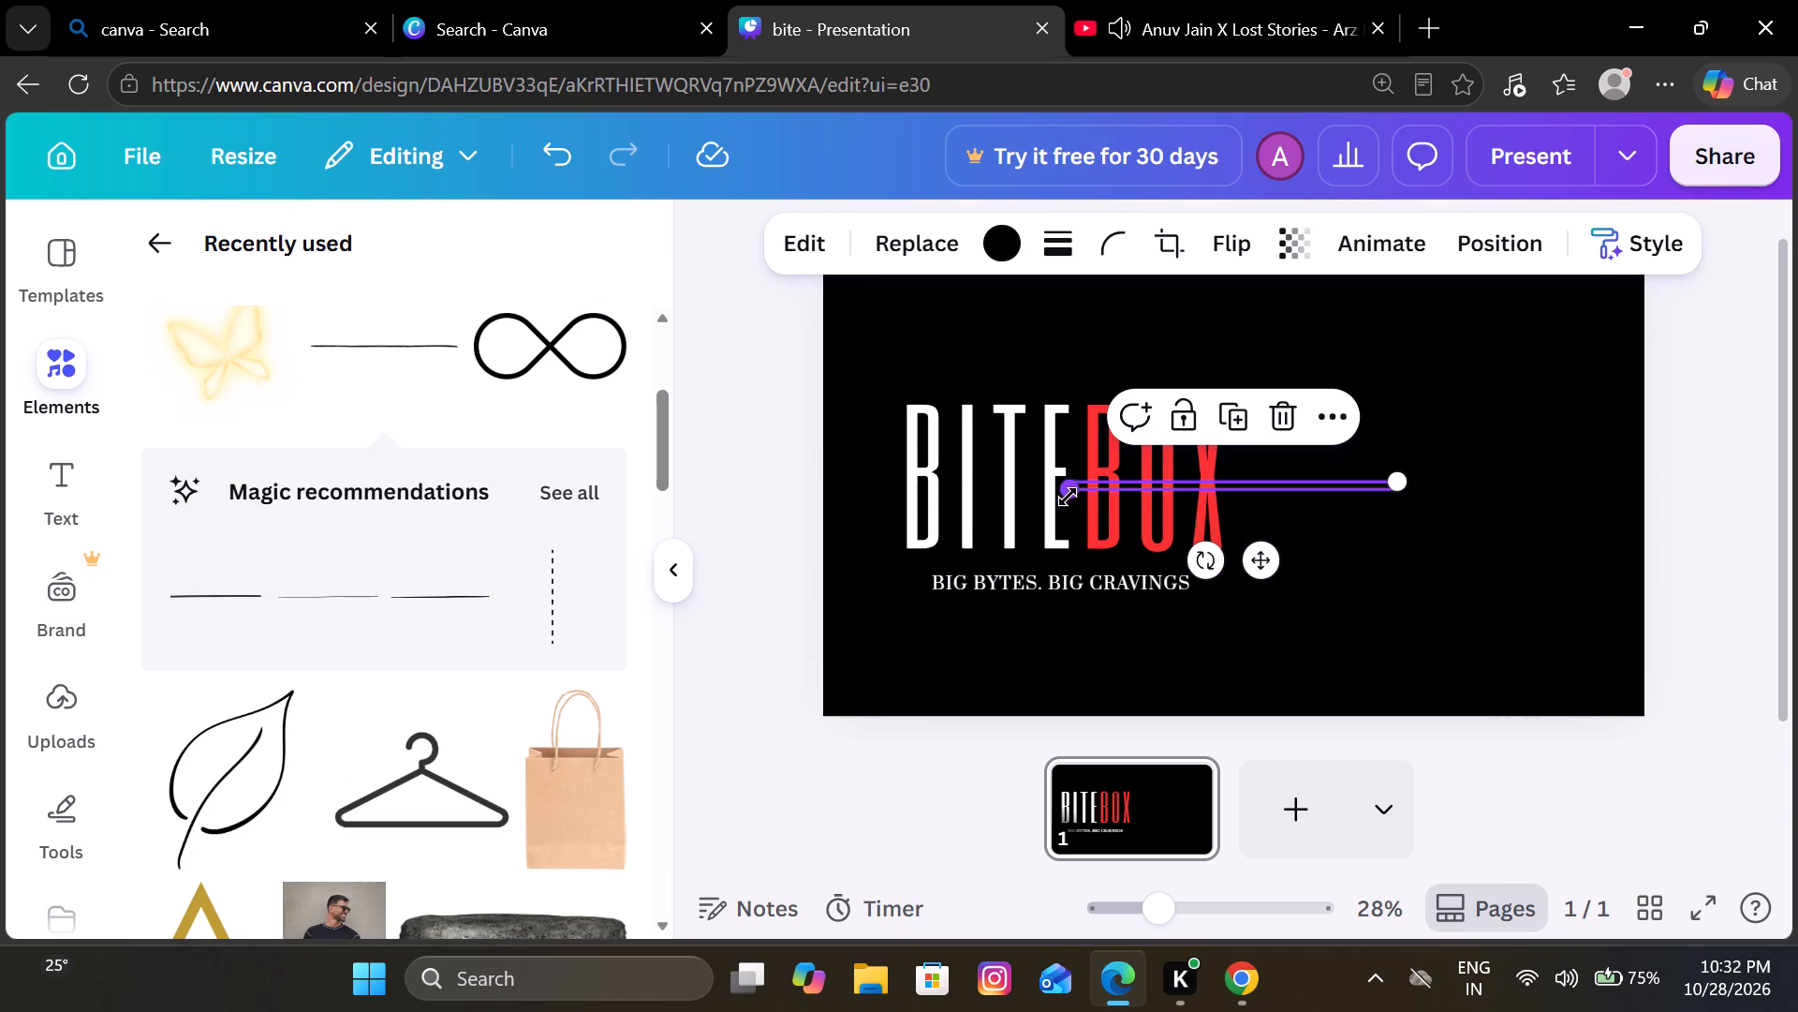
Place the thin line level with the tagline, starting just after the word CRAVINGS and extending to the right.
drag(1068, 495, 1281, 460)
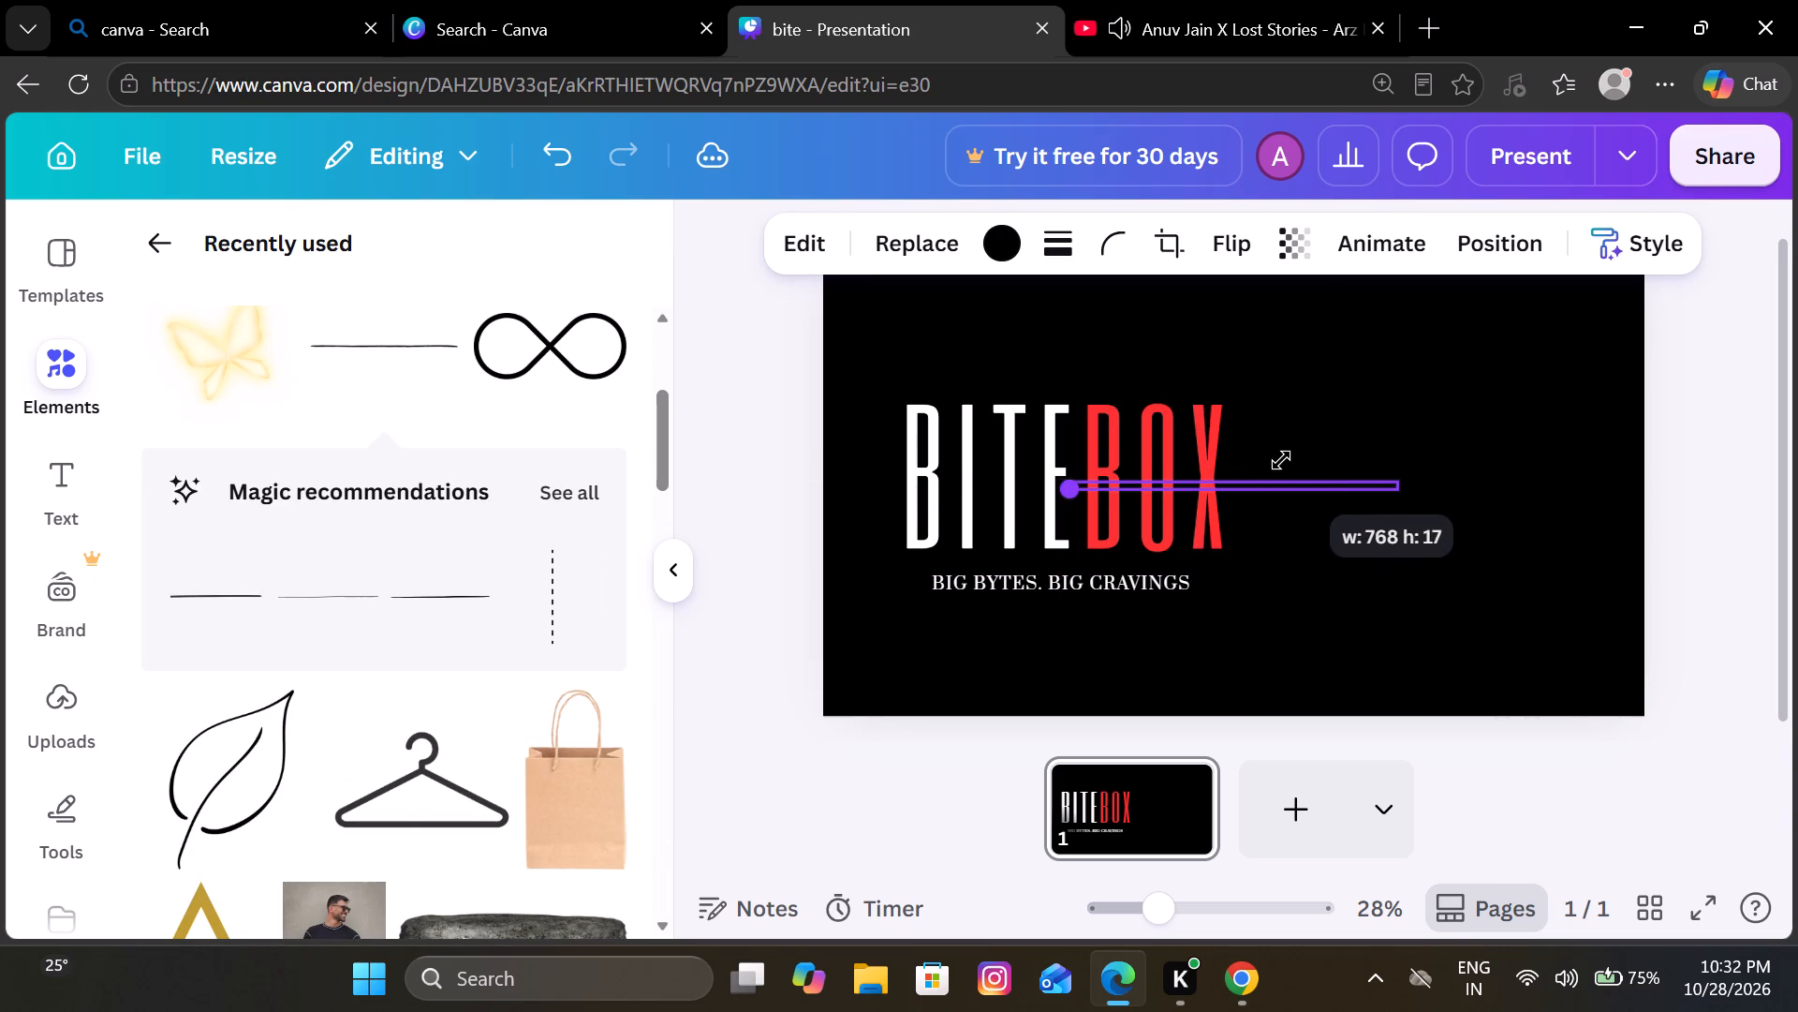
drag(1281, 460, 1269, 464)
click(1057, 488)
drag(1057, 488, 1085, 484)
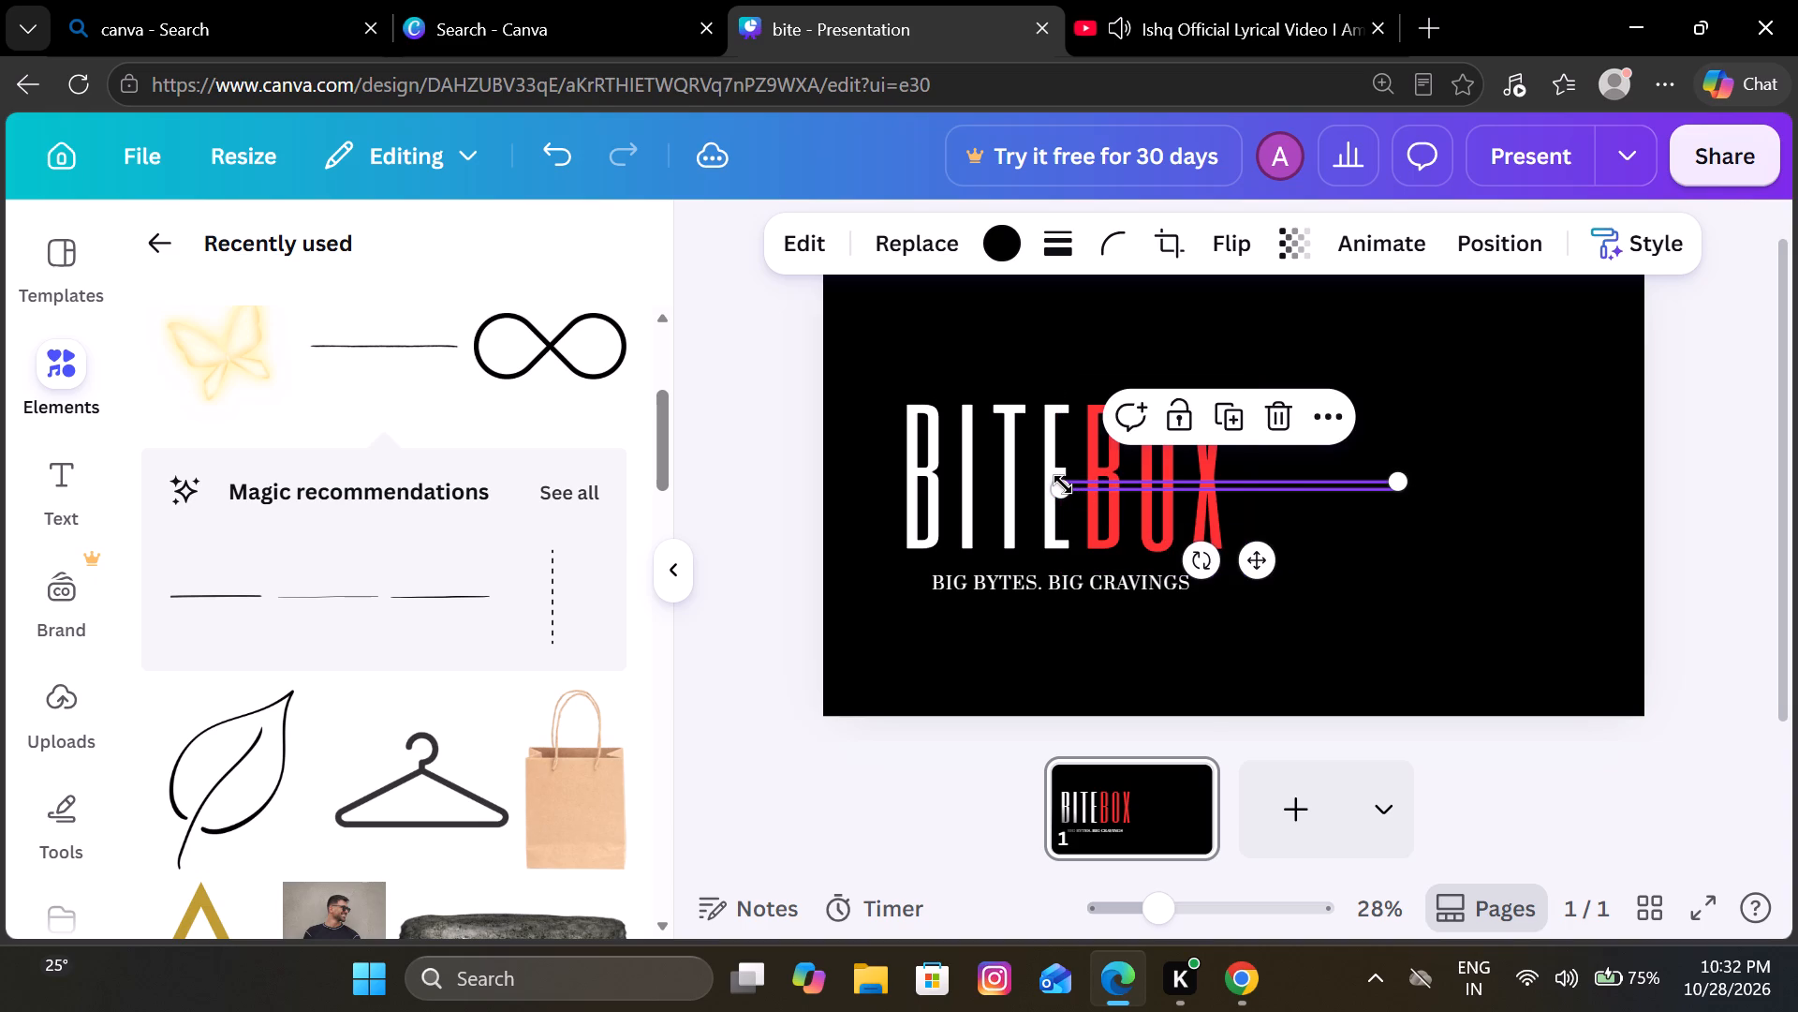
drag(1399, 480, 1393, 479)
drag(1393, 479, 1378, 493)
drag(1378, 493, 1292, 628)
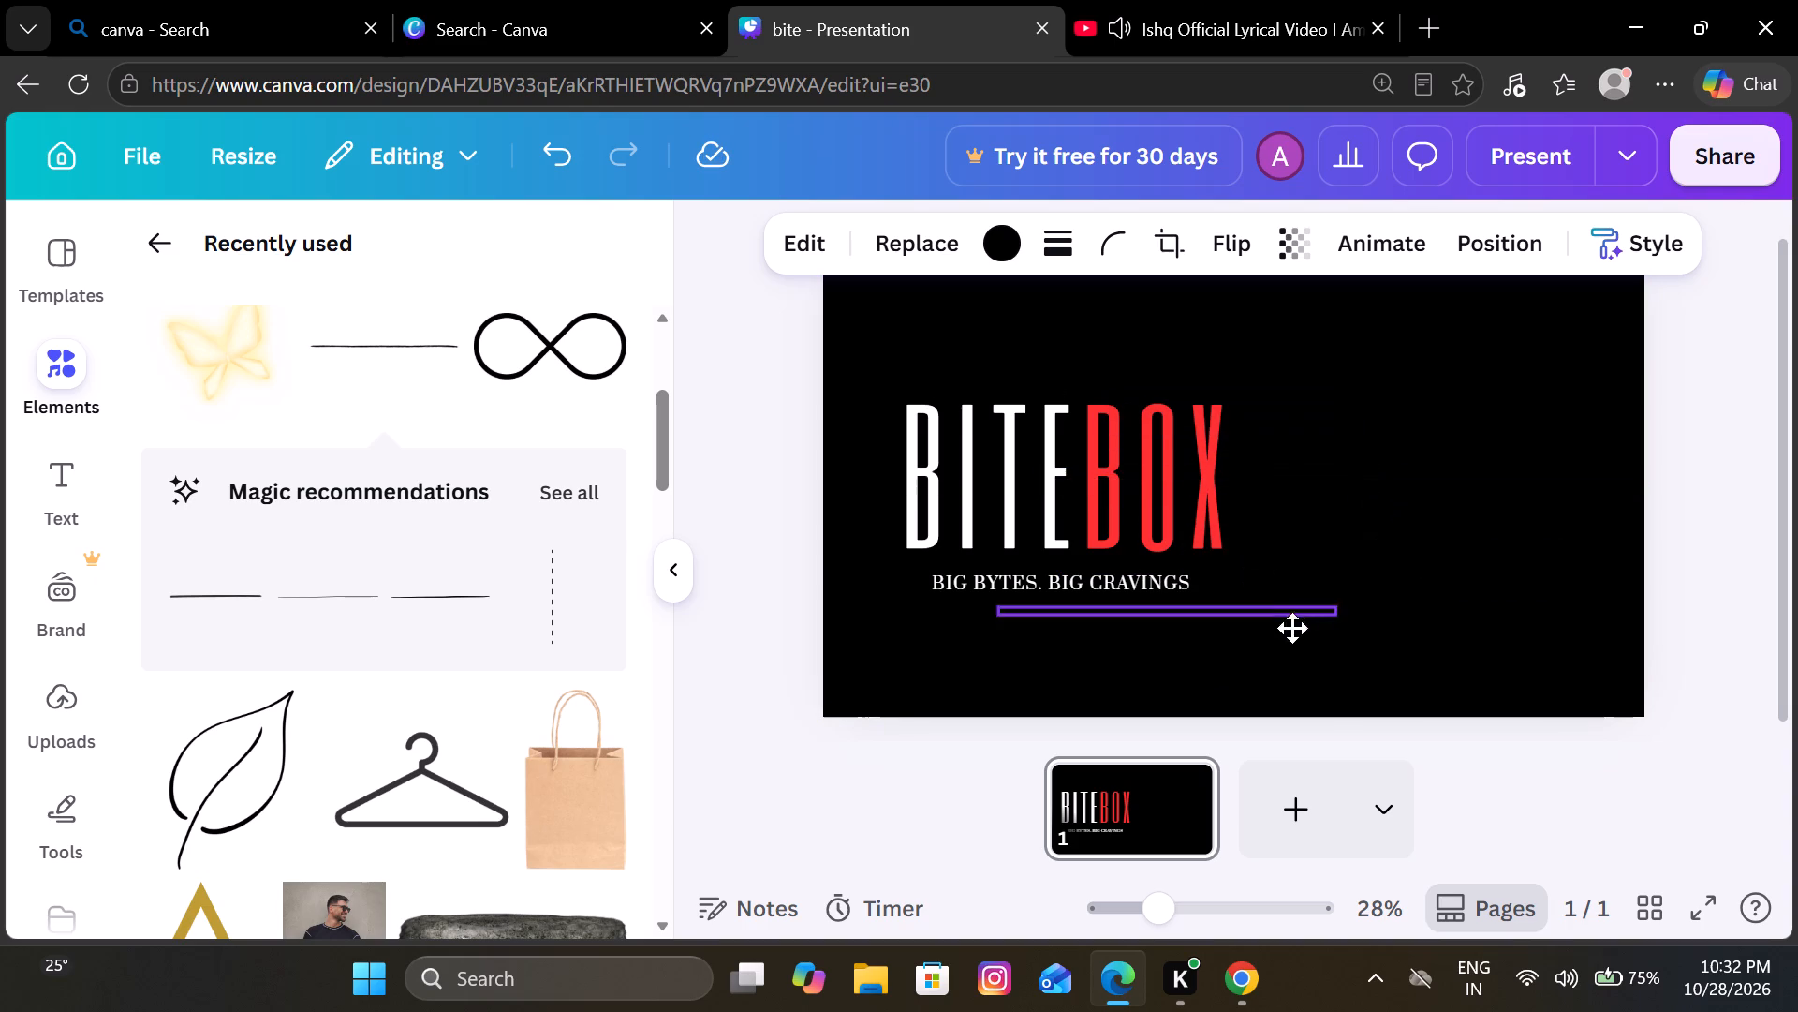
drag(1292, 628, 1520, 594)
Recolour the line beside the tagline with the design's red.
click(1014, 228)
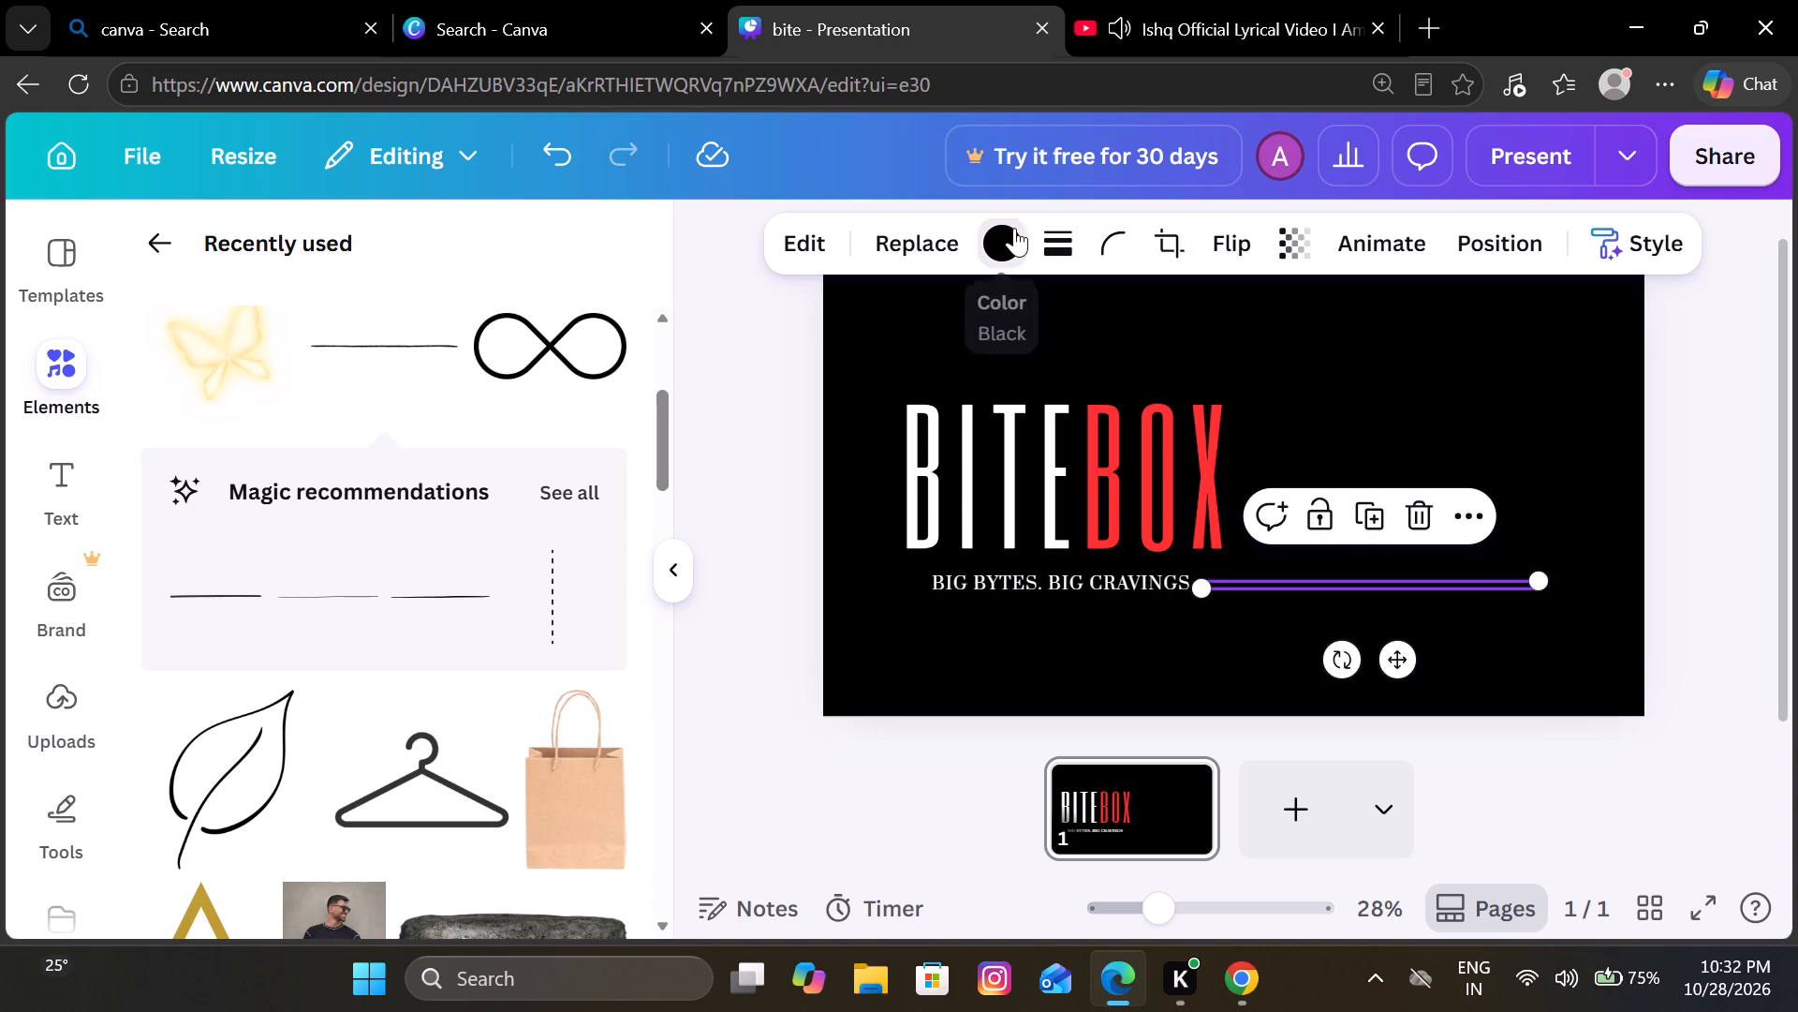
click(169, 572)
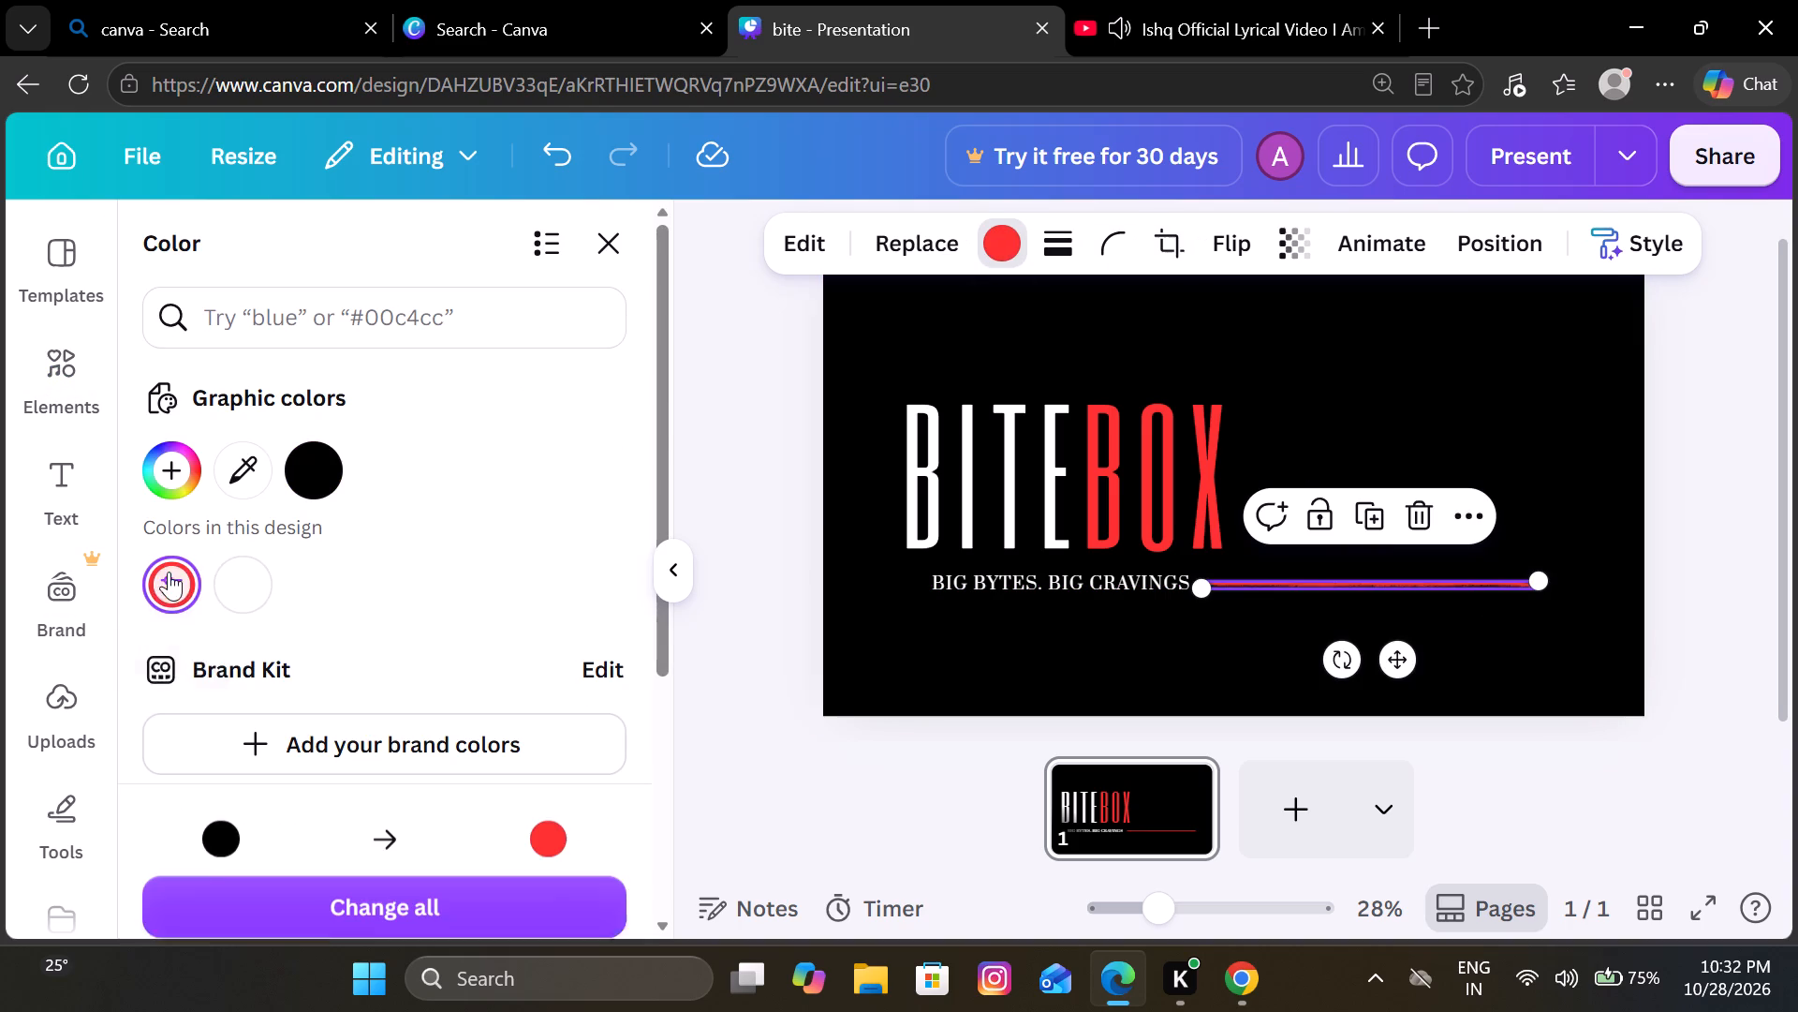
click(1538, 494)
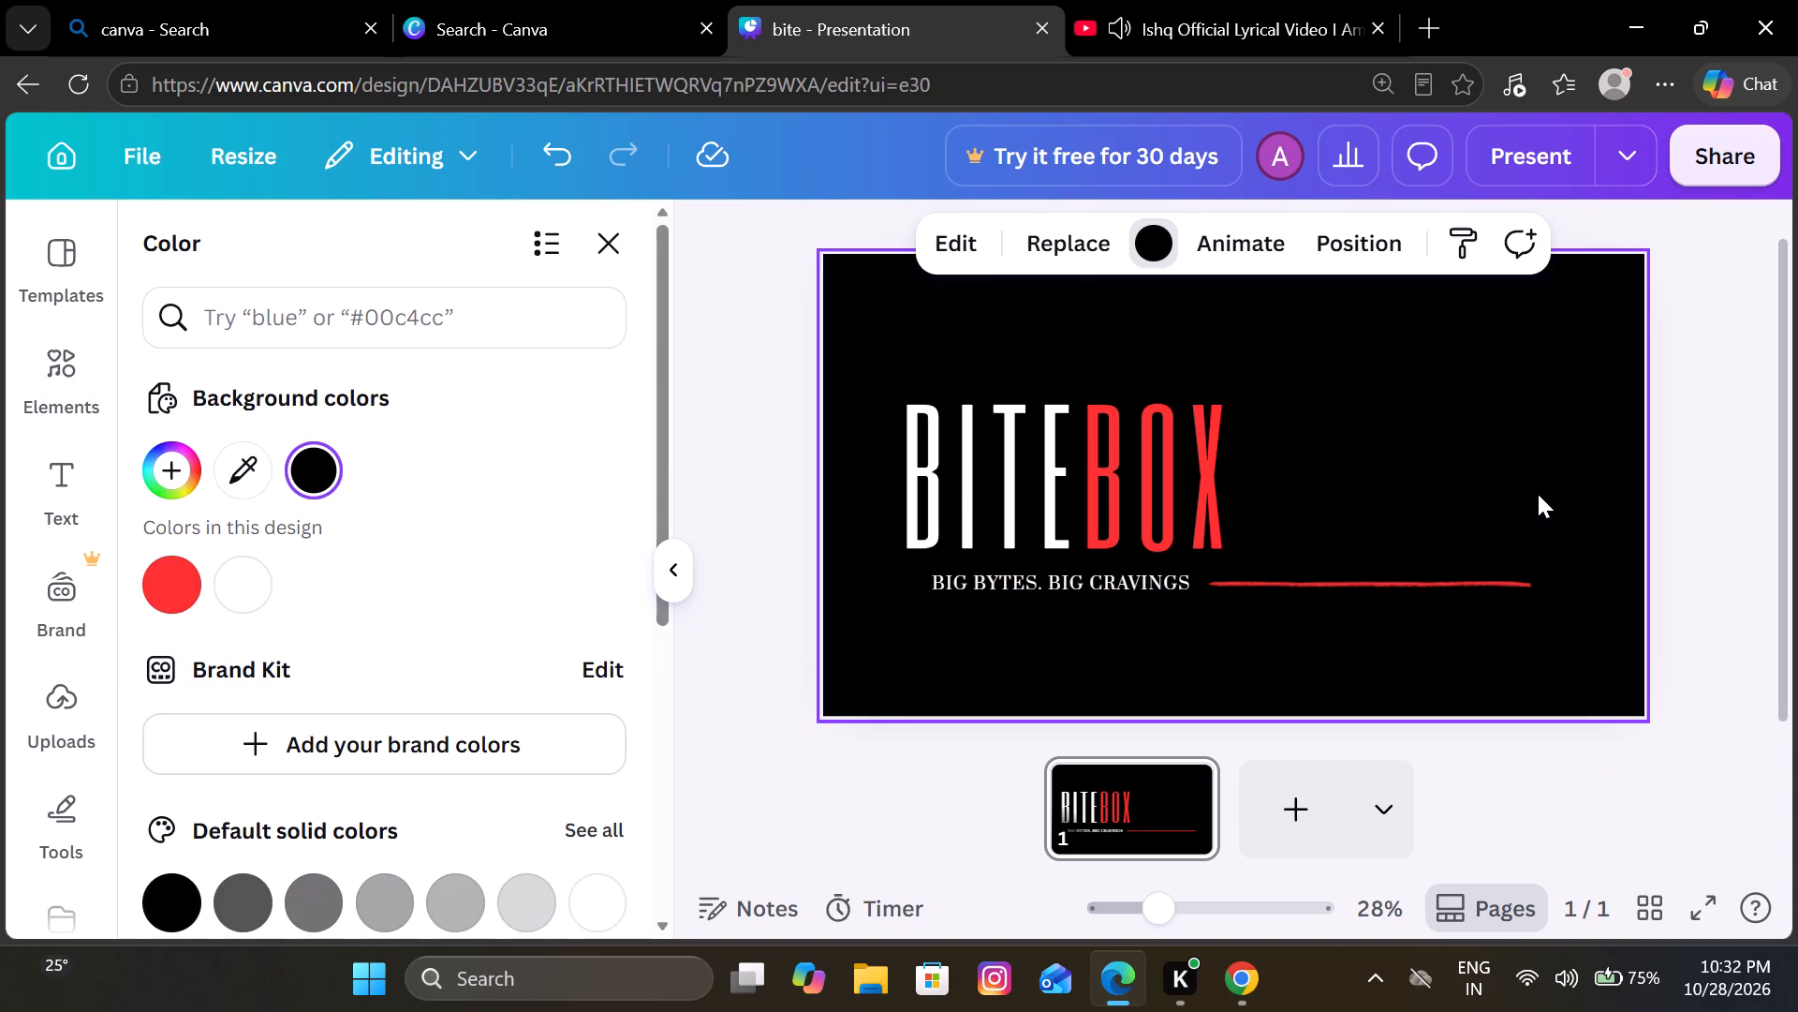
Delete the red line graphic beside the tagline.
click(1525, 585)
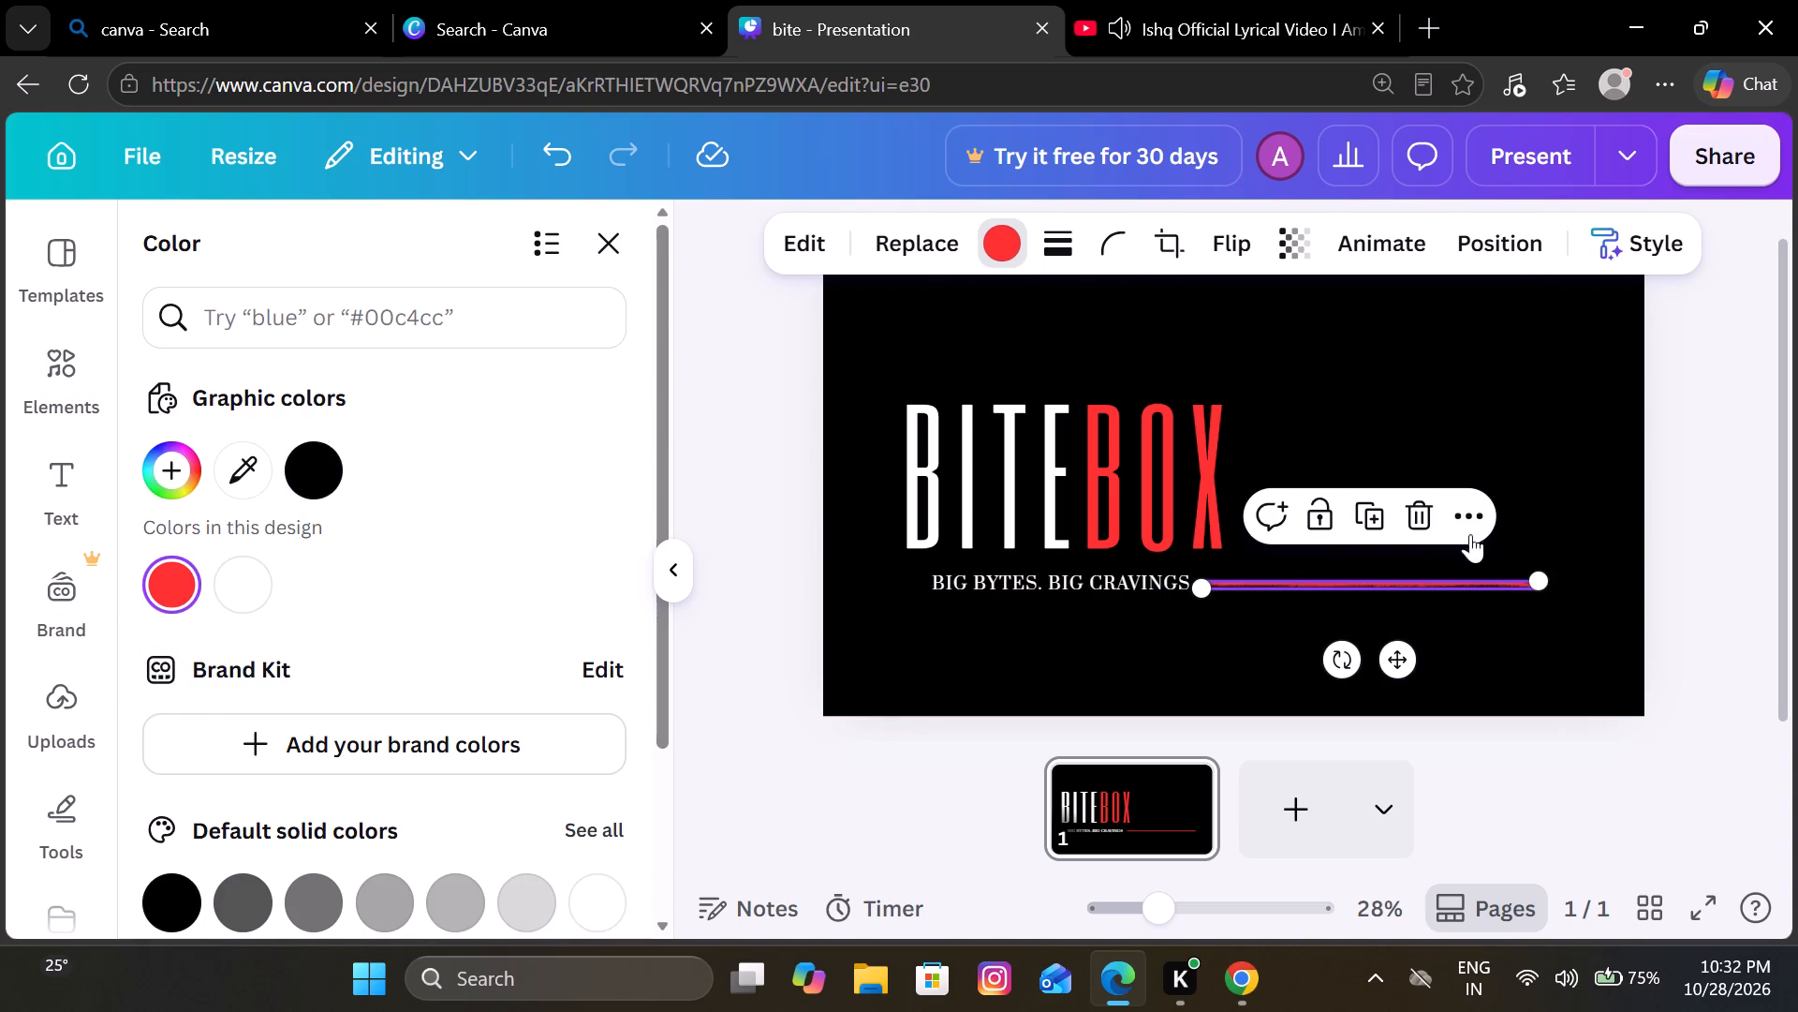
click(1434, 513)
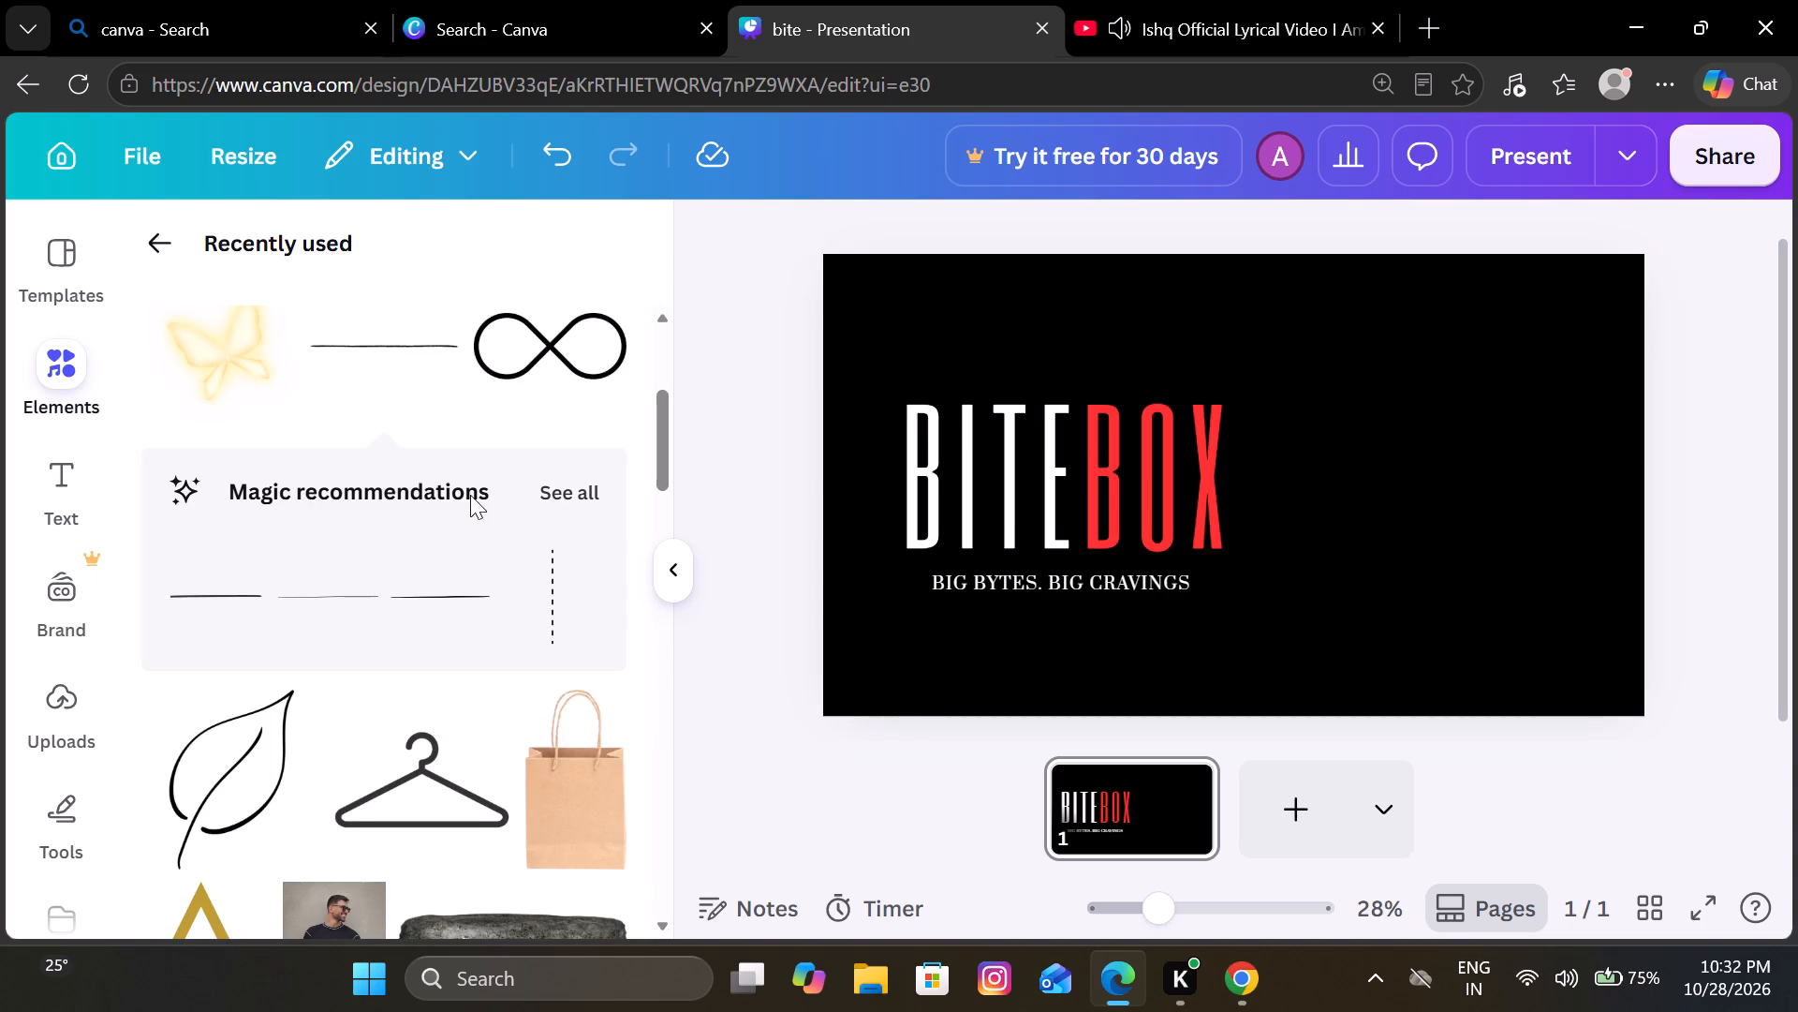
Search the presentation templates for "red line" and look through the results.
scroll(470, 495, down, 4)
scroll(470, 495, up, 1)
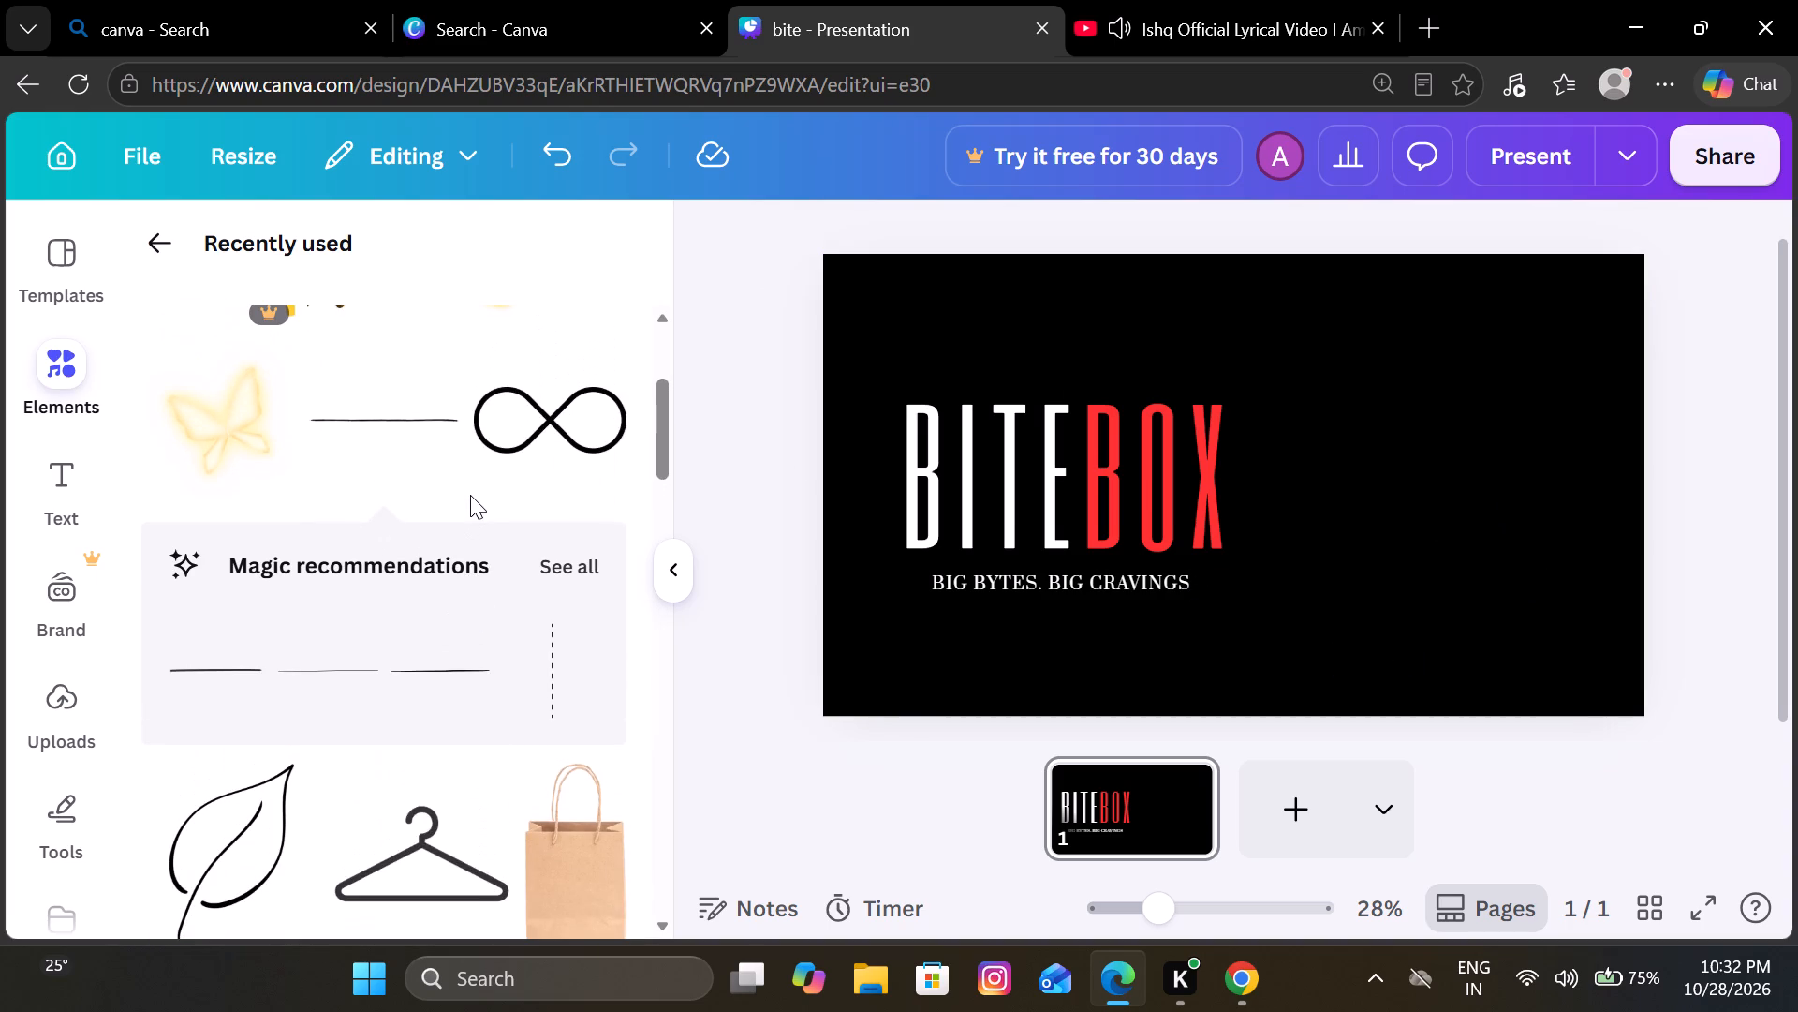
scroll(472, 523, up, 2)
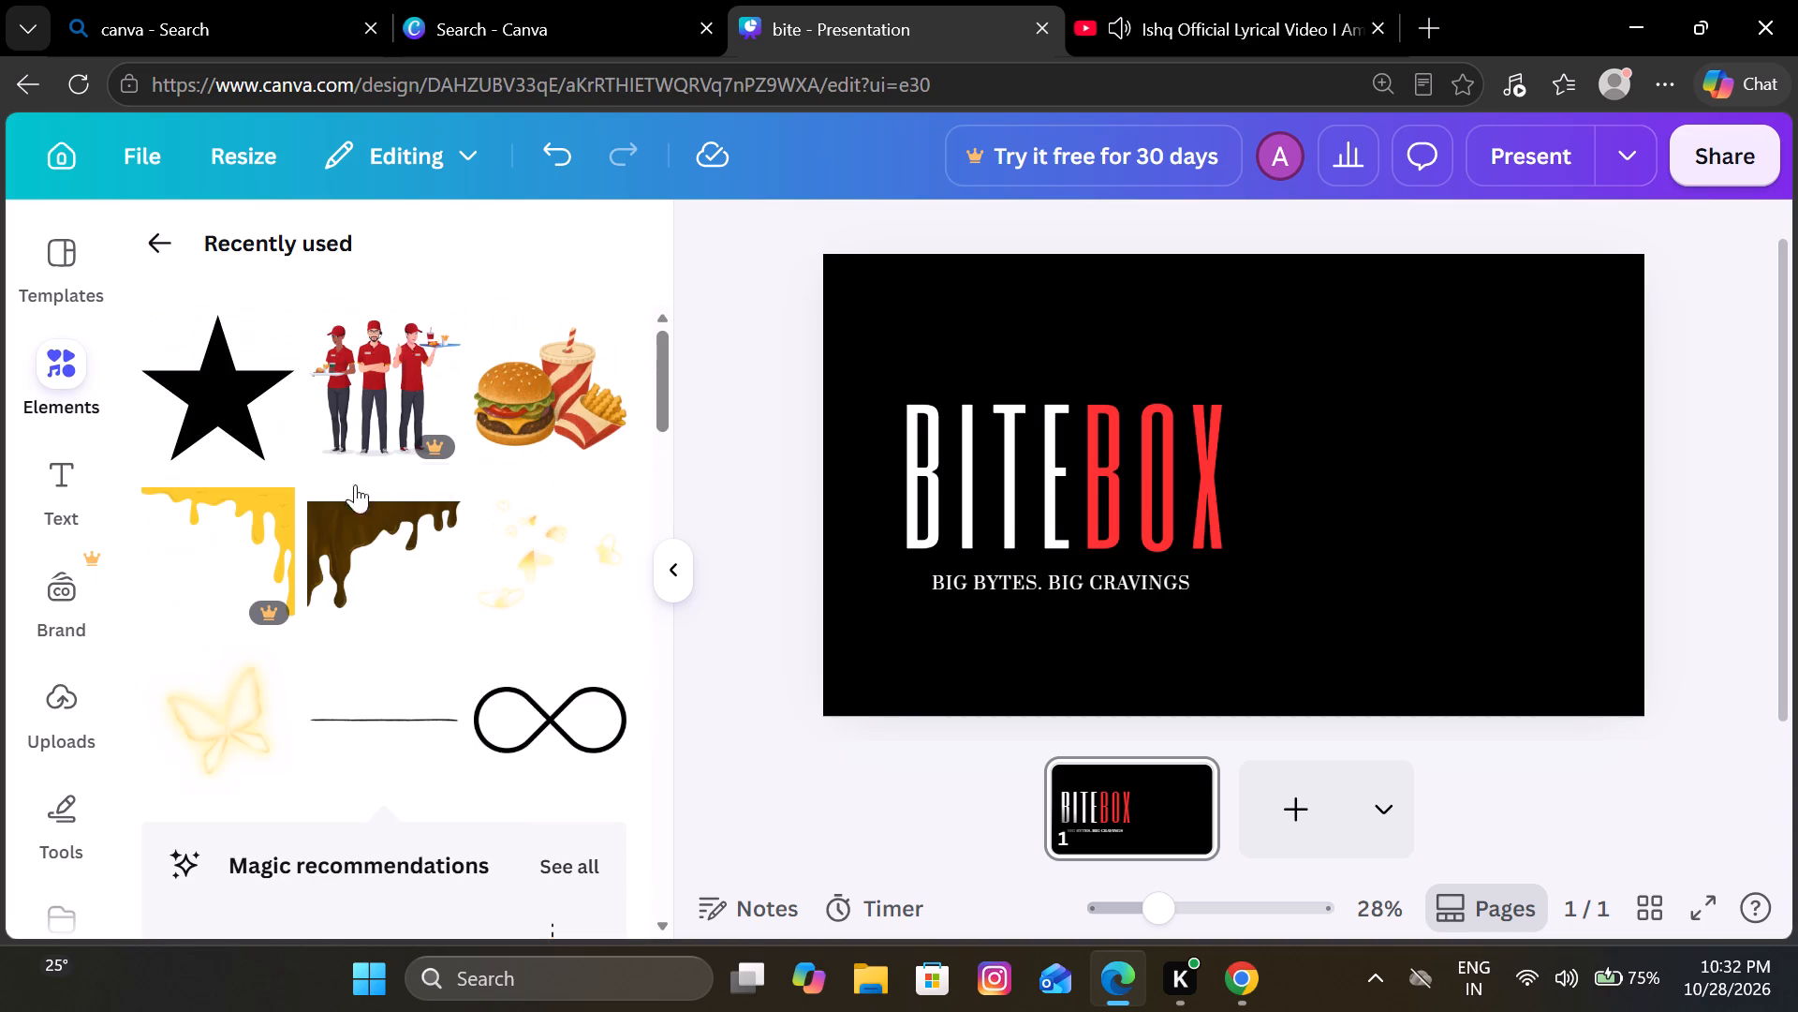
click(60, 275)
click(272, 273)
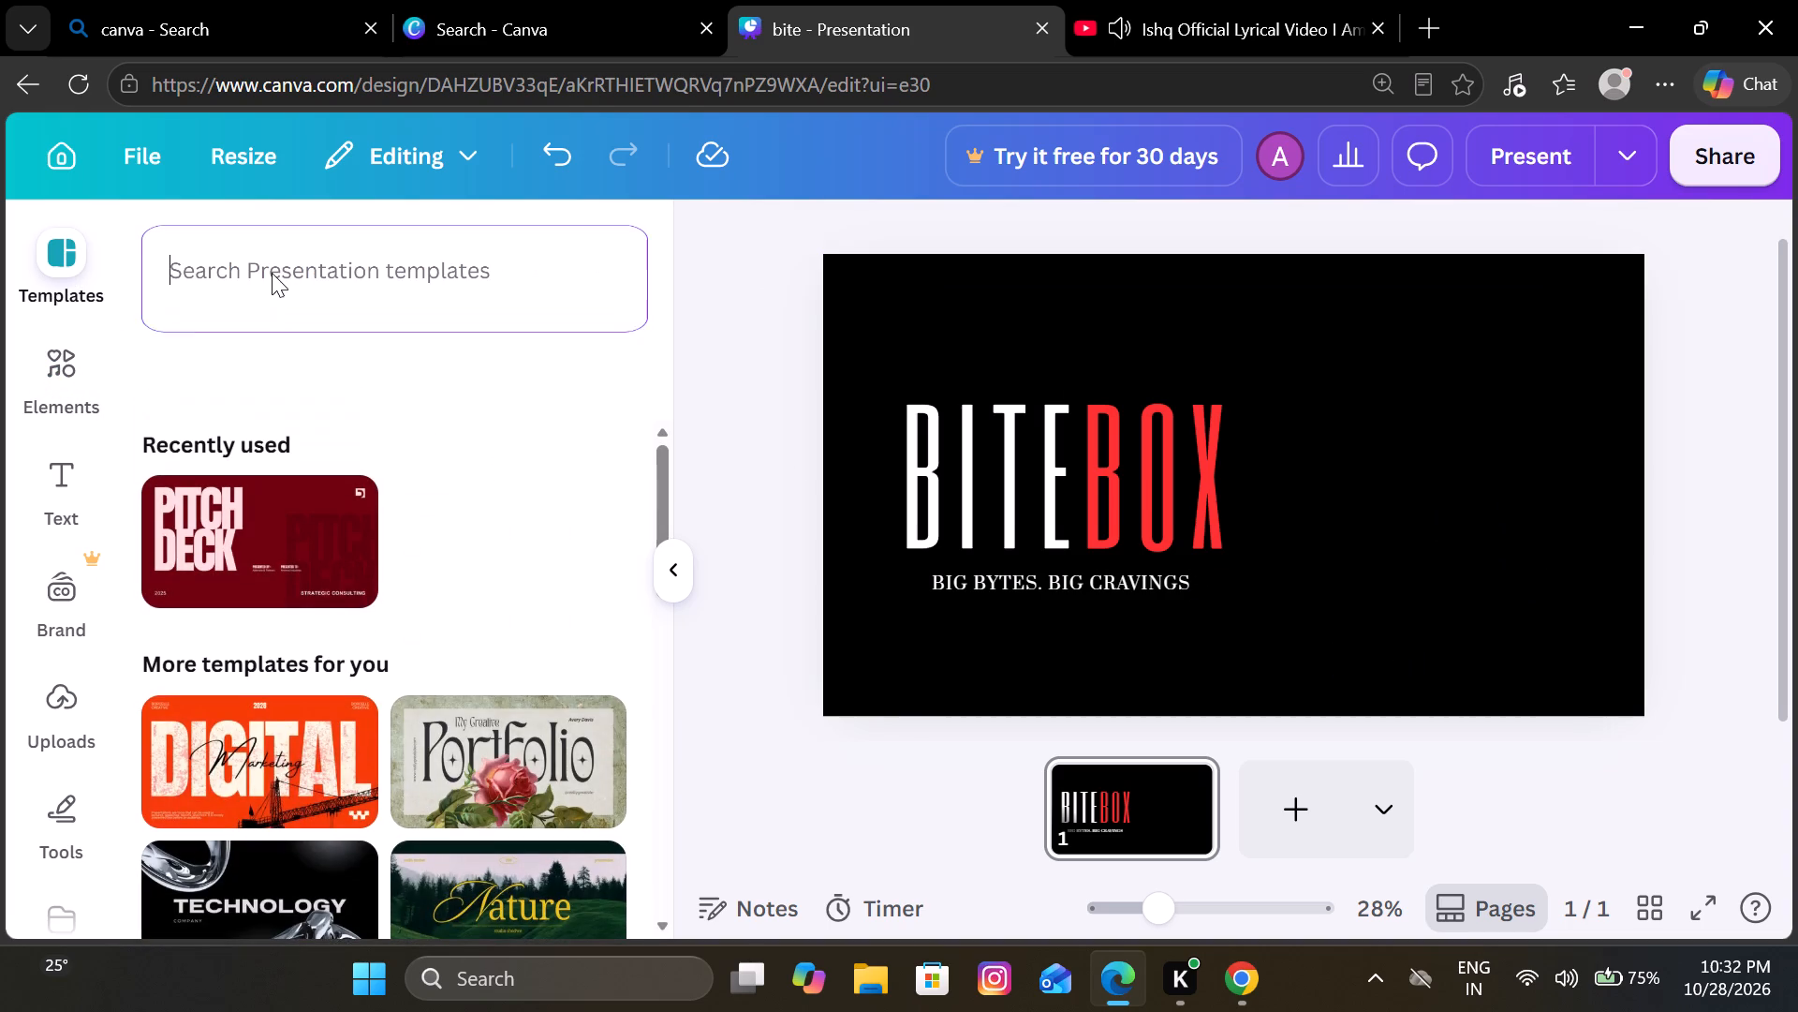
text(red line)
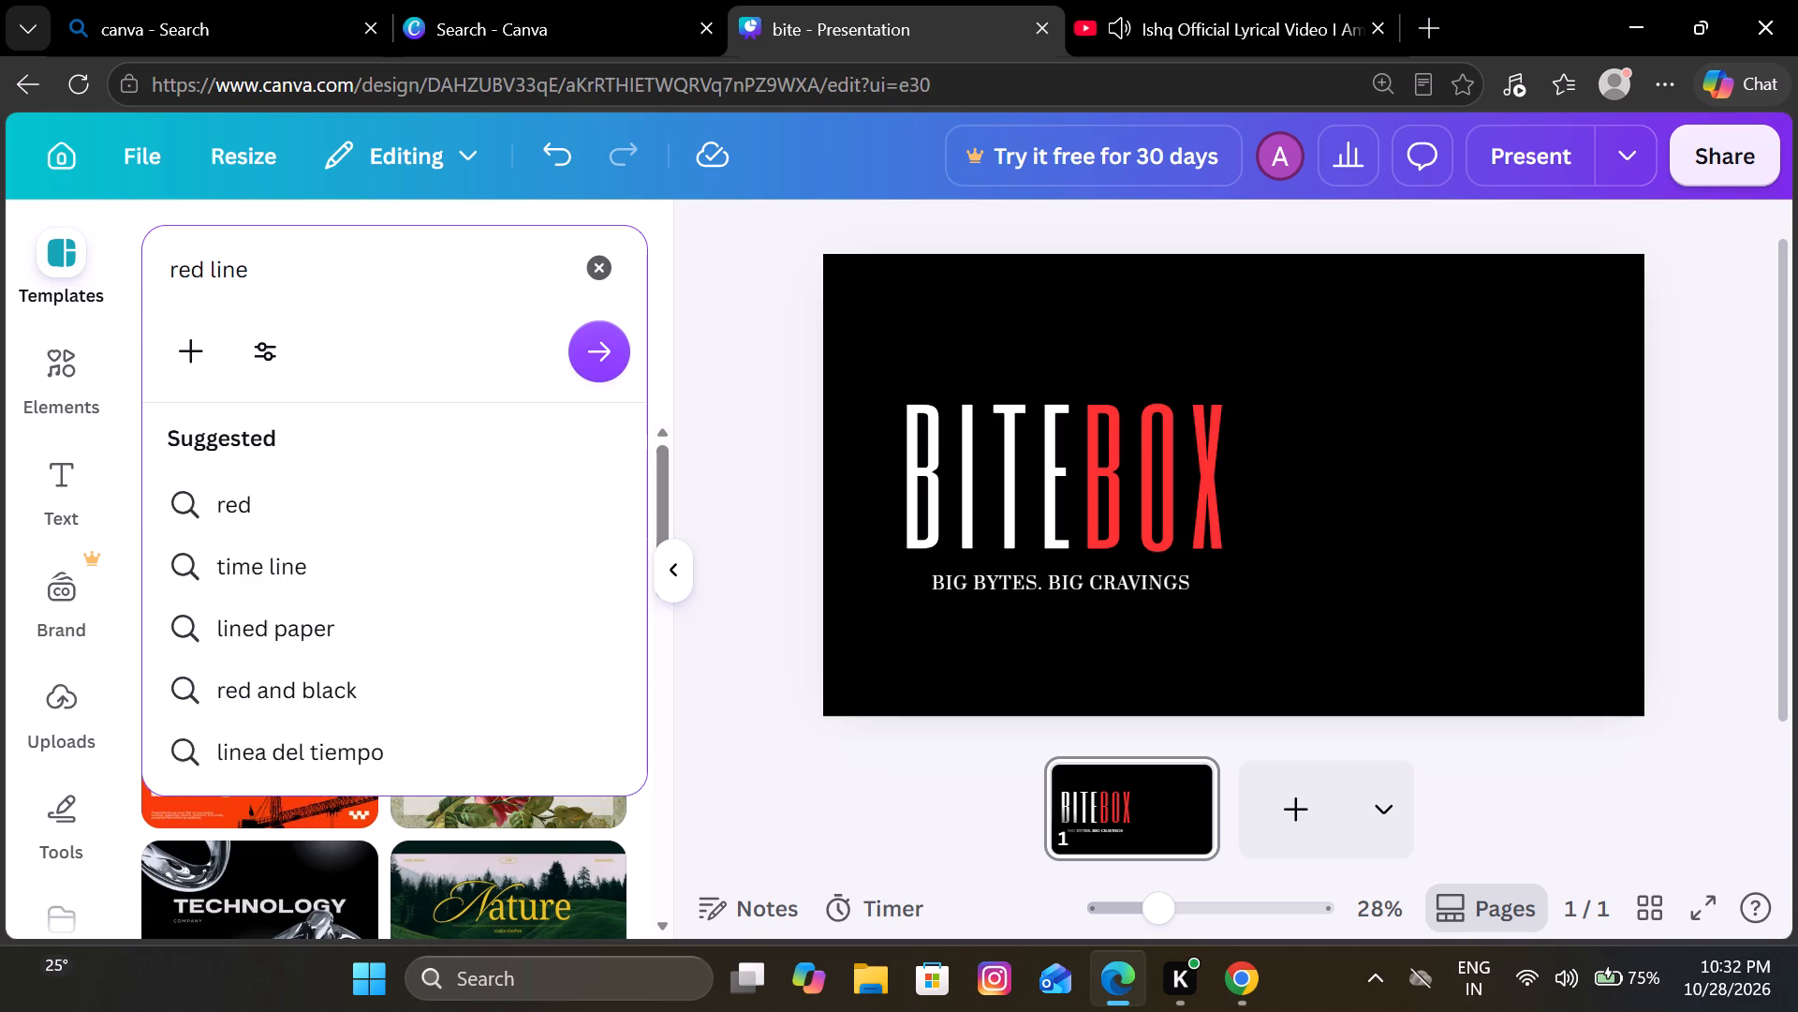
key(Return)
scroll(244, 447, down, 2)
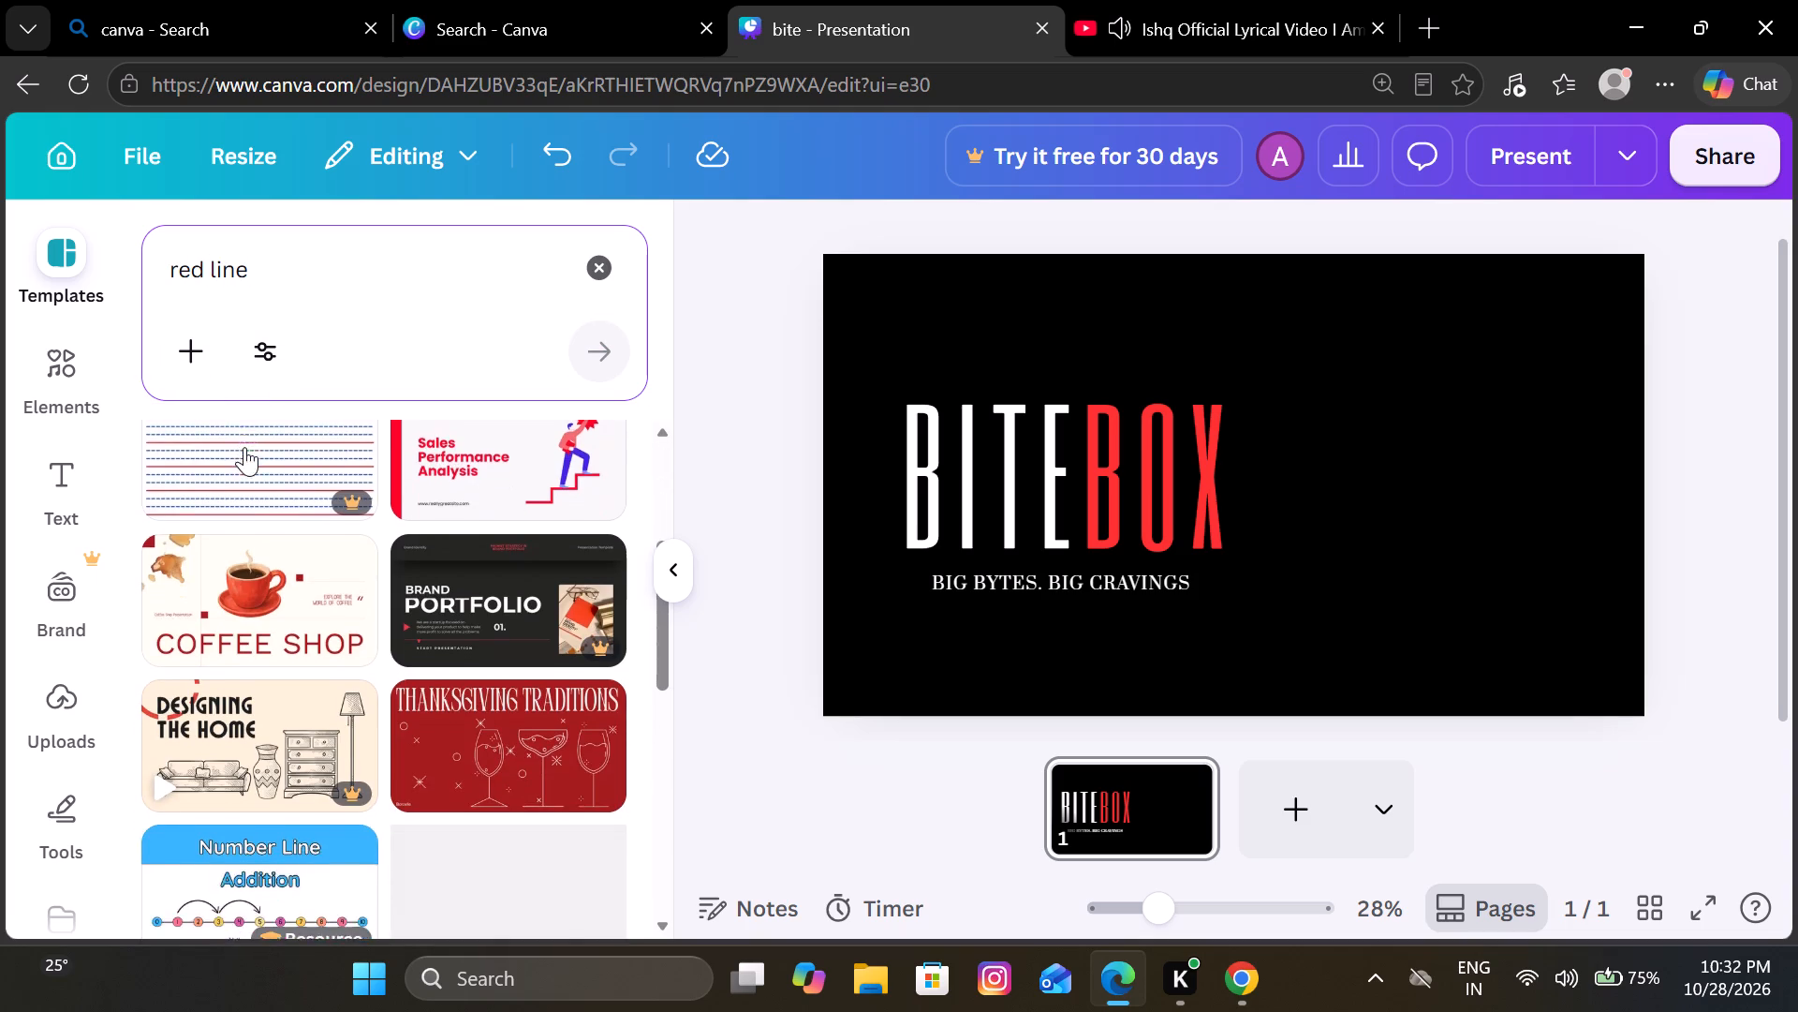
scroll(244, 447, down, 2)
scroll(244, 447, up, 3)
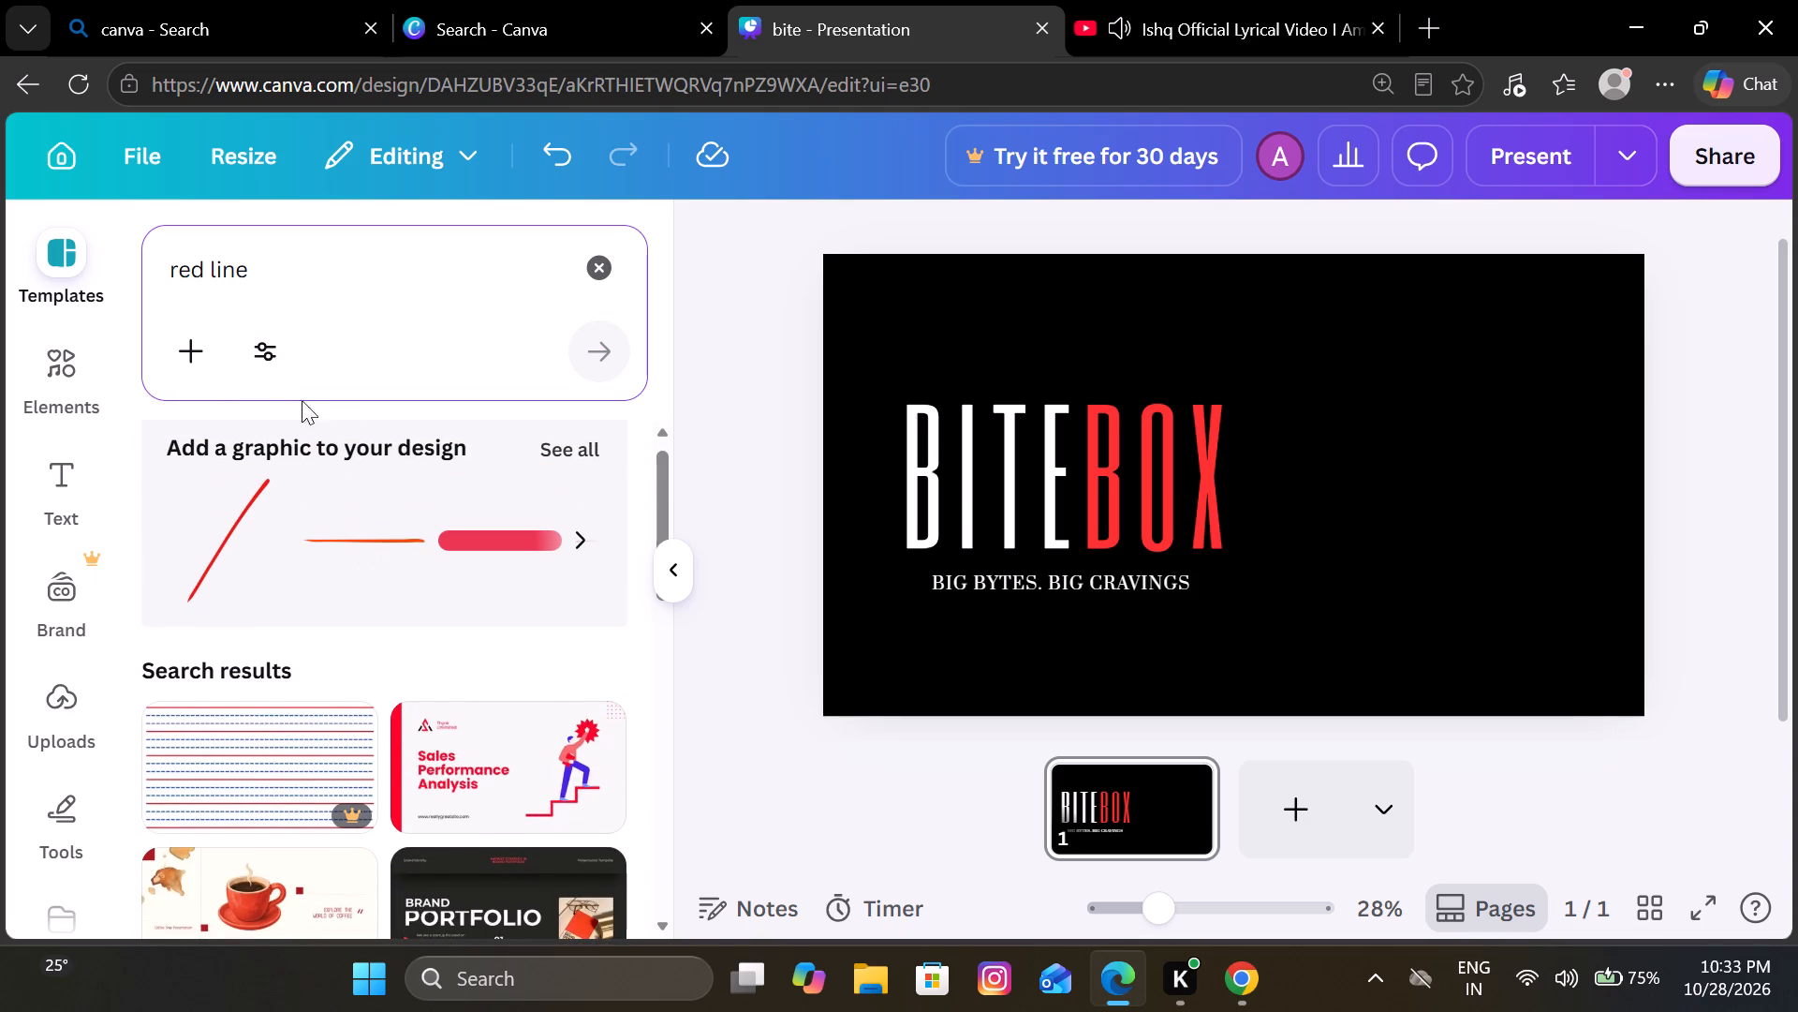
Look further through the "red line" presentation template results and clear the template search.
scroll(492, 544, down, 2)
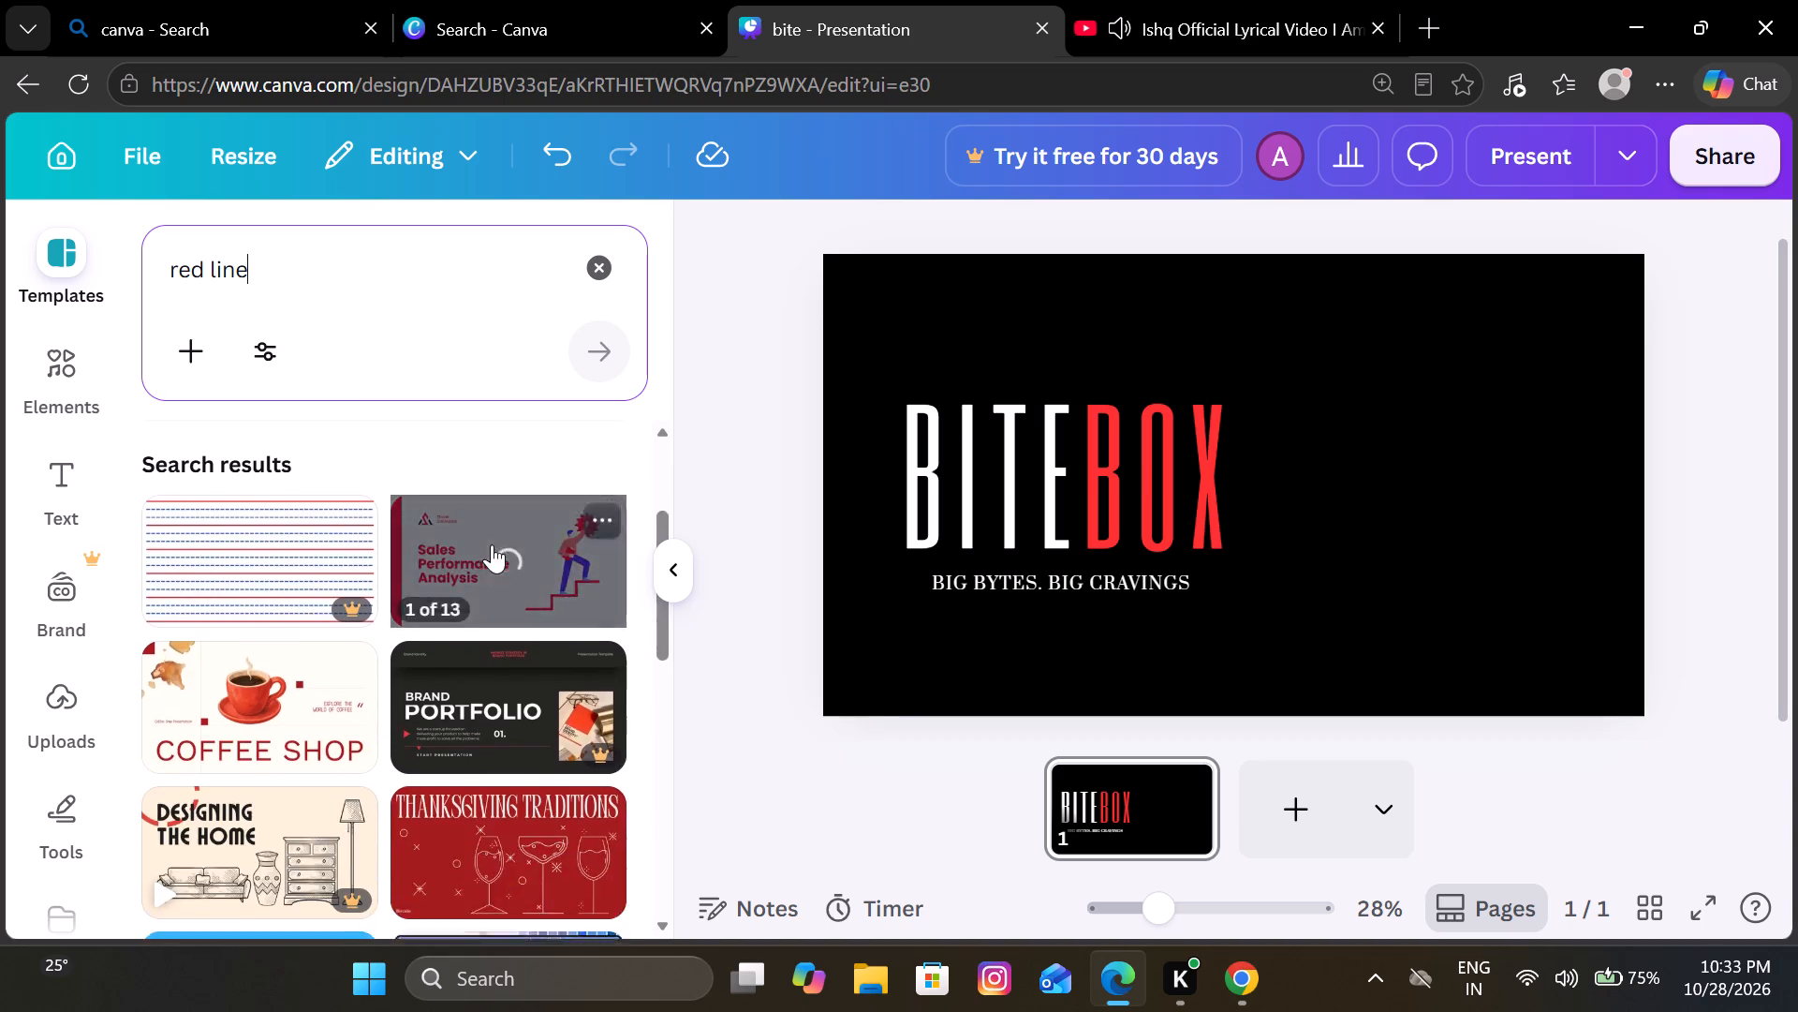
scroll(492, 544, down, 3)
scroll(492, 544, up, 1)
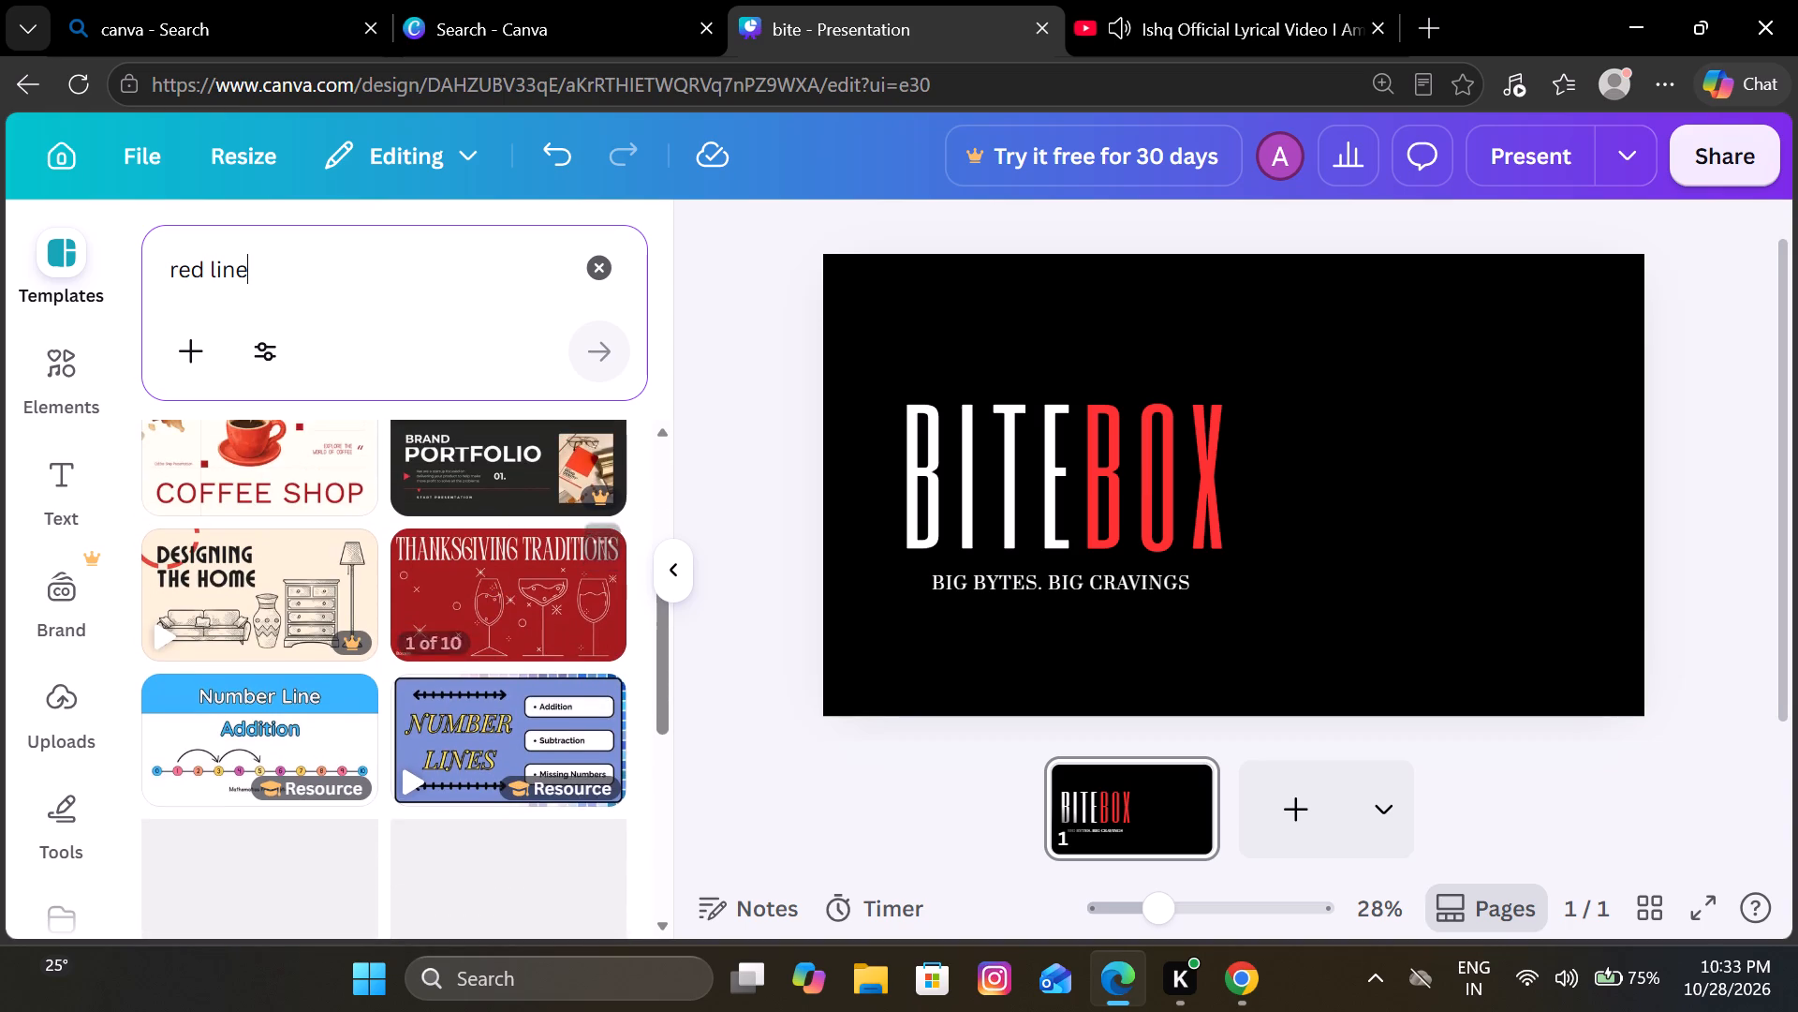
click(616, 274)
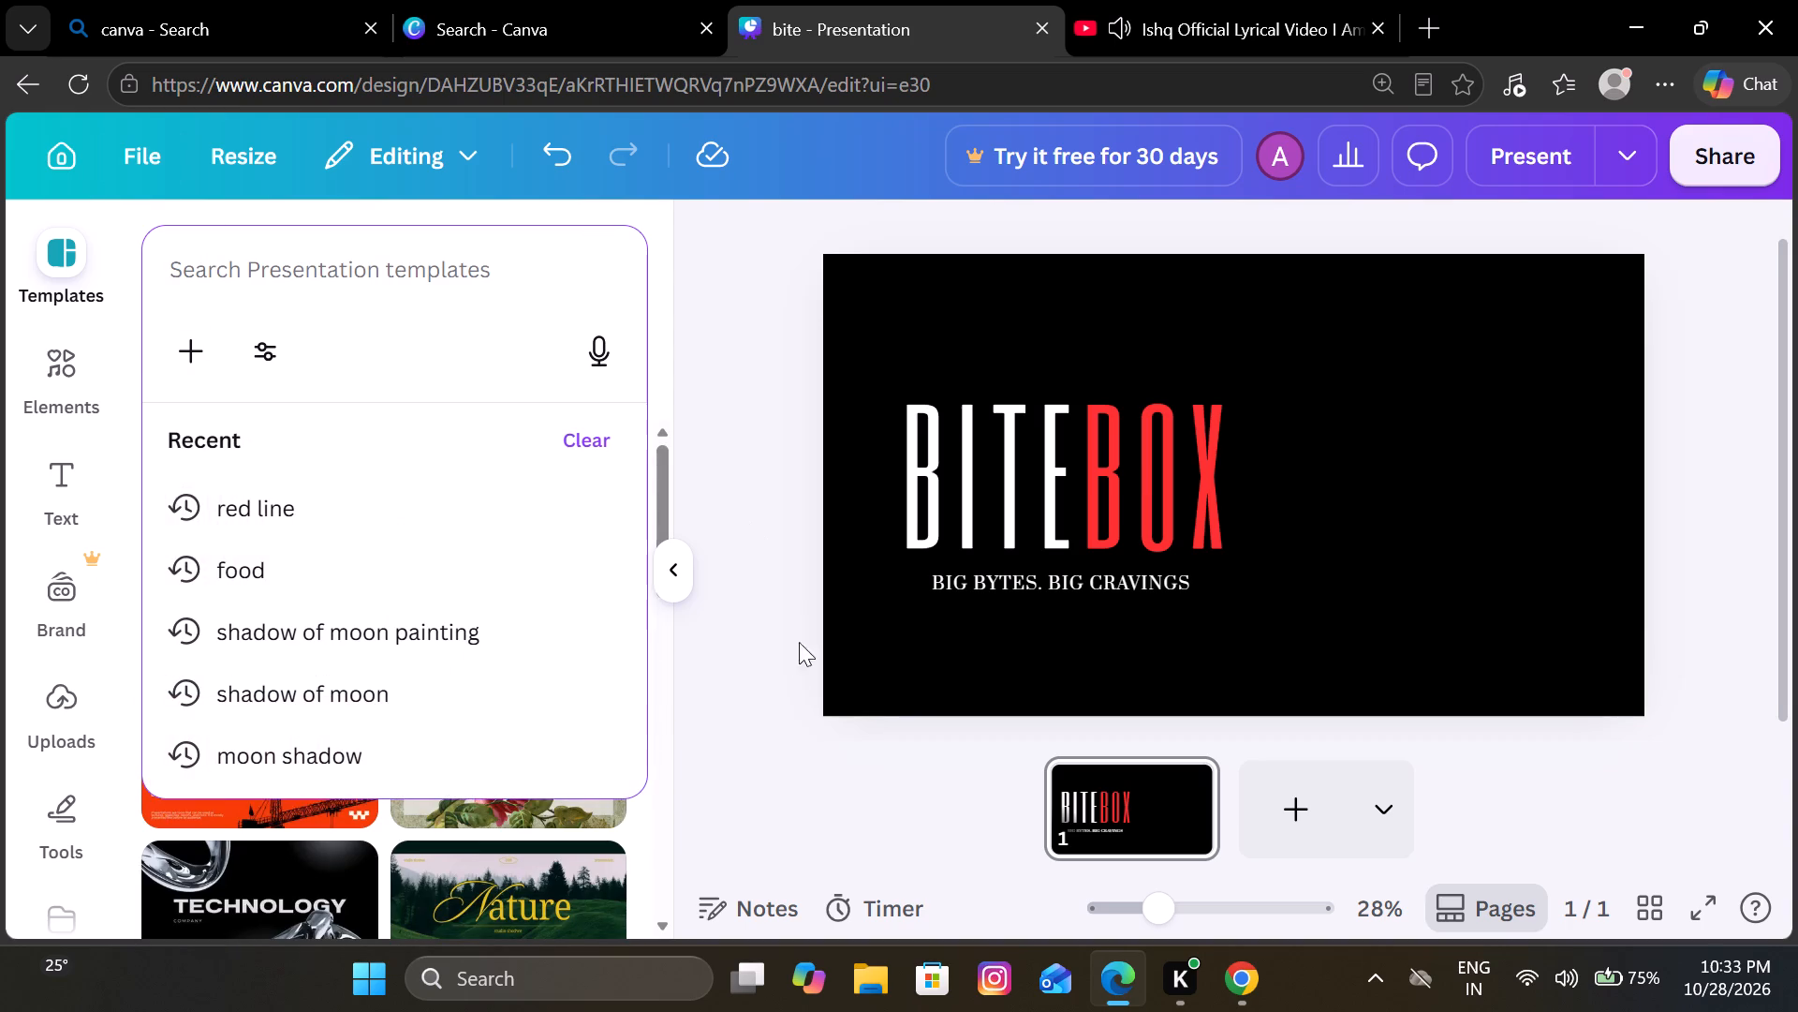
click(796, 657)
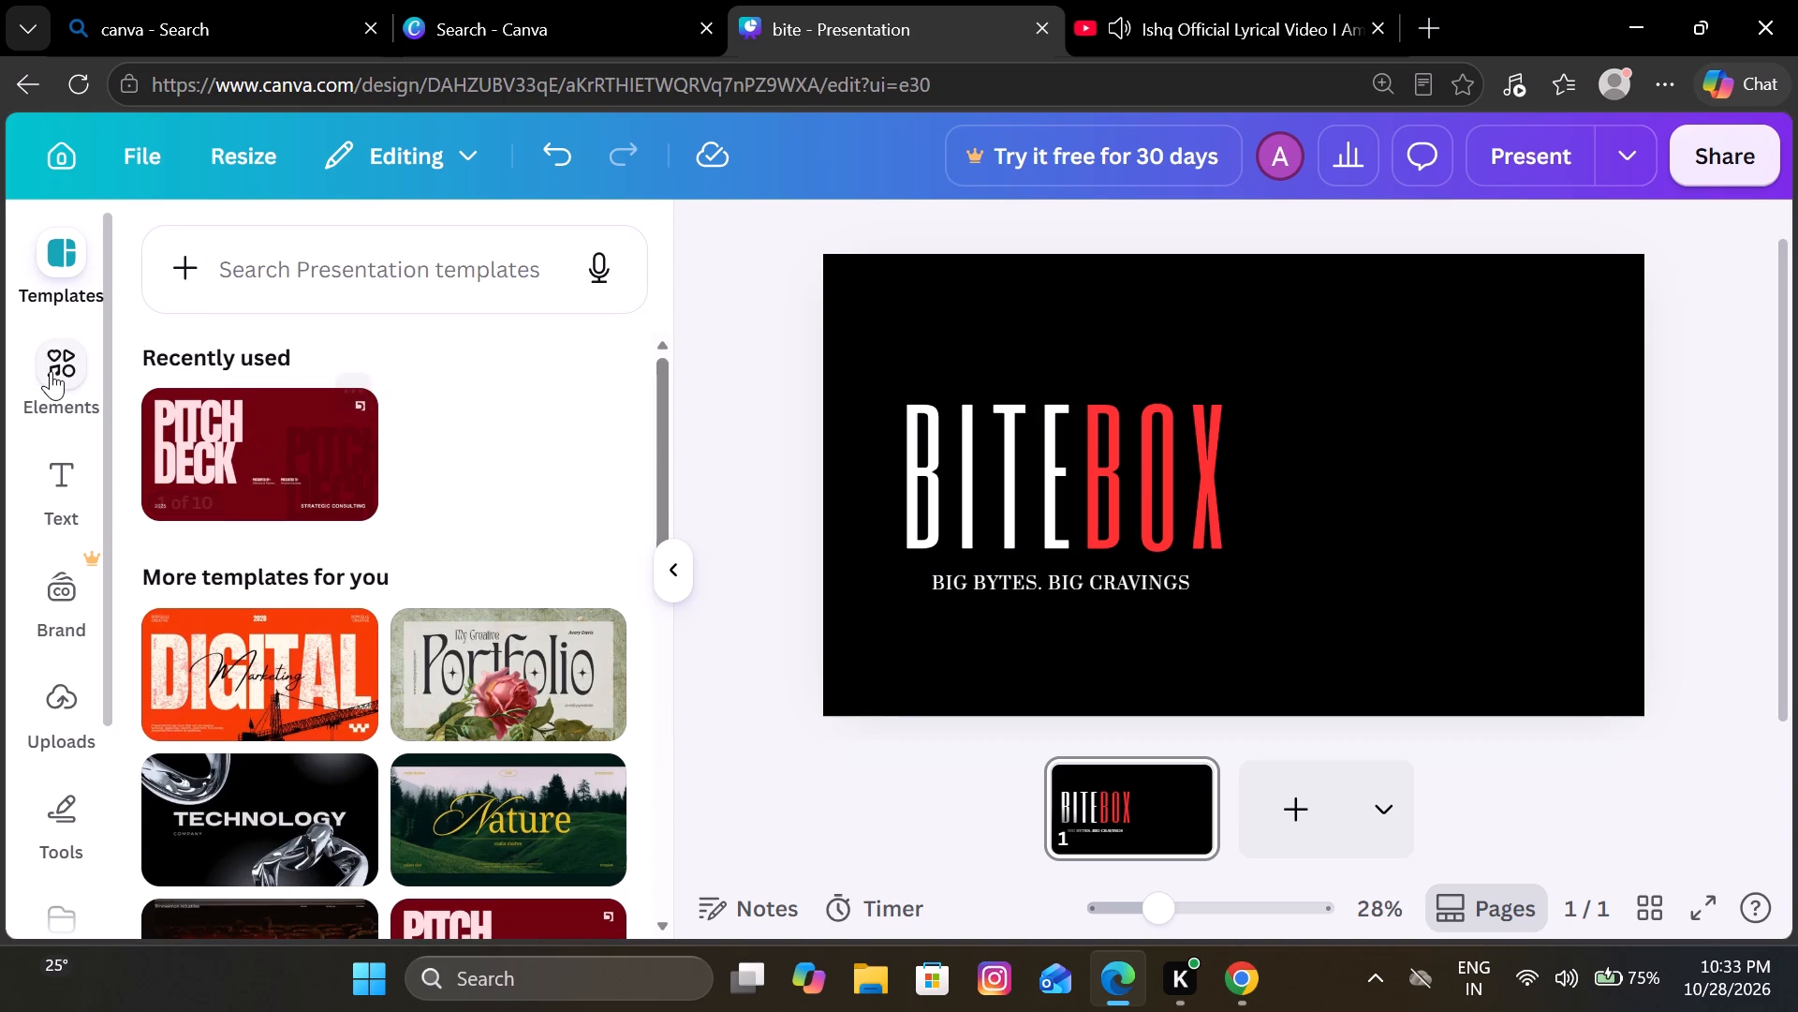
Search the elements library for "red line" and dismiss the chat notification.
click(51, 371)
click(145, 229)
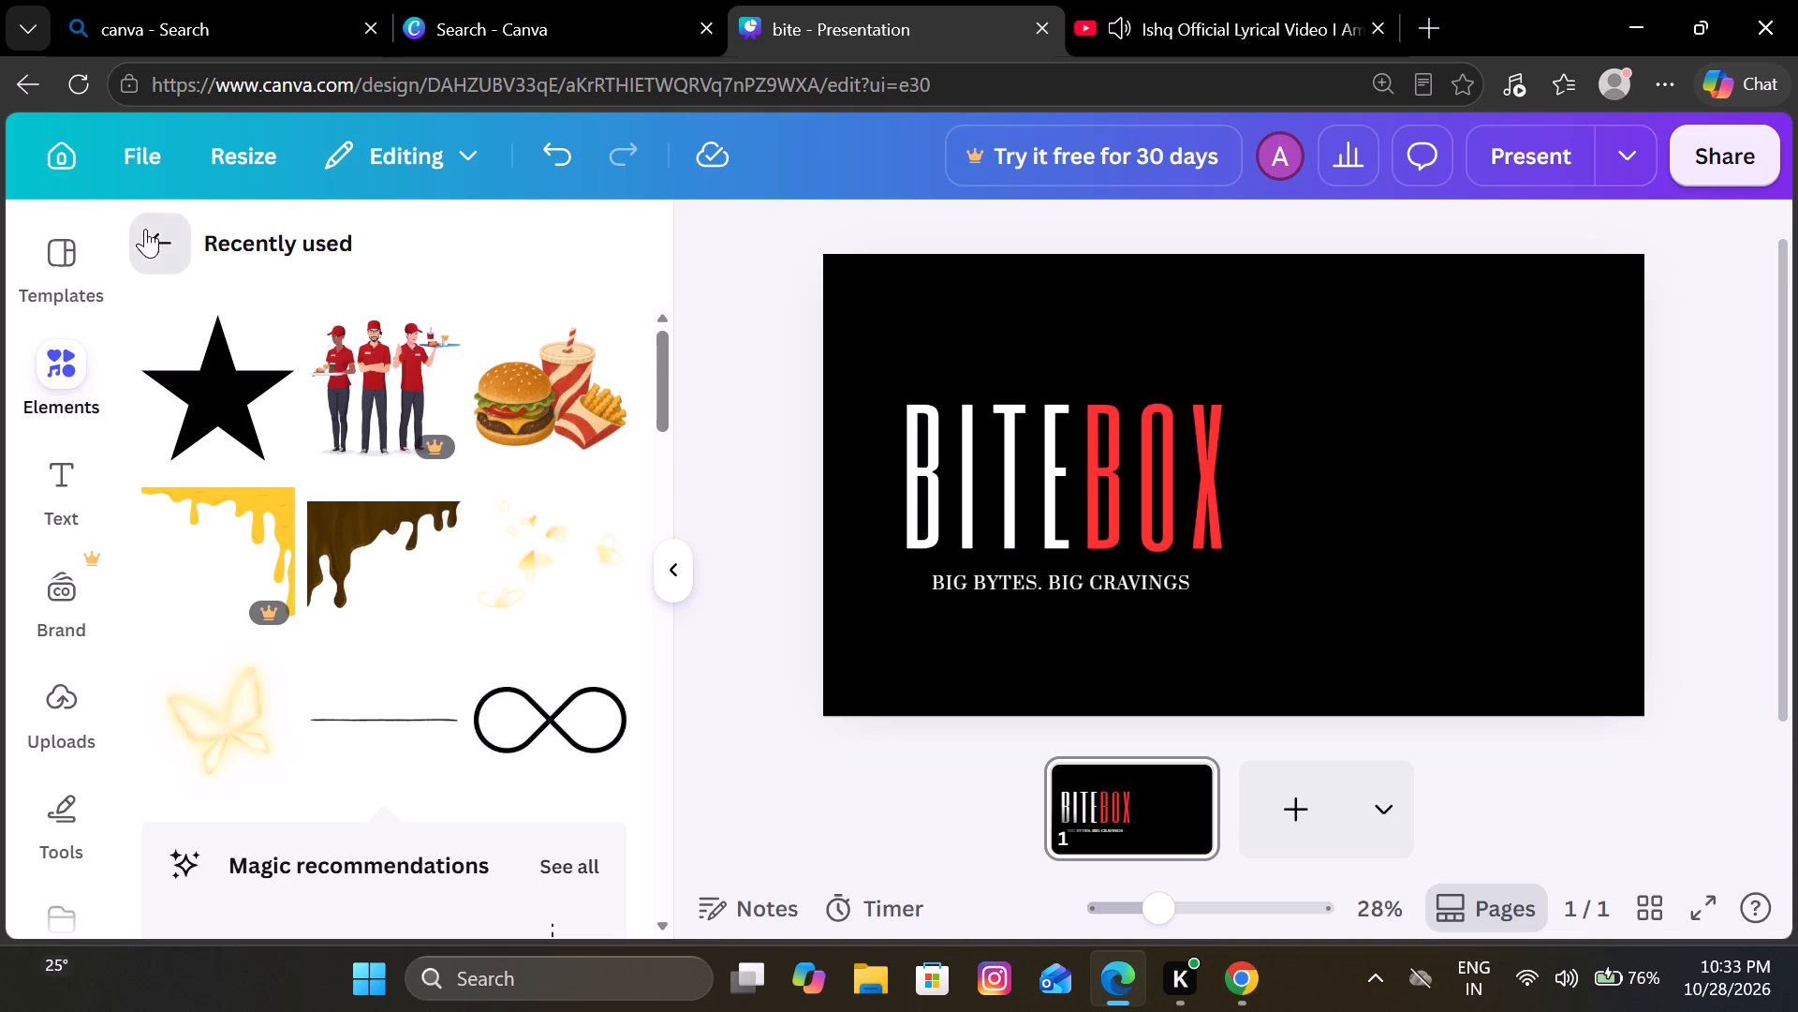
click(316, 250)
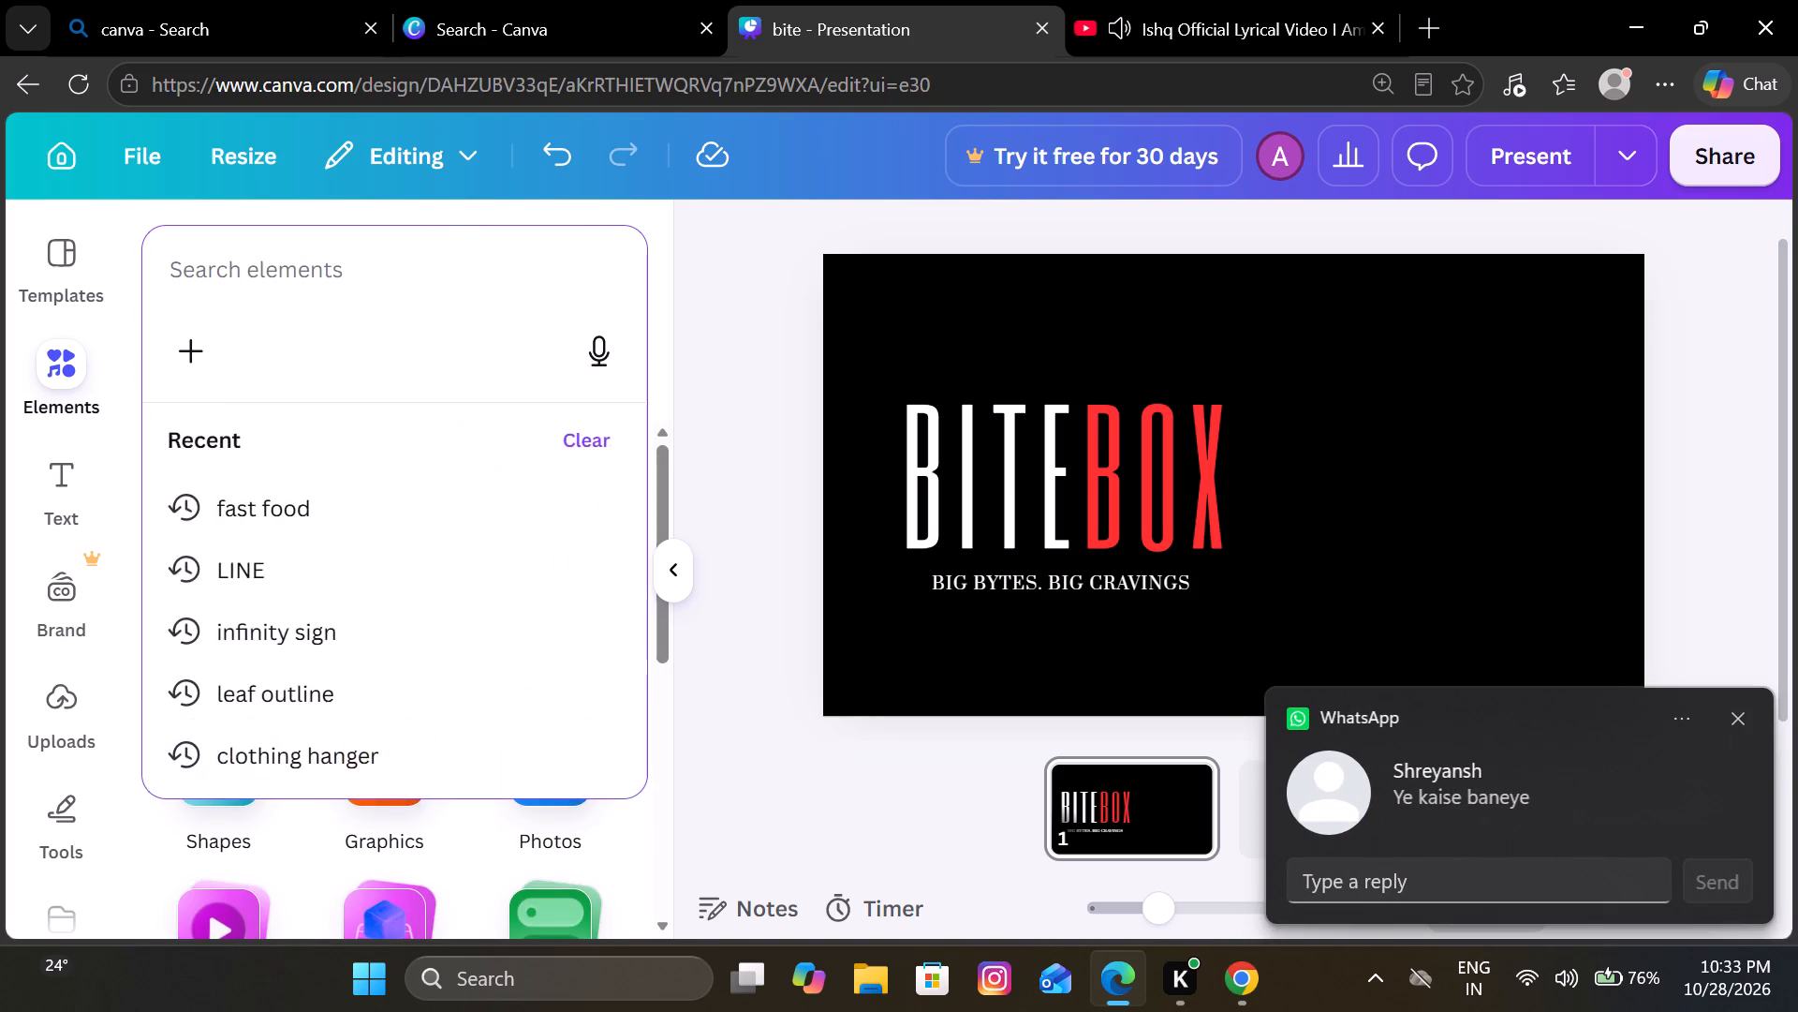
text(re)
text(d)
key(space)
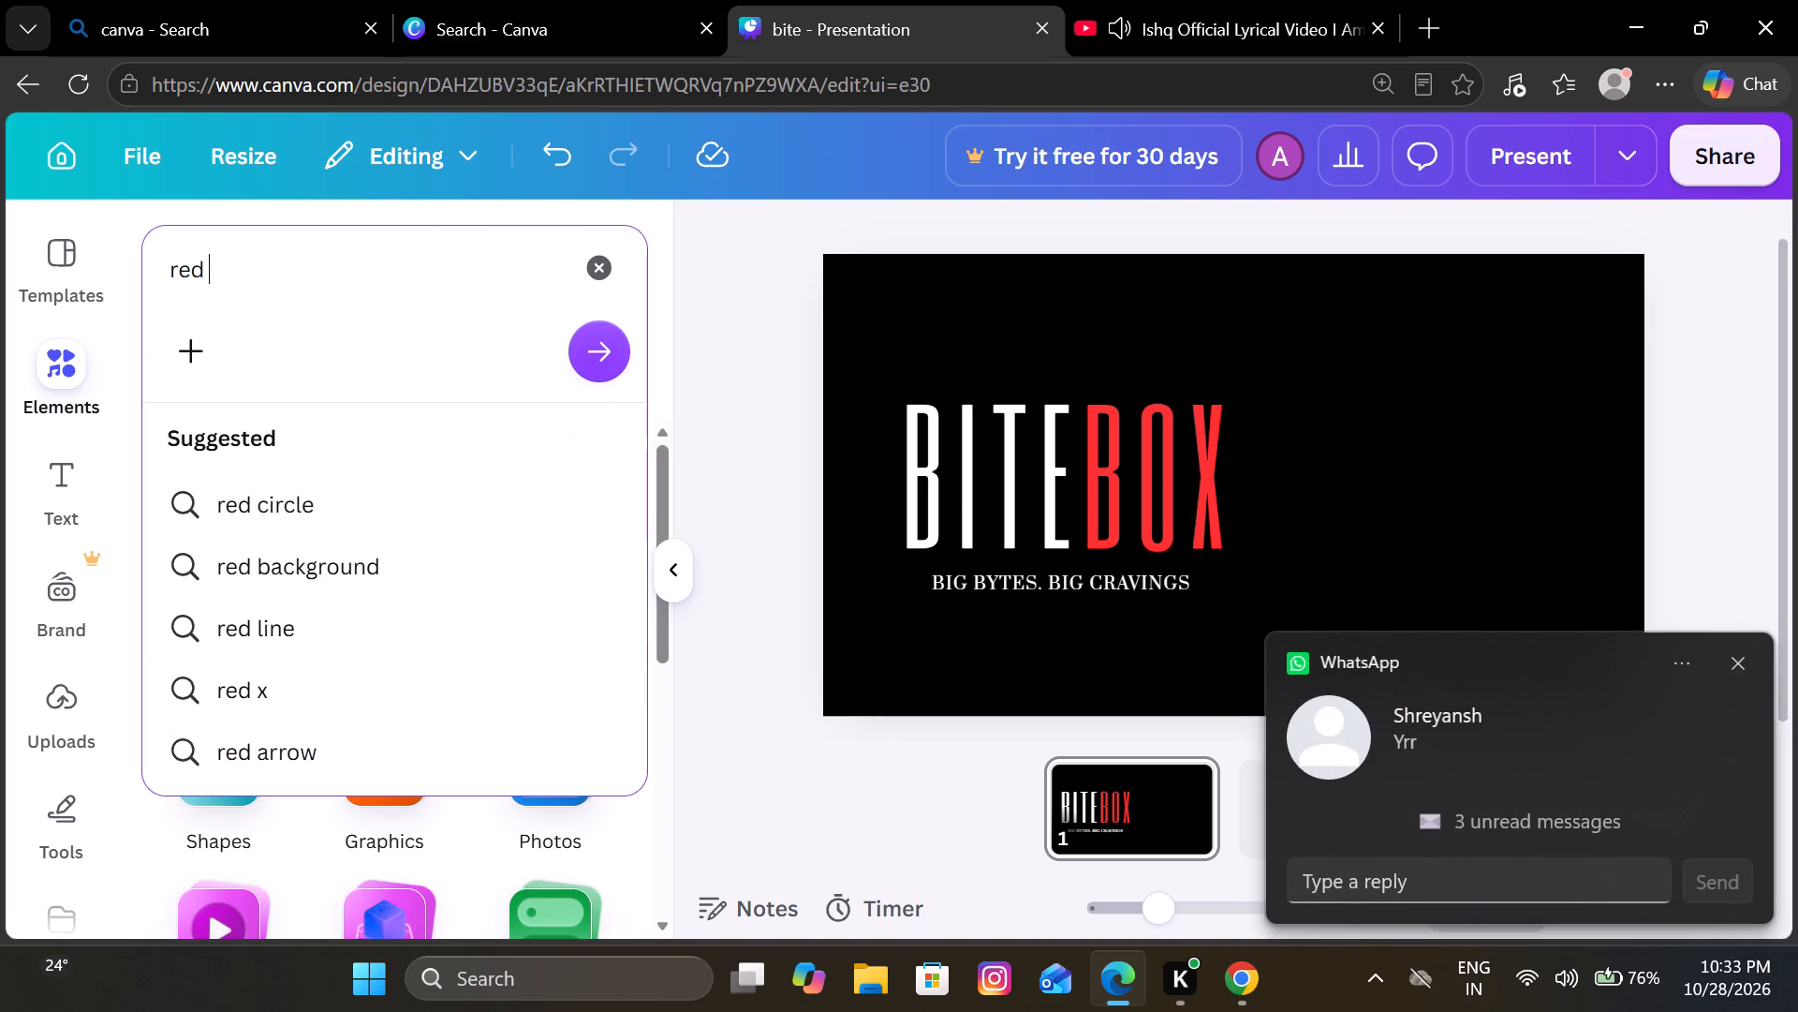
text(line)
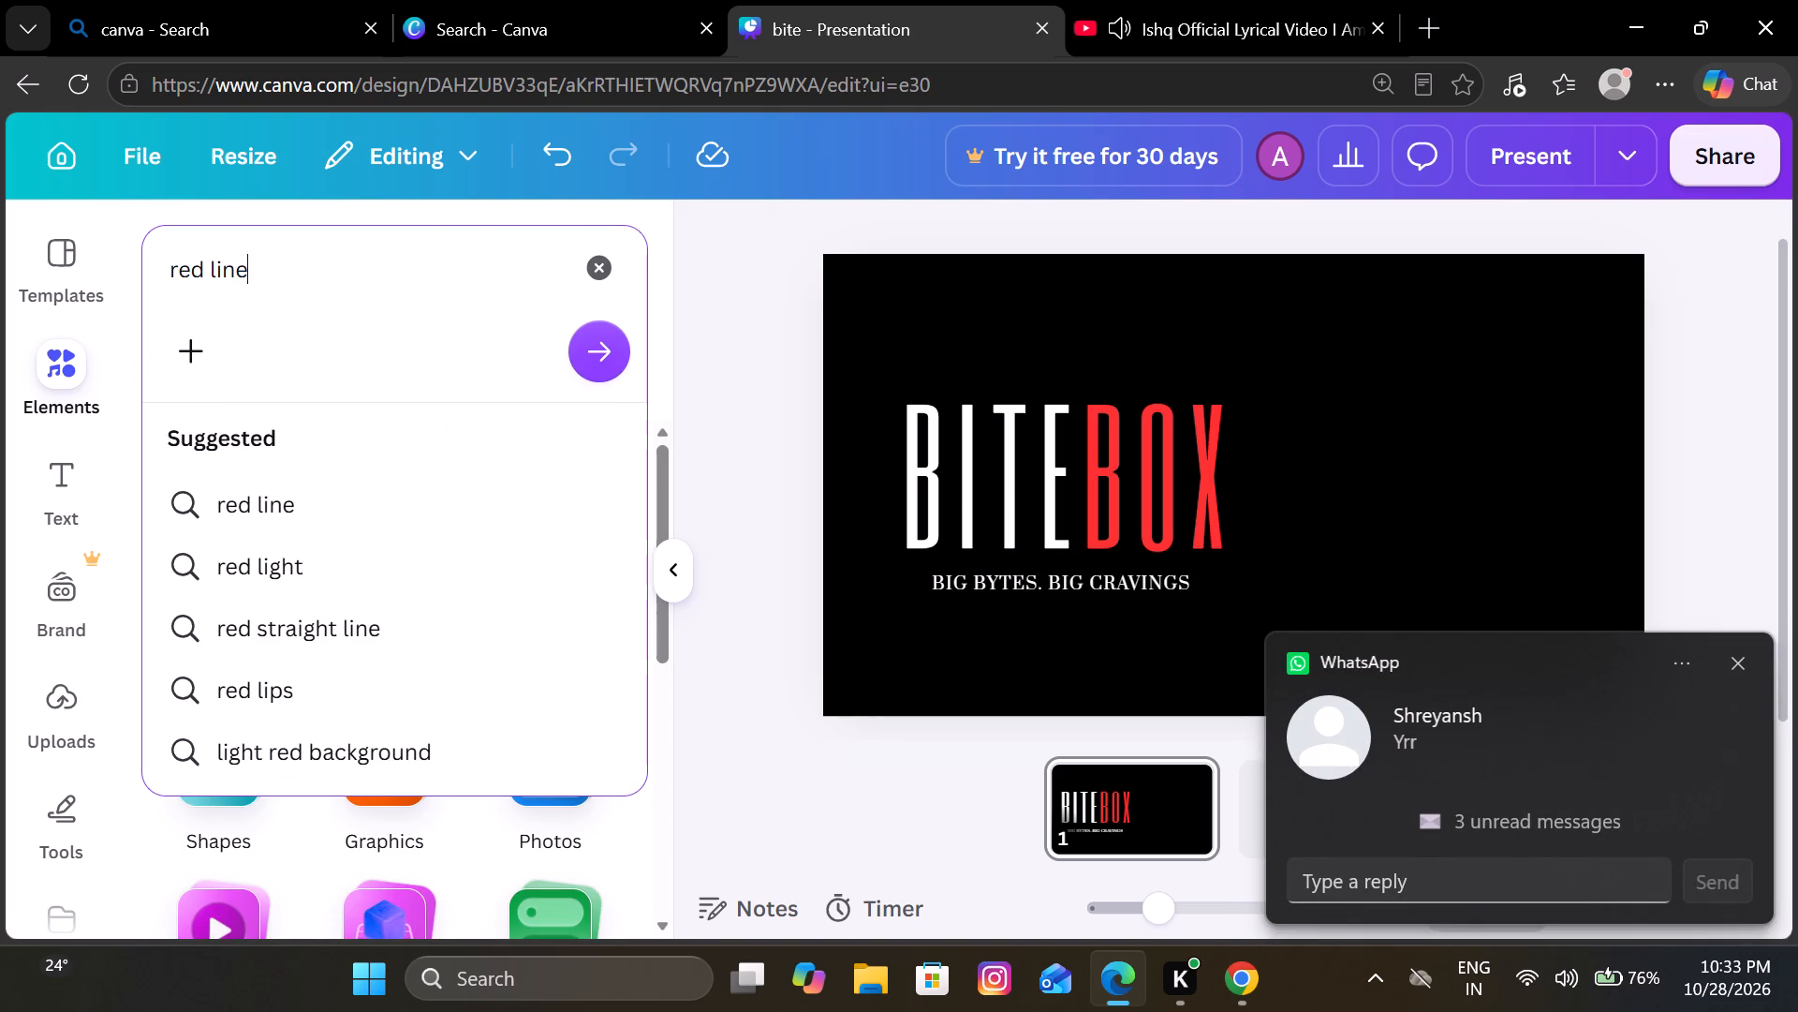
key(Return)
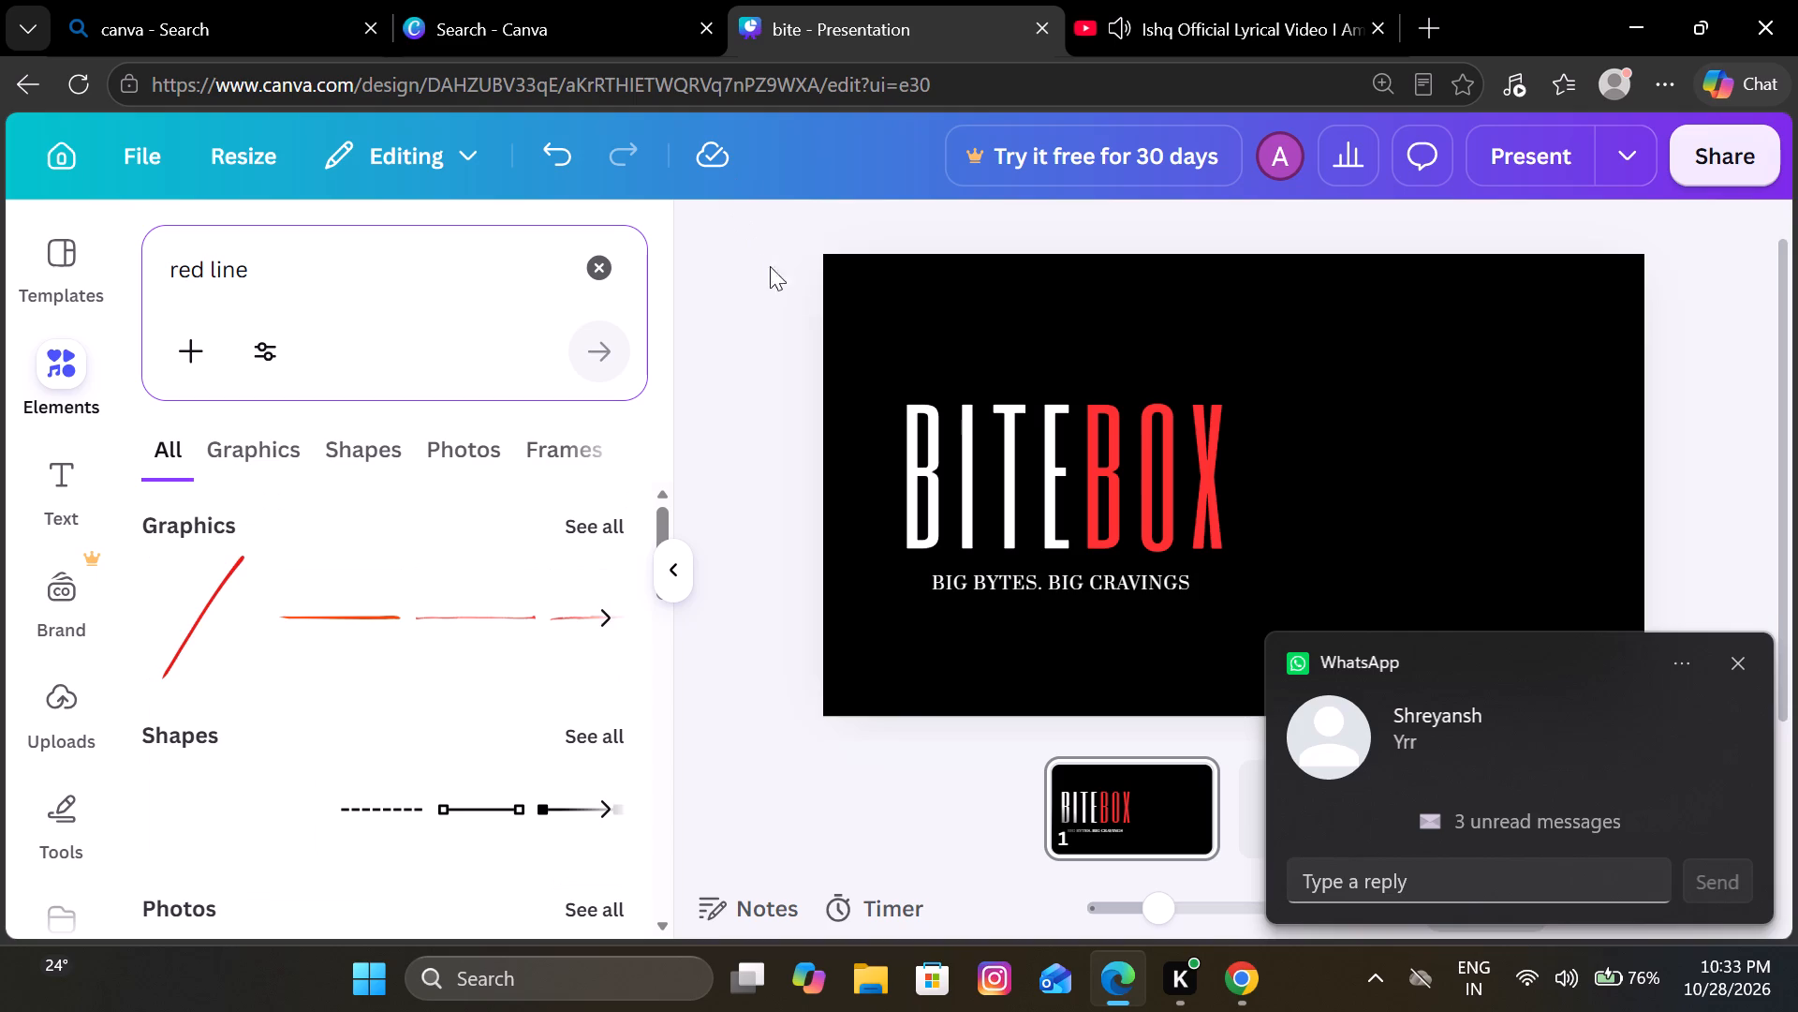
click(1734, 664)
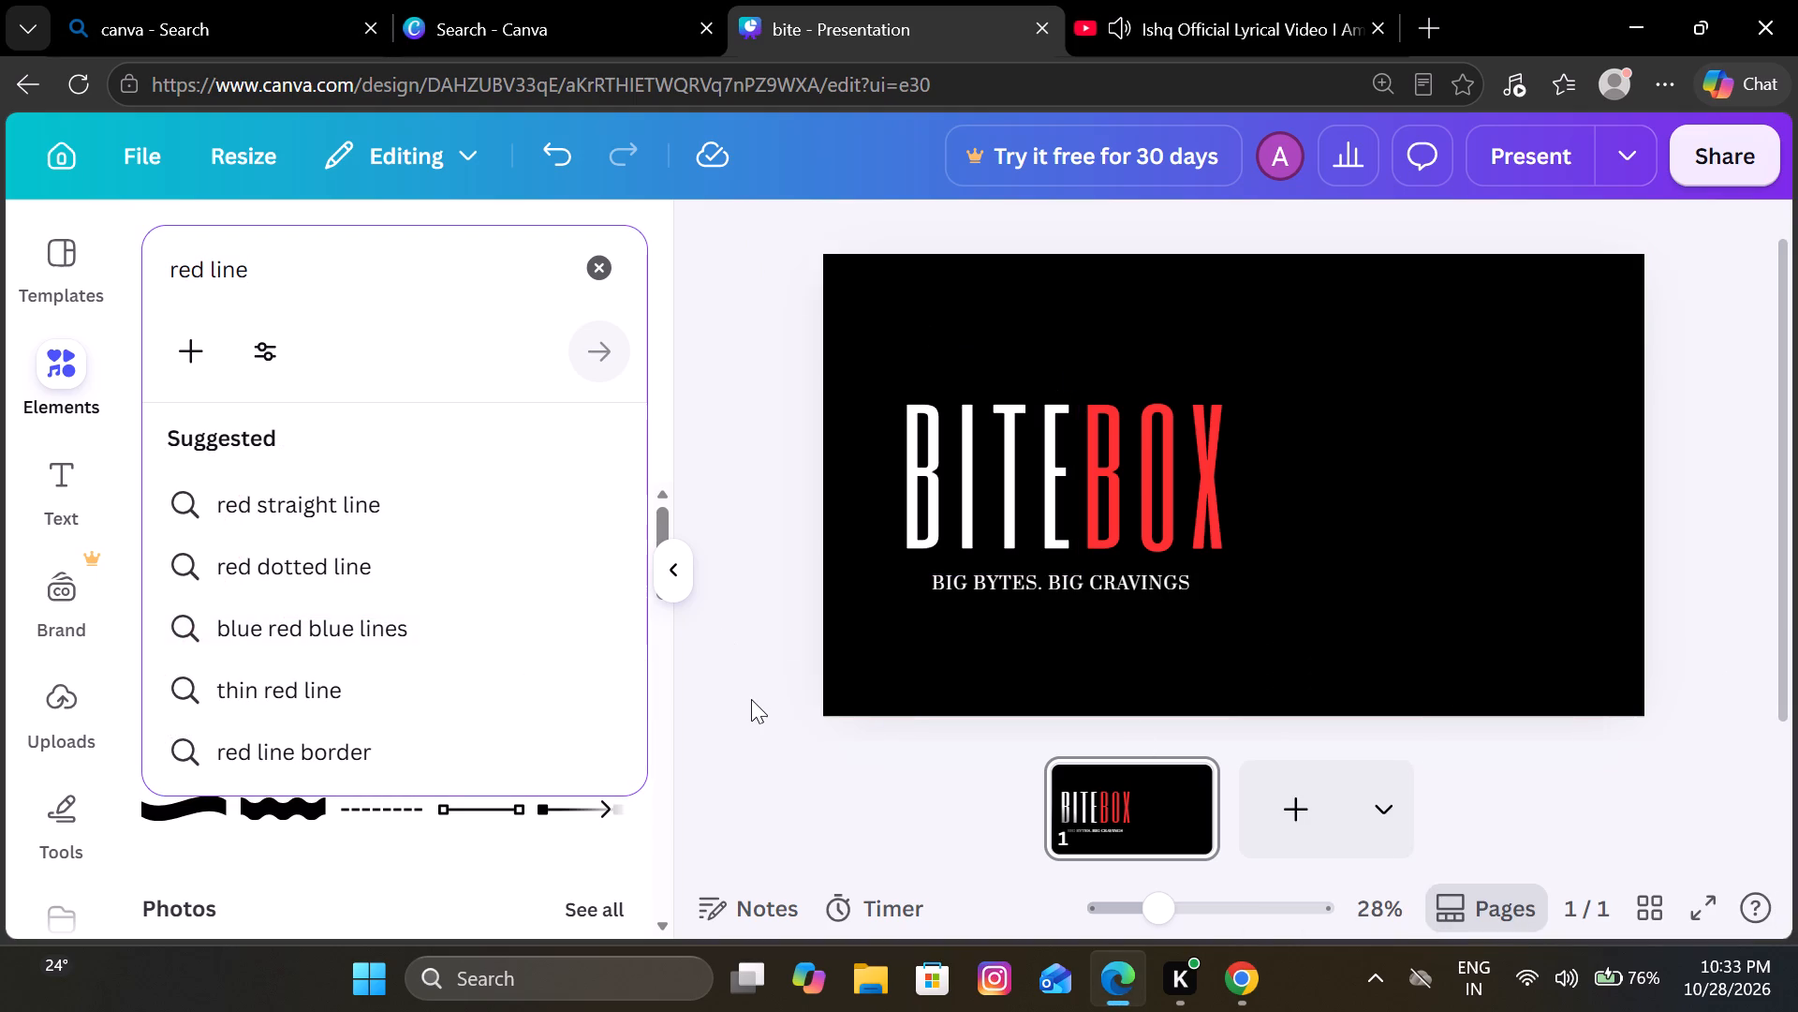
click(751, 699)
Show all graphics found for "red line" and look through them for a line suited to the tagline.
click(598, 533)
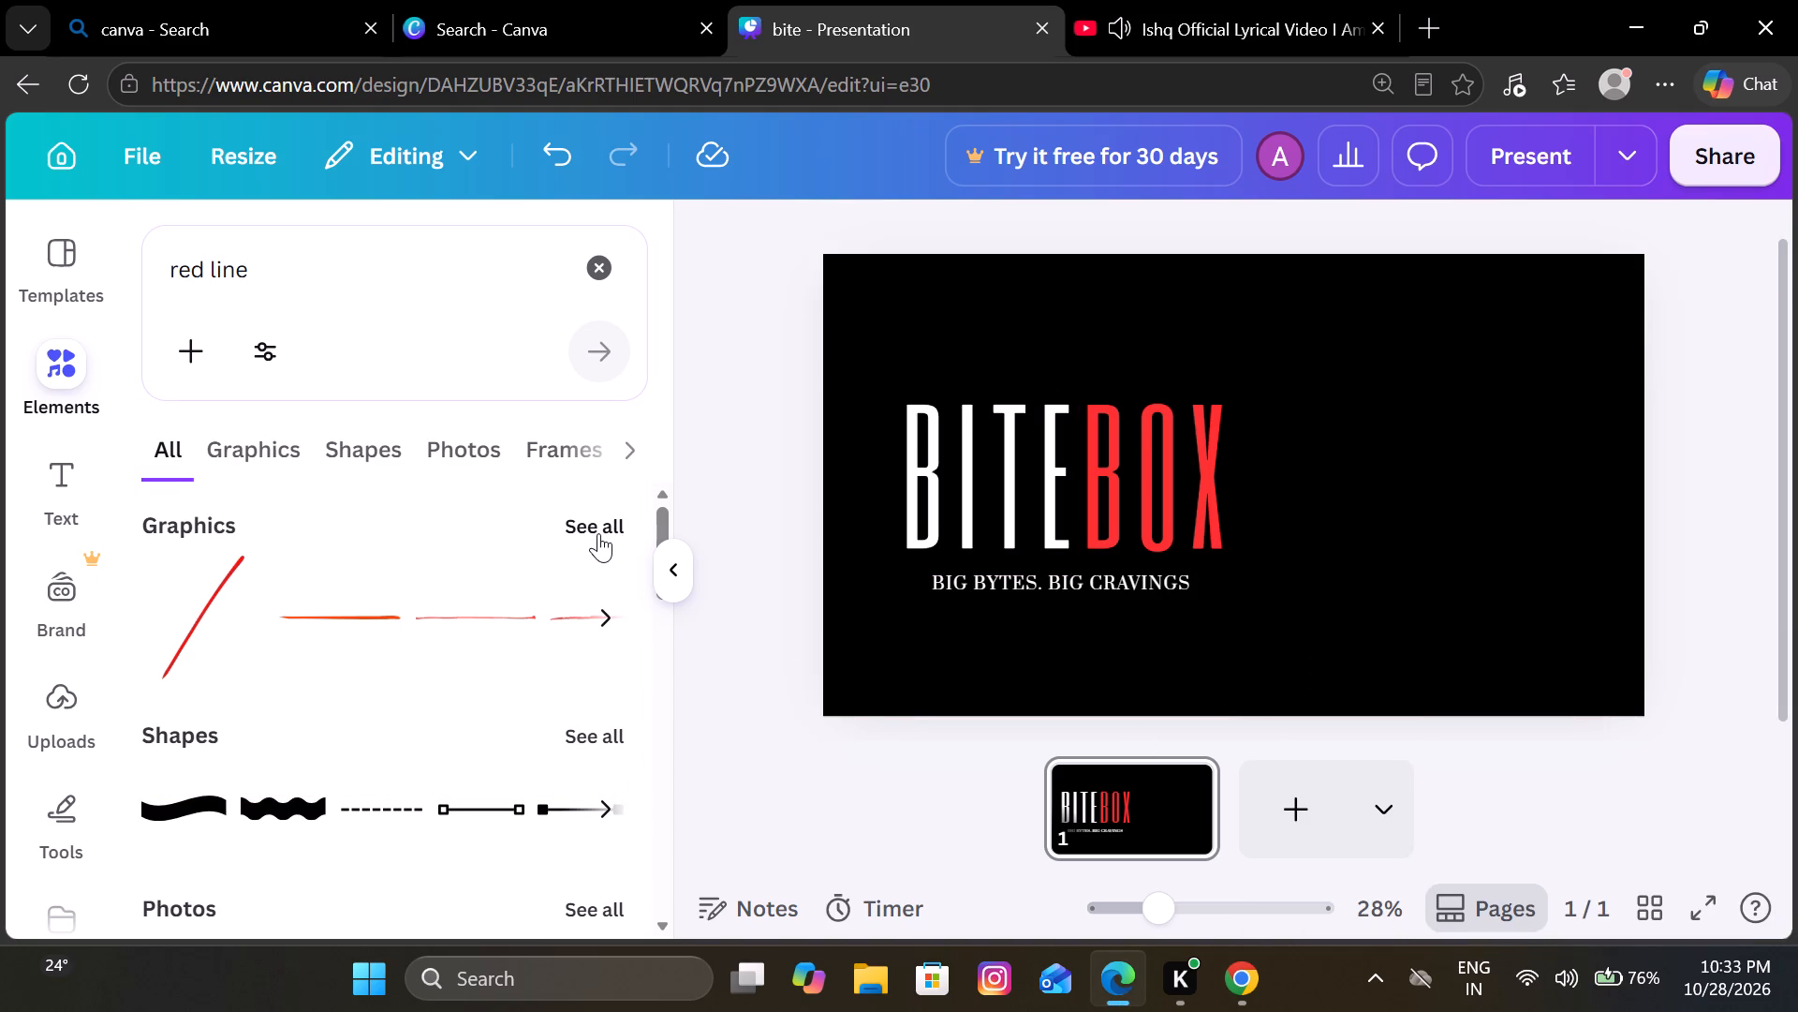
scroll(478, 652, down, 1)
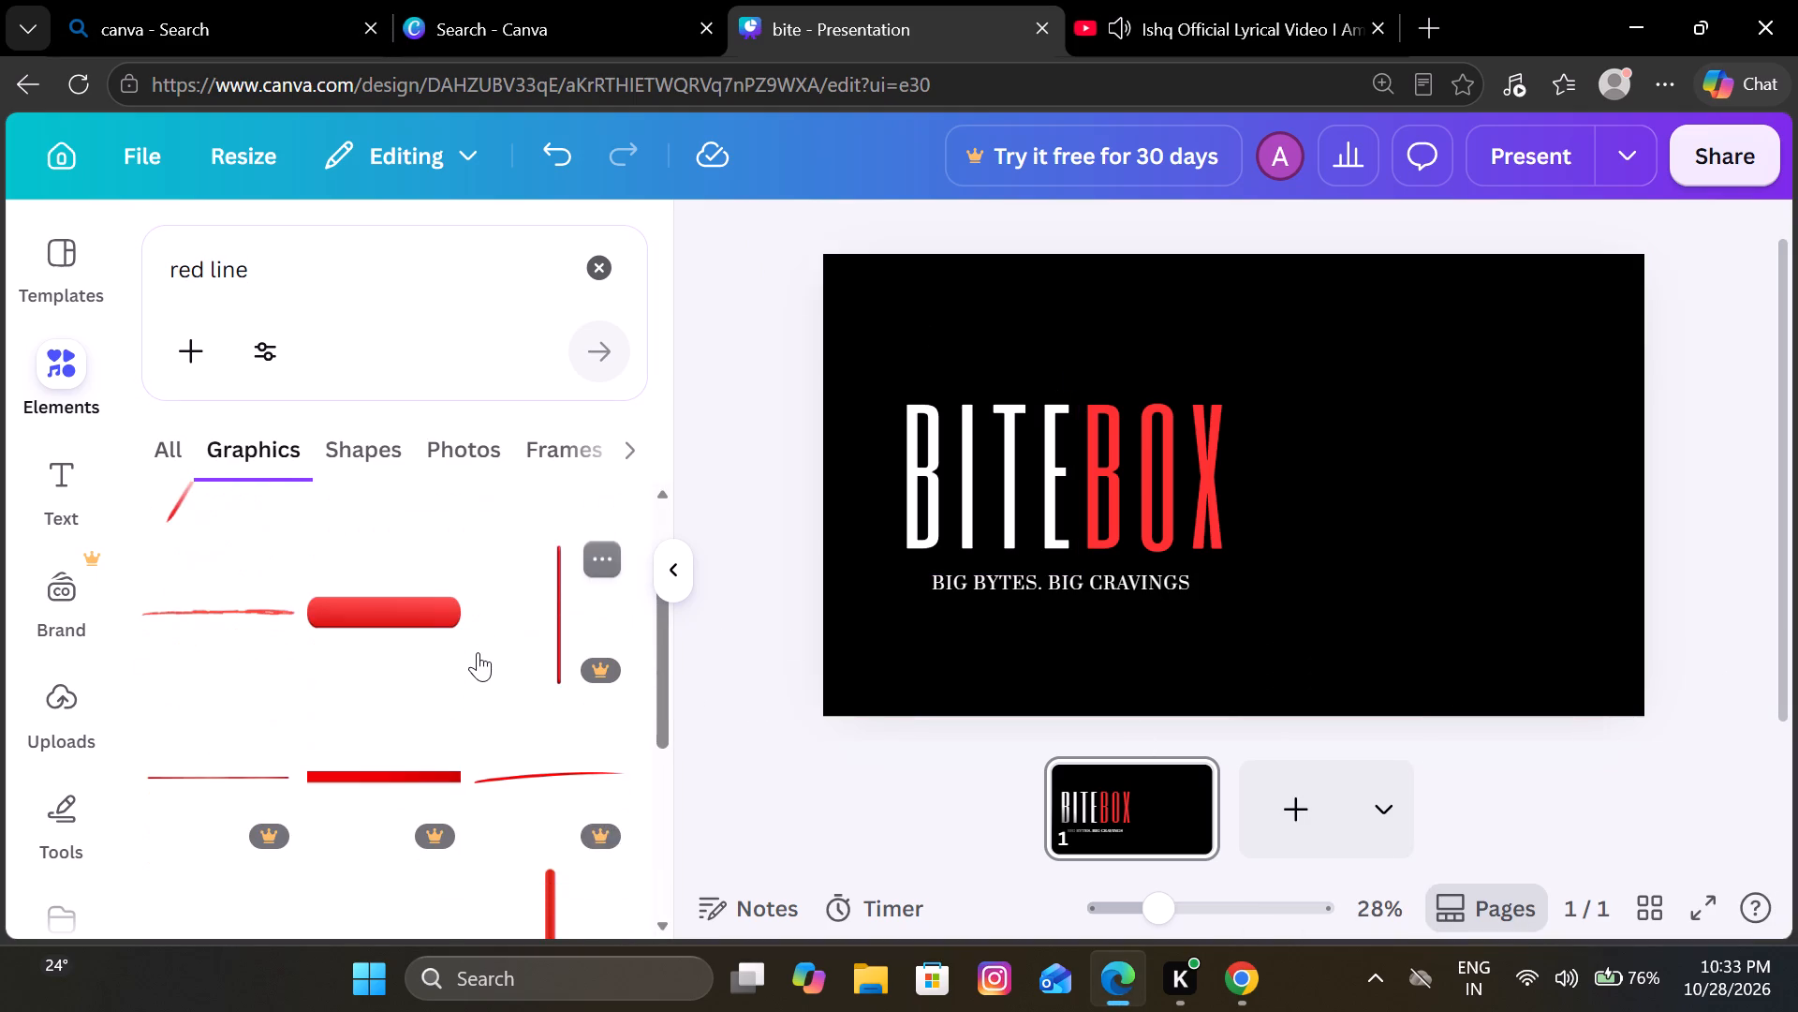
scroll(478, 652, down, 1)
scroll(391, 737, down, 2)
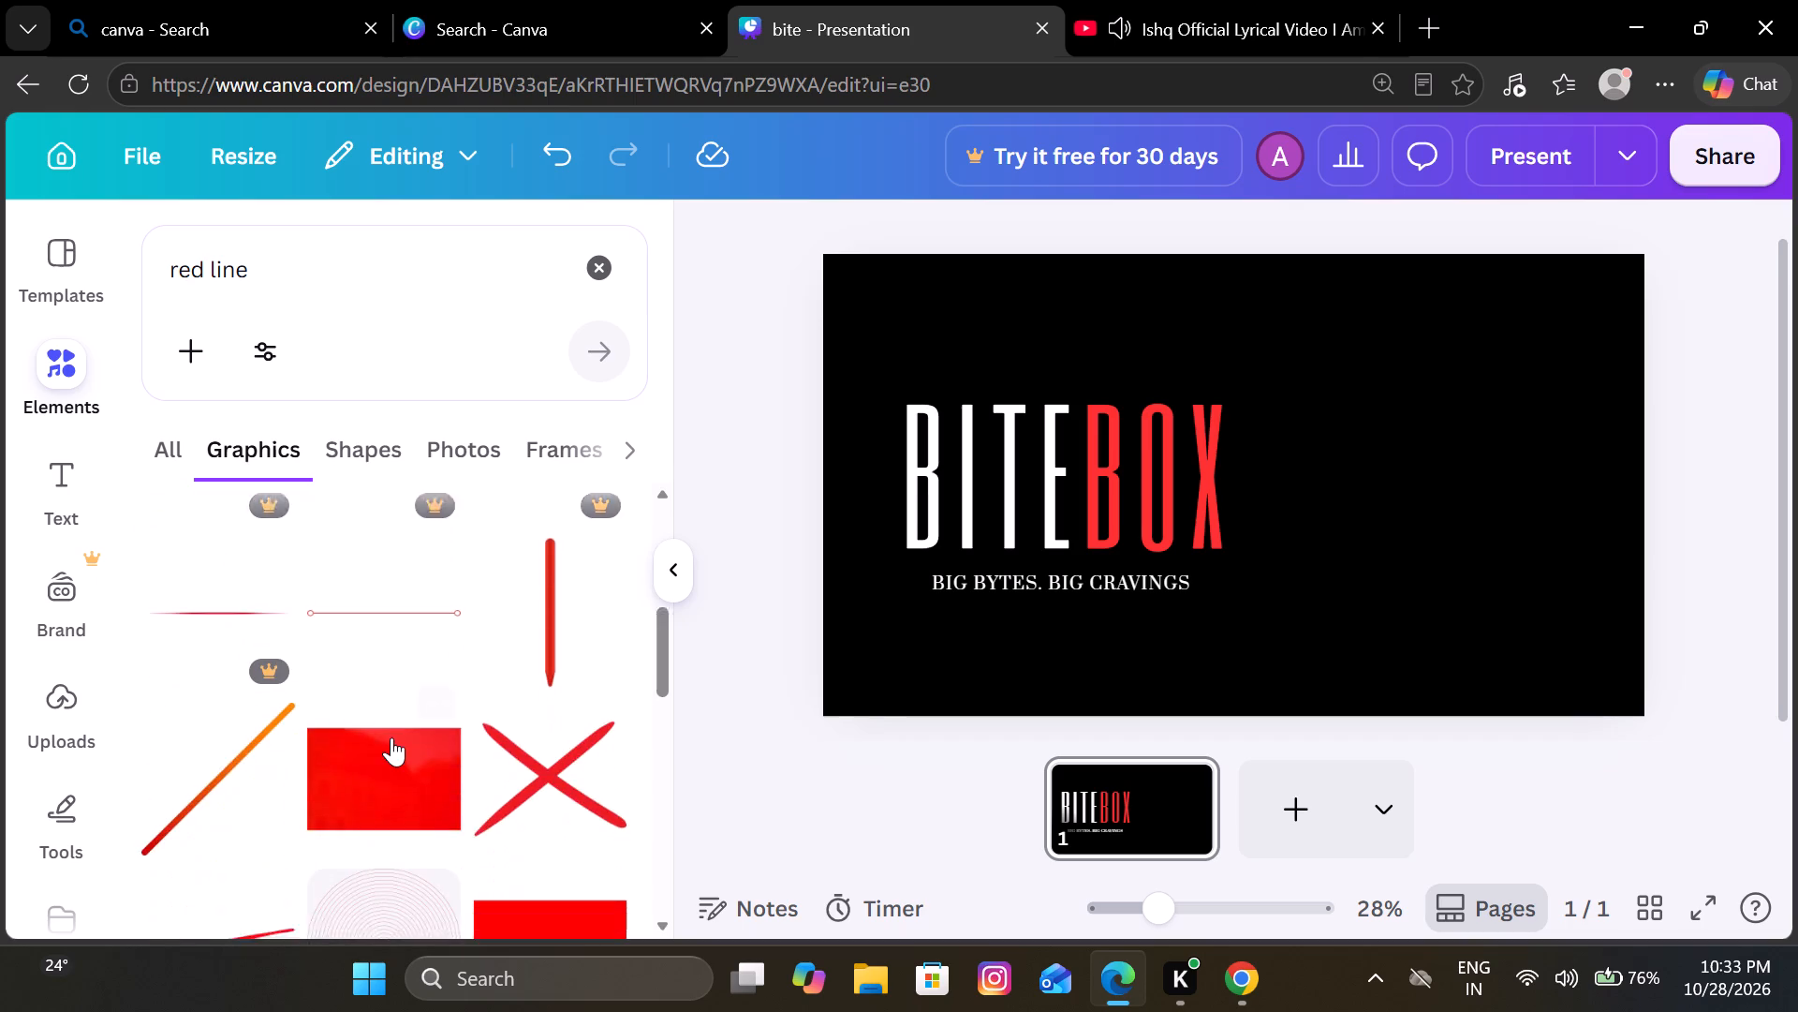
scroll(391, 737, down, 4)
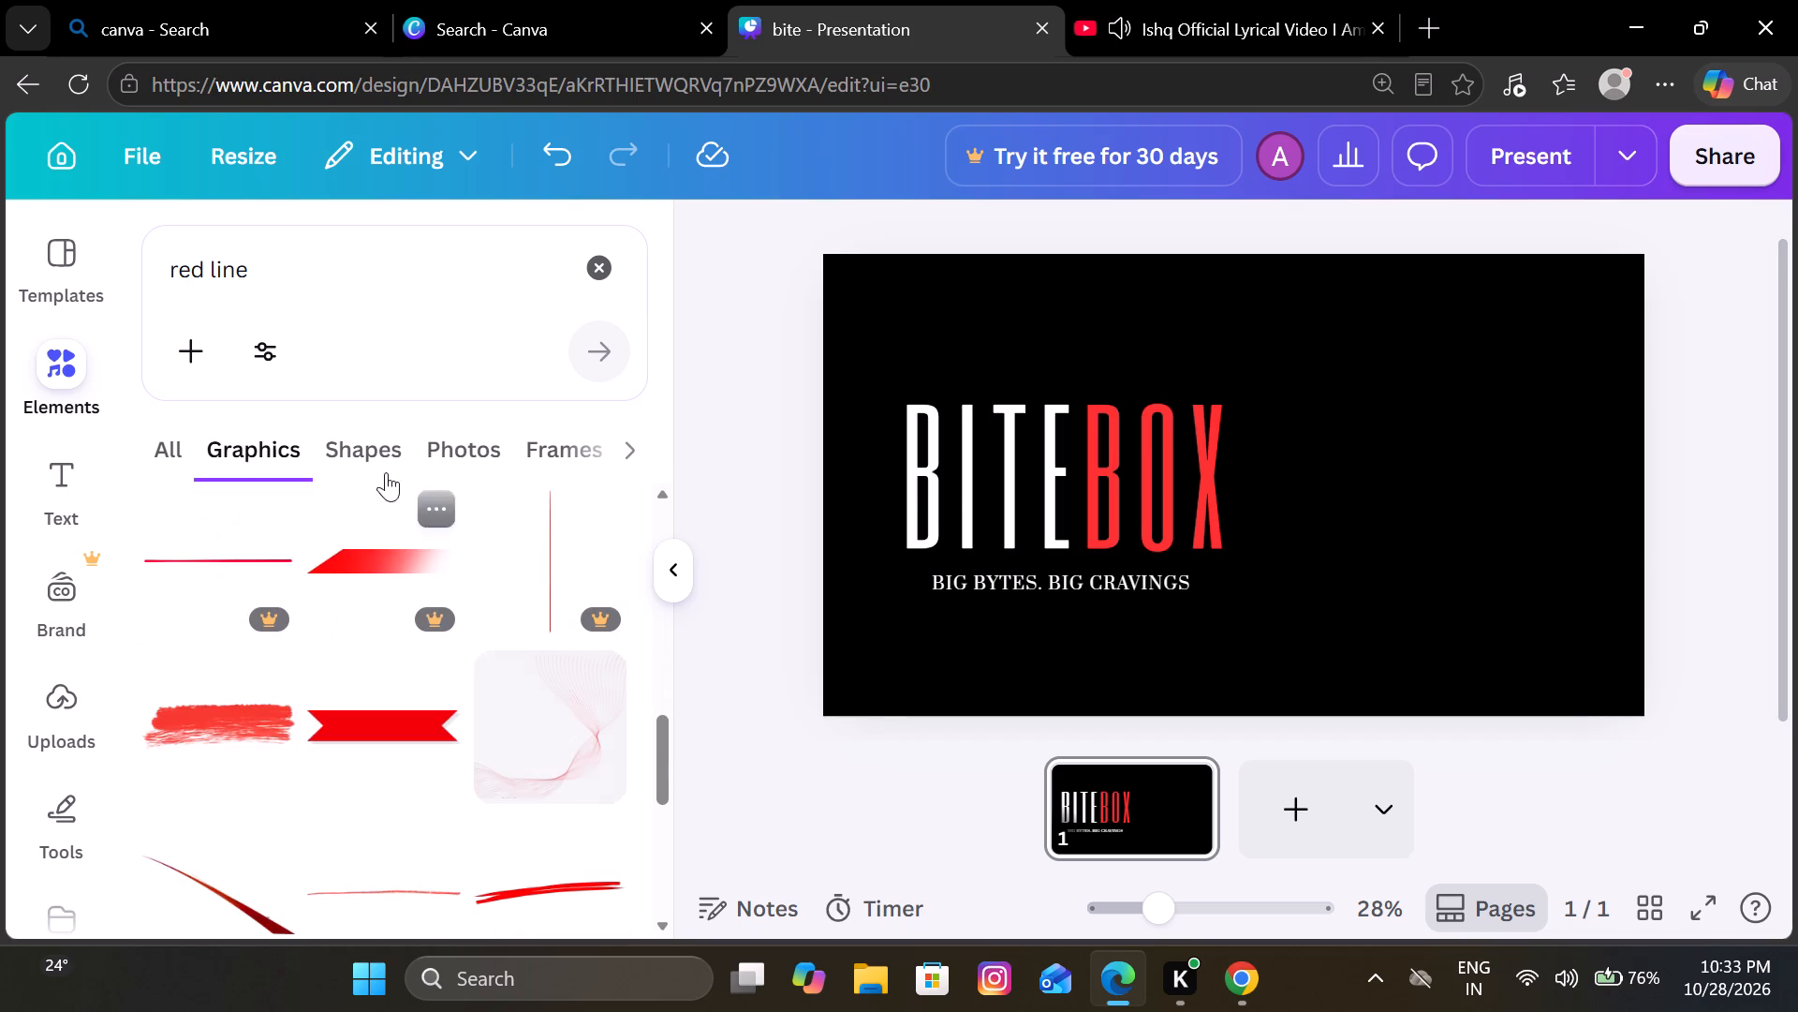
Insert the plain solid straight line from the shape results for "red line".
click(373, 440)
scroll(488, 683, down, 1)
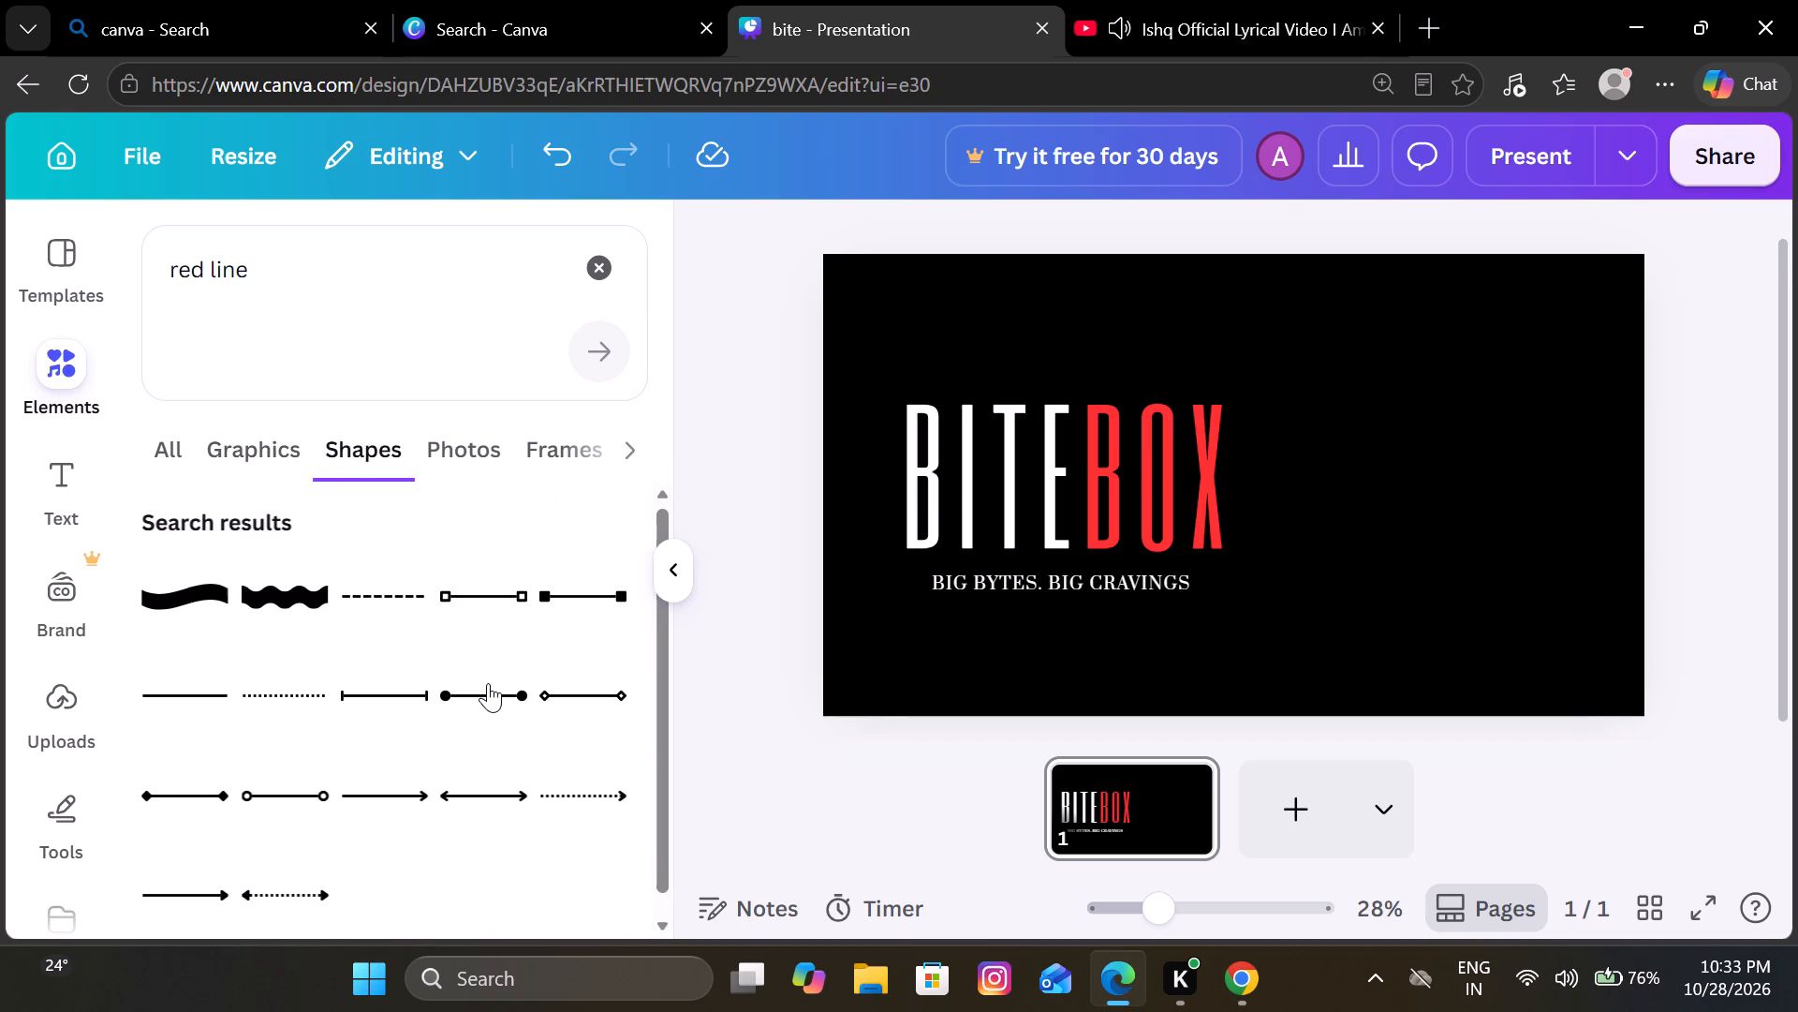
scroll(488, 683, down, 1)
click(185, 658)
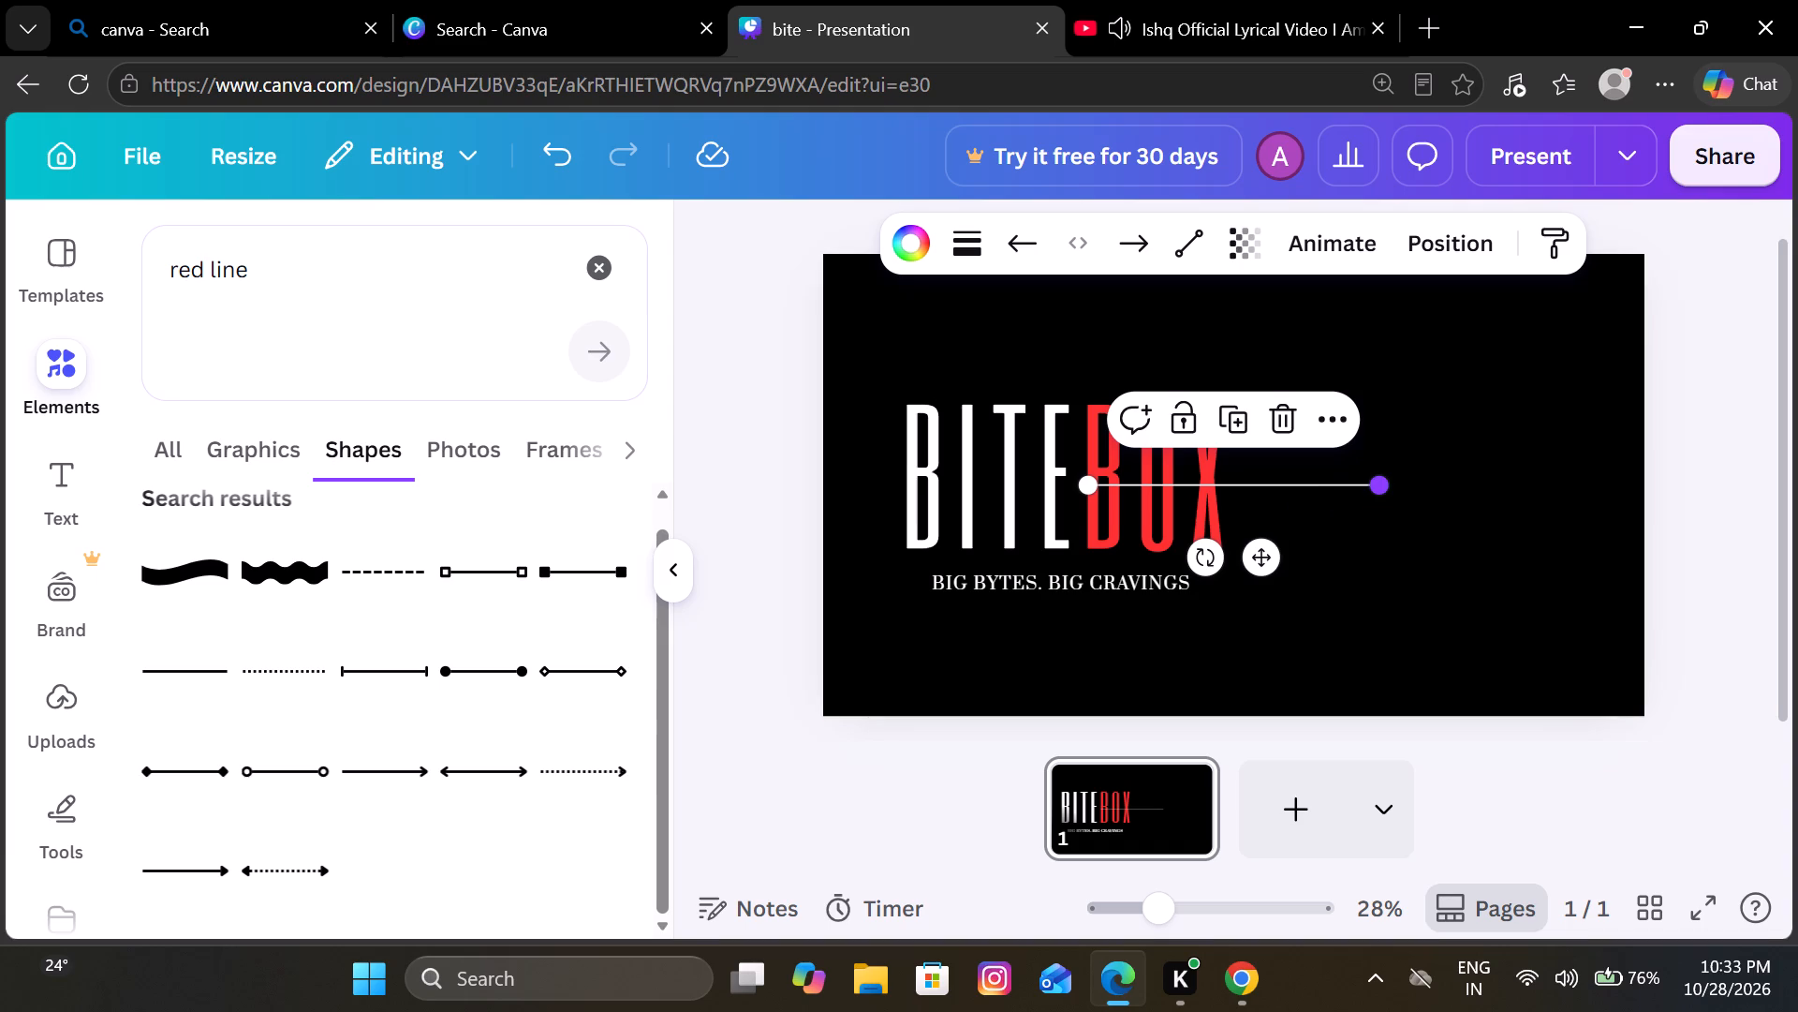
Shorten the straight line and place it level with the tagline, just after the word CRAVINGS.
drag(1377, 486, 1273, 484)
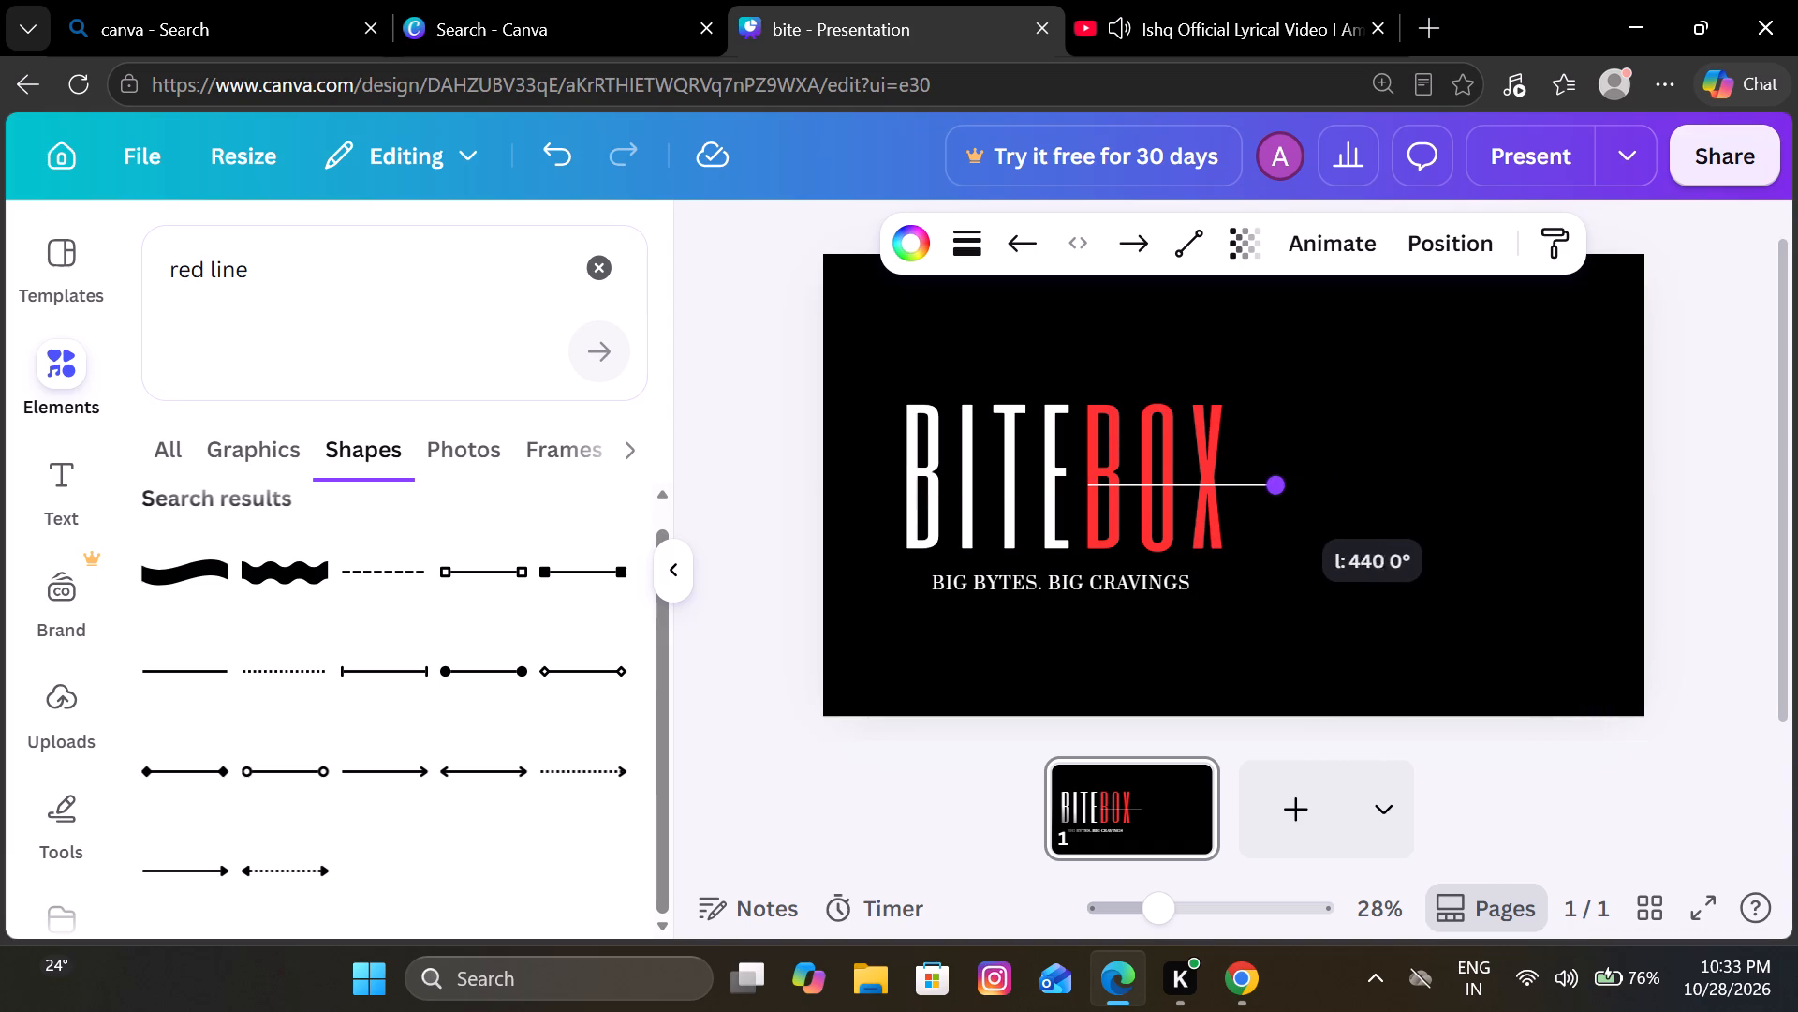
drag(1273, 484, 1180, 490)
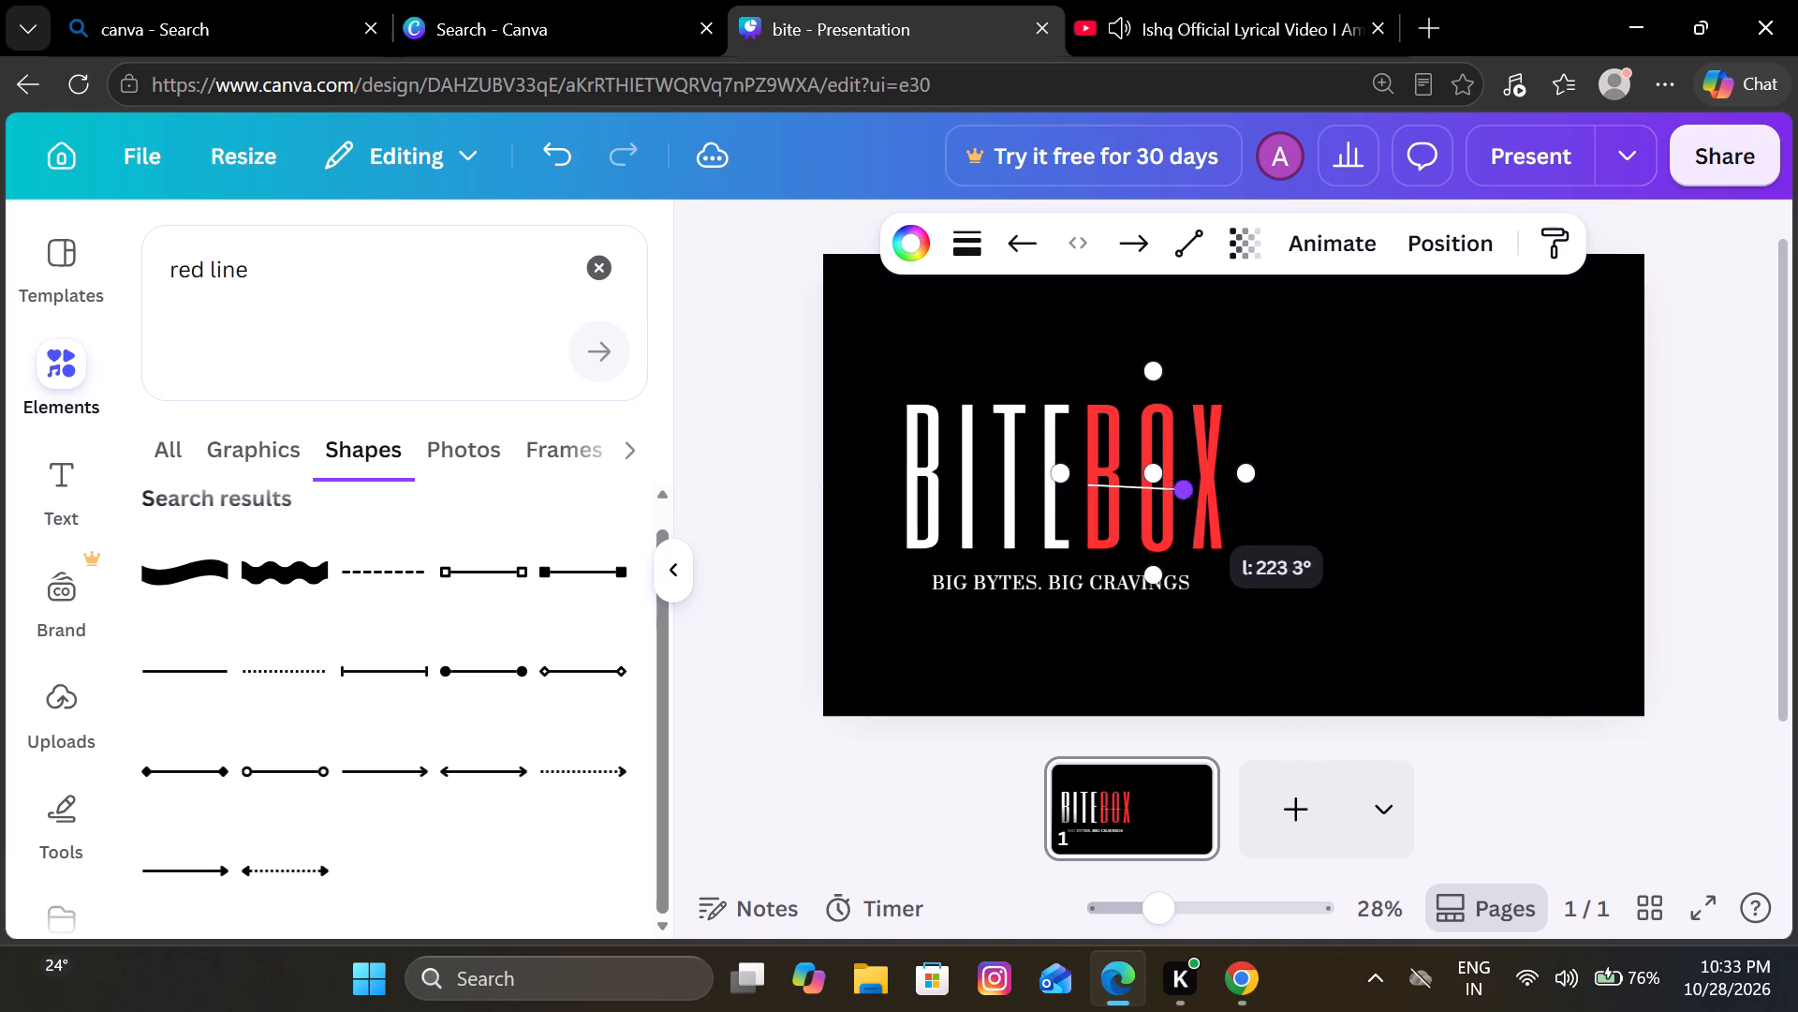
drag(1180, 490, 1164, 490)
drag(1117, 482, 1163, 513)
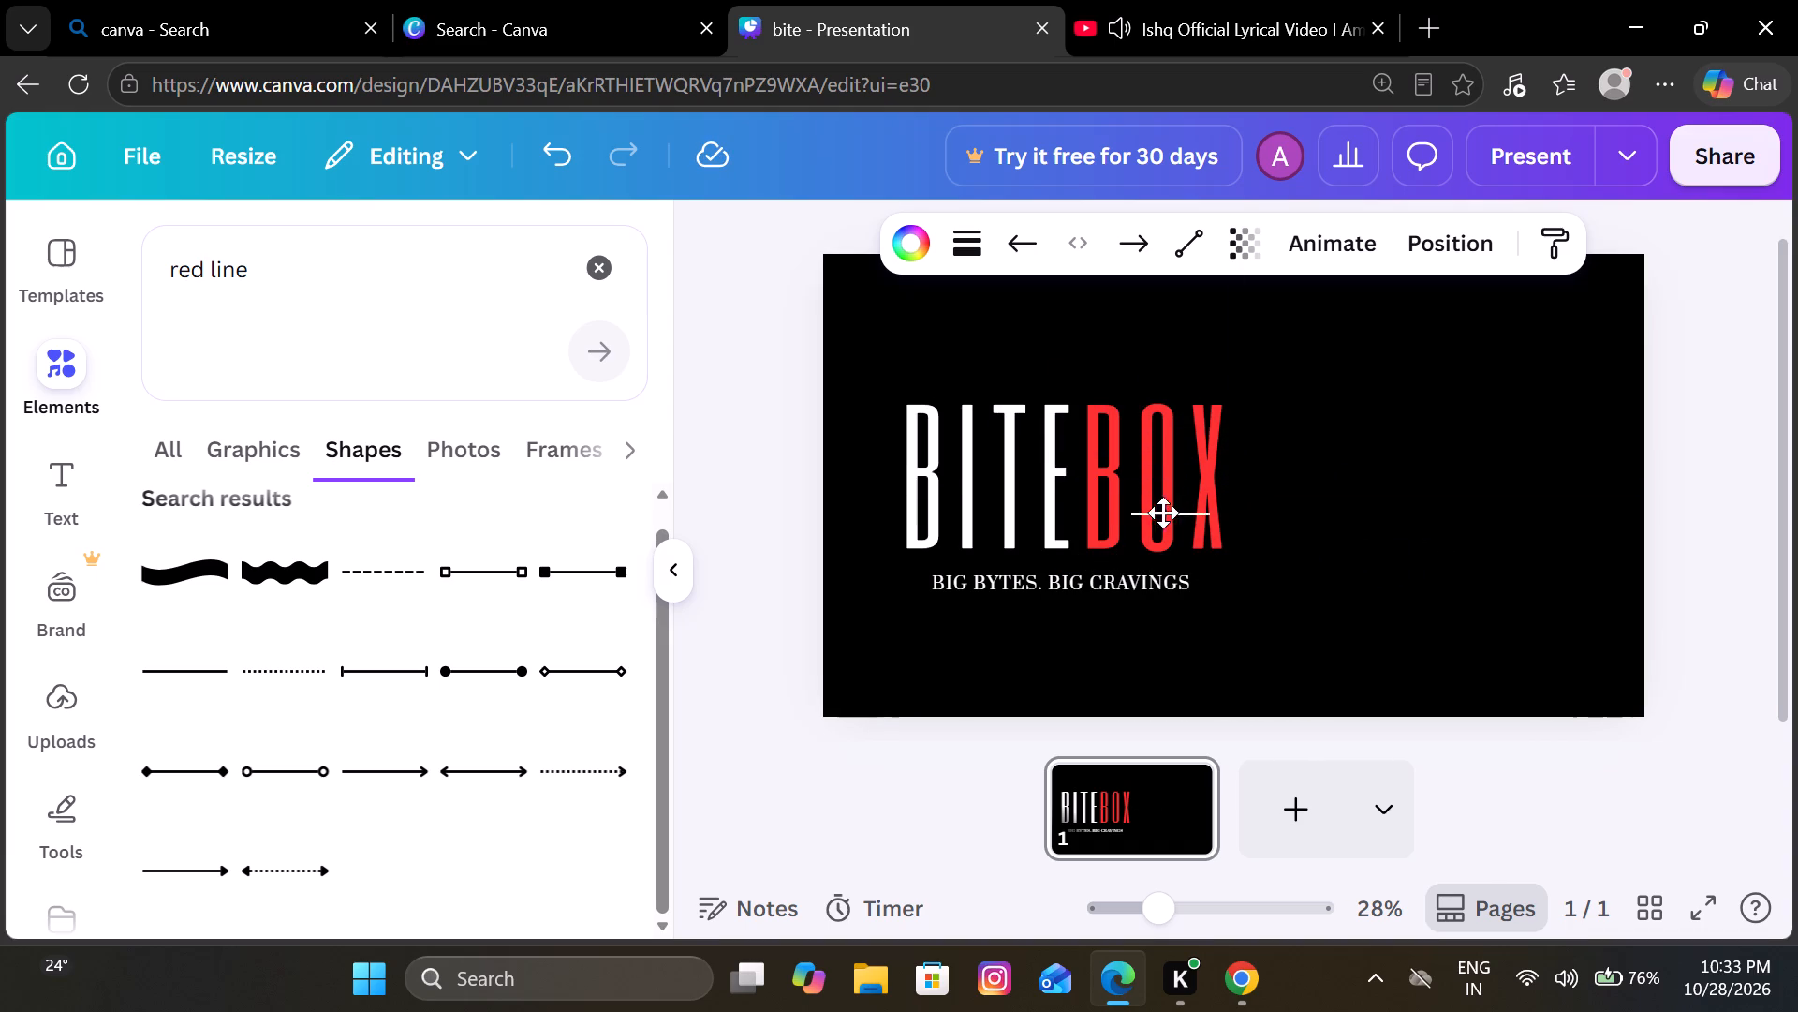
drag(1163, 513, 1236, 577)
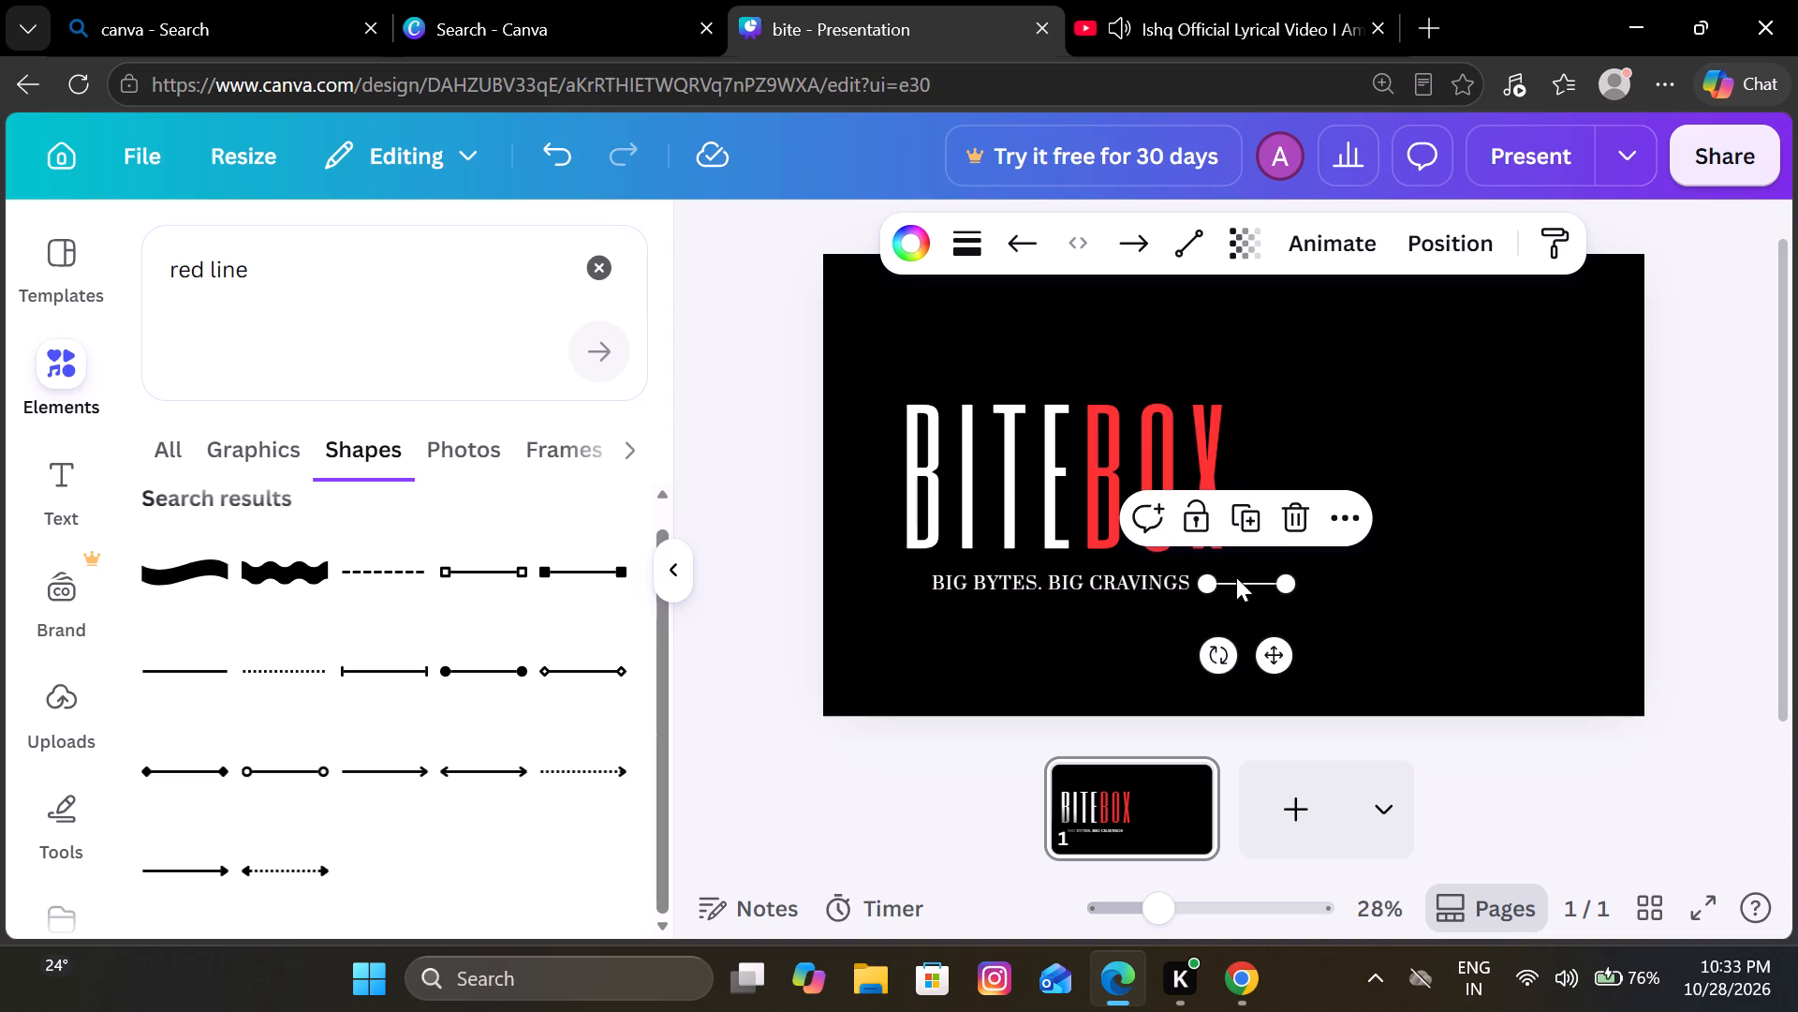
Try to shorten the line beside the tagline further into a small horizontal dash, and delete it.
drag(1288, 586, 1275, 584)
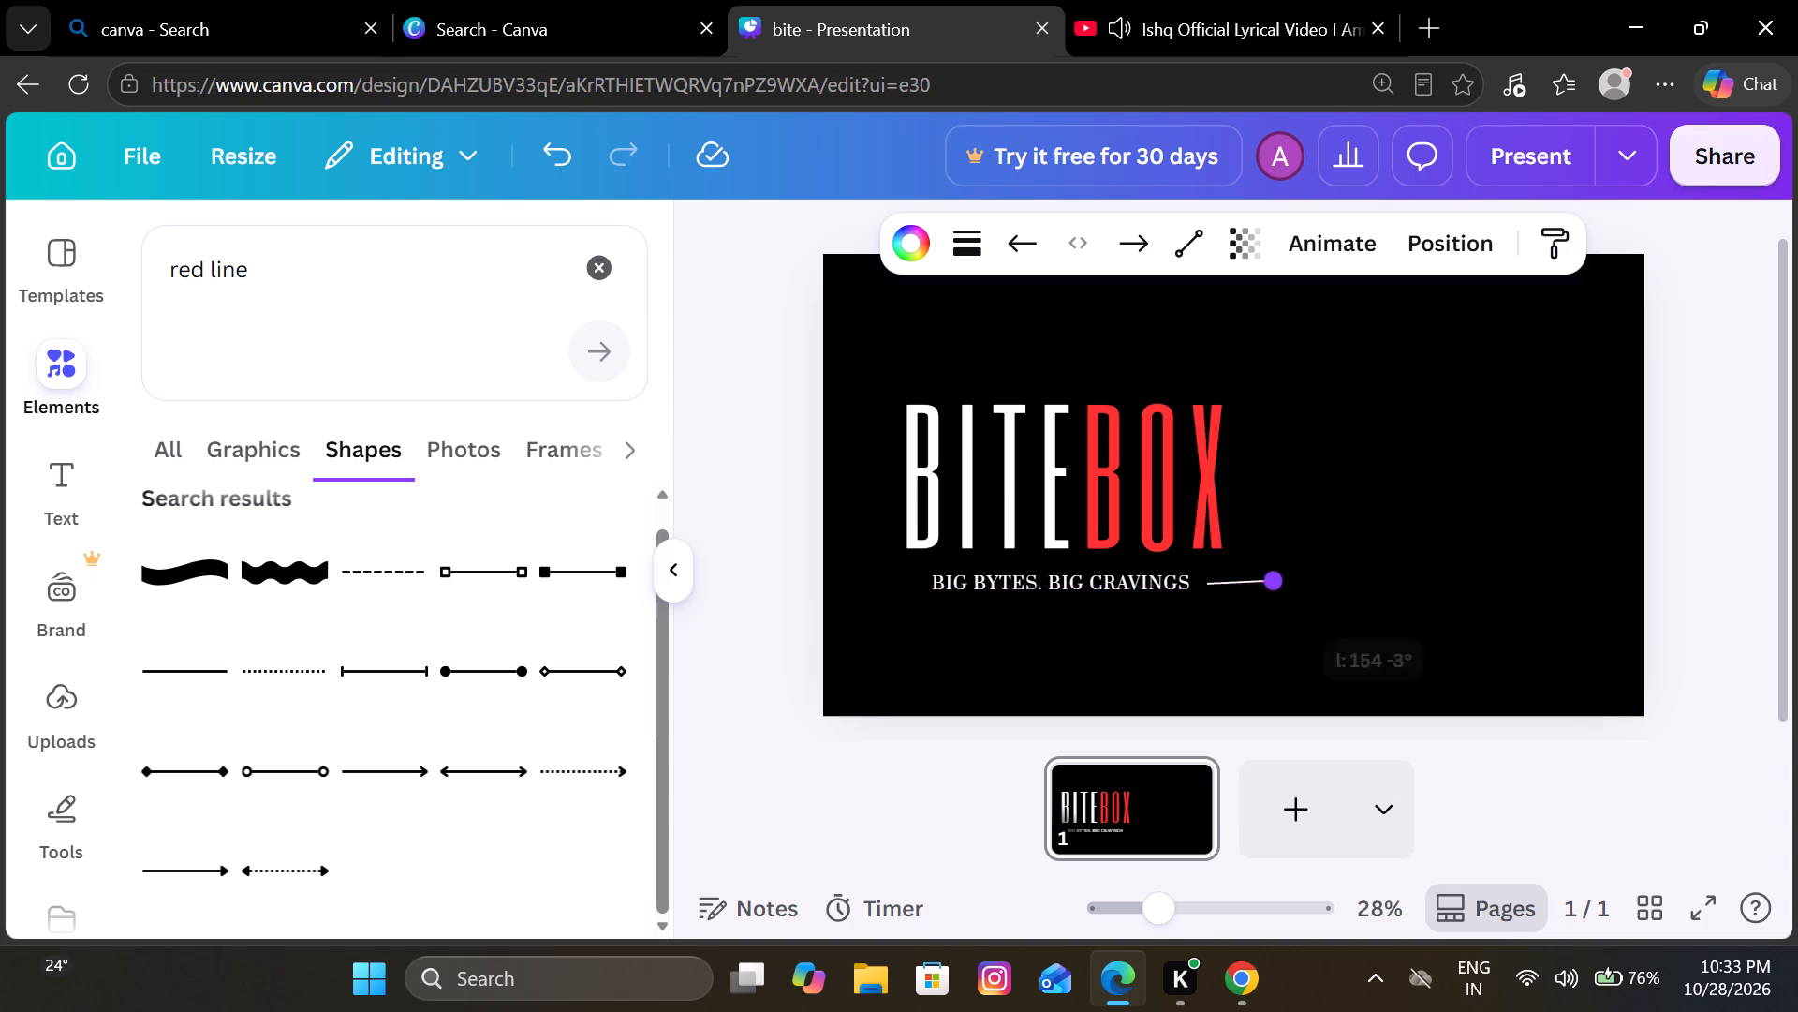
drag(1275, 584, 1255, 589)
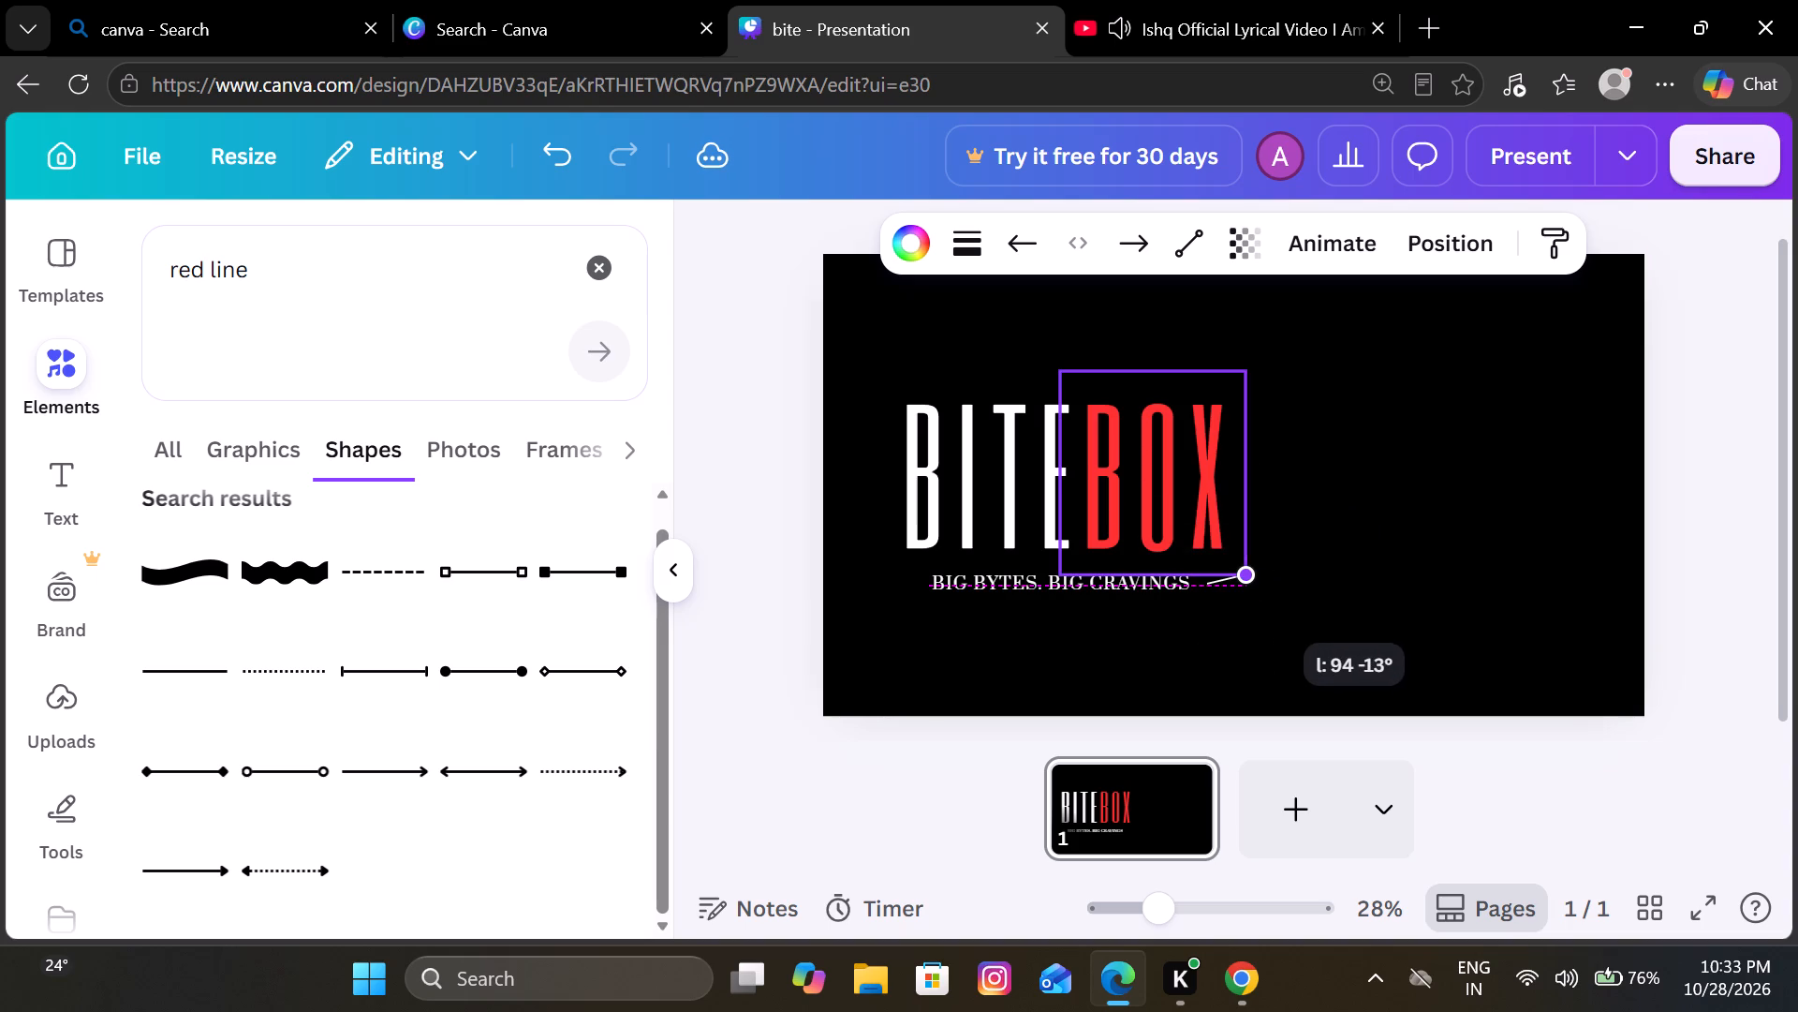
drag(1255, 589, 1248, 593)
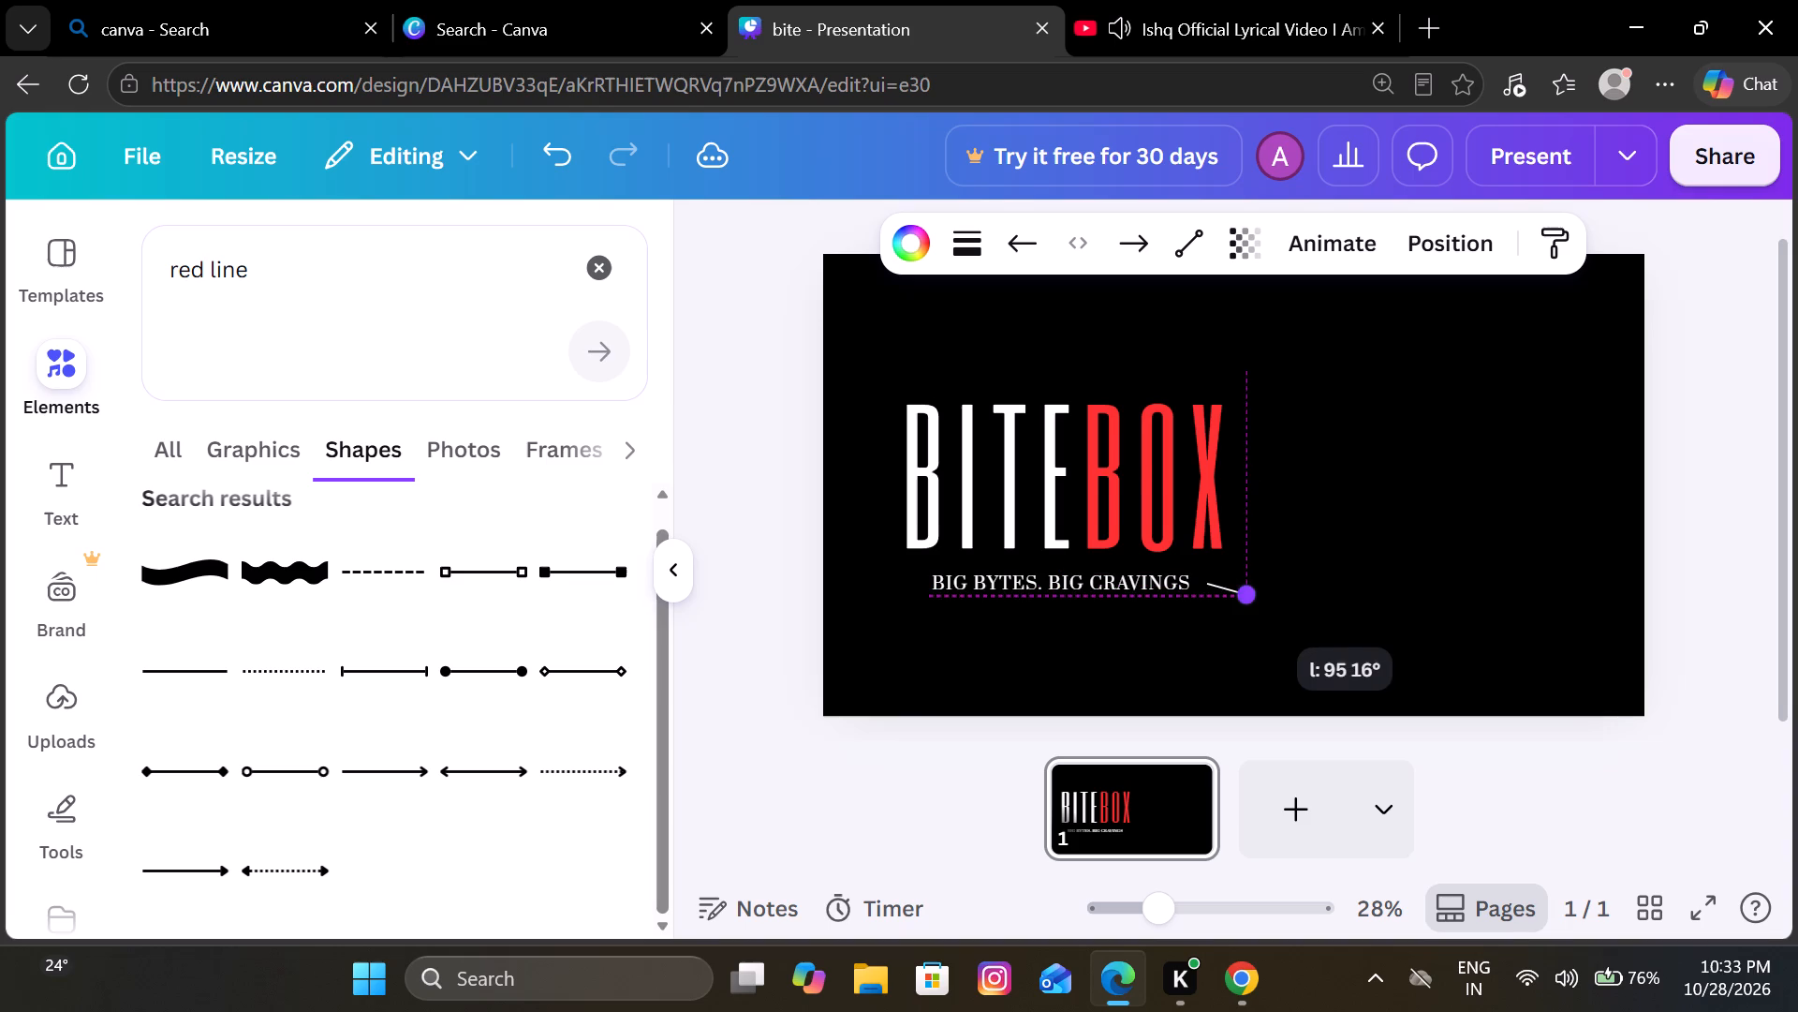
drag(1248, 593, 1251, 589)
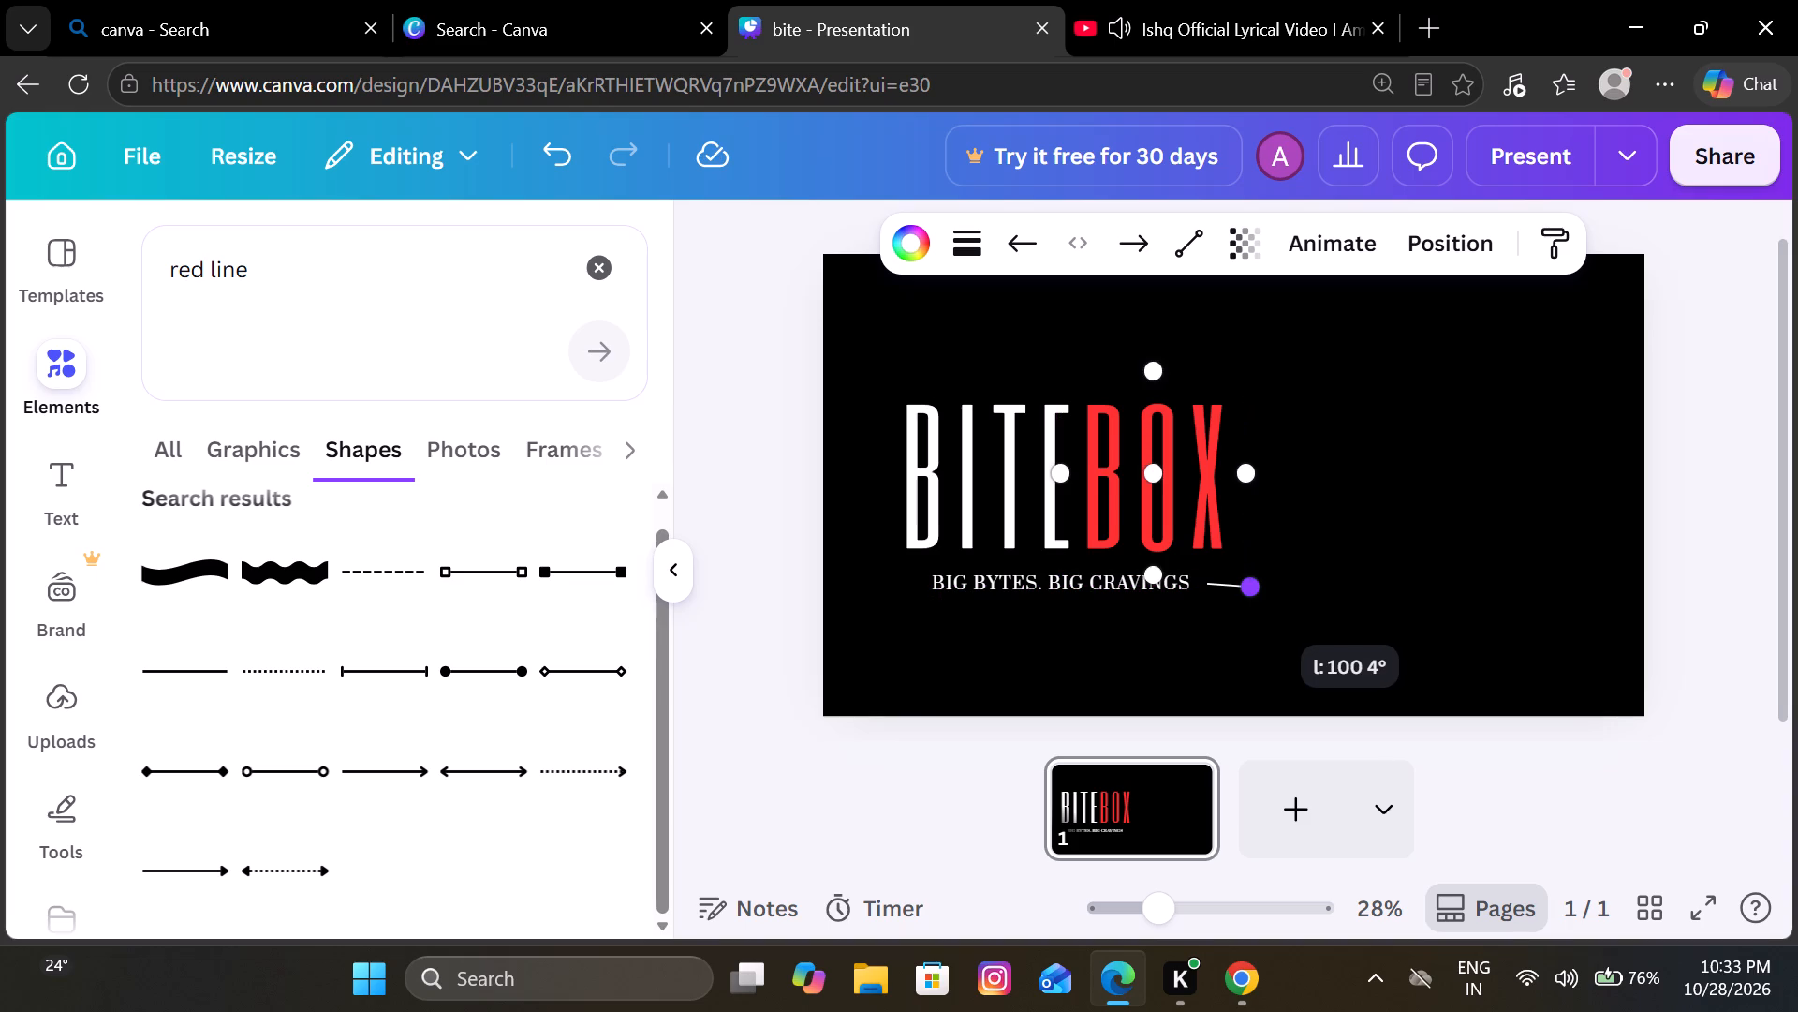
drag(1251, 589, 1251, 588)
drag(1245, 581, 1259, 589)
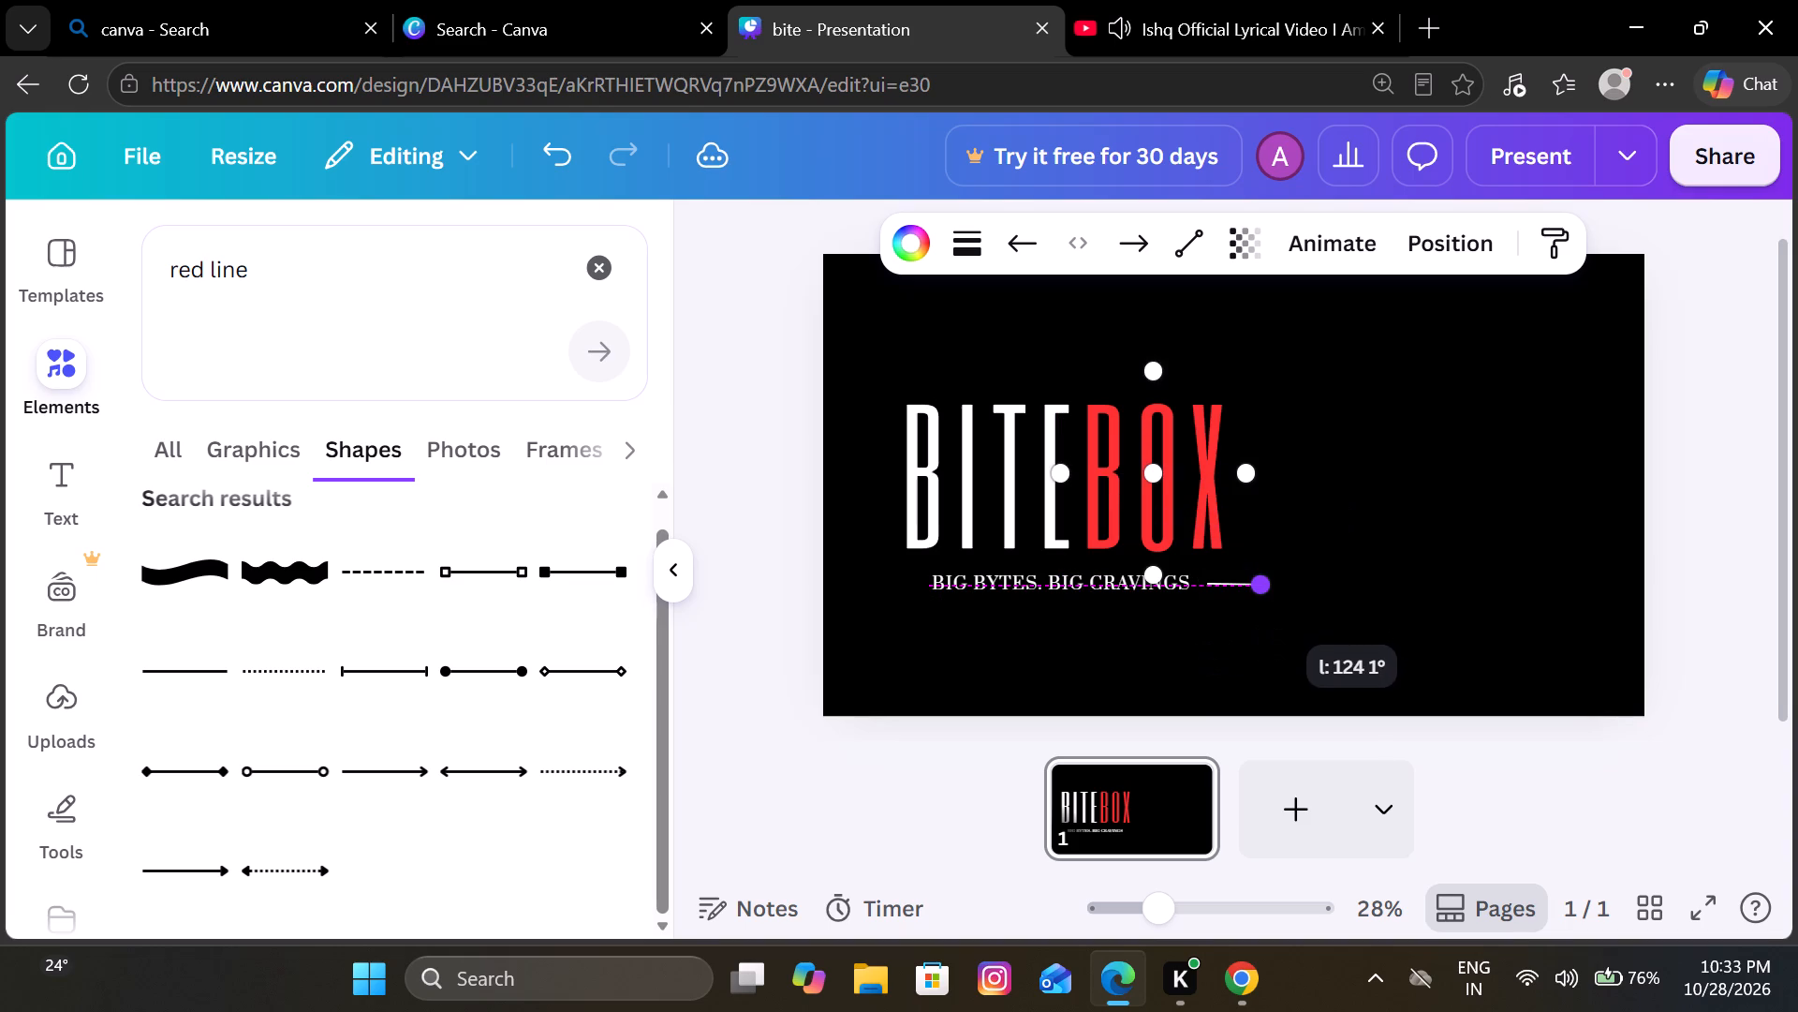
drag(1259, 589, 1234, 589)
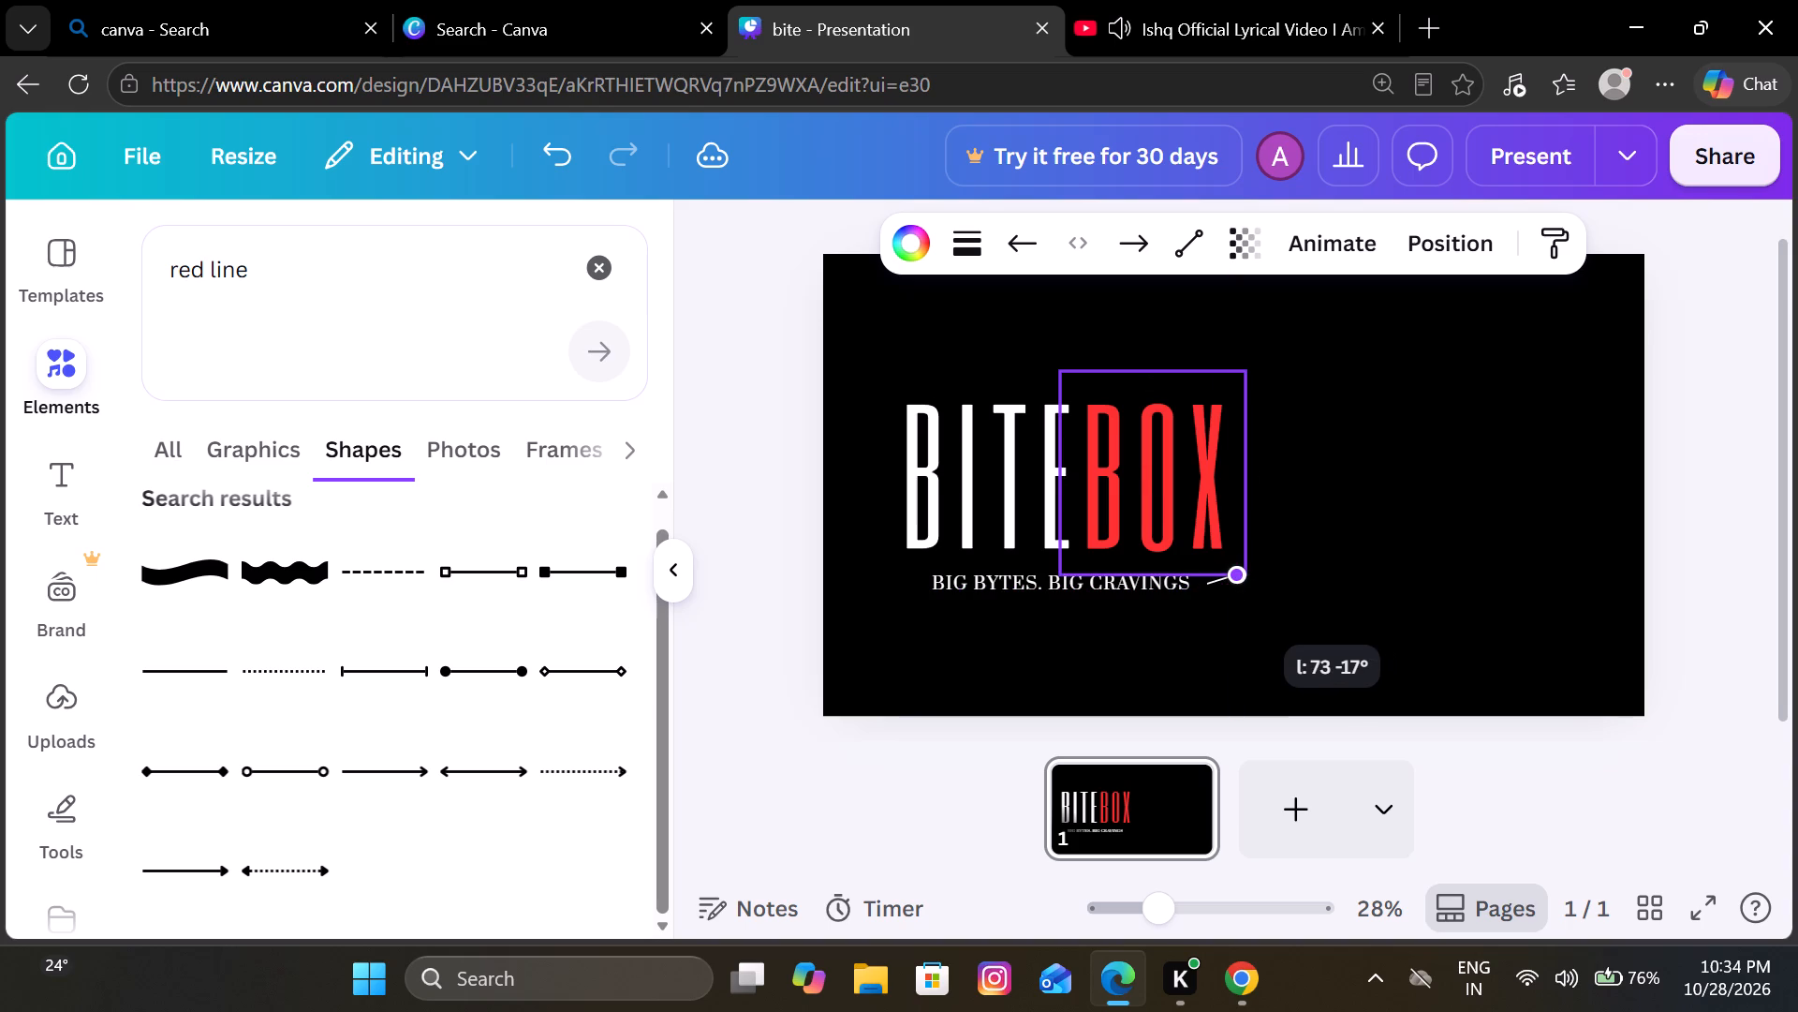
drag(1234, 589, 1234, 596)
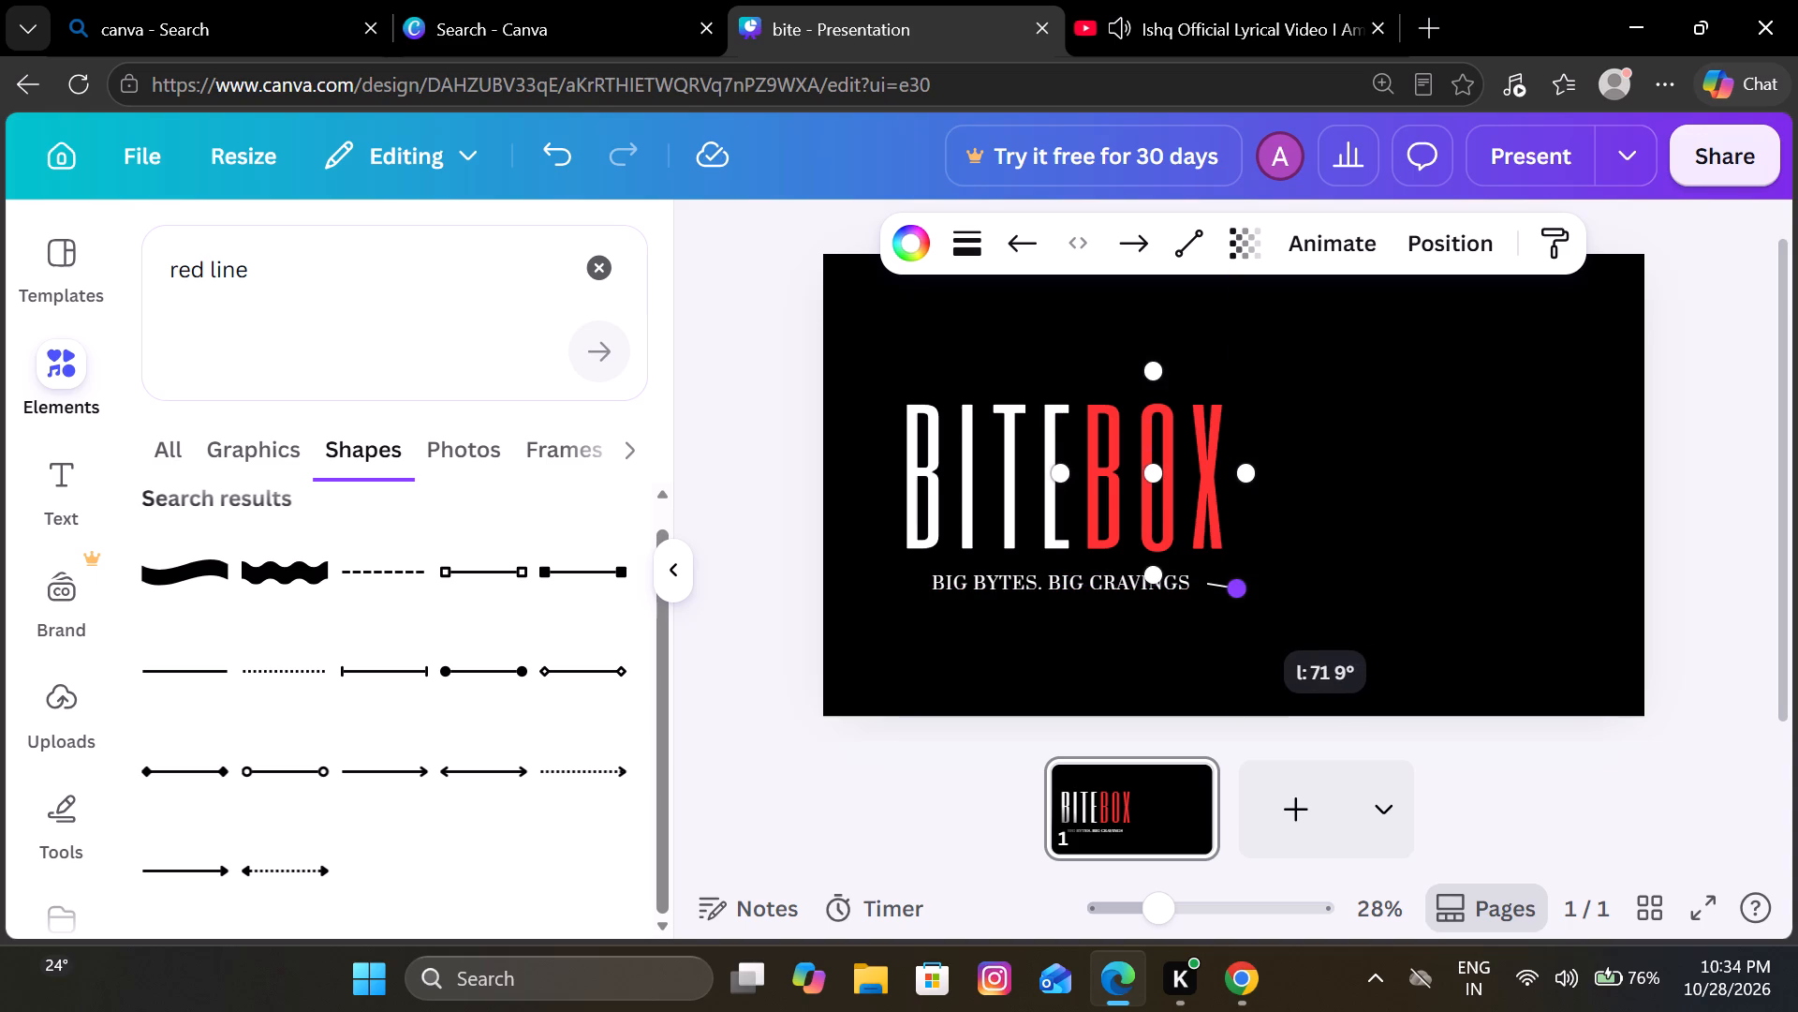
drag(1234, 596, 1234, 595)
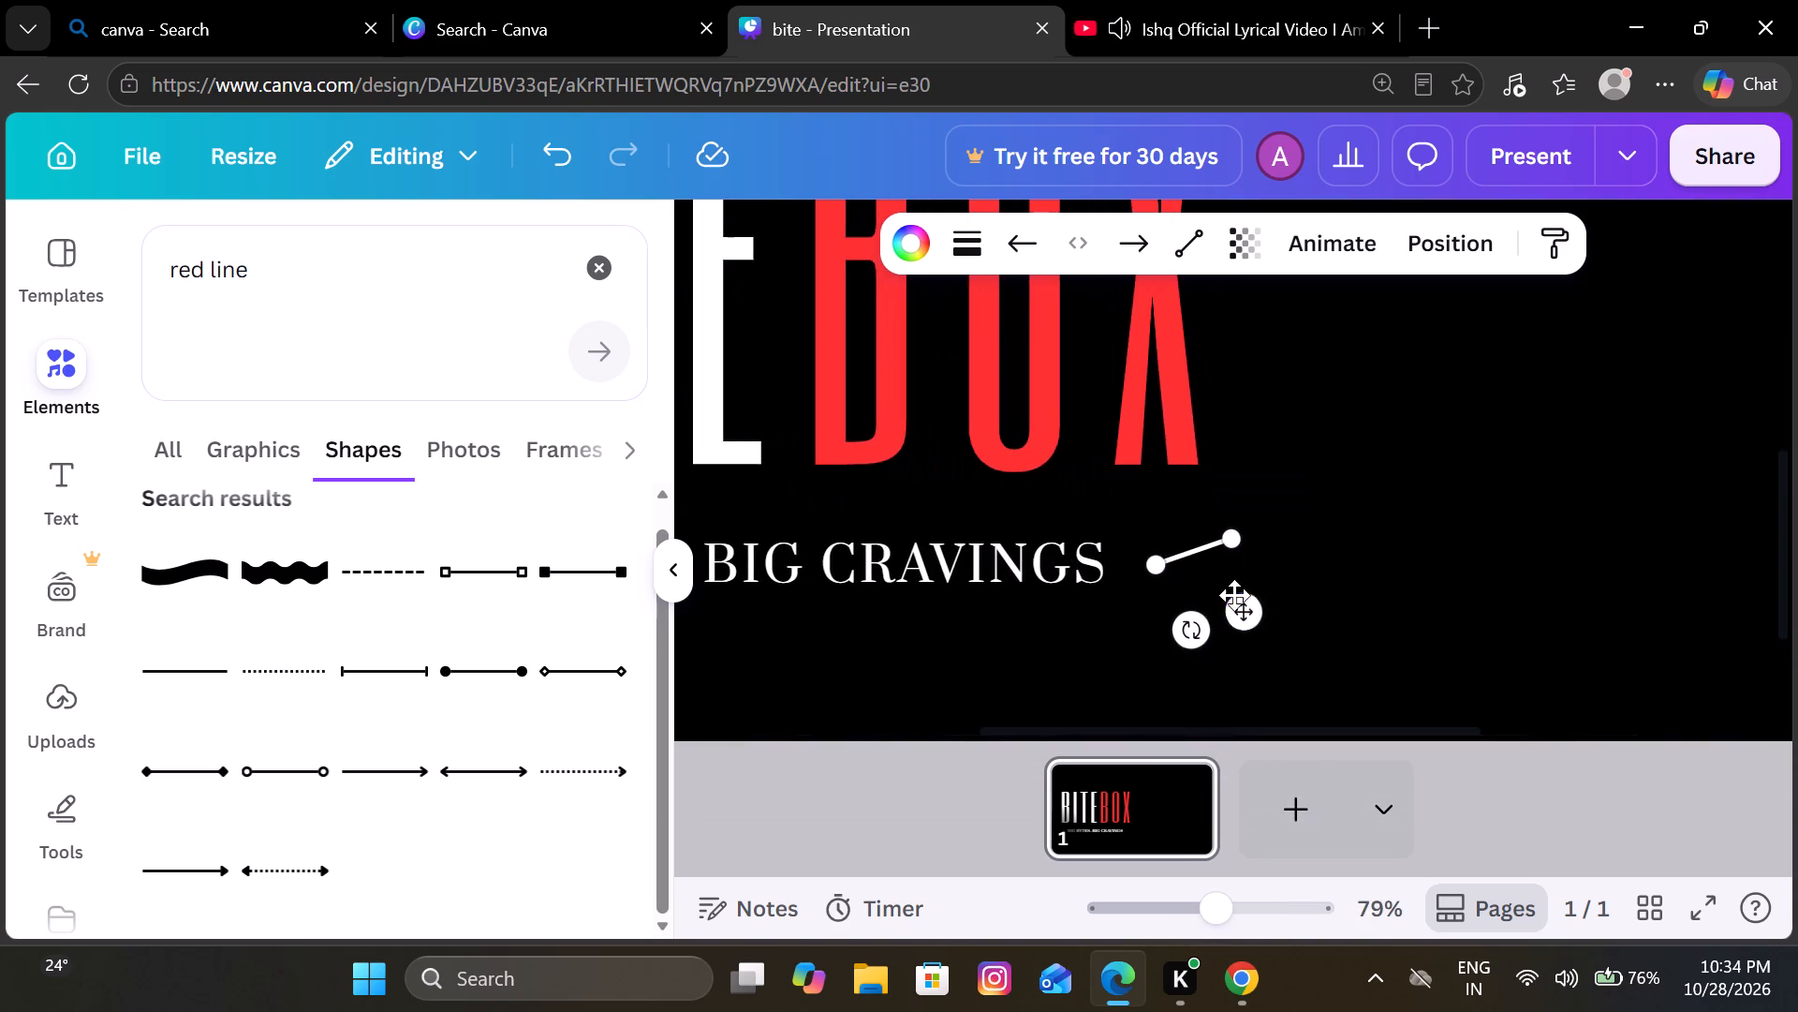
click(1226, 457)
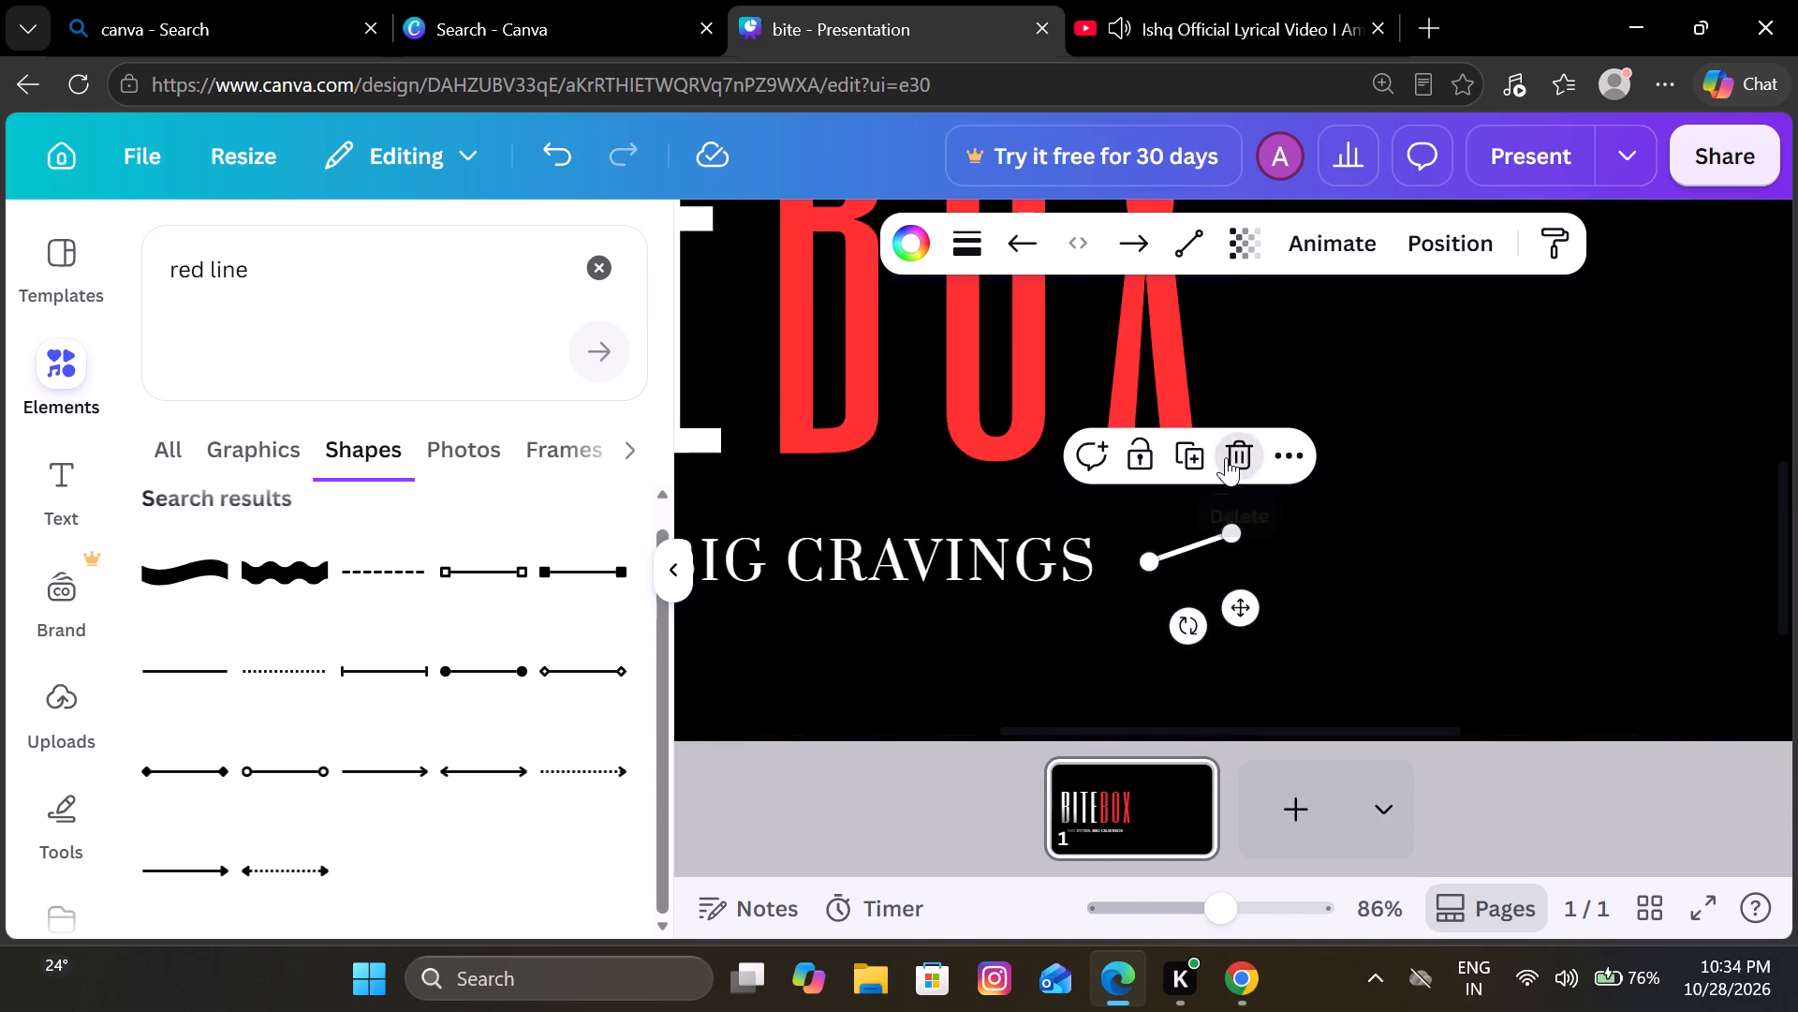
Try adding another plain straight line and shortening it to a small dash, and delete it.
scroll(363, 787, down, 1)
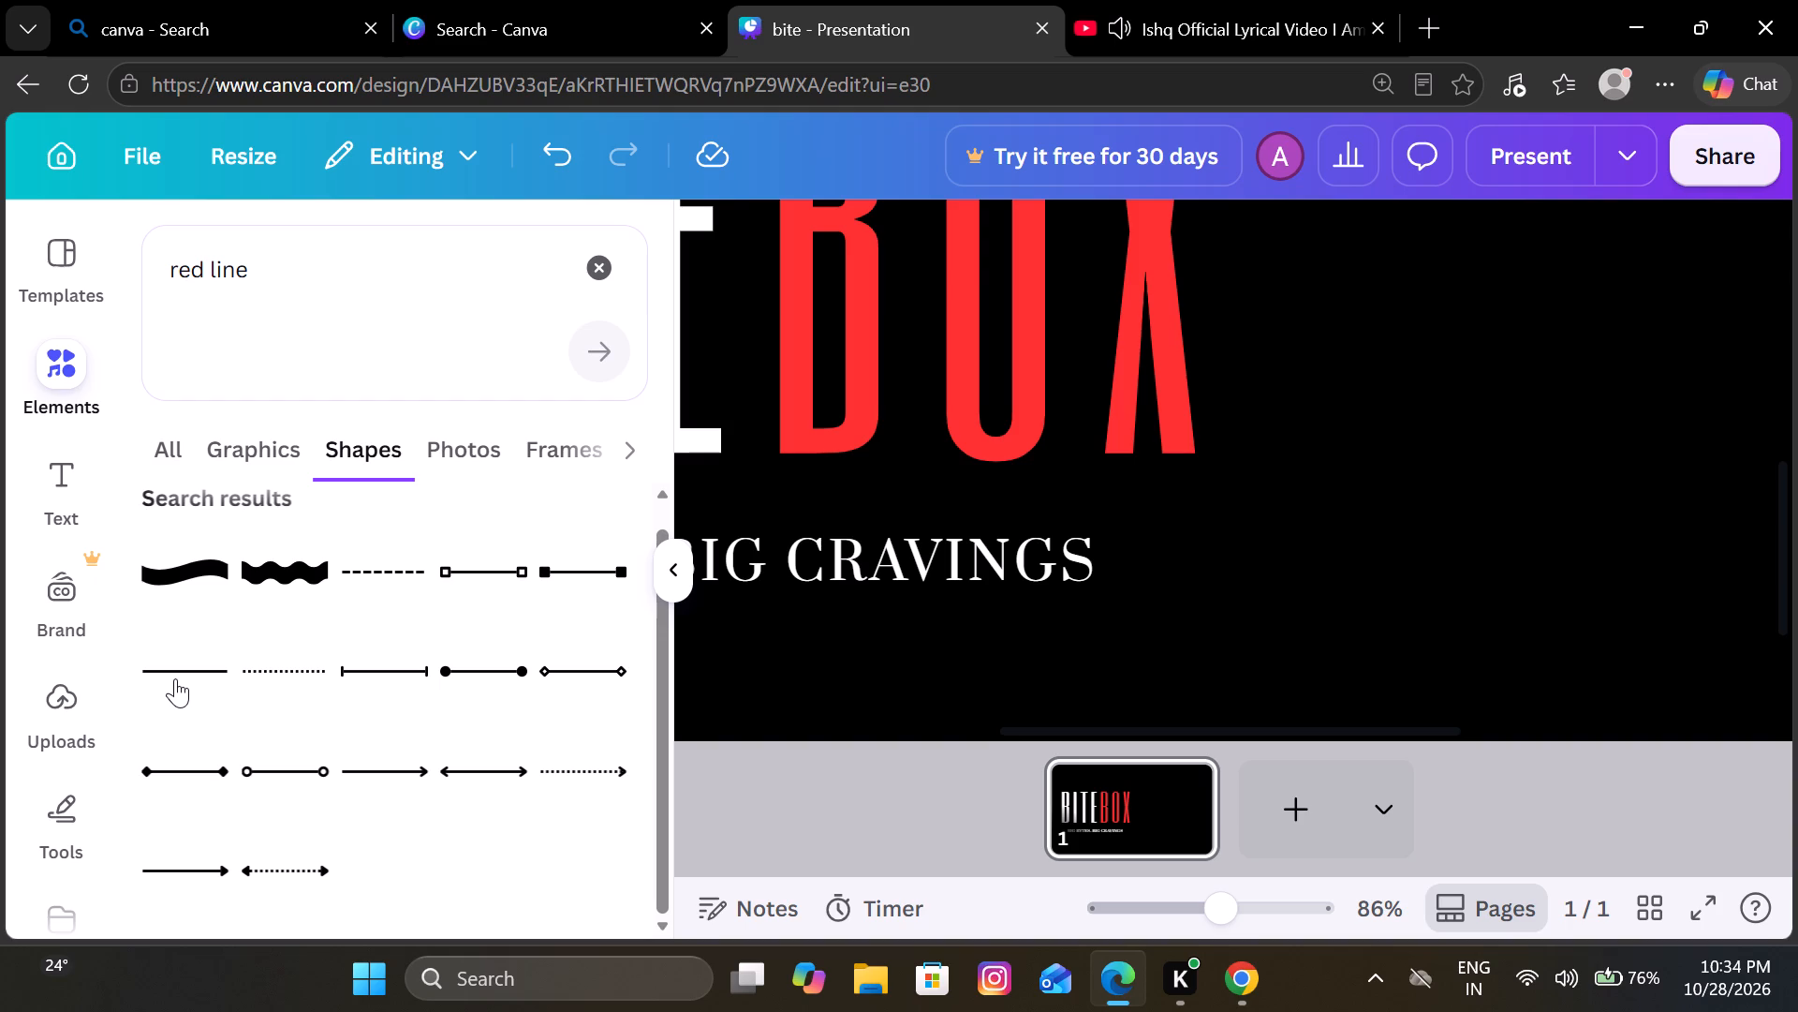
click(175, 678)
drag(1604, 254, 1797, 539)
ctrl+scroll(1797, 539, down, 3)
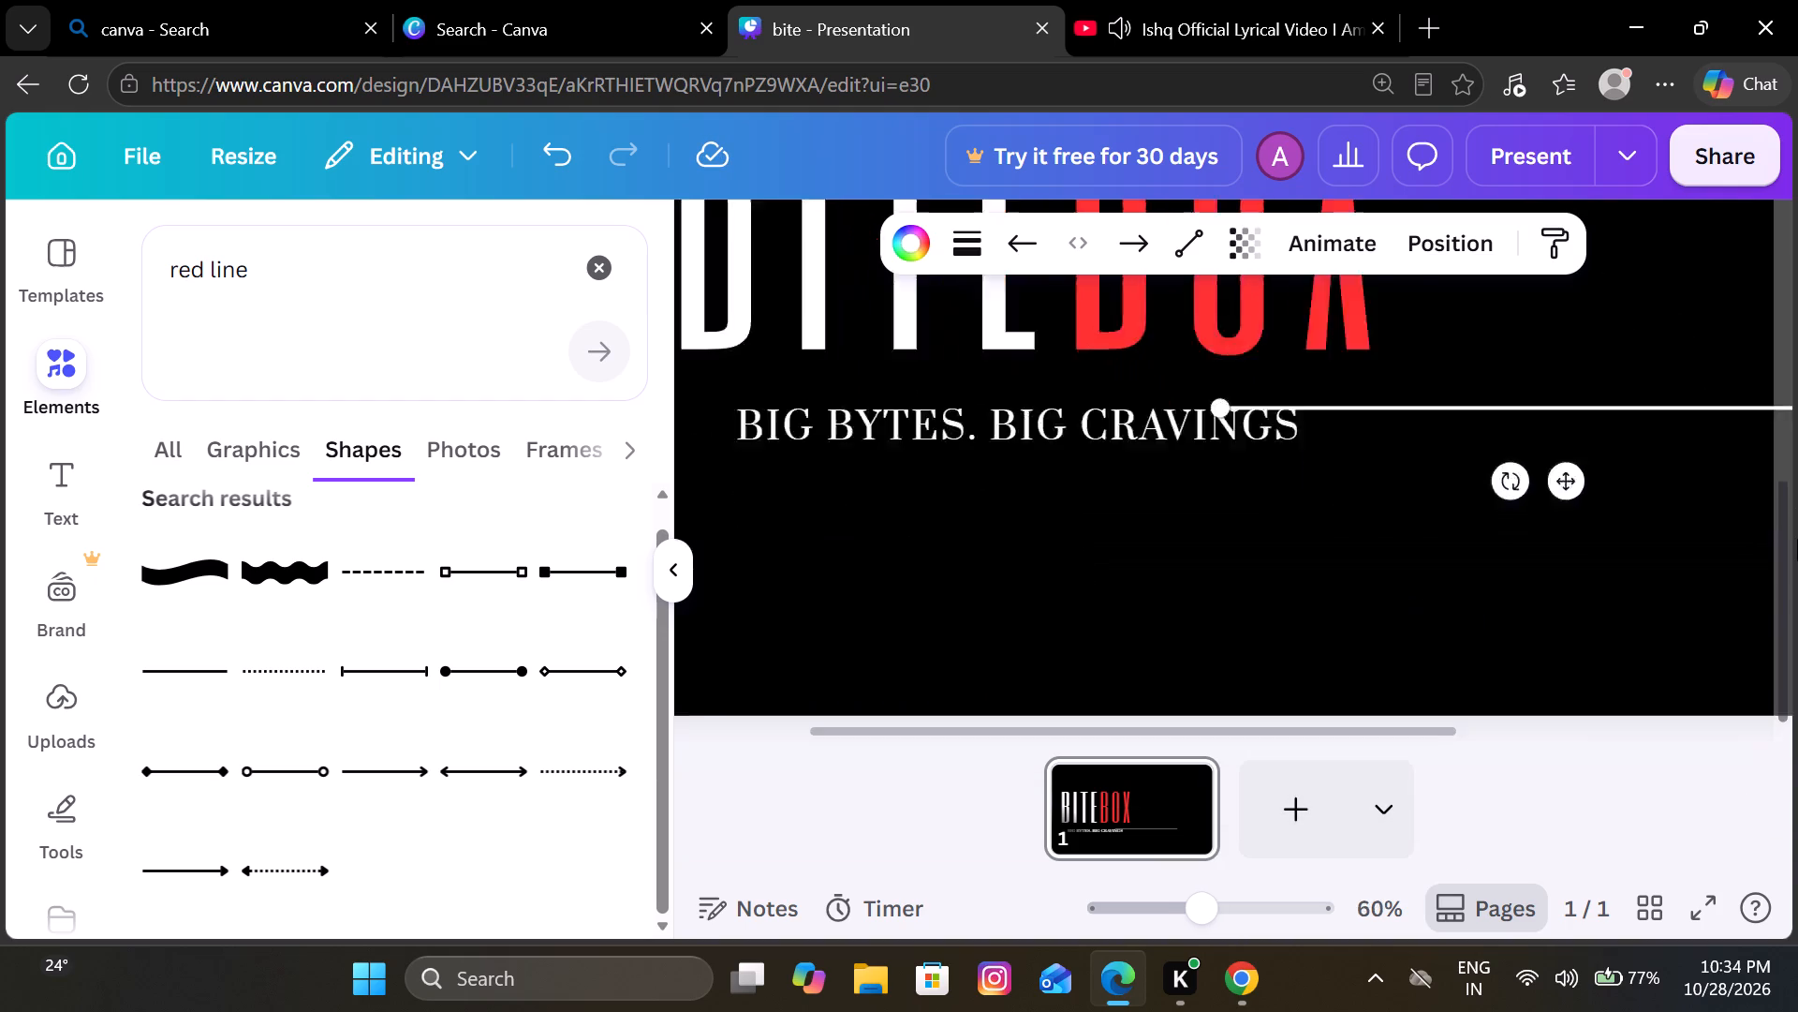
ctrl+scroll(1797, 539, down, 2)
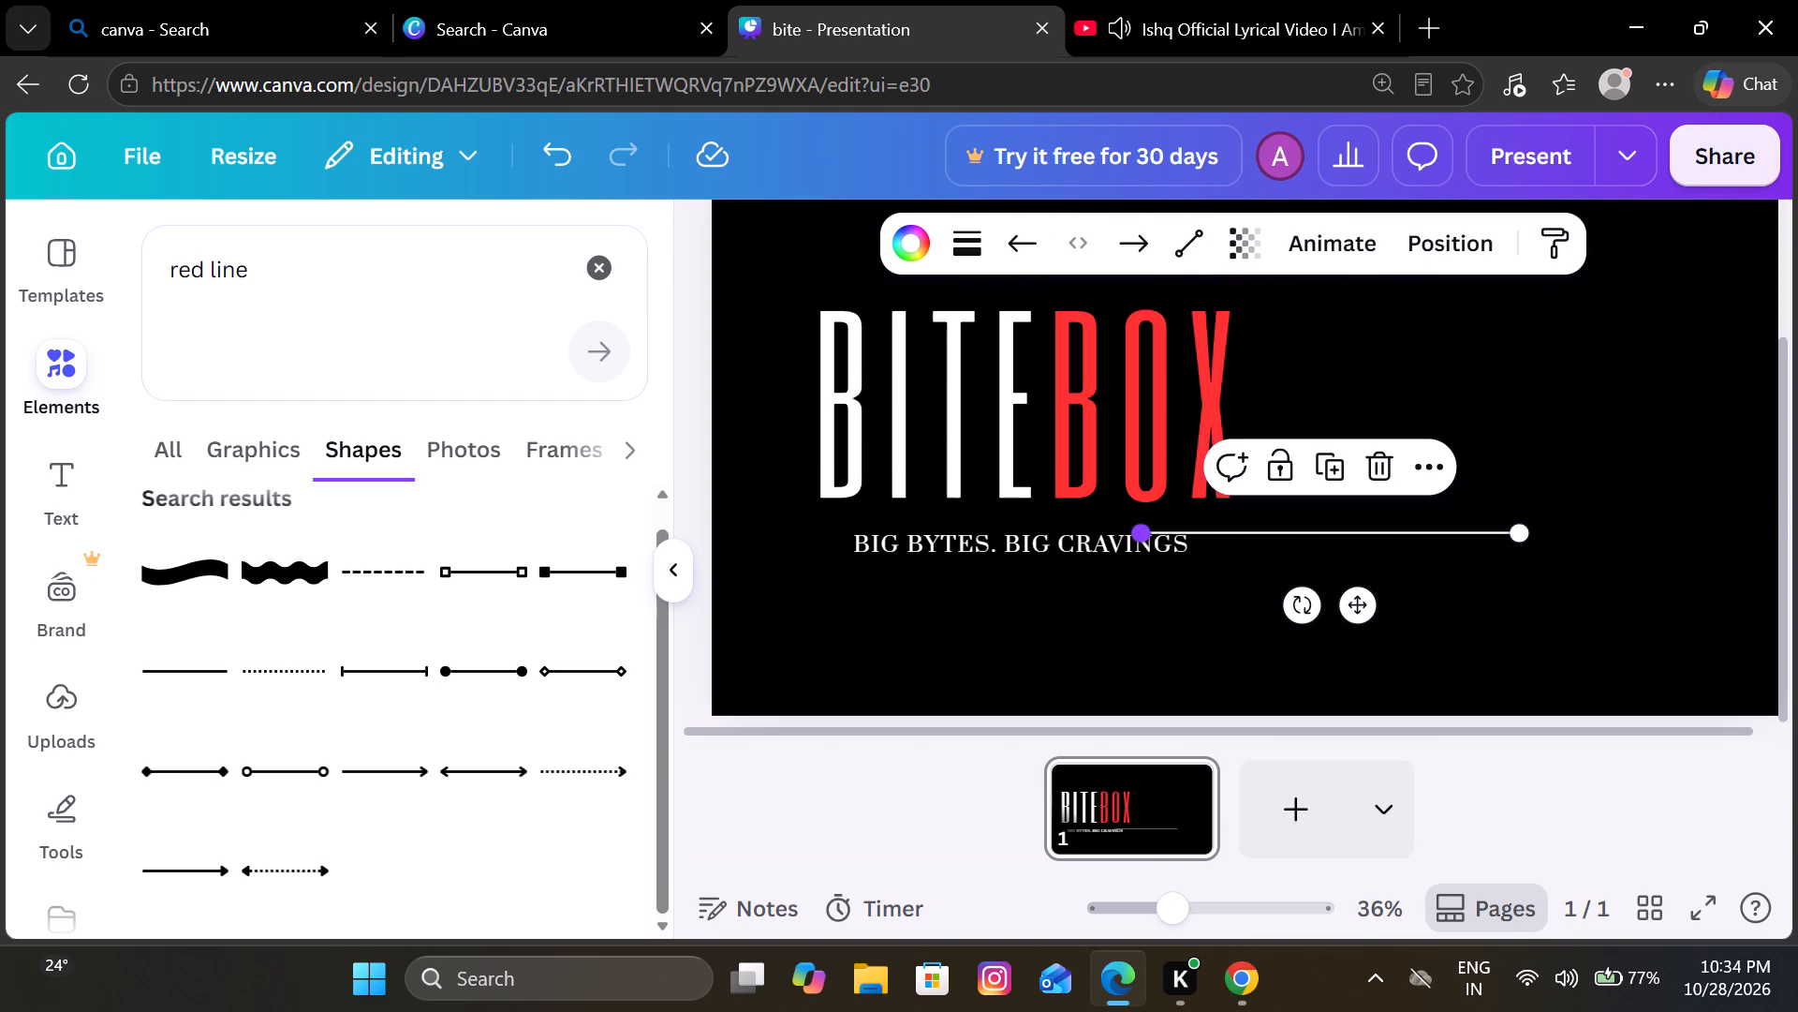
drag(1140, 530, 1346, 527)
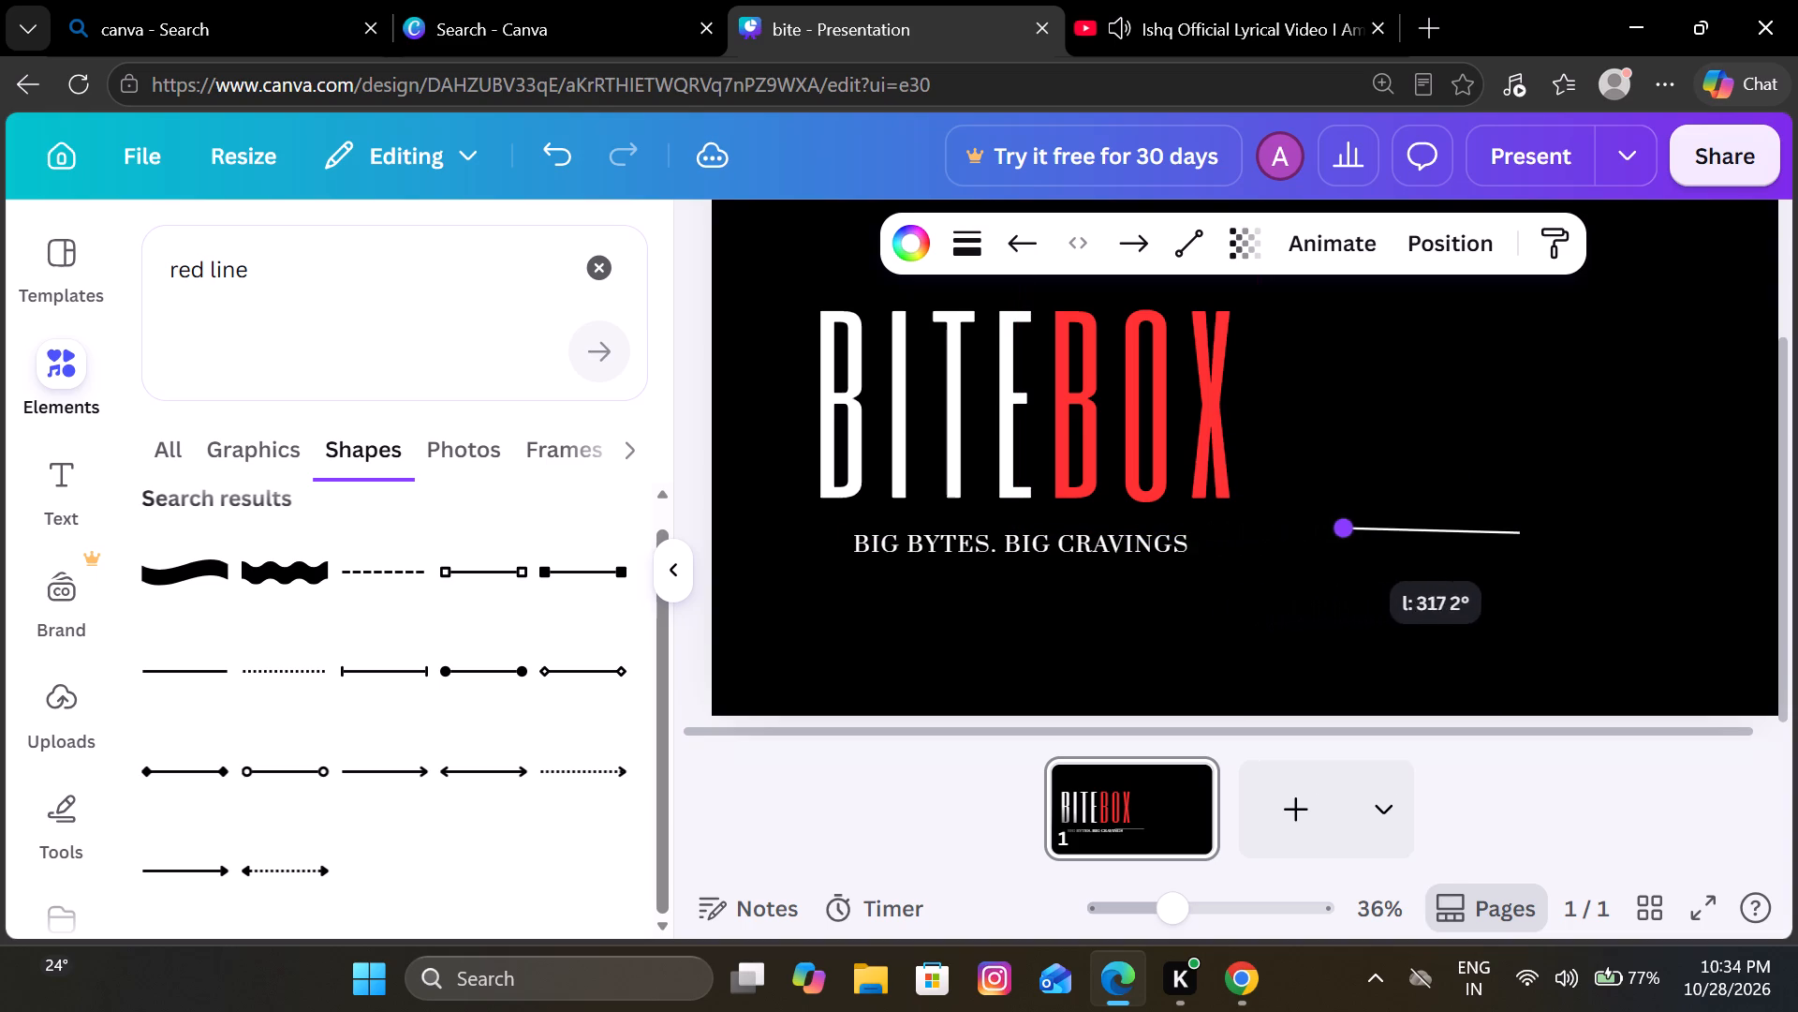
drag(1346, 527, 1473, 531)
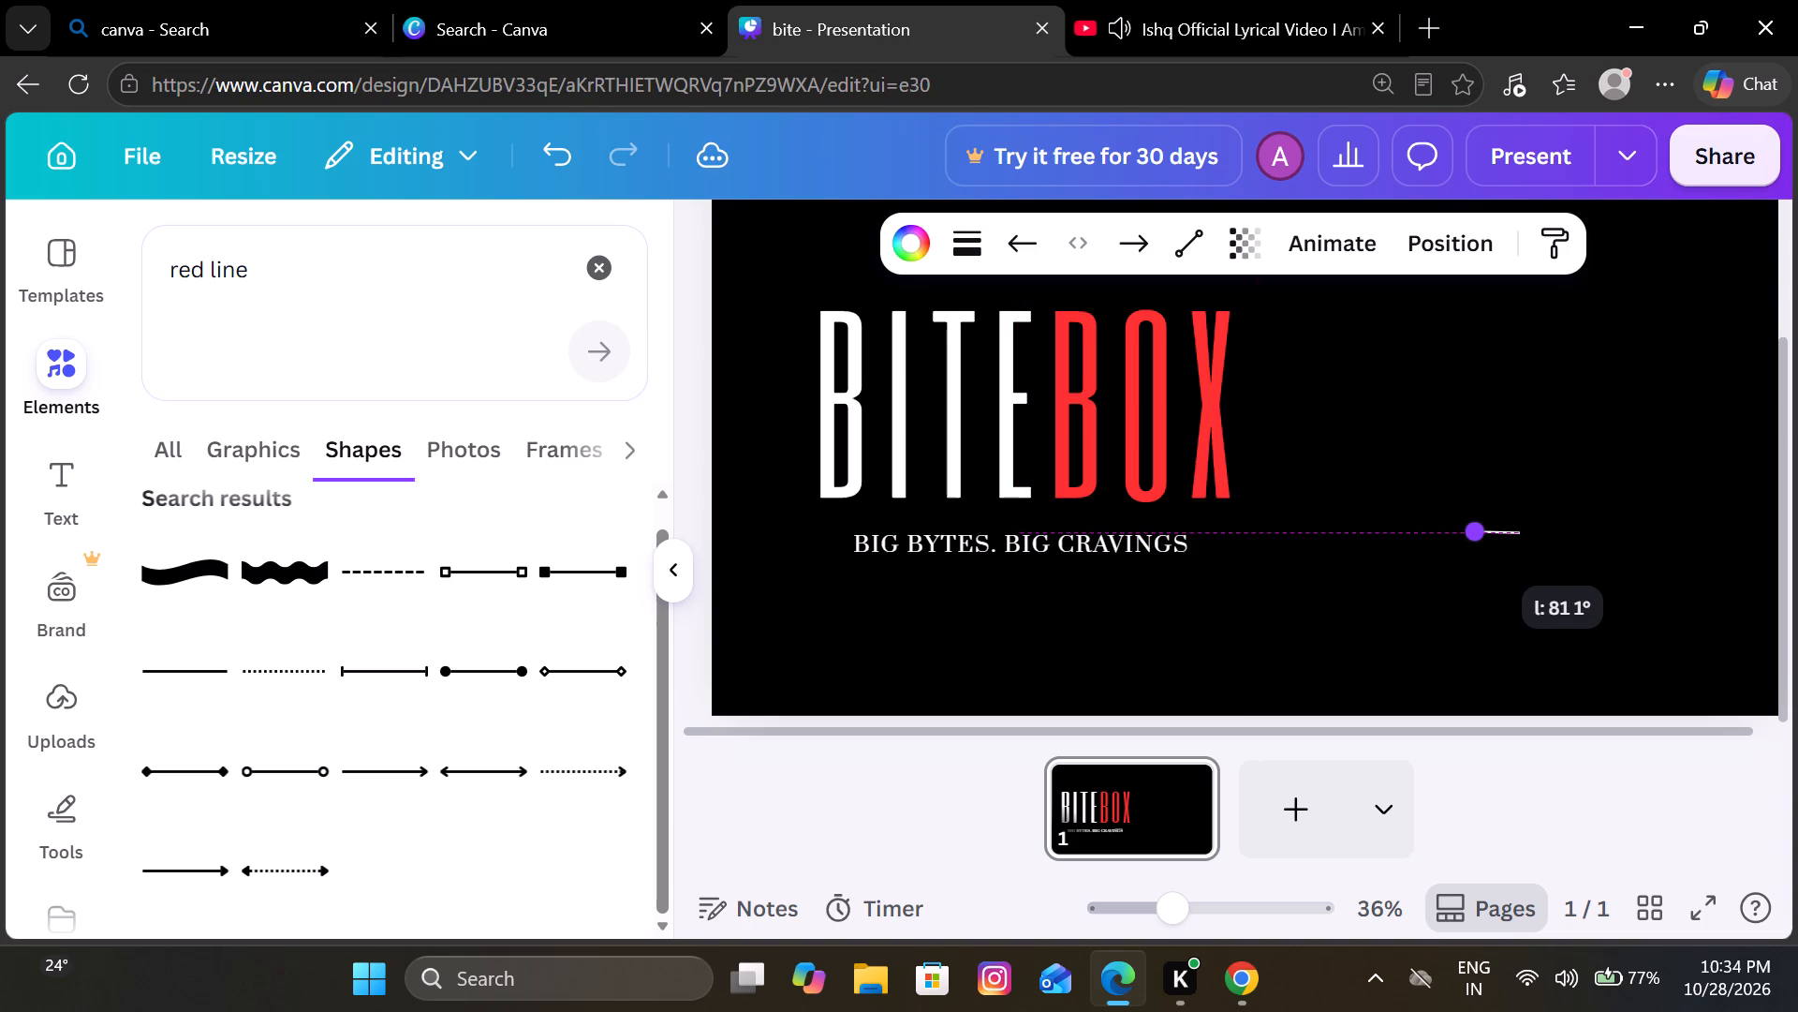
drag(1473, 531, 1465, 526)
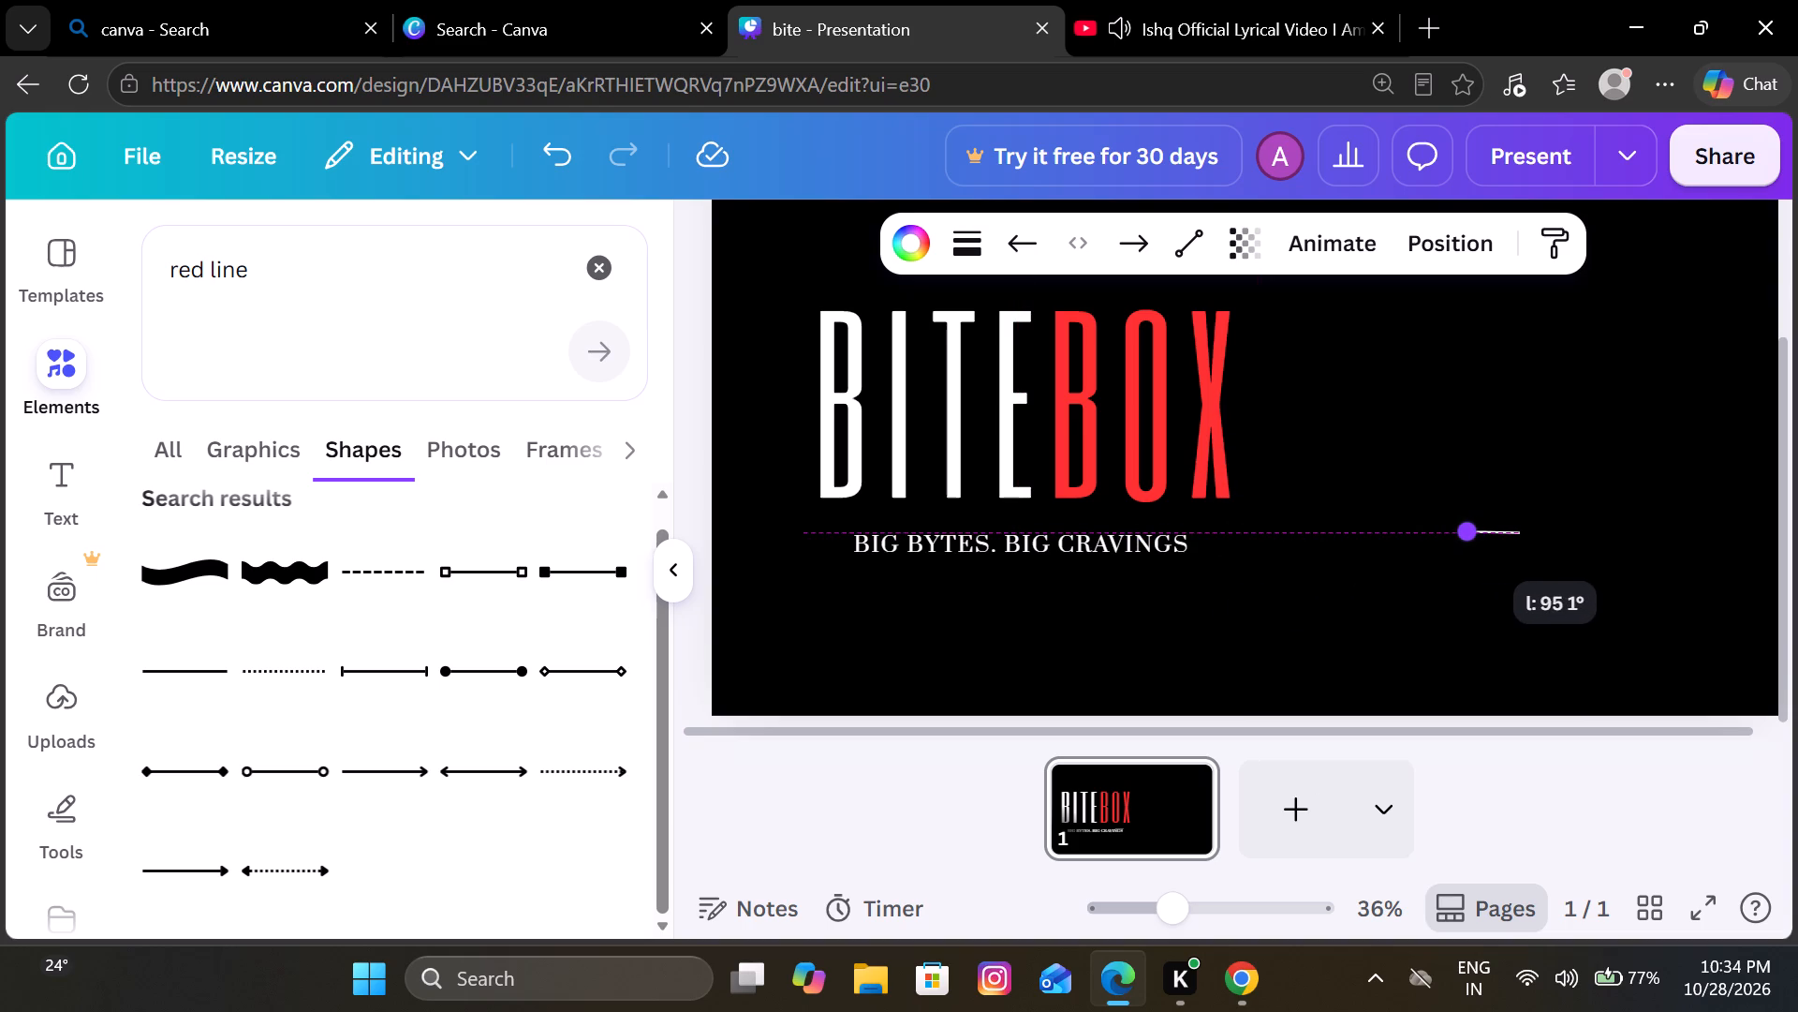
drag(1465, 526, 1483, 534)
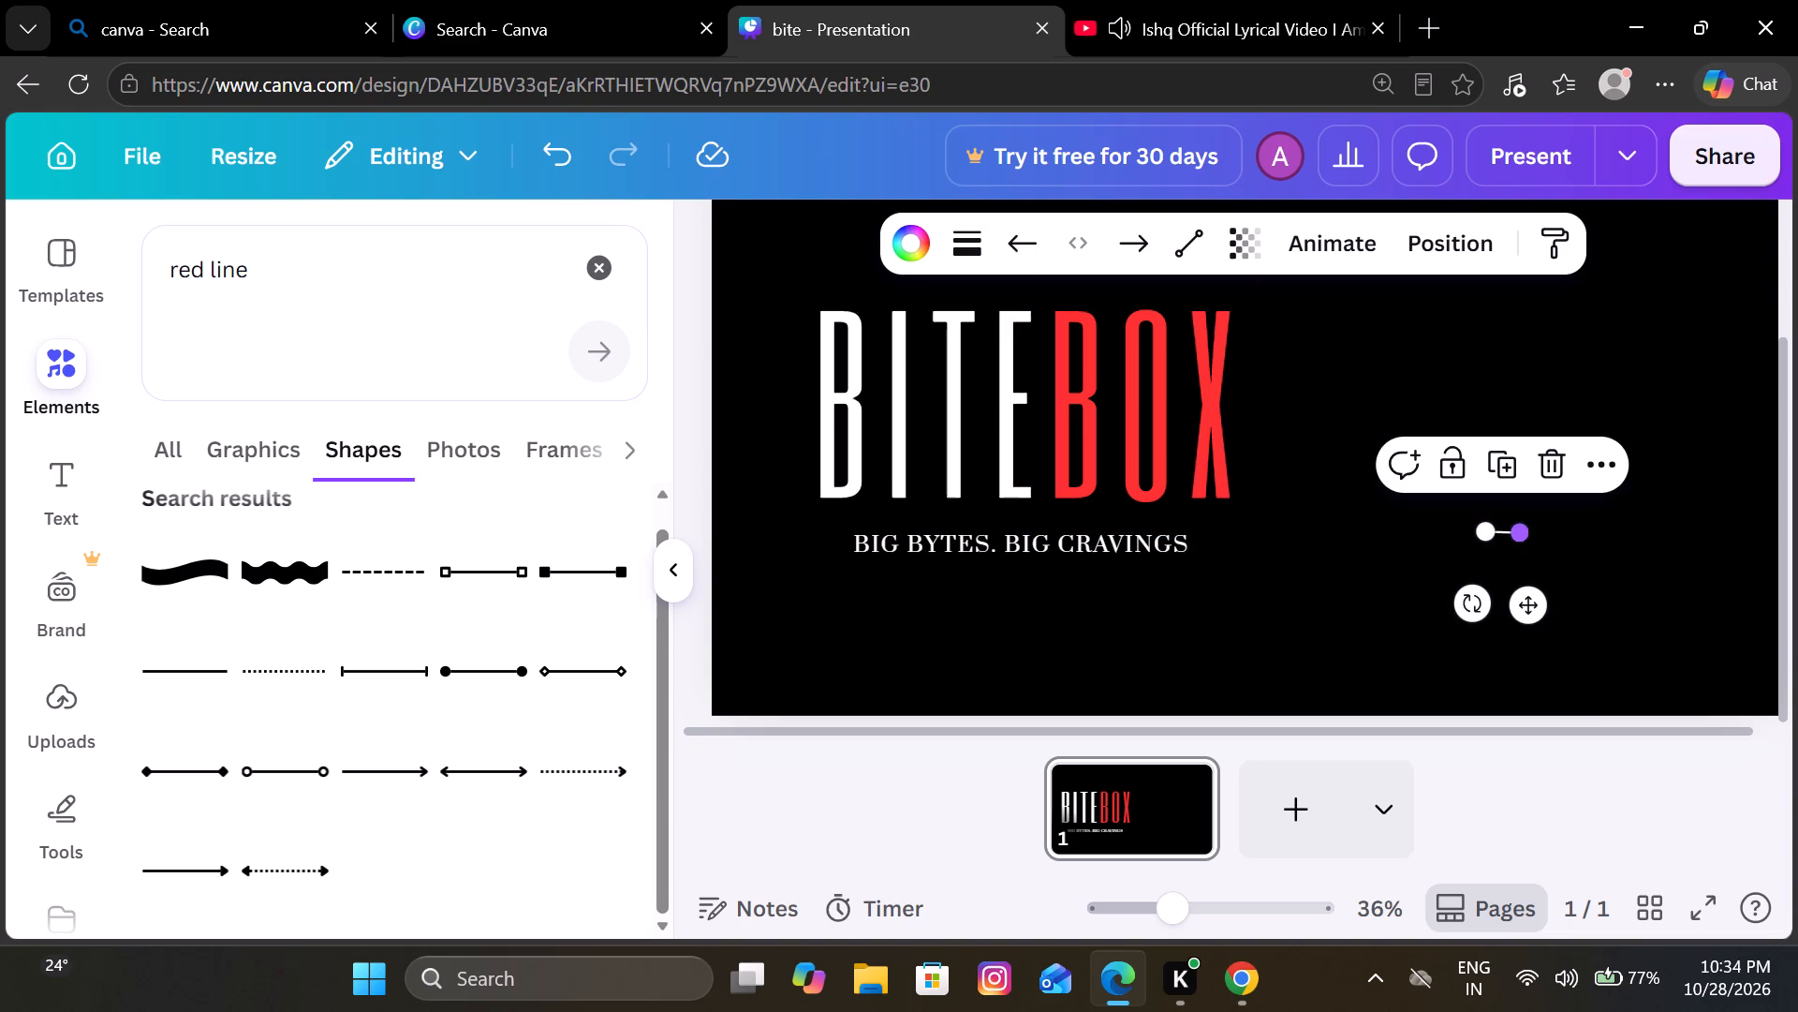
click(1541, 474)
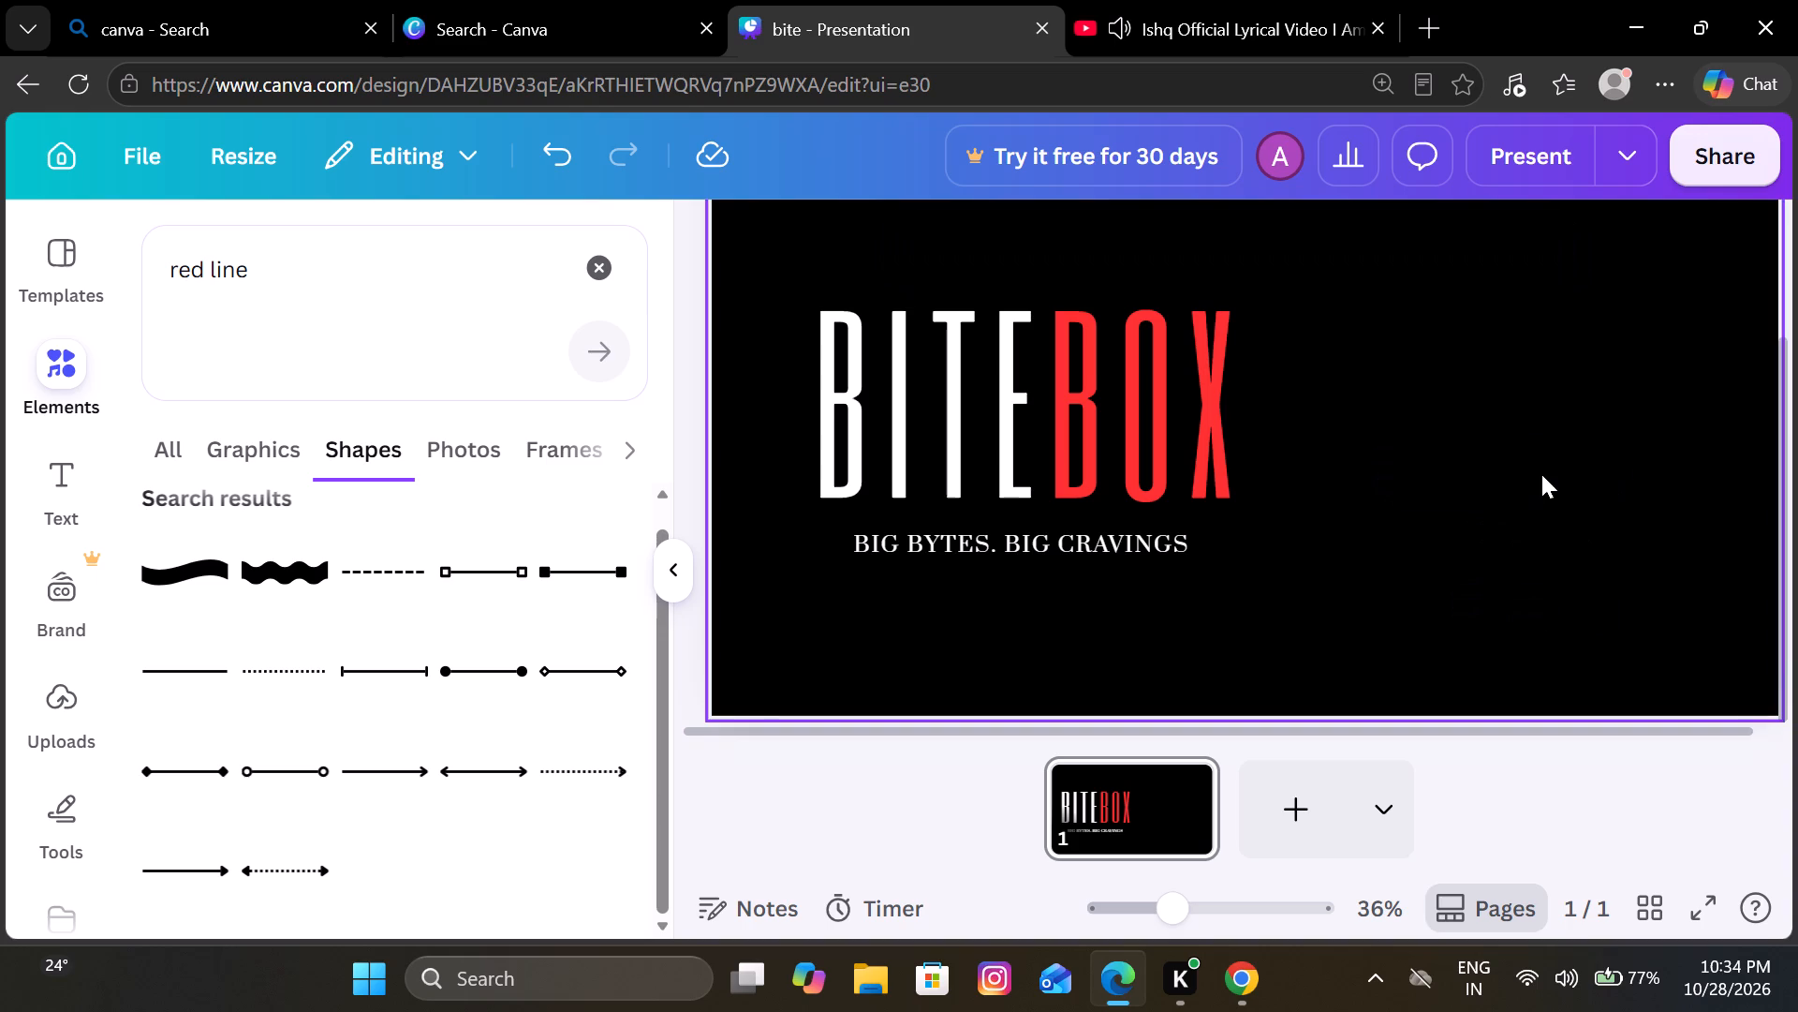
Clear the "red line" element search and add a default heading text box to the slide.
scroll(1351, 539, up, 1)
click(597, 279)
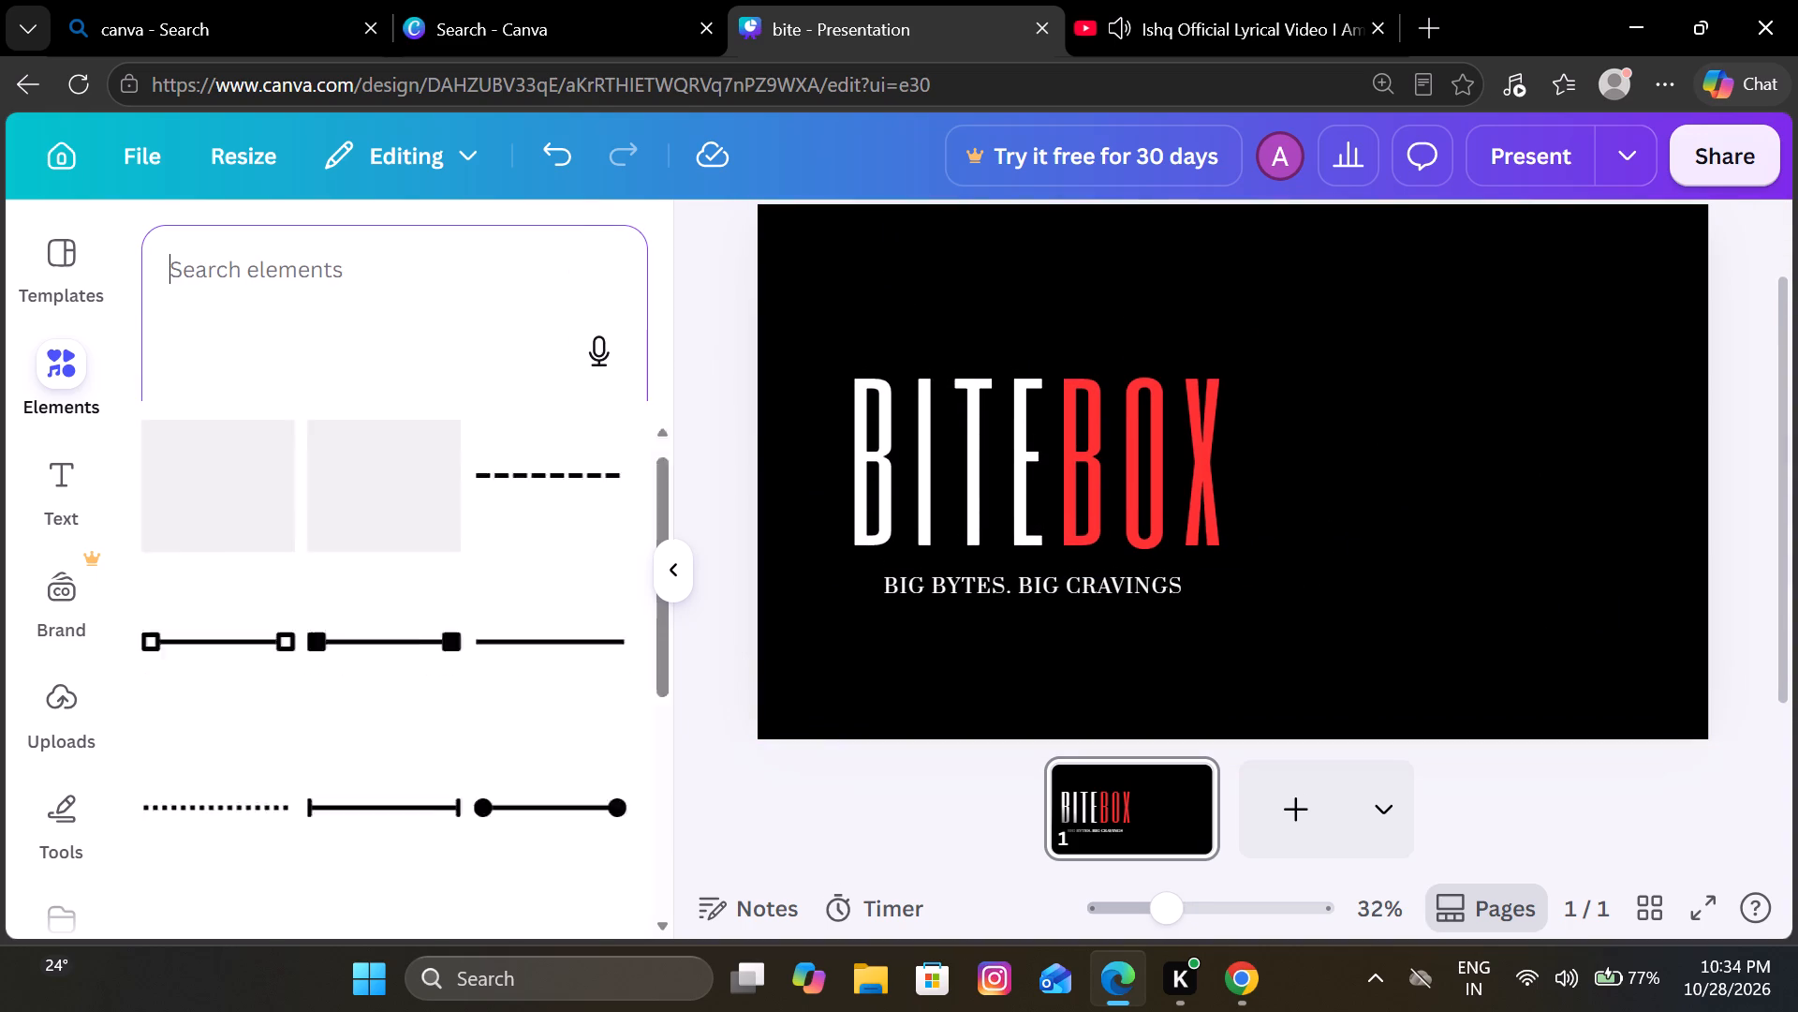
click(52, 467)
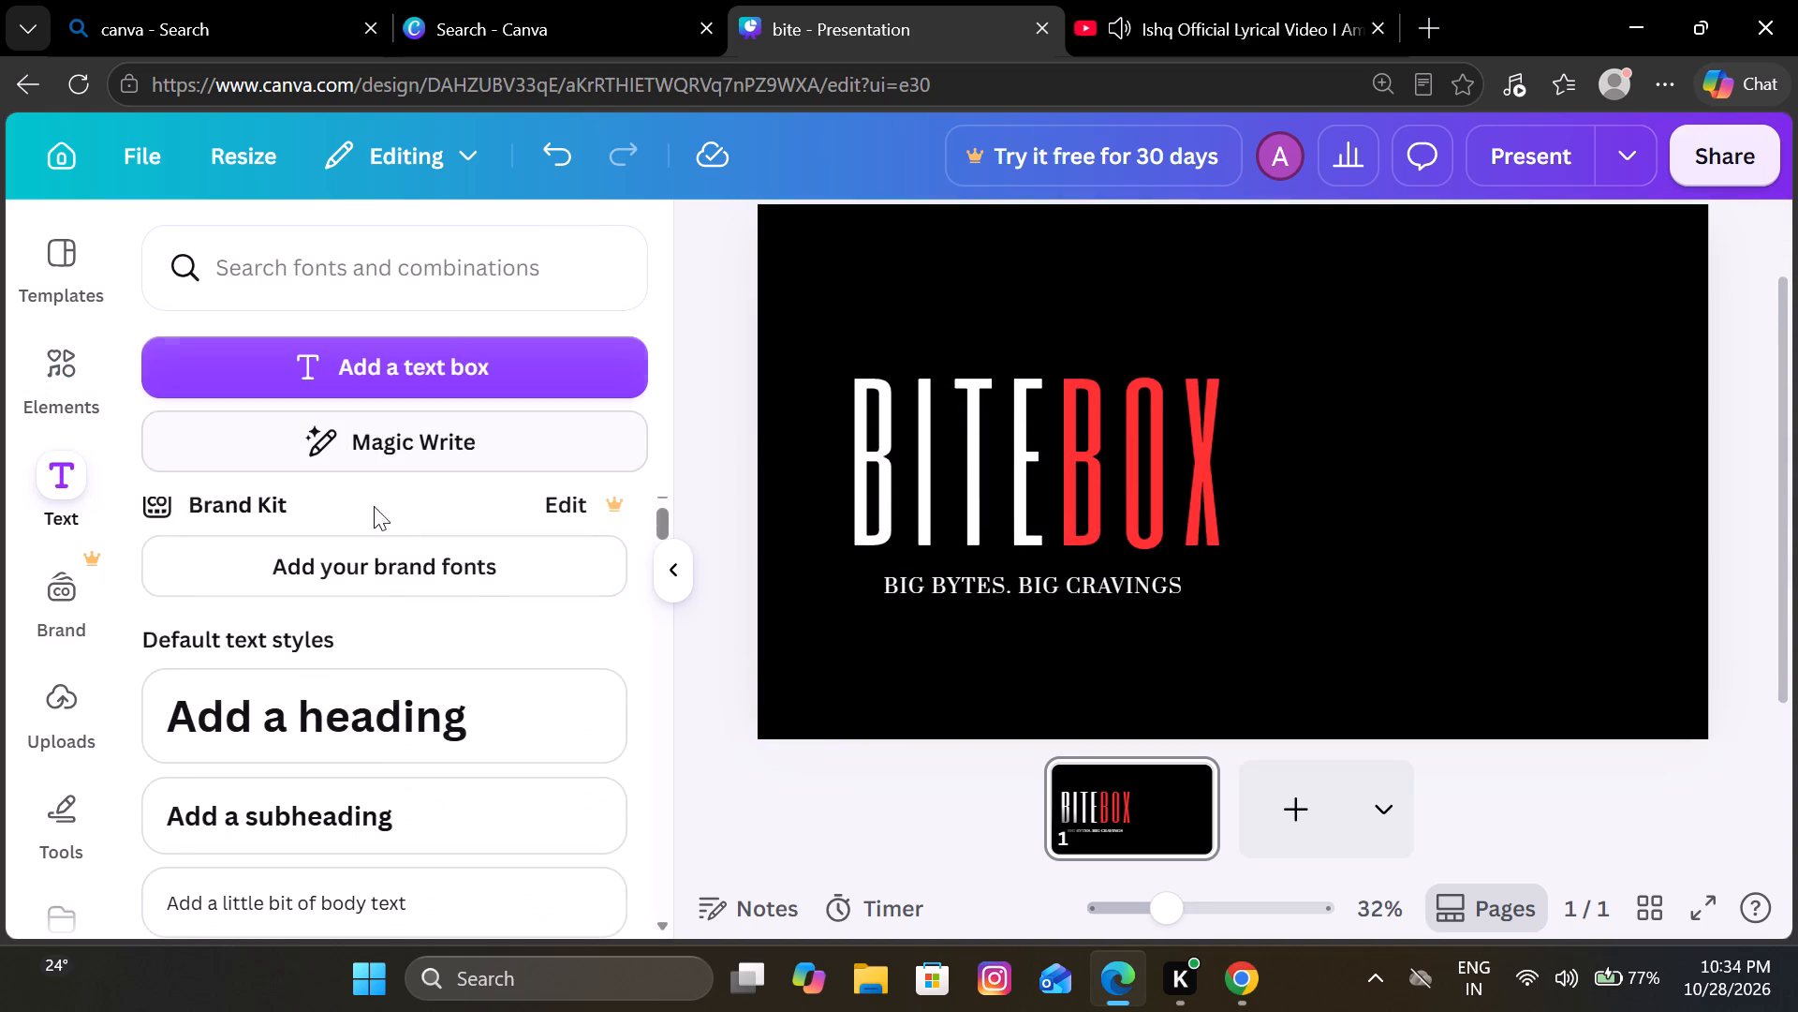
scroll(408, 582, down, 1)
click(445, 636)
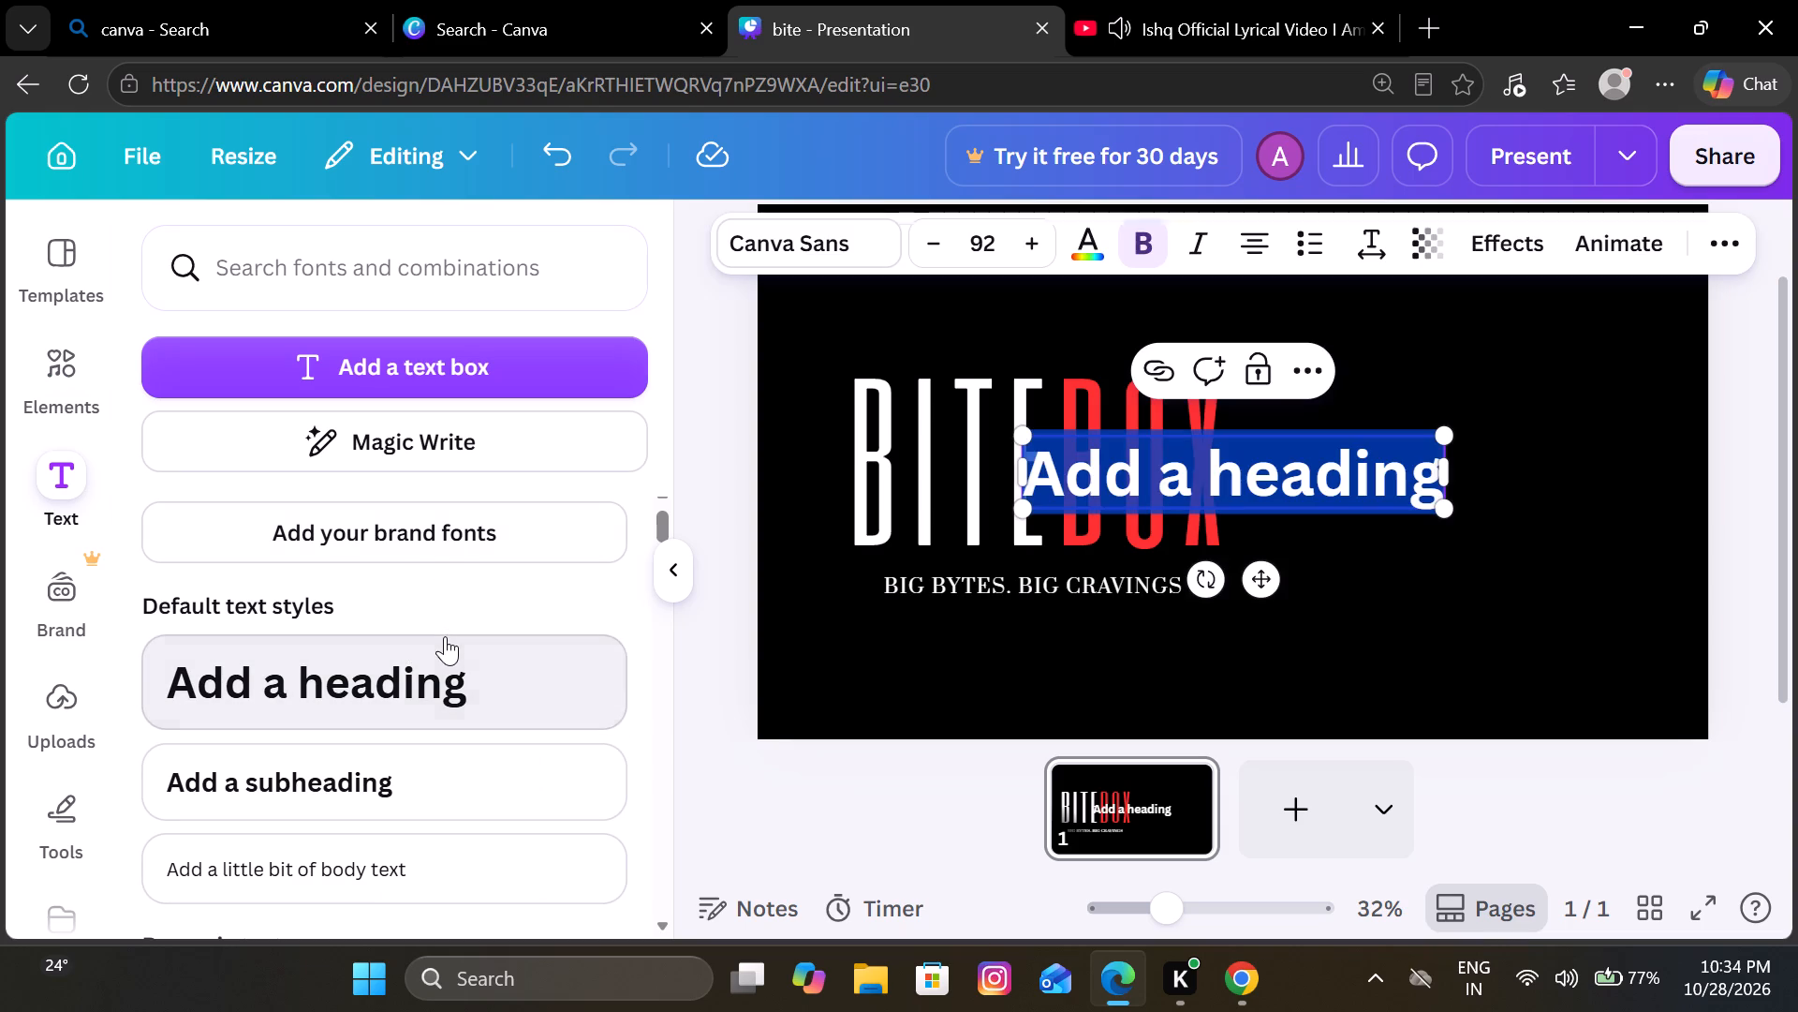
drag(1063, 471, 1075, 488)
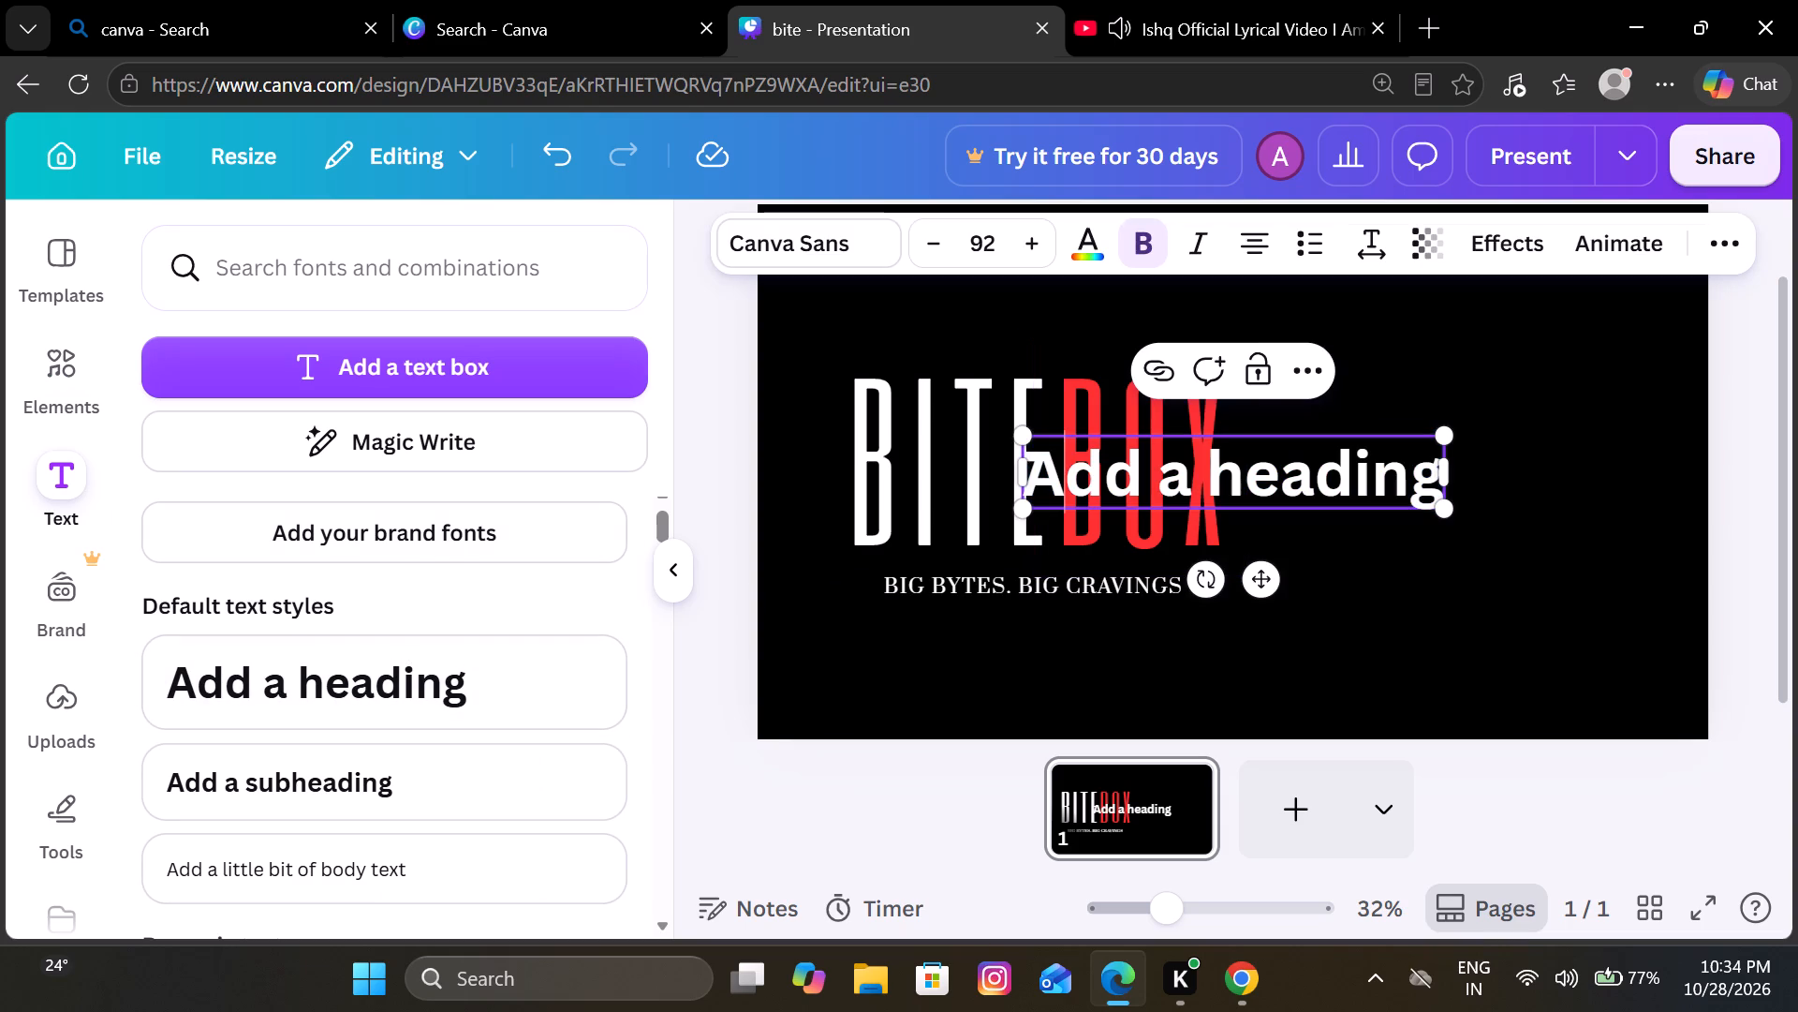
drag(1075, 488, 1041, 493)
drag(1041, 493, 1093, 471)
click(1466, 361)
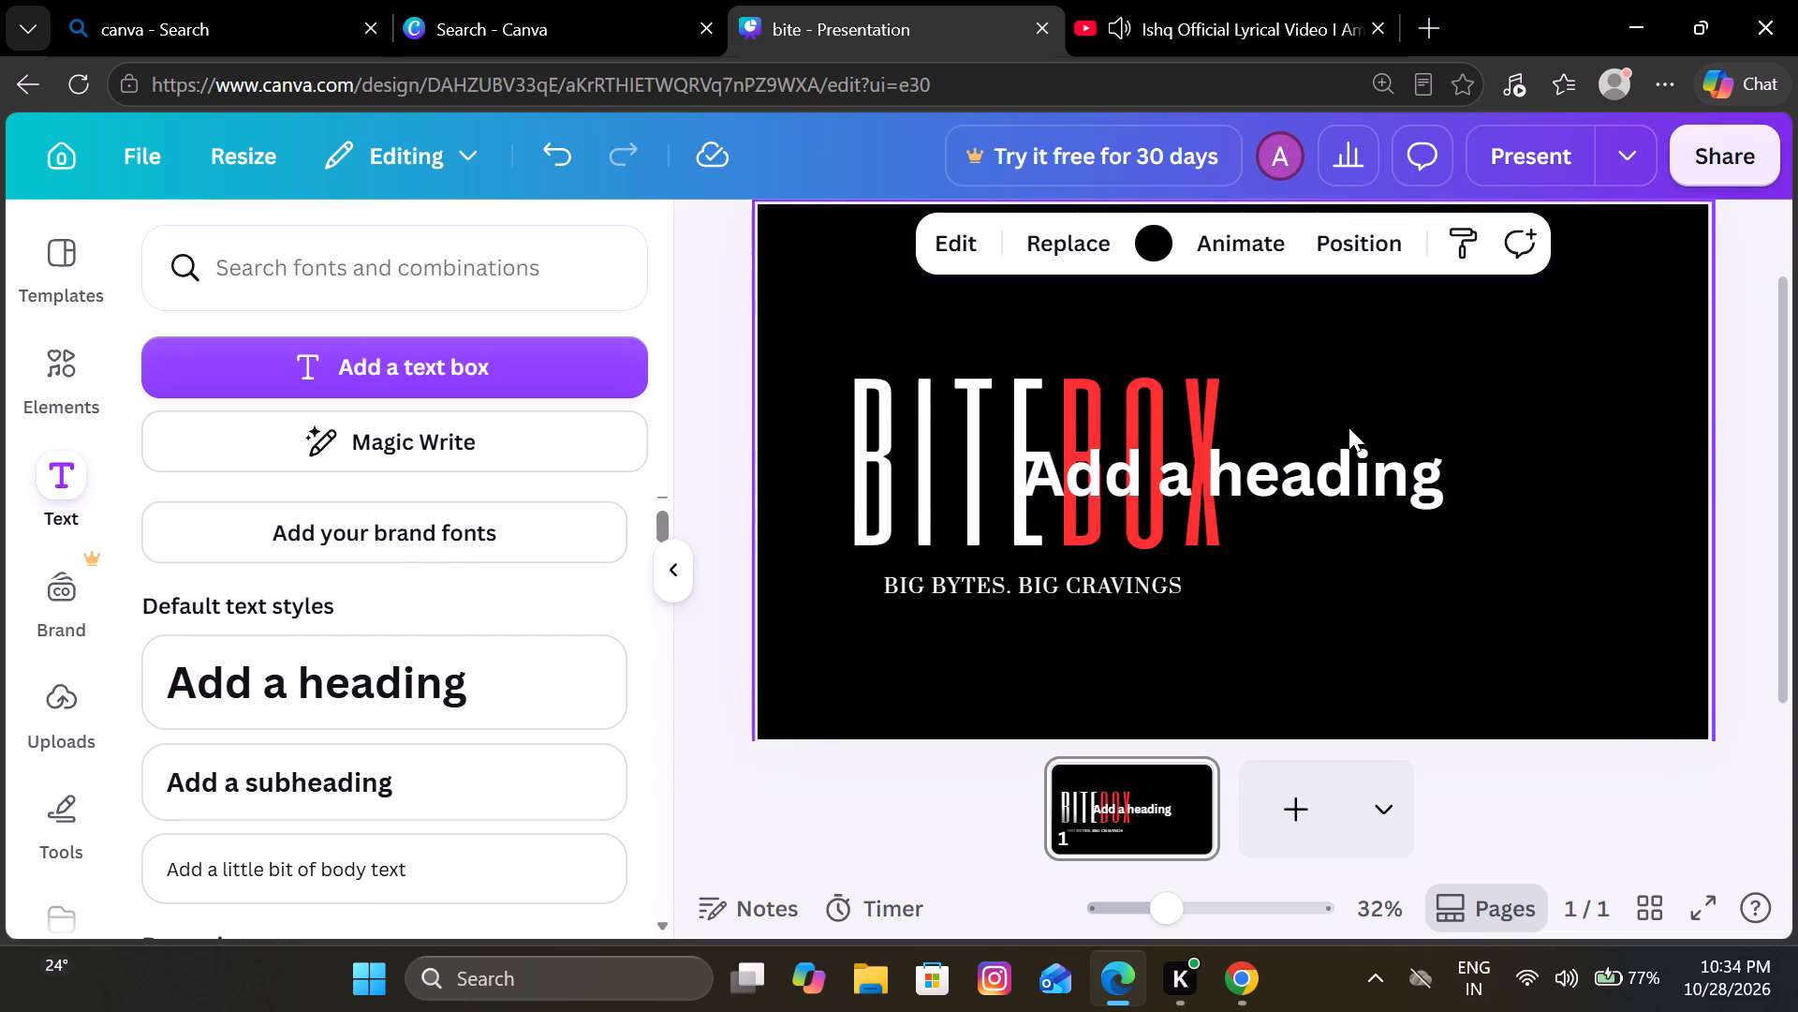
Replace the new heading's placeholder text with two underscores, forming a short dash.
click(1298, 484)
click(1298, 484)
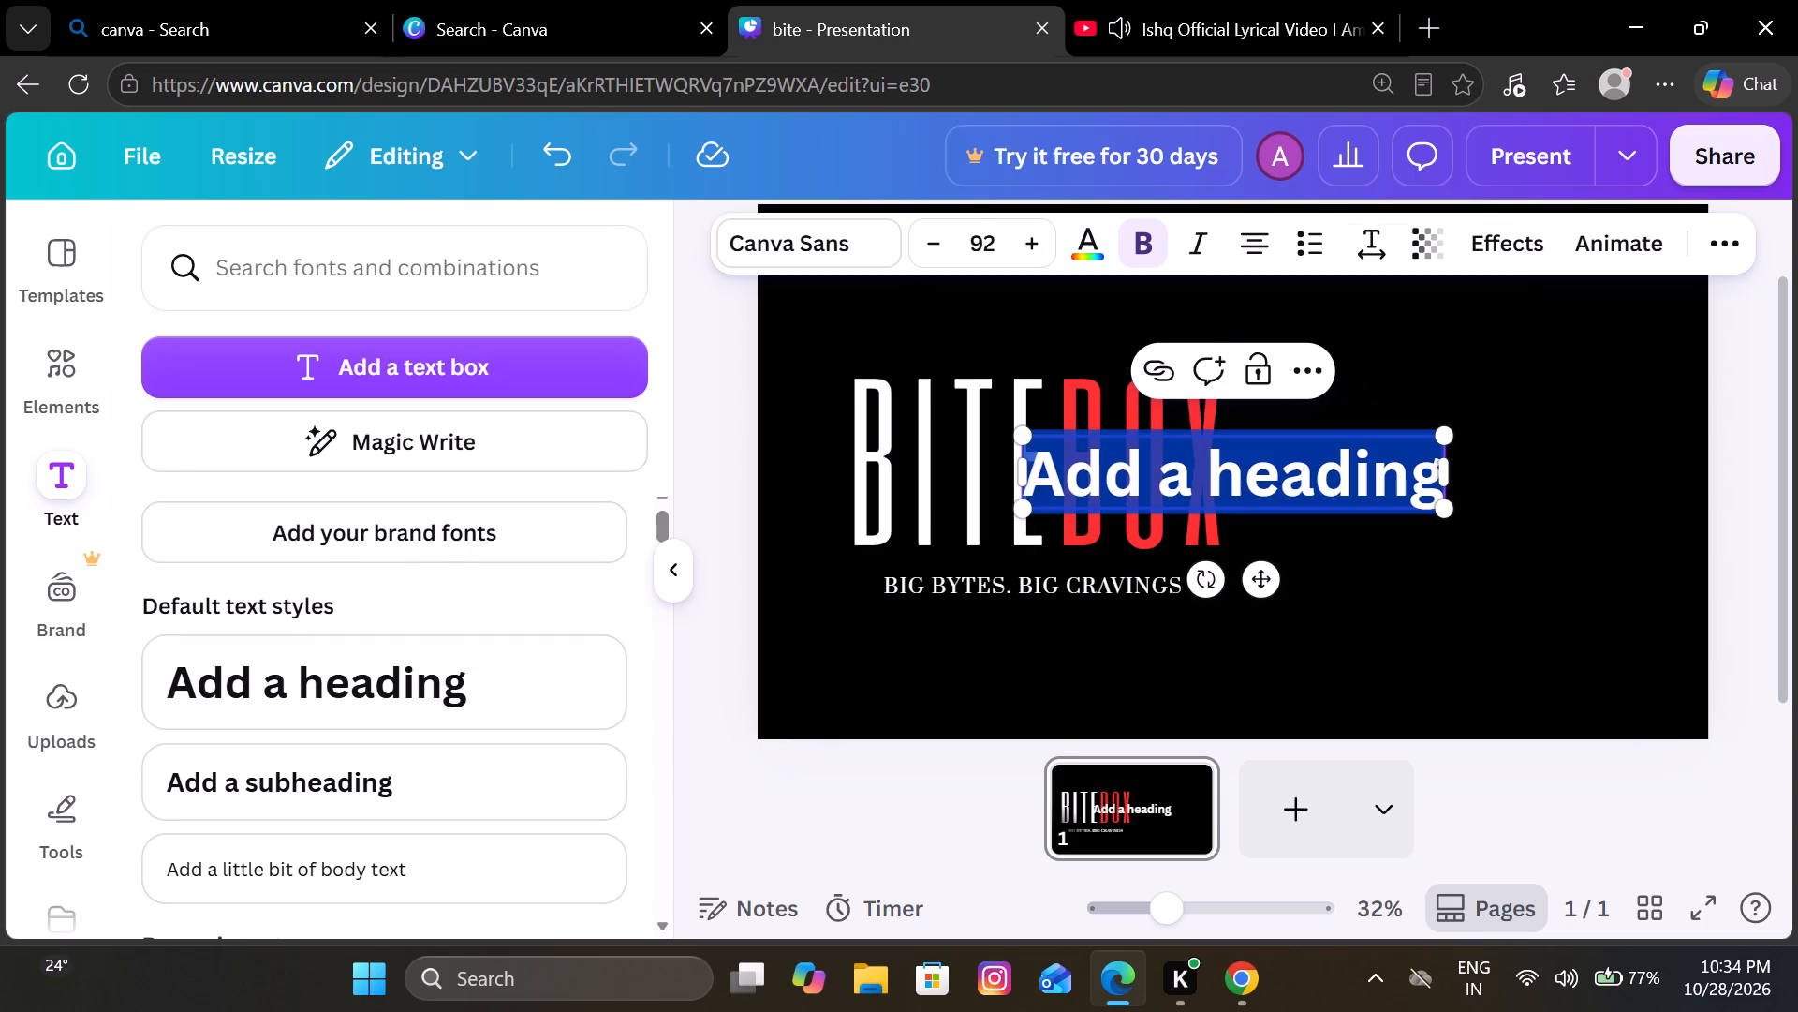
key(shift+underscore)
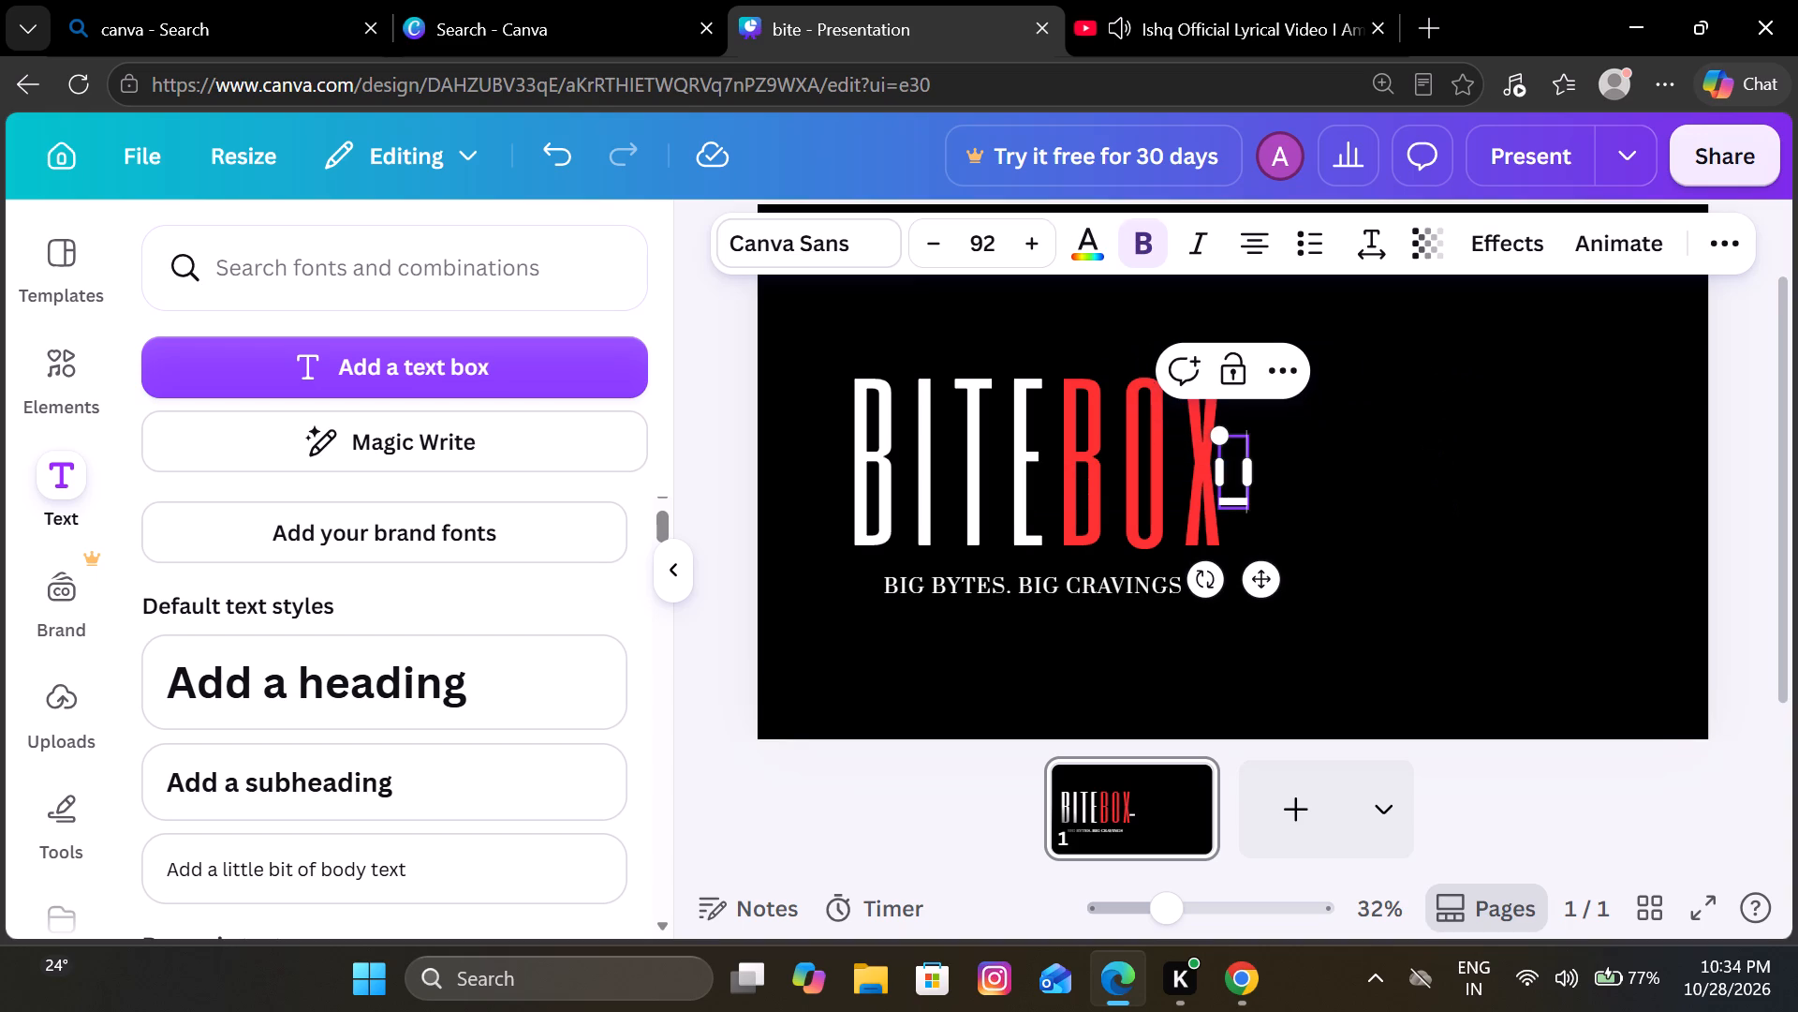
key(shift+underscore)
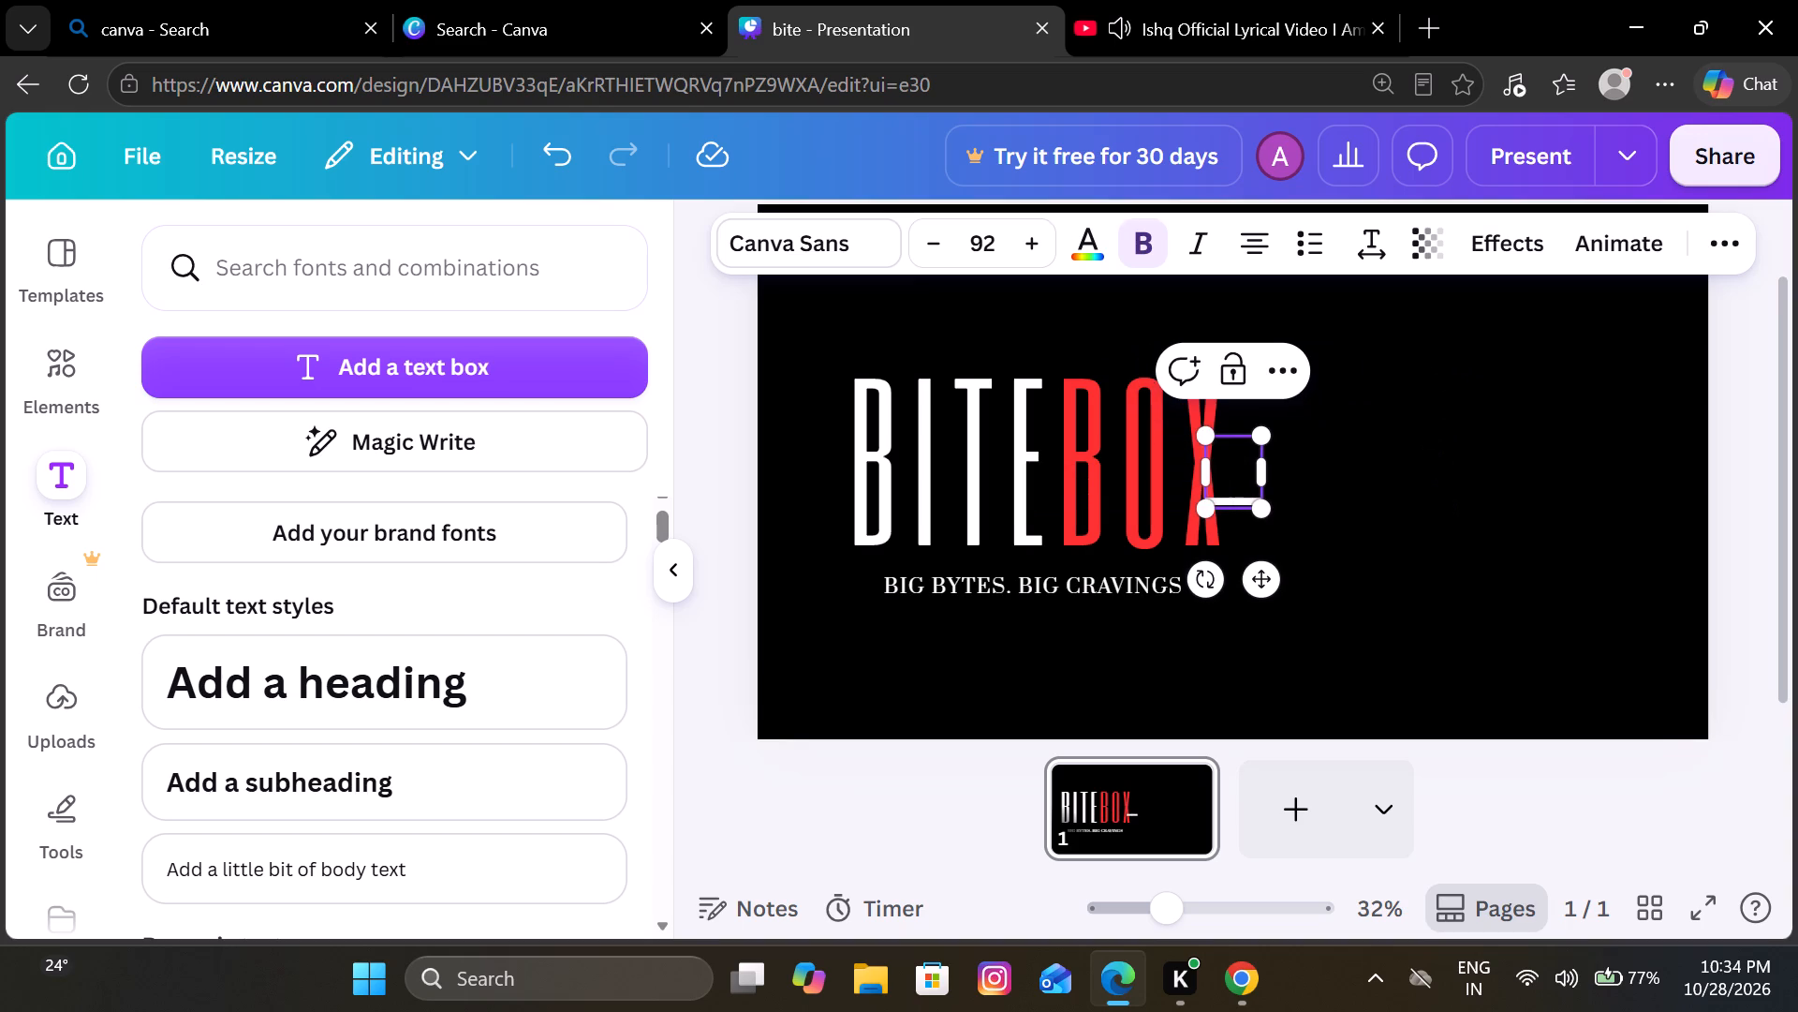
key(shift+underscore)
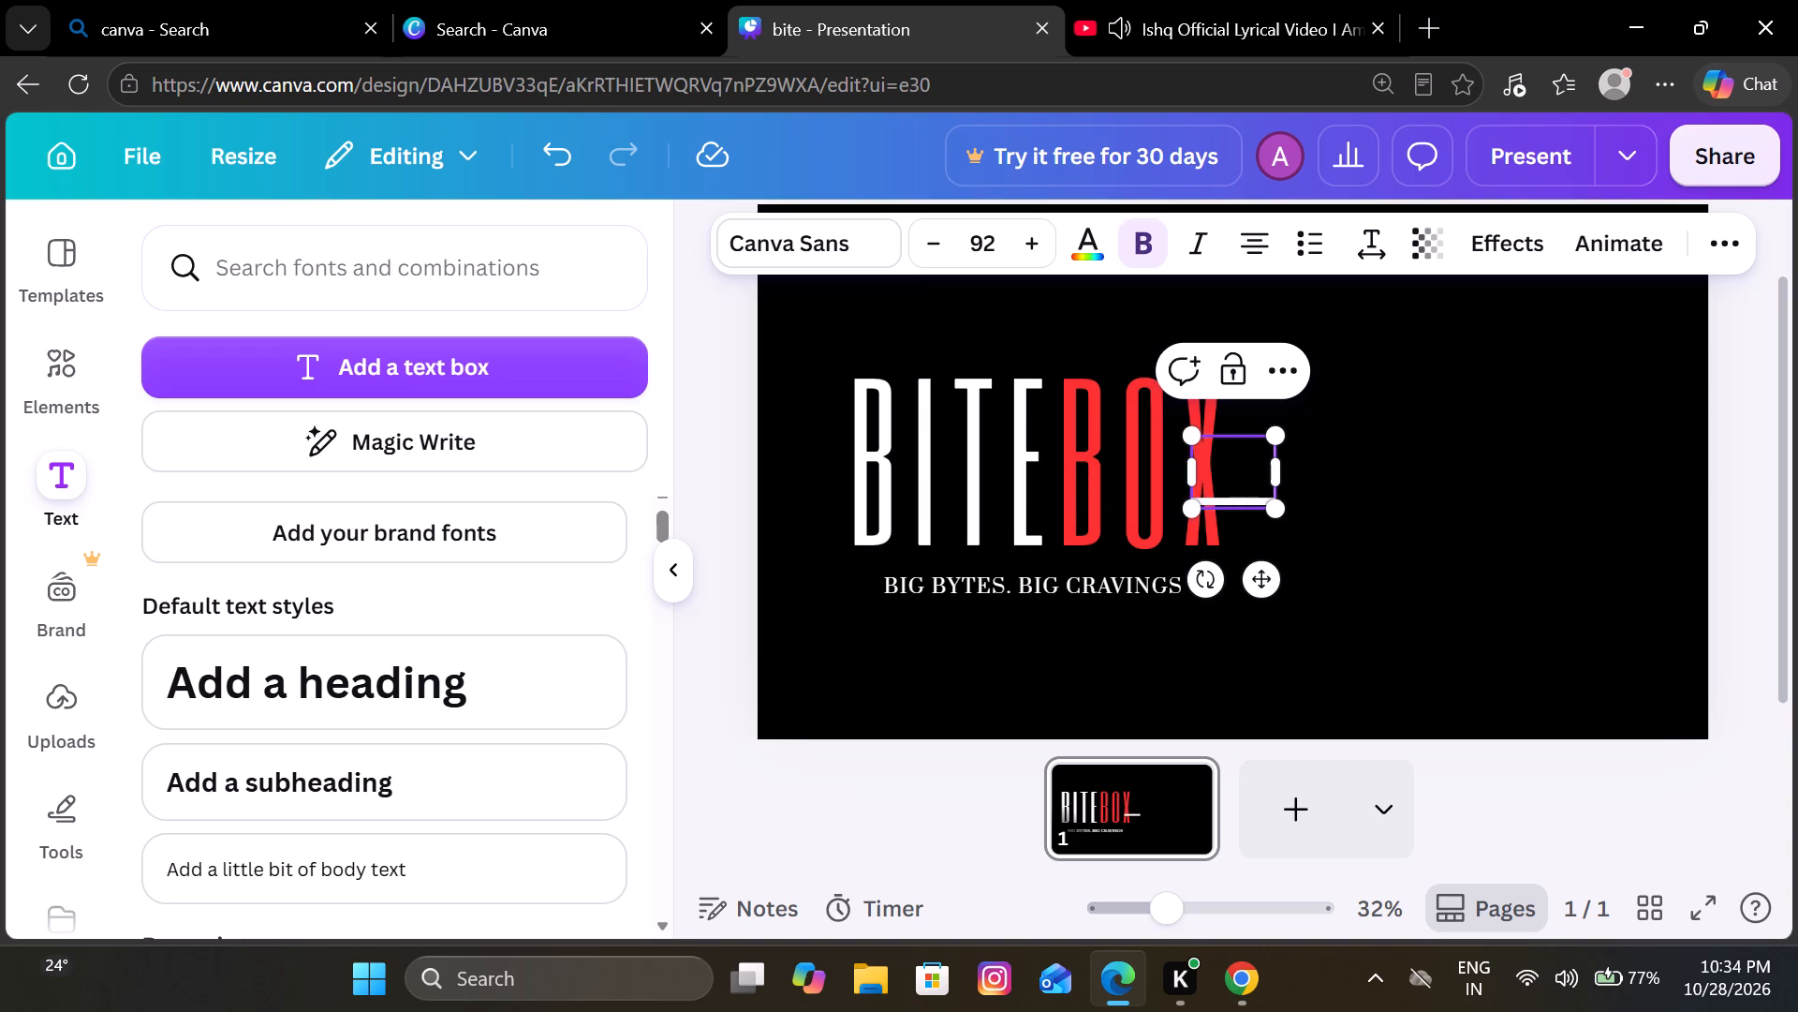
key(BackSpace)
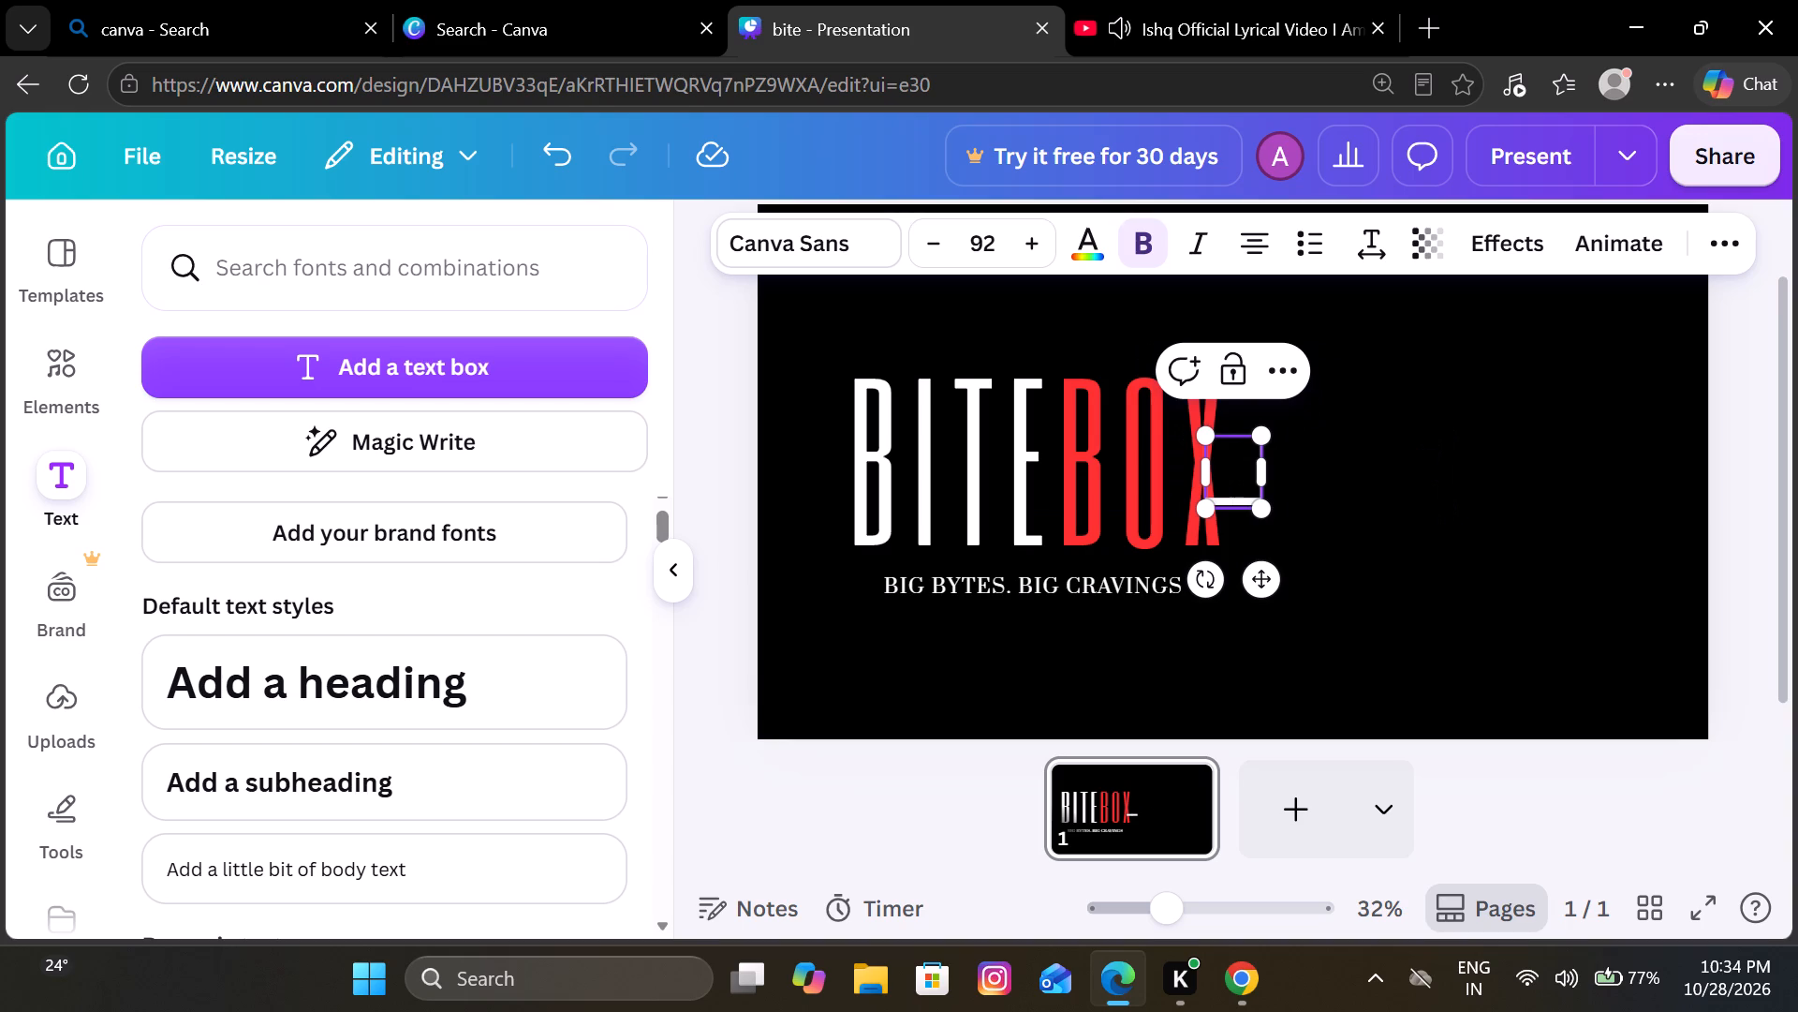
Recolour the underscore dash with the design's red and apply the change to all white text on the page.
click(1091, 238)
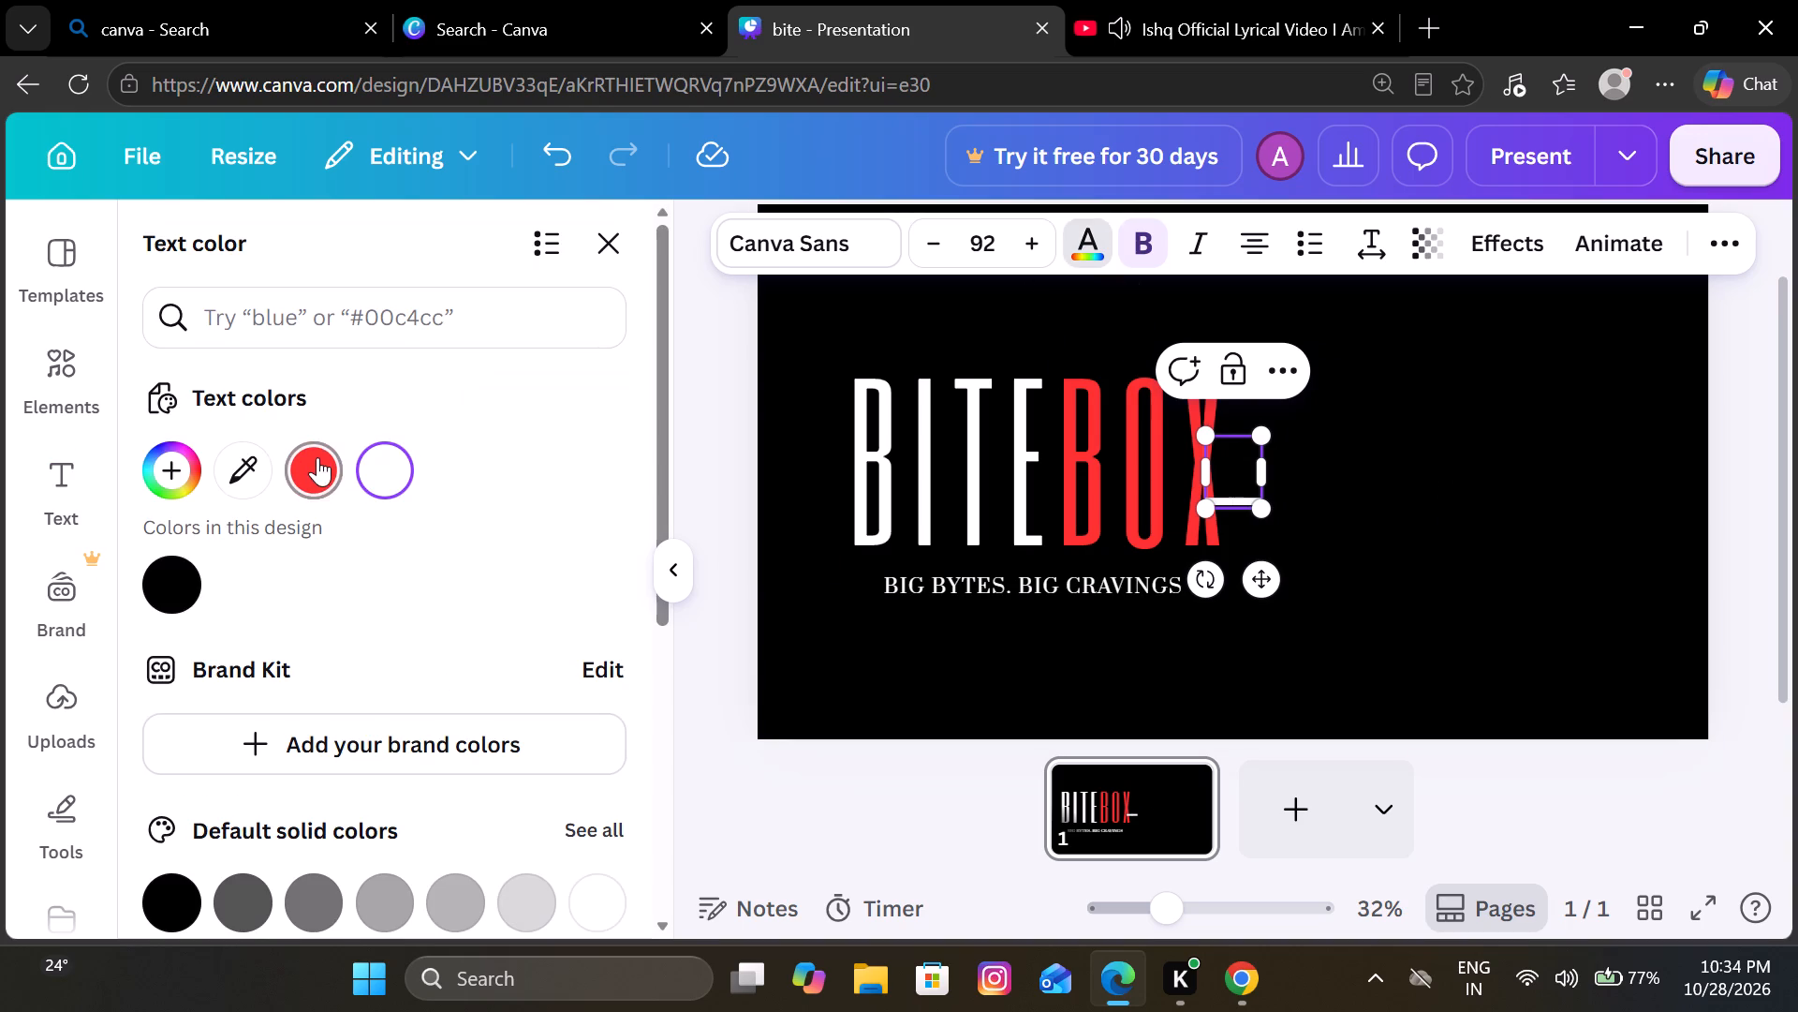
click(317, 457)
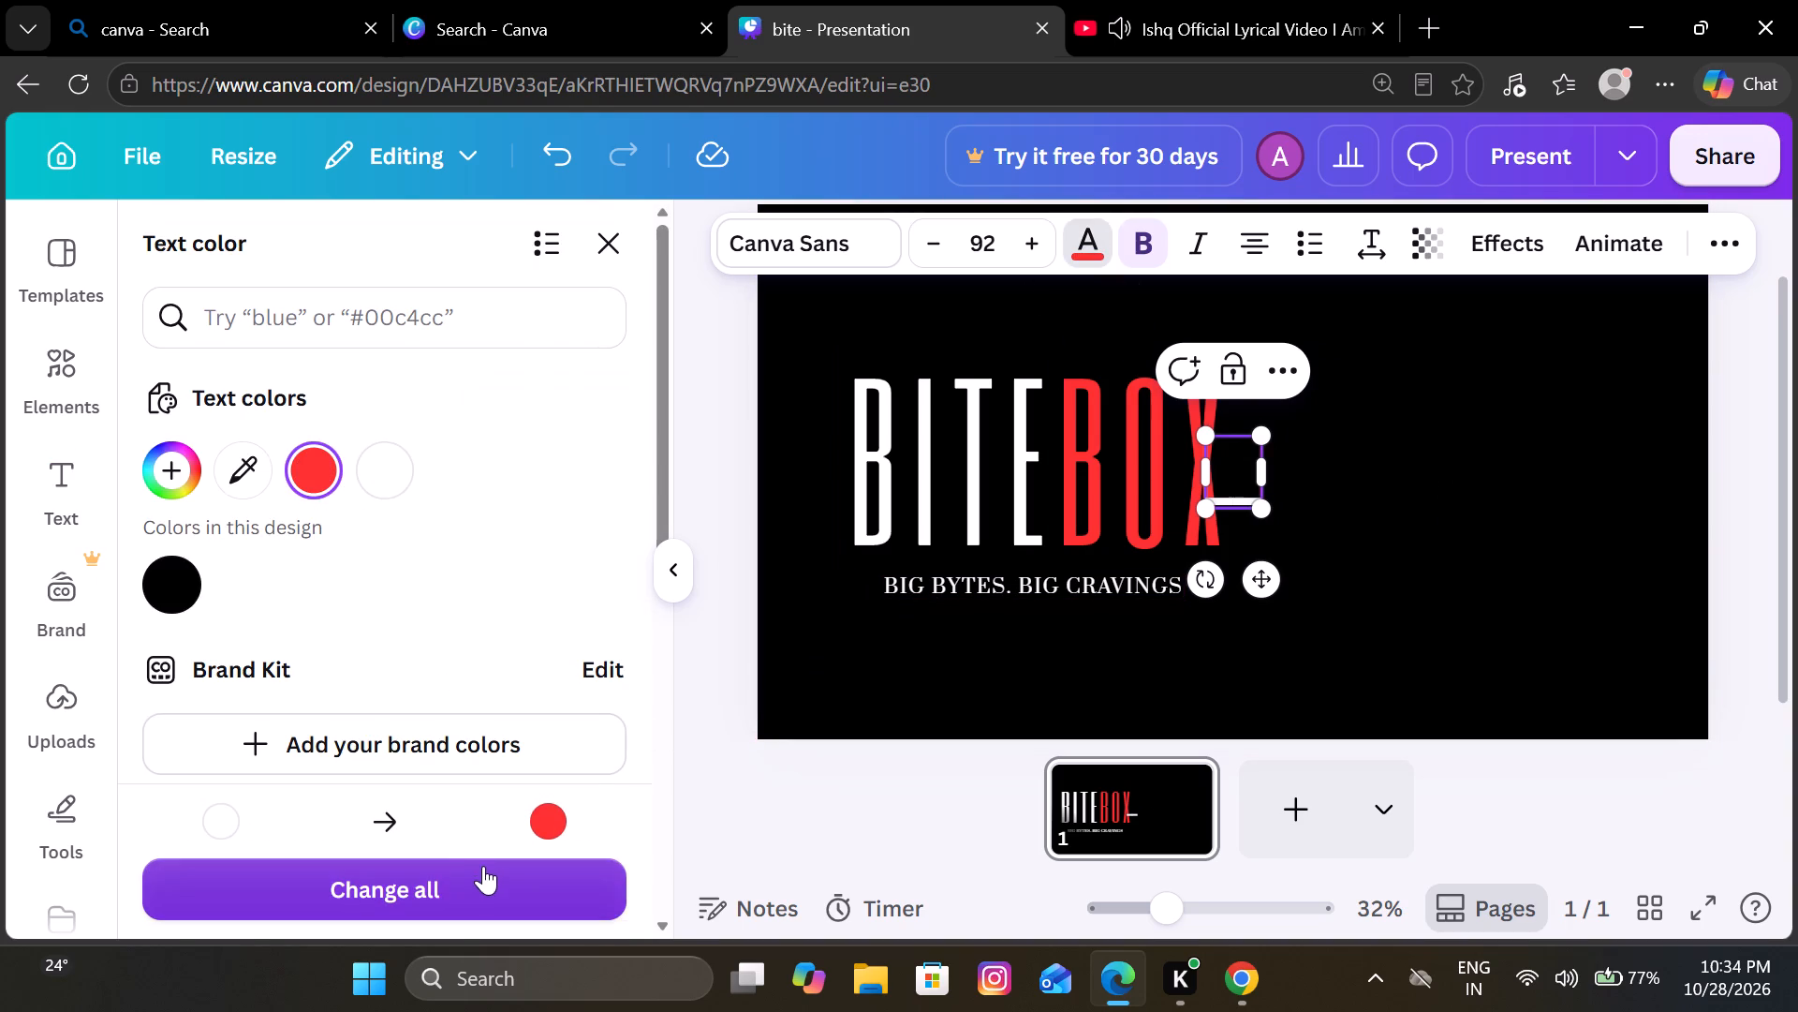
click(483, 866)
Set the word BITE in the title back to white.
click(965, 498)
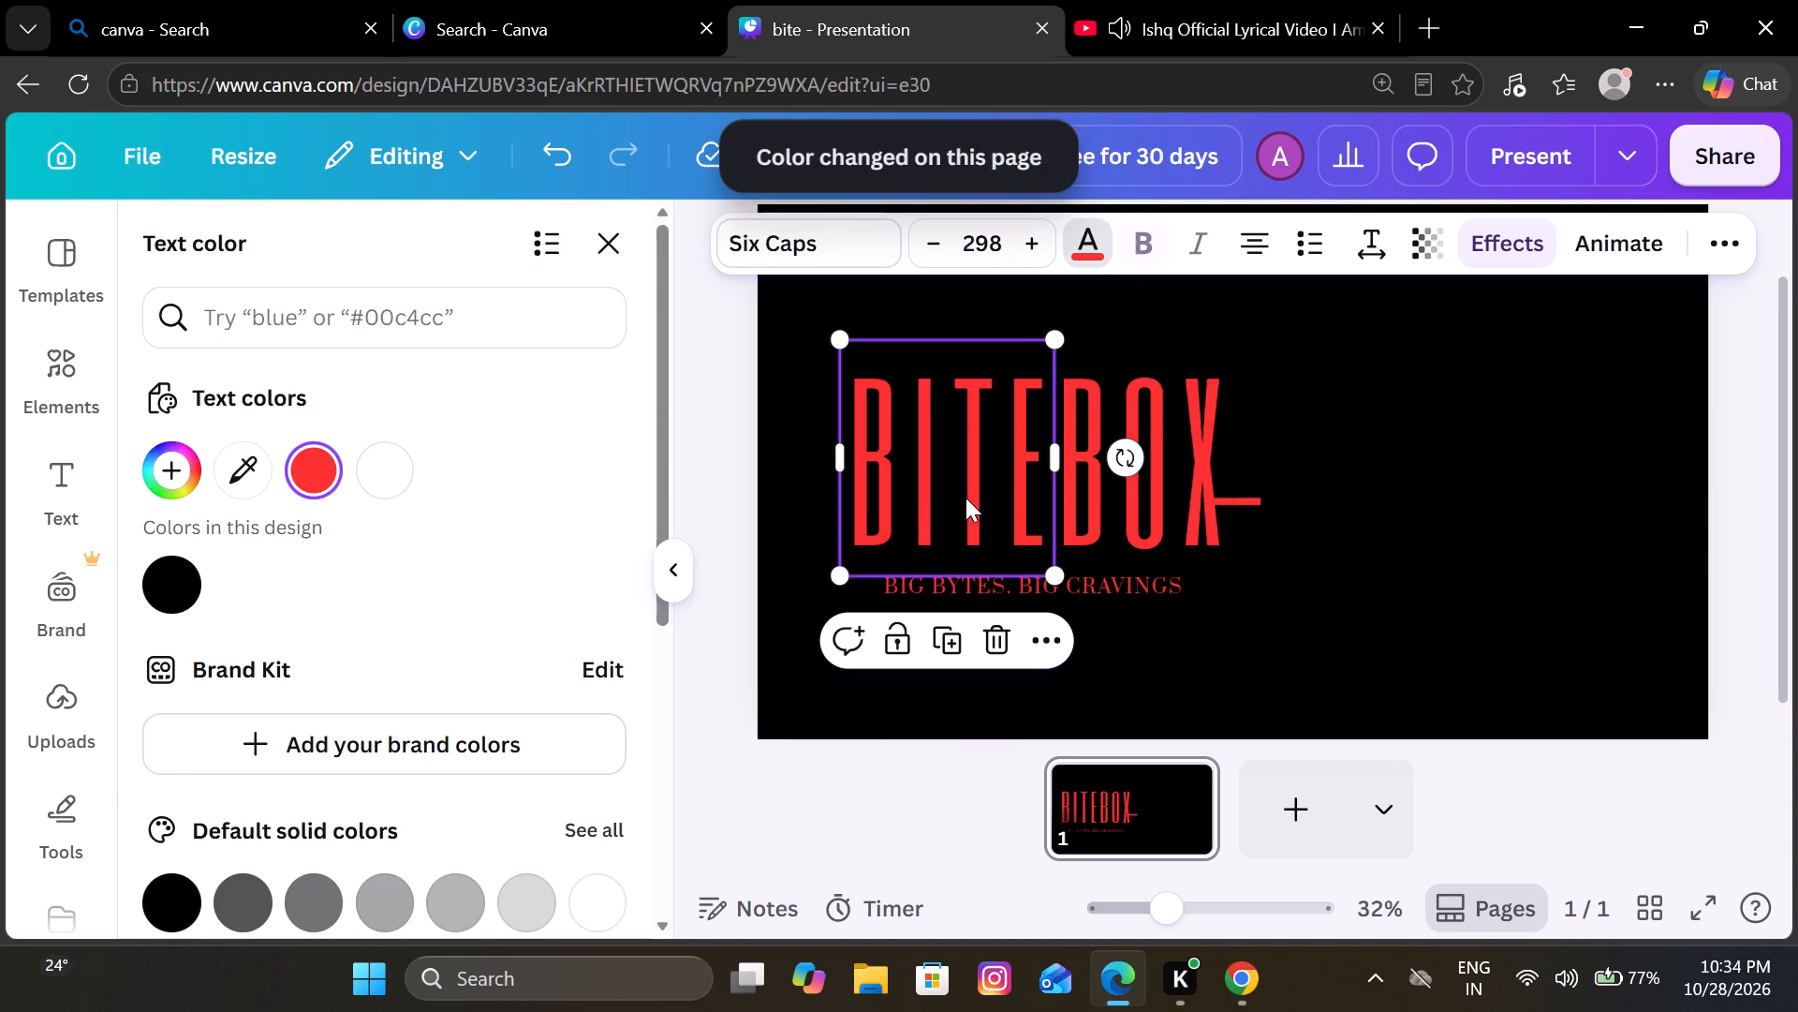
click(397, 473)
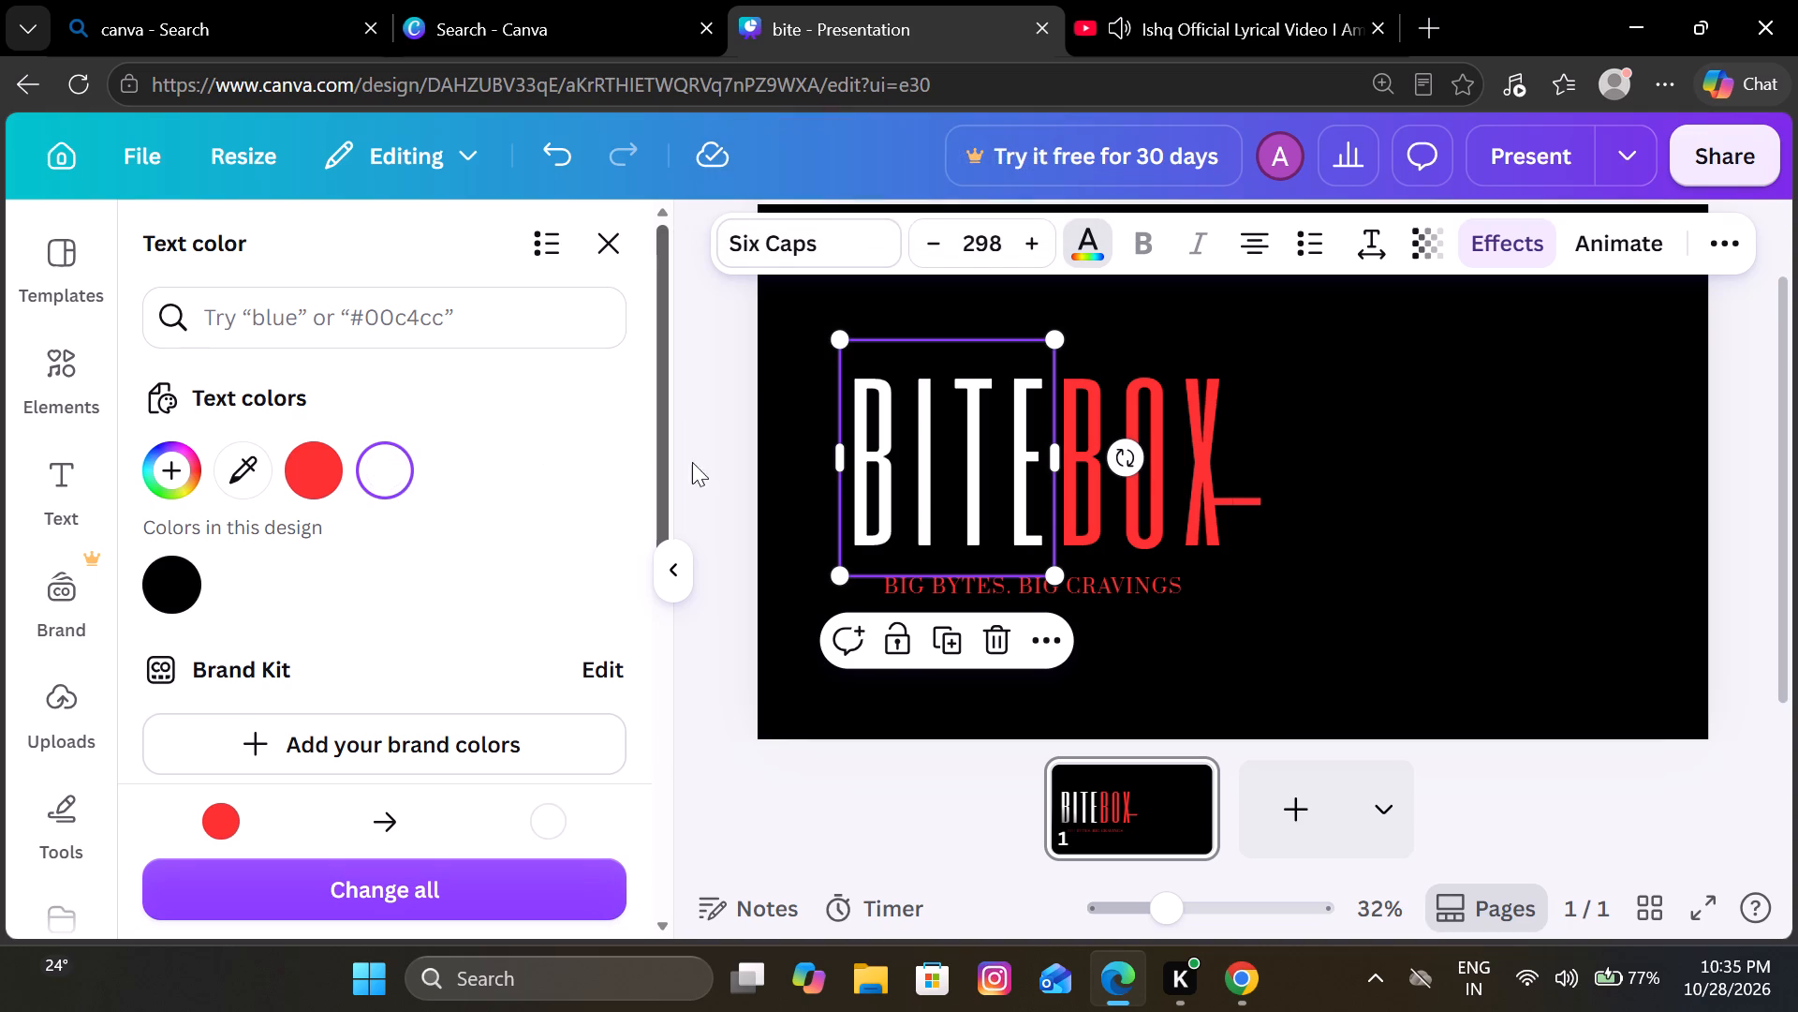
Shrink the red underscore dash to font size 50 and place it level with the tagline, just after the word CRAVINGS.
drag(1246, 490, 1275, 542)
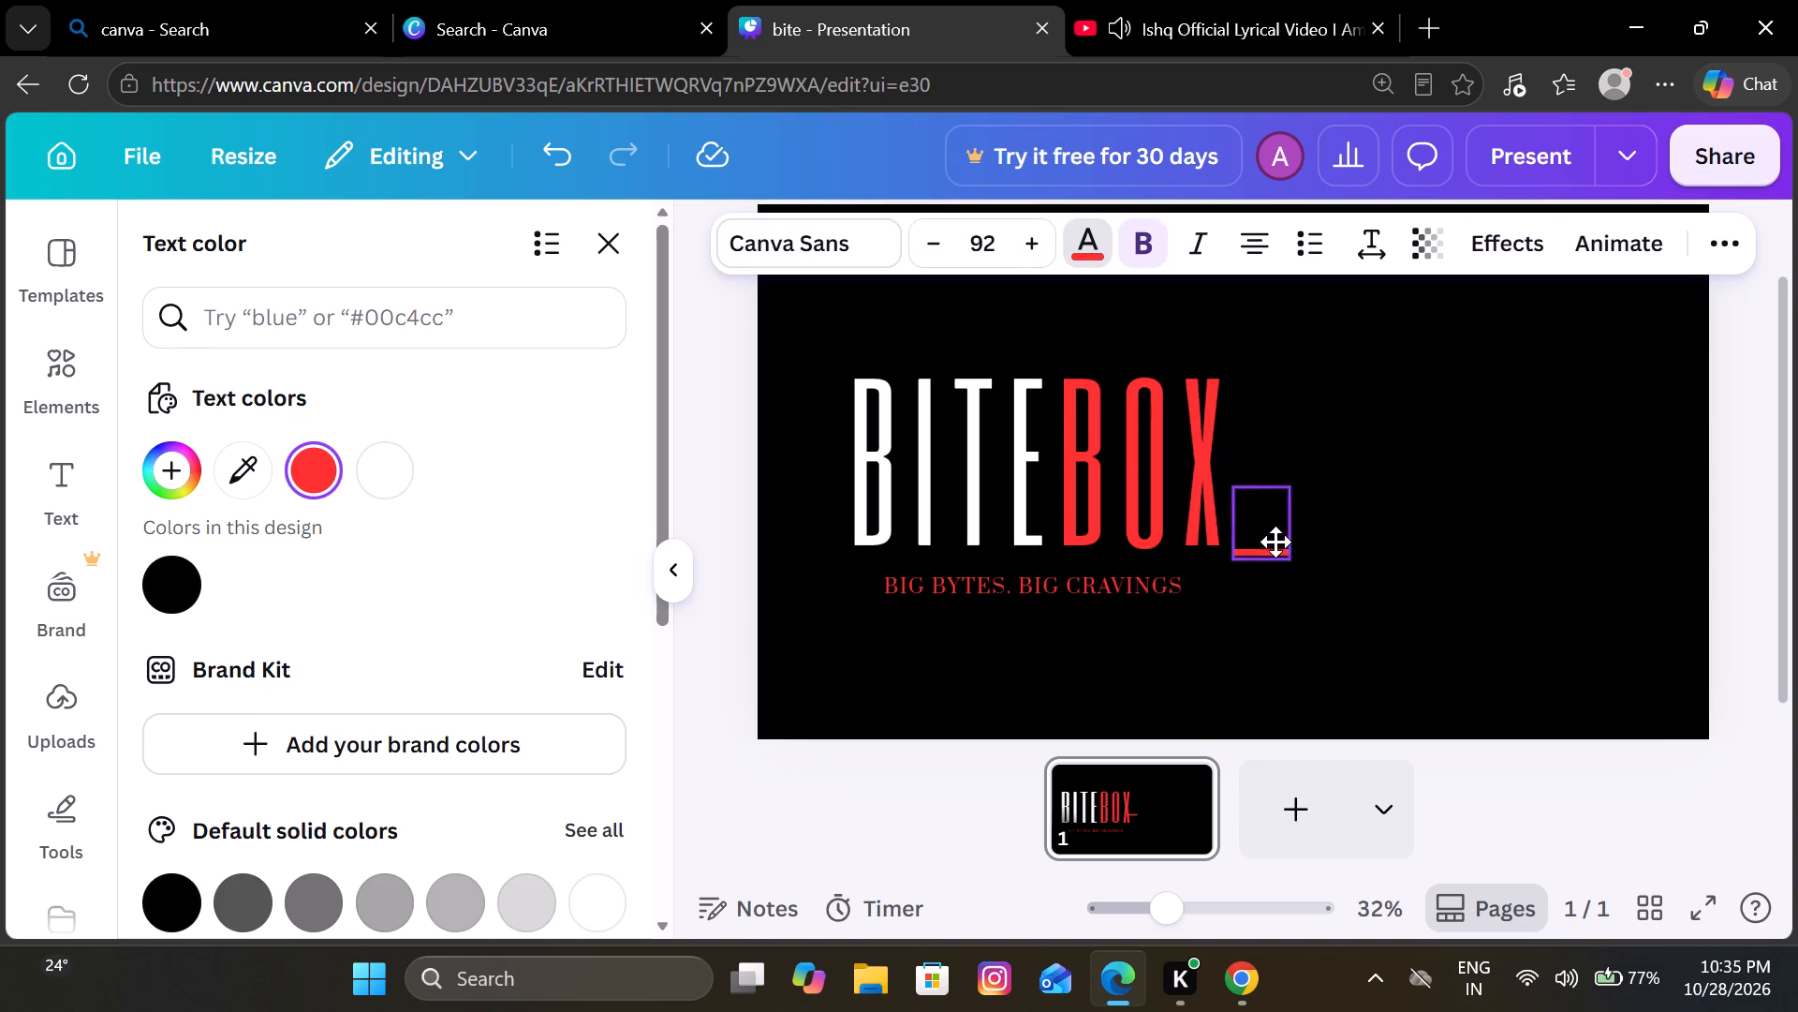
drag(1275, 542, 1231, 575)
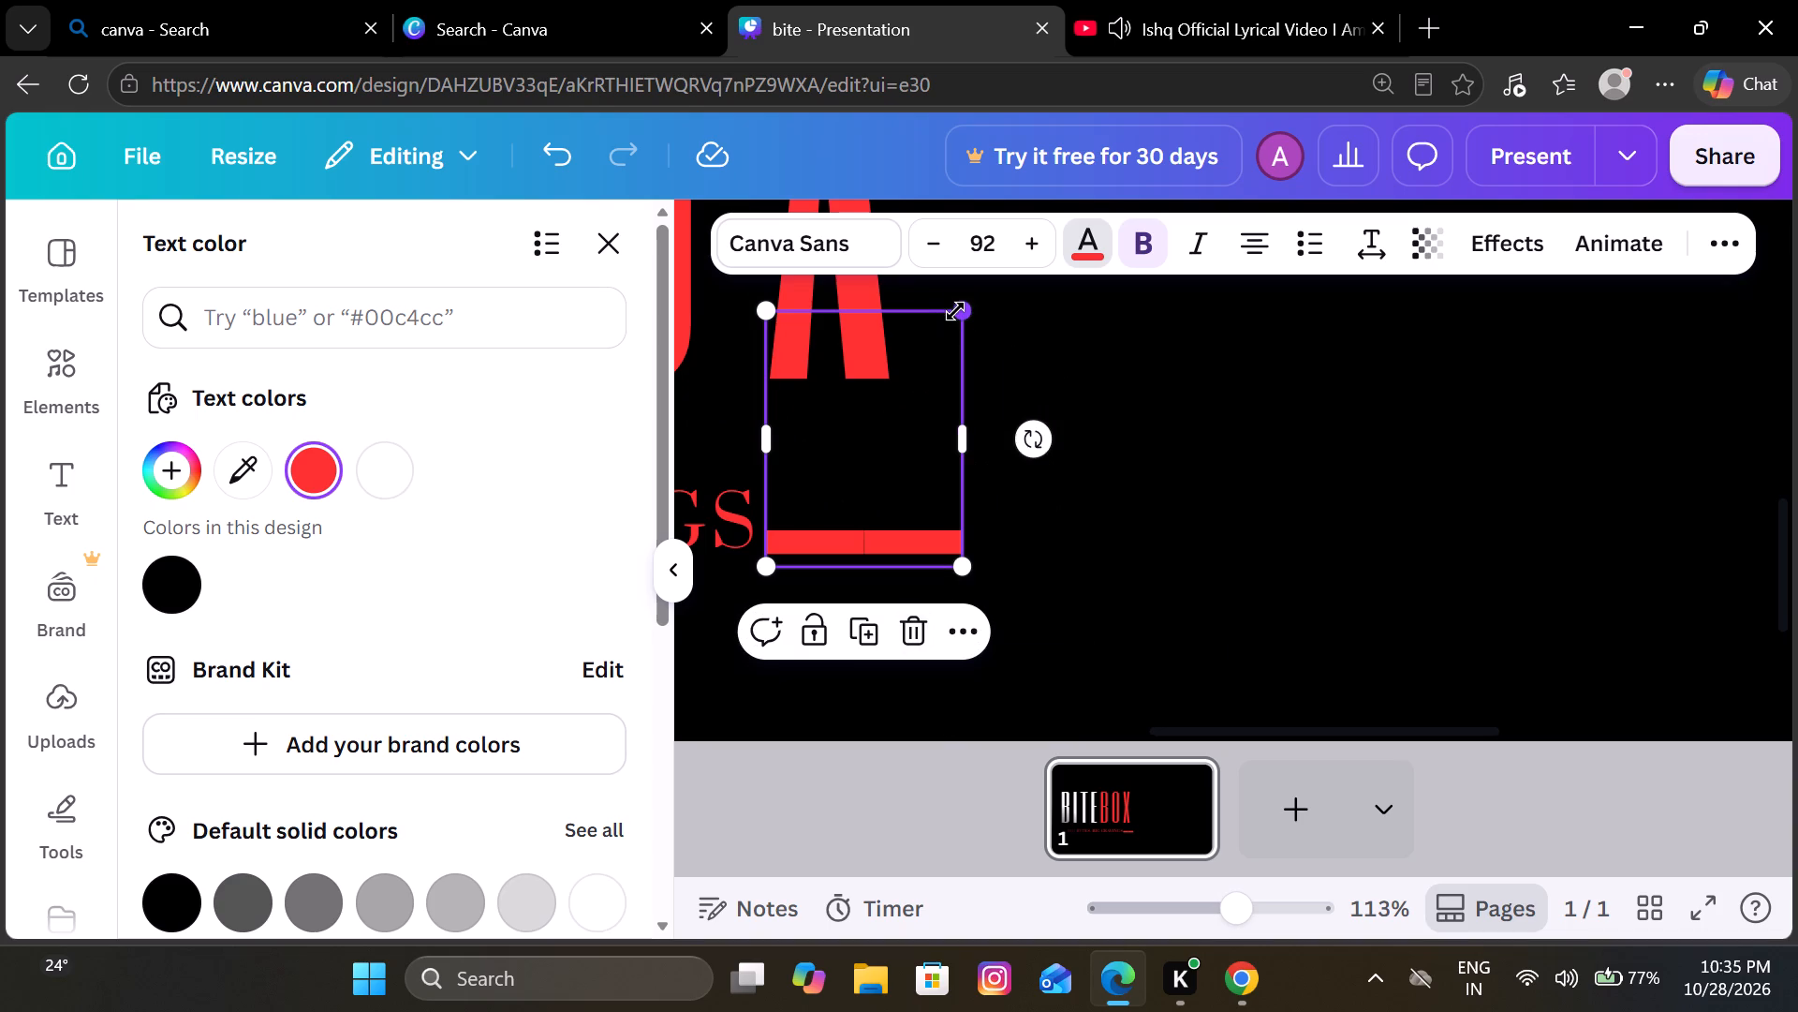
drag(955, 311, 833, 513)
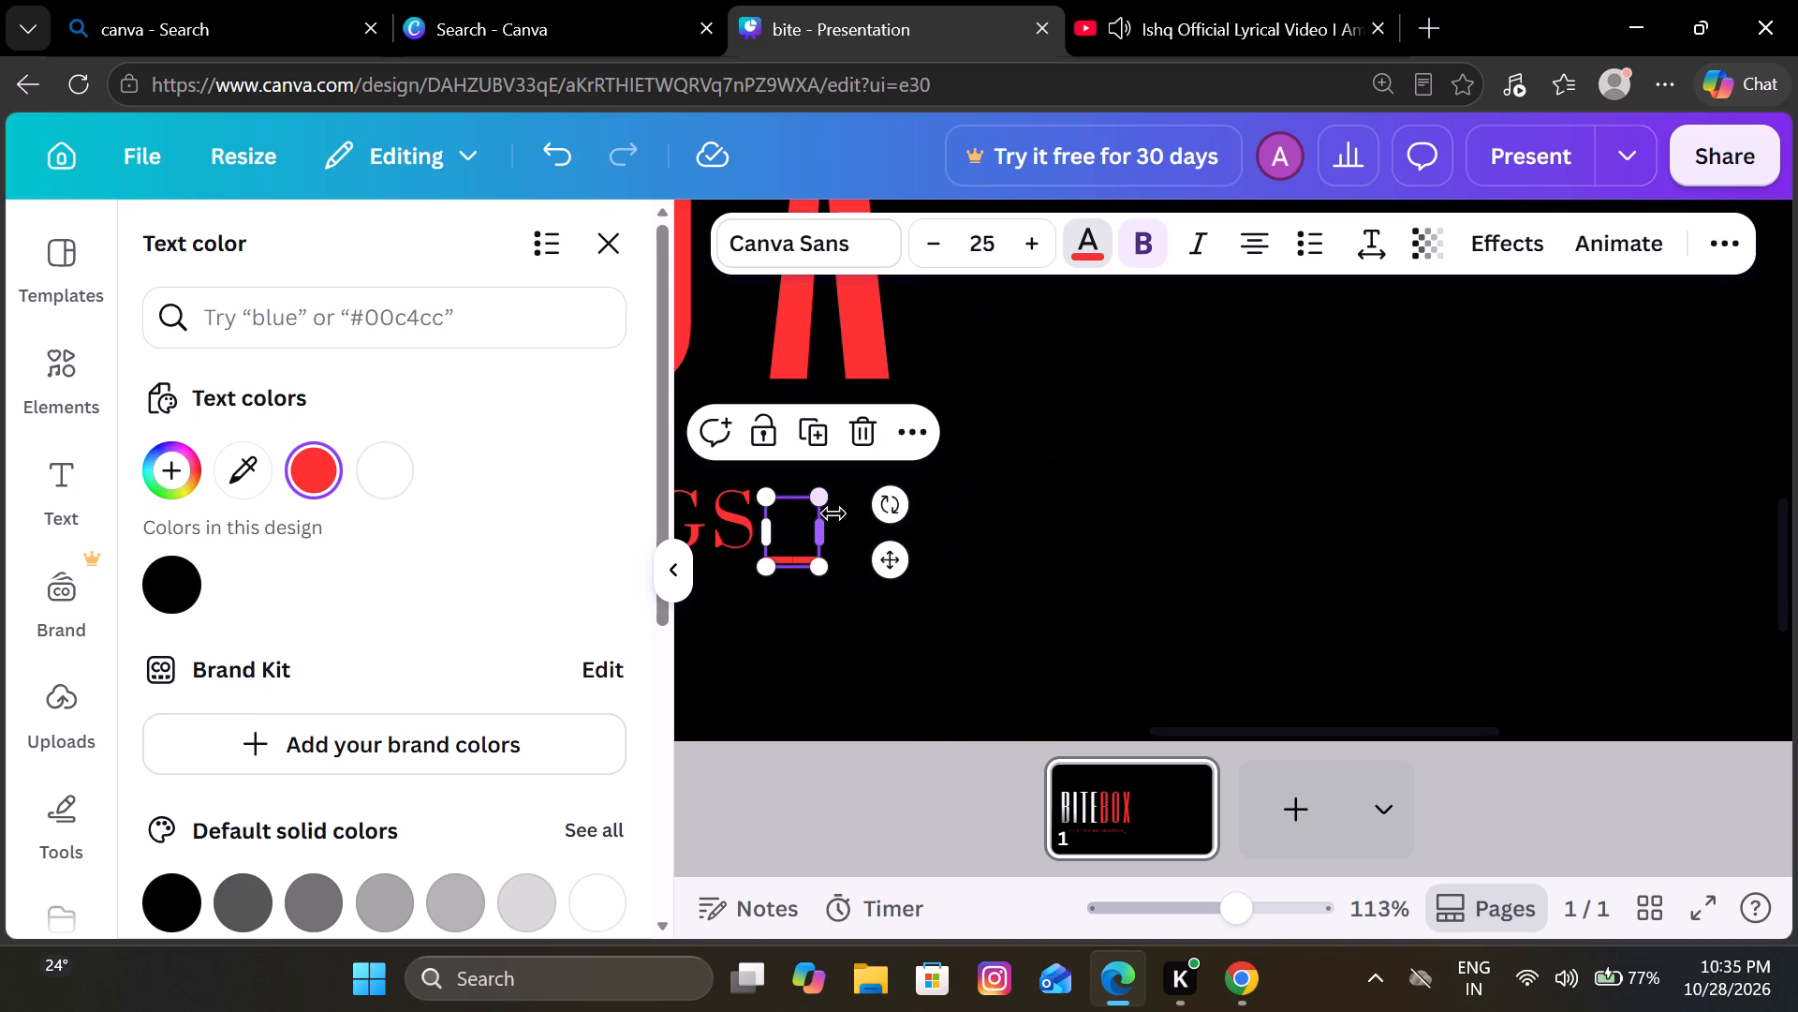
click(833, 513)
drag(829, 495, 898, 439)
drag(812, 502, 823, 450)
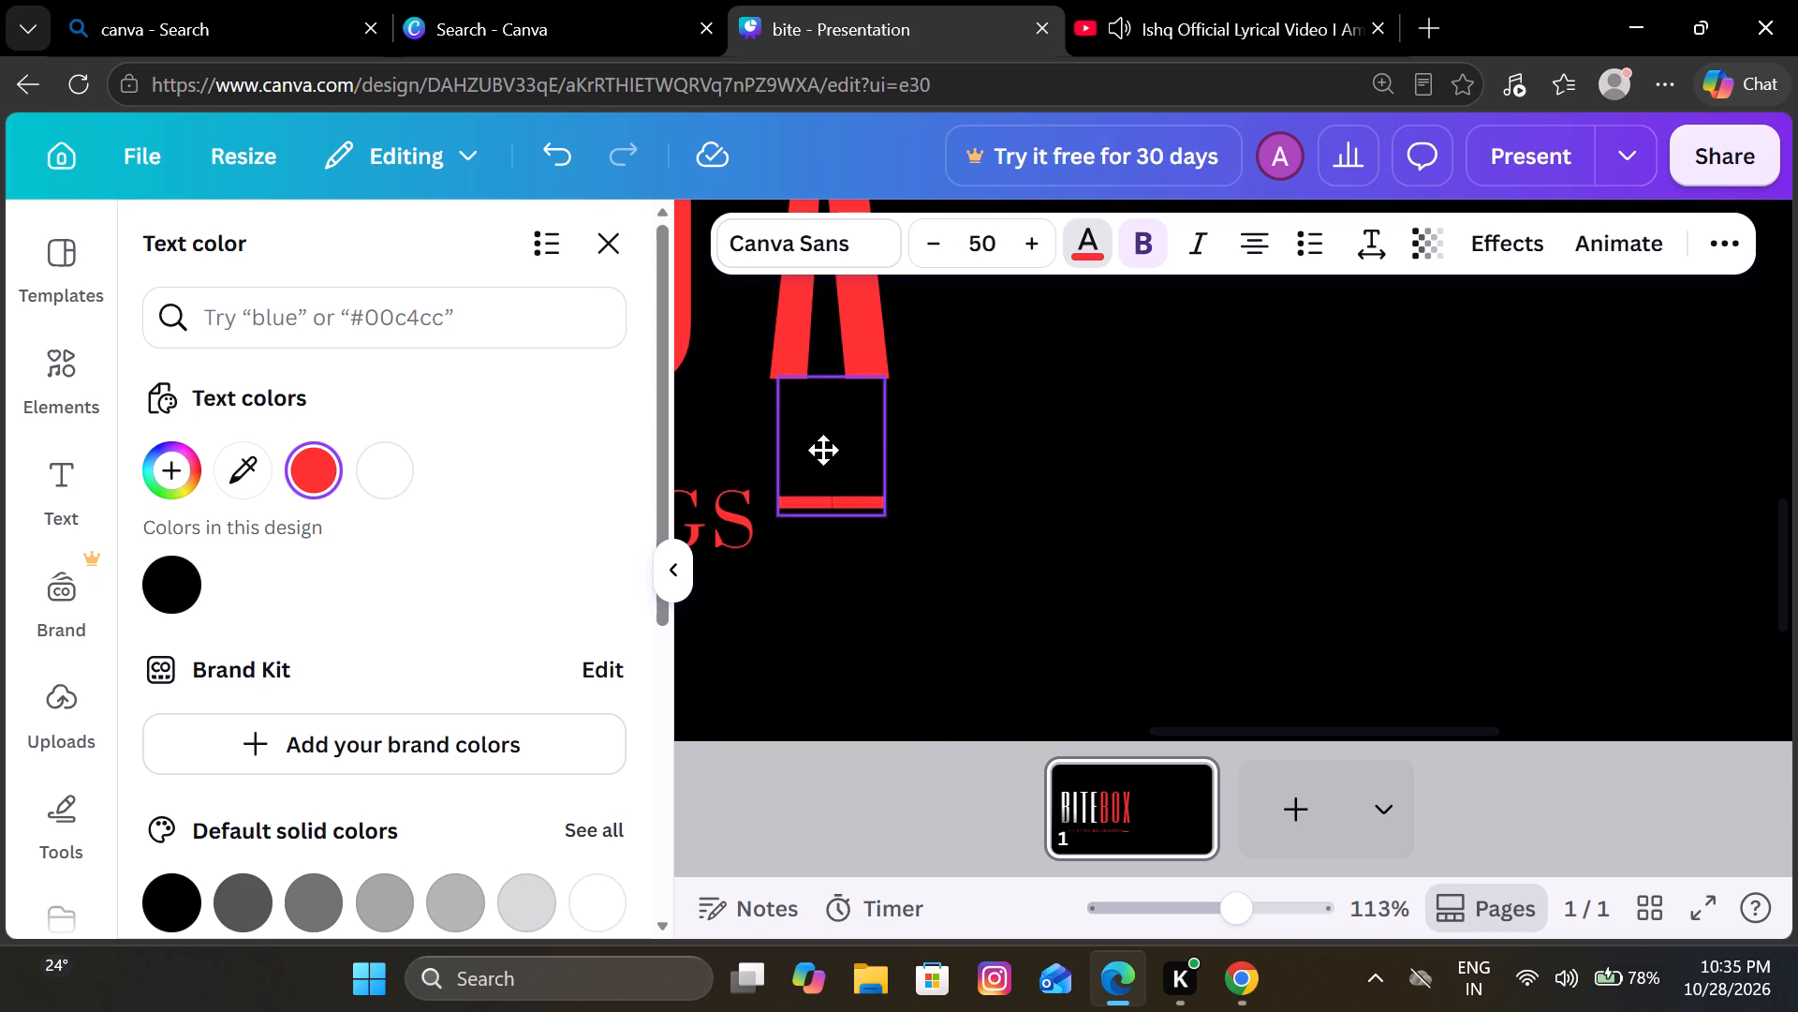
drag(823, 450, 823, 462)
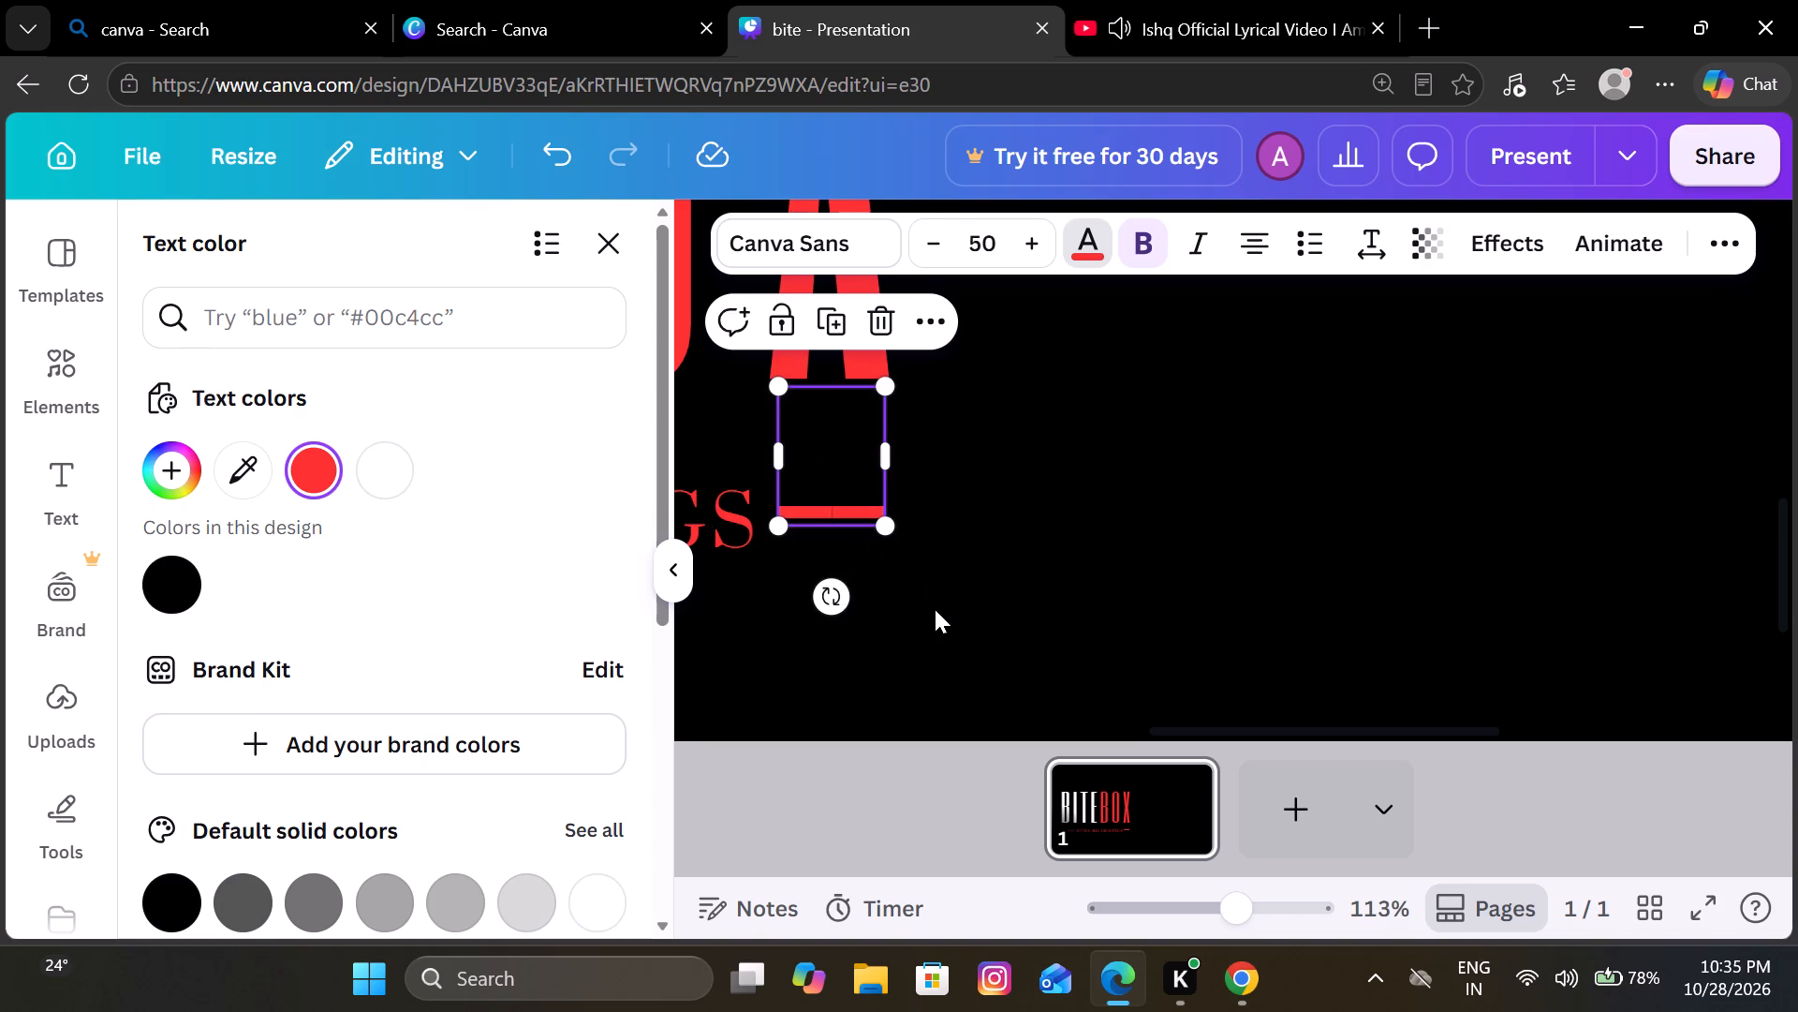
click(935, 609)
Set the tagline BIG BYTES. BIG CRAVINGS back to white, leaving the dash beside it red.
scroll(935, 609, right, 3)
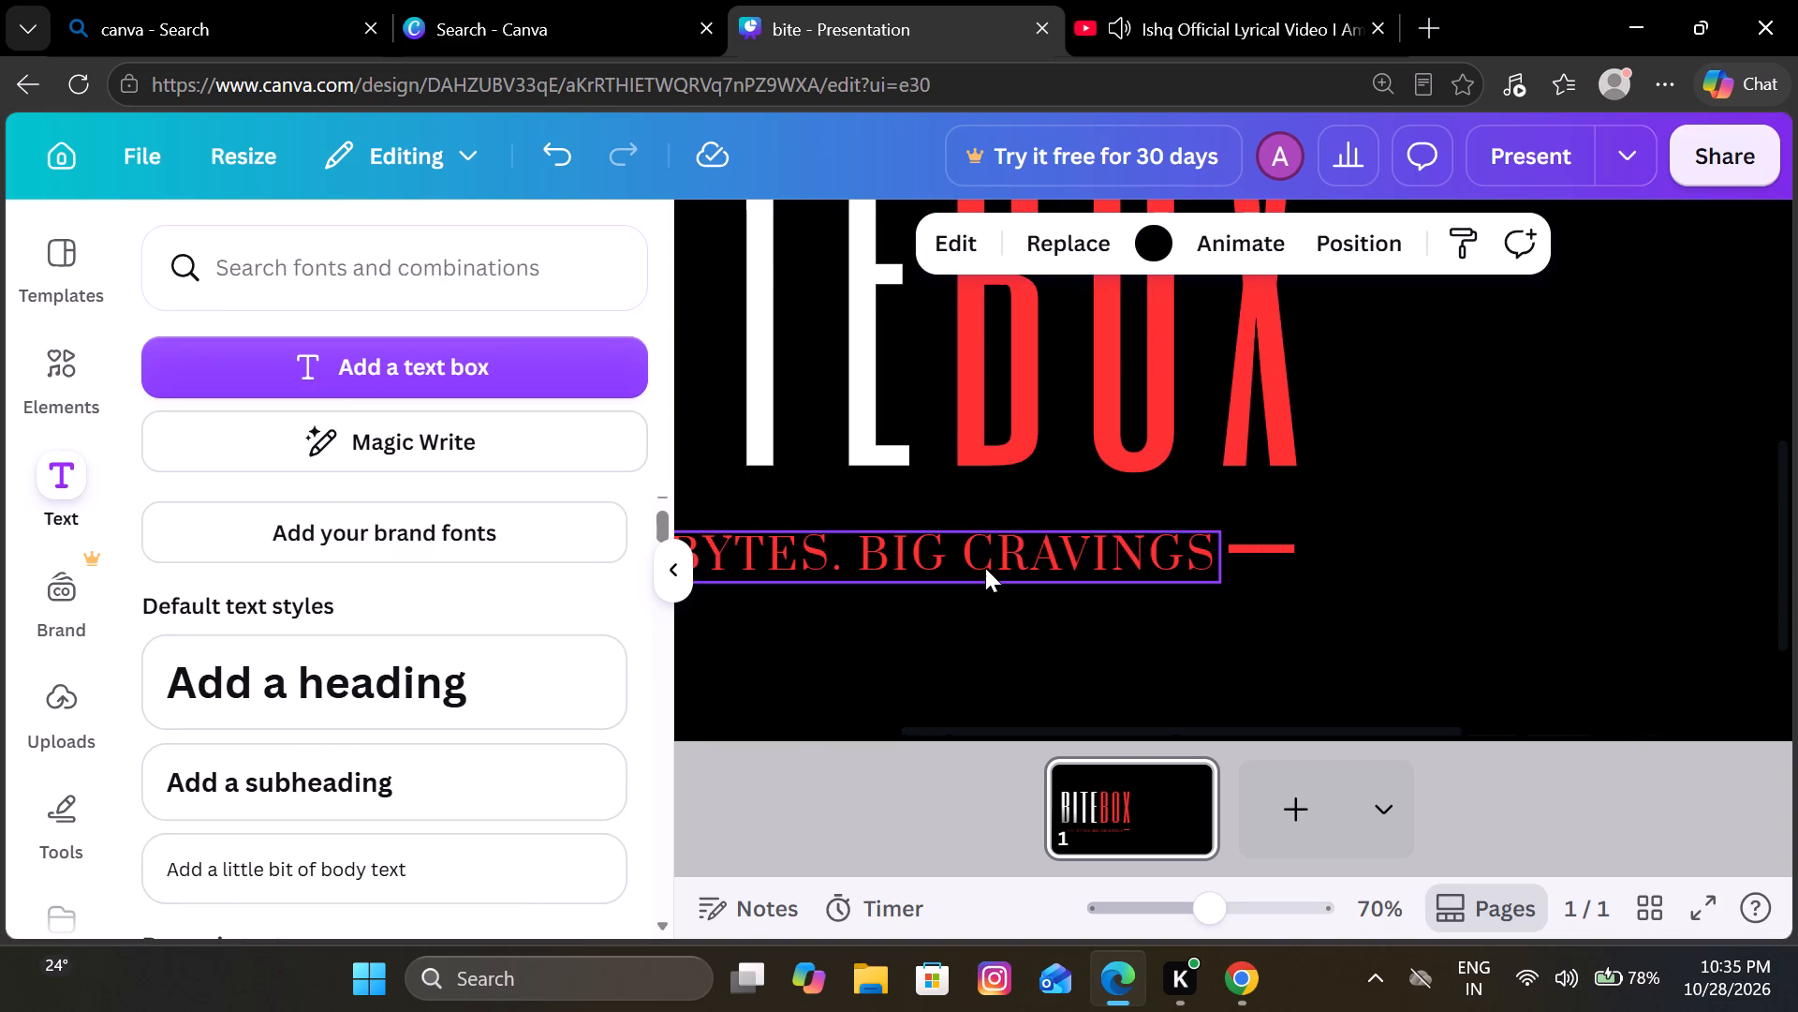
click(984, 566)
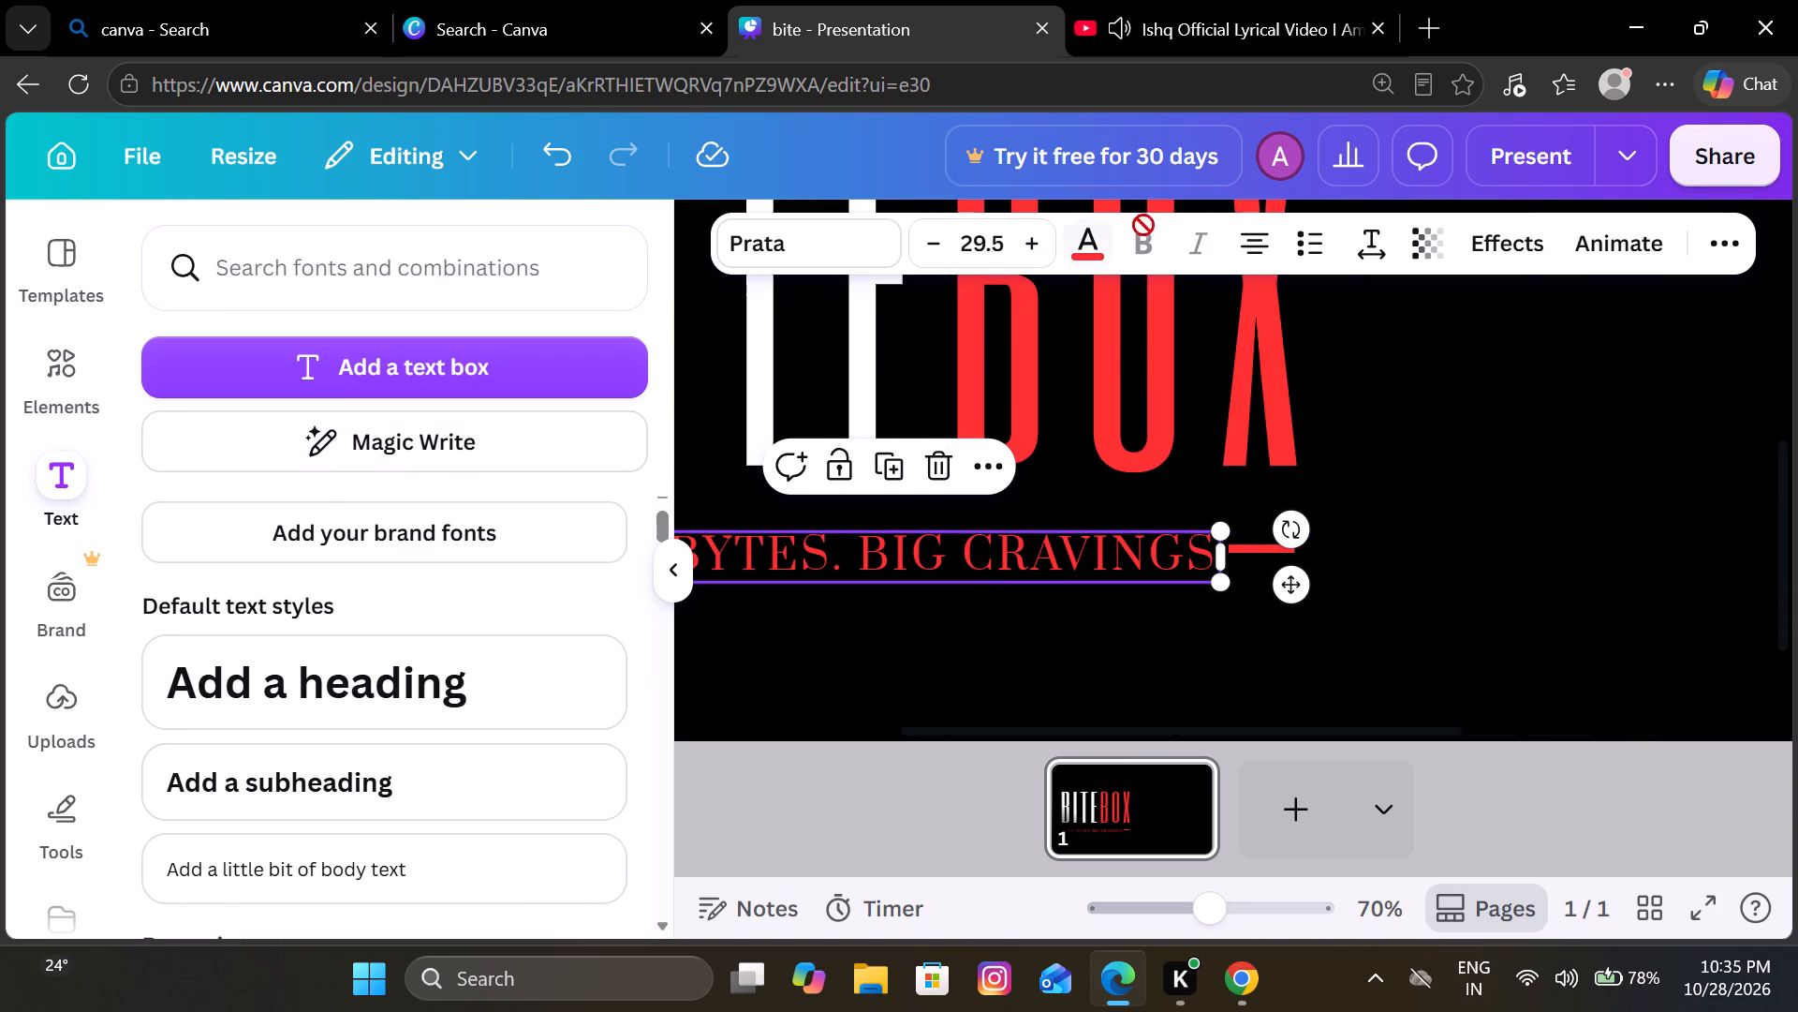
click(1104, 241)
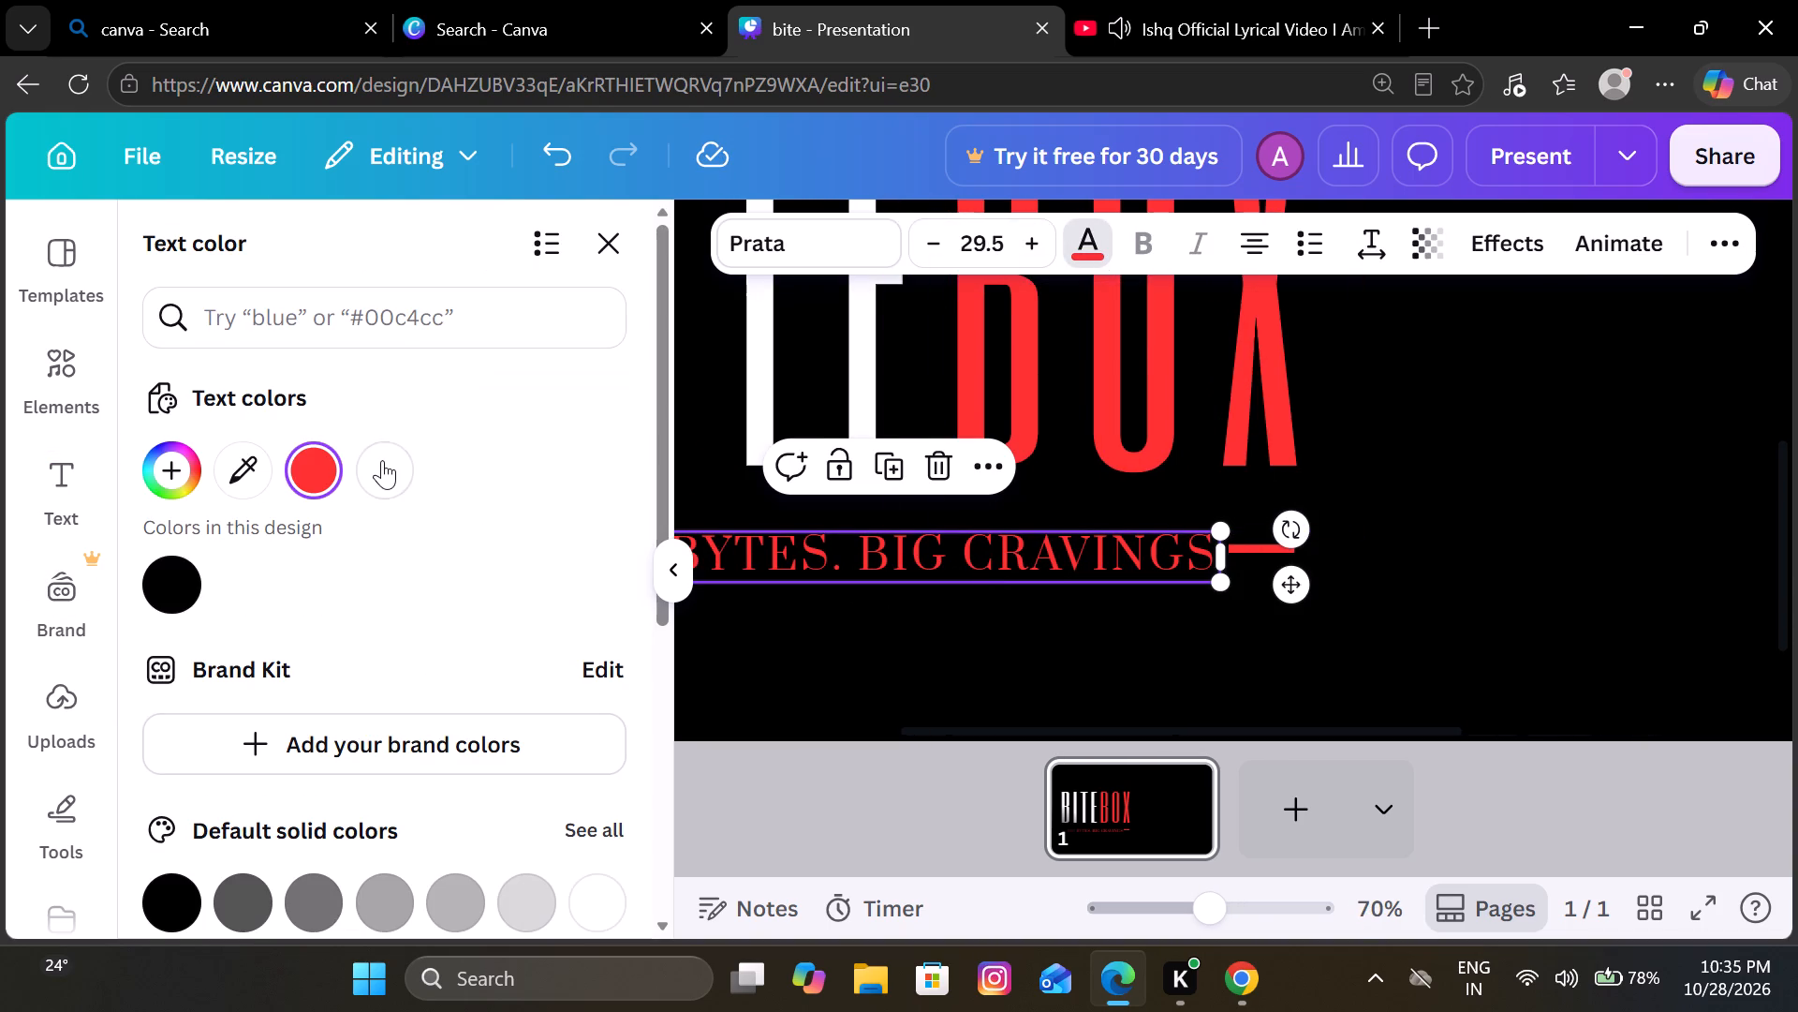
click(382, 460)
click(993, 645)
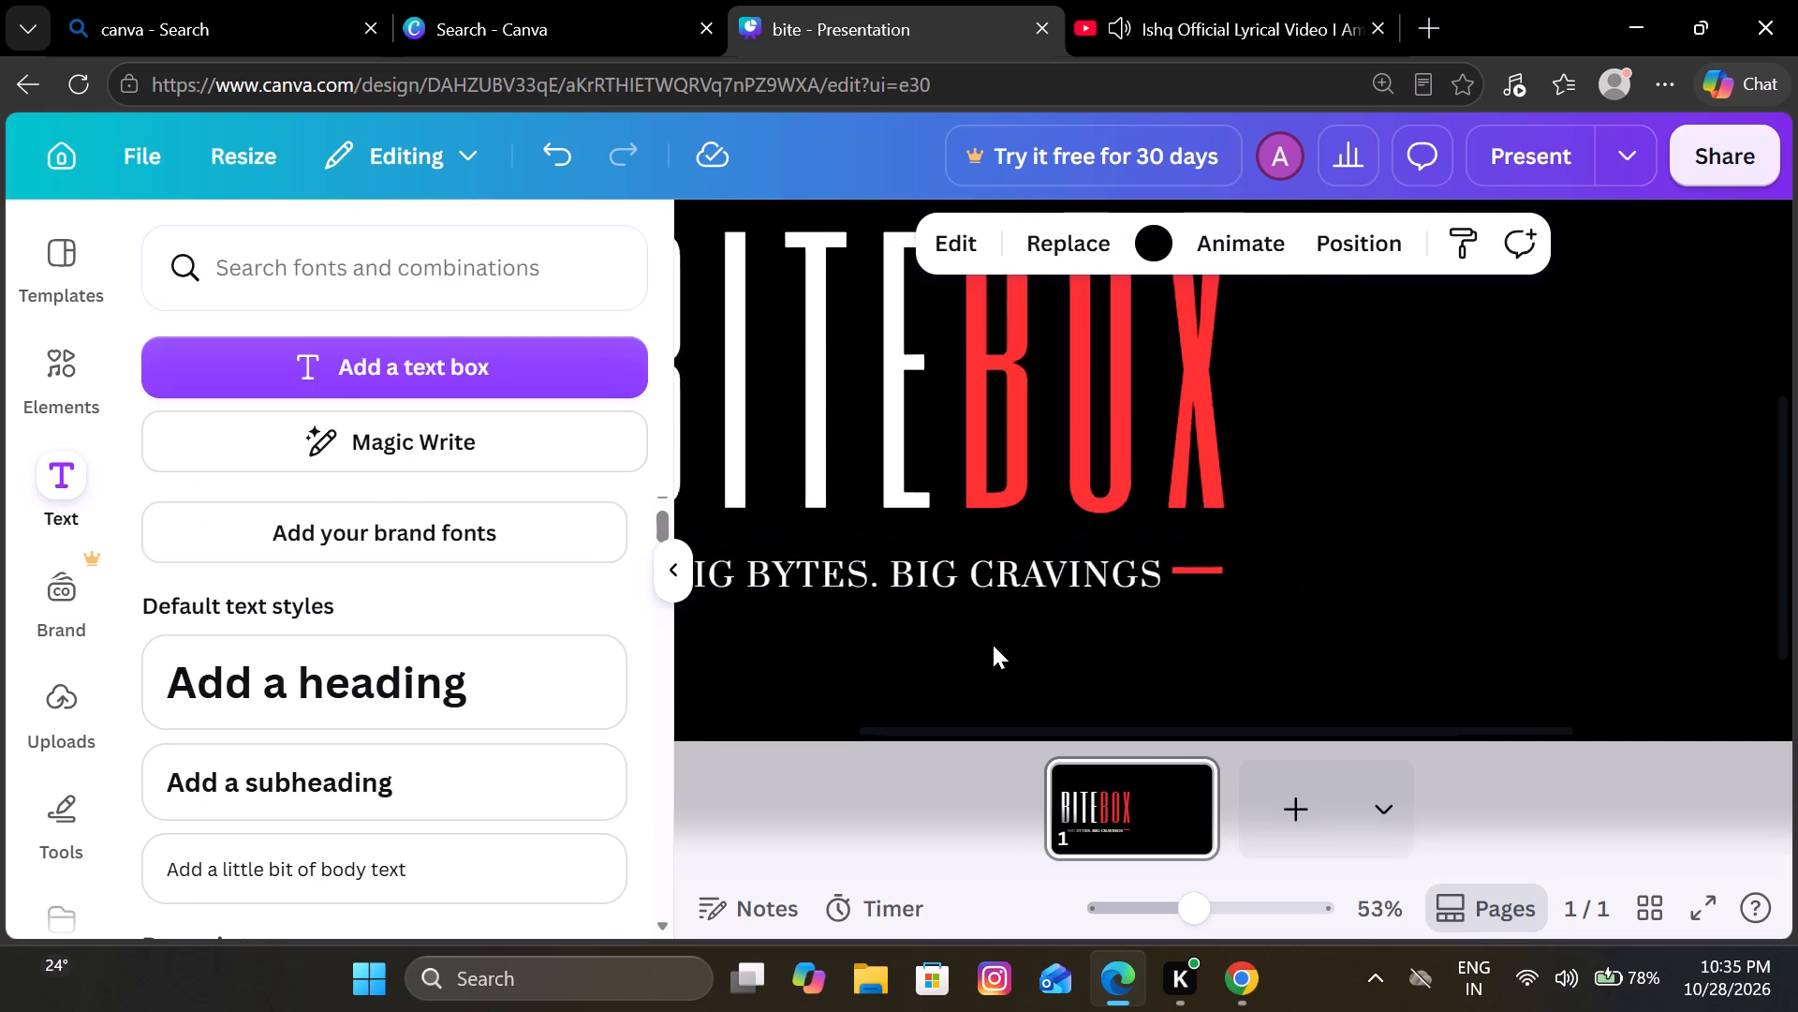
scroll(993, 645, right, 2)
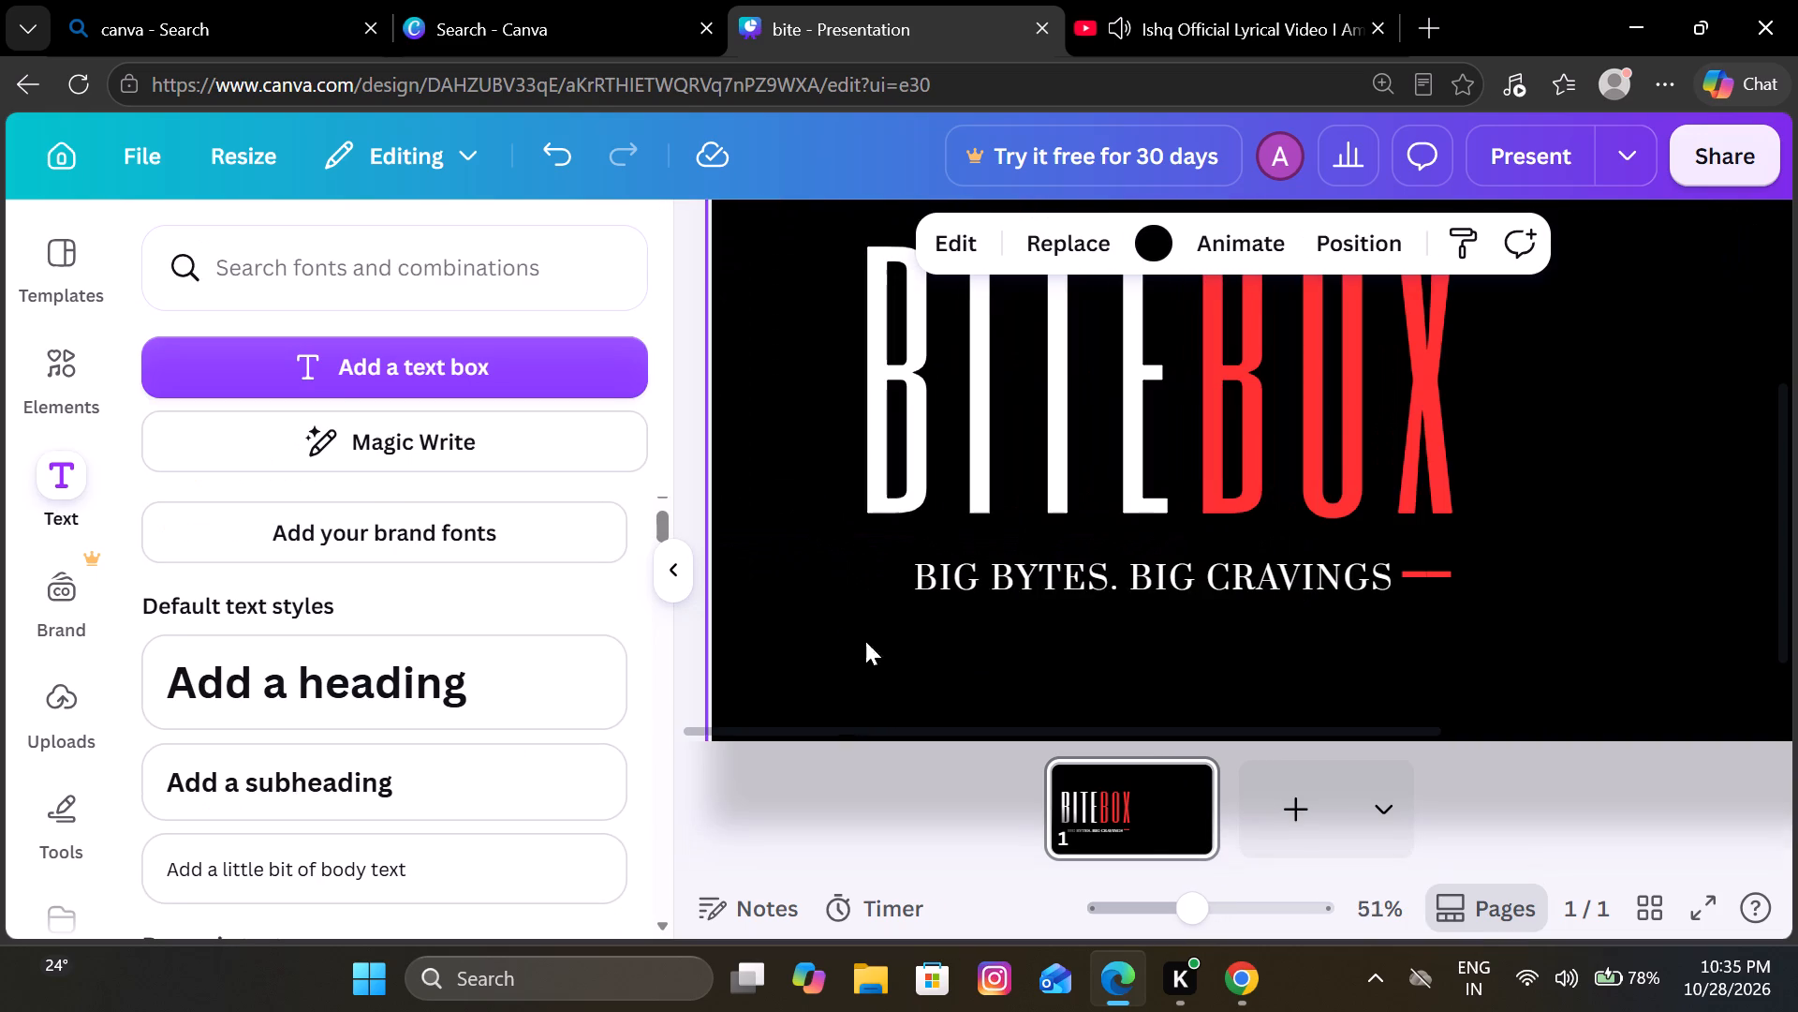
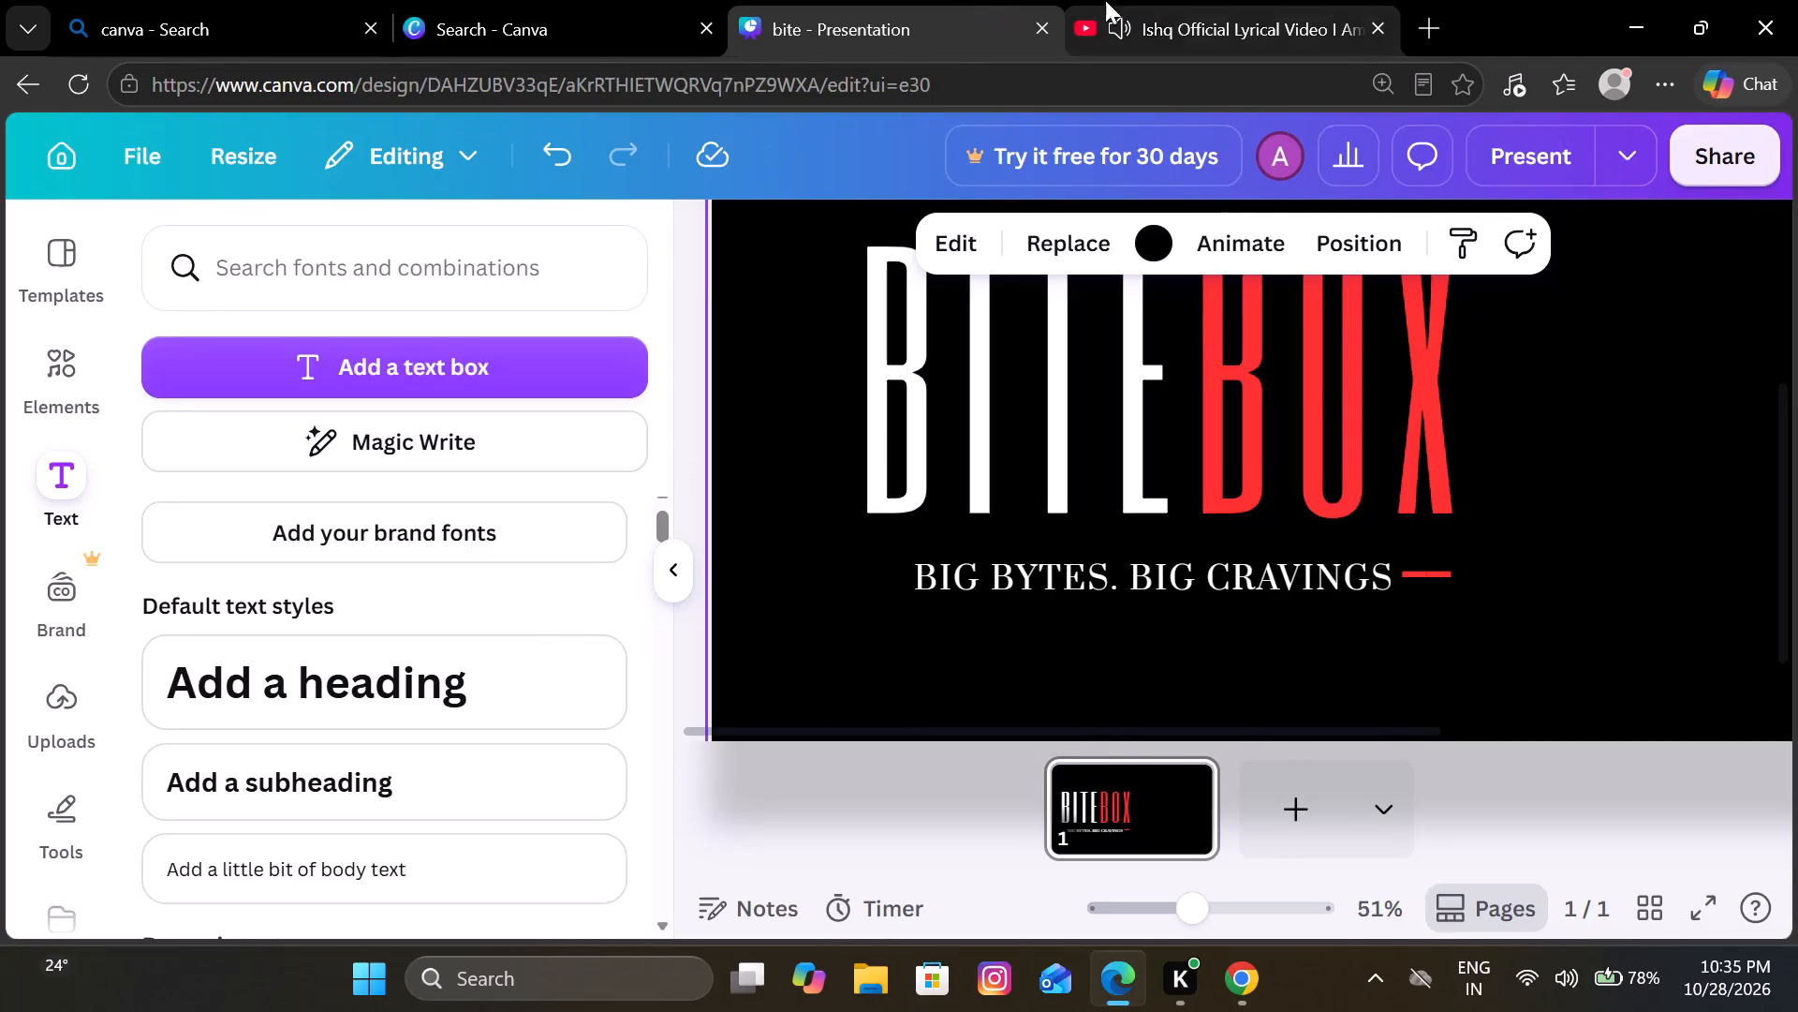
Switch to YouTube, play Knife Brows by Dhanda Nyoliwala from the mix playlist, and return to the Canva presentation.
click(1152, 16)
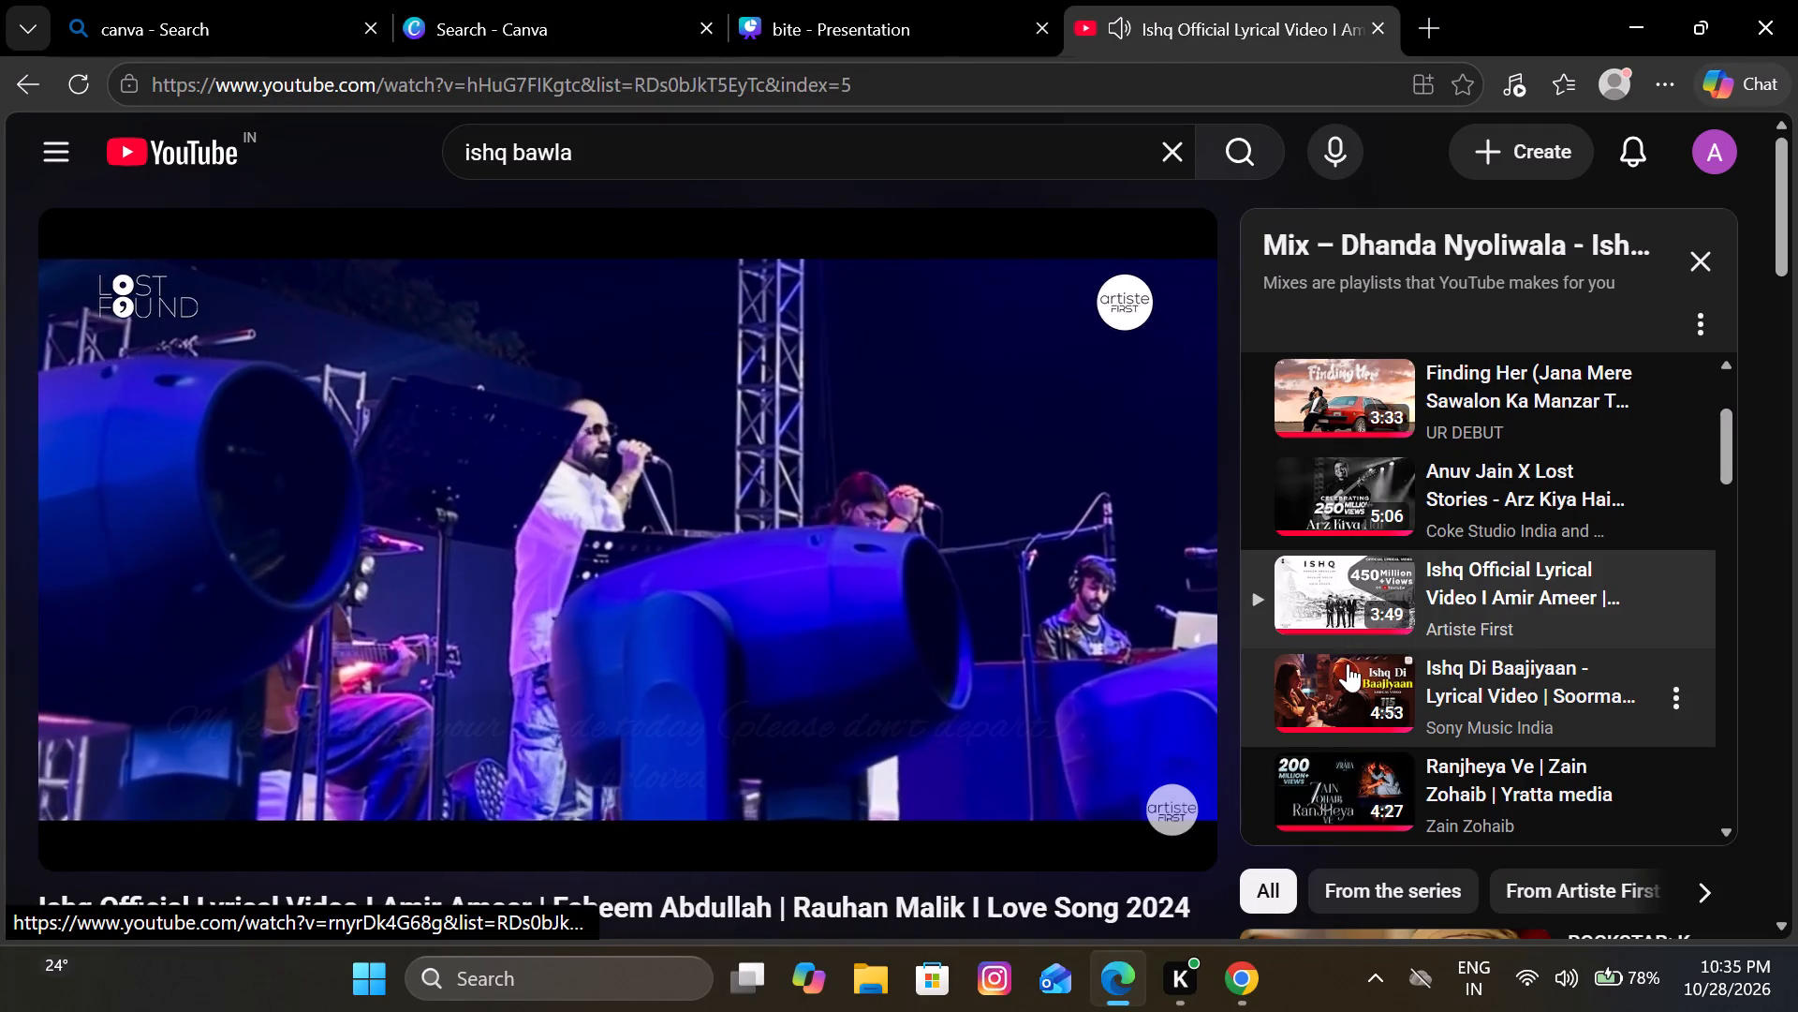
click(1342, 690)
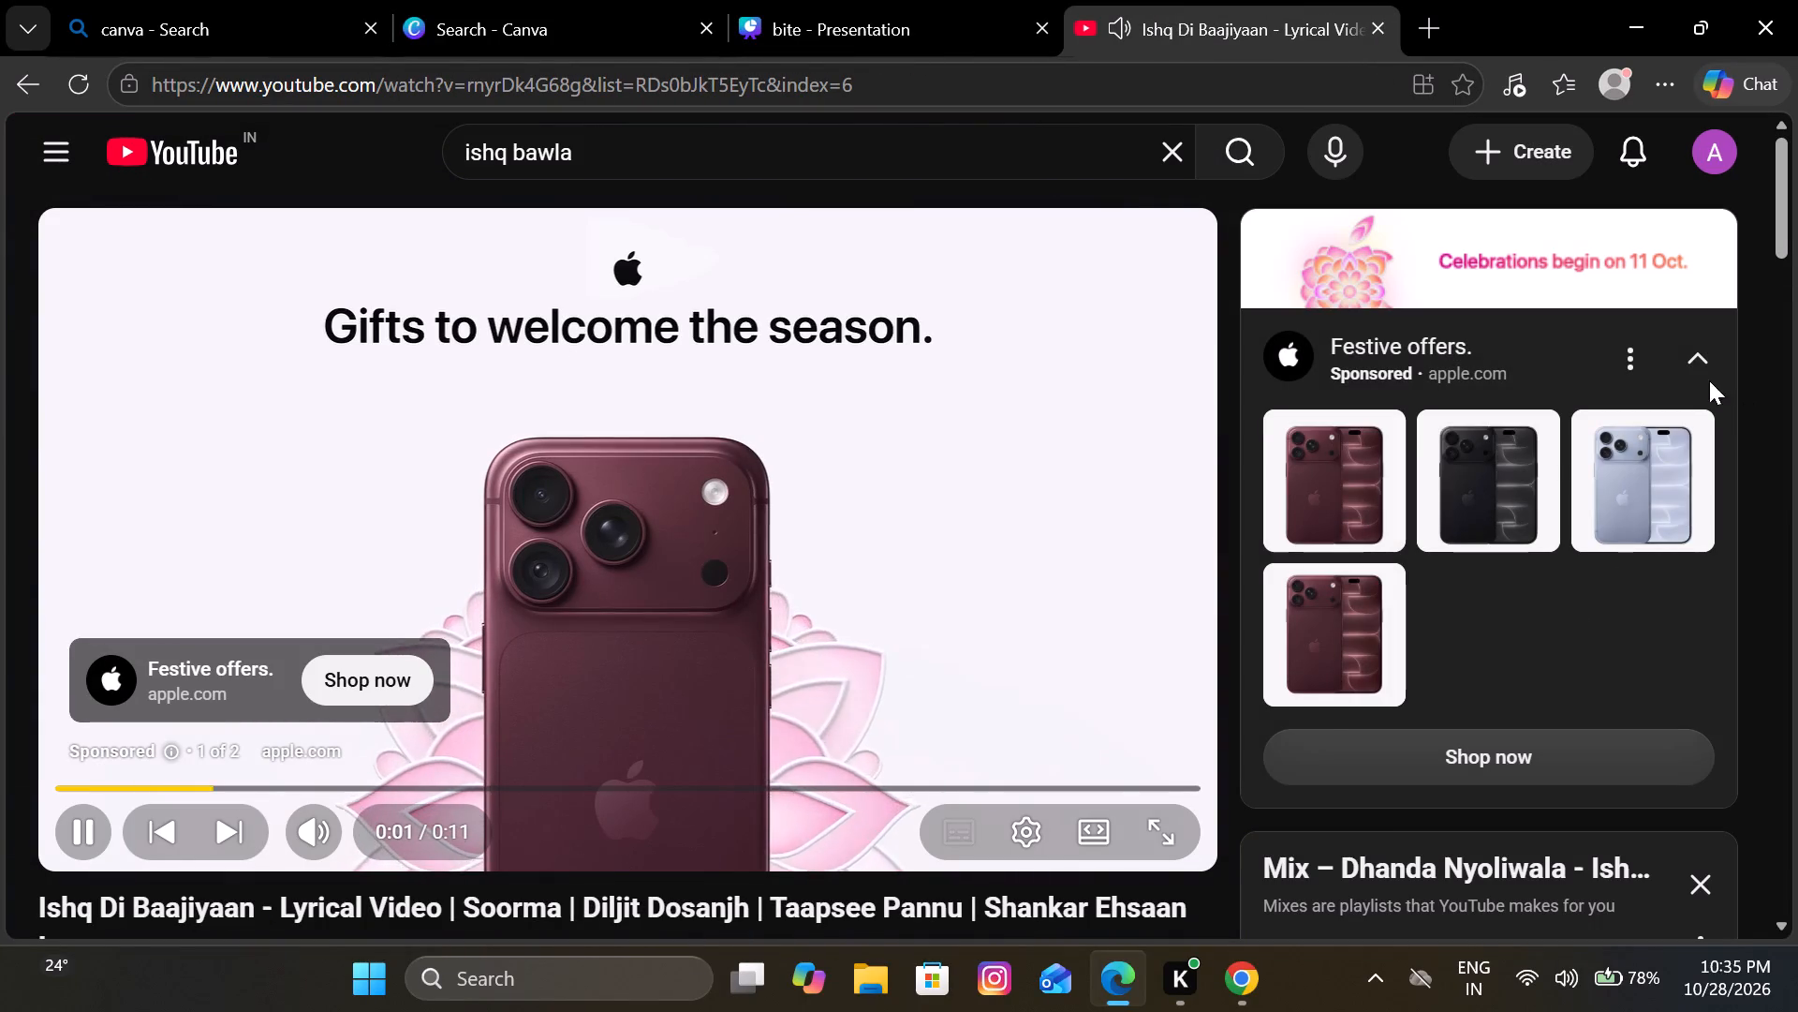
click(1704, 370)
scroll(1487, 647, down, 1)
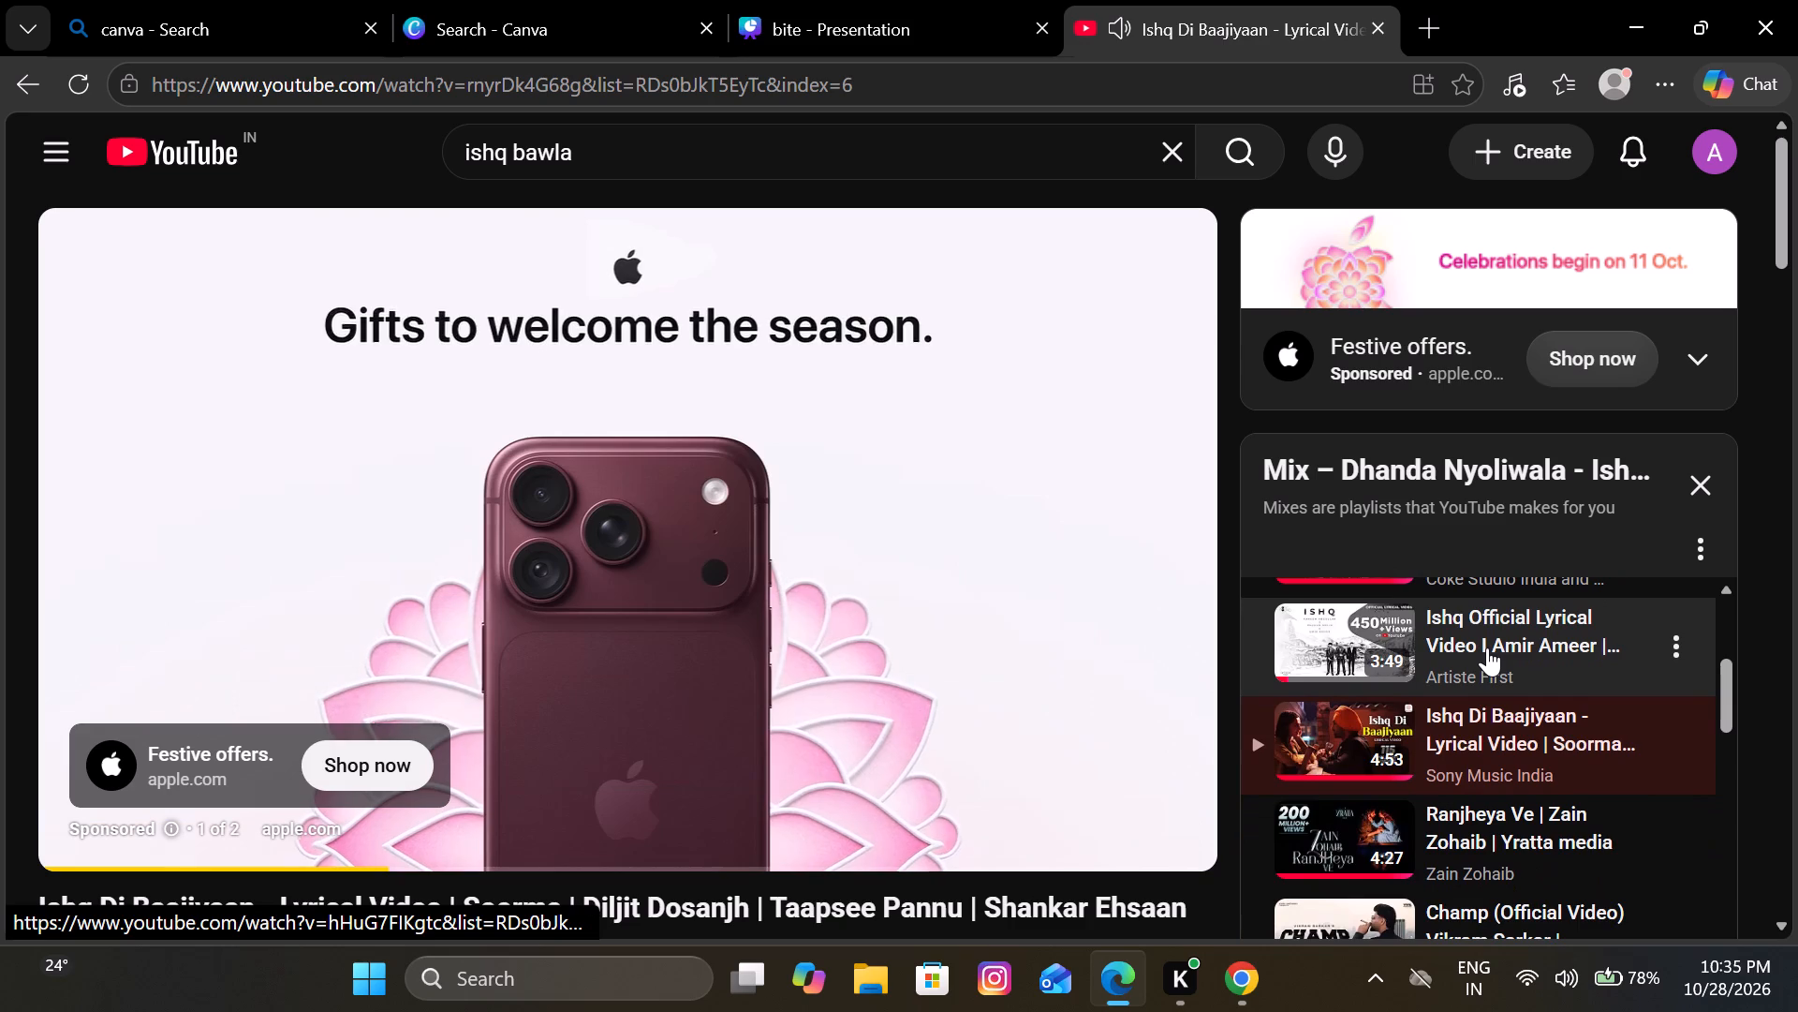
scroll(1487, 647, down, 2)
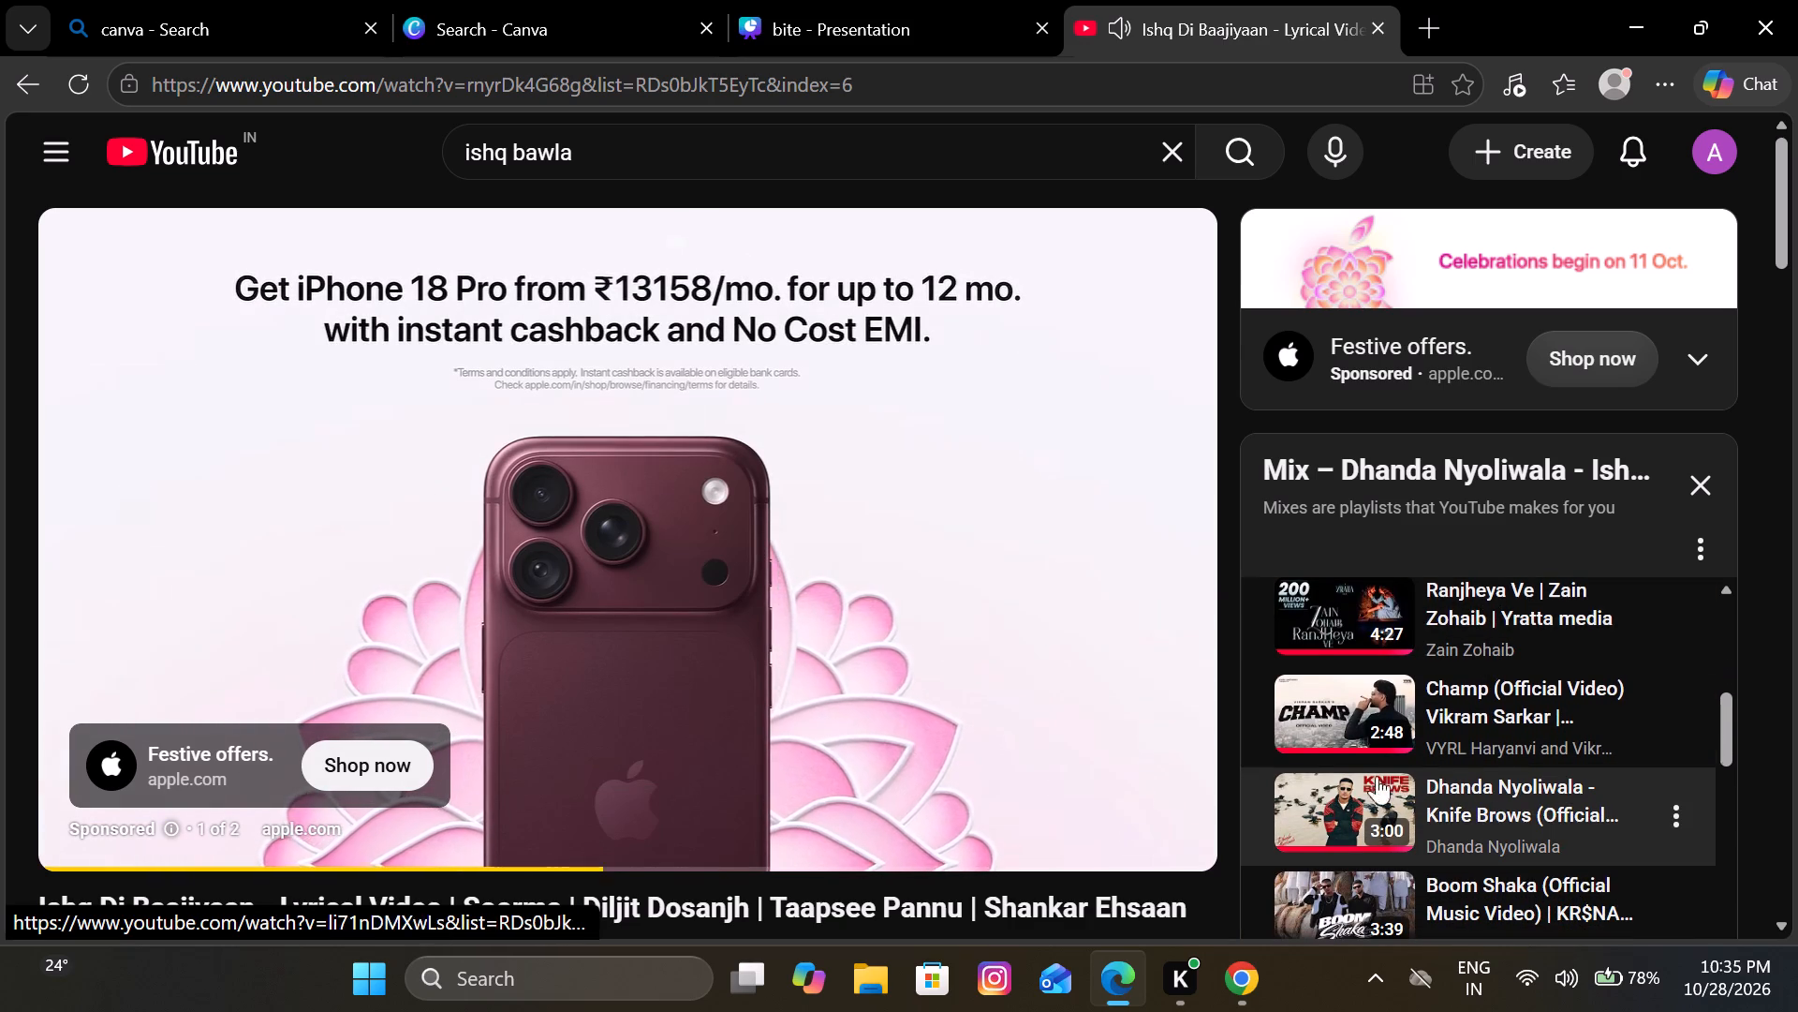
click(1373, 808)
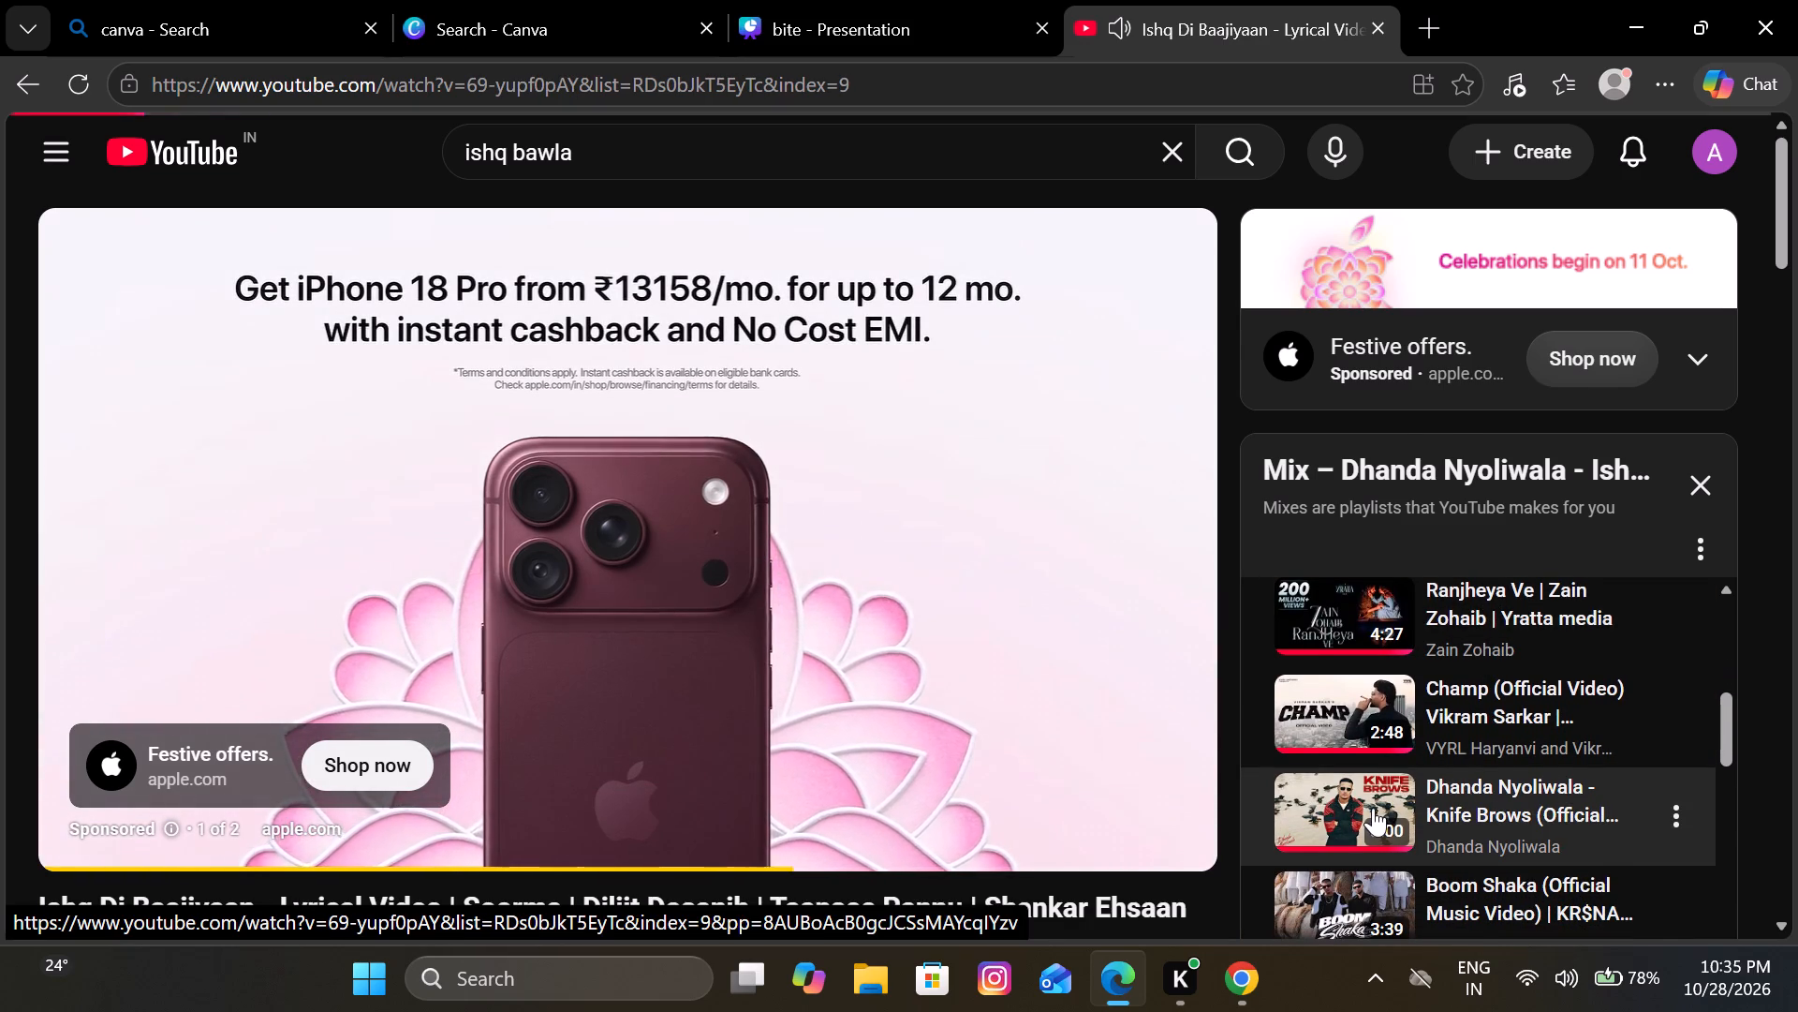
click(1173, 19)
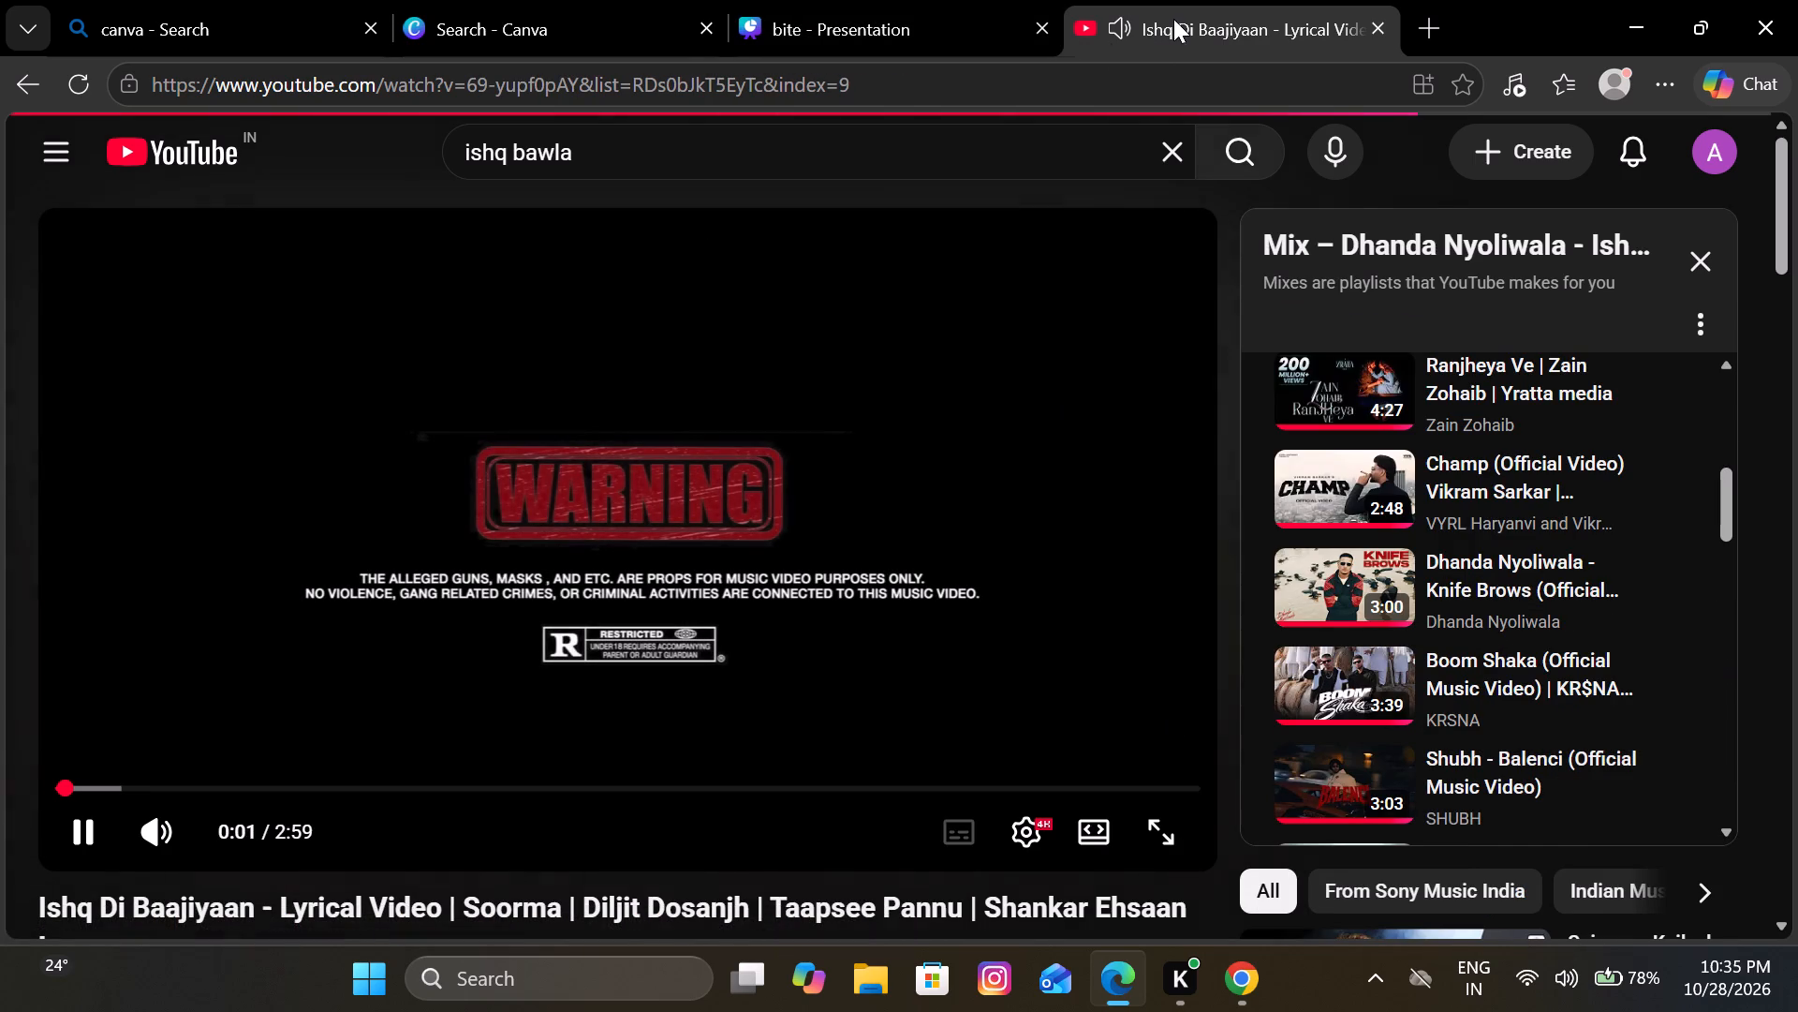
click(880, 17)
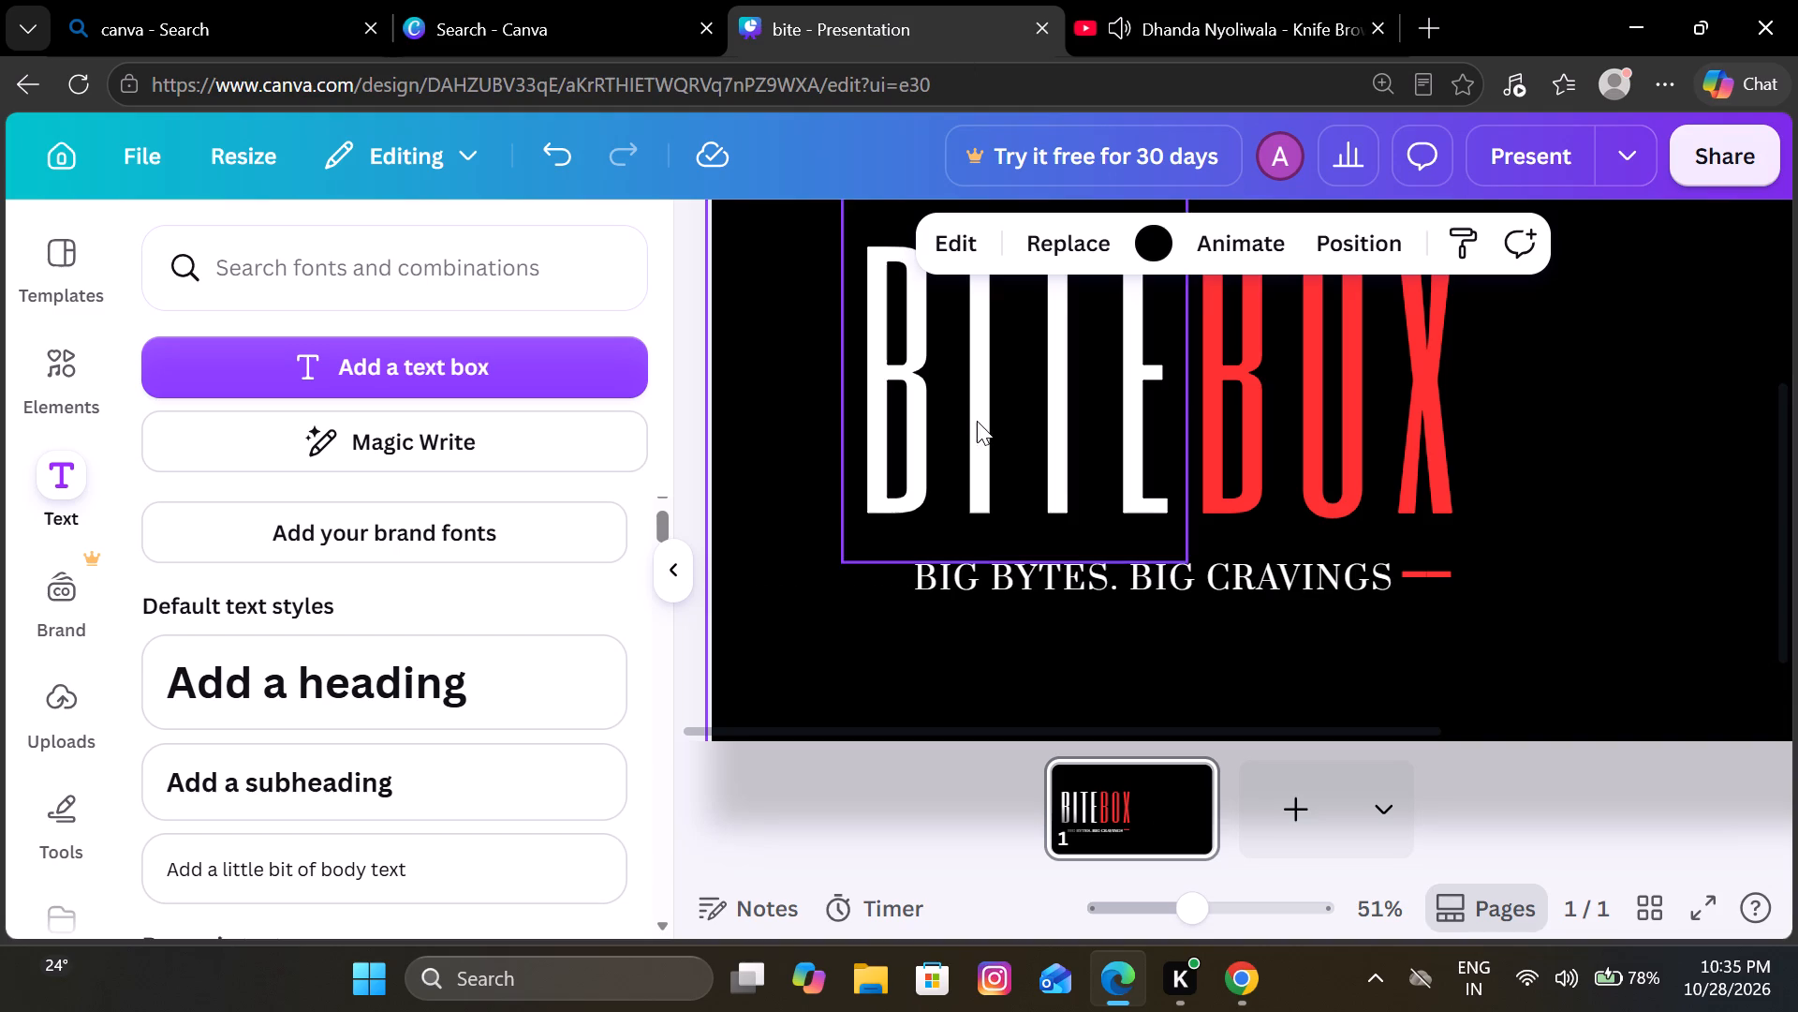
Nudge the red dash beside the tagline slightly farther away from the word CRAVINGS.
click(1423, 576)
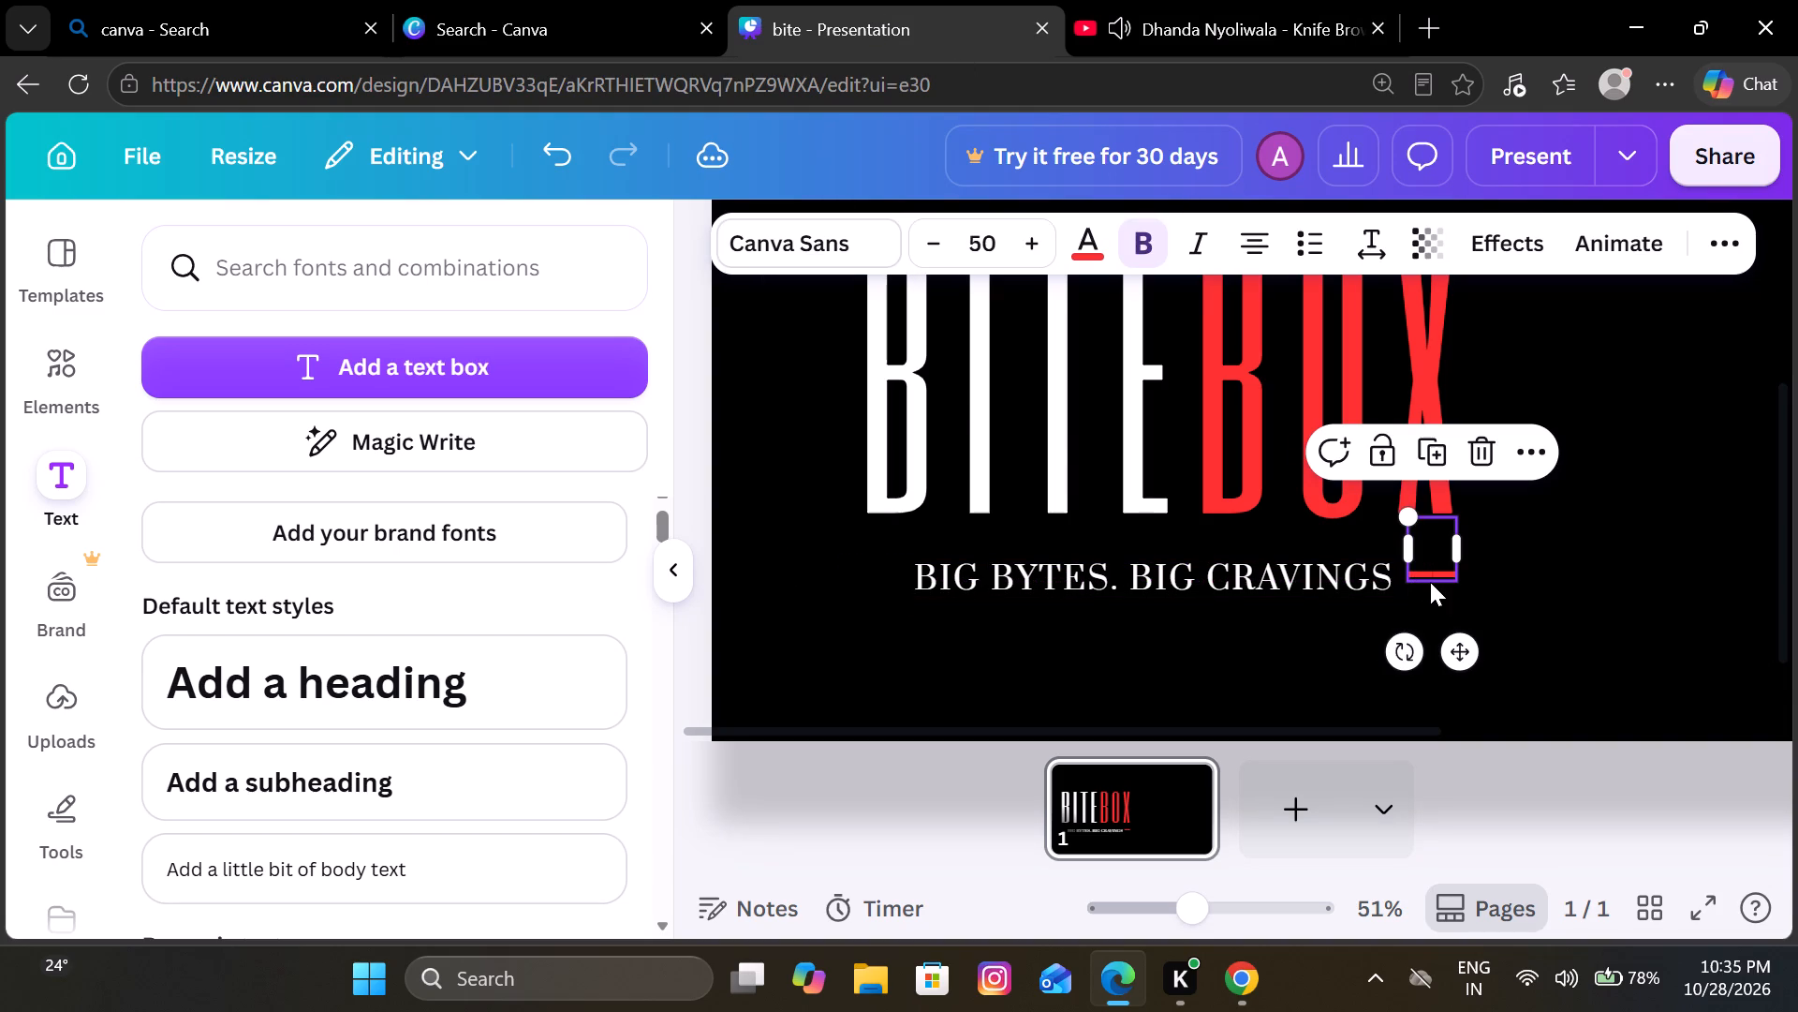
click(1430, 582)
click(1486, 657)
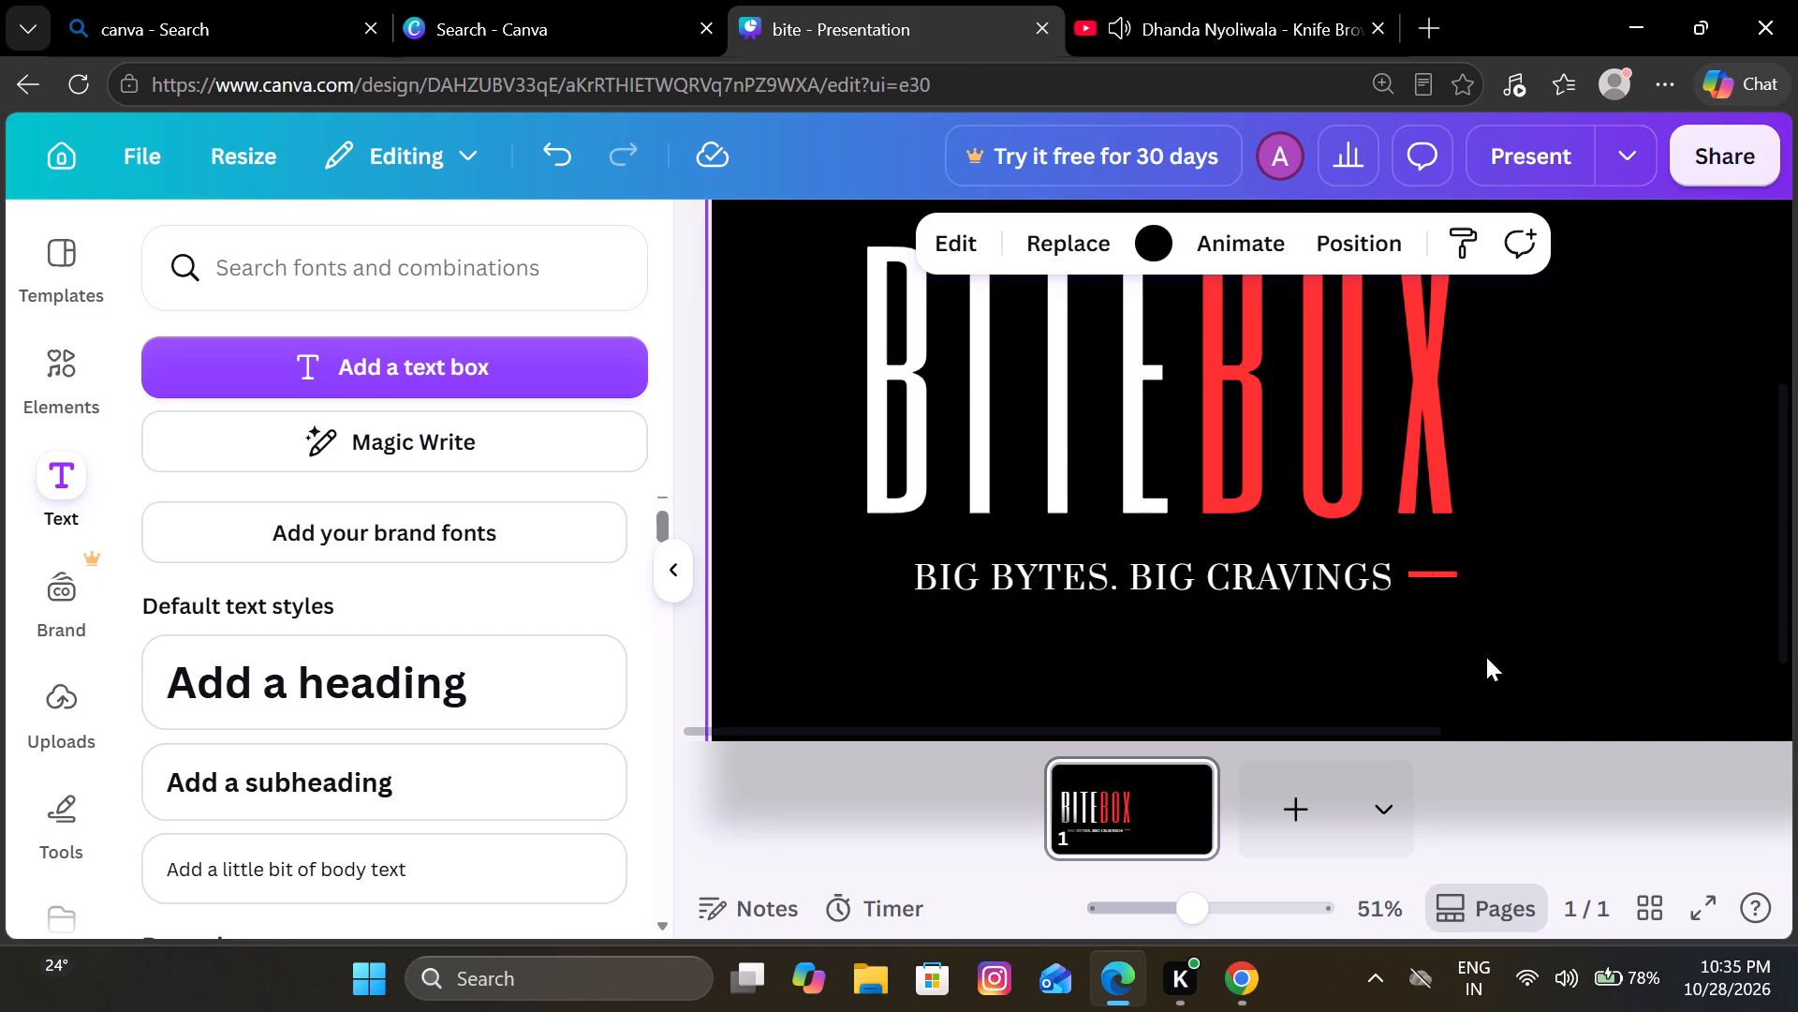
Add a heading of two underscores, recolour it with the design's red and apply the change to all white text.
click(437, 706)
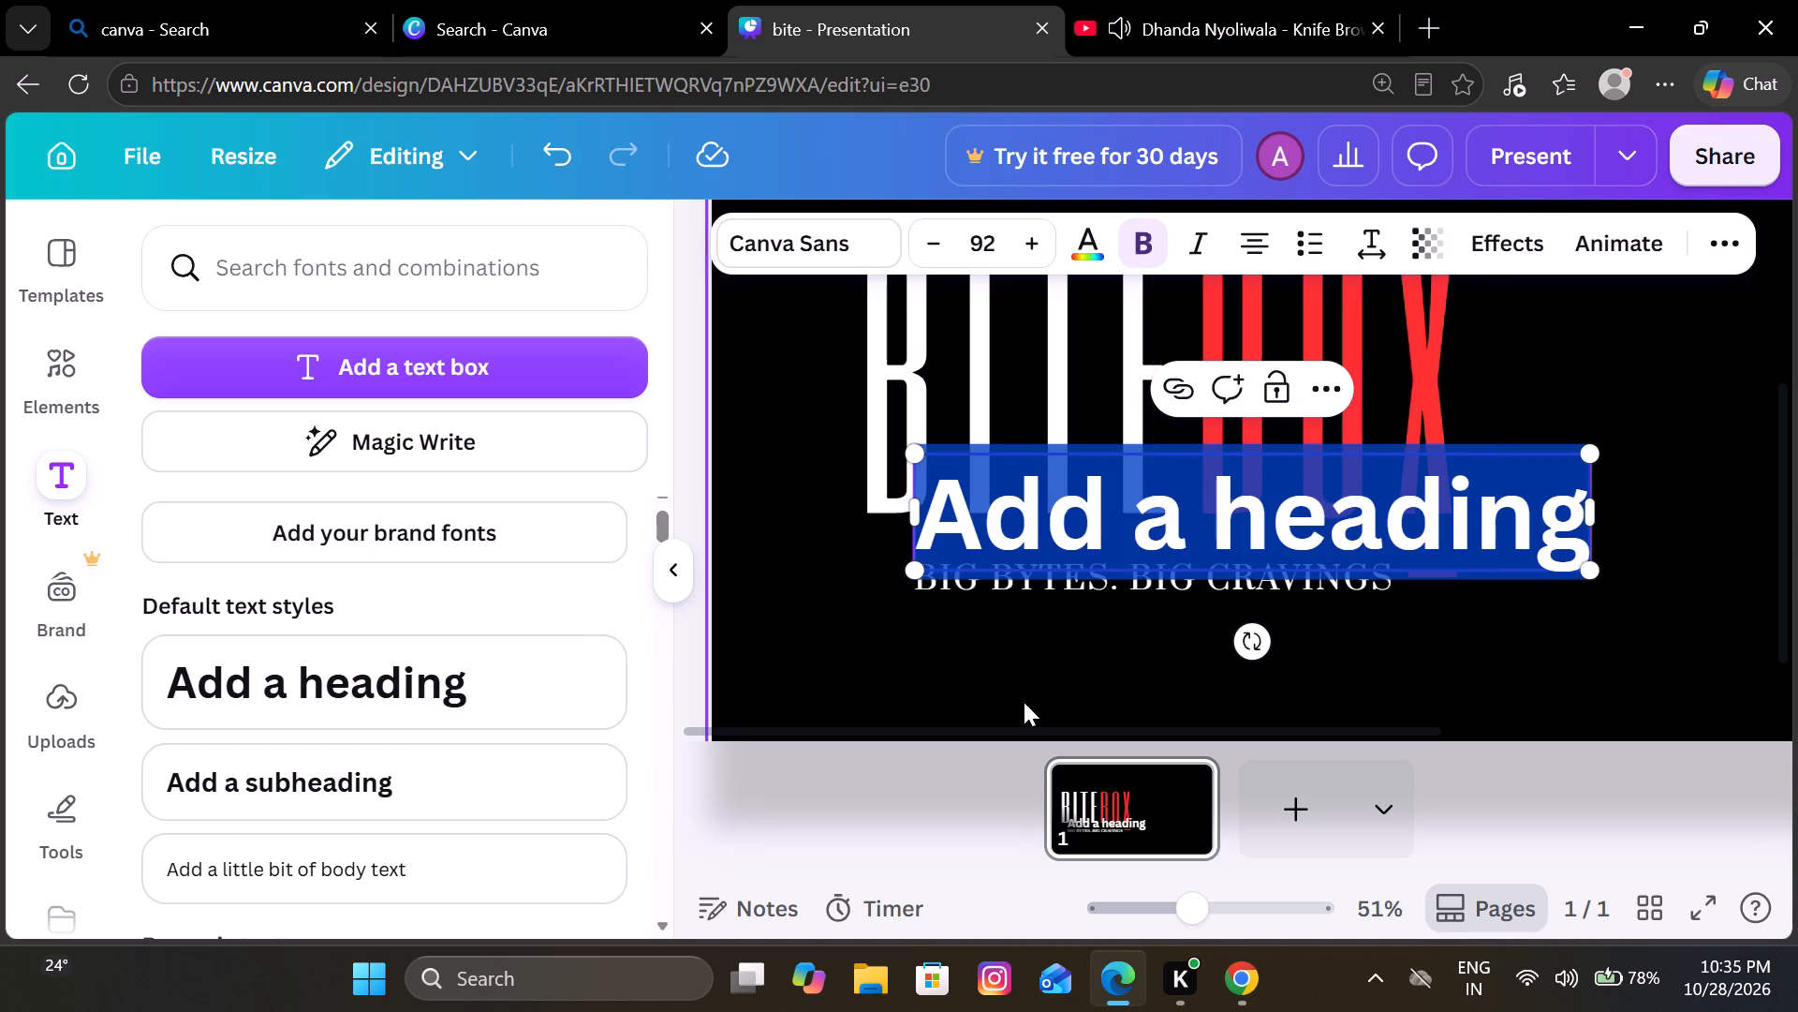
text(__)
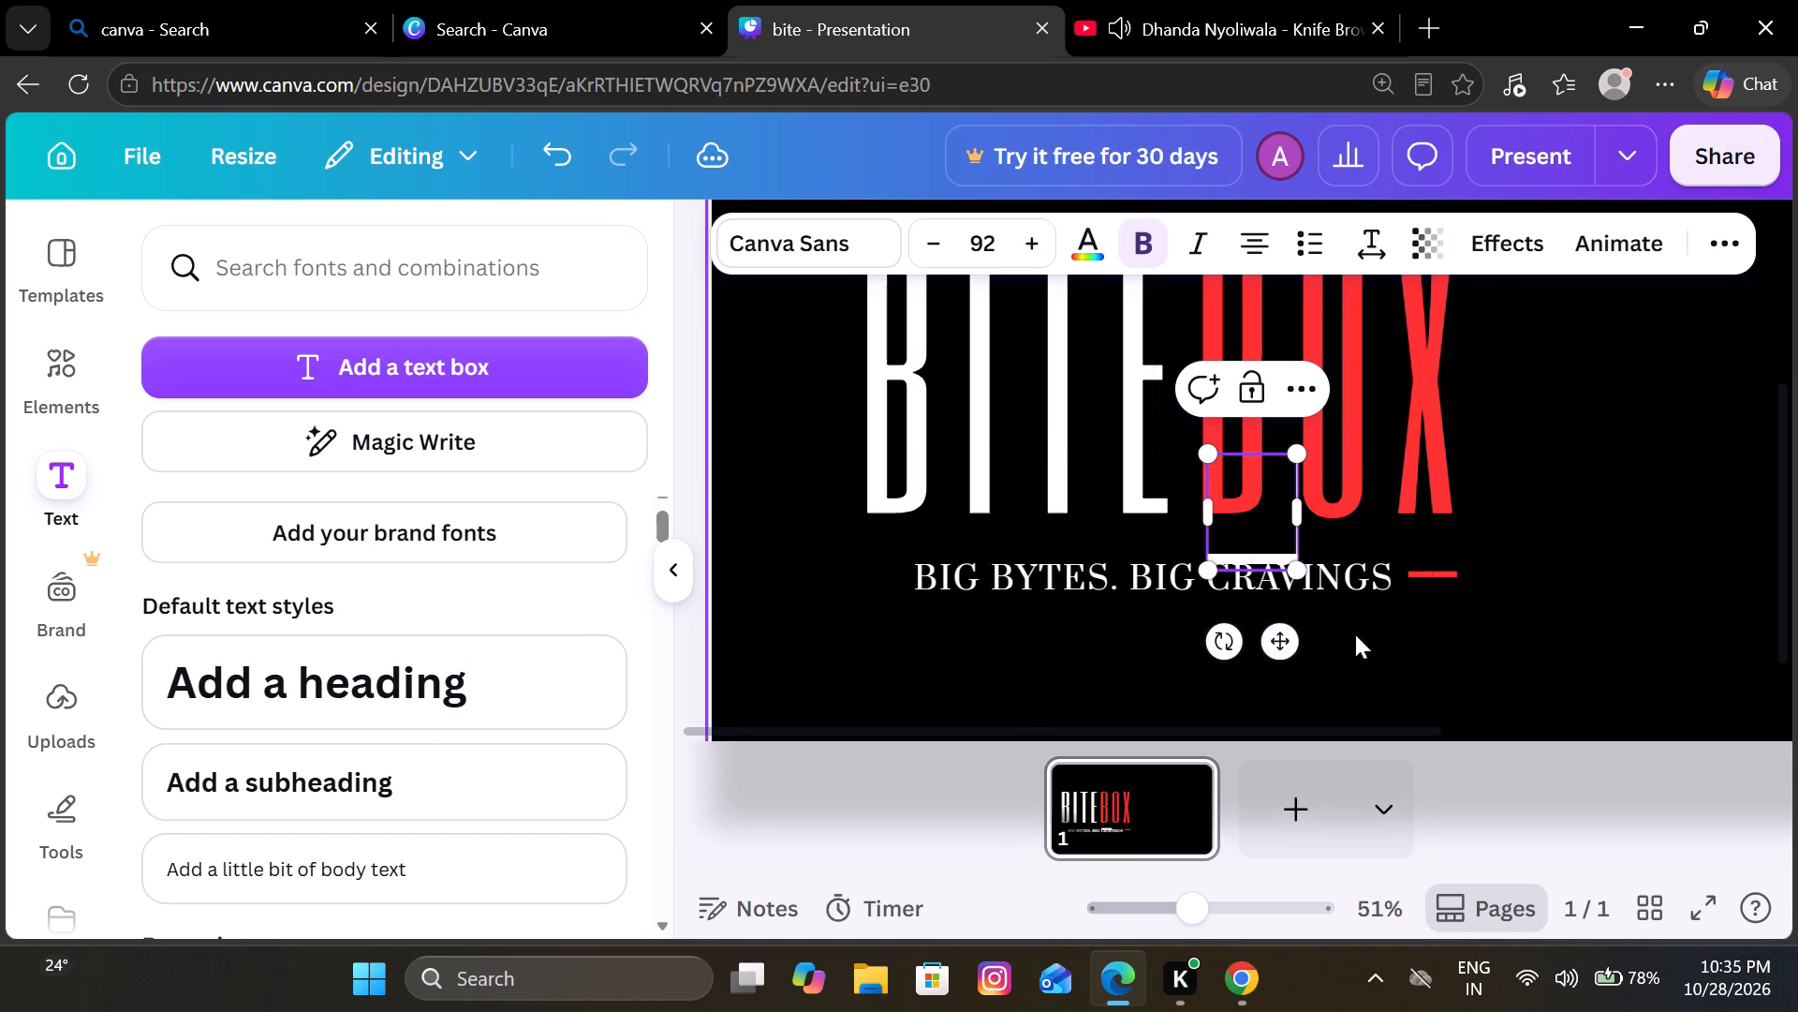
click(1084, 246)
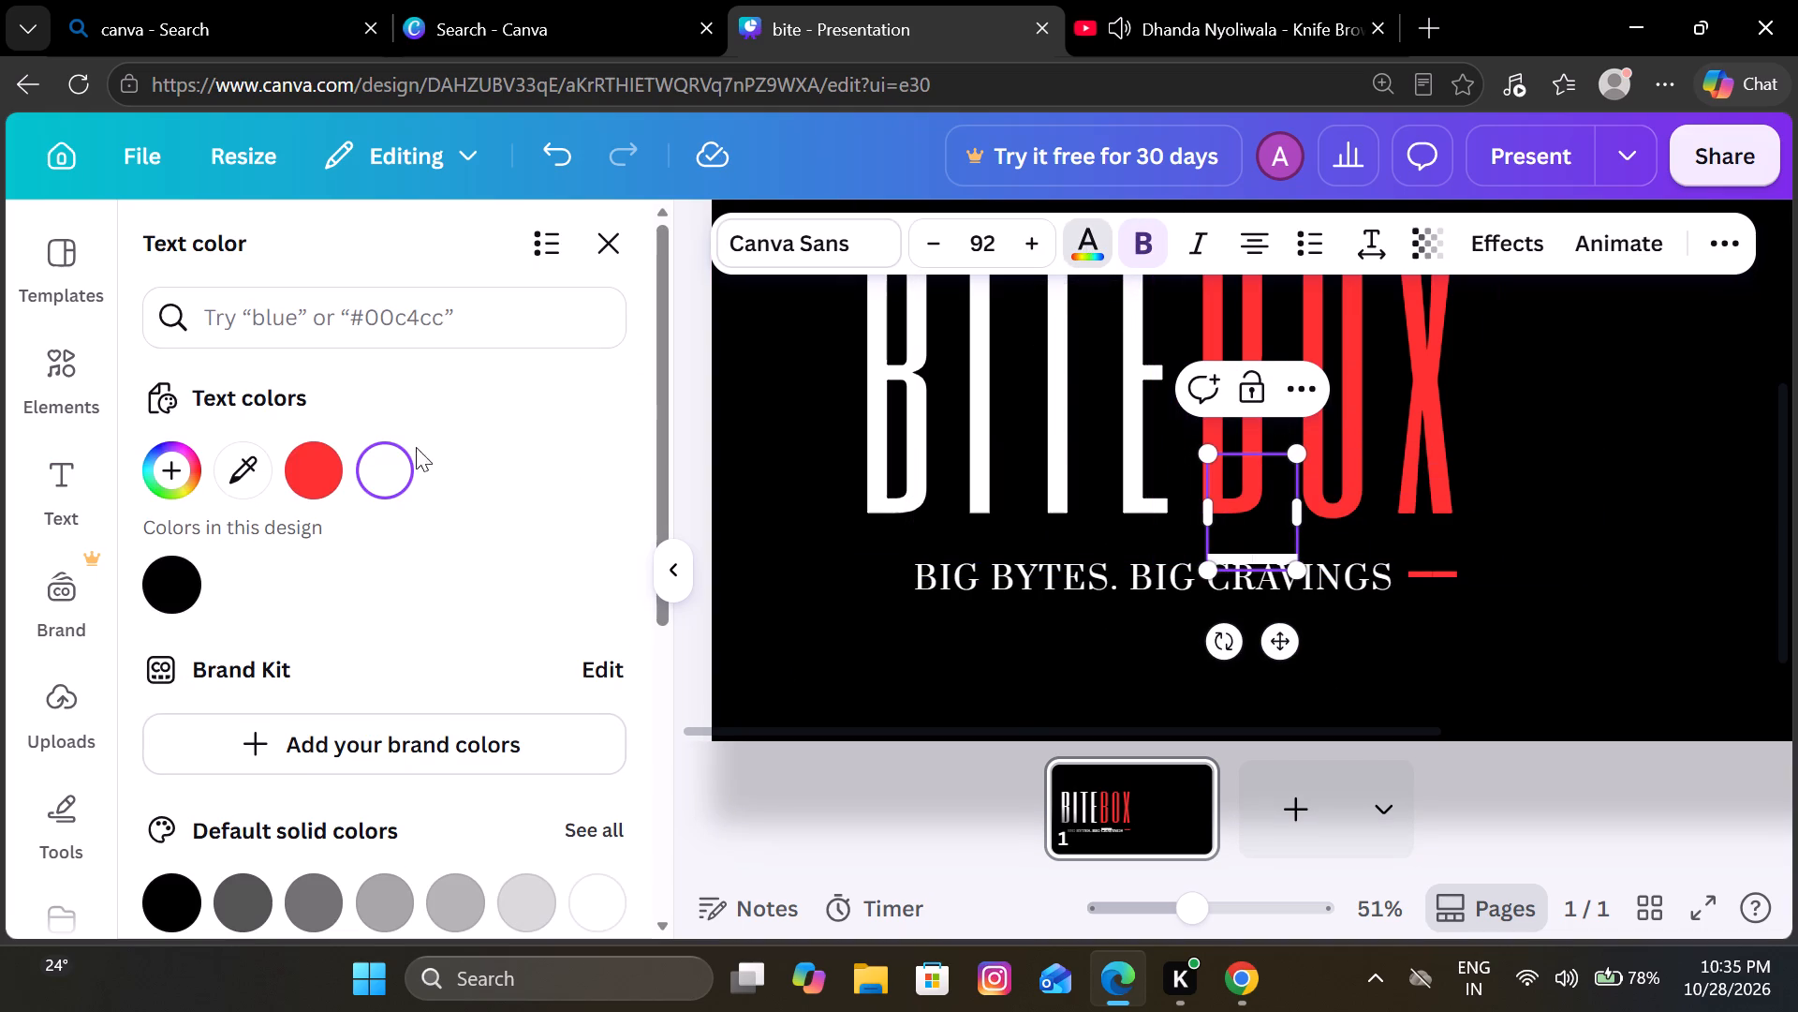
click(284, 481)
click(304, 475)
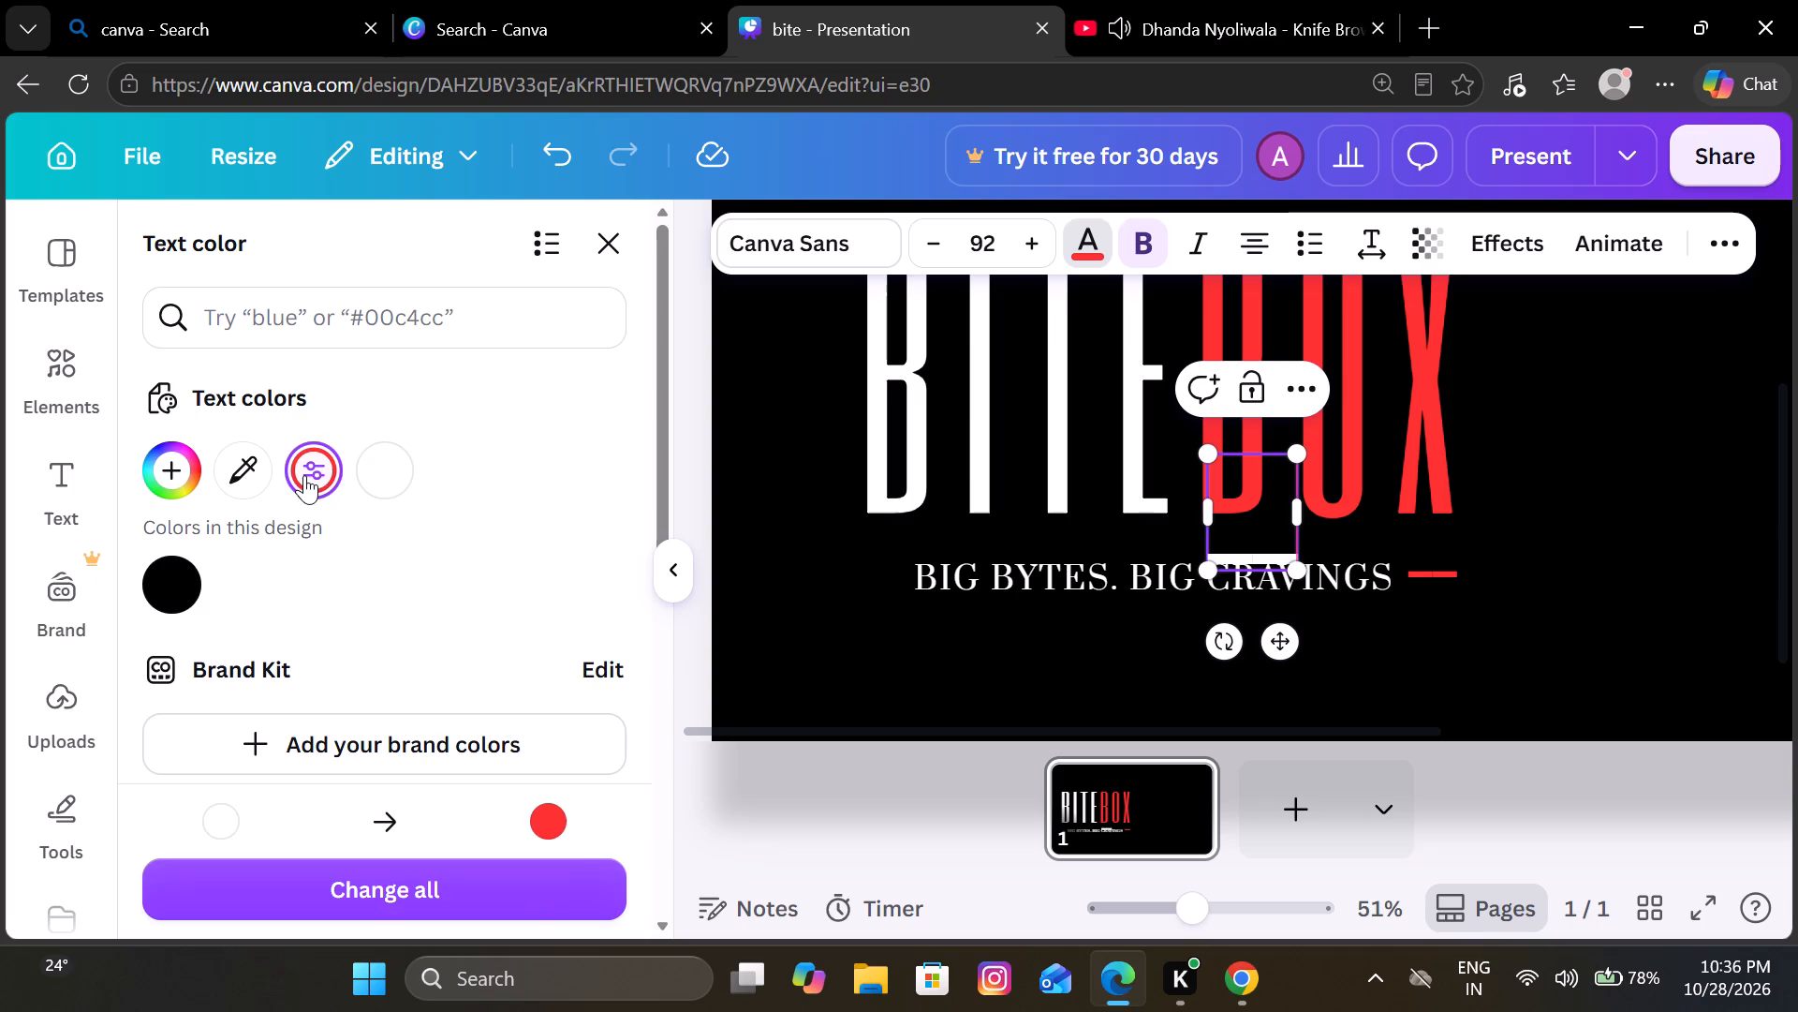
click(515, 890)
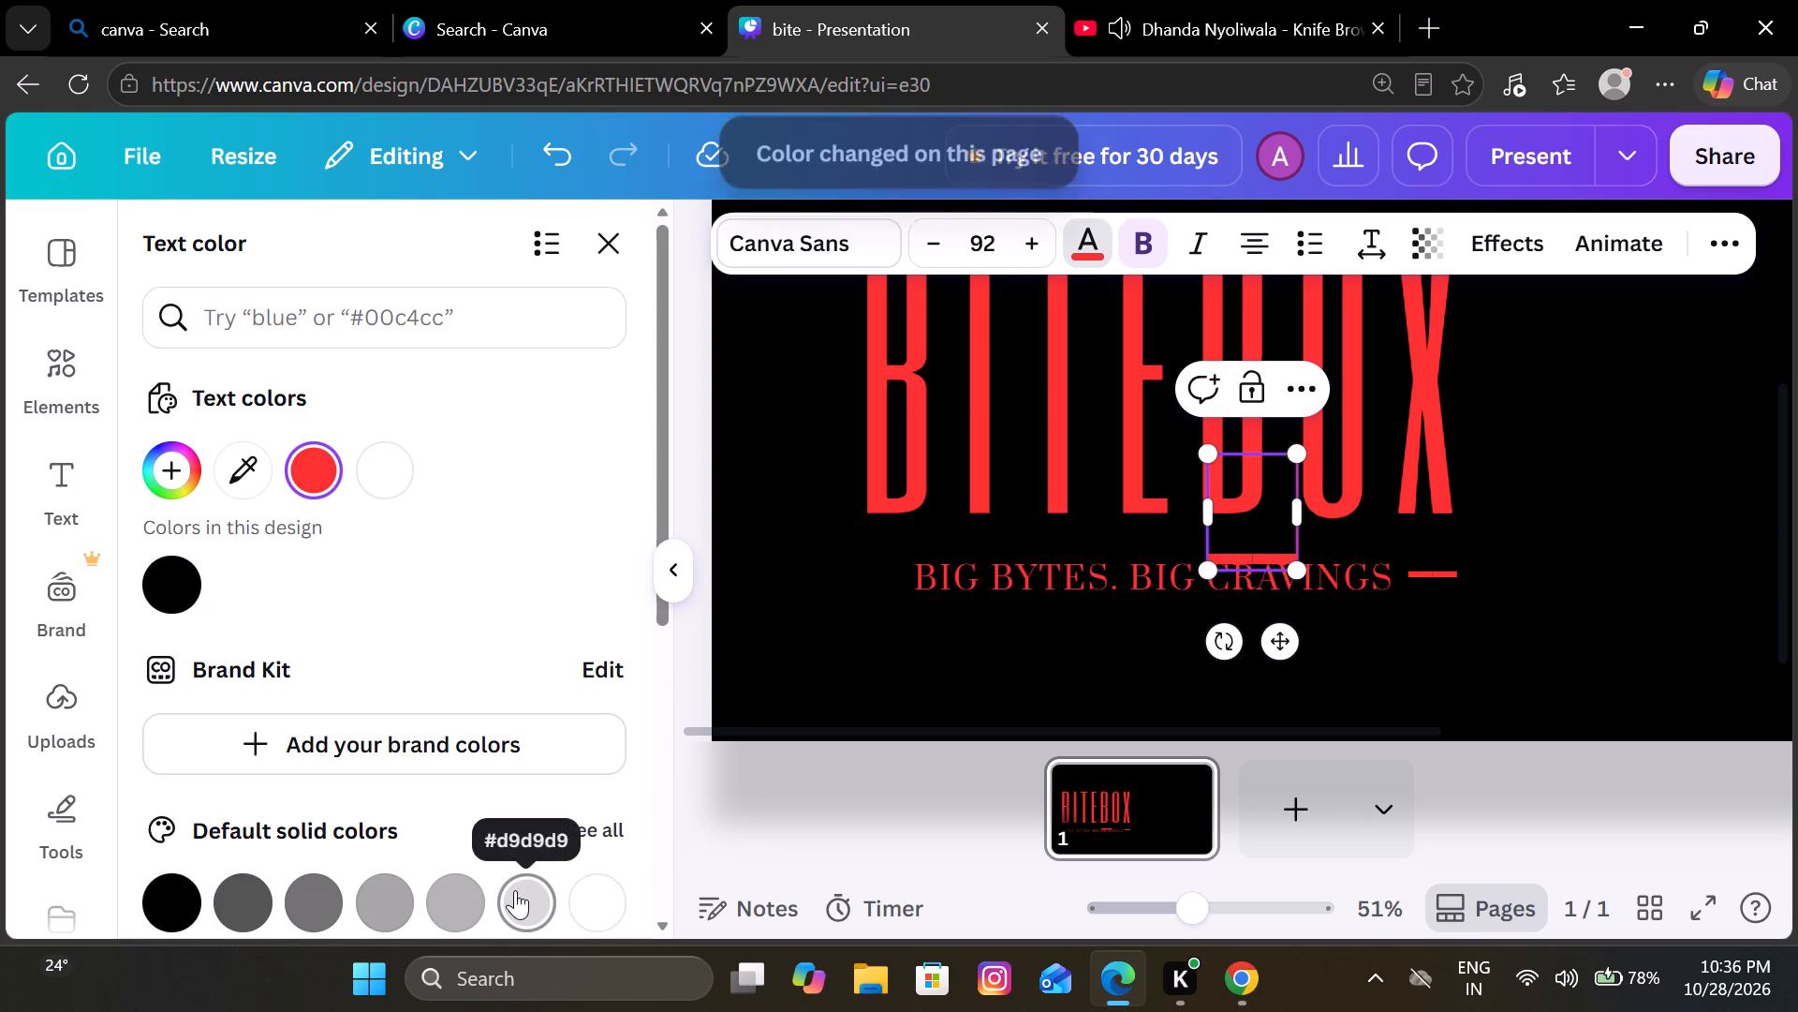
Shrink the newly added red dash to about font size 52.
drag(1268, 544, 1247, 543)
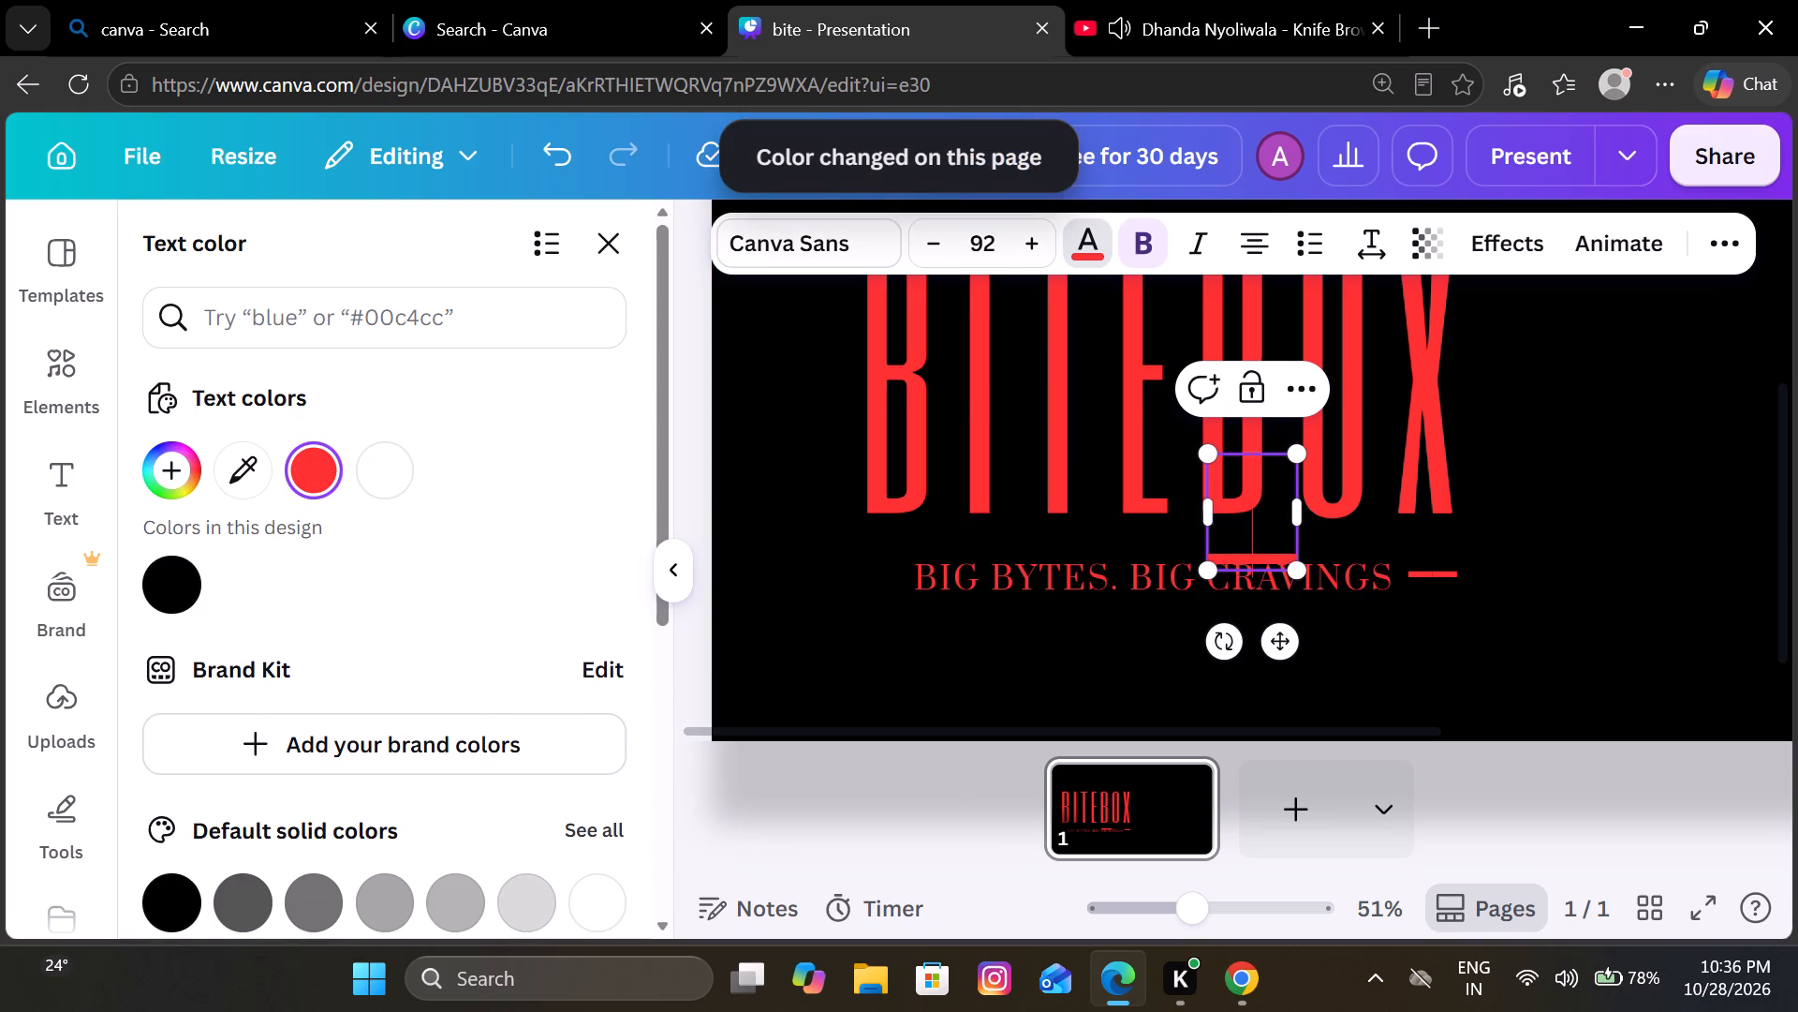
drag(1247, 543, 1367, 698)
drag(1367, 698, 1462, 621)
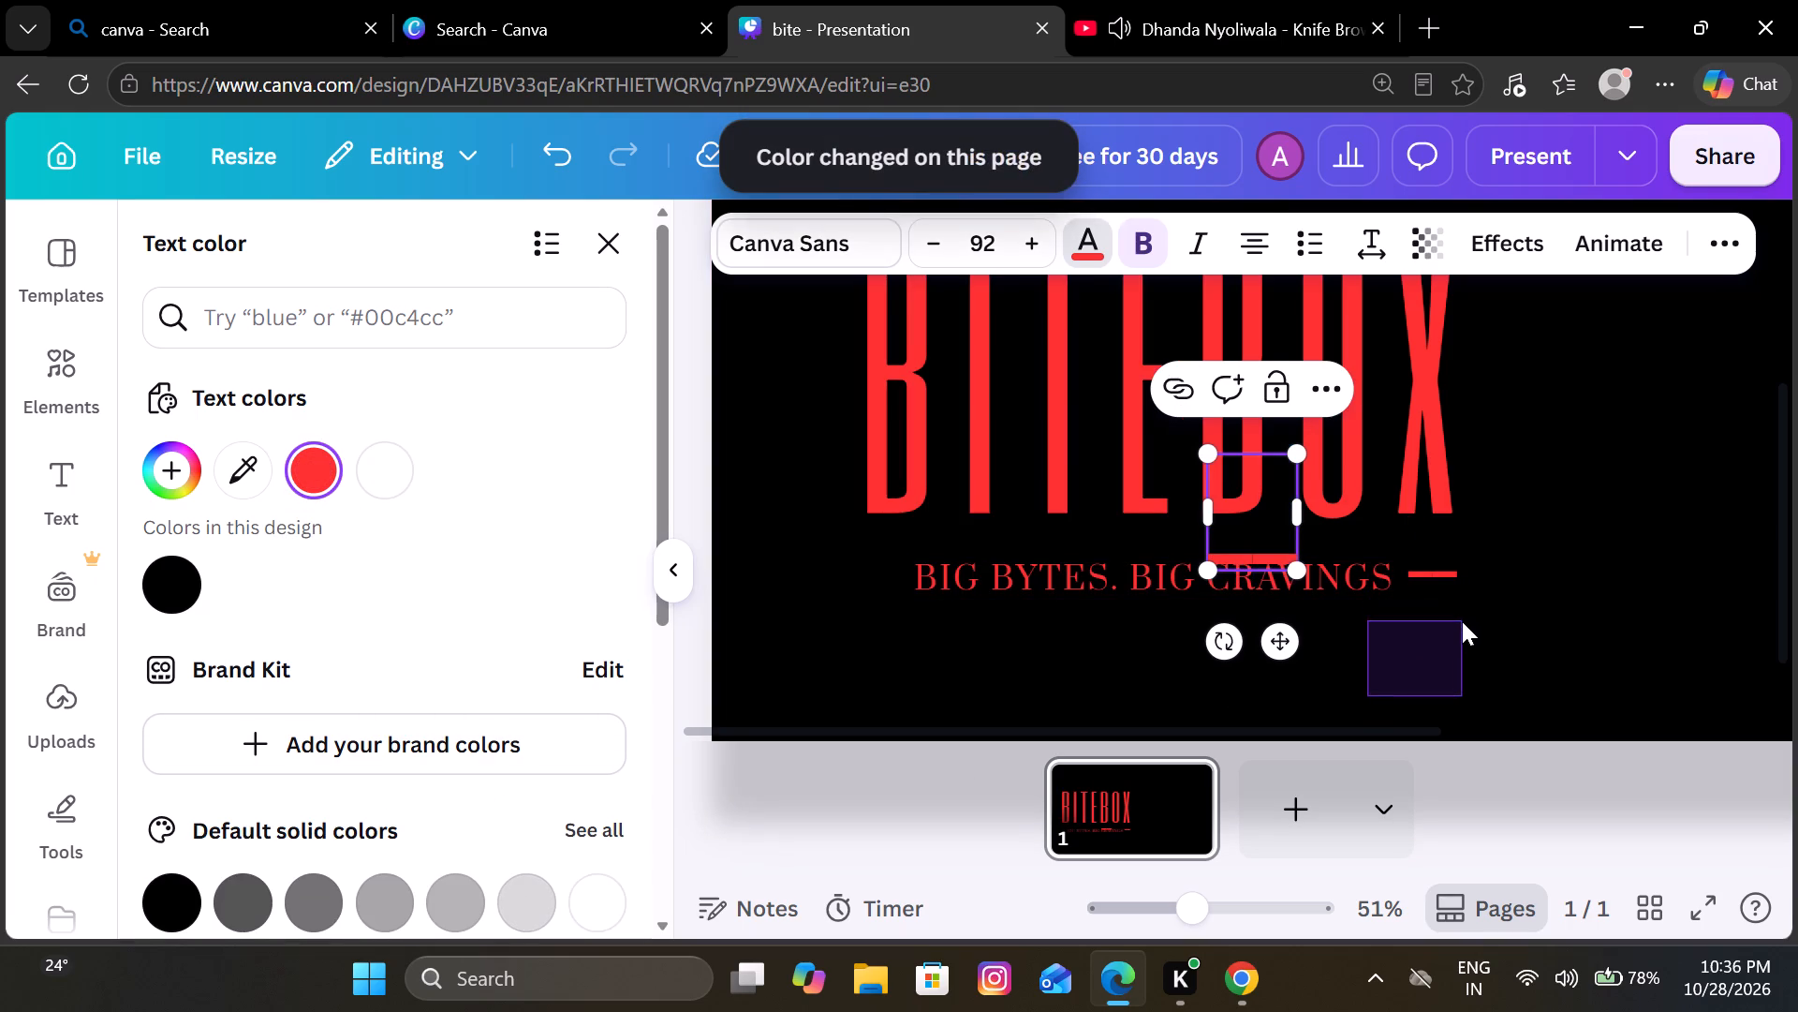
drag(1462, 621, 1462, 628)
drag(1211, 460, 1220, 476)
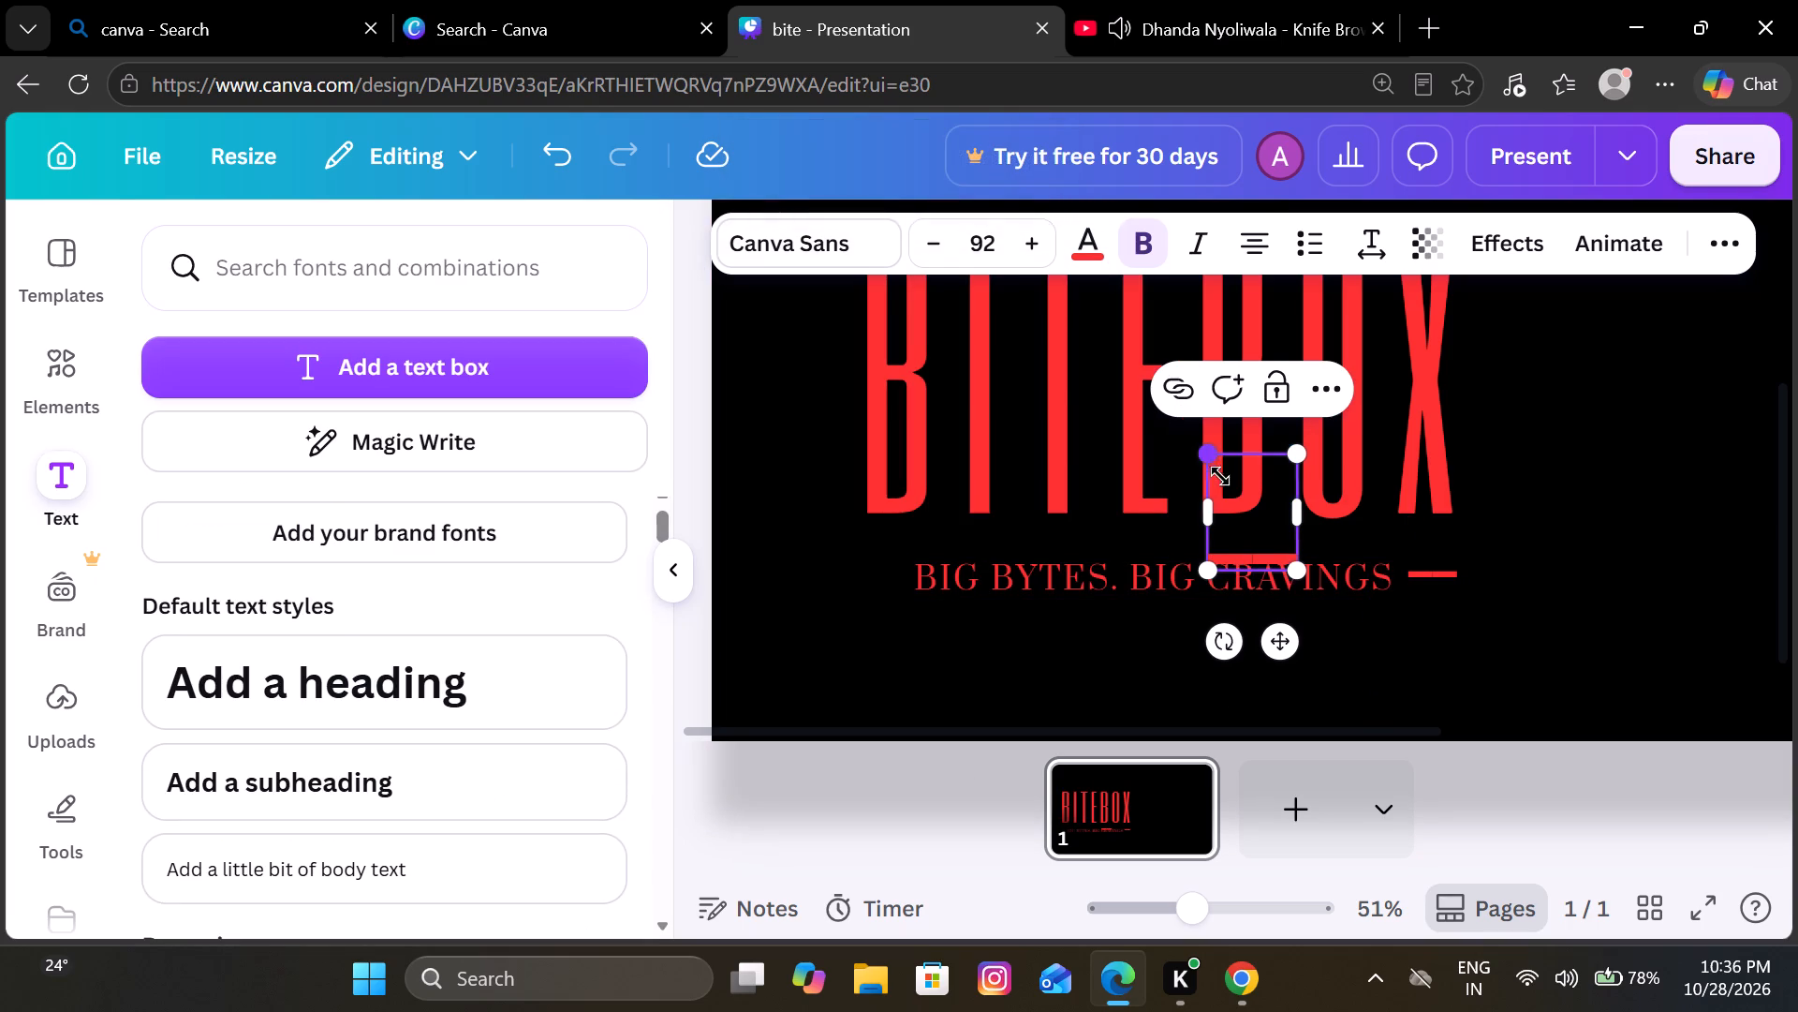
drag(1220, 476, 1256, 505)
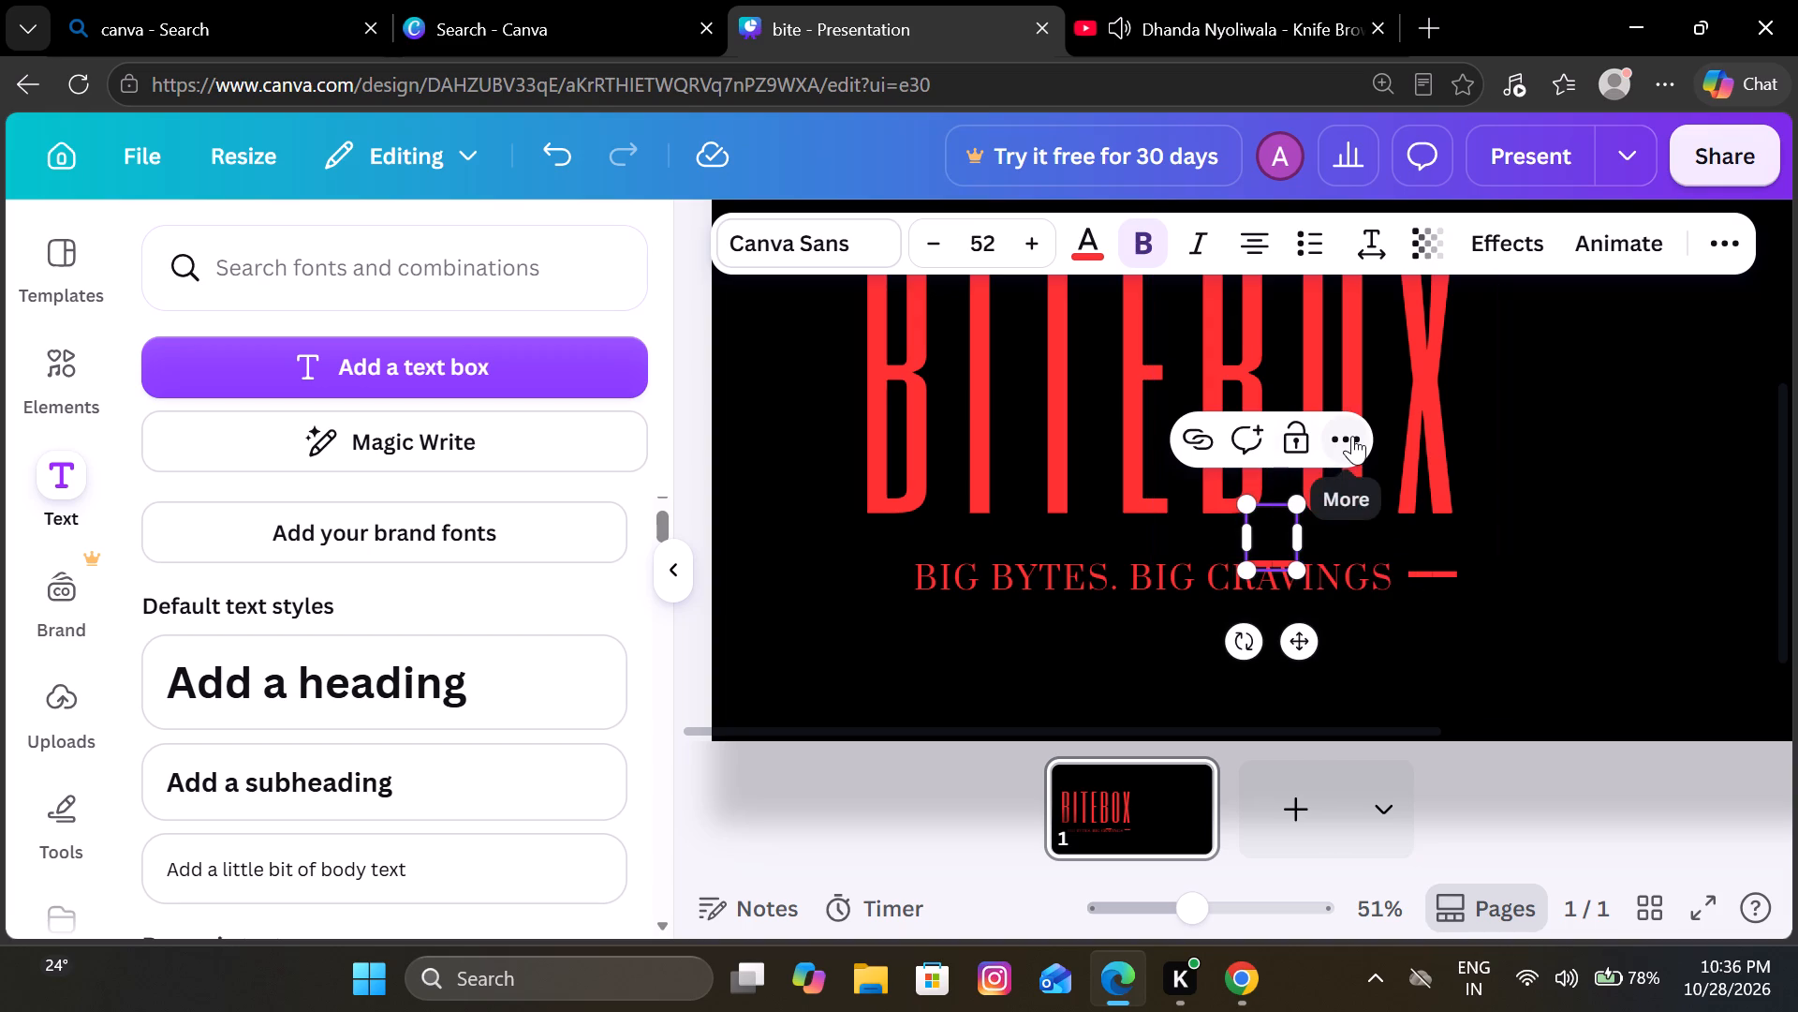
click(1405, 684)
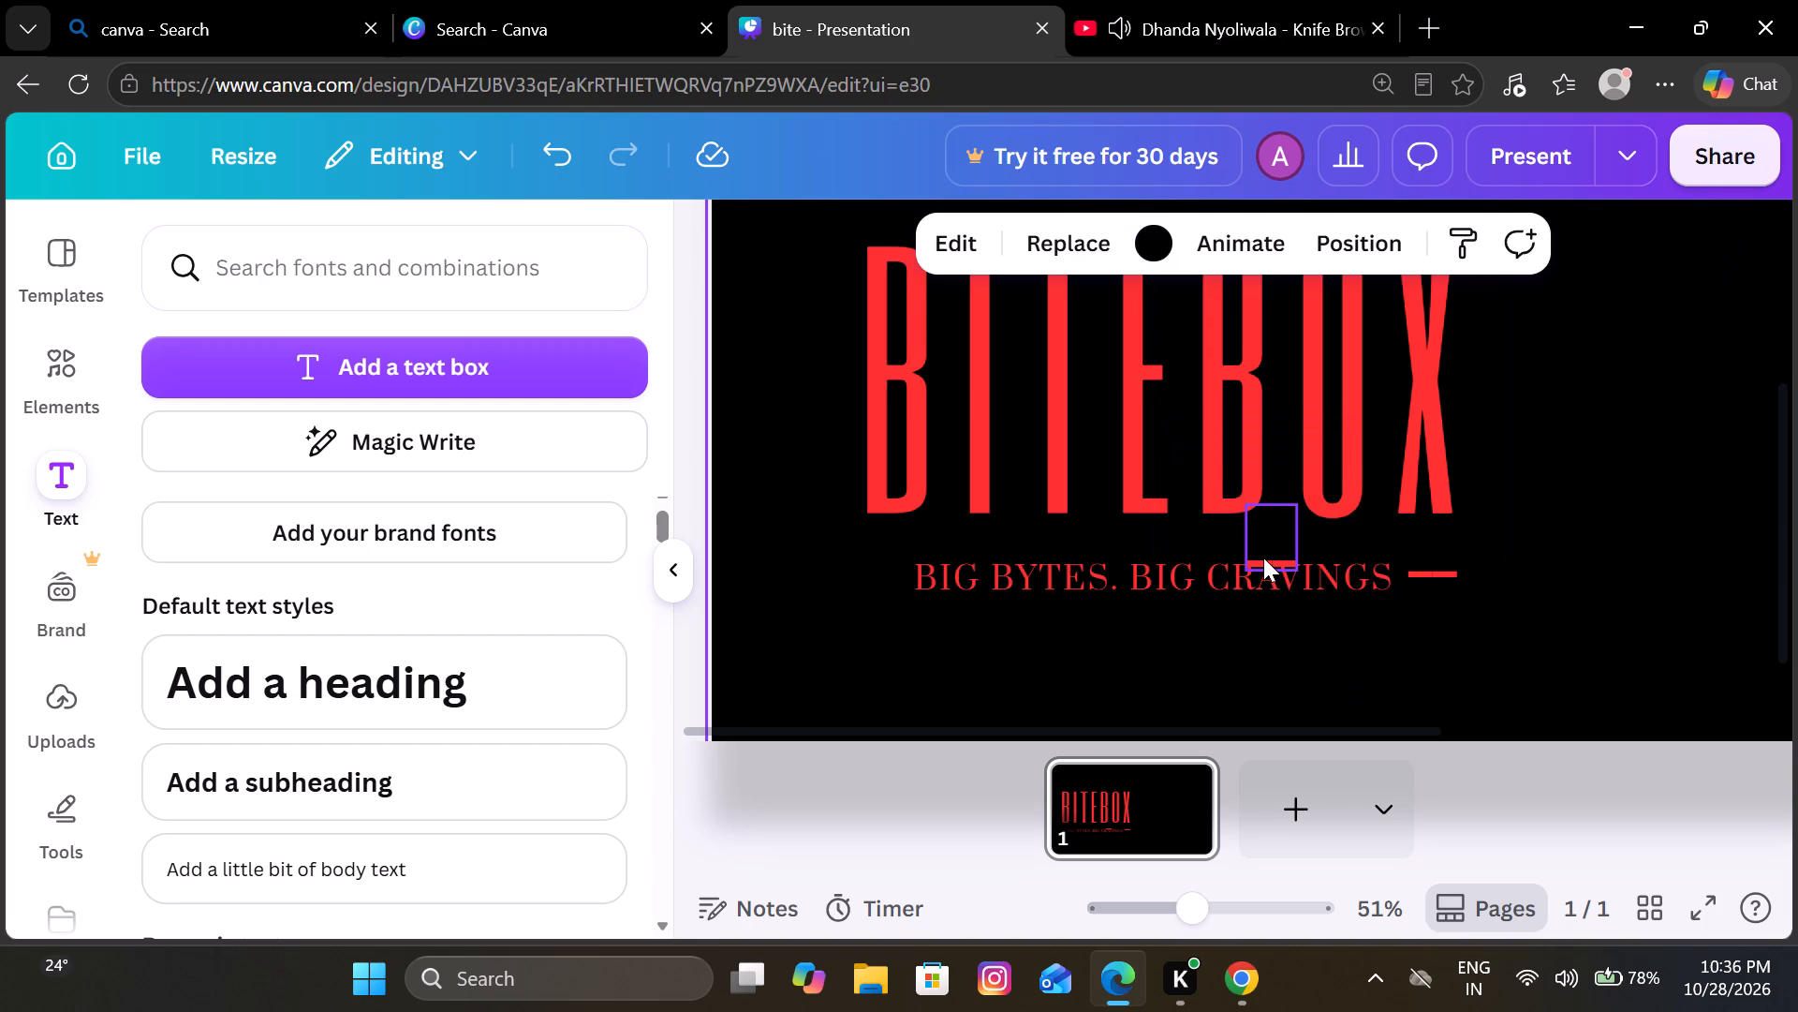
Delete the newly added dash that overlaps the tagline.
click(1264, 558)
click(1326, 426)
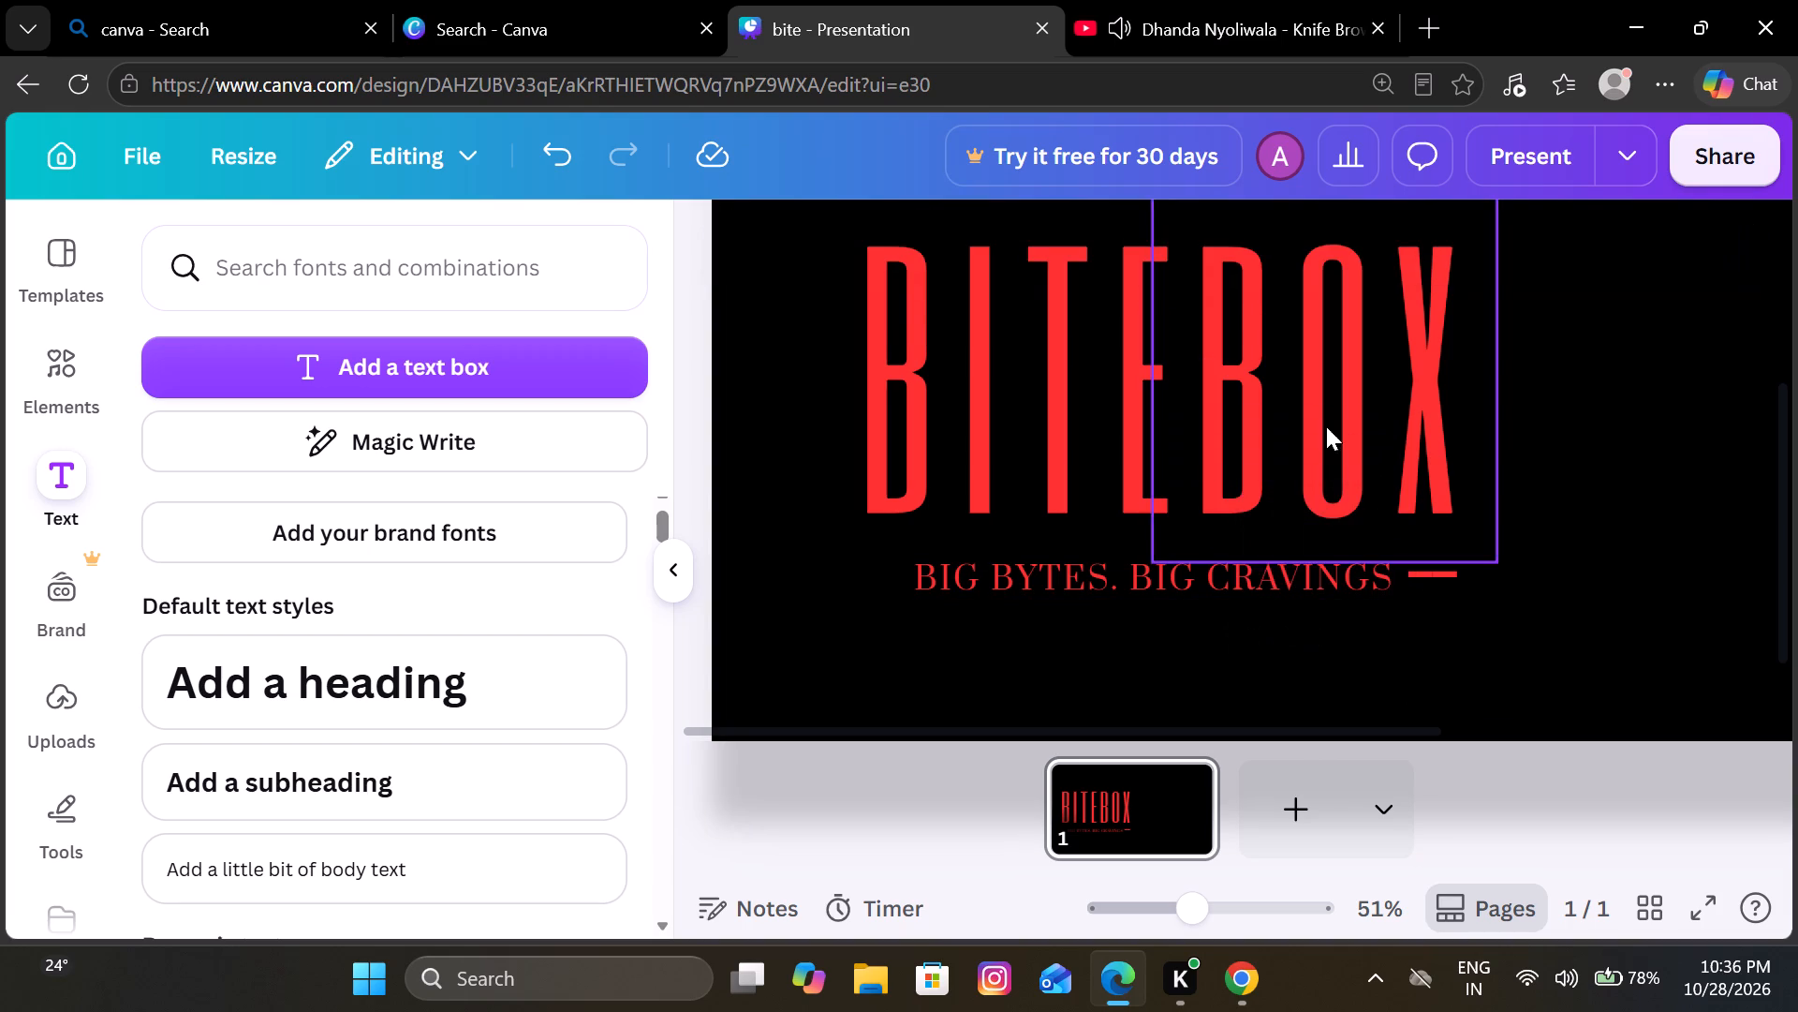
Duplicate the red dash after CRAVINGS and place the copy level before the tagline with a matching gap of 15.
click(1431, 574)
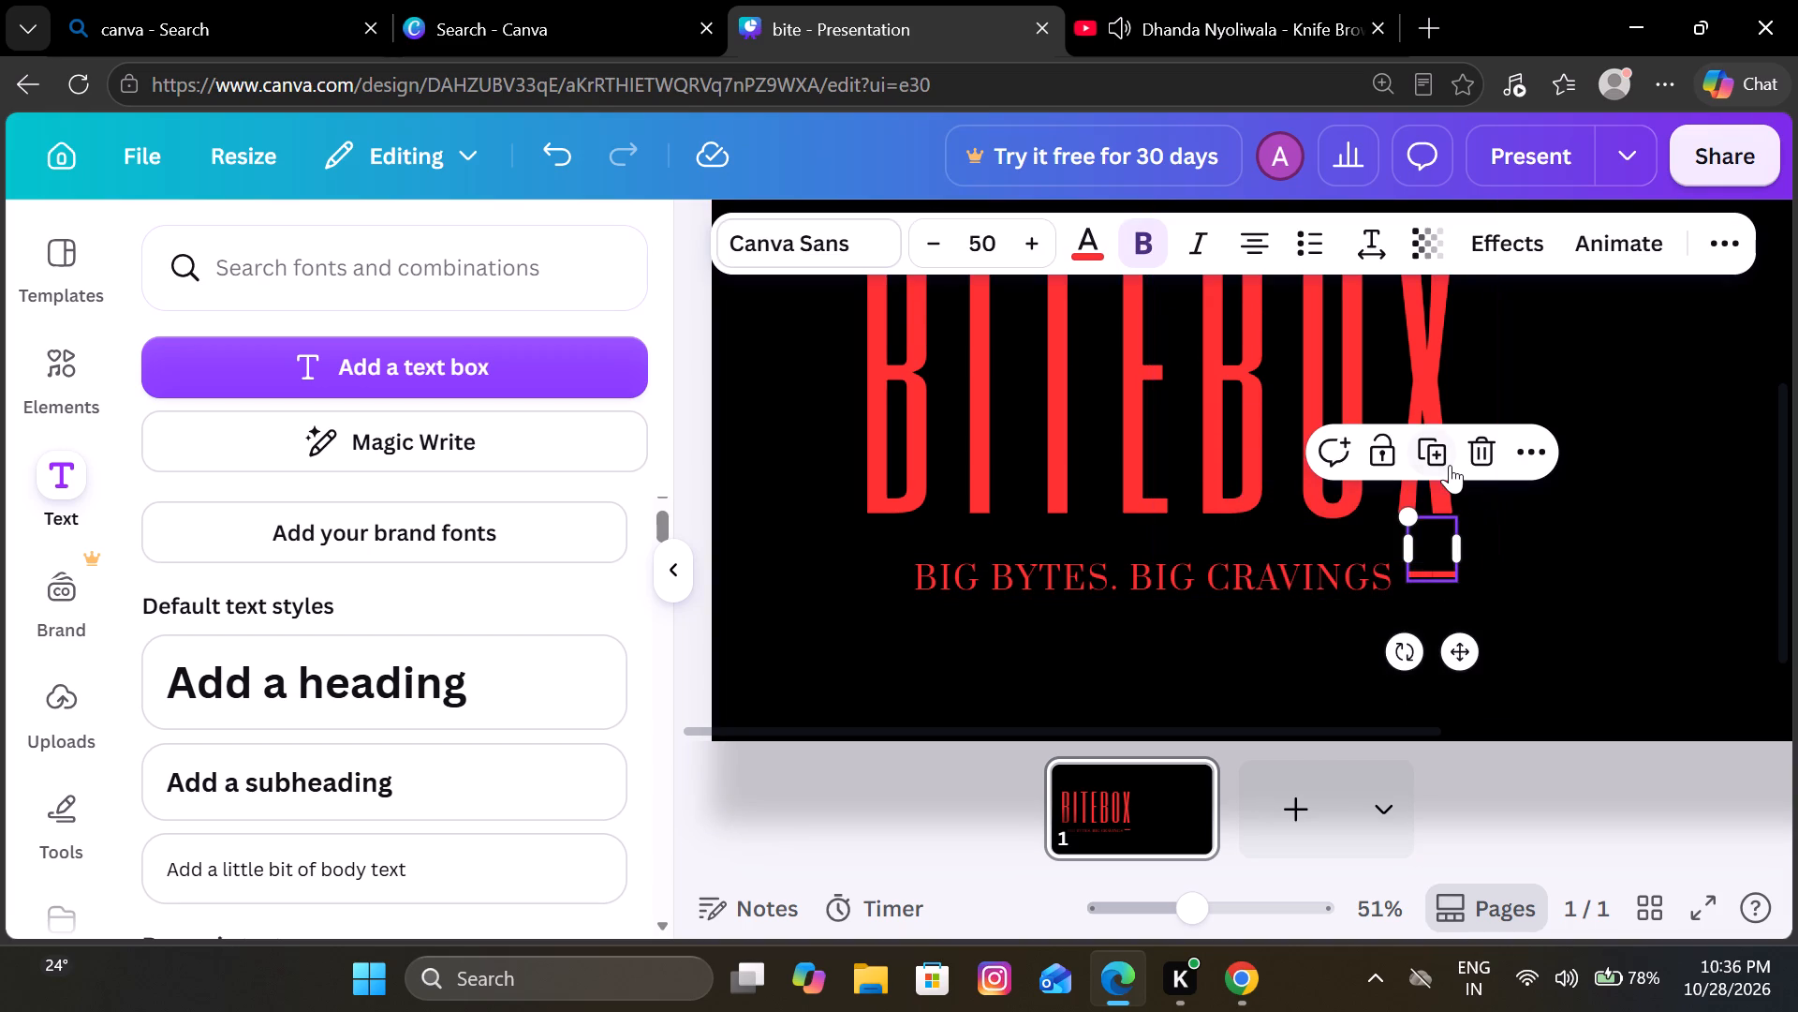
click(1445, 460)
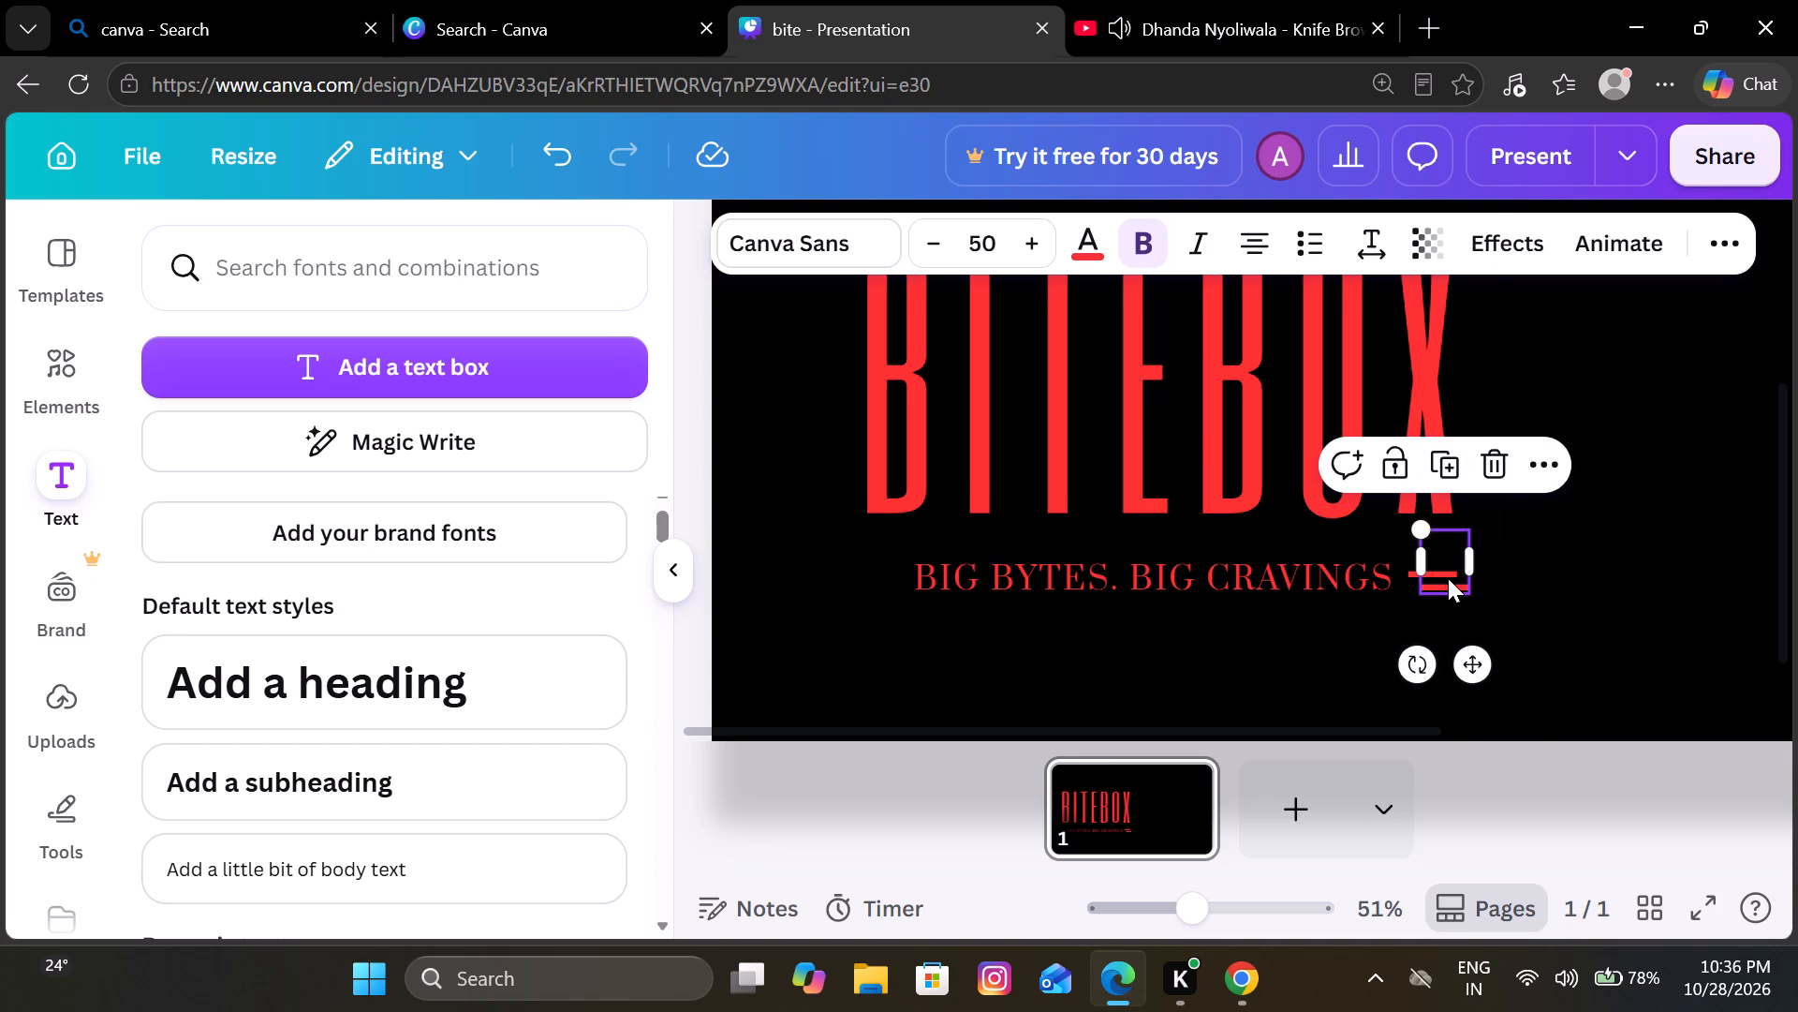
drag(1448, 578, 879, 563)
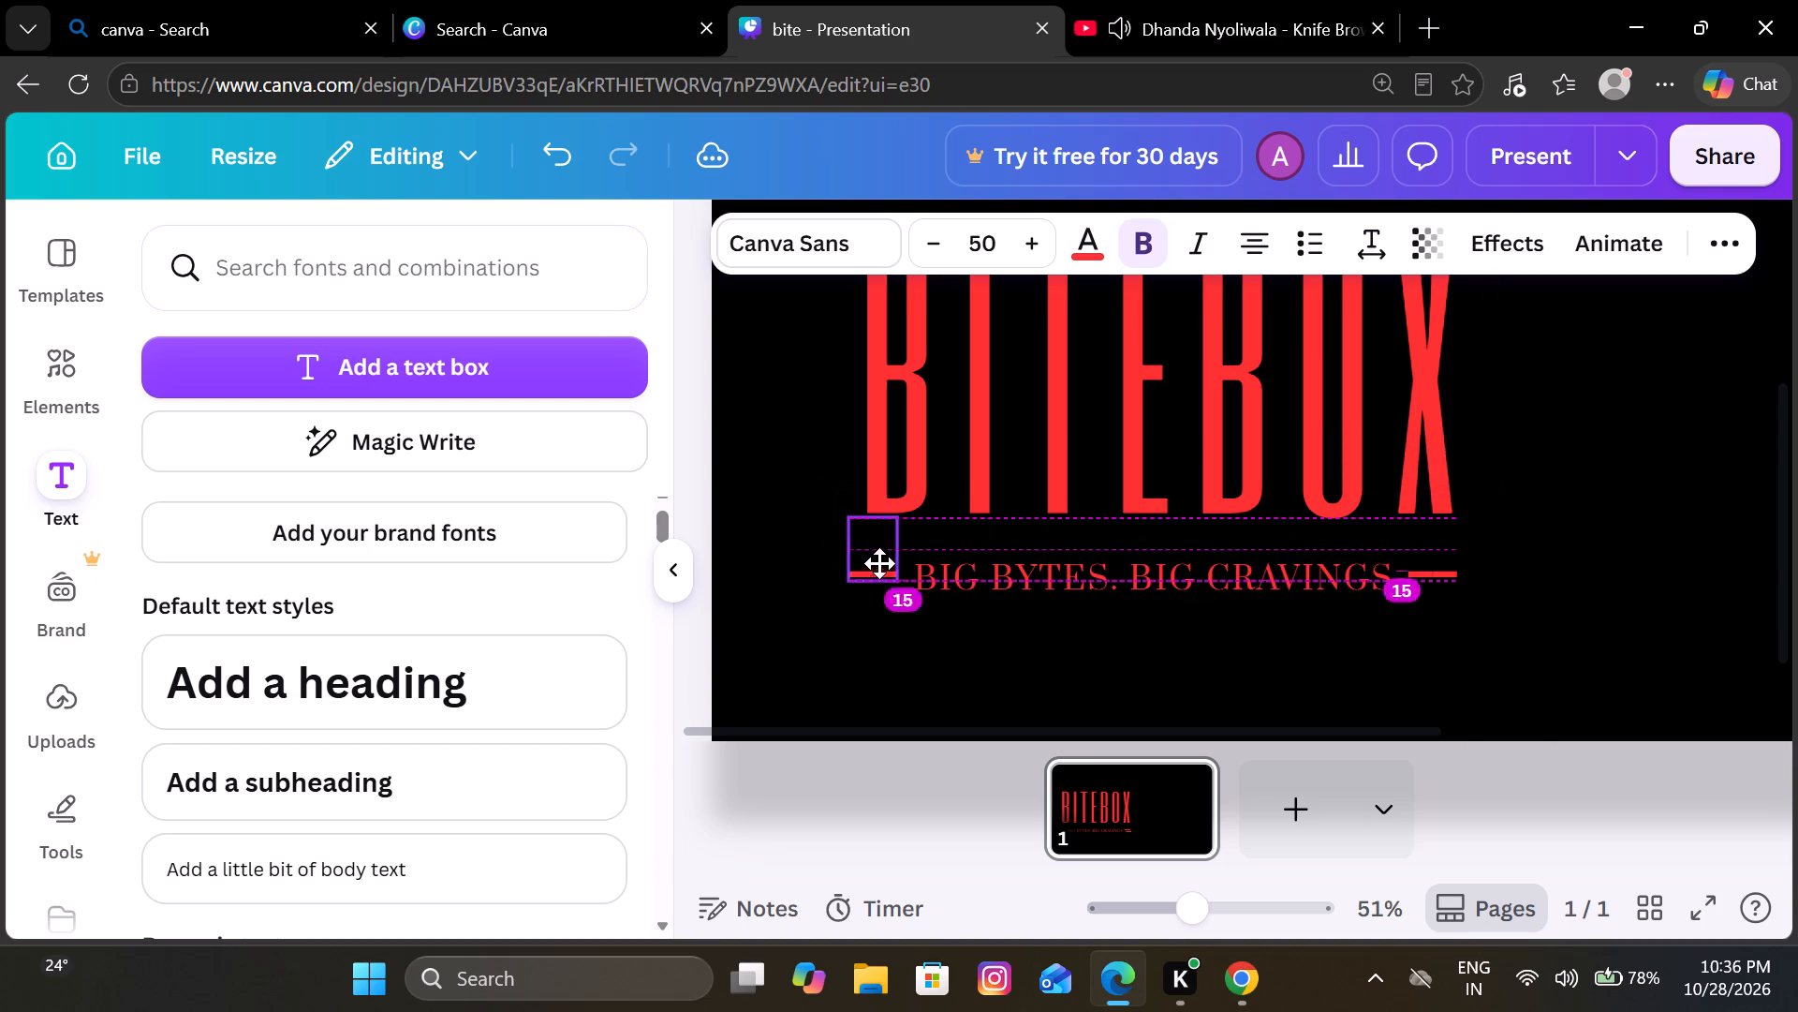
drag(879, 563, 881, 568)
drag(881, 568, 879, 568)
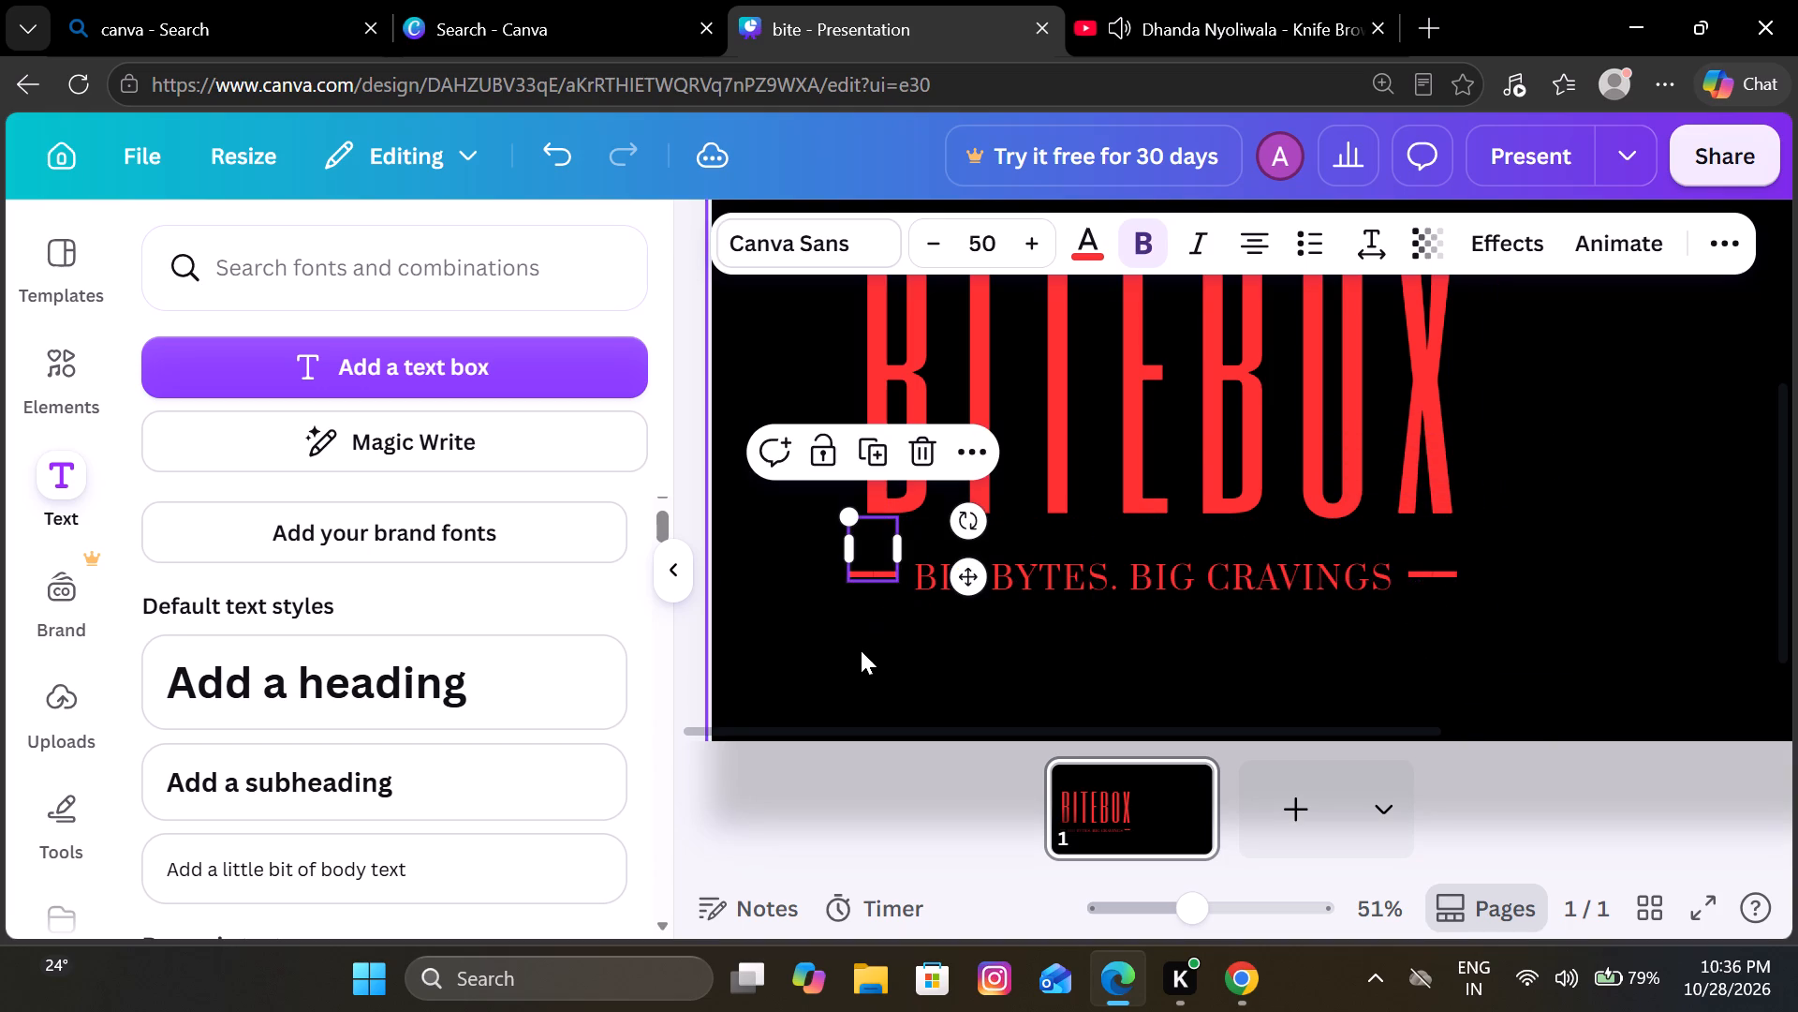
click(861, 650)
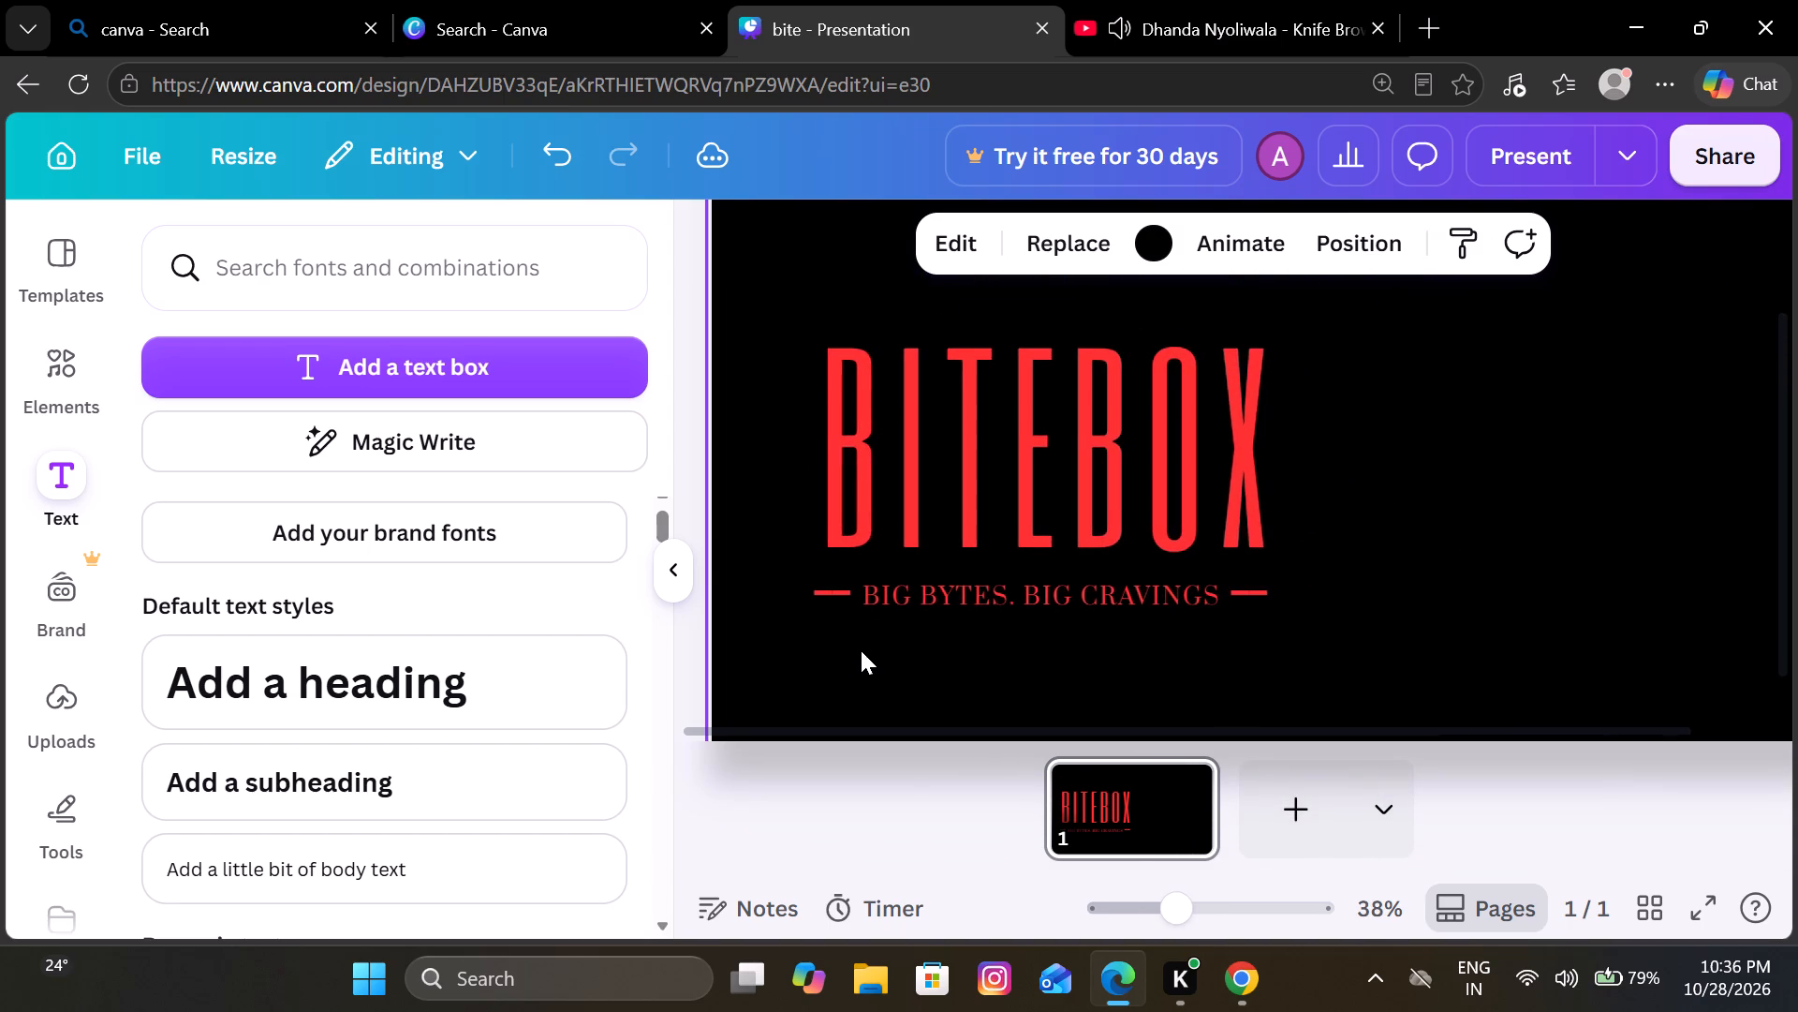
Set the tagline BIG BYTES. BIG CRAVINGS to white (#ffffff).
click(971, 596)
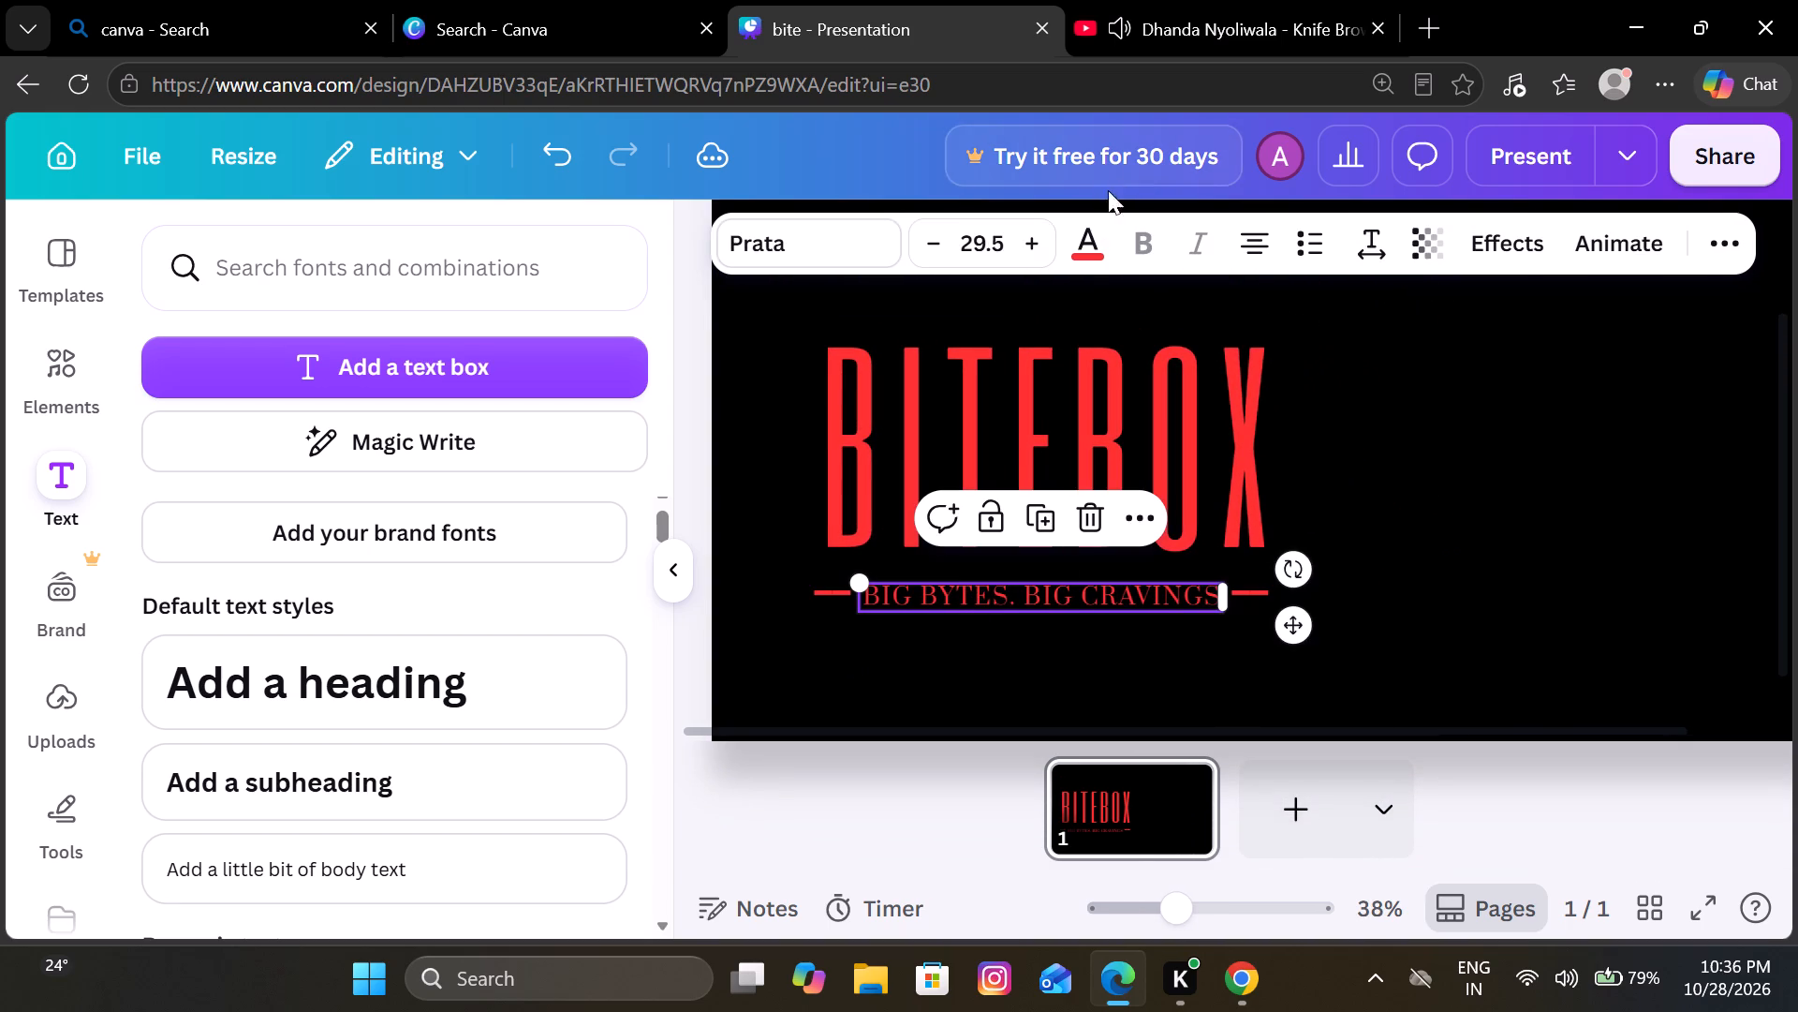
click(1093, 234)
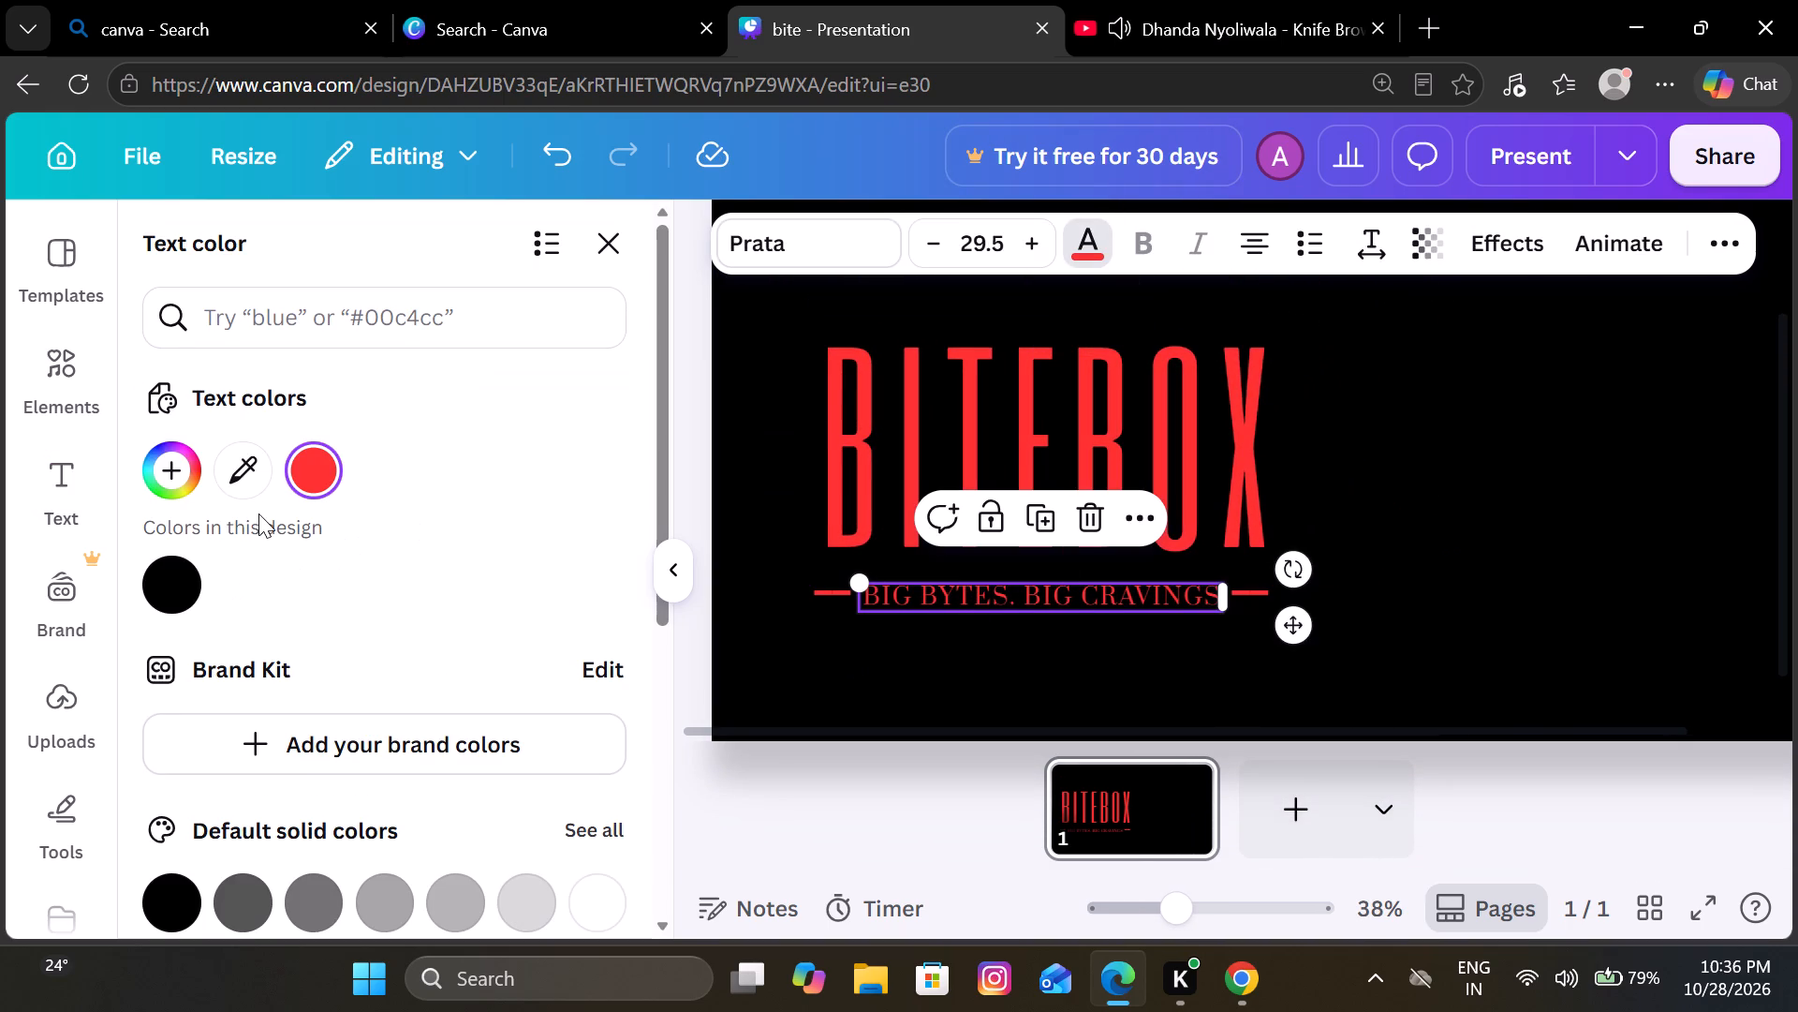
scroll(241, 614, down, 1)
click(611, 697)
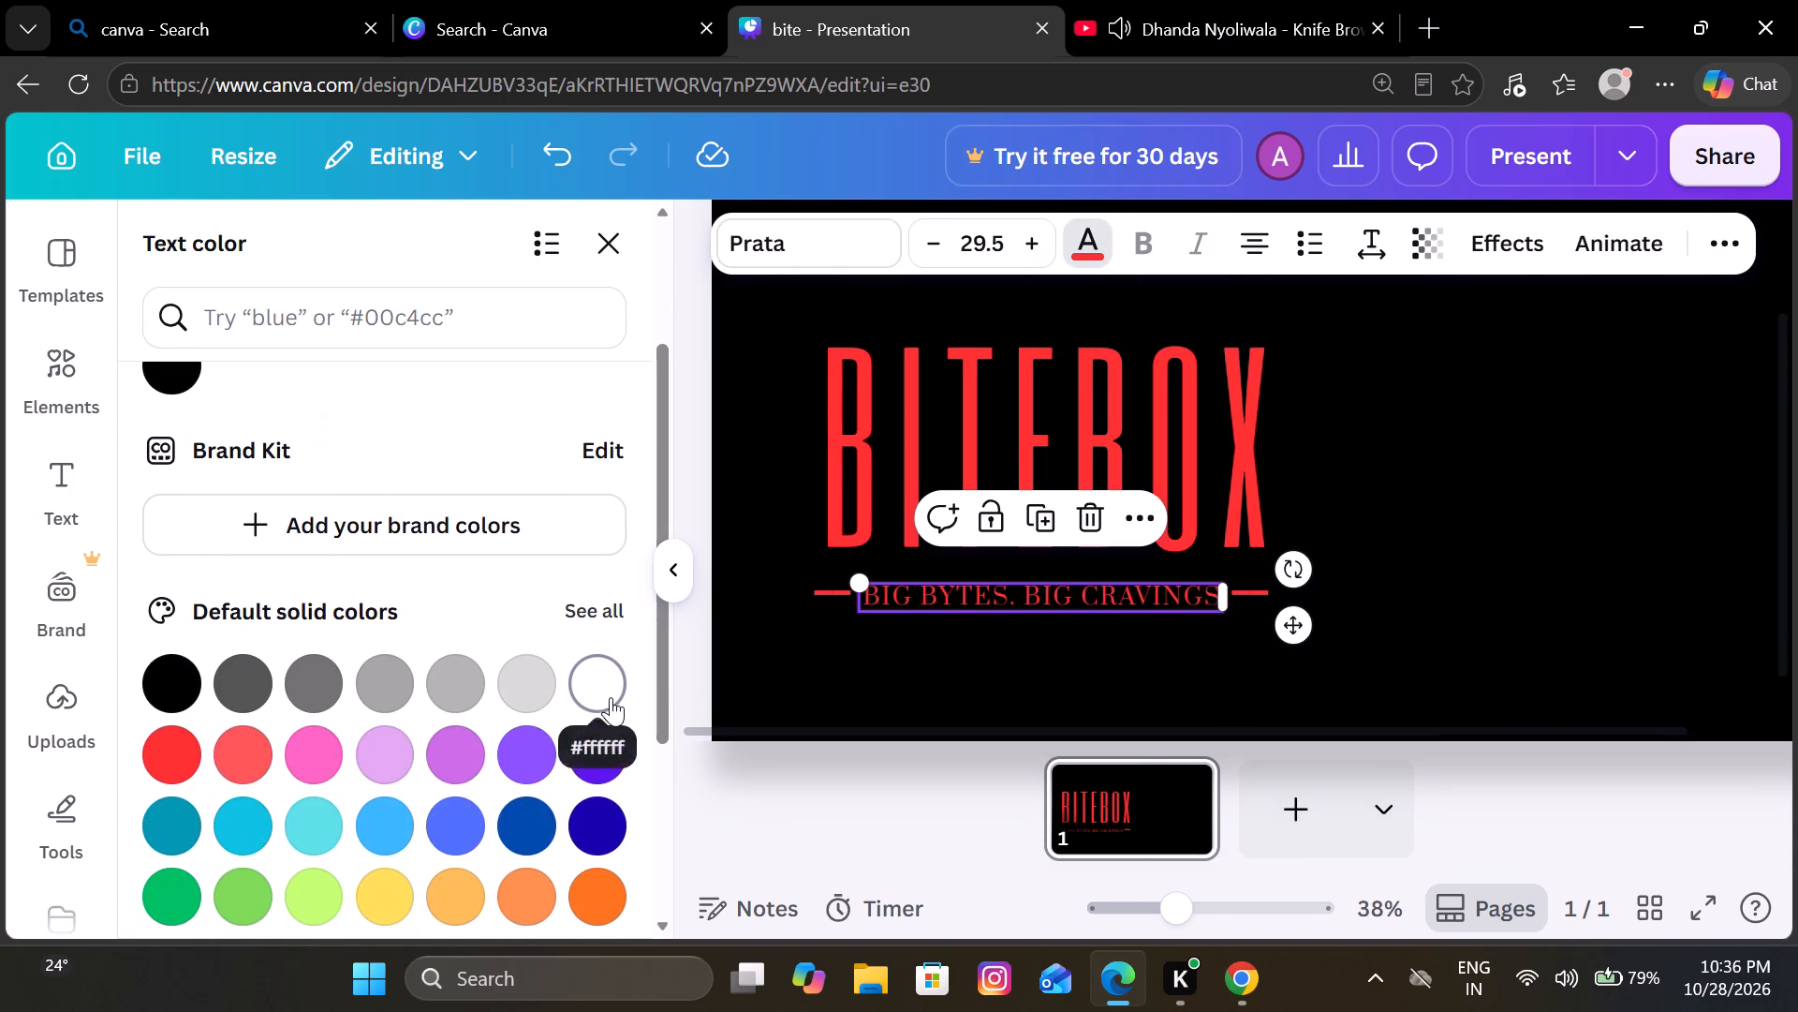
Set the word BITE in the title to white, leaving BOX red.
click(873, 475)
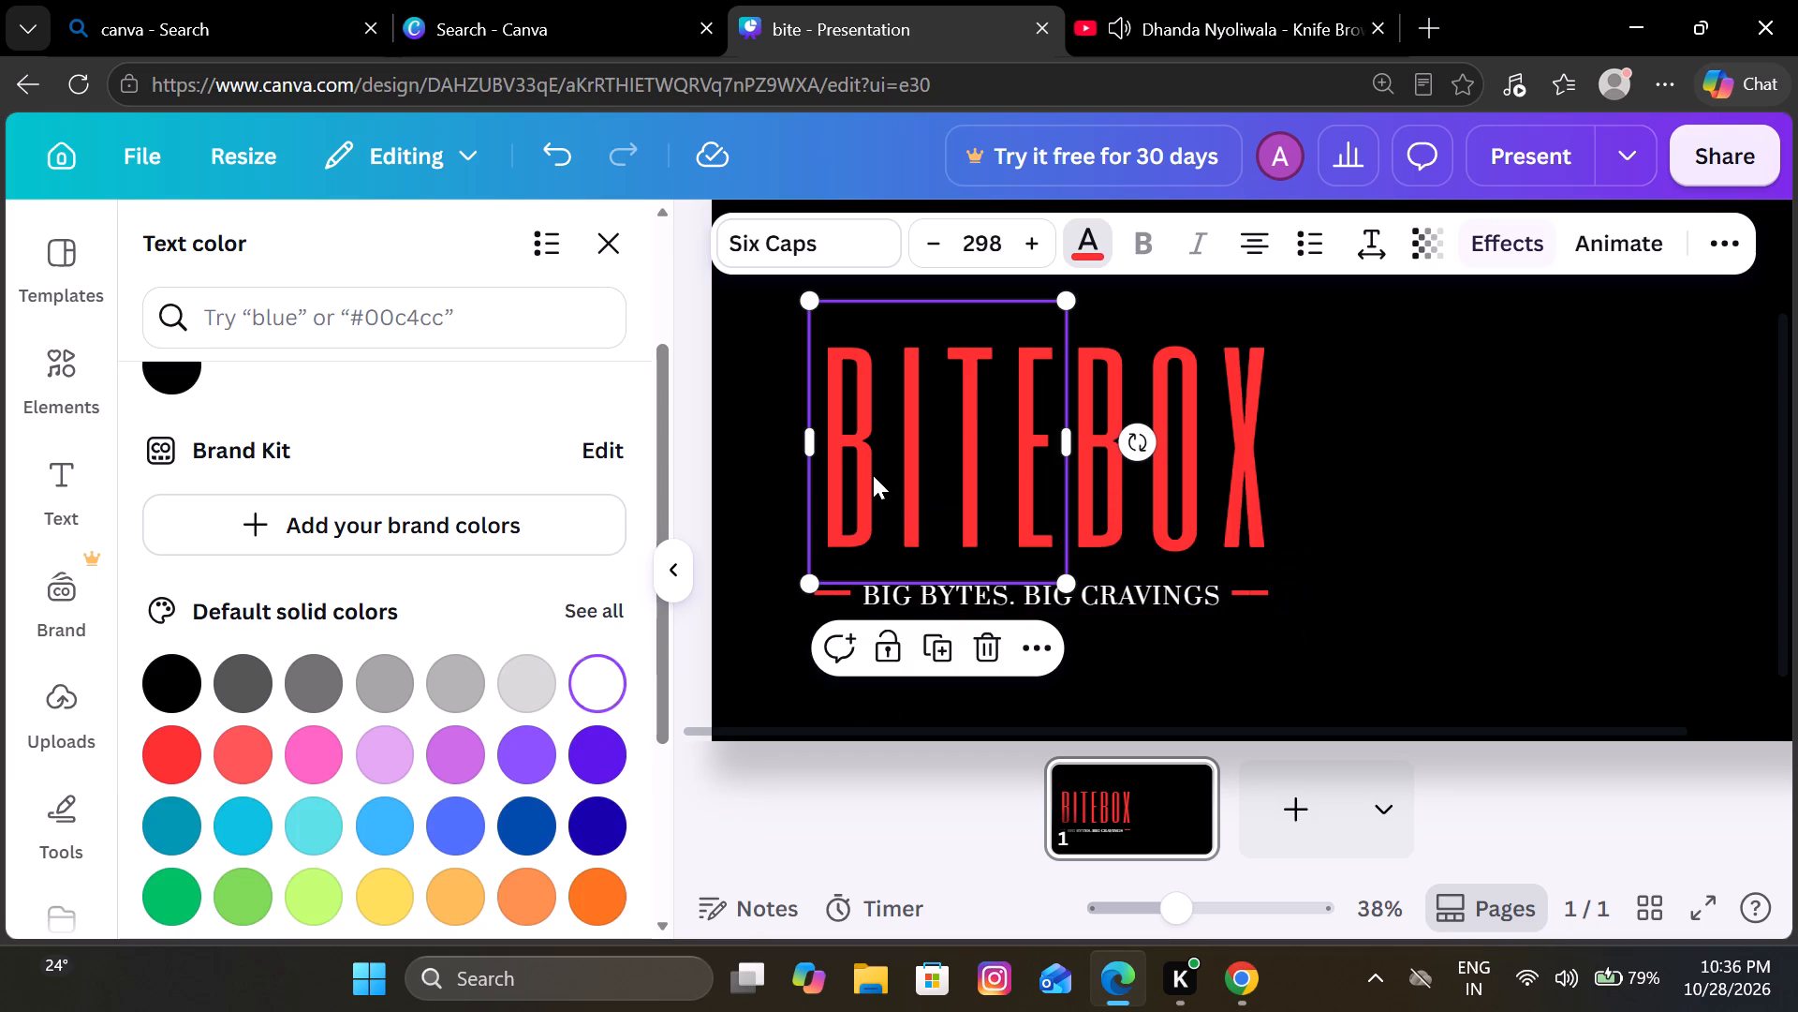
click(599, 672)
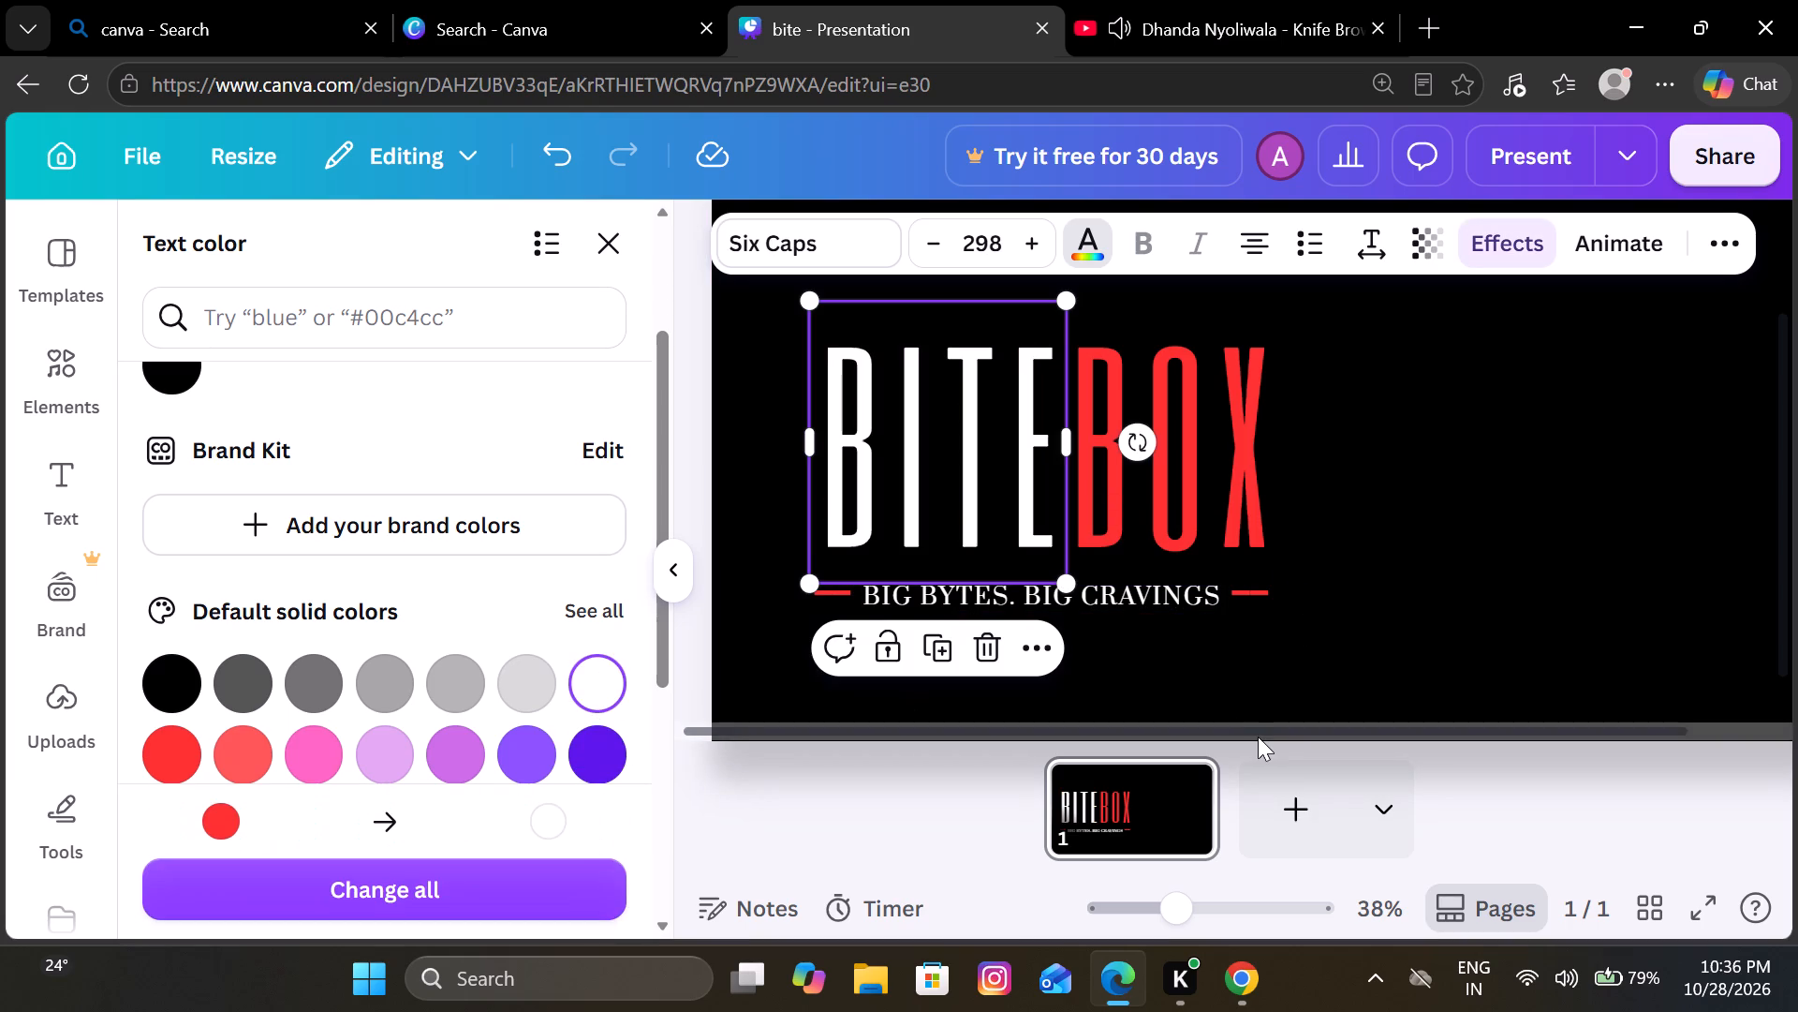
click(1258, 737)
click(1374, 603)
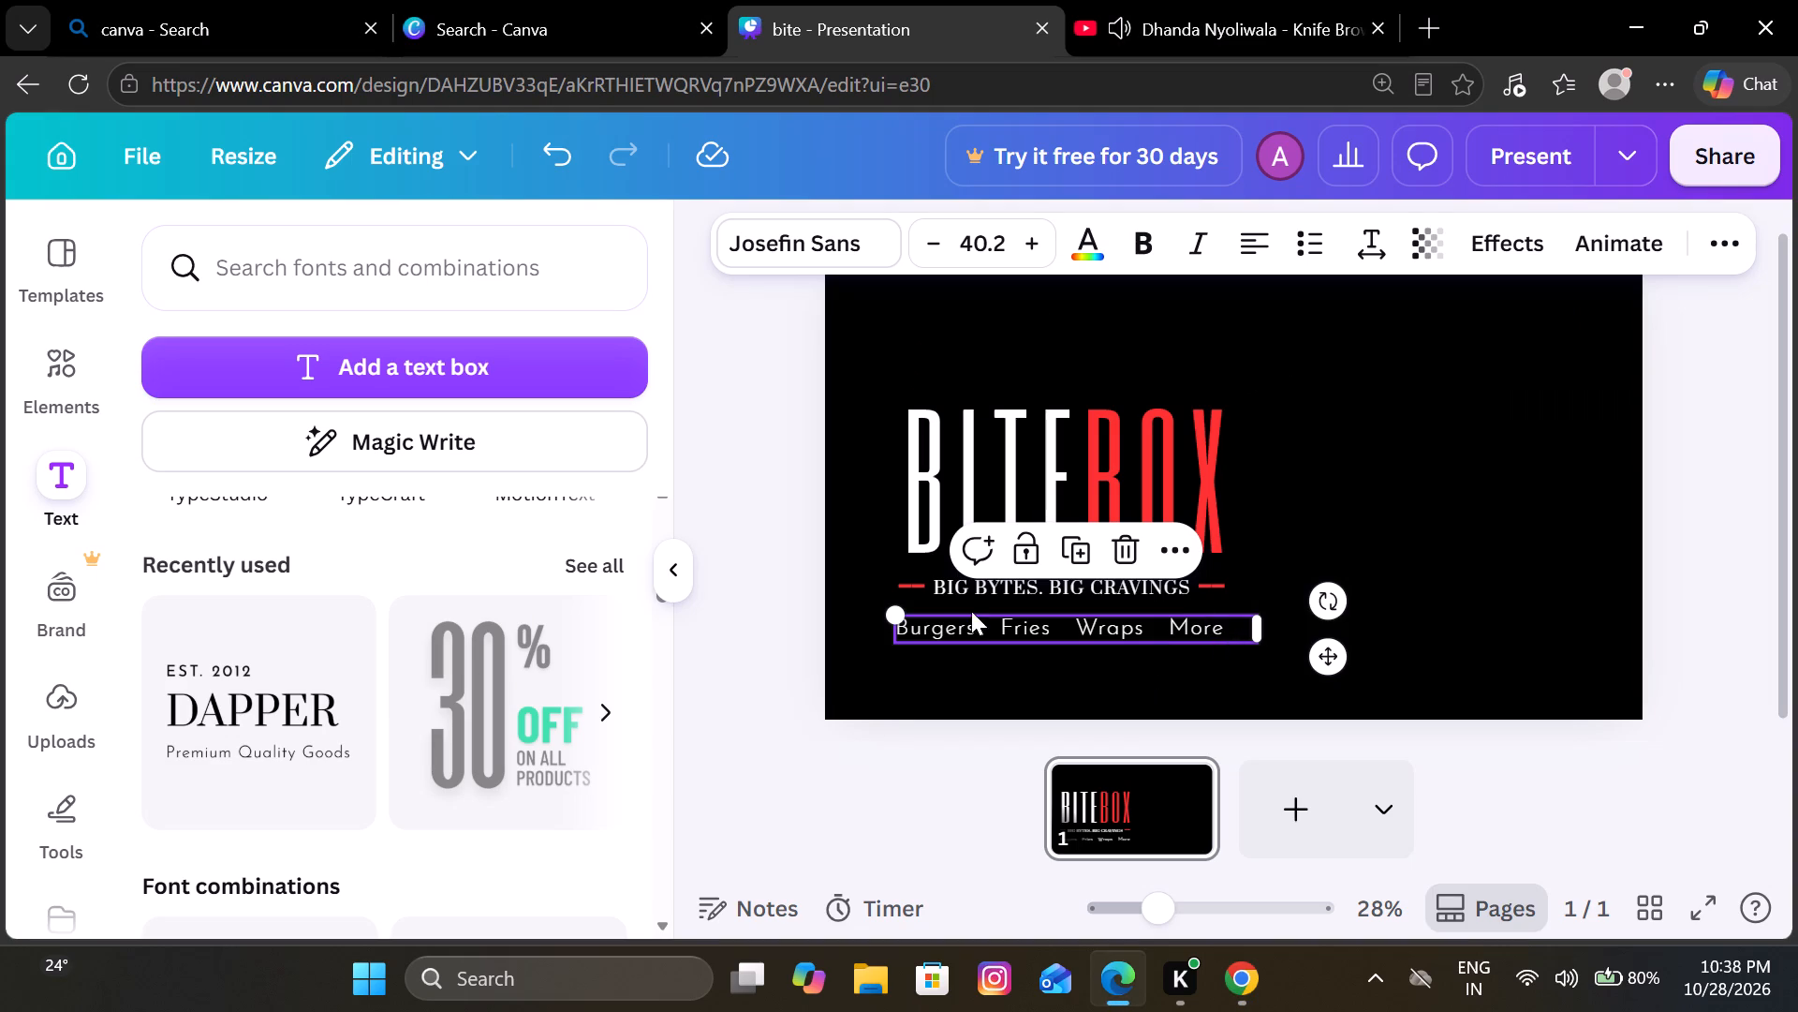
drag(900, 618, 992, 653)
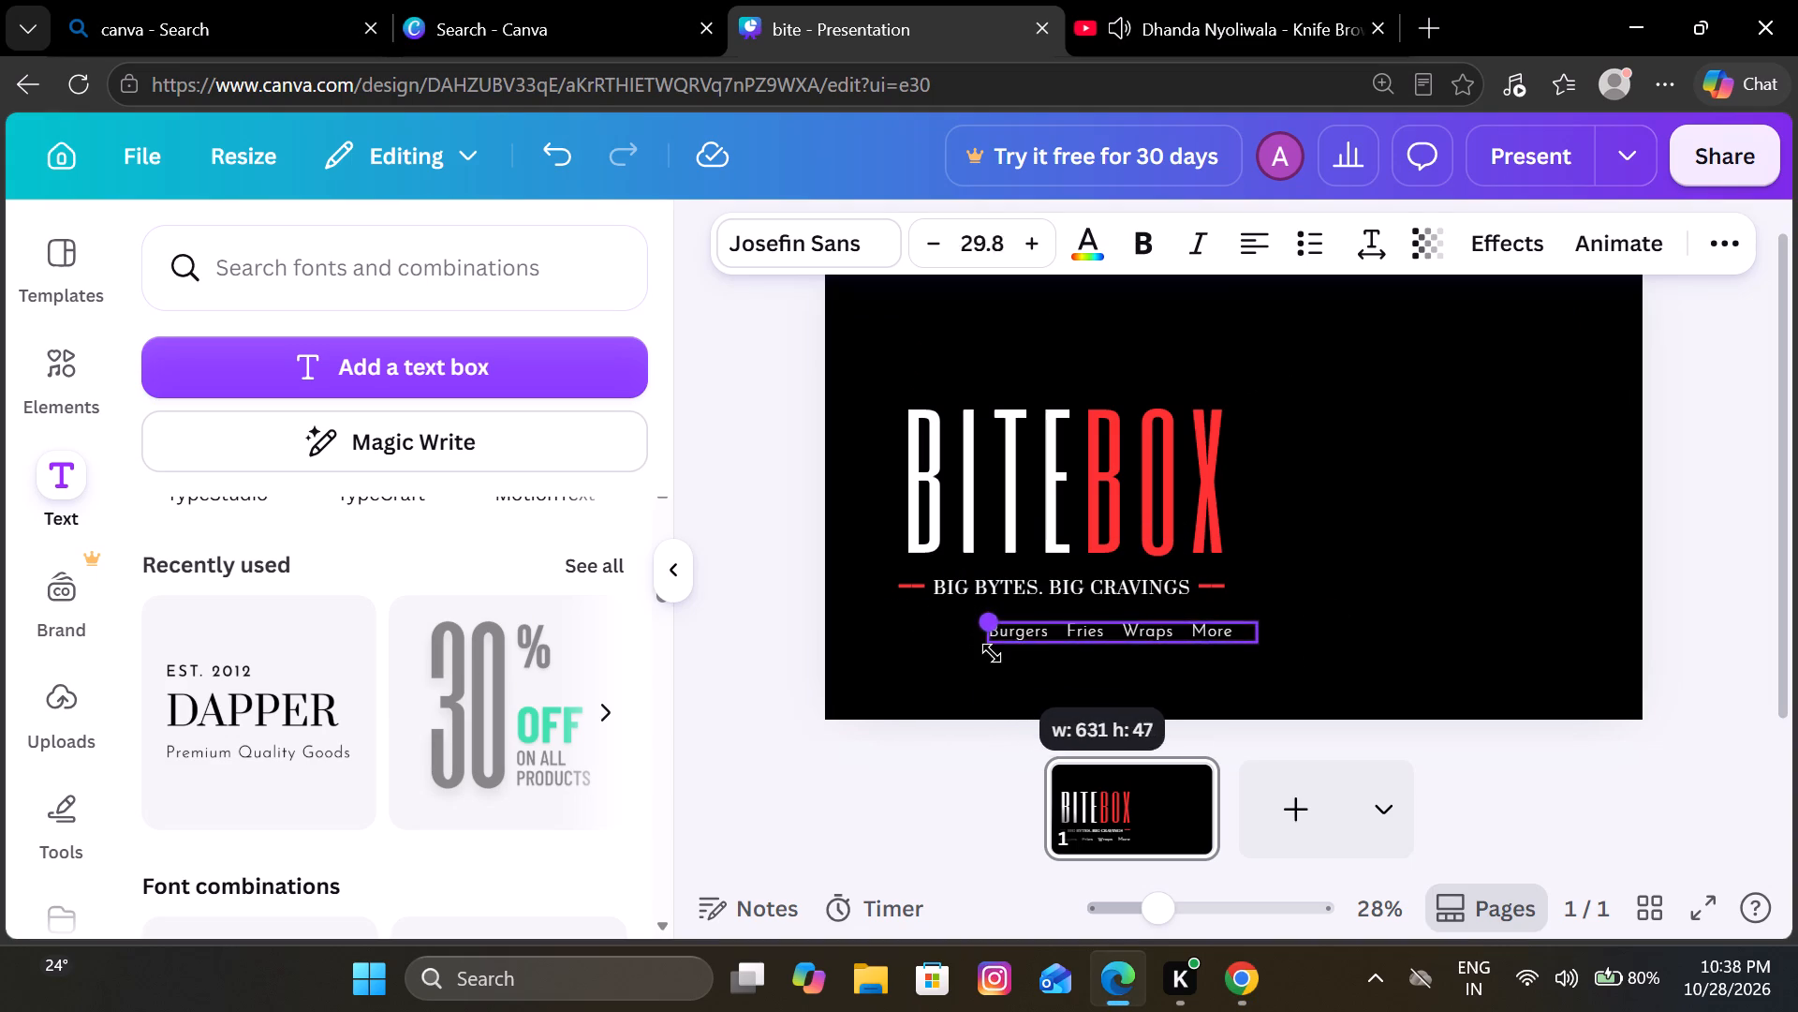
drag(992, 653, 1015, 661)
drag(1126, 637, 1087, 644)
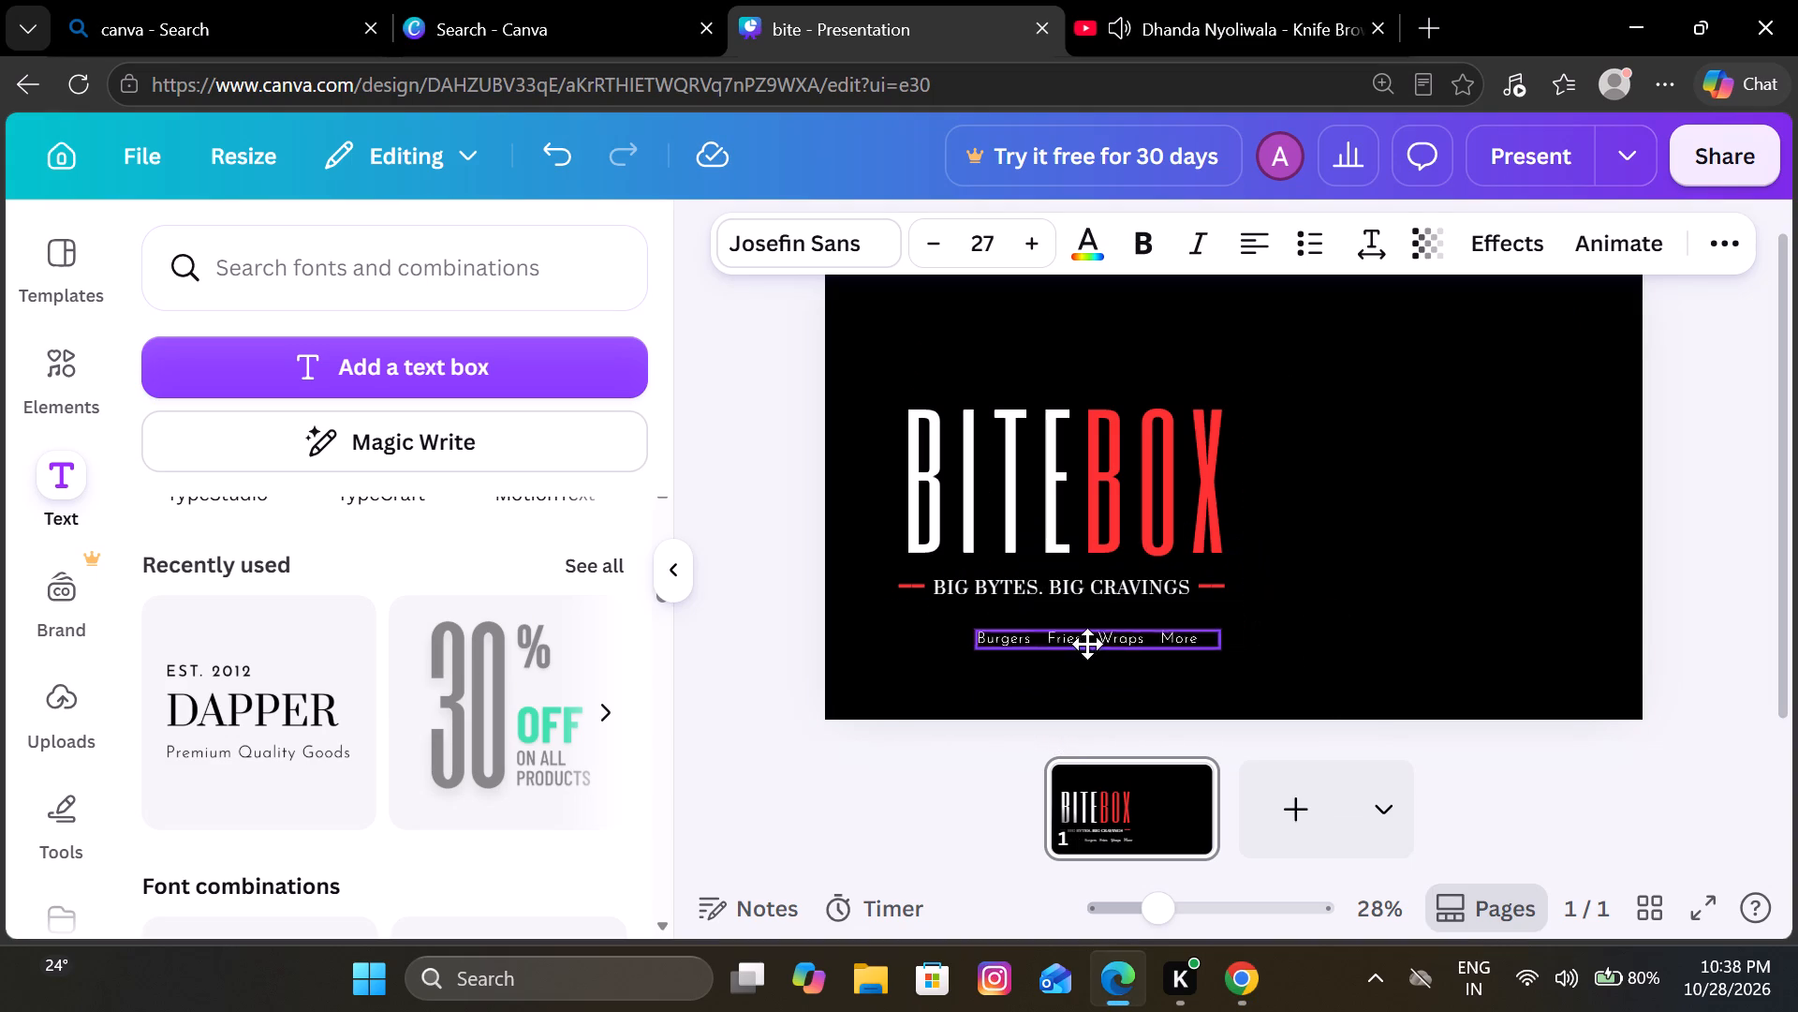
drag(1087, 644, 1056, 623)
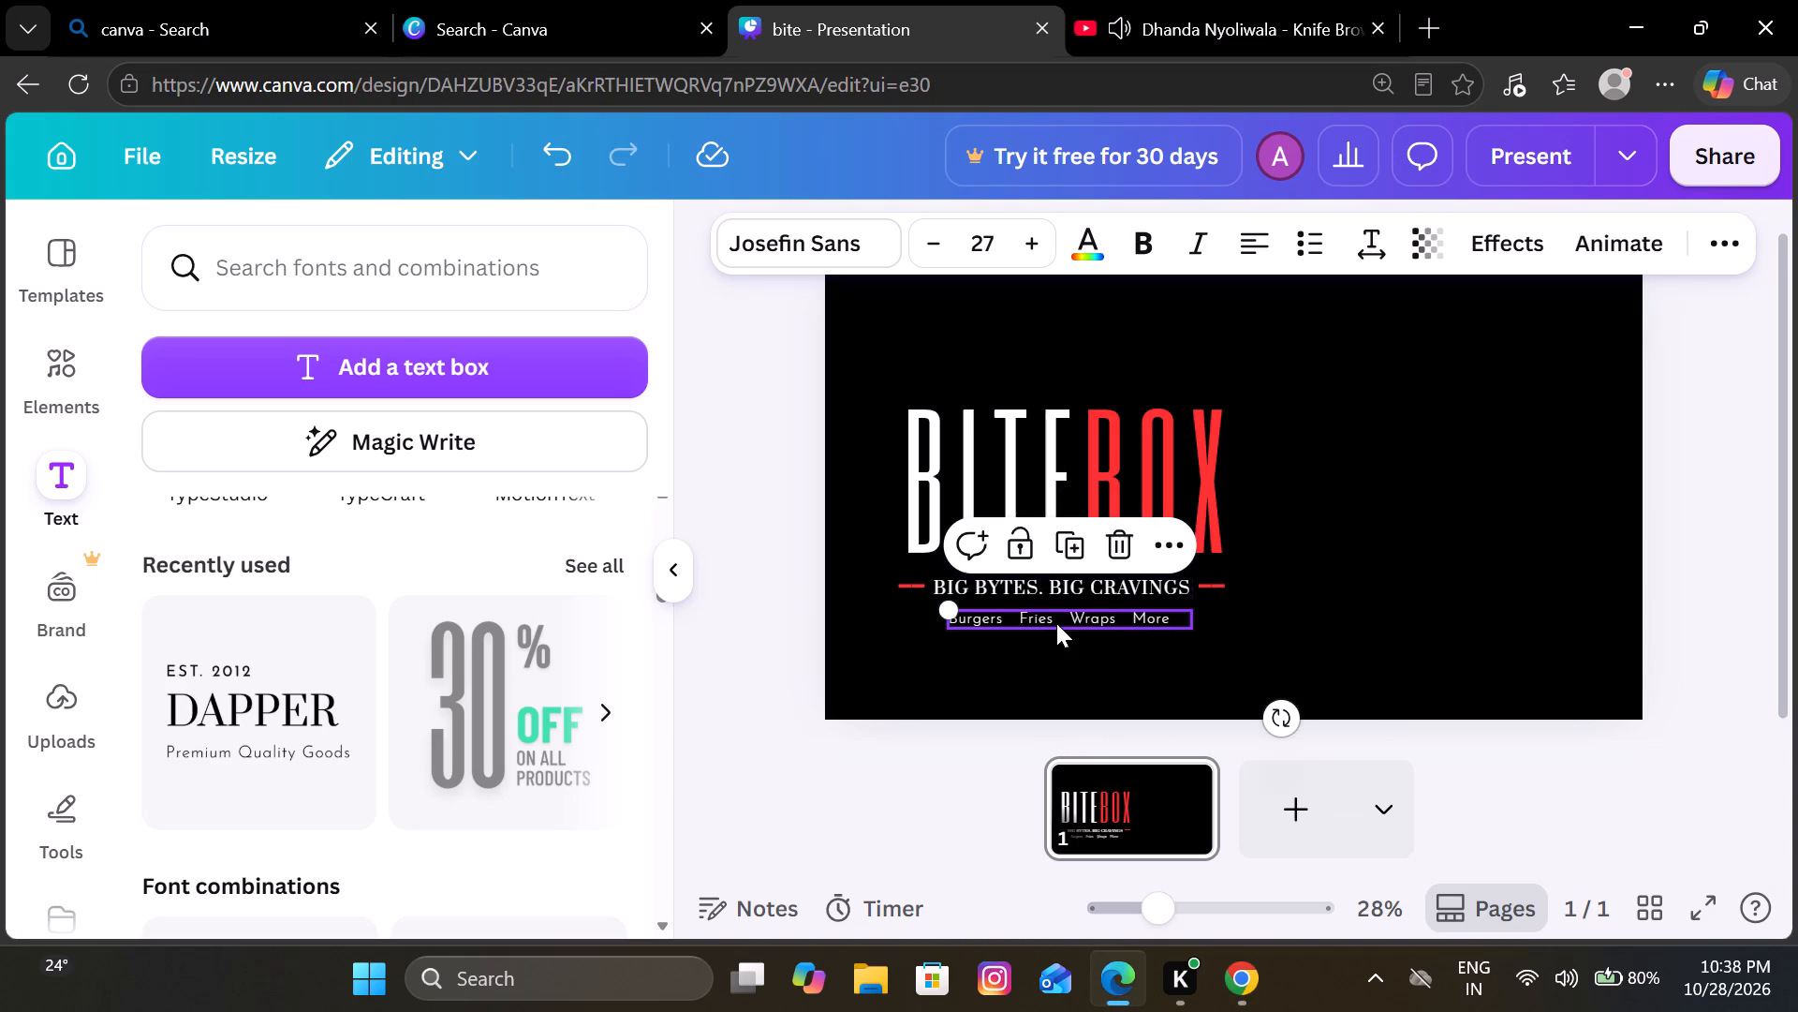
click(1031, 677)
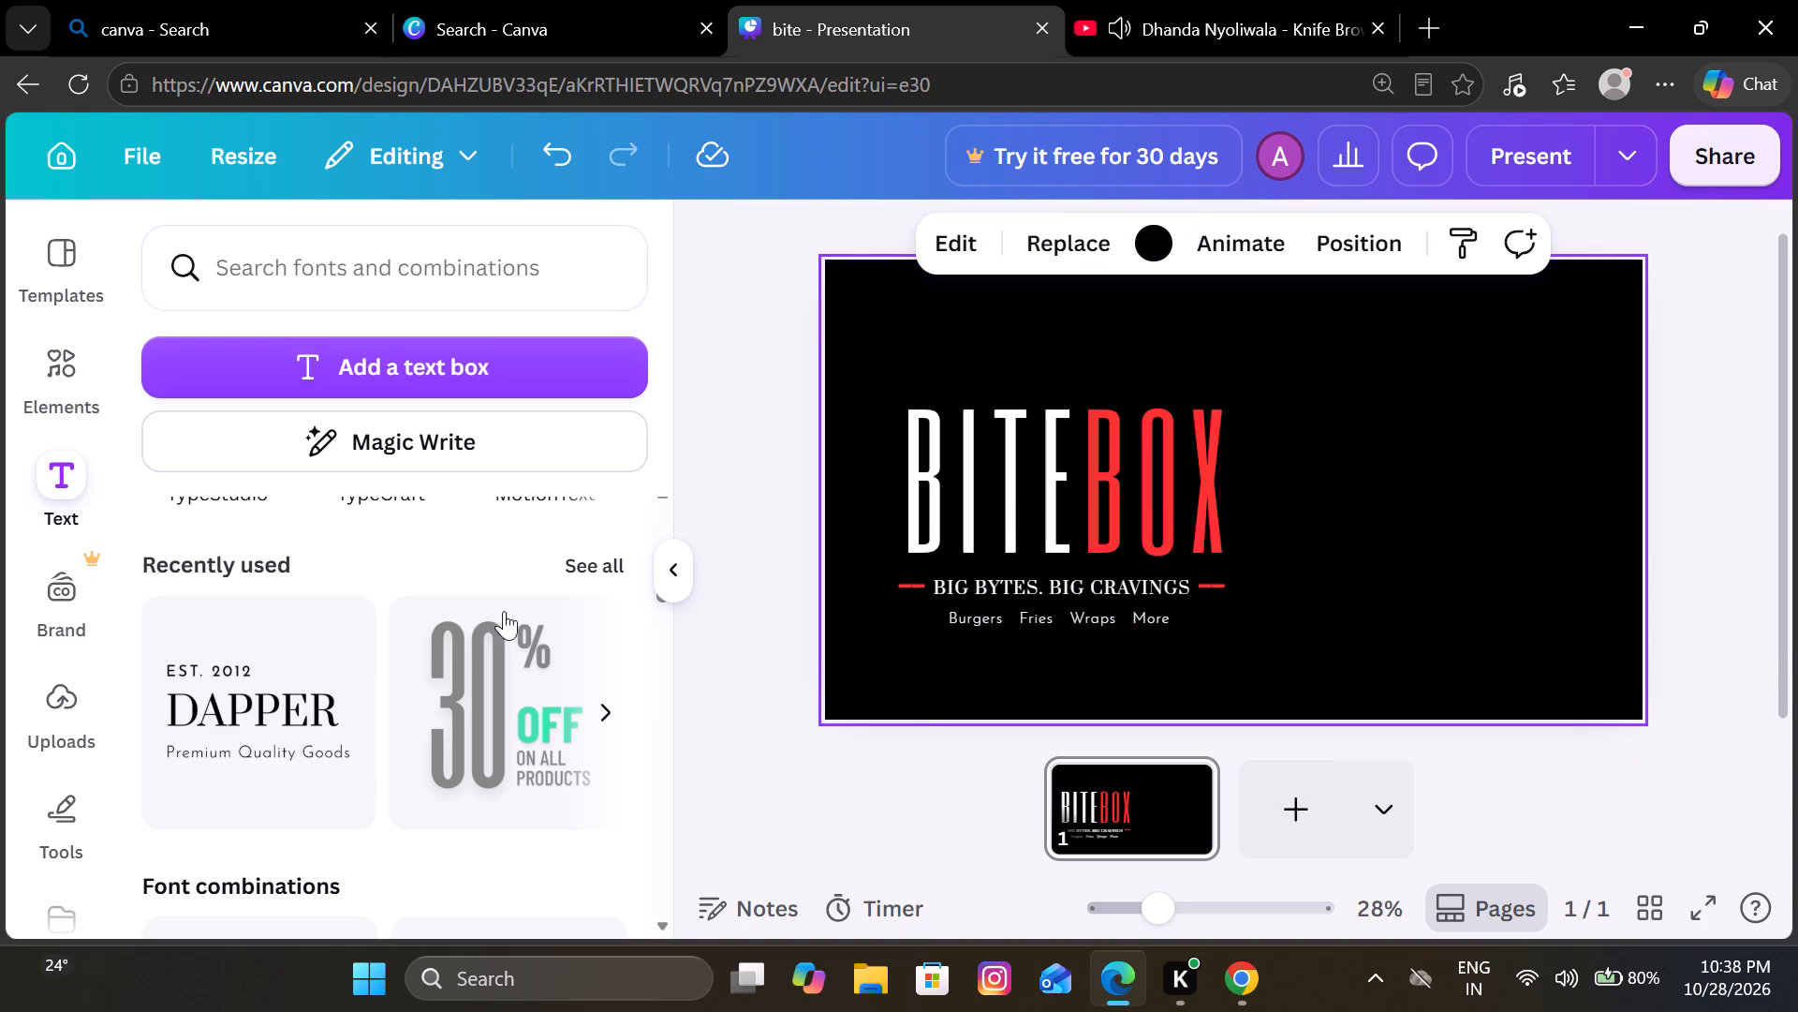
Add the DAPPER font combination to the slide and delete its EST. 2012 line.
click(308, 699)
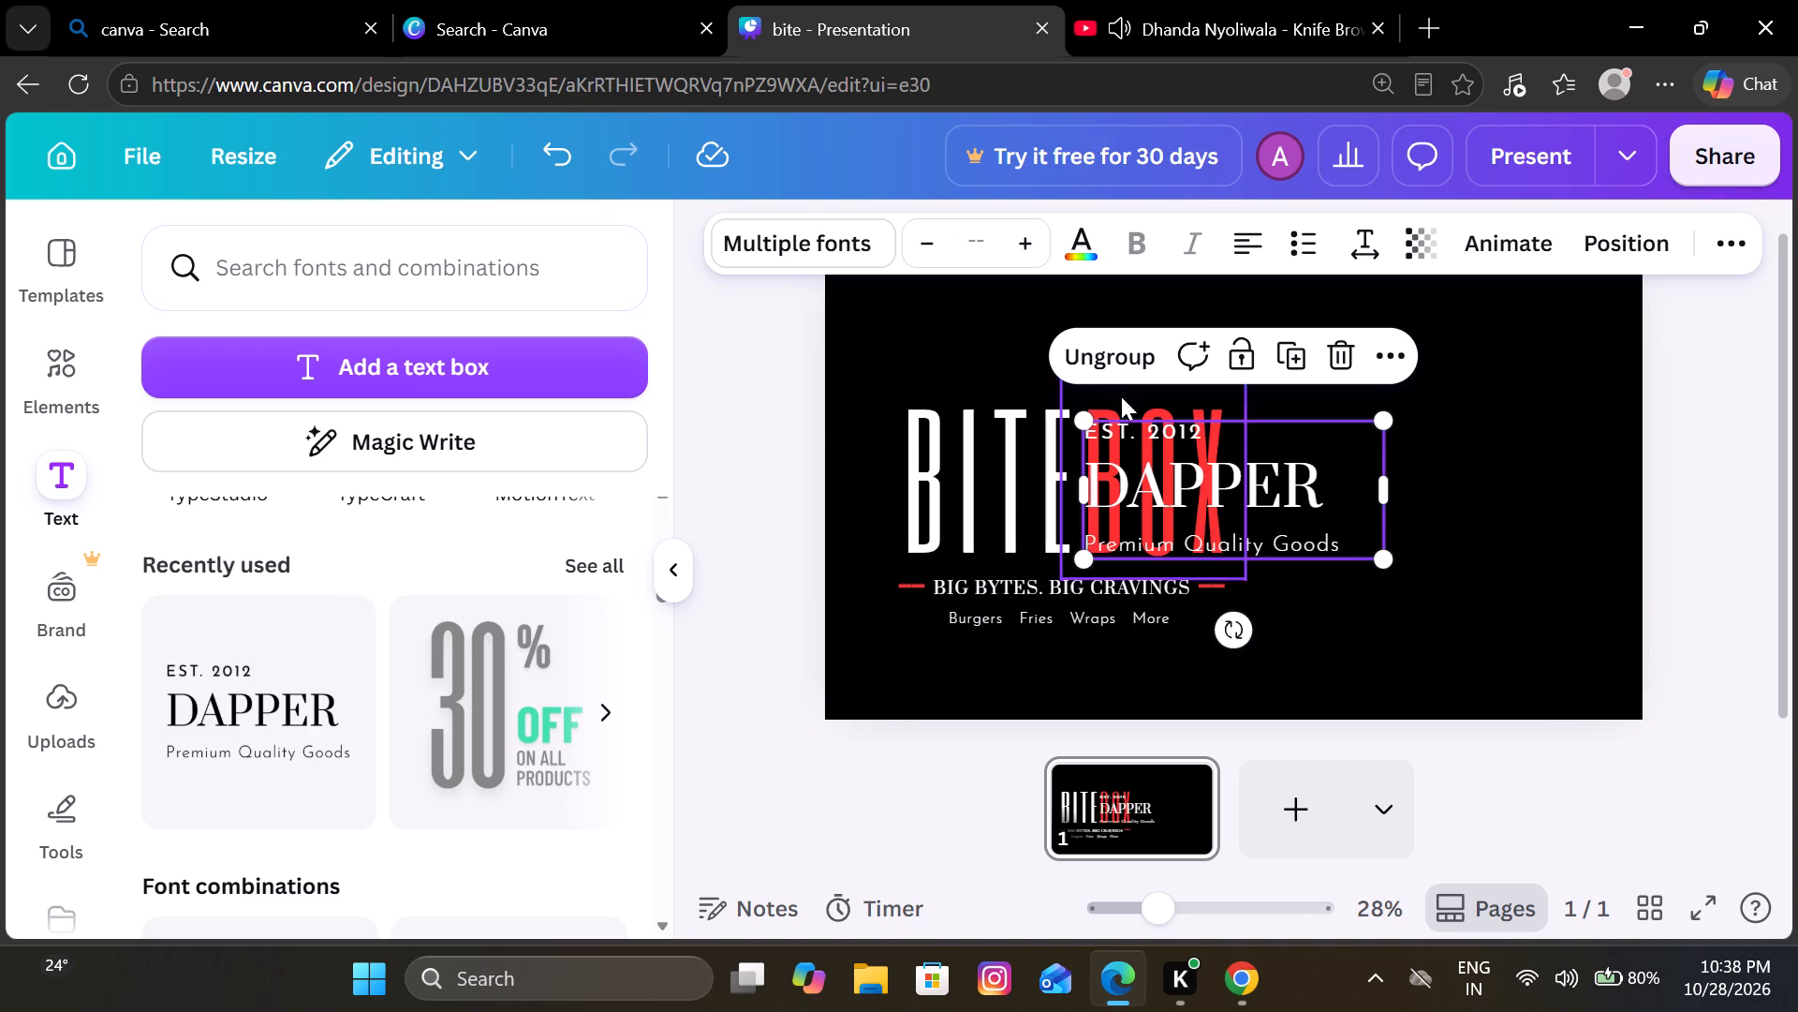
click(1334, 353)
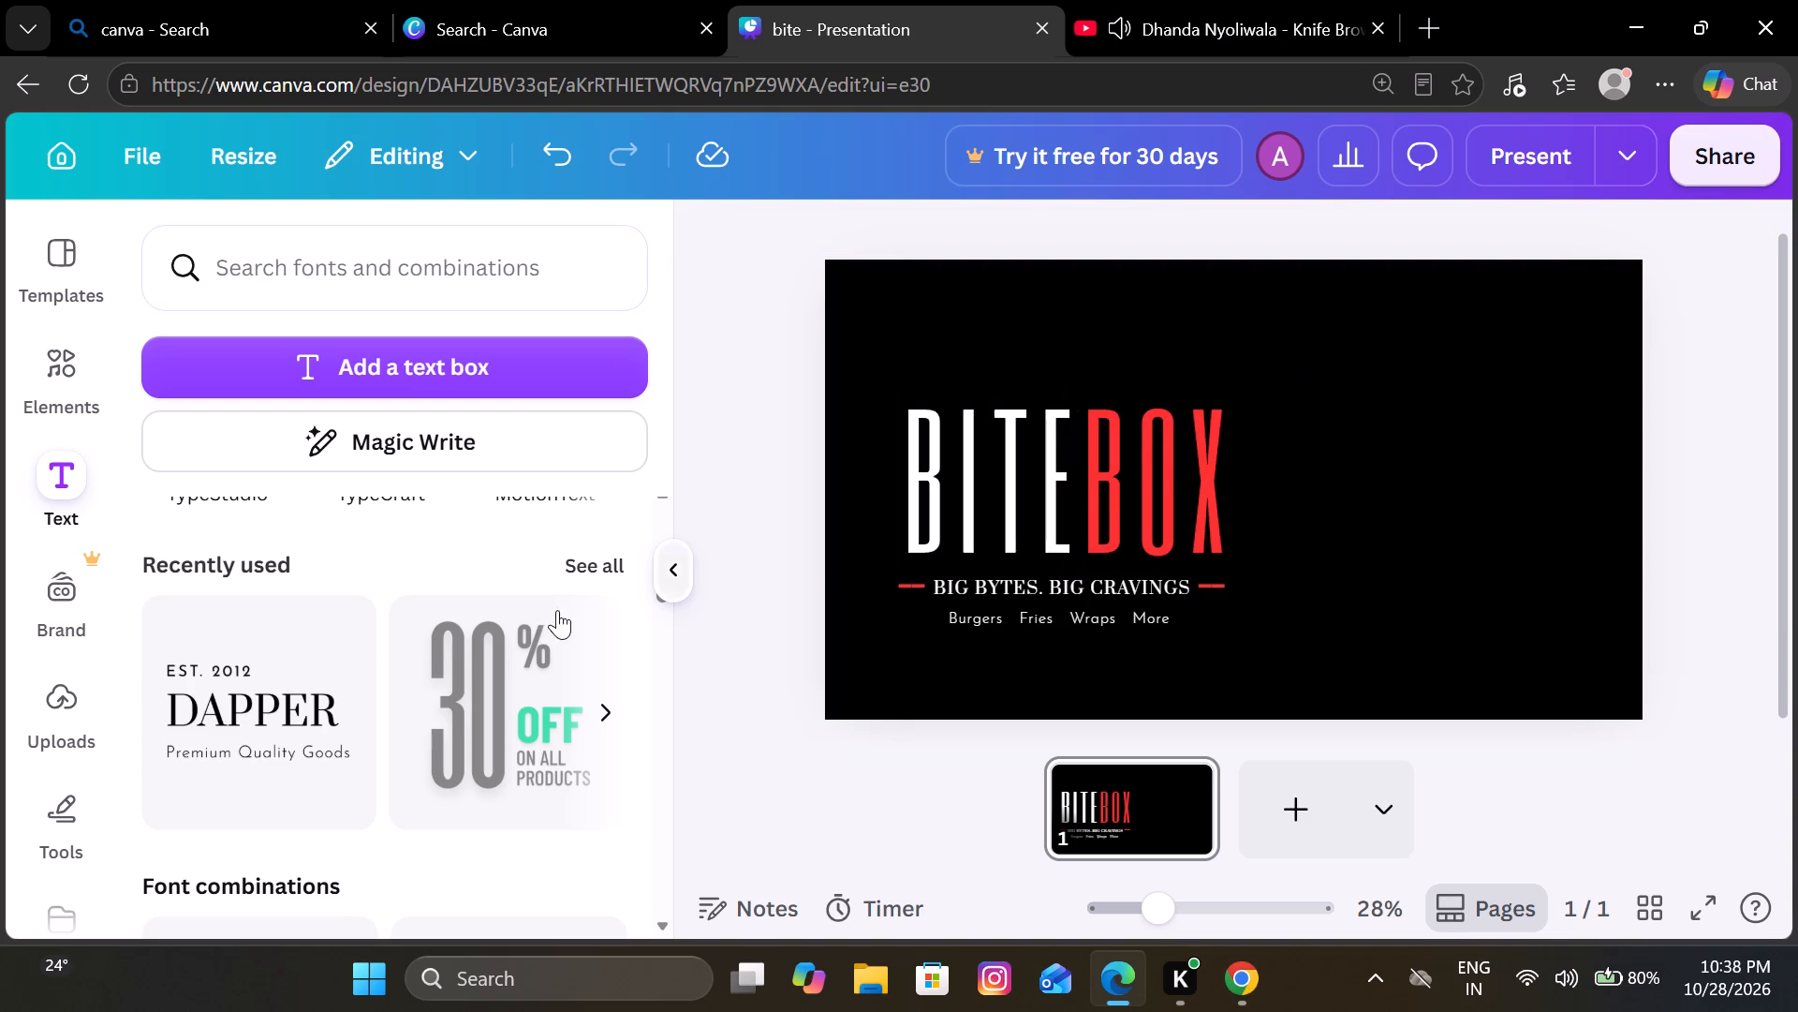
scroll(336, 641, up, 1)
click(277, 713)
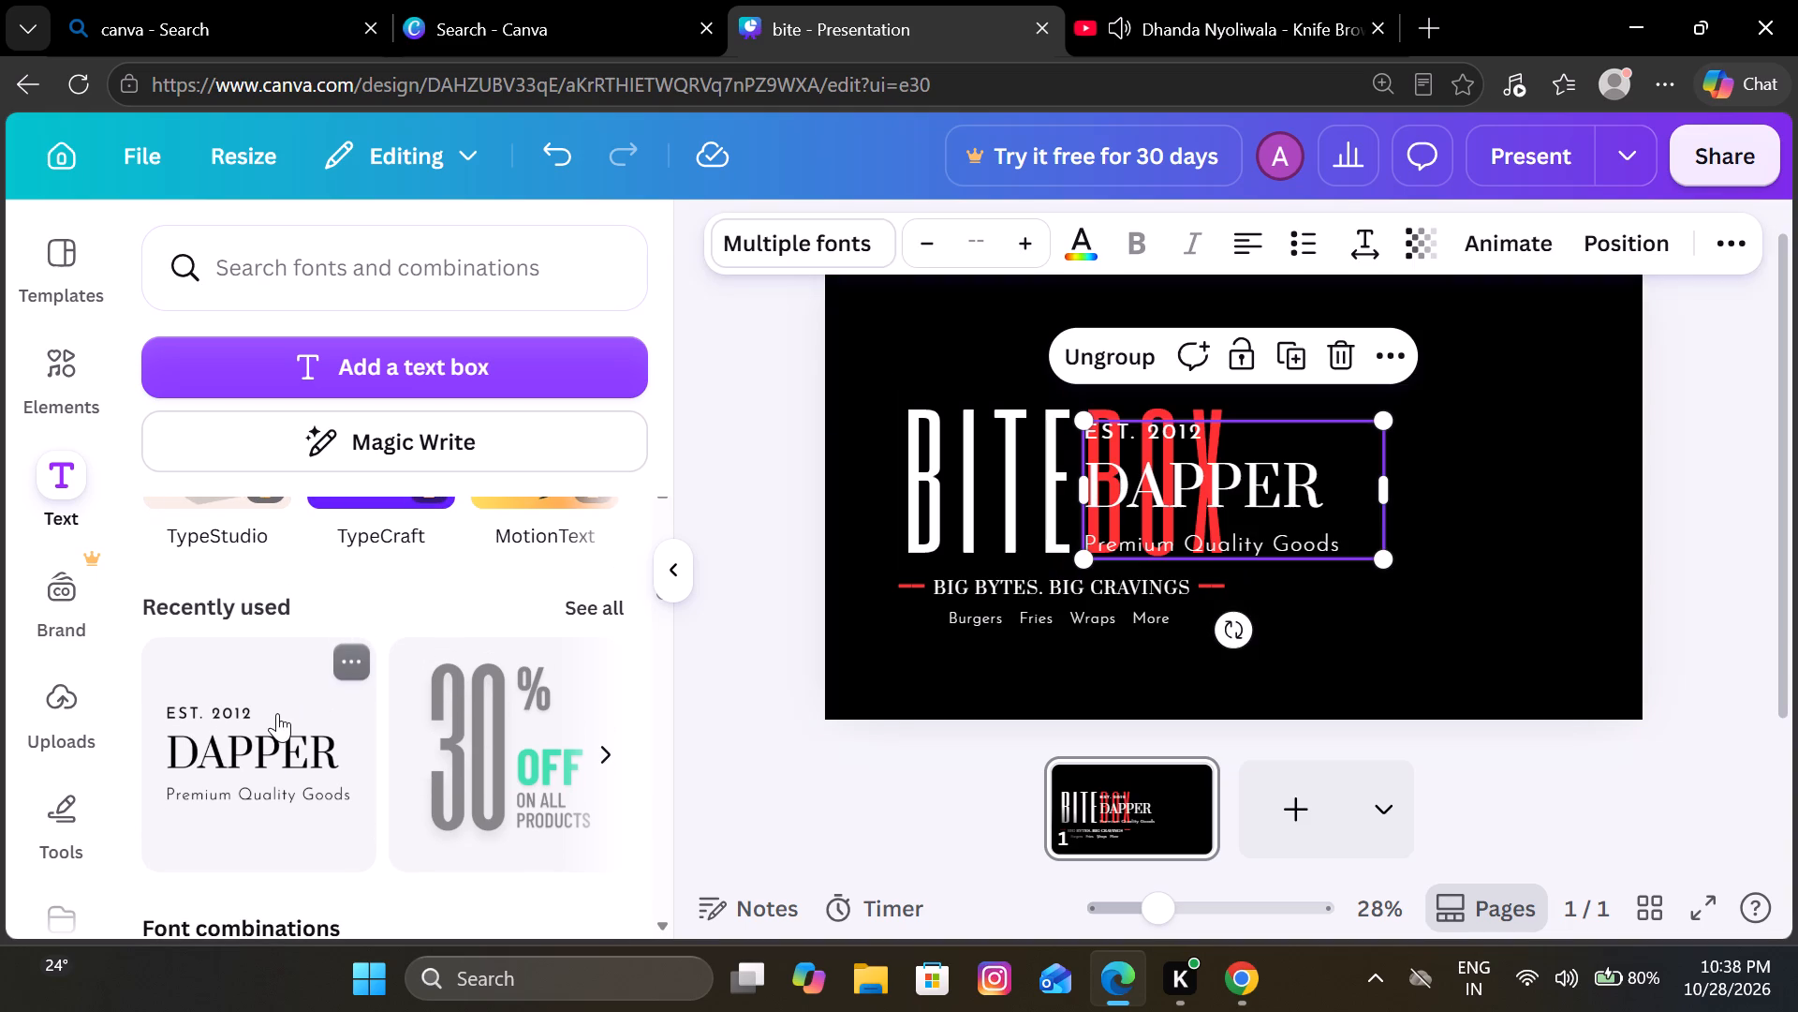
click(1153, 433)
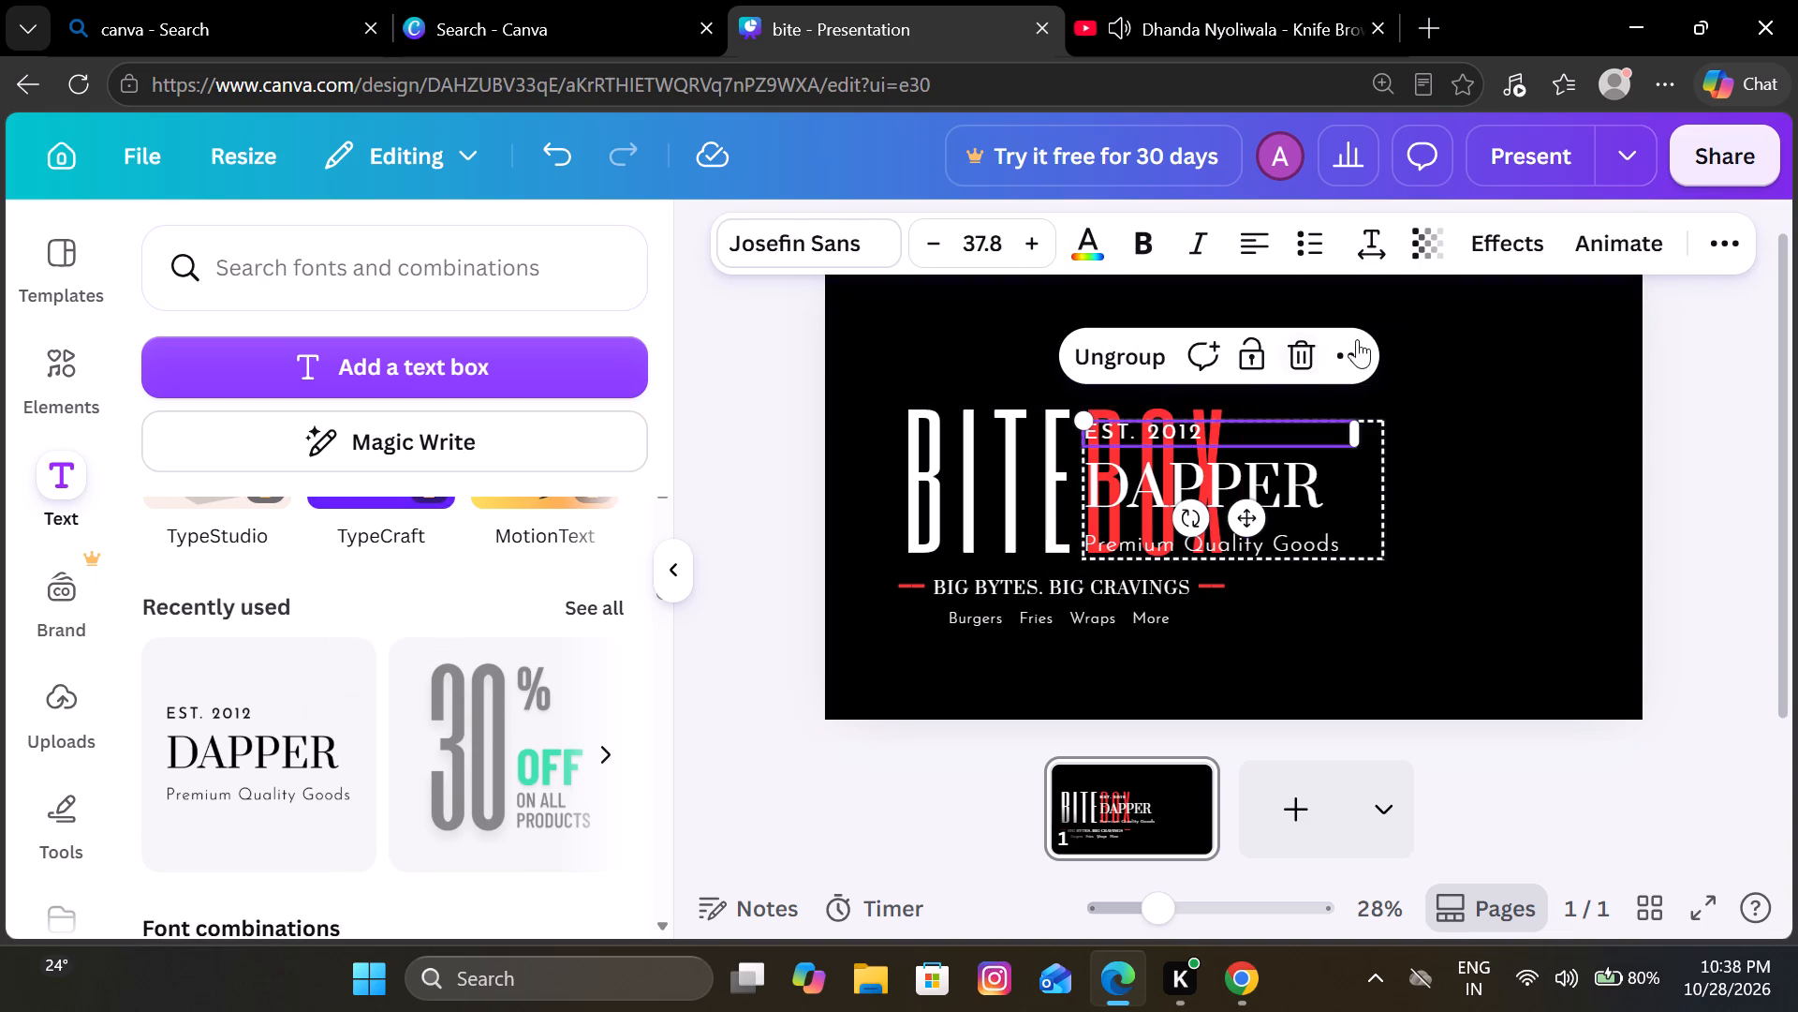
click(1308, 350)
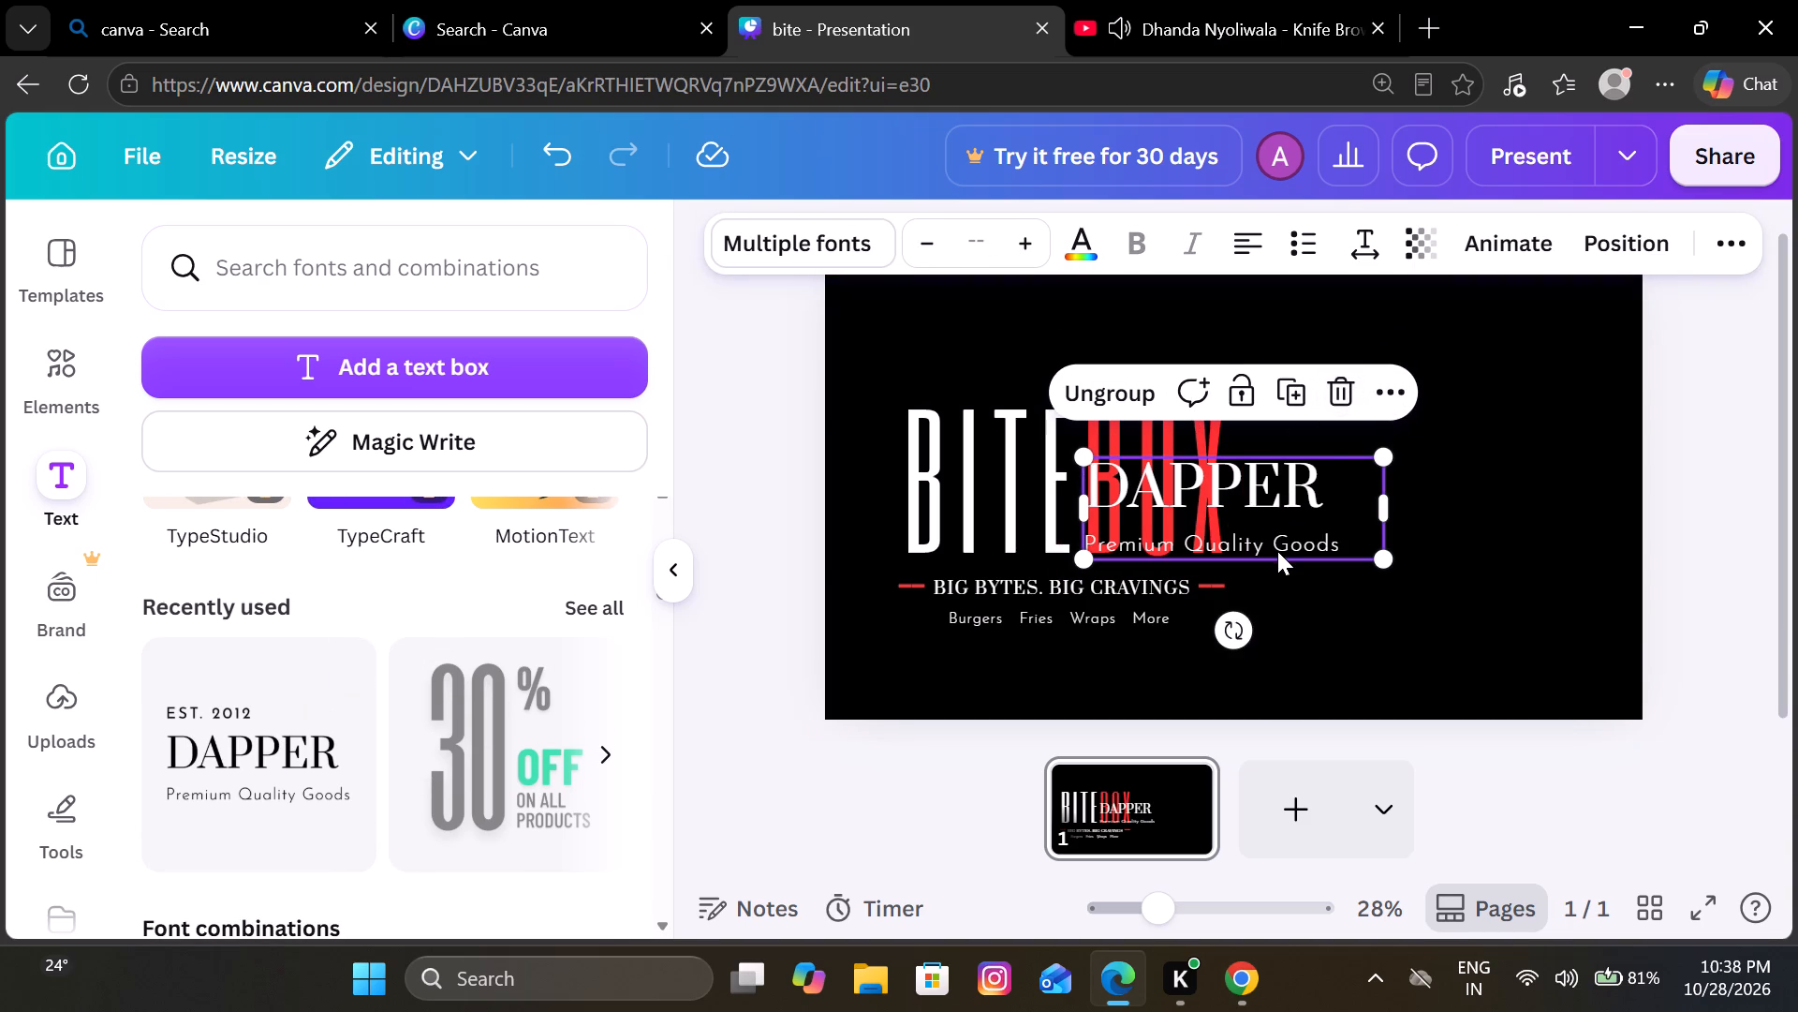
Replace the DAPPER text with a single period.
click(1267, 509)
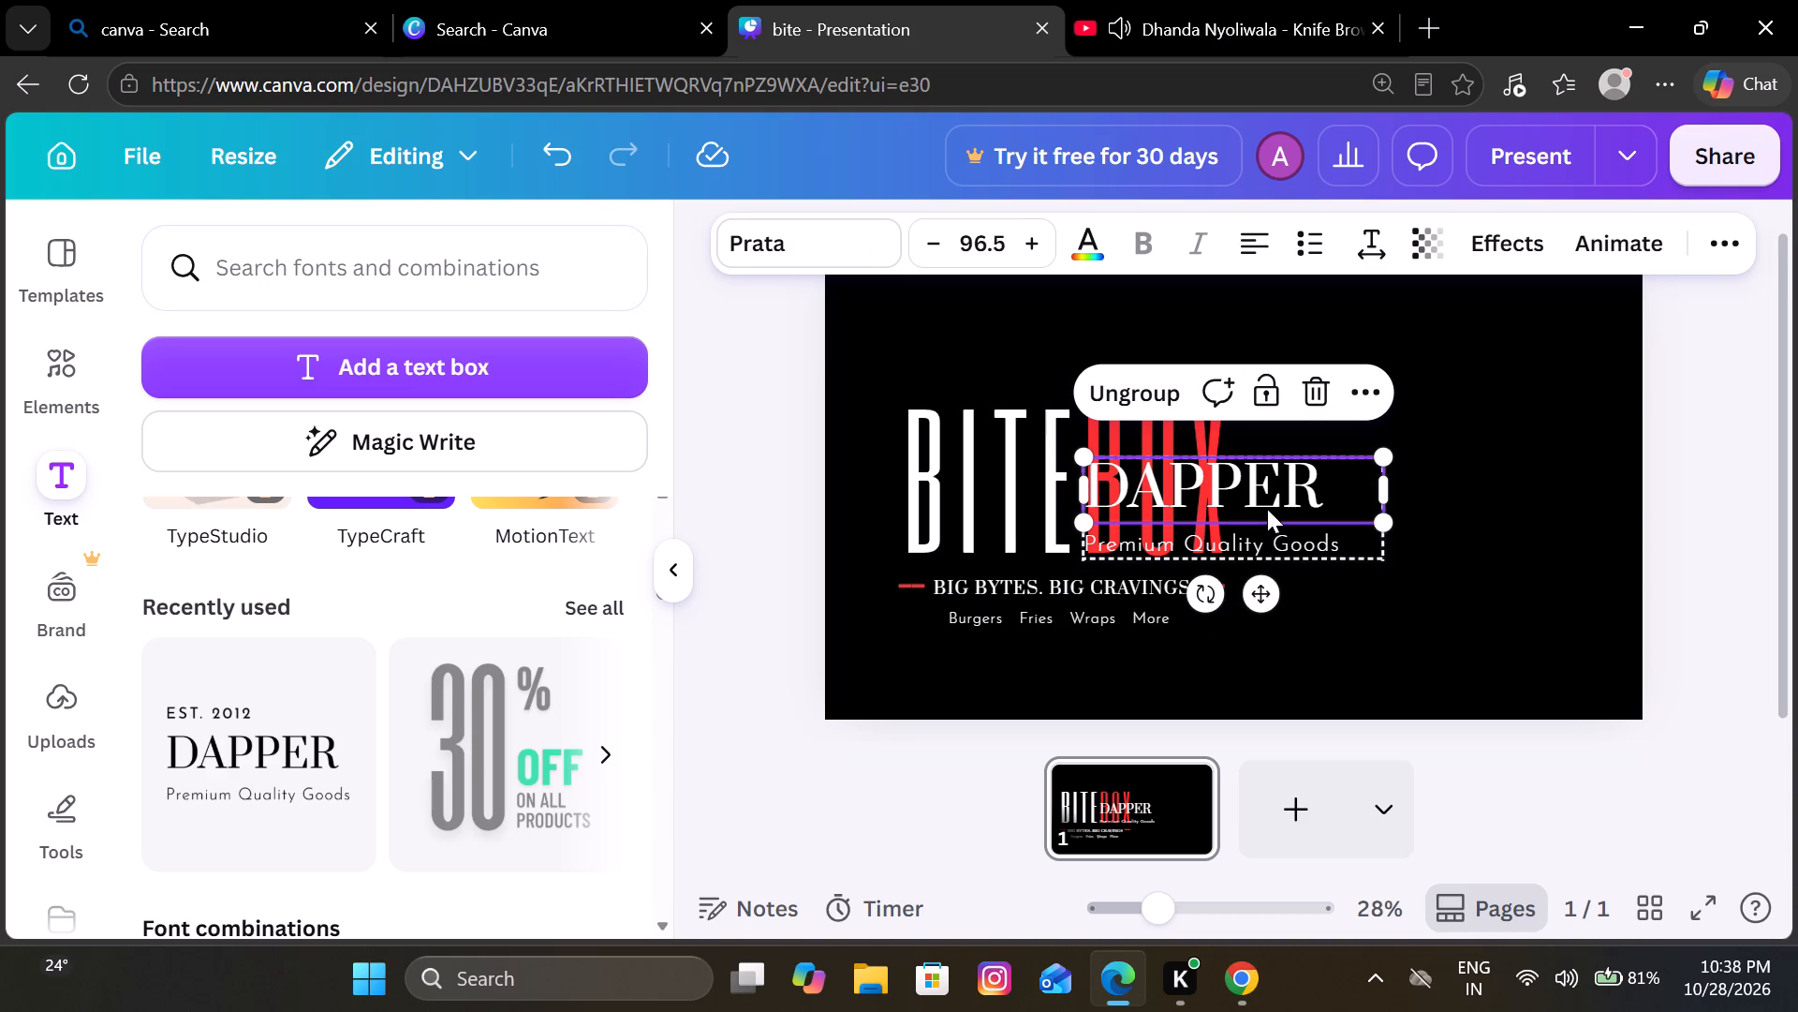
click(1267, 509)
key(period)
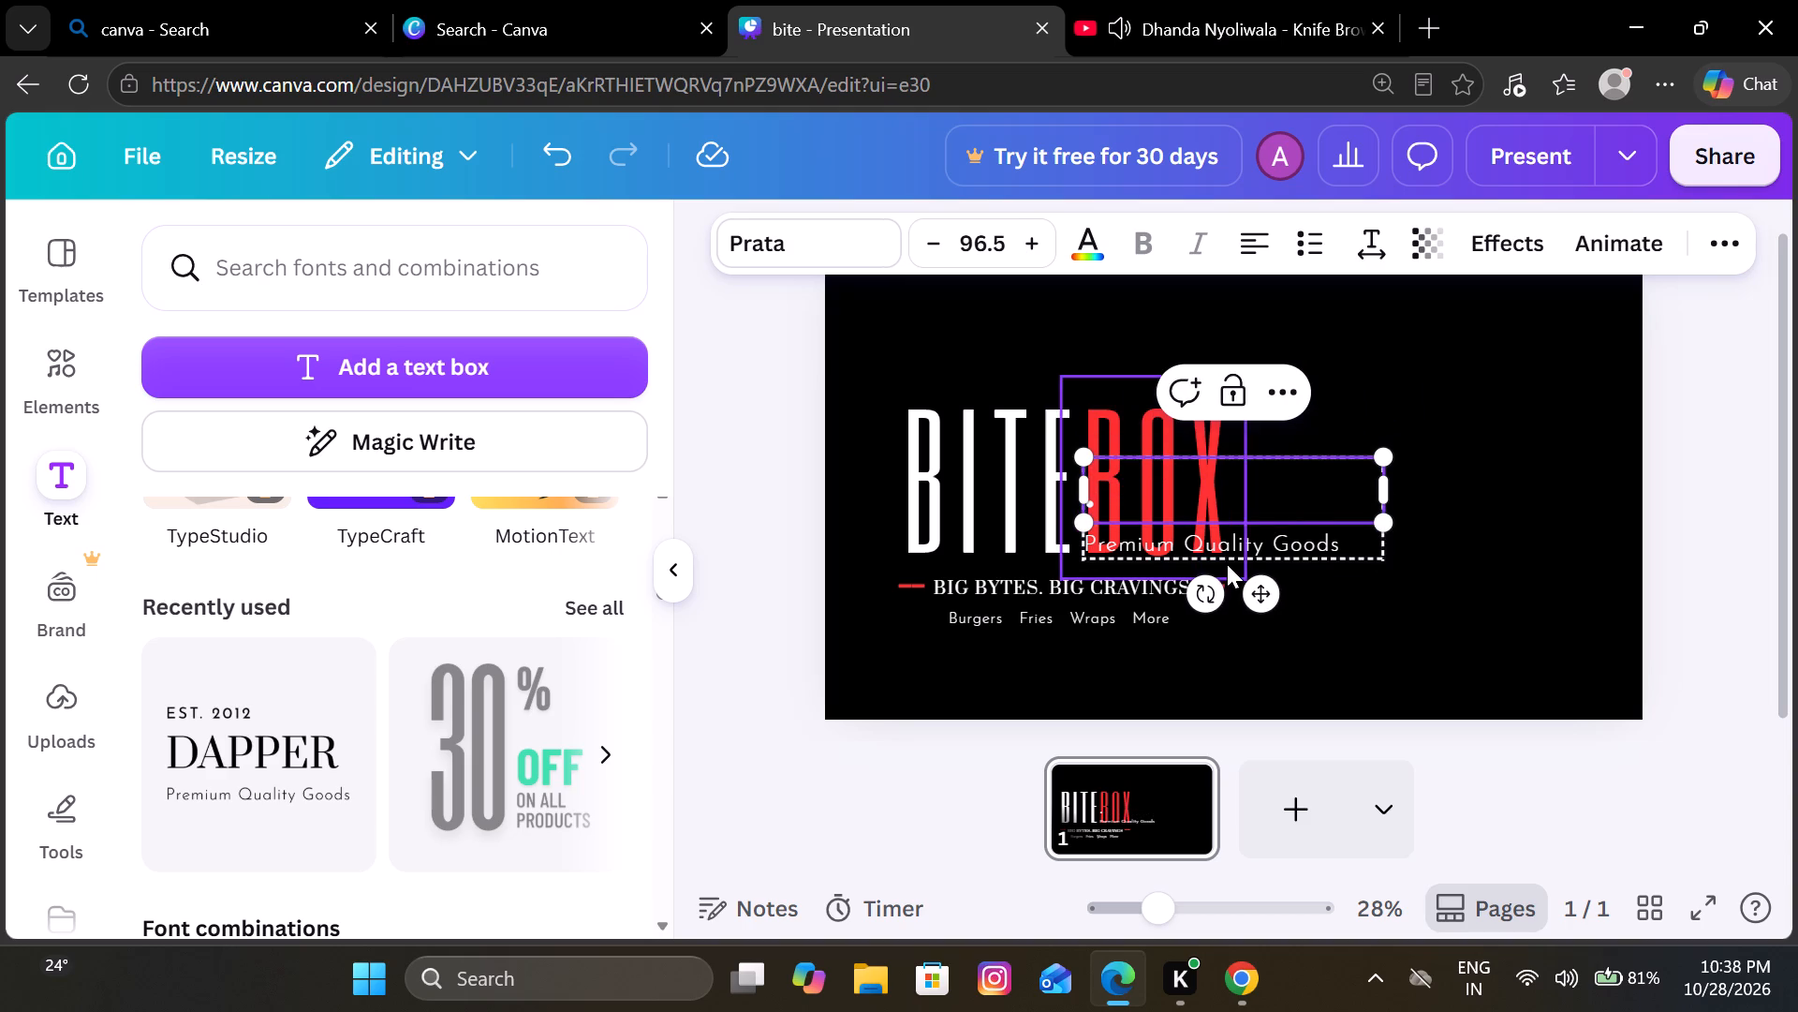
Replace the Premium Quality Goods text with a period and delete that text box, keeping only the larger Prata period.
click(1240, 546)
click(1240, 546)
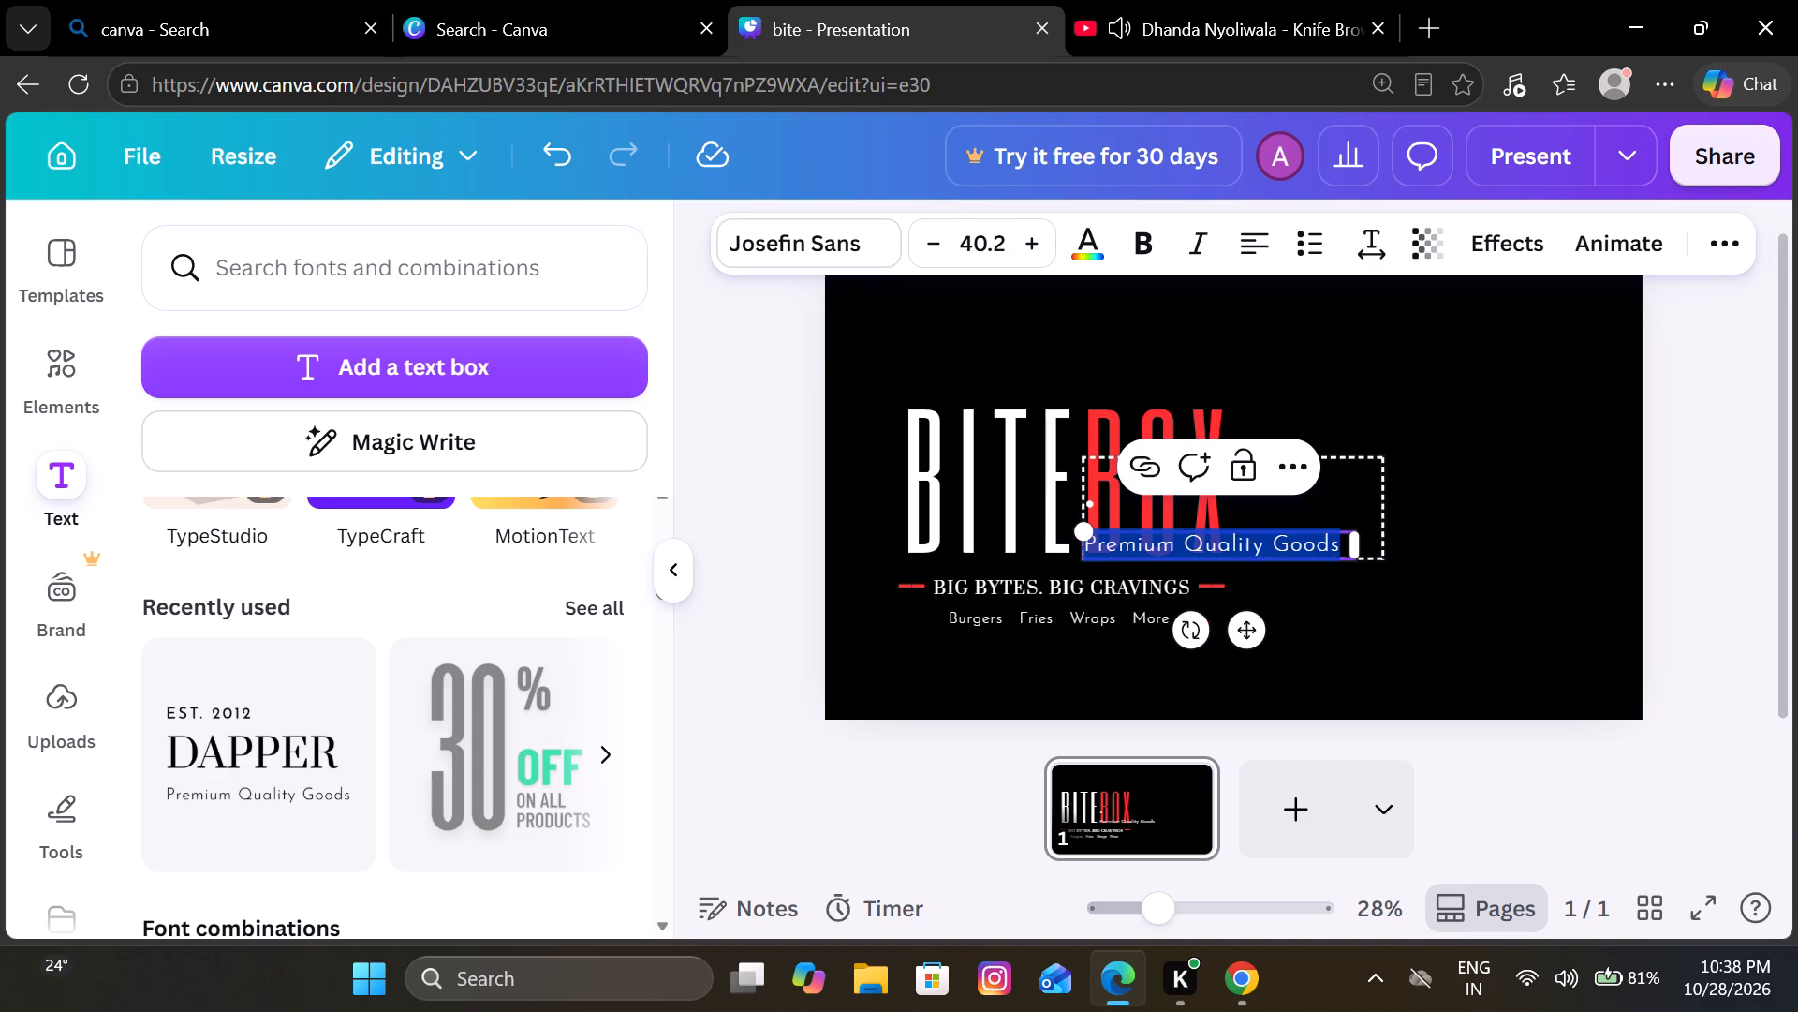
key(period)
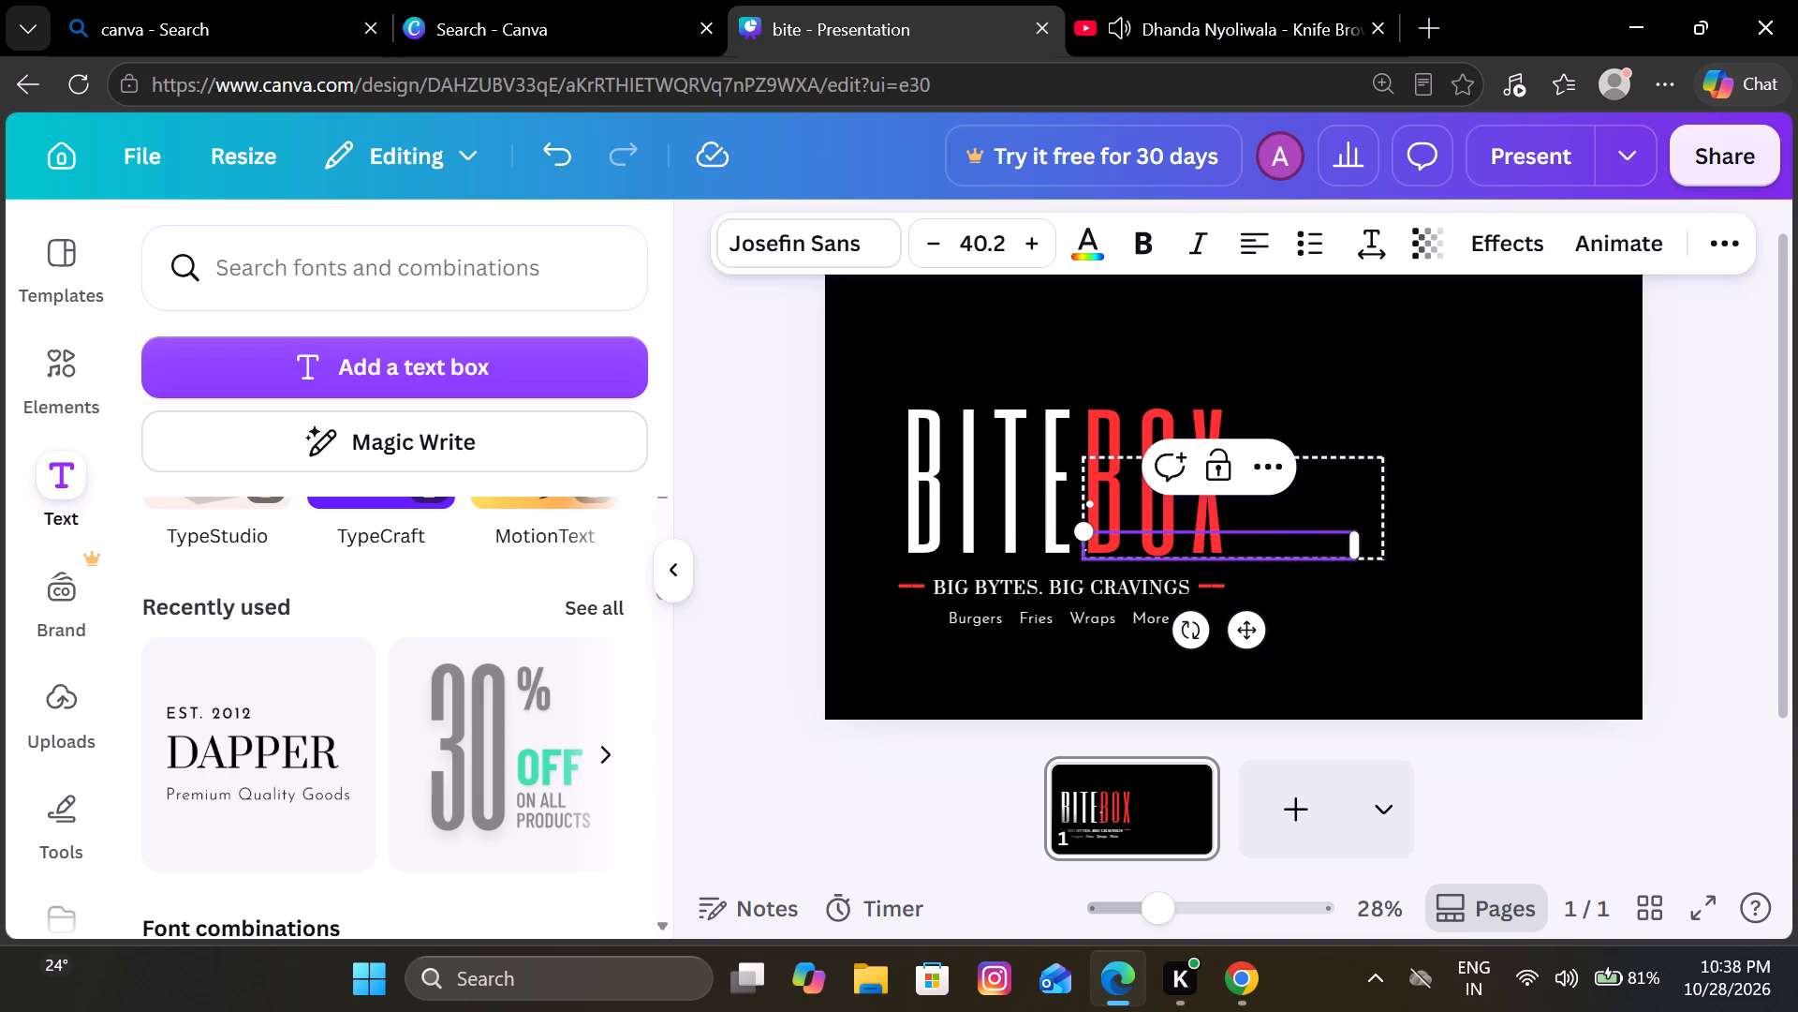
click(1378, 655)
click(1263, 547)
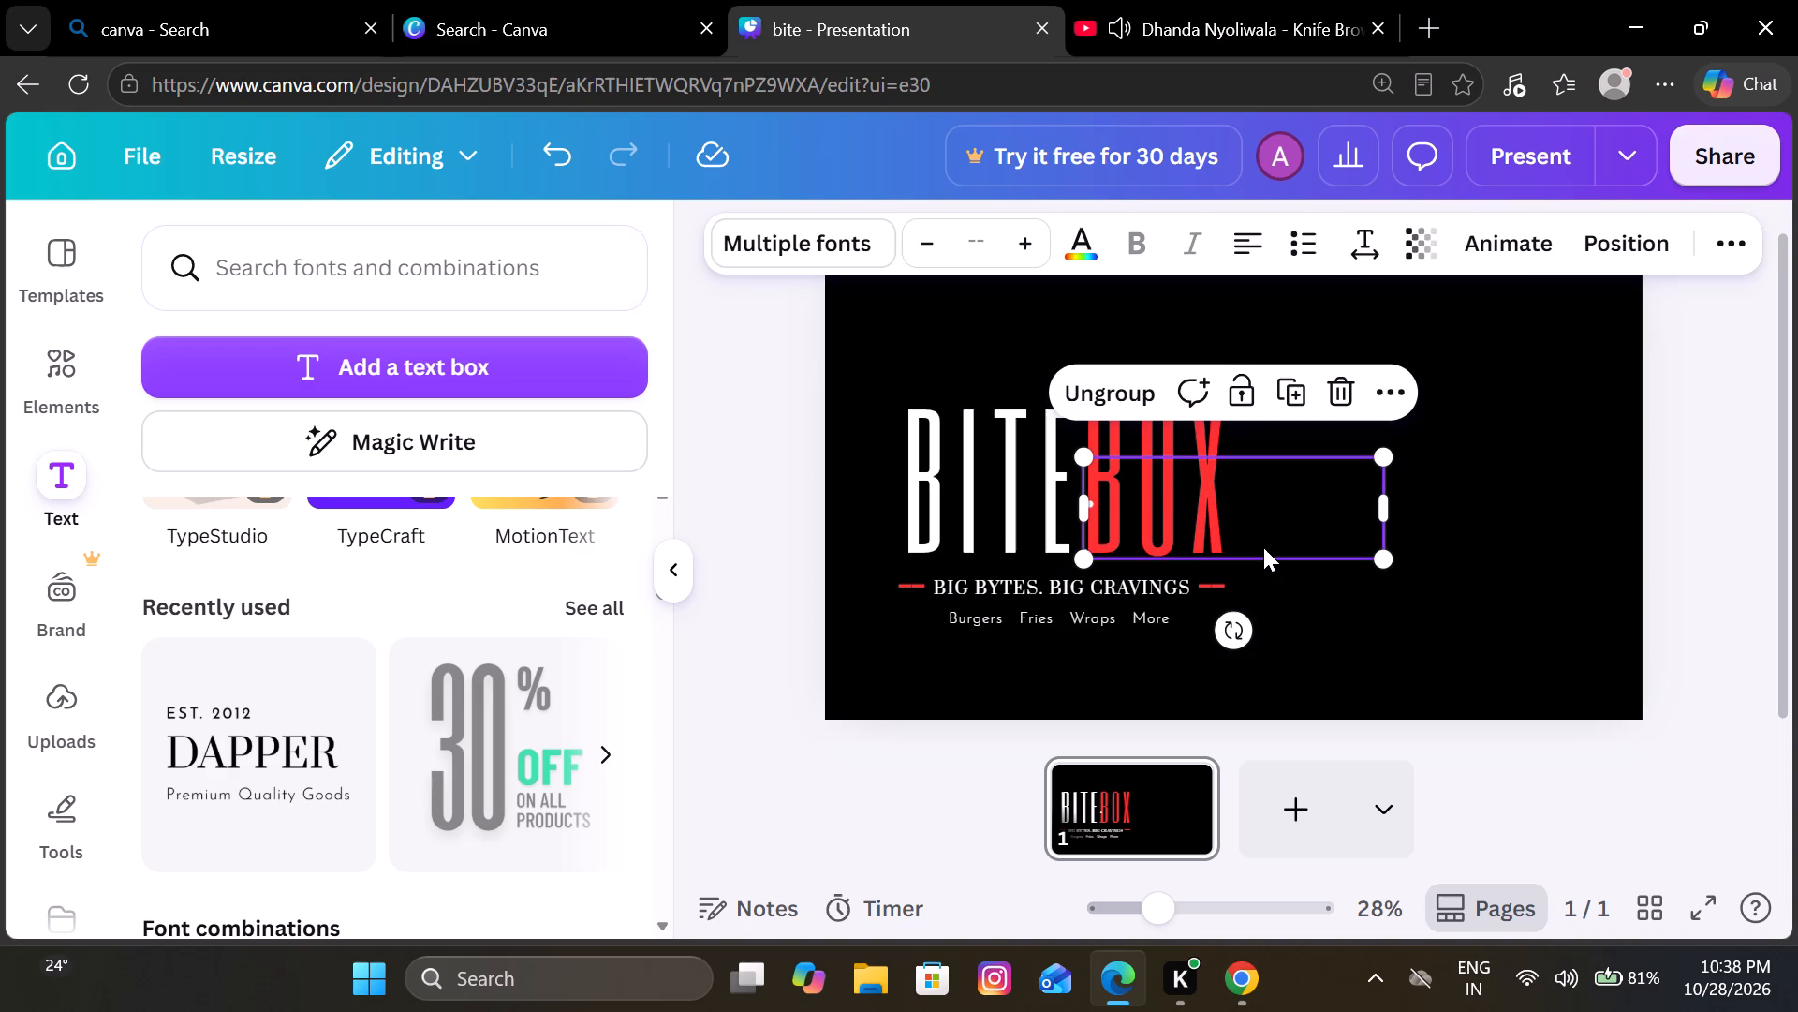
click(1162, 542)
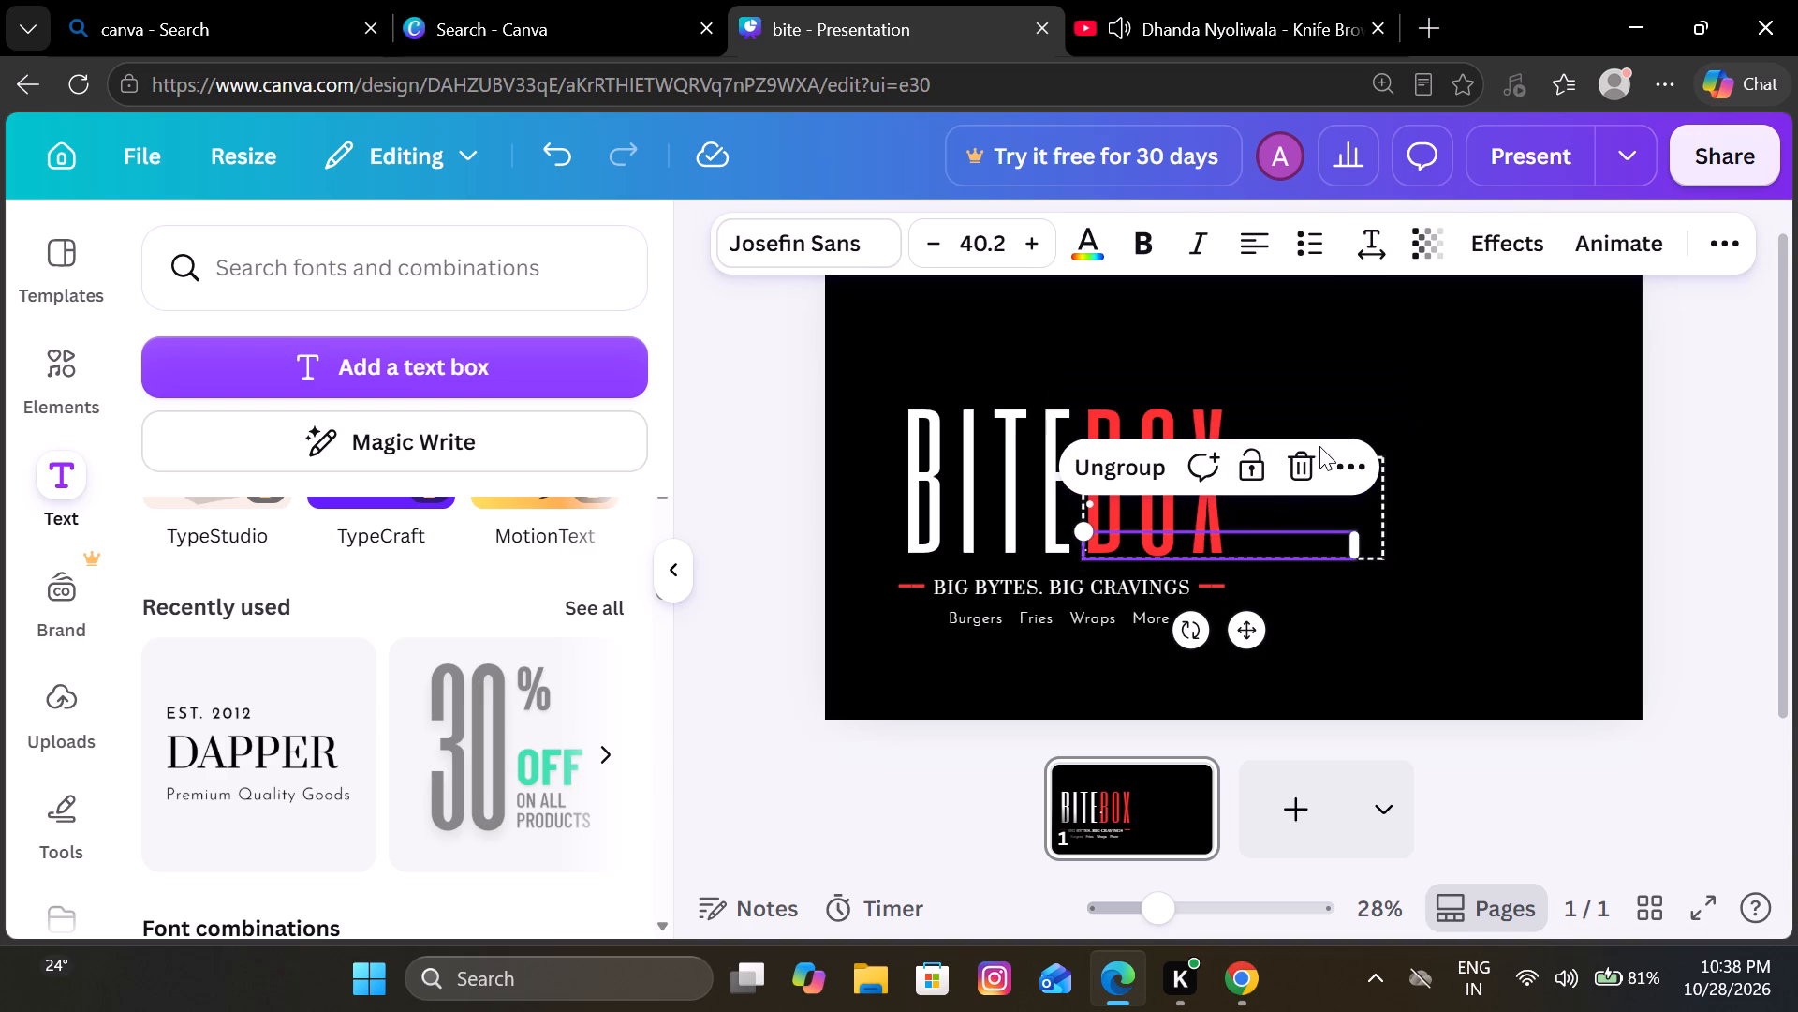
click(1319, 446)
click(1305, 456)
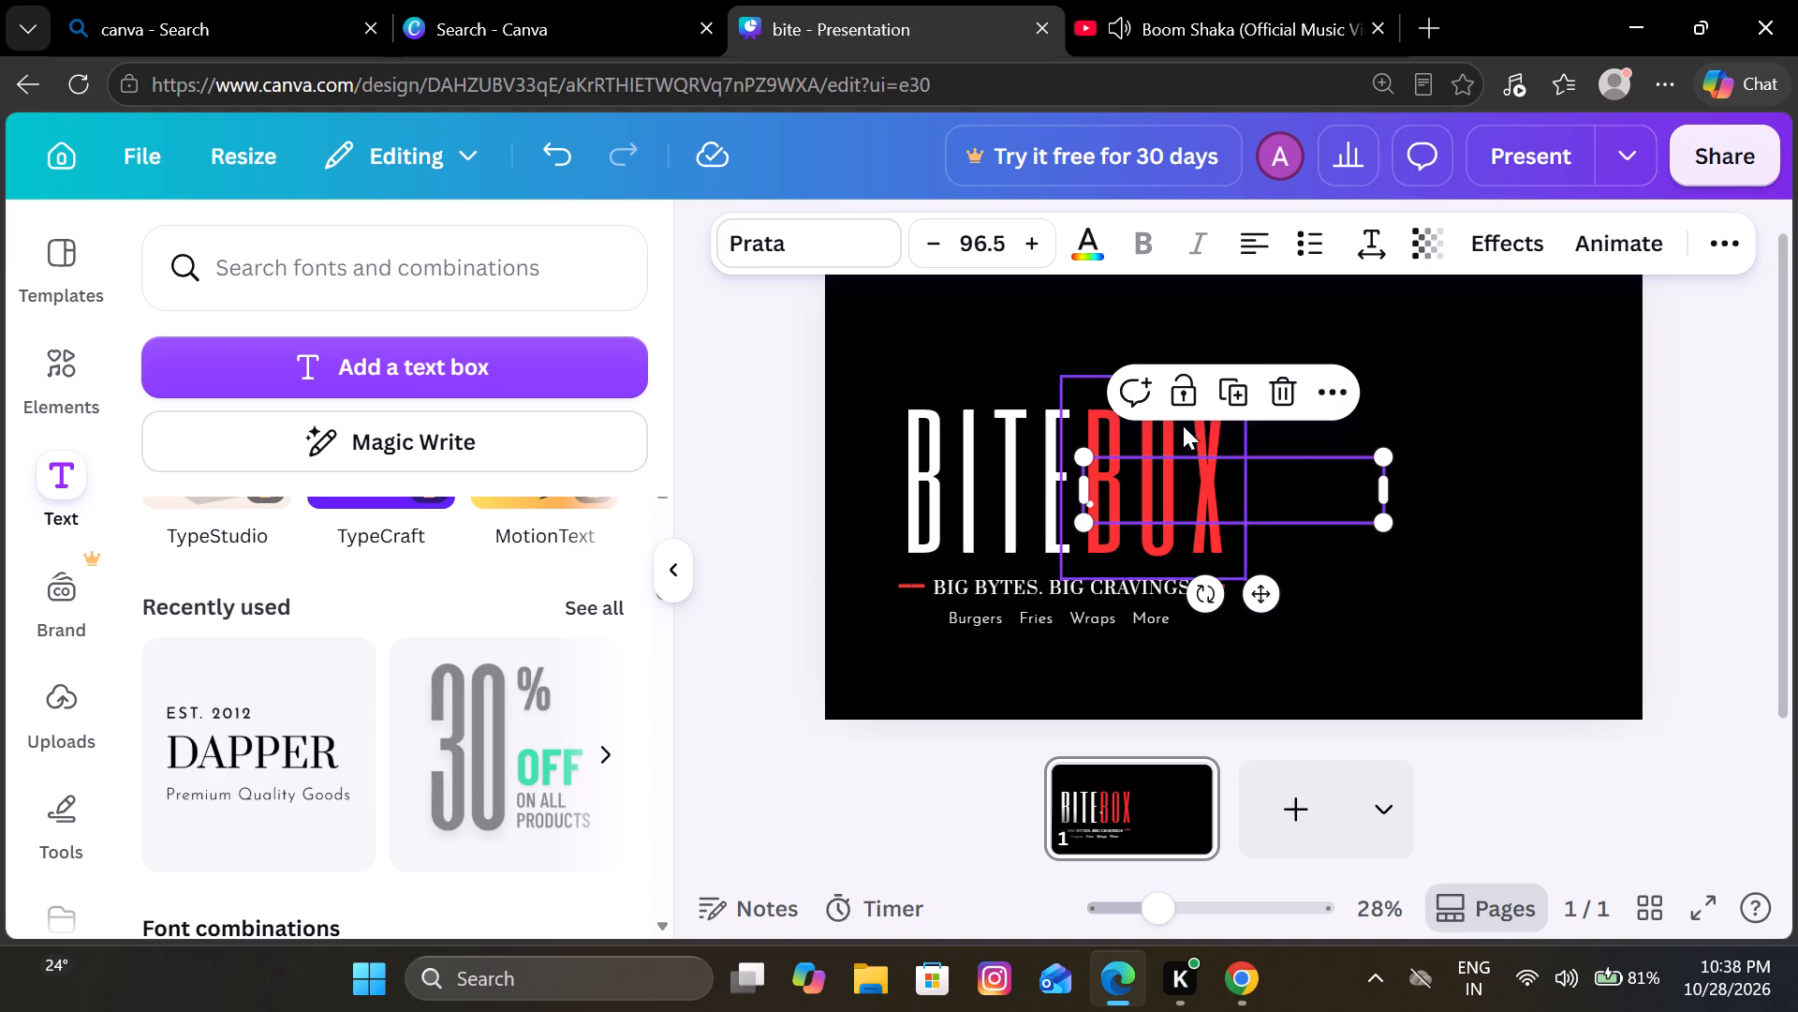
Color the remaining period the same red as the word BOX.
click(1074, 250)
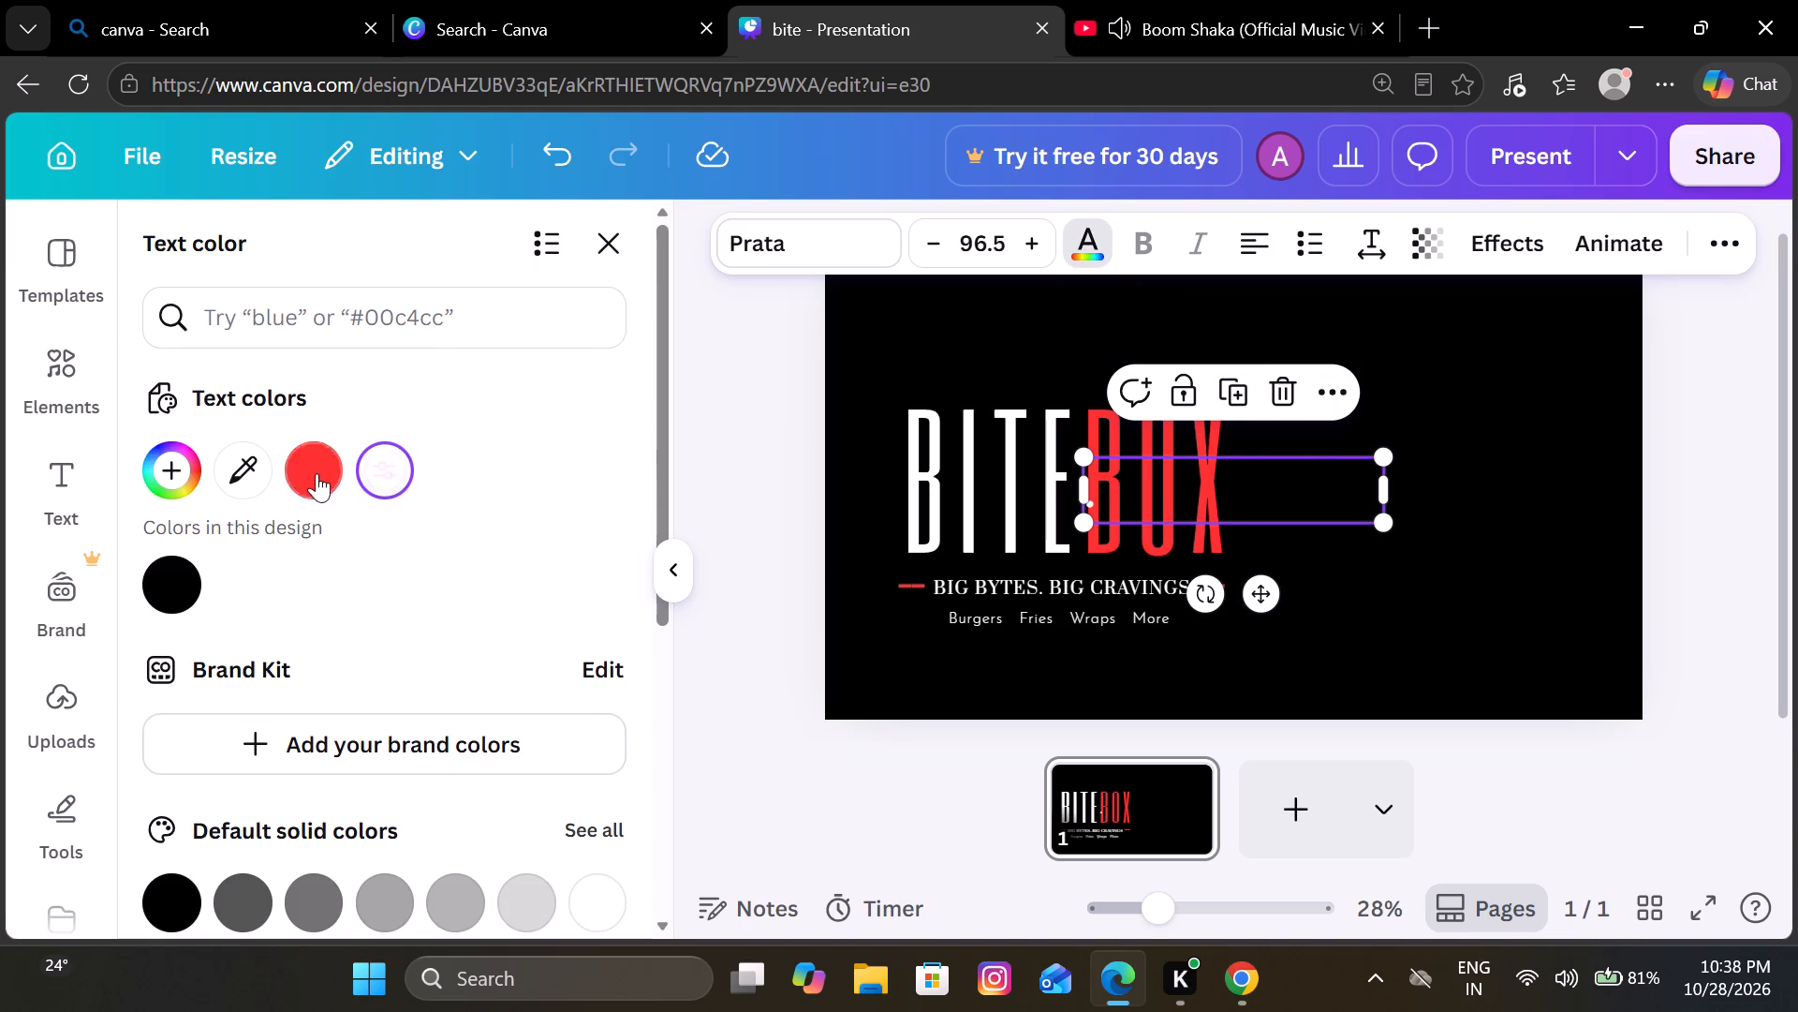
click(314, 474)
click(865, 659)
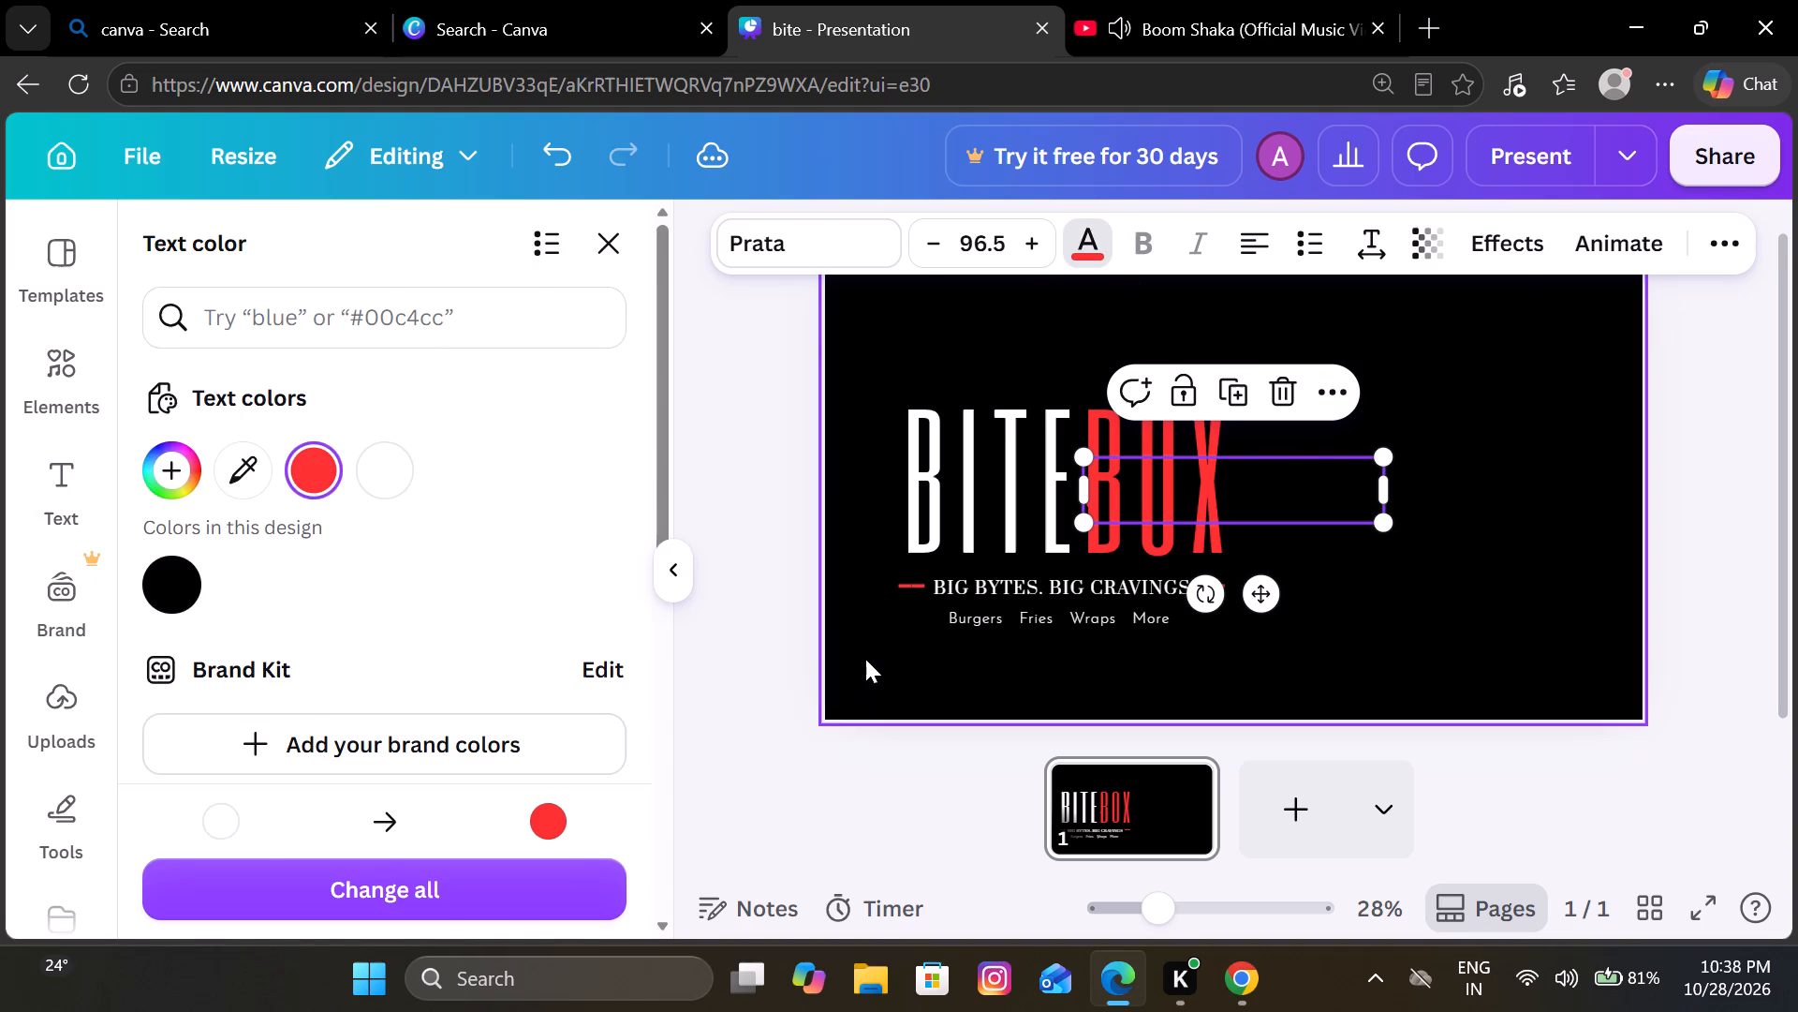
Move the red dot into the gap between Burgers and Fries in the food category line.
drag(1265, 501, 1156, 616)
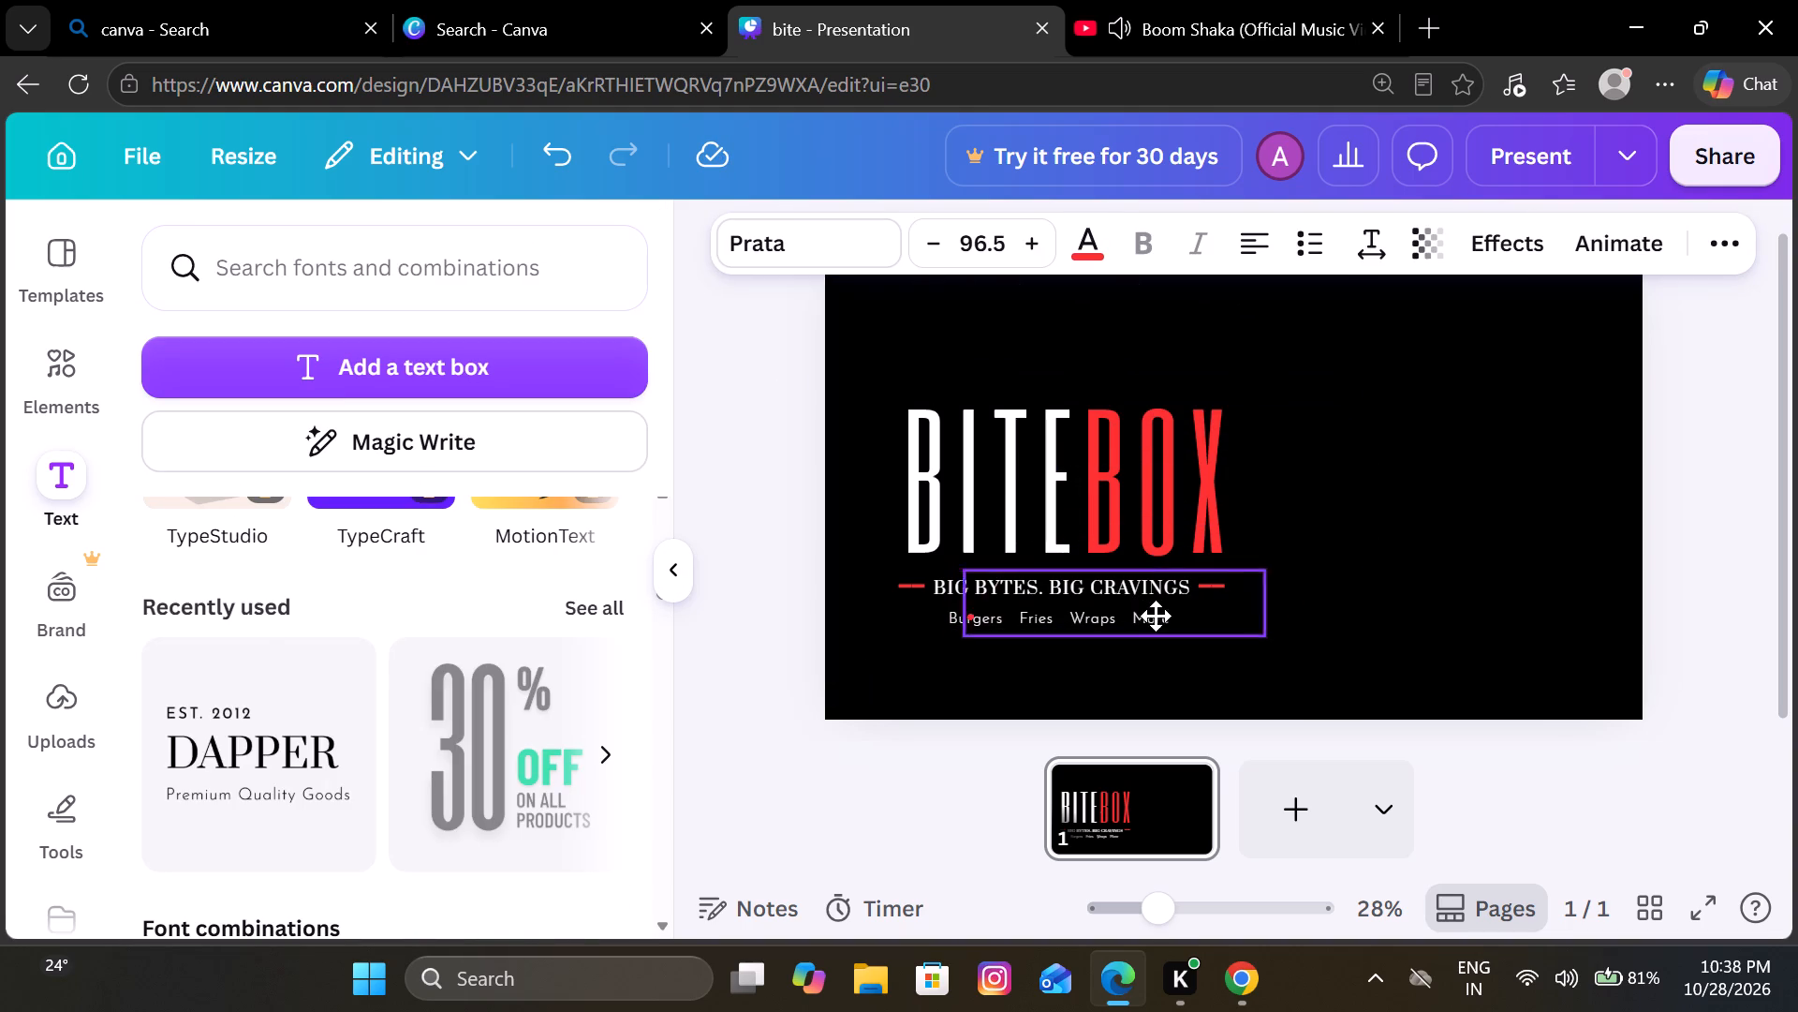
drag(1156, 616, 1188, 617)
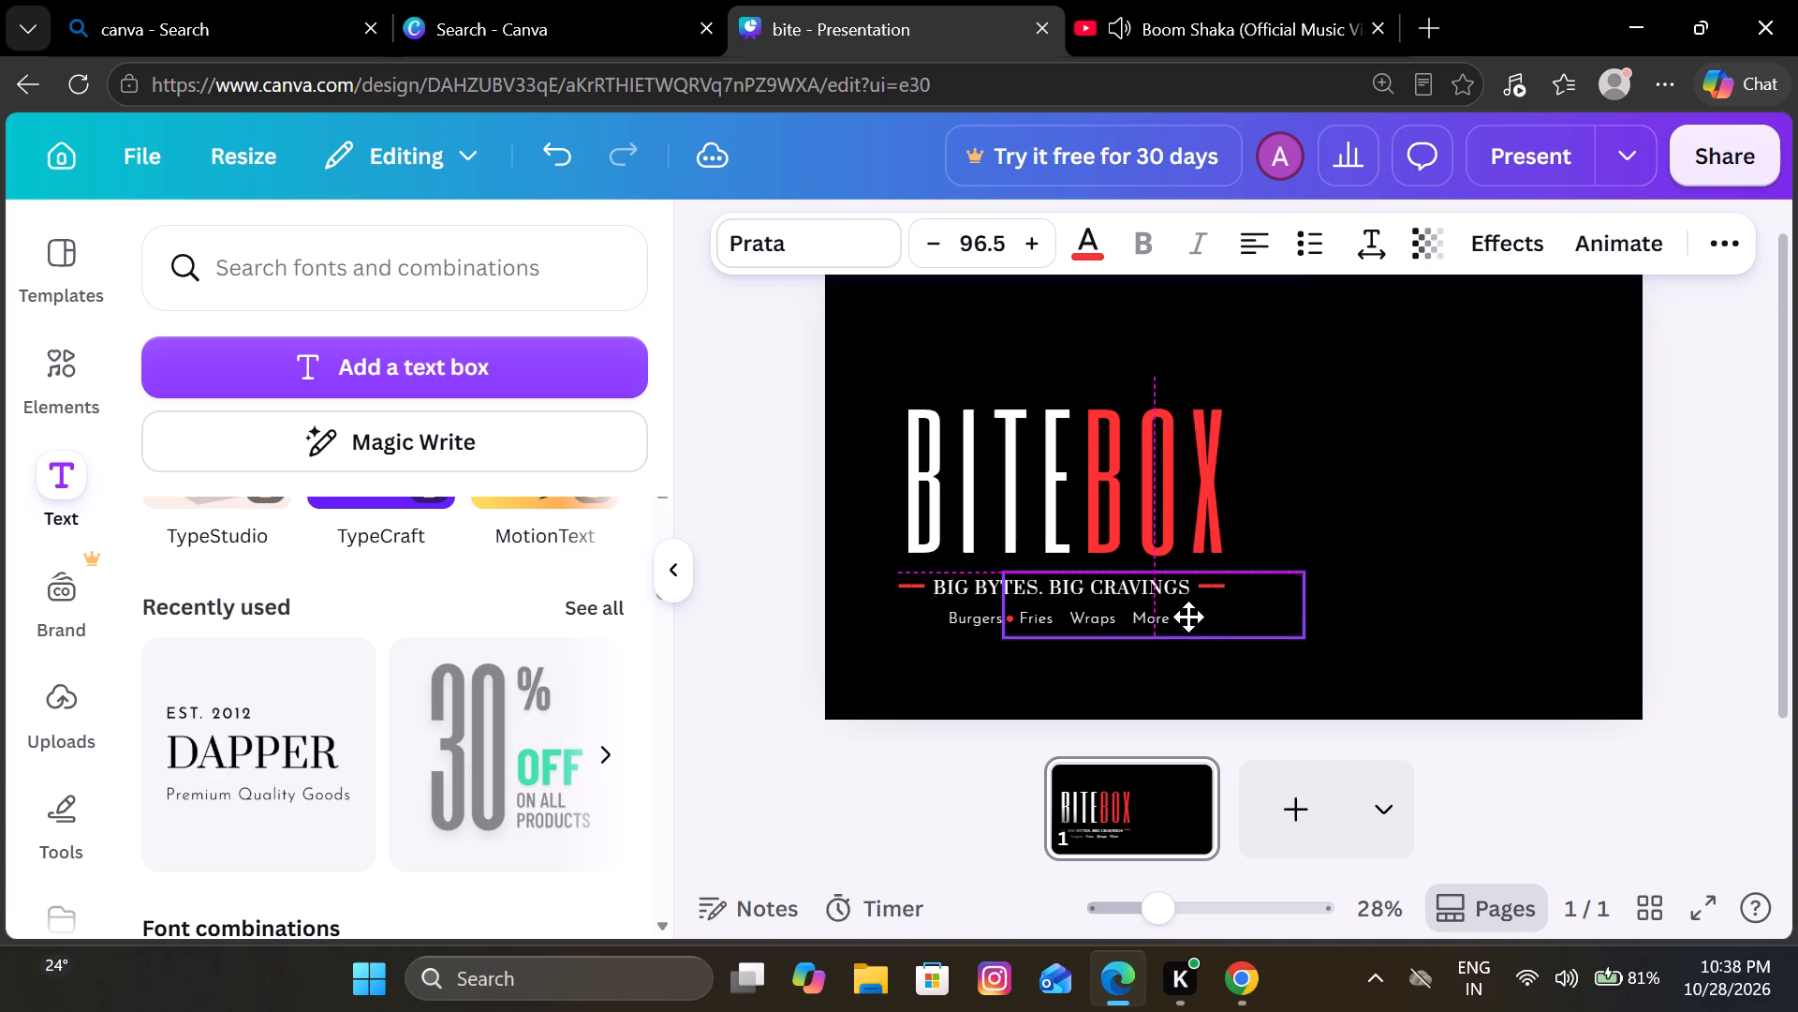
drag(1188, 617, 1198, 617)
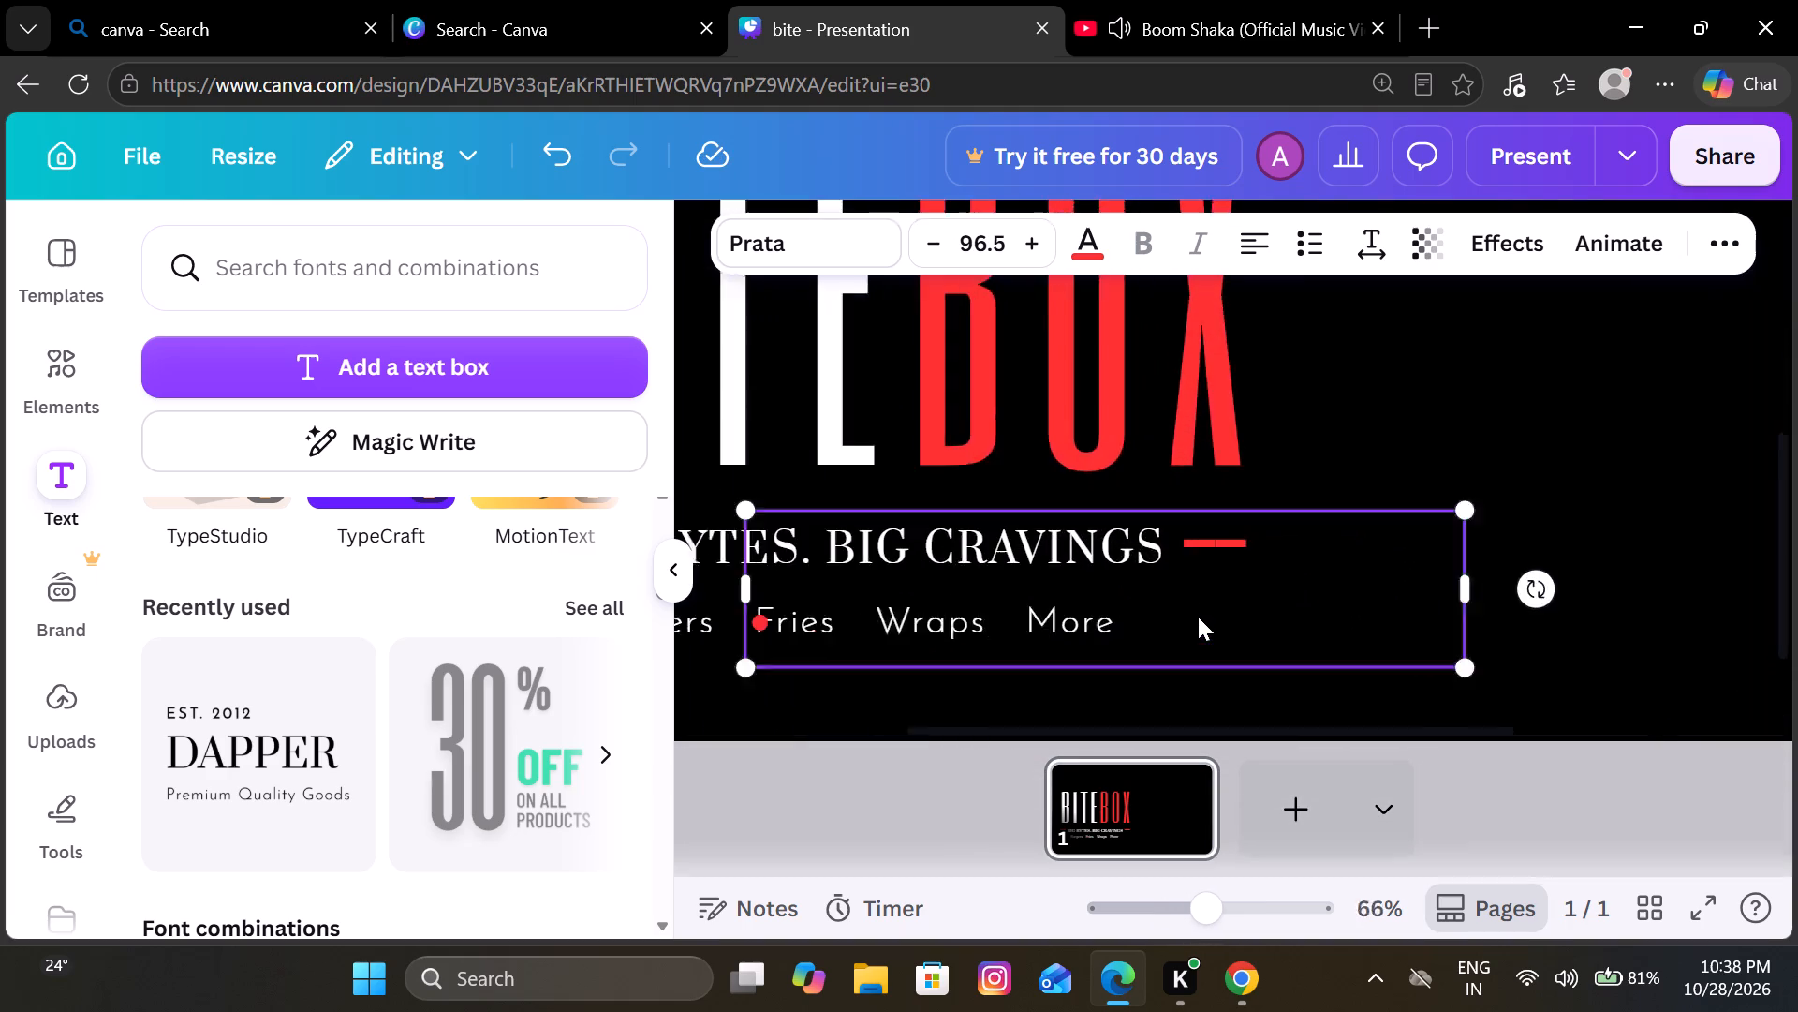
scroll(1198, 617, right, 3)
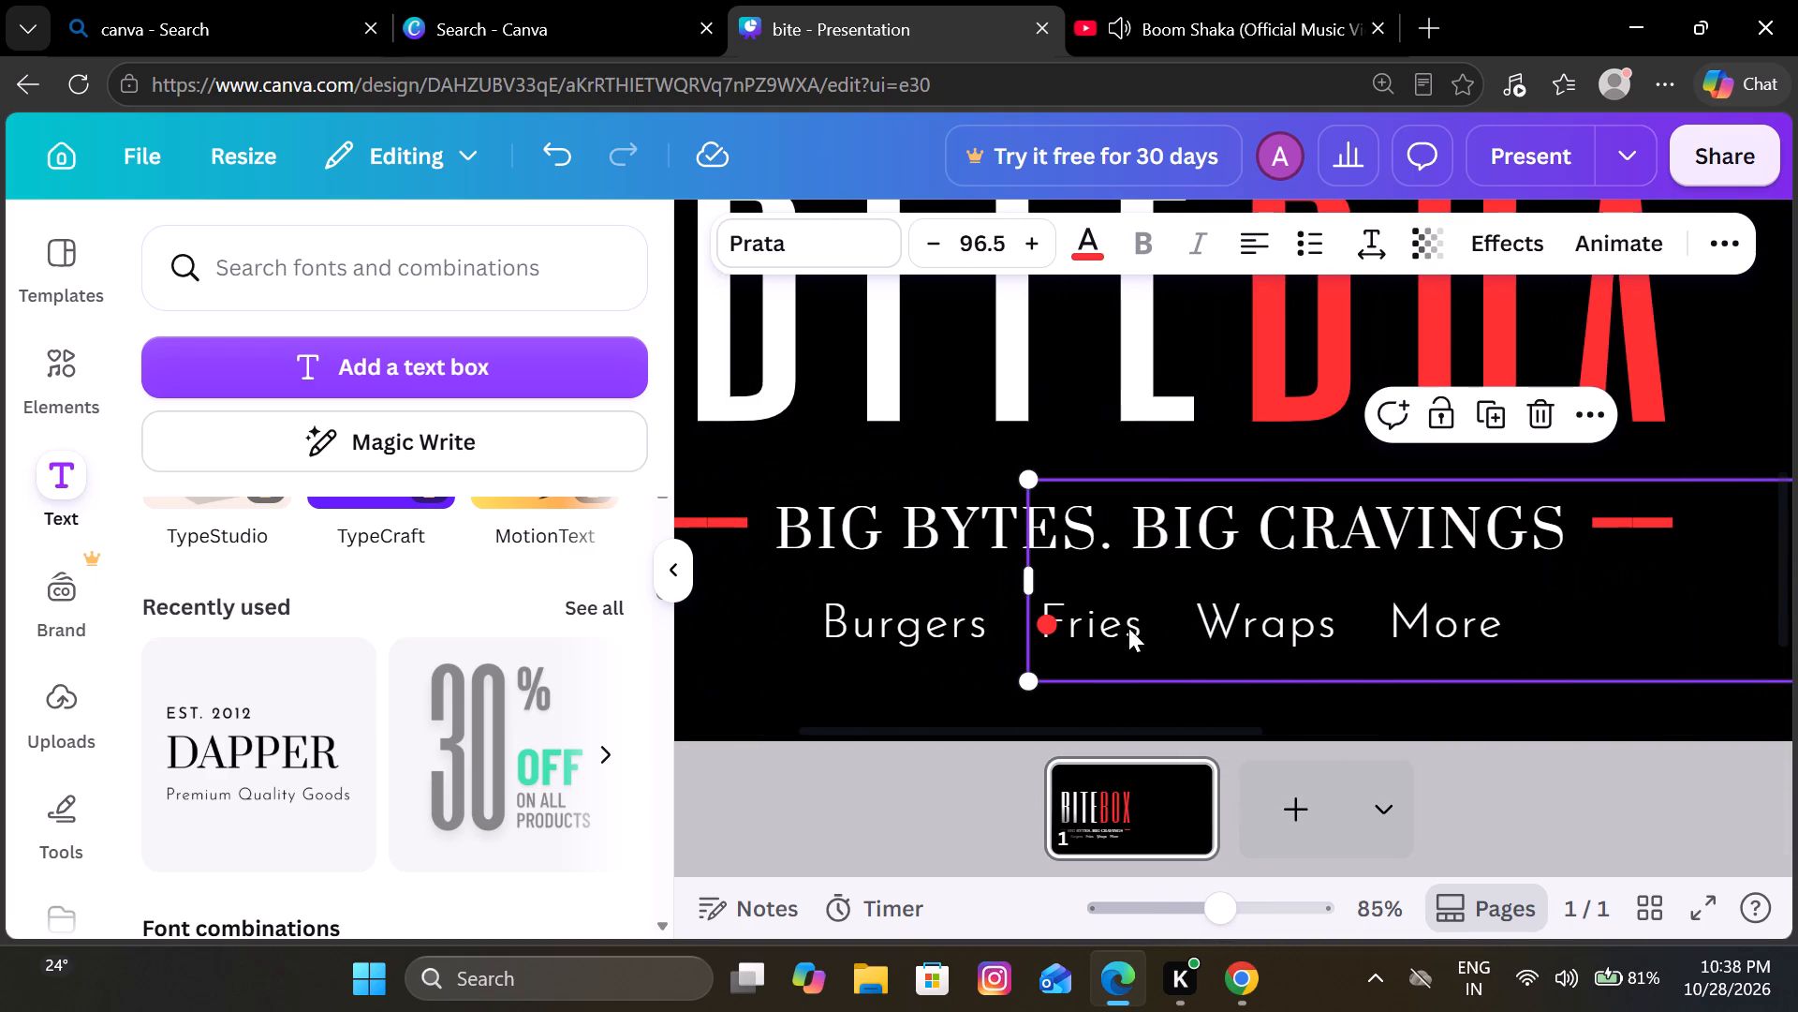
drag(1150, 644, 1119, 647)
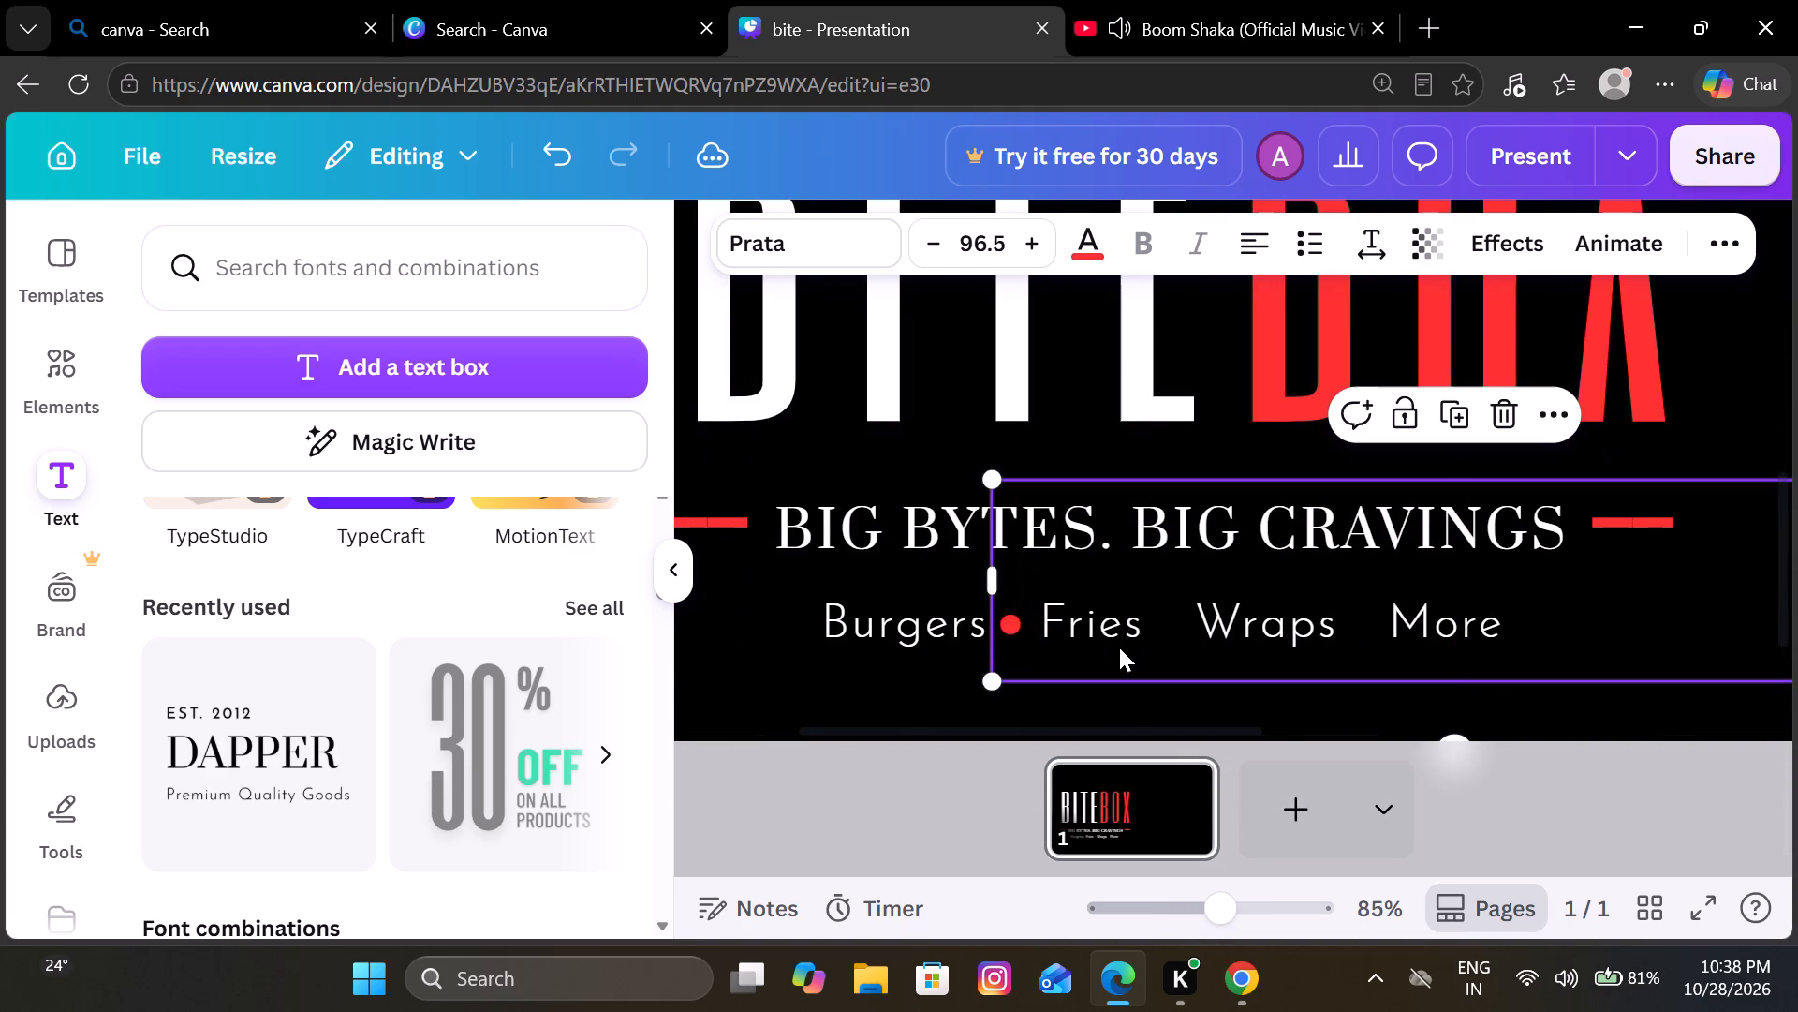
click(906, 687)
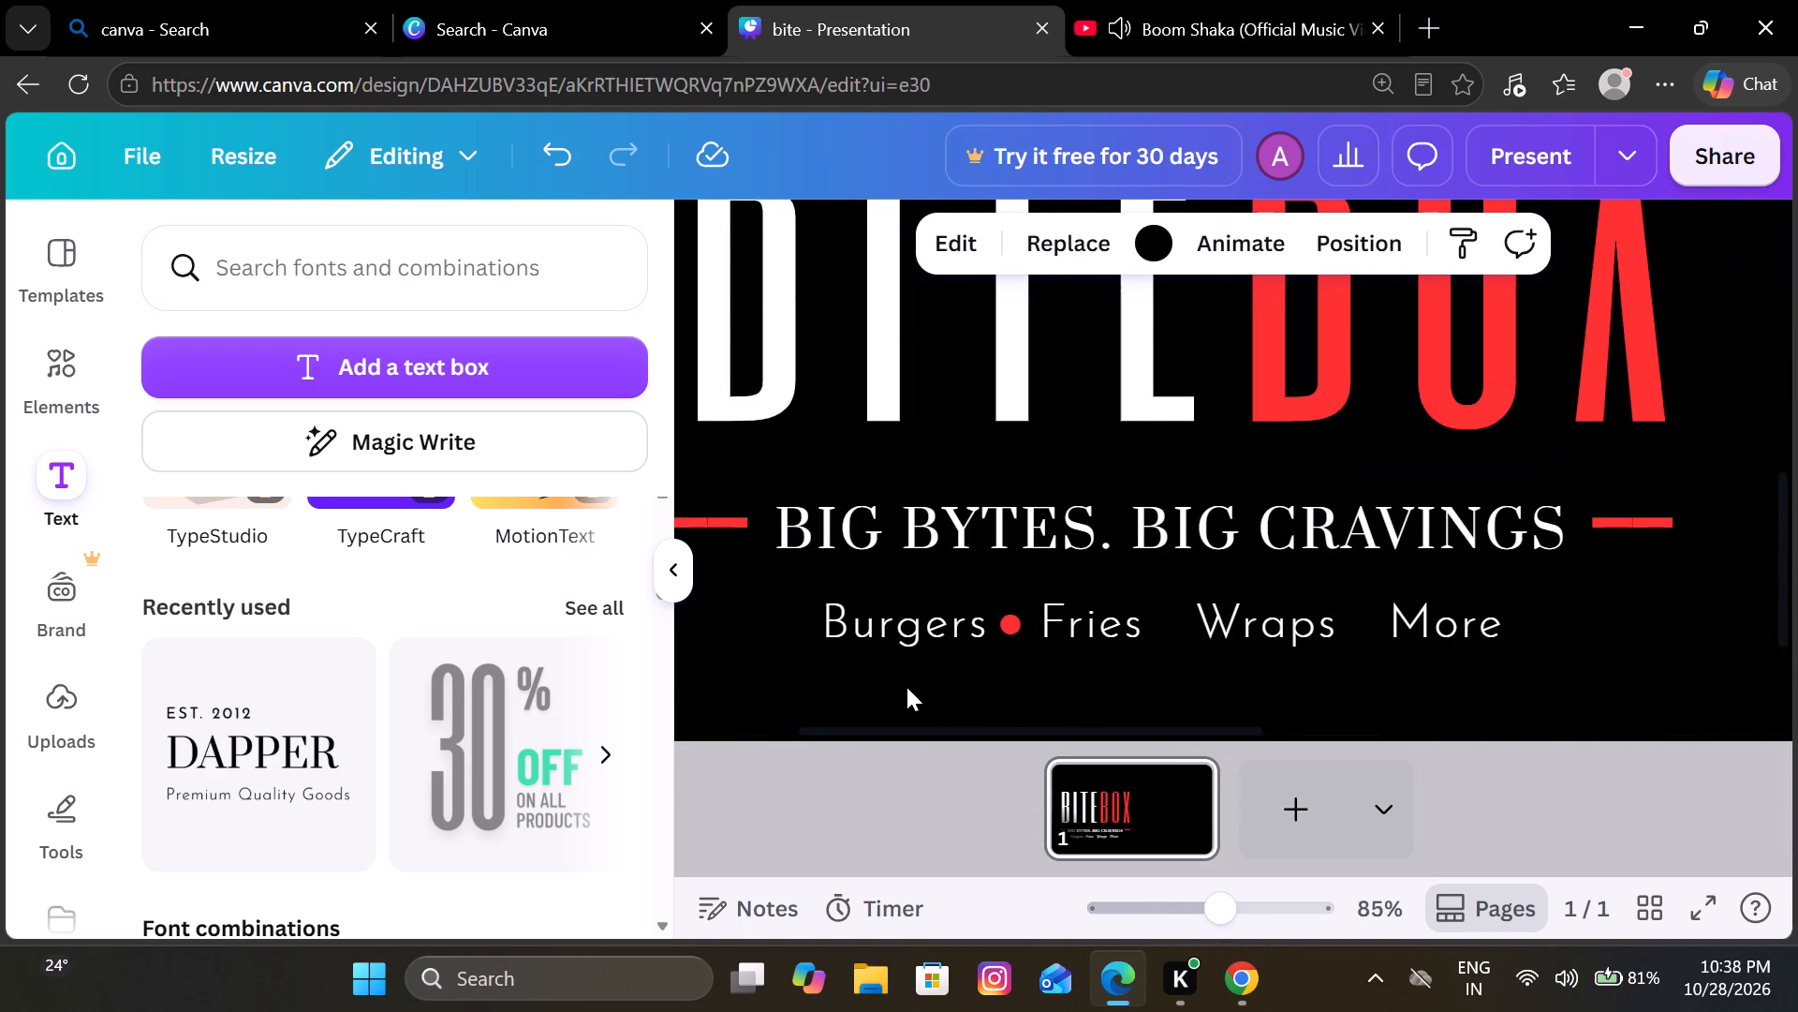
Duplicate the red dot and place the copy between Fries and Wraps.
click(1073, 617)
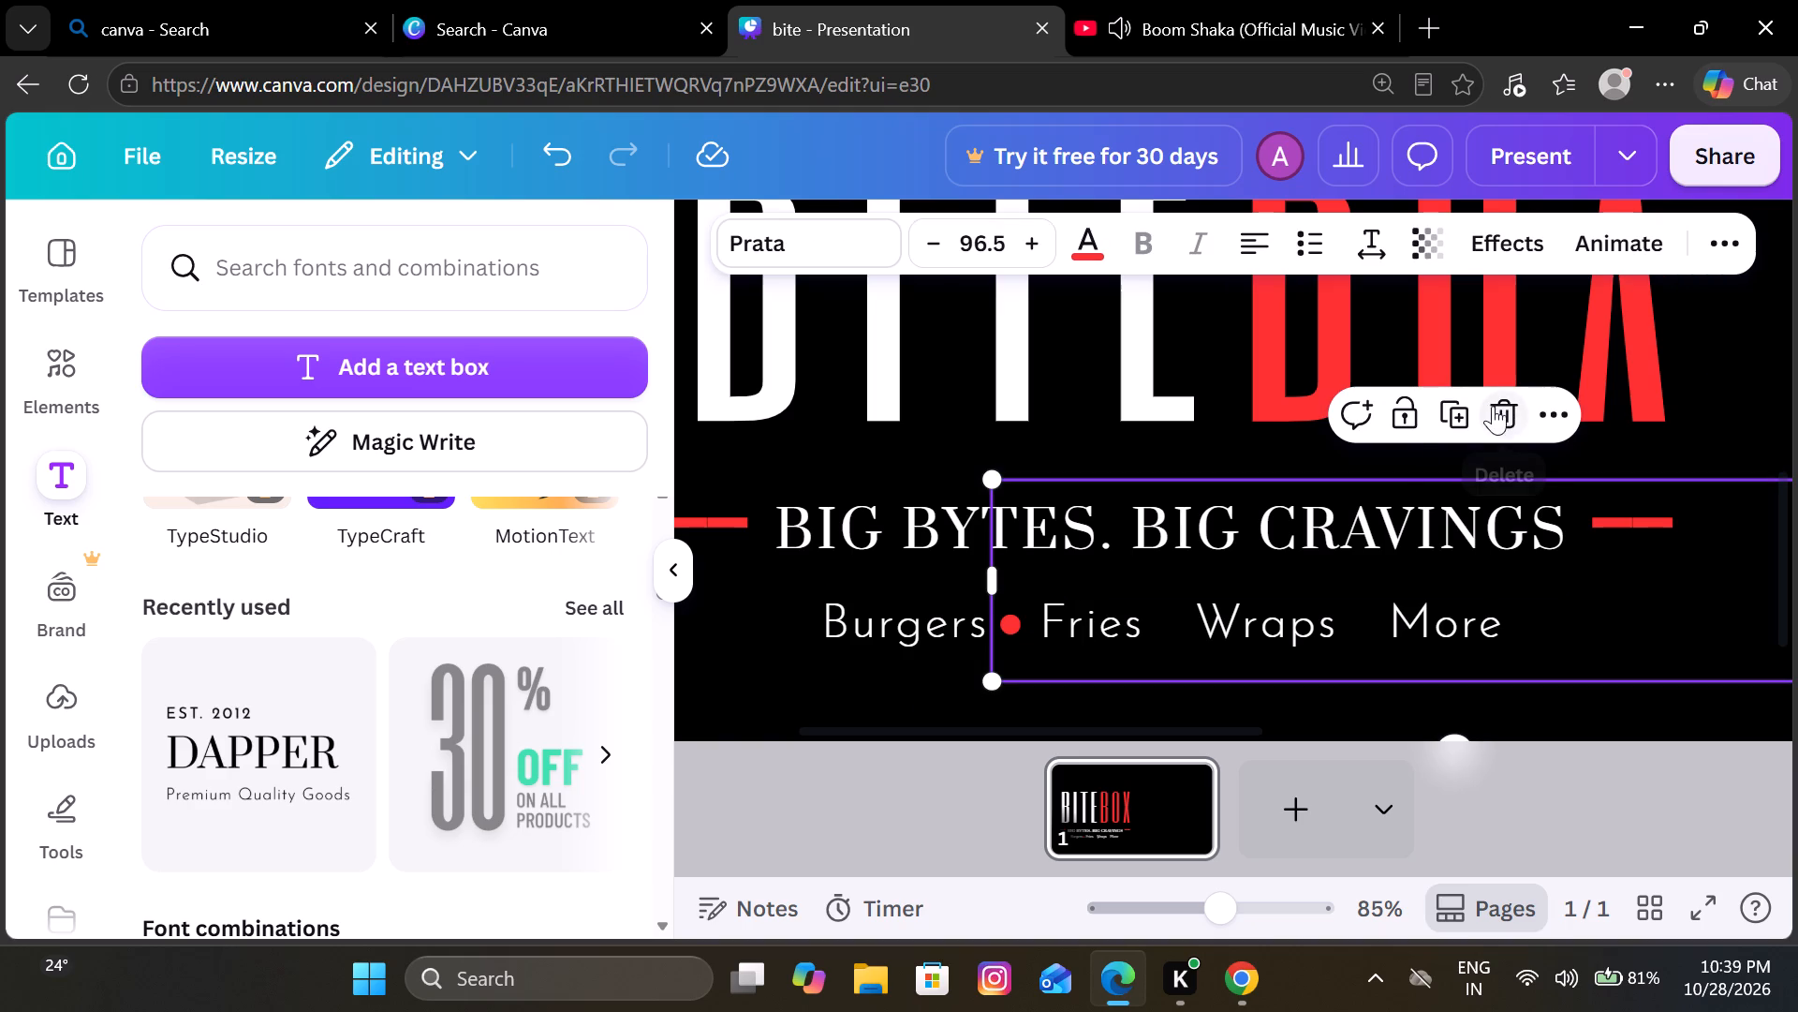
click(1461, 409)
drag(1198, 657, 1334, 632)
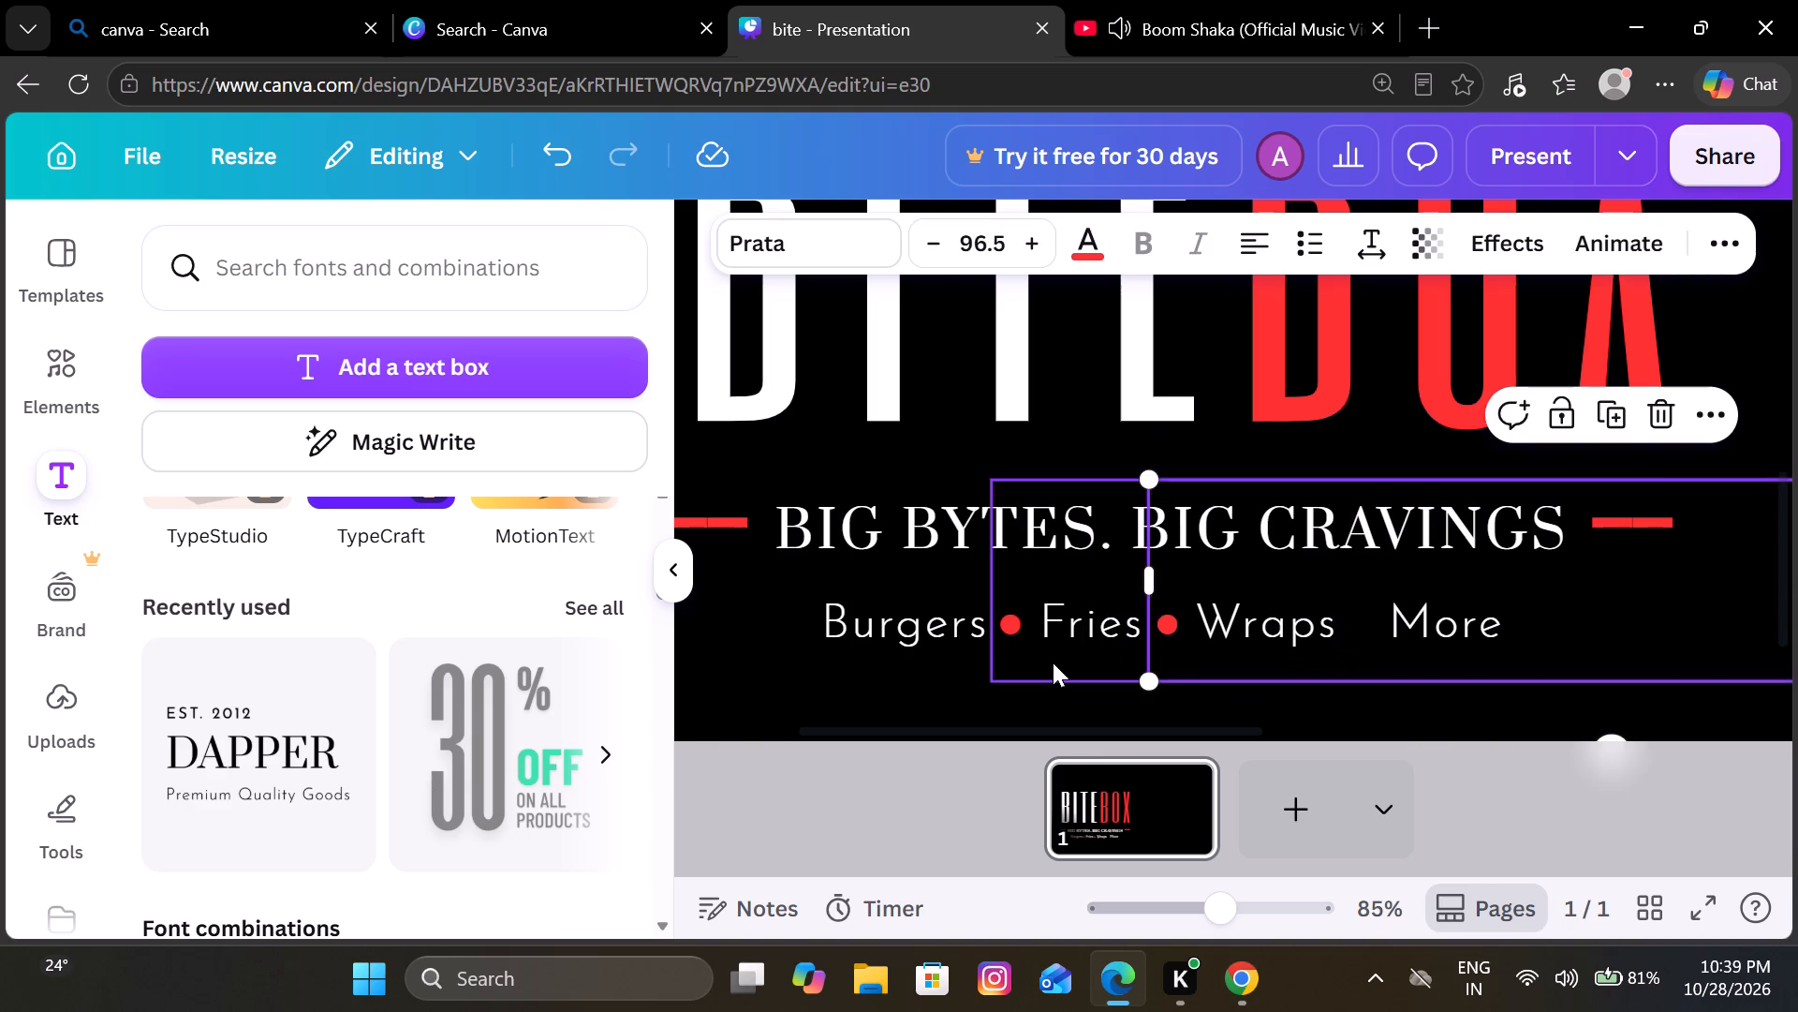
Shrink the original red dot to font size 57.8 and delete the larger copy between Fries and Wraps.
click(1053, 662)
drag(986, 476, 1178, 572)
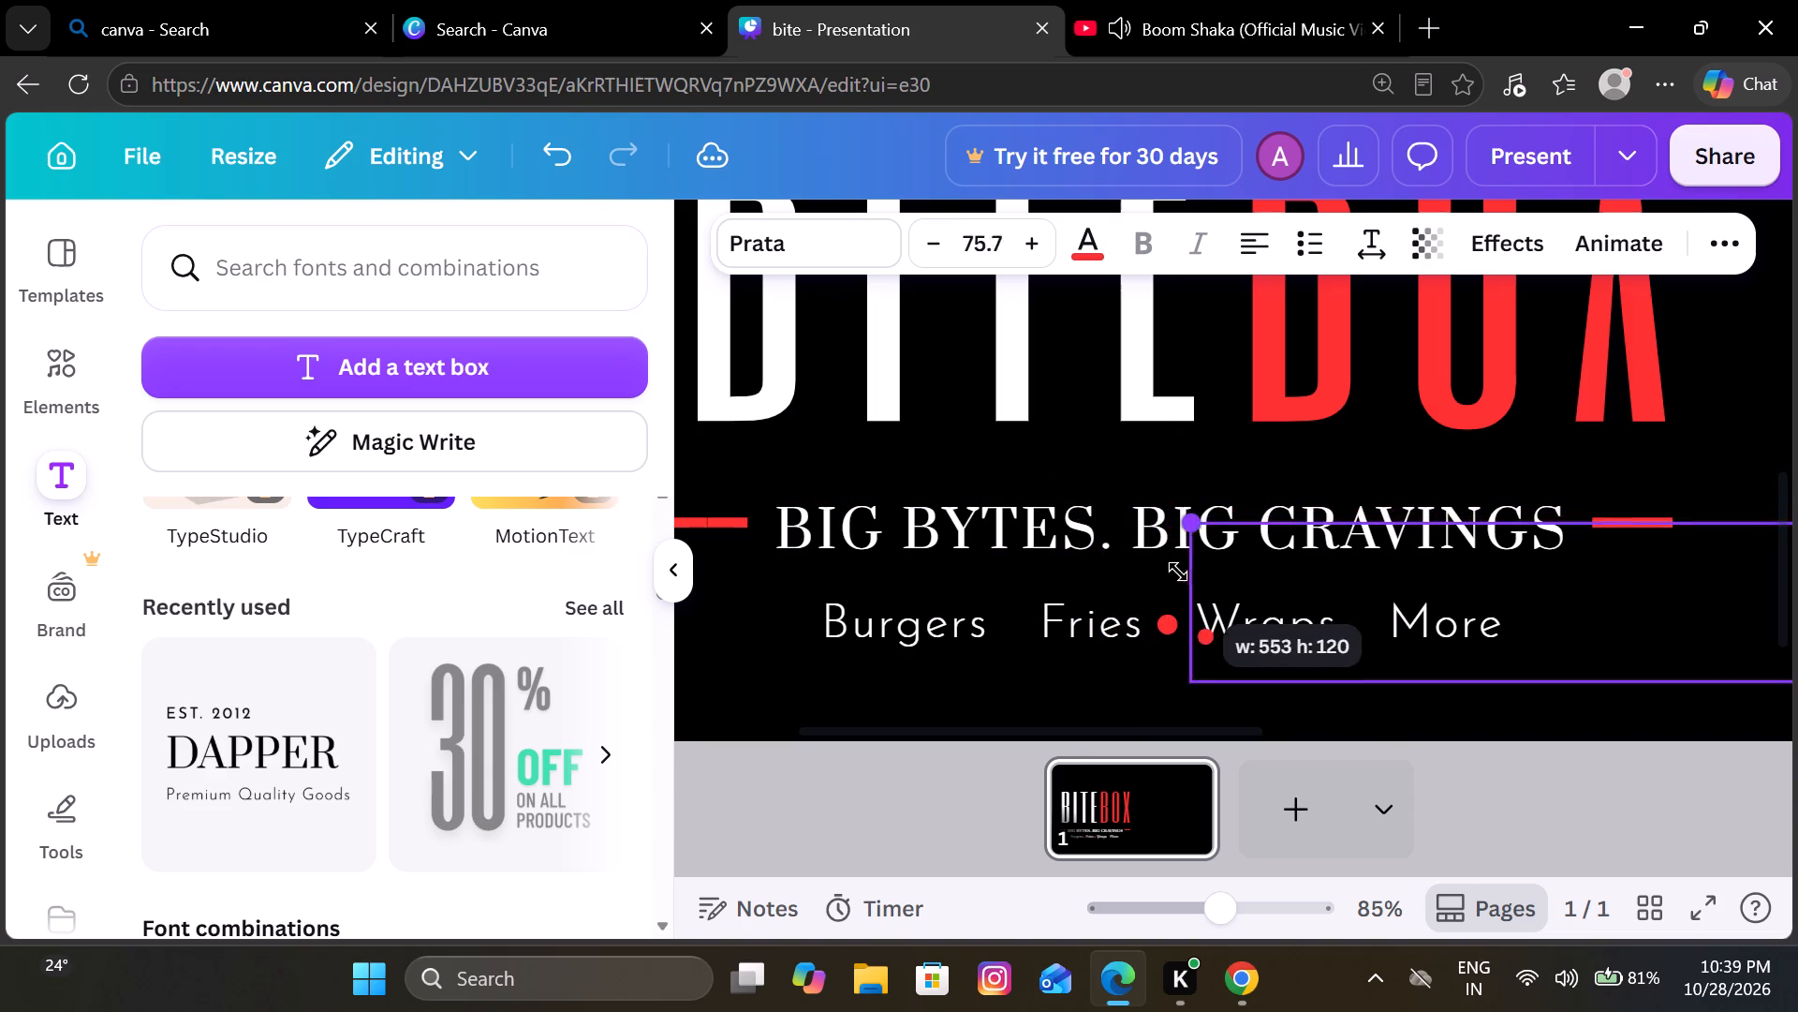
drag(1178, 572, 1198, 576)
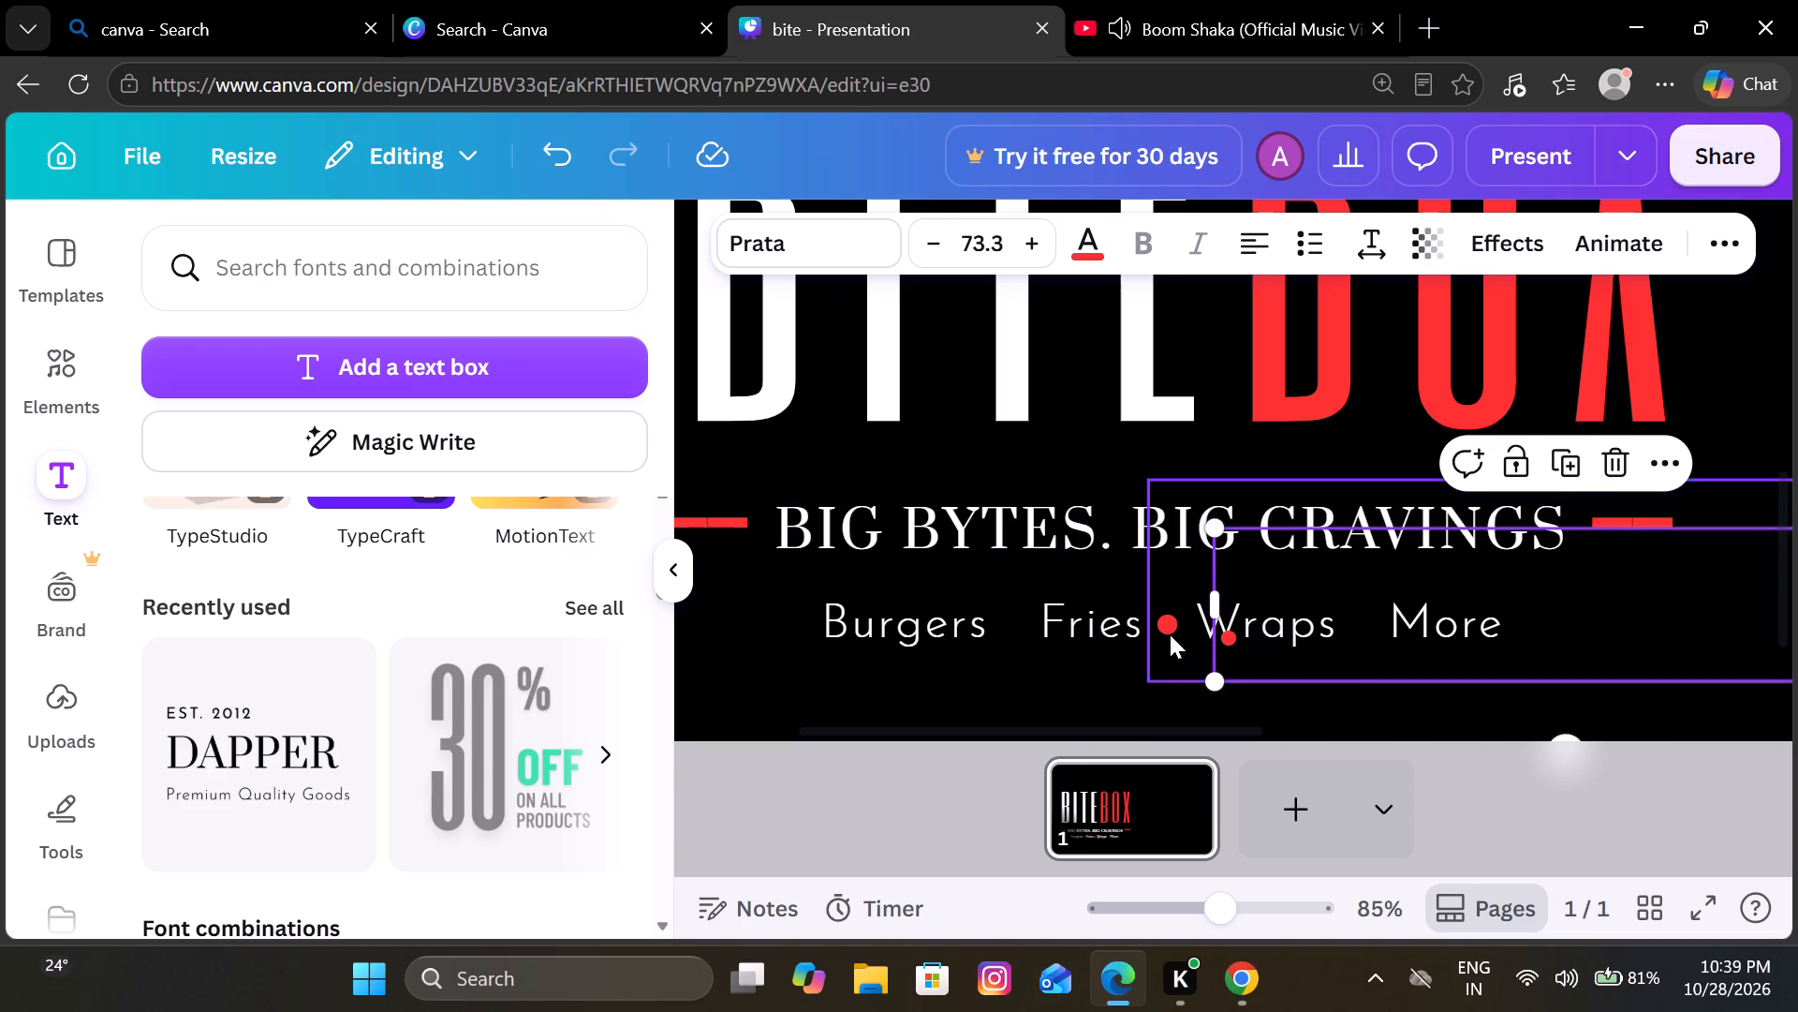
click(1170, 634)
click(1669, 407)
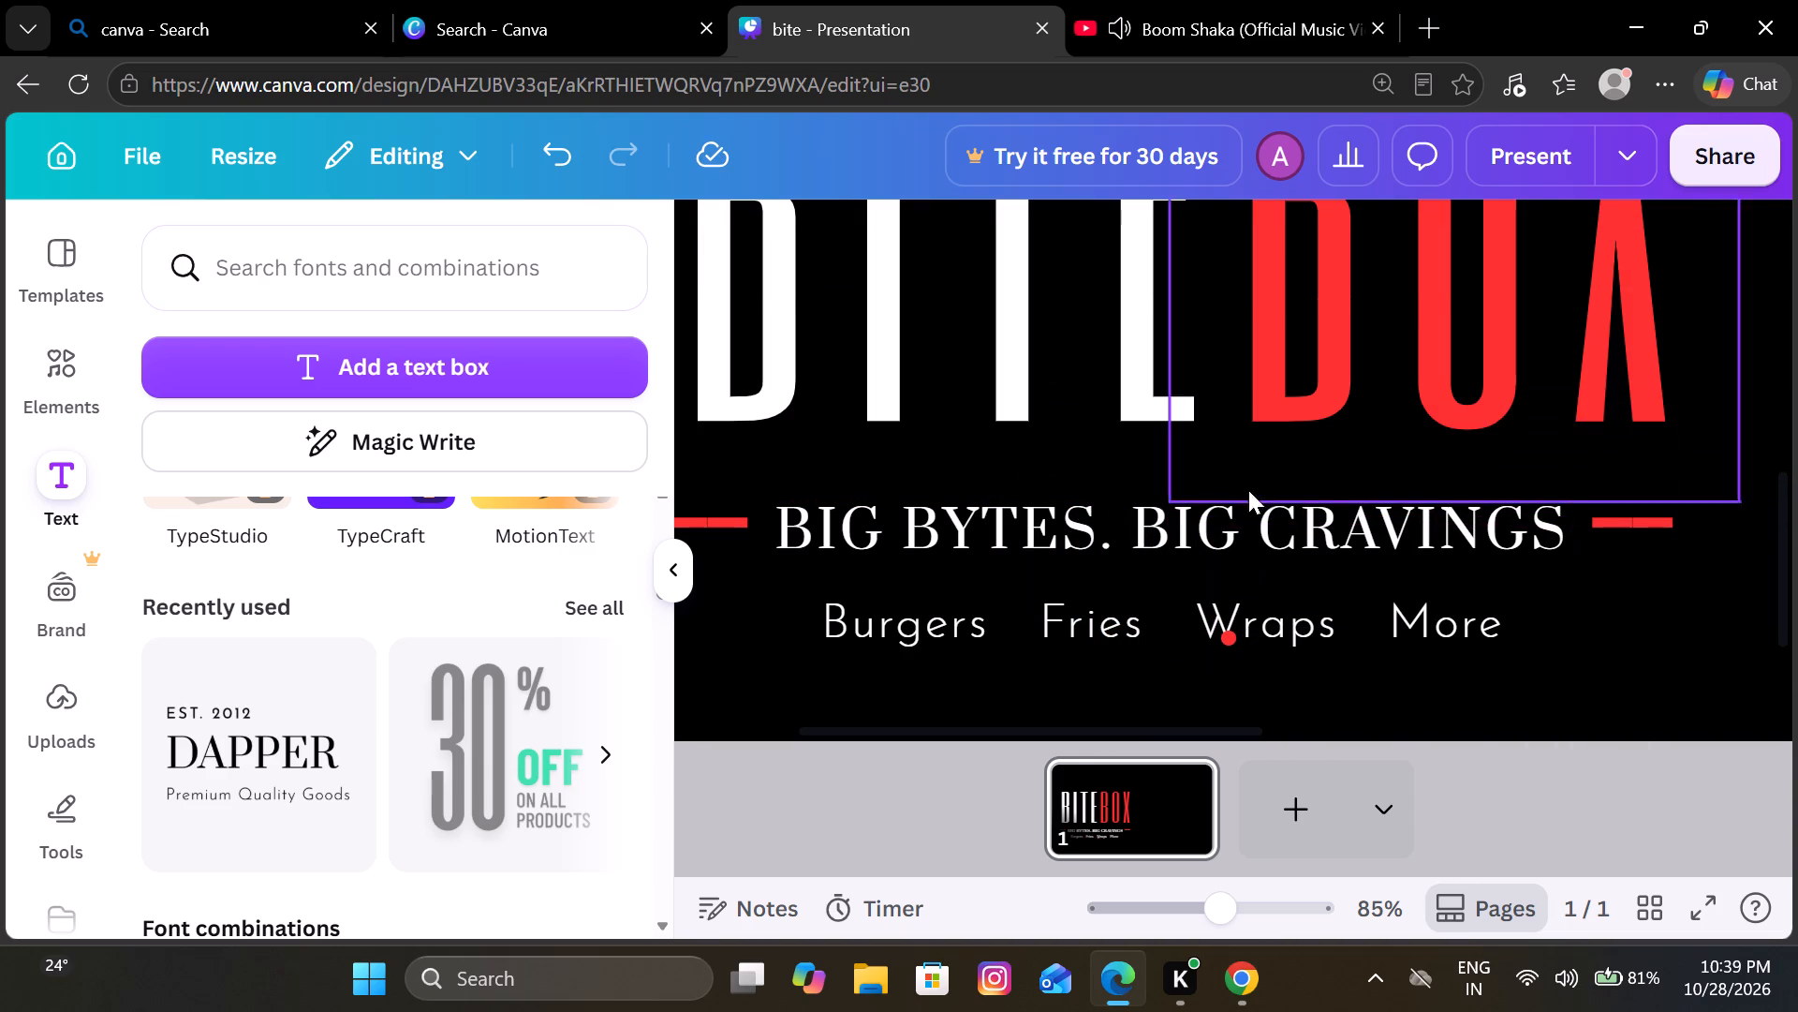
click(1269, 573)
drag(1213, 530, 1300, 573)
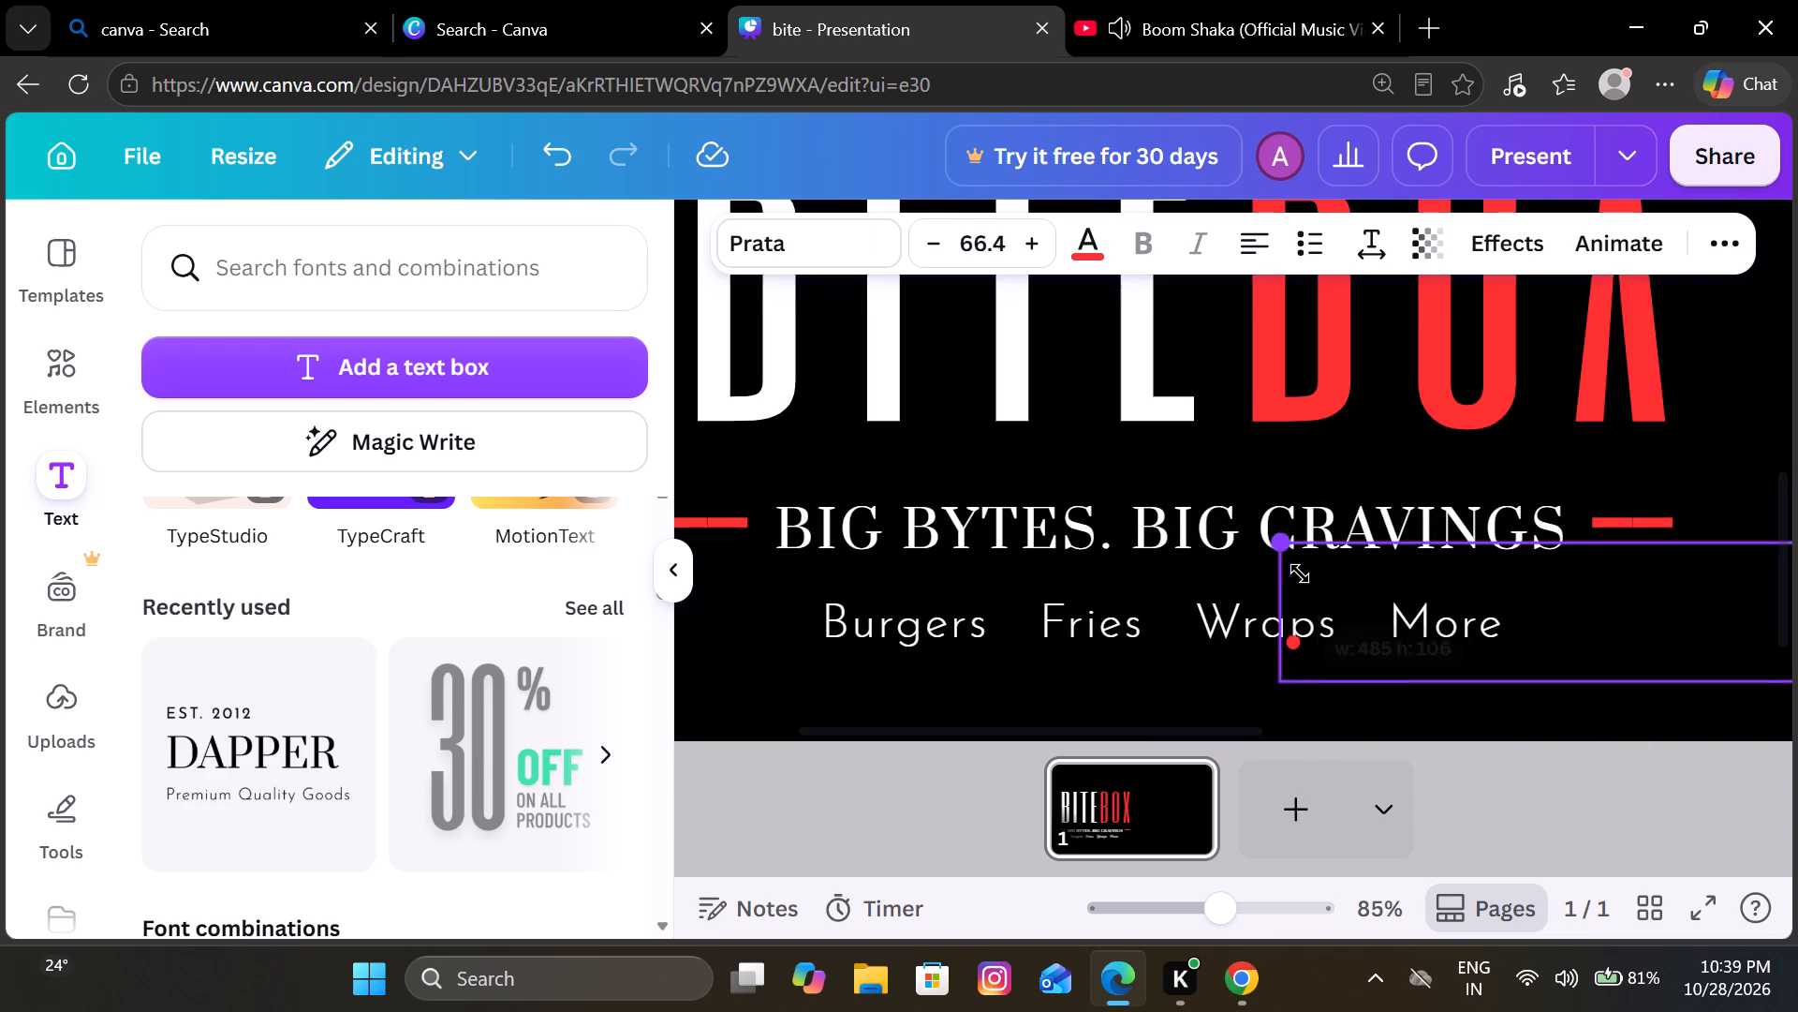
drag(1300, 573, 1357, 587)
Position the smaller red dot between Burgers and Fries, vertically centered on the words.
drag(1435, 618, 1047, 562)
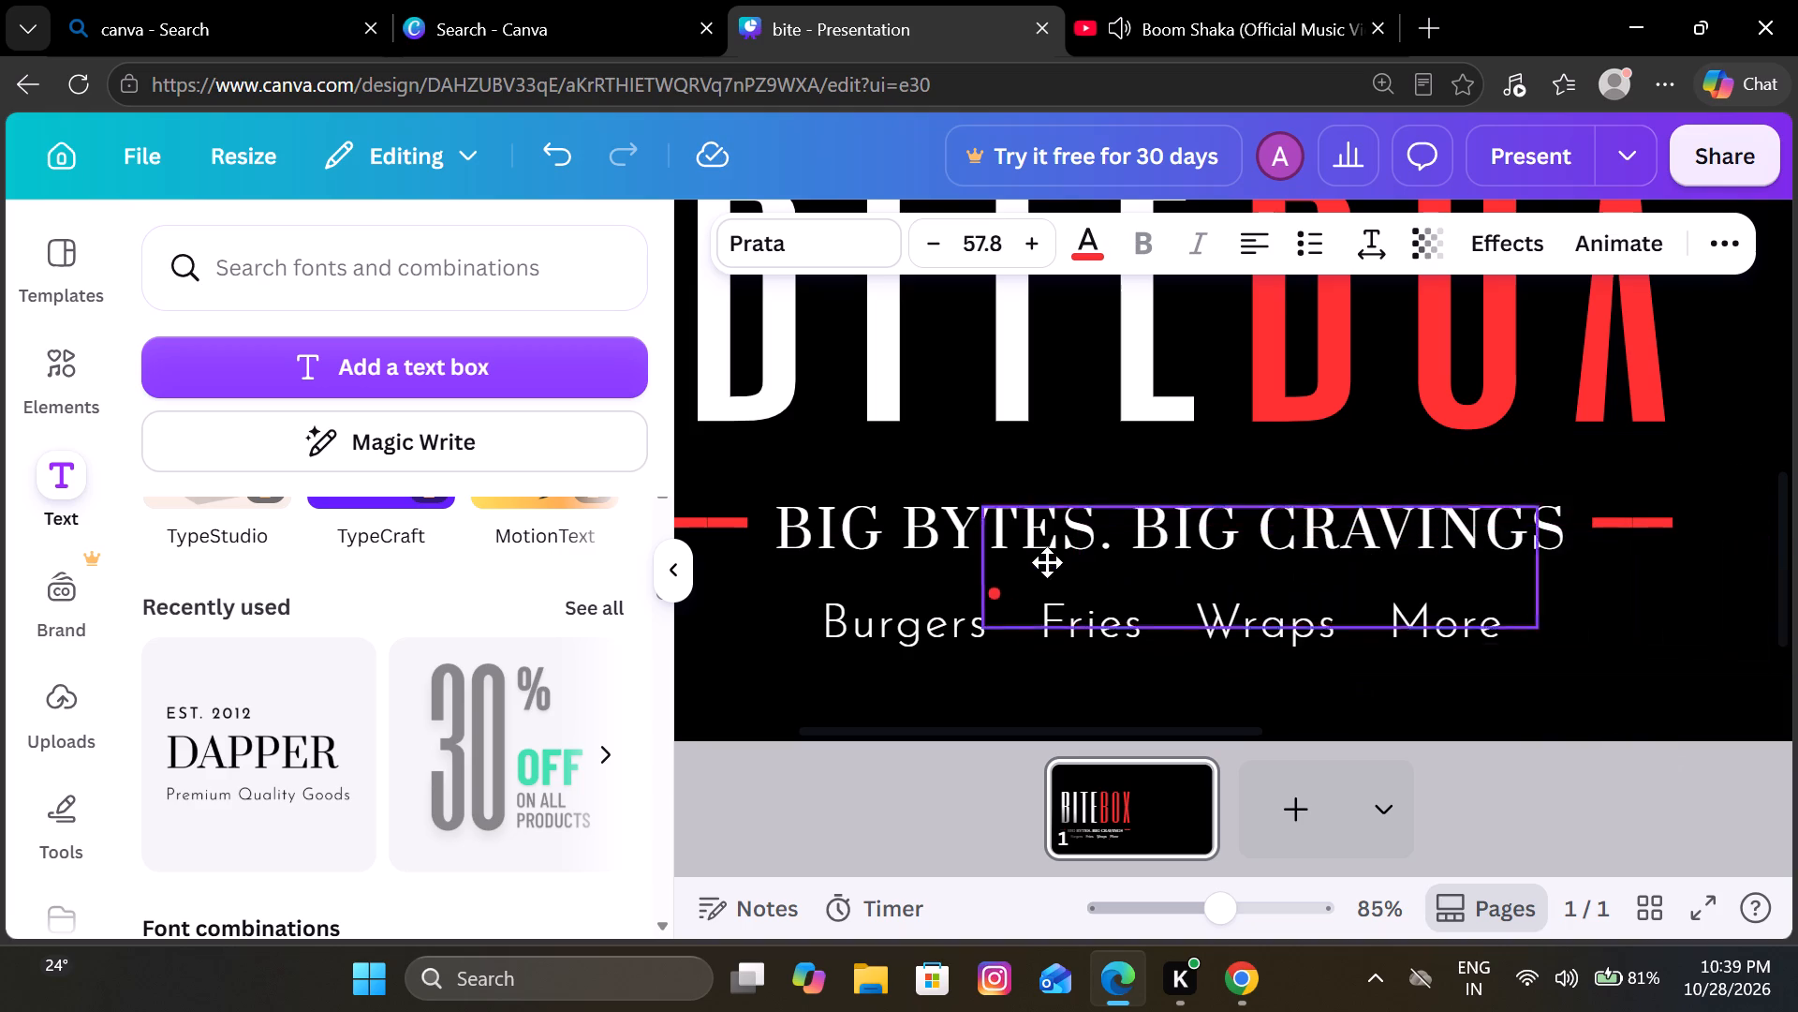
drag(1047, 562, 1074, 596)
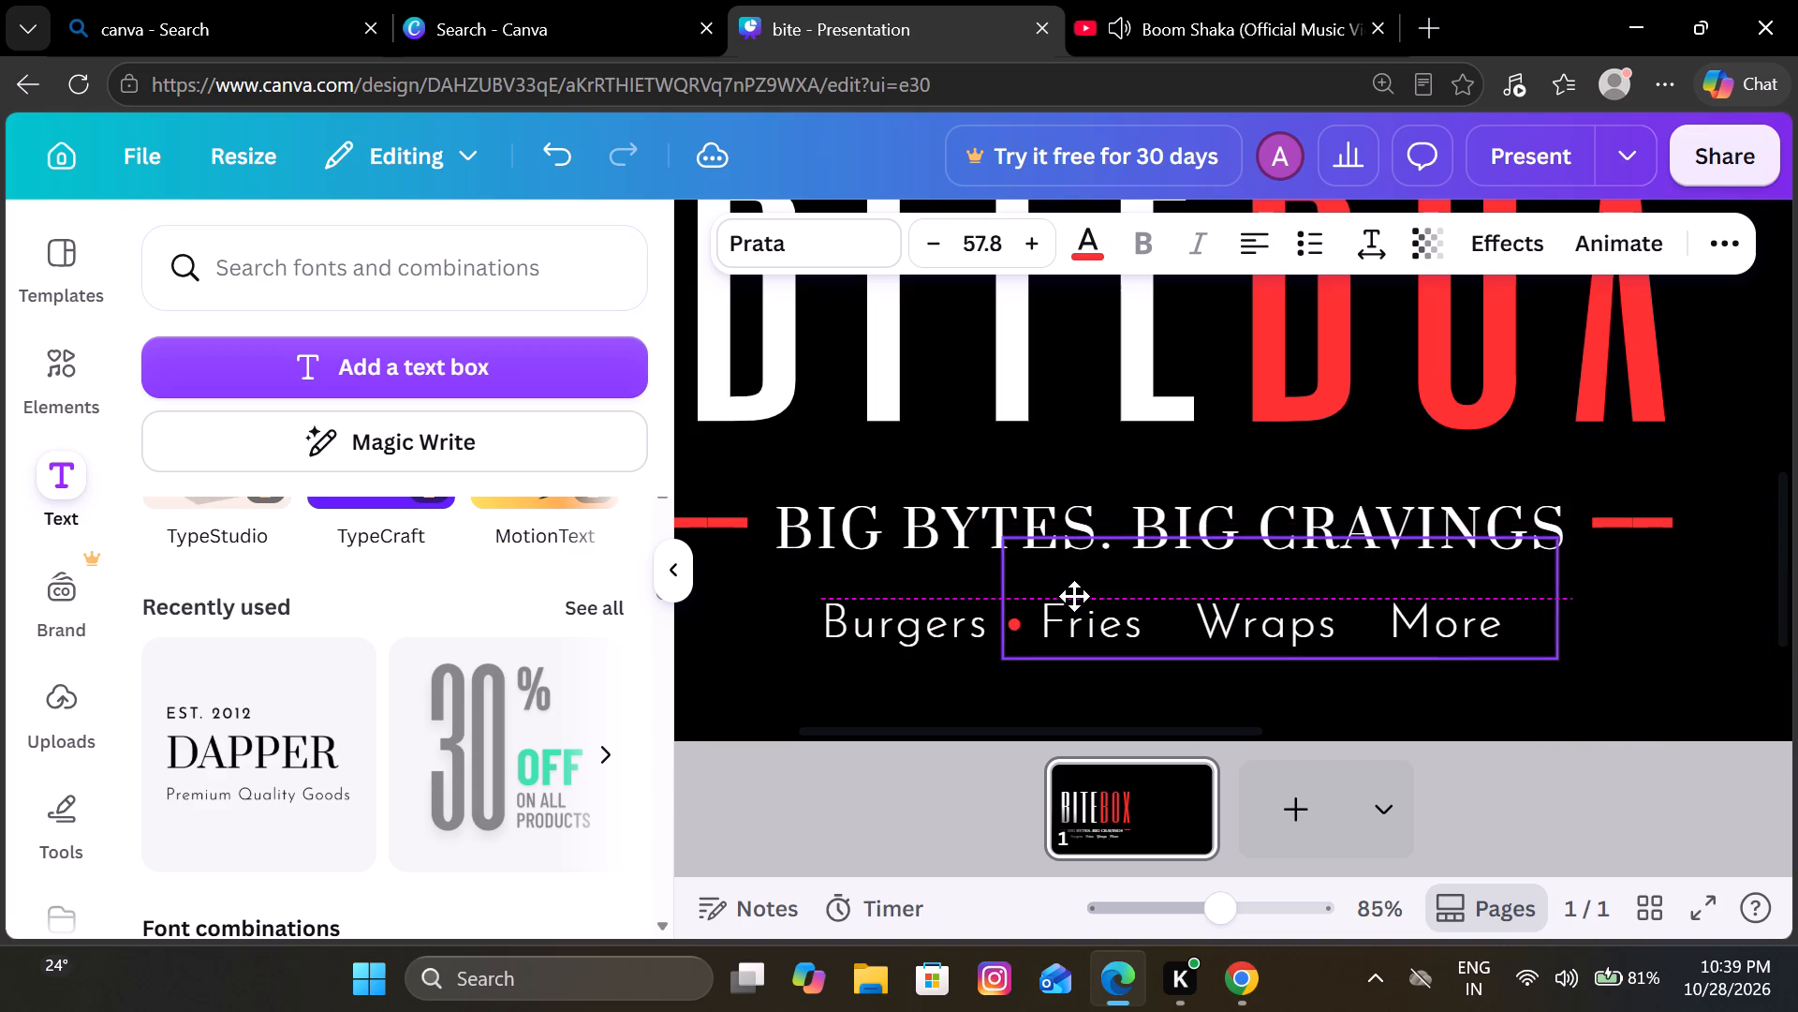
drag(1074, 596, 1074, 593)
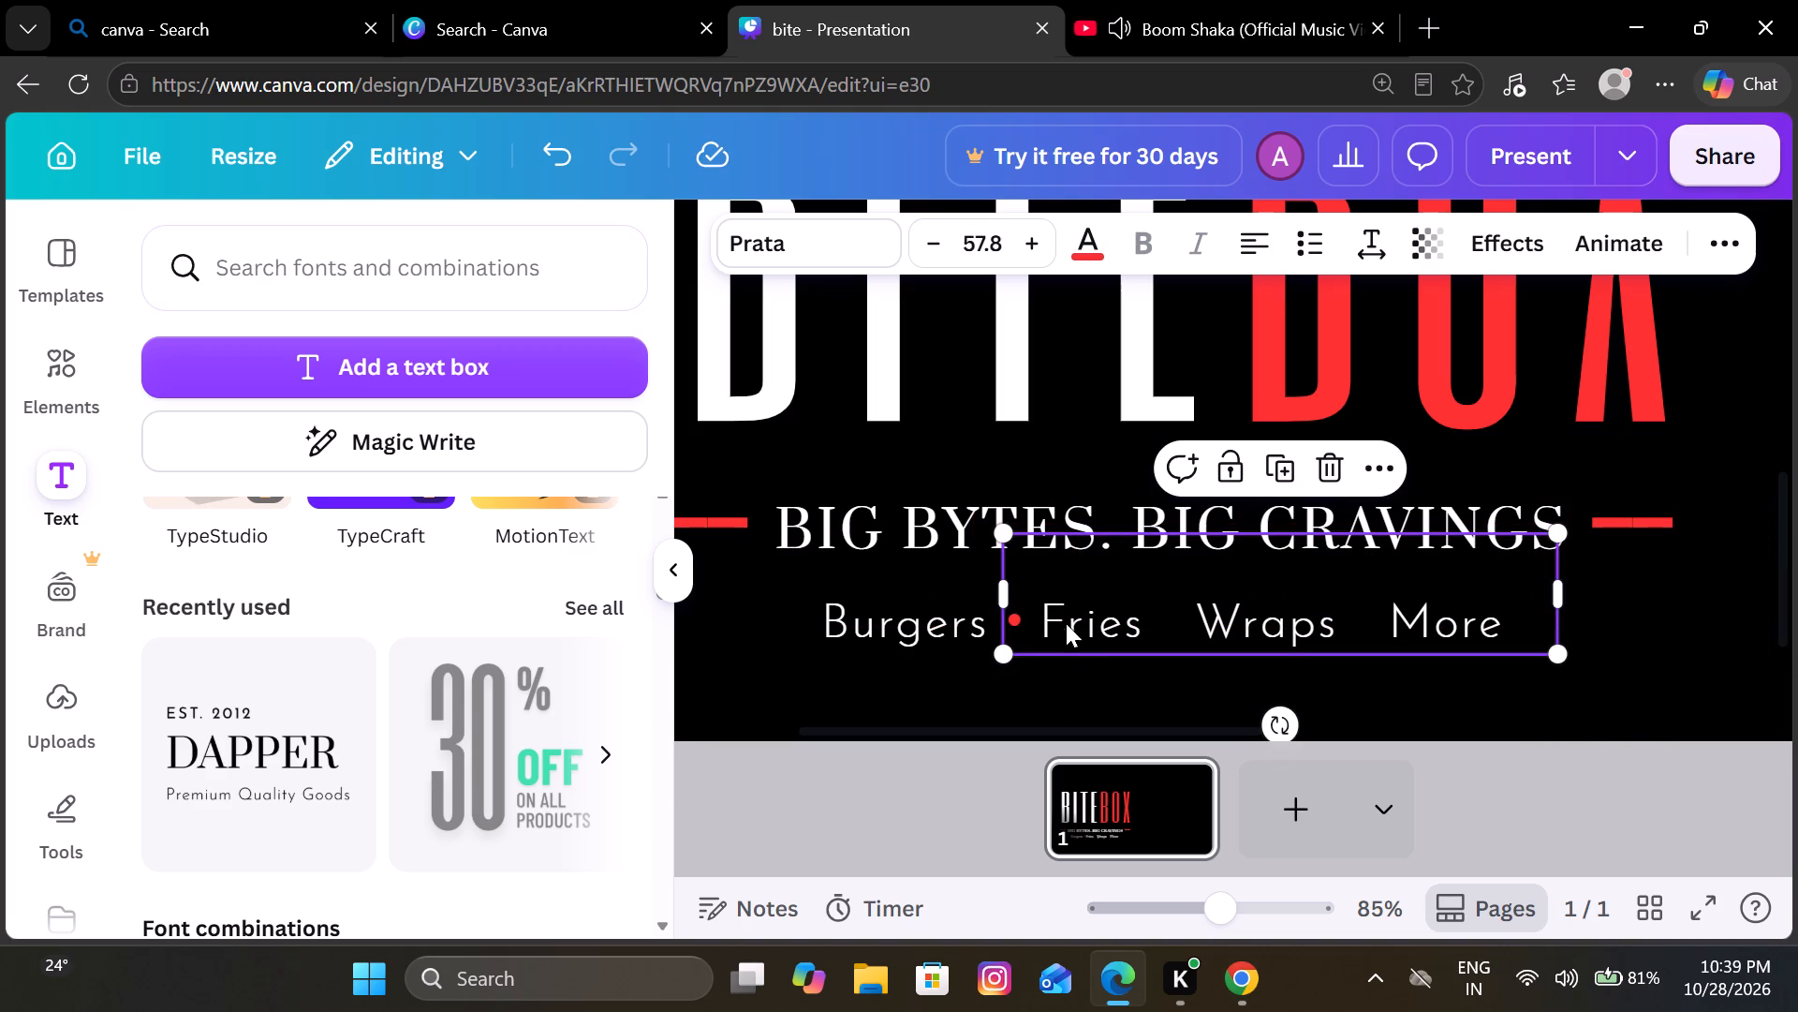
drag(1063, 615, 1058, 624)
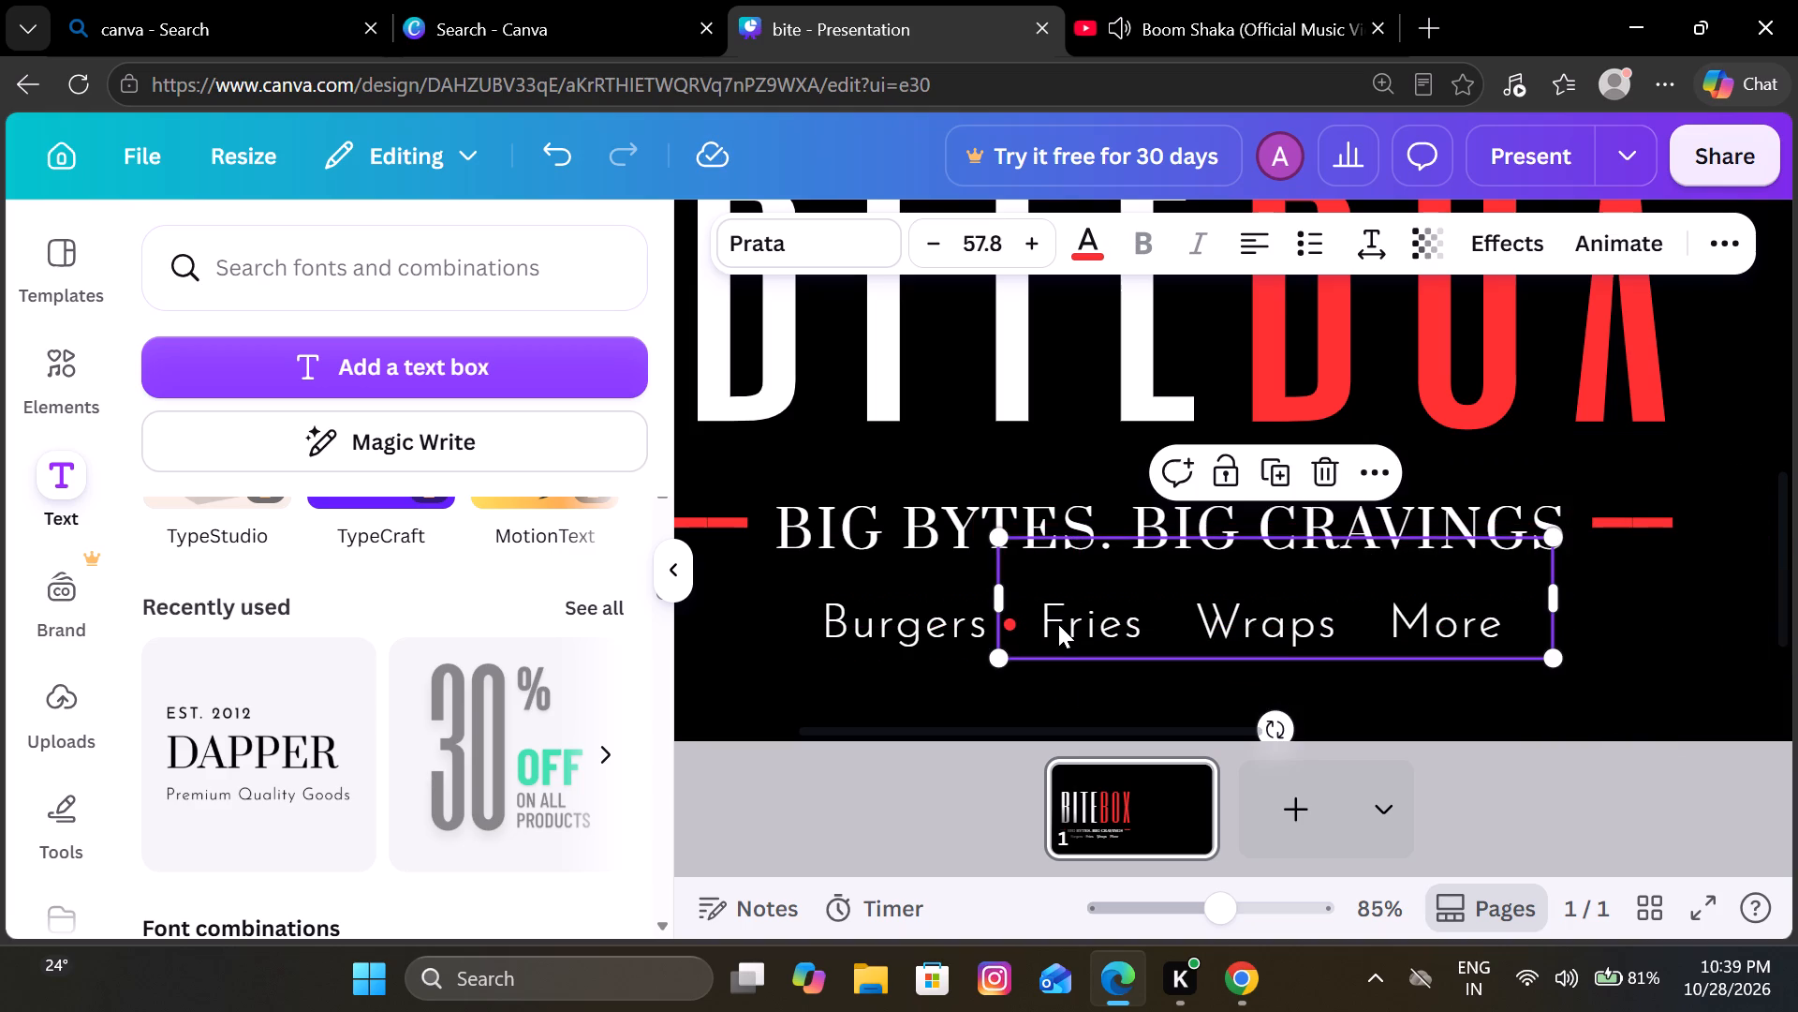
click(1055, 686)
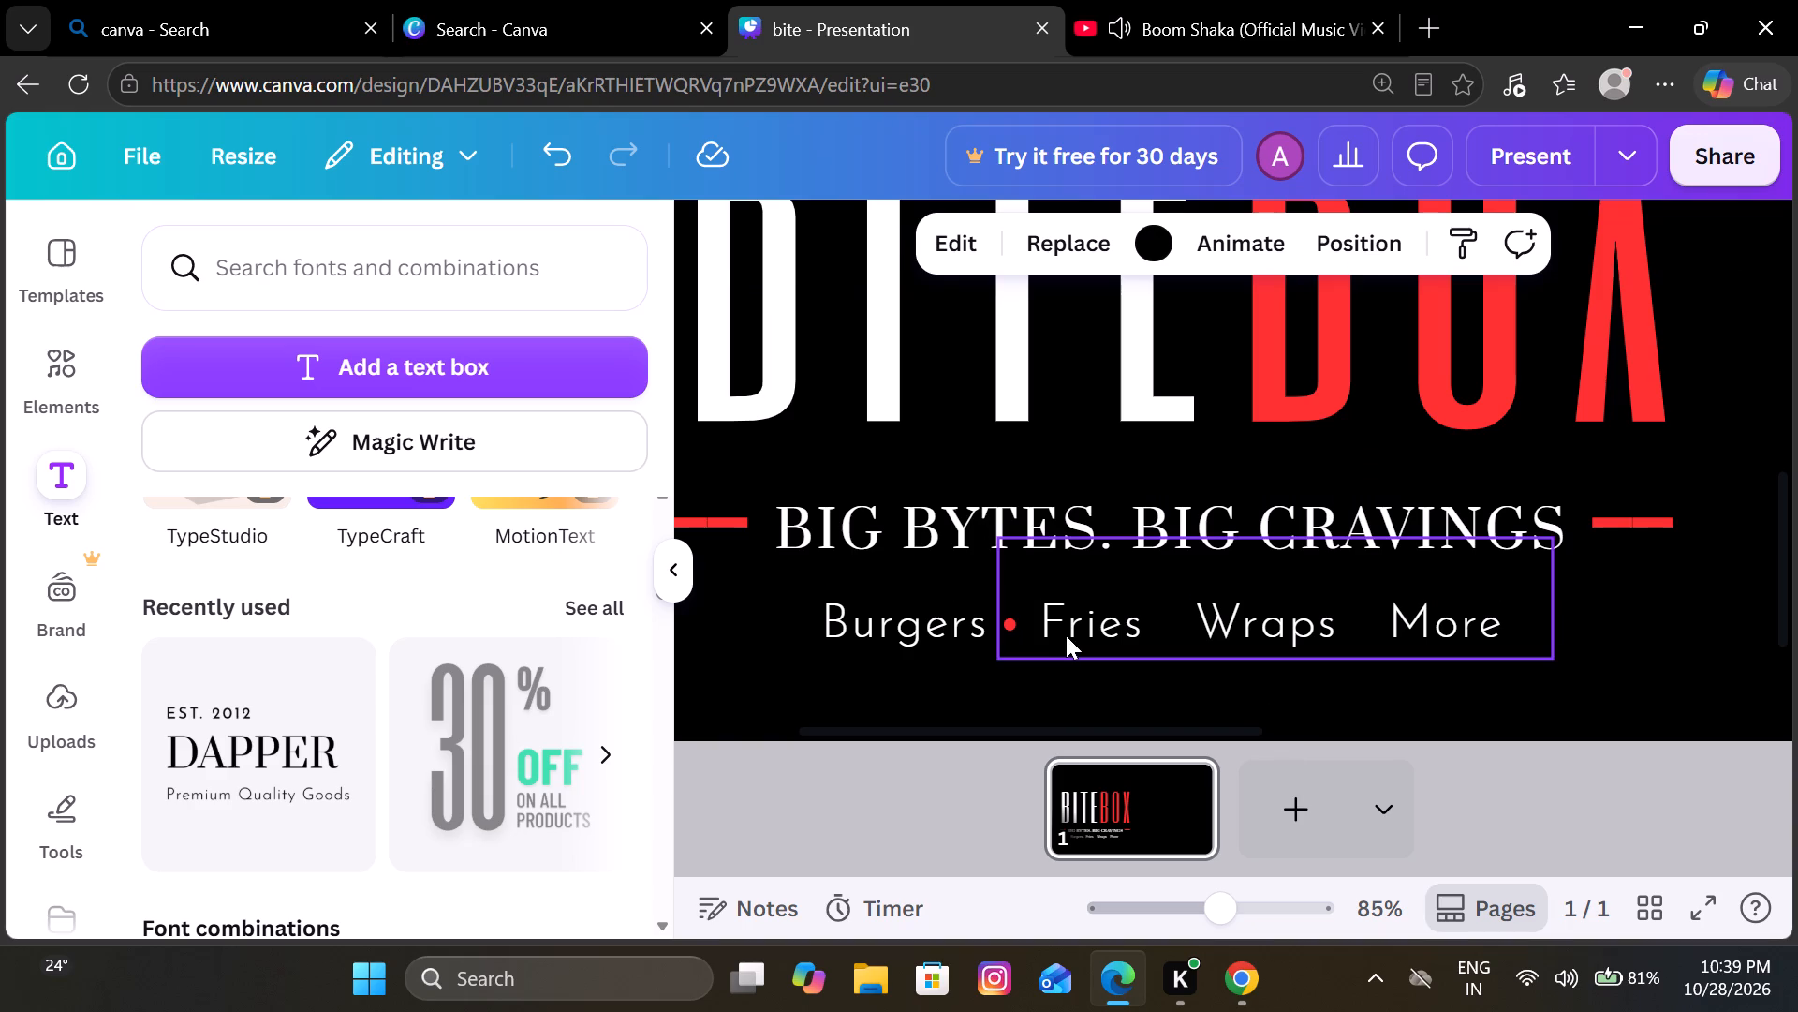
Duplicate the small red dot and place the copy between Fries and Wraps, level with the first dot.
click(1053, 634)
click(1266, 470)
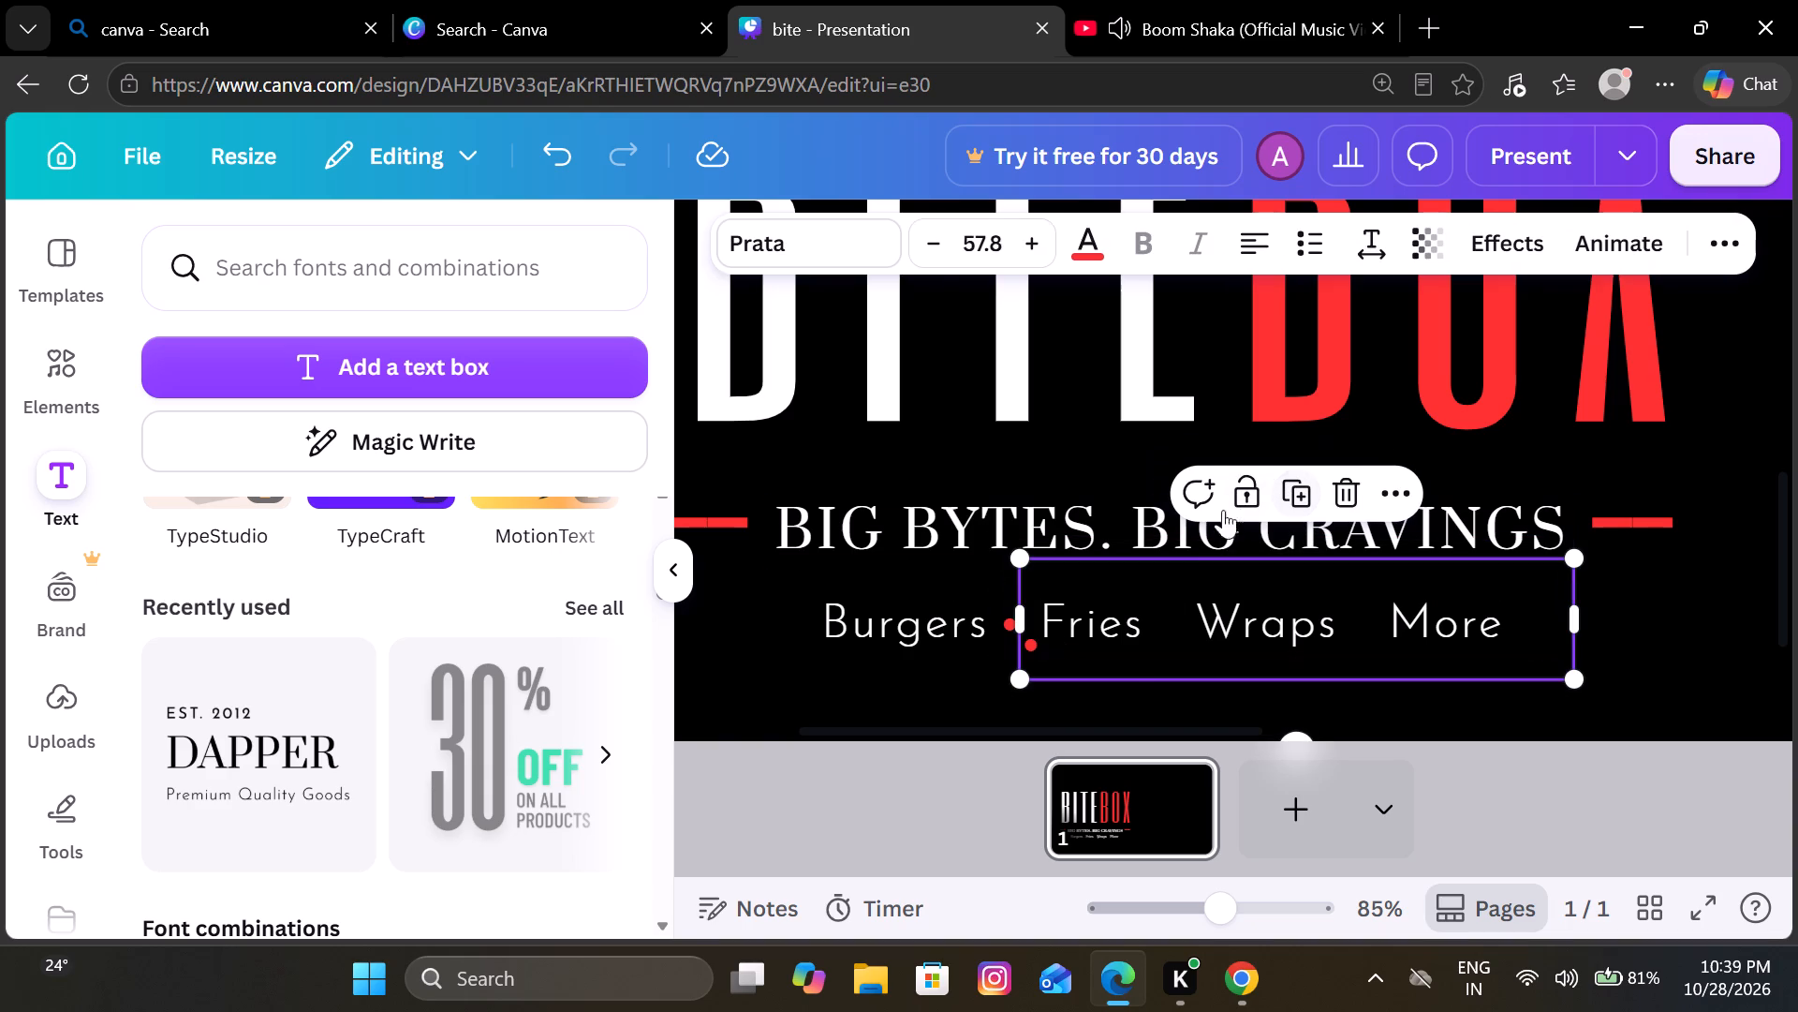
drag(1140, 649, 1288, 626)
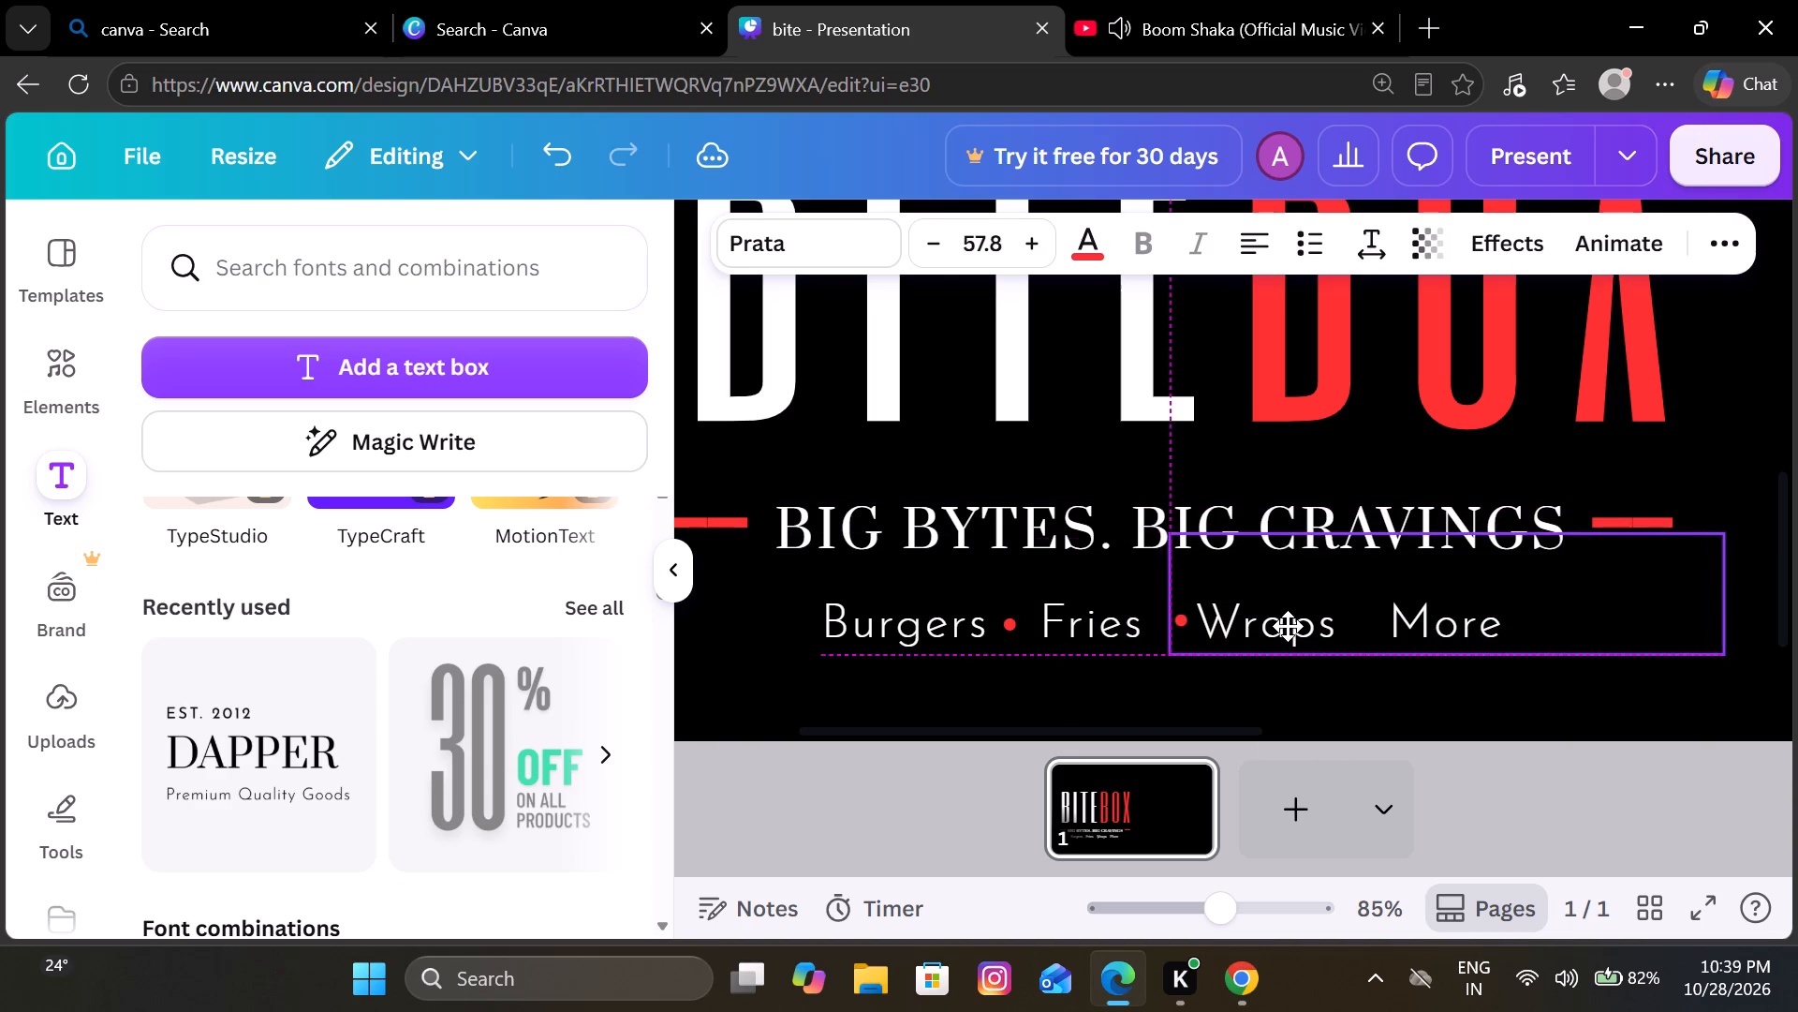
drag(1288, 626, 1274, 630)
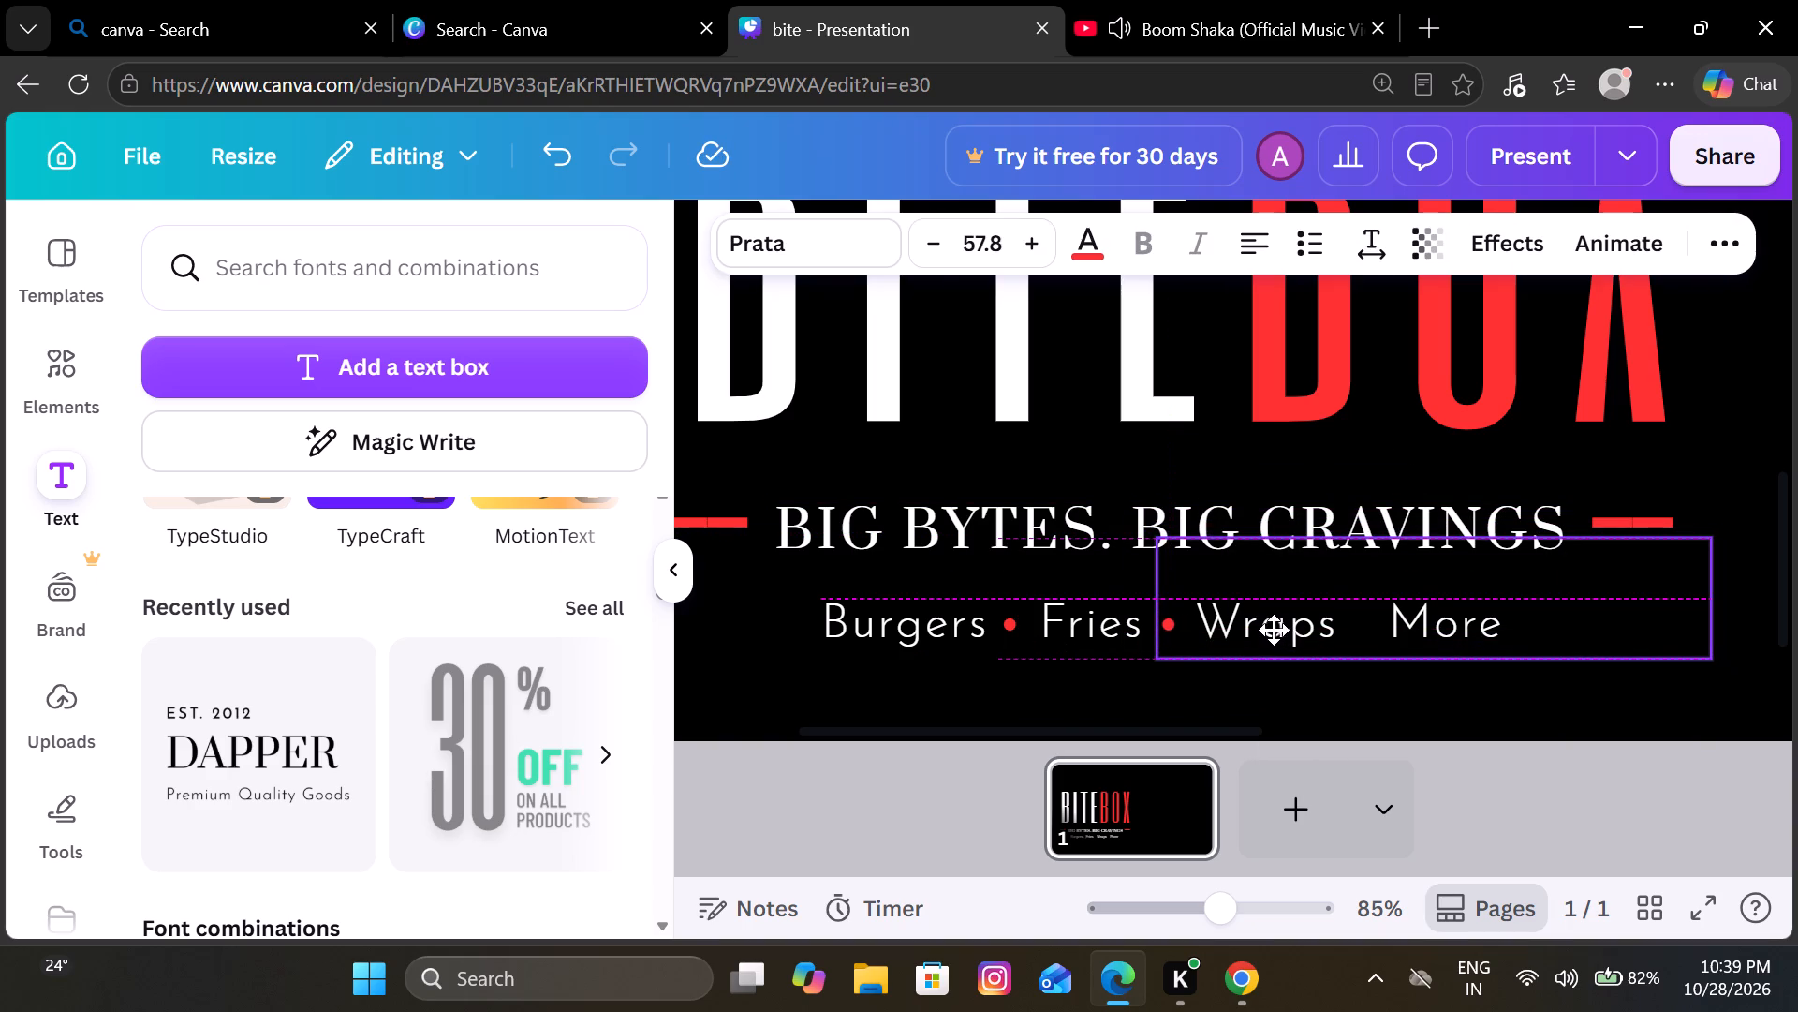
drag(1274, 630, 1276, 632)
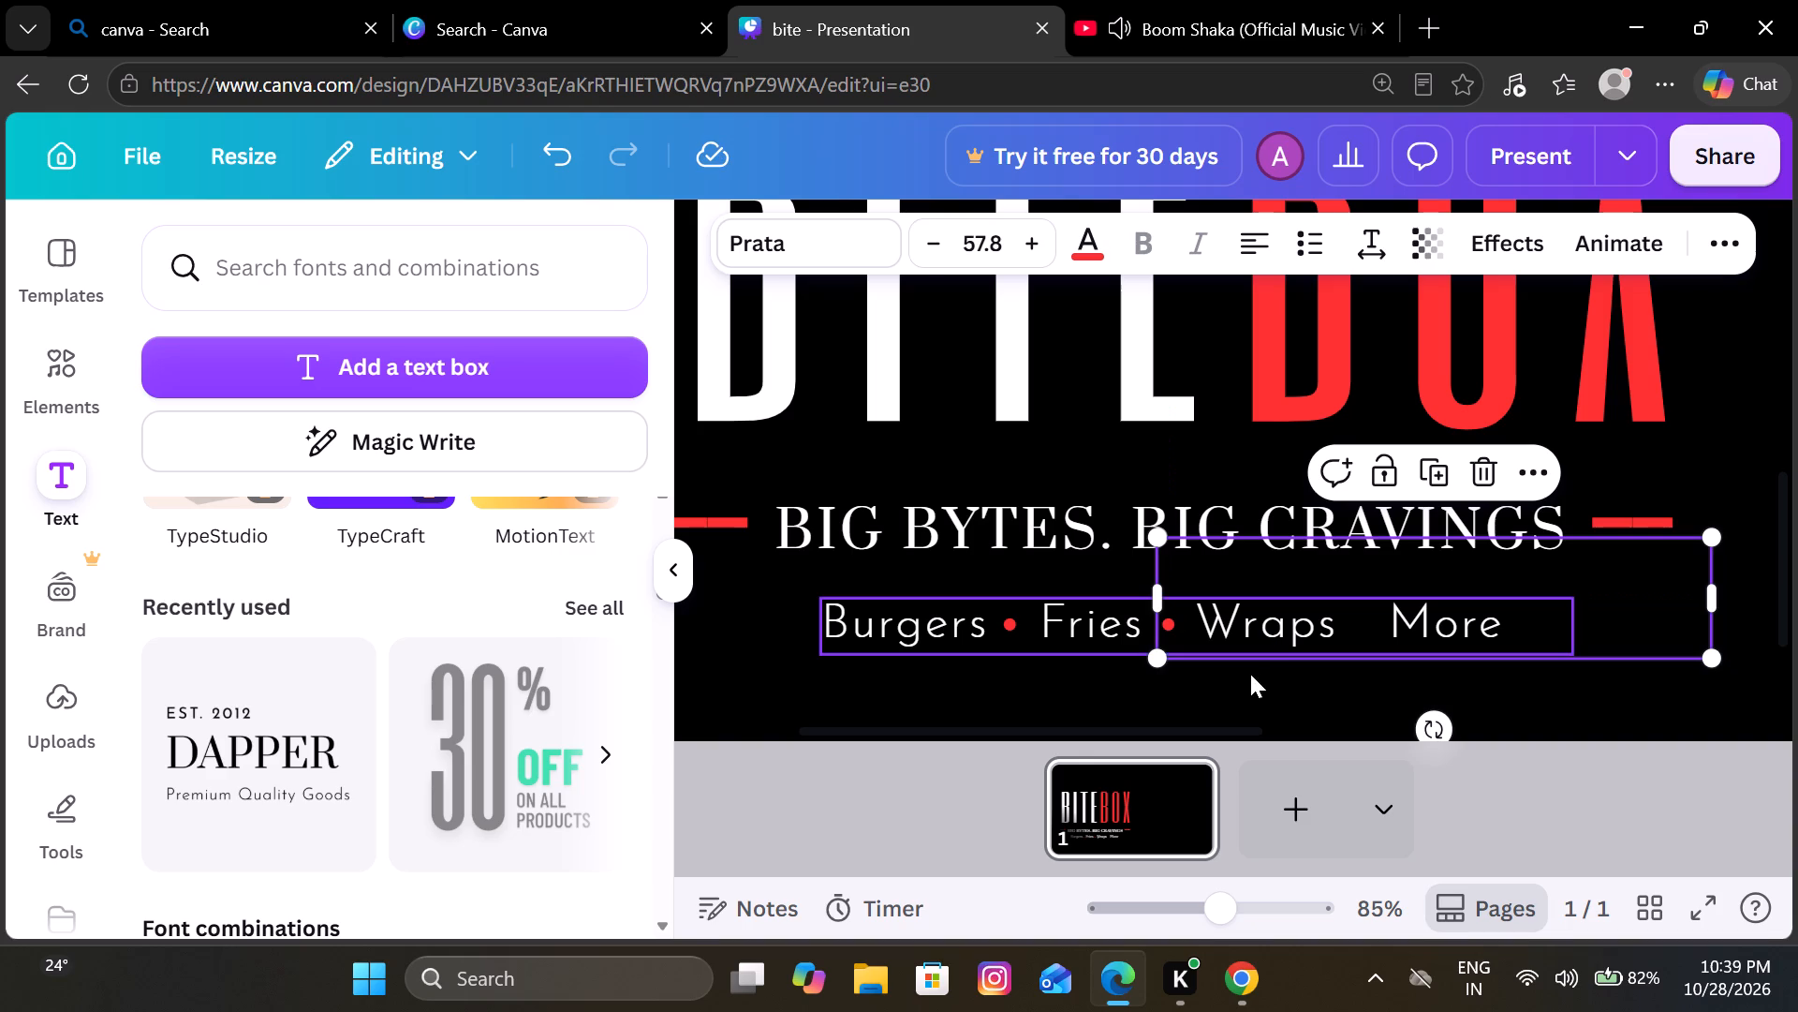
Duplicate the small red dot and place the copy between Wraps and More, level with the other dots.
click(1250, 674)
click(1243, 638)
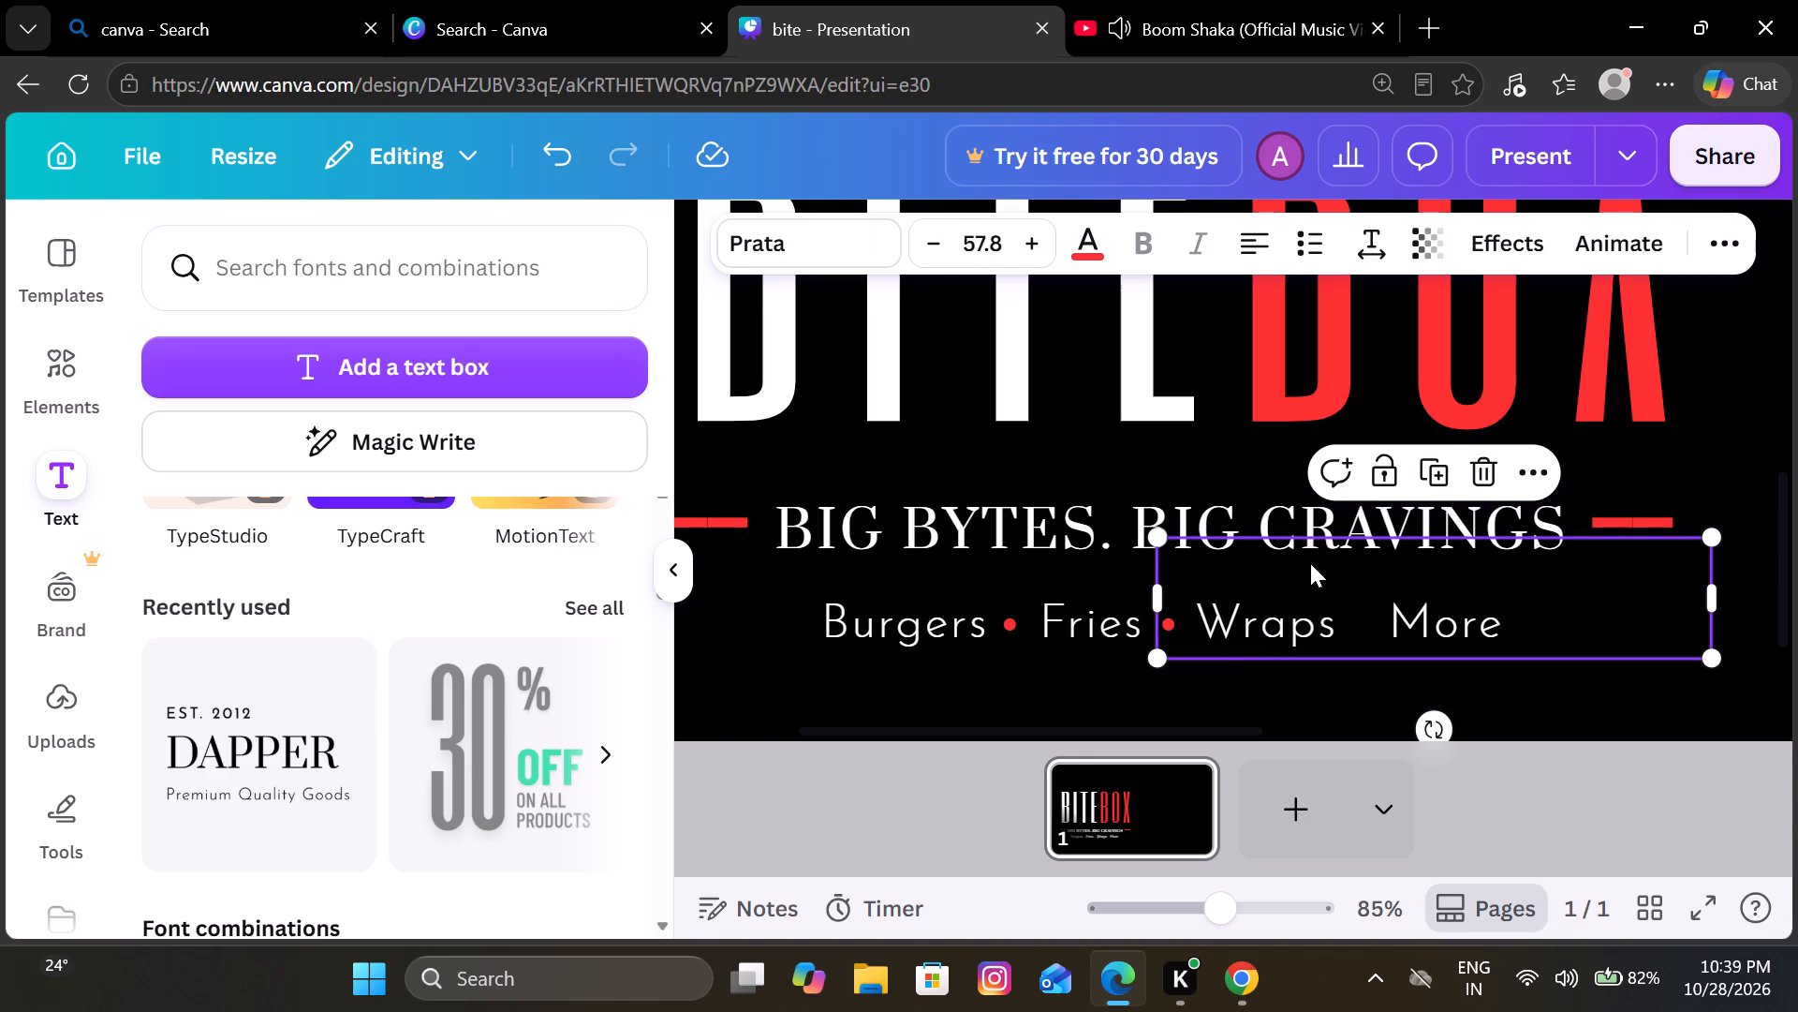
click(1439, 463)
drag(1371, 621, 1398, 623)
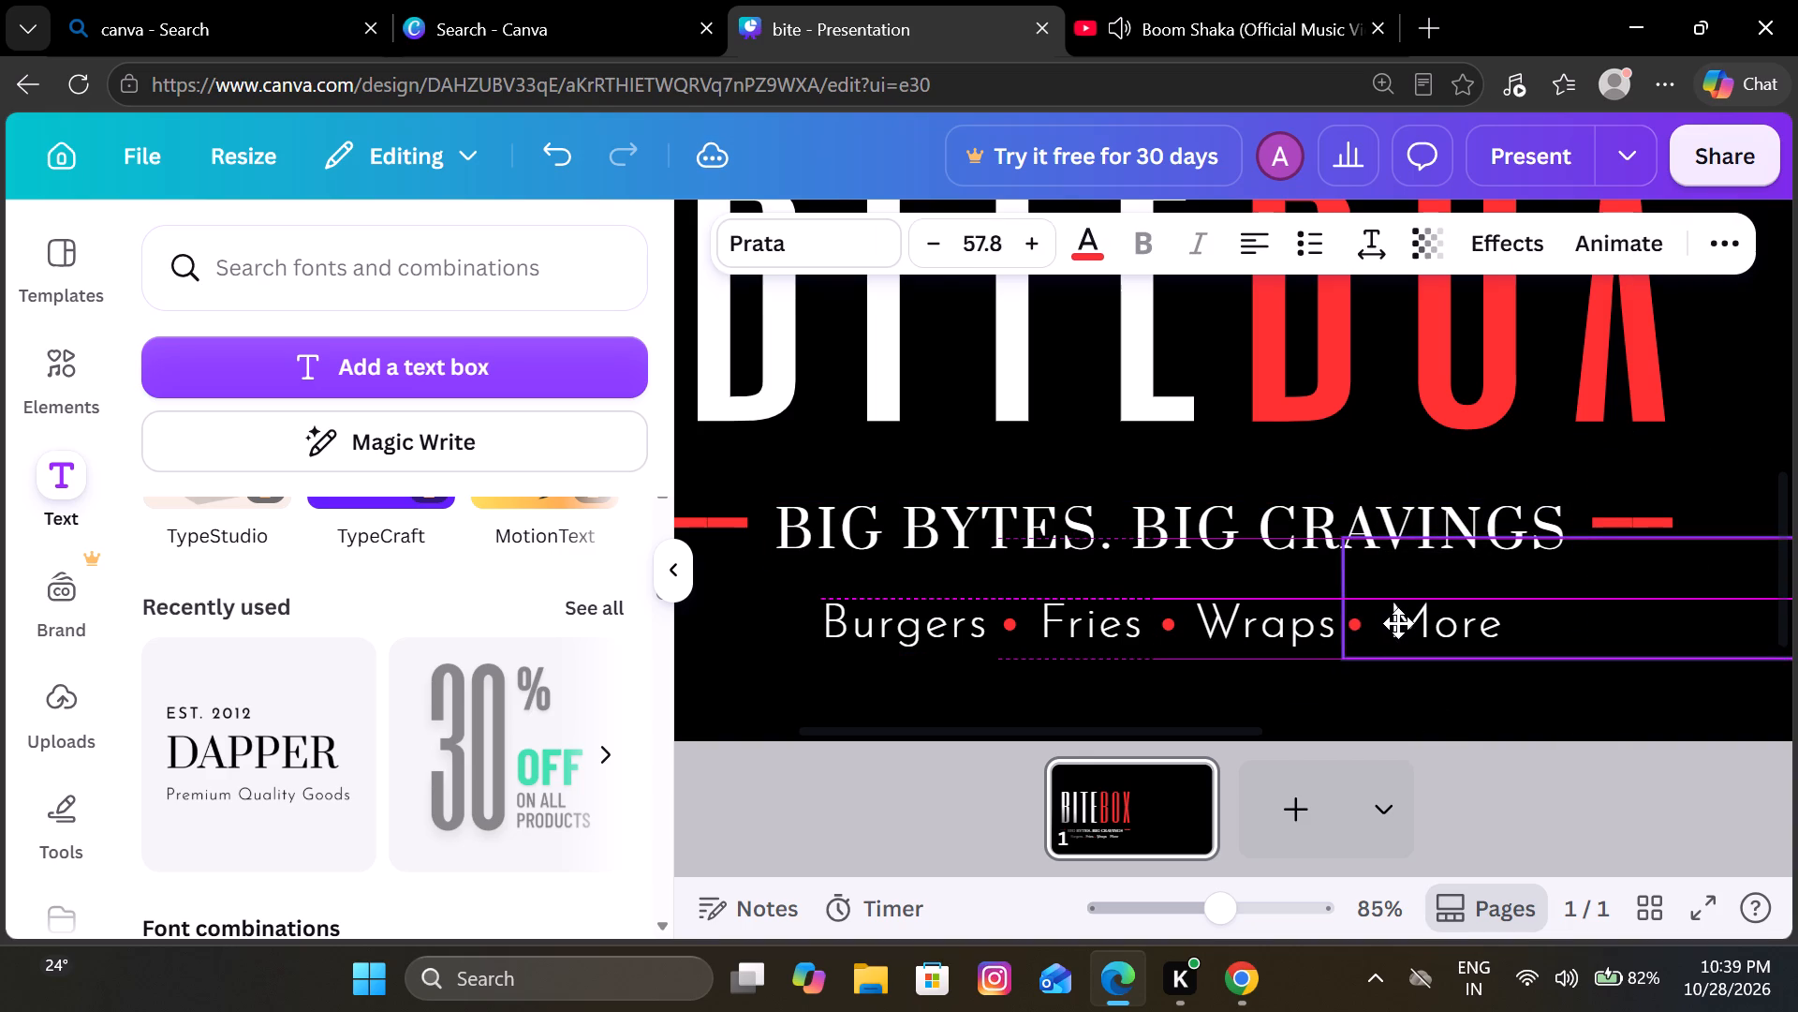
drag(1398, 623, 1398, 624)
drag(1398, 624, 1401, 624)
drag(1401, 624, 1393, 626)
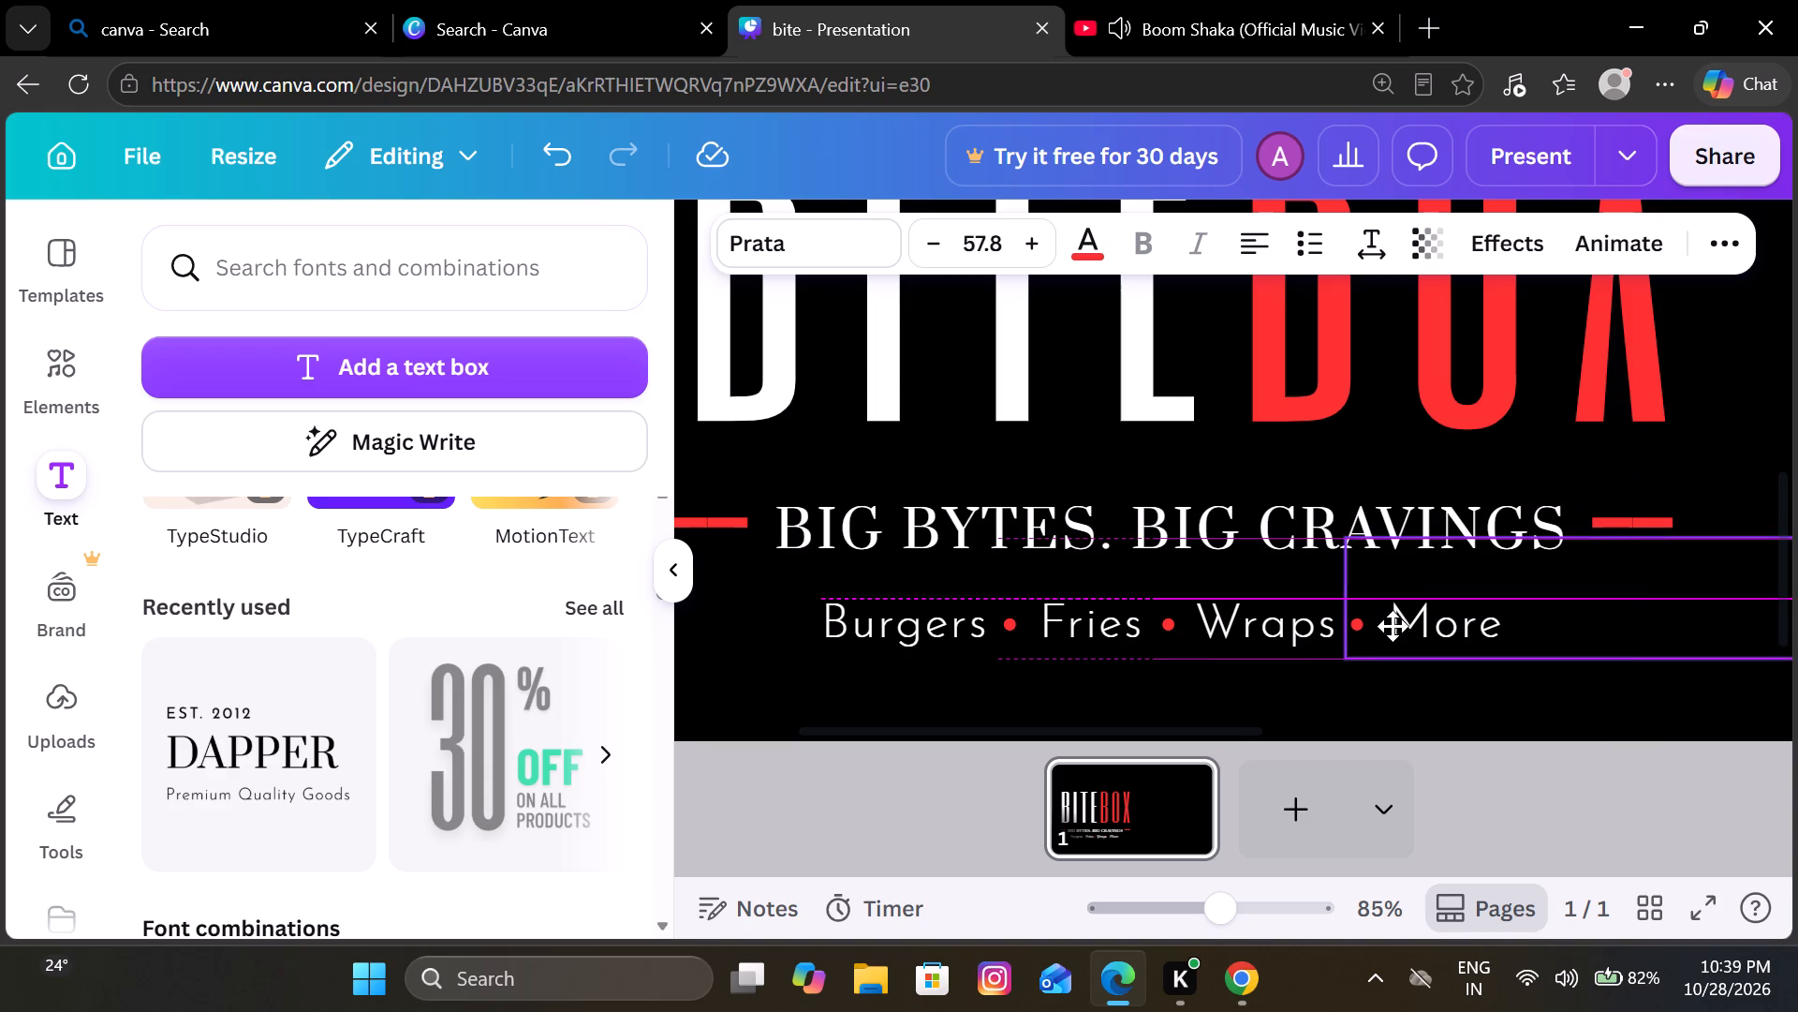
drag(1393, 626, 1393, 624)
click(1378, 698)
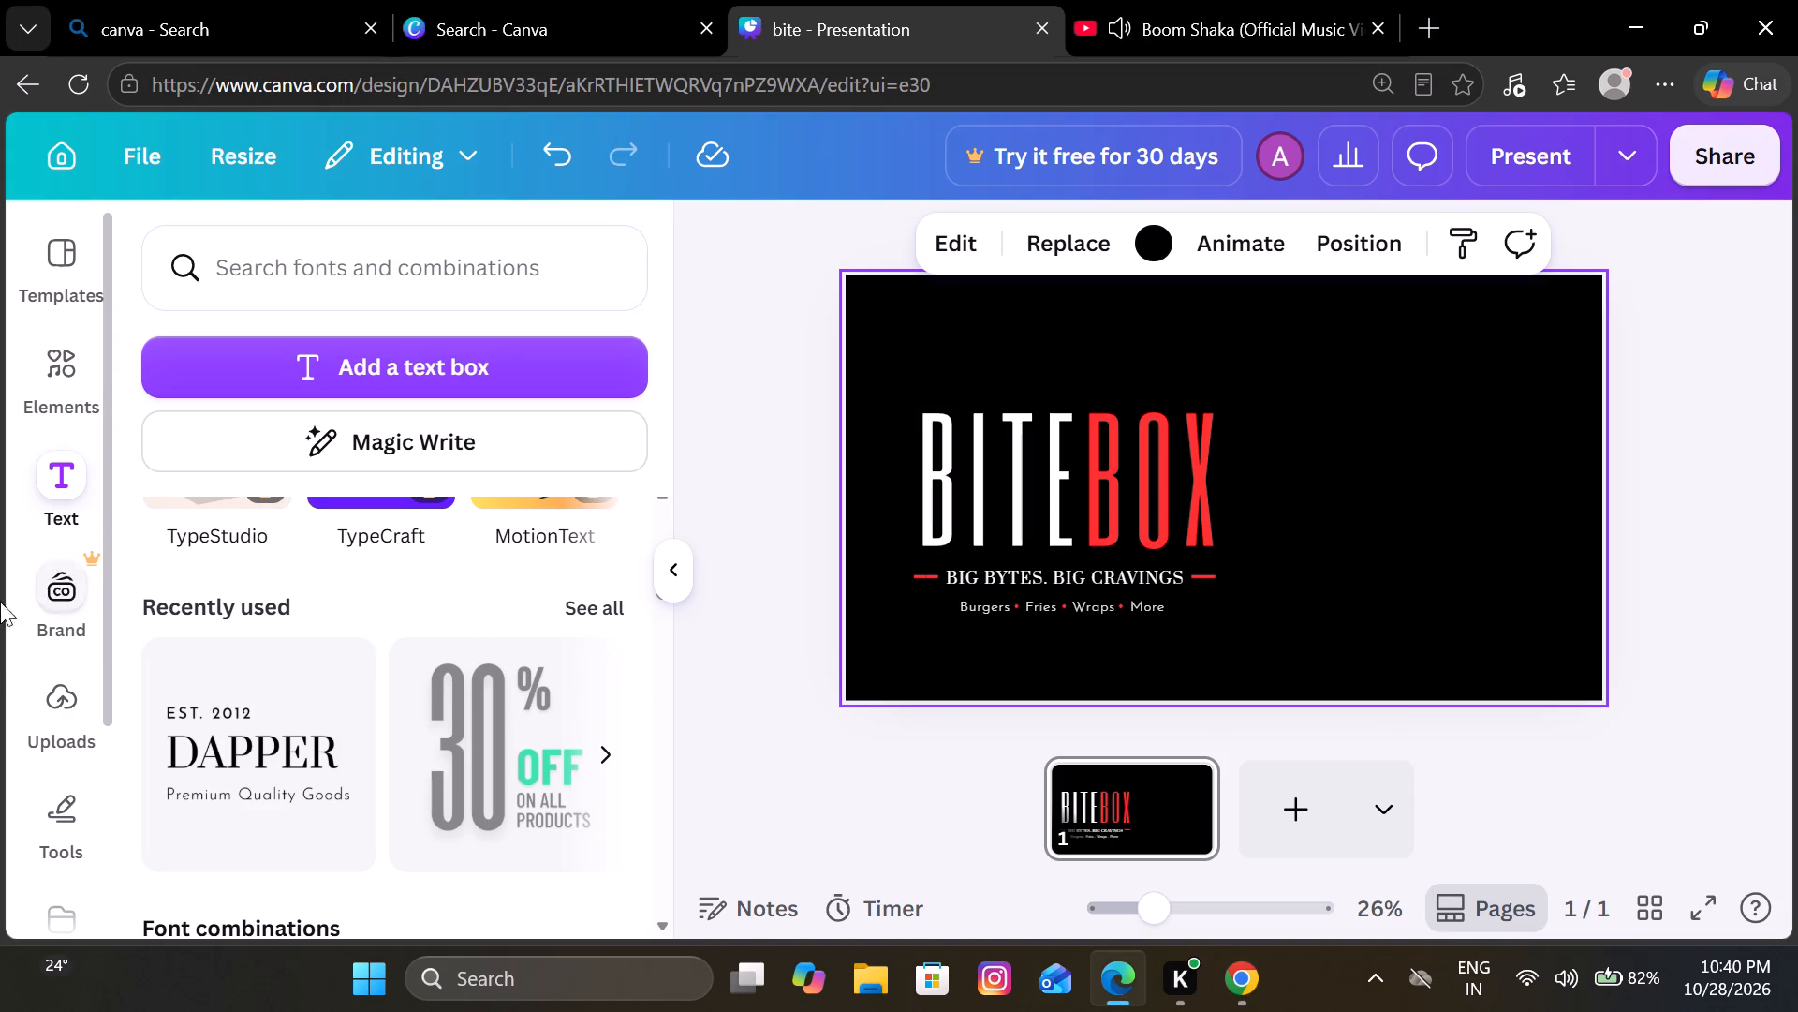
Search the elements library for "burgers and fries".
click(53, 354)
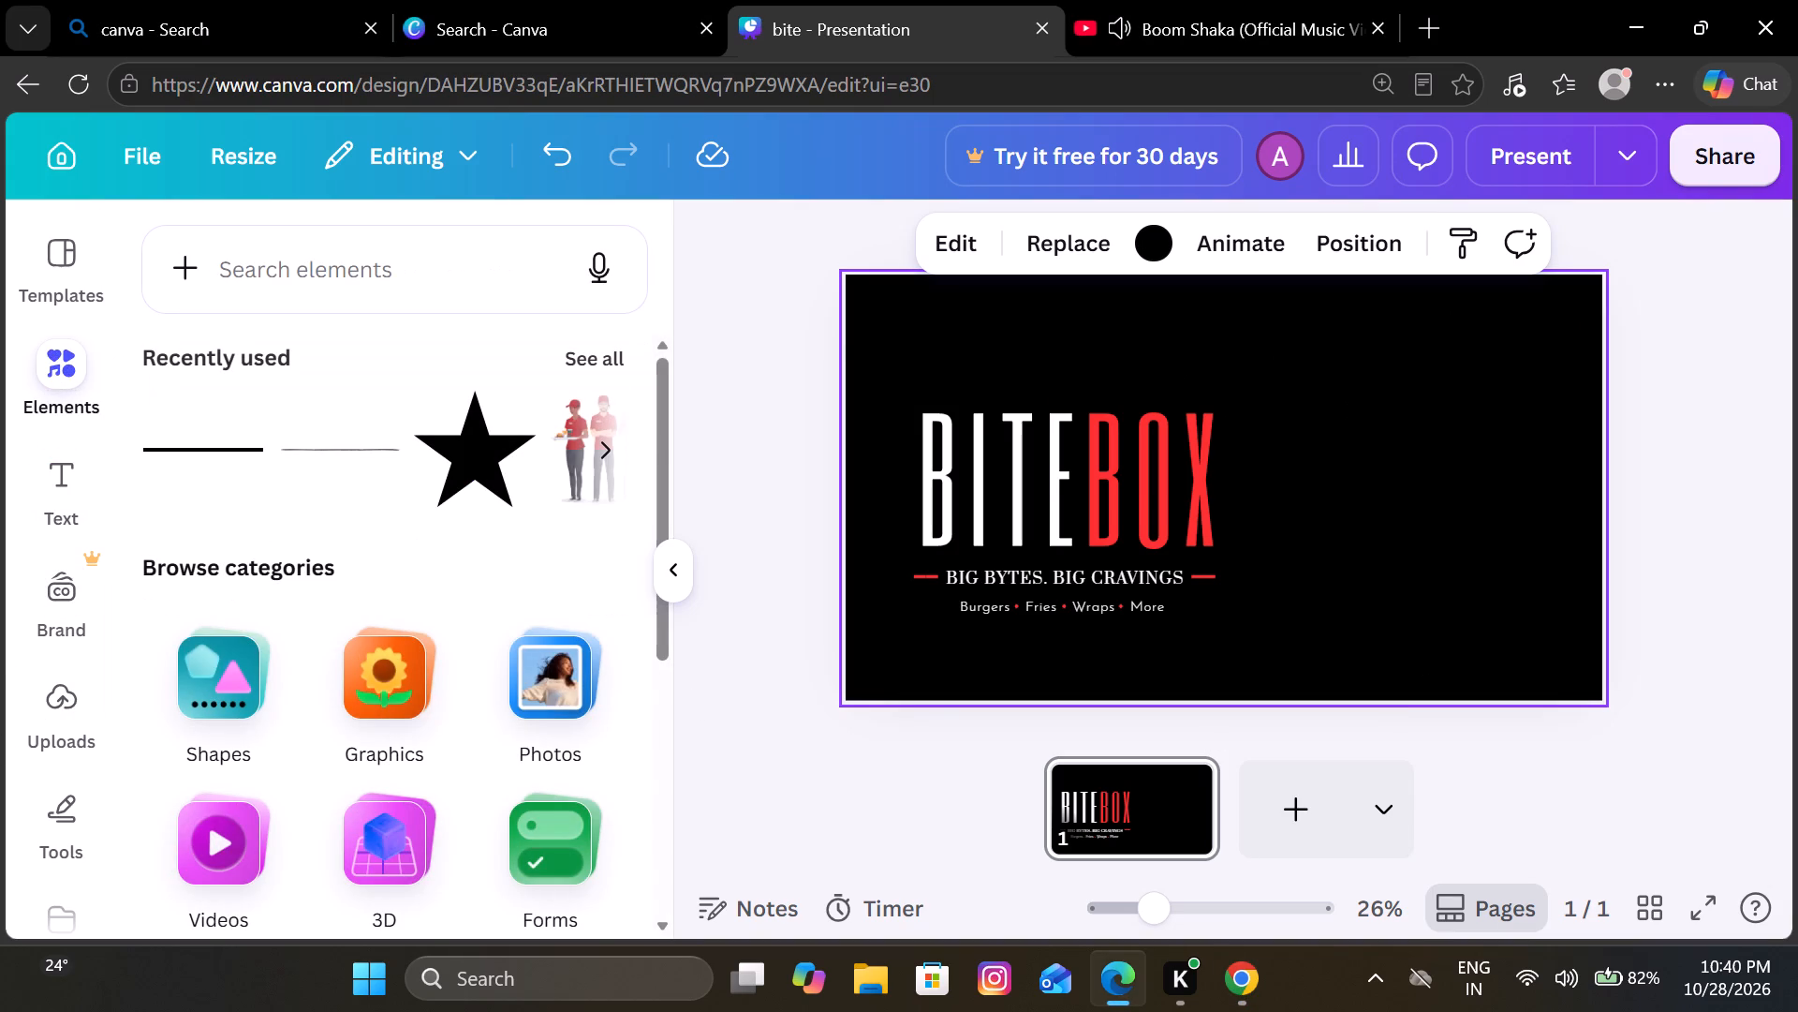
click(301, 270)
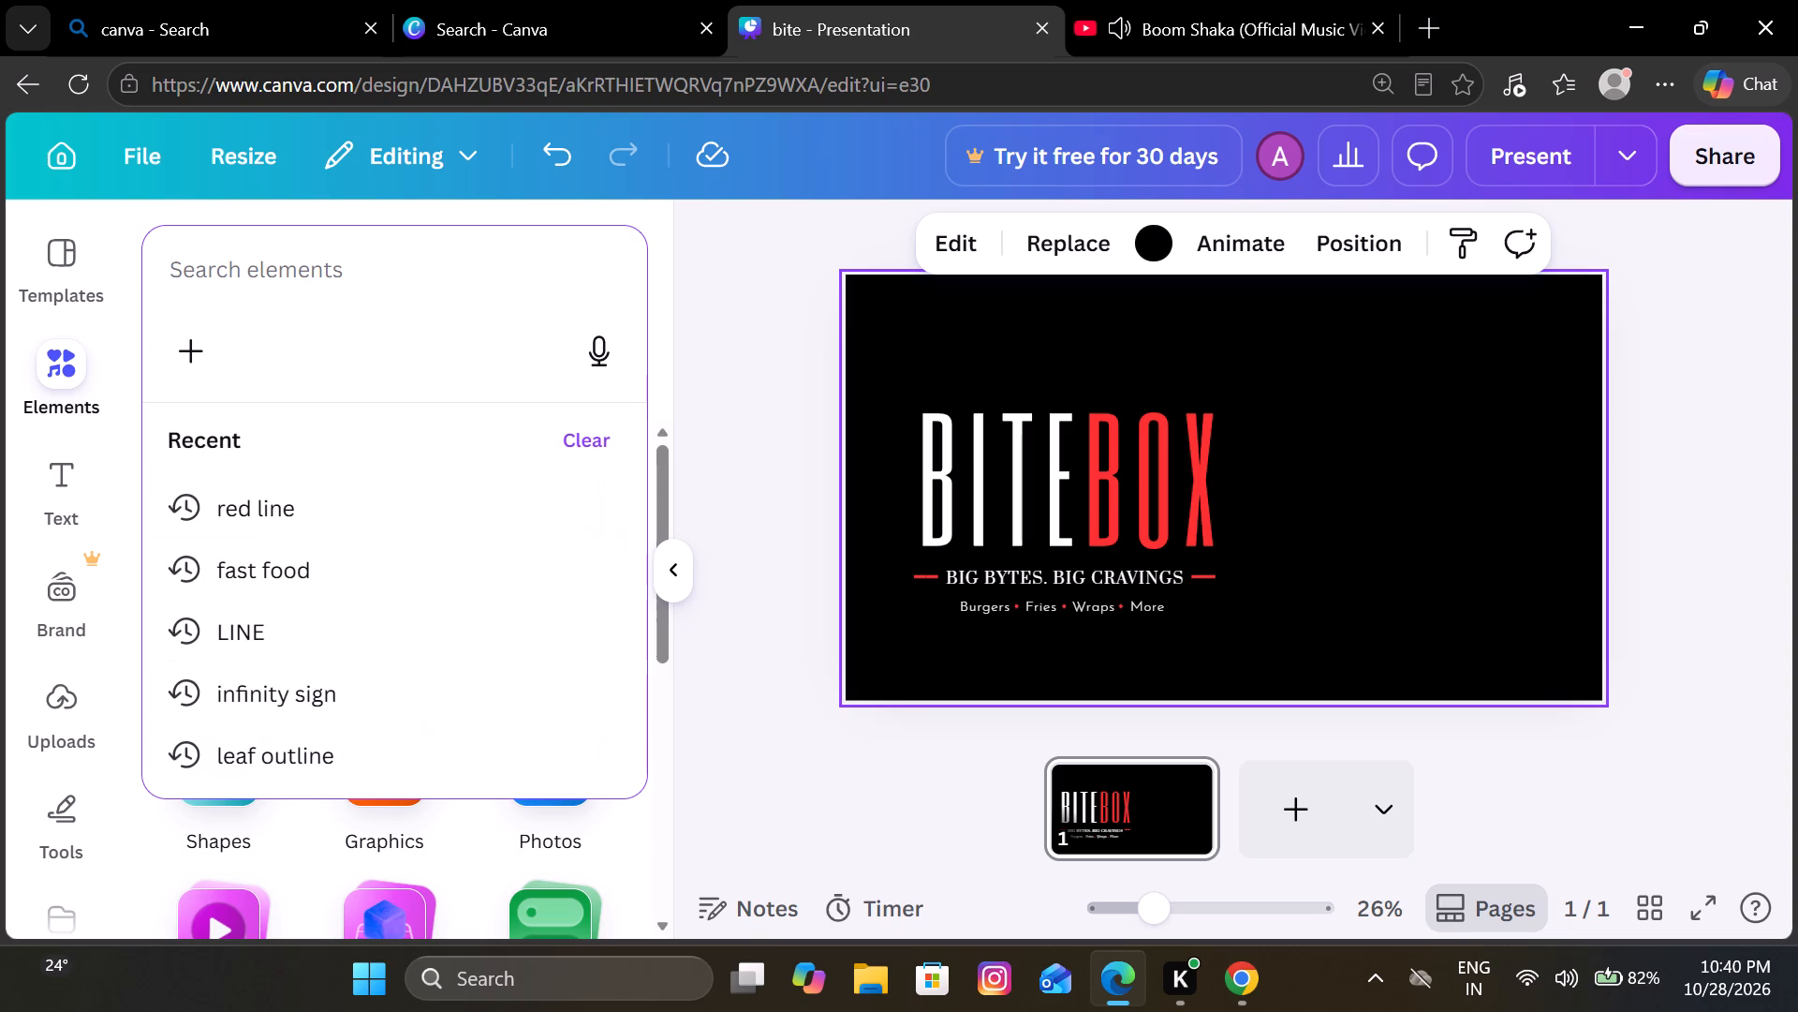
text(burge)
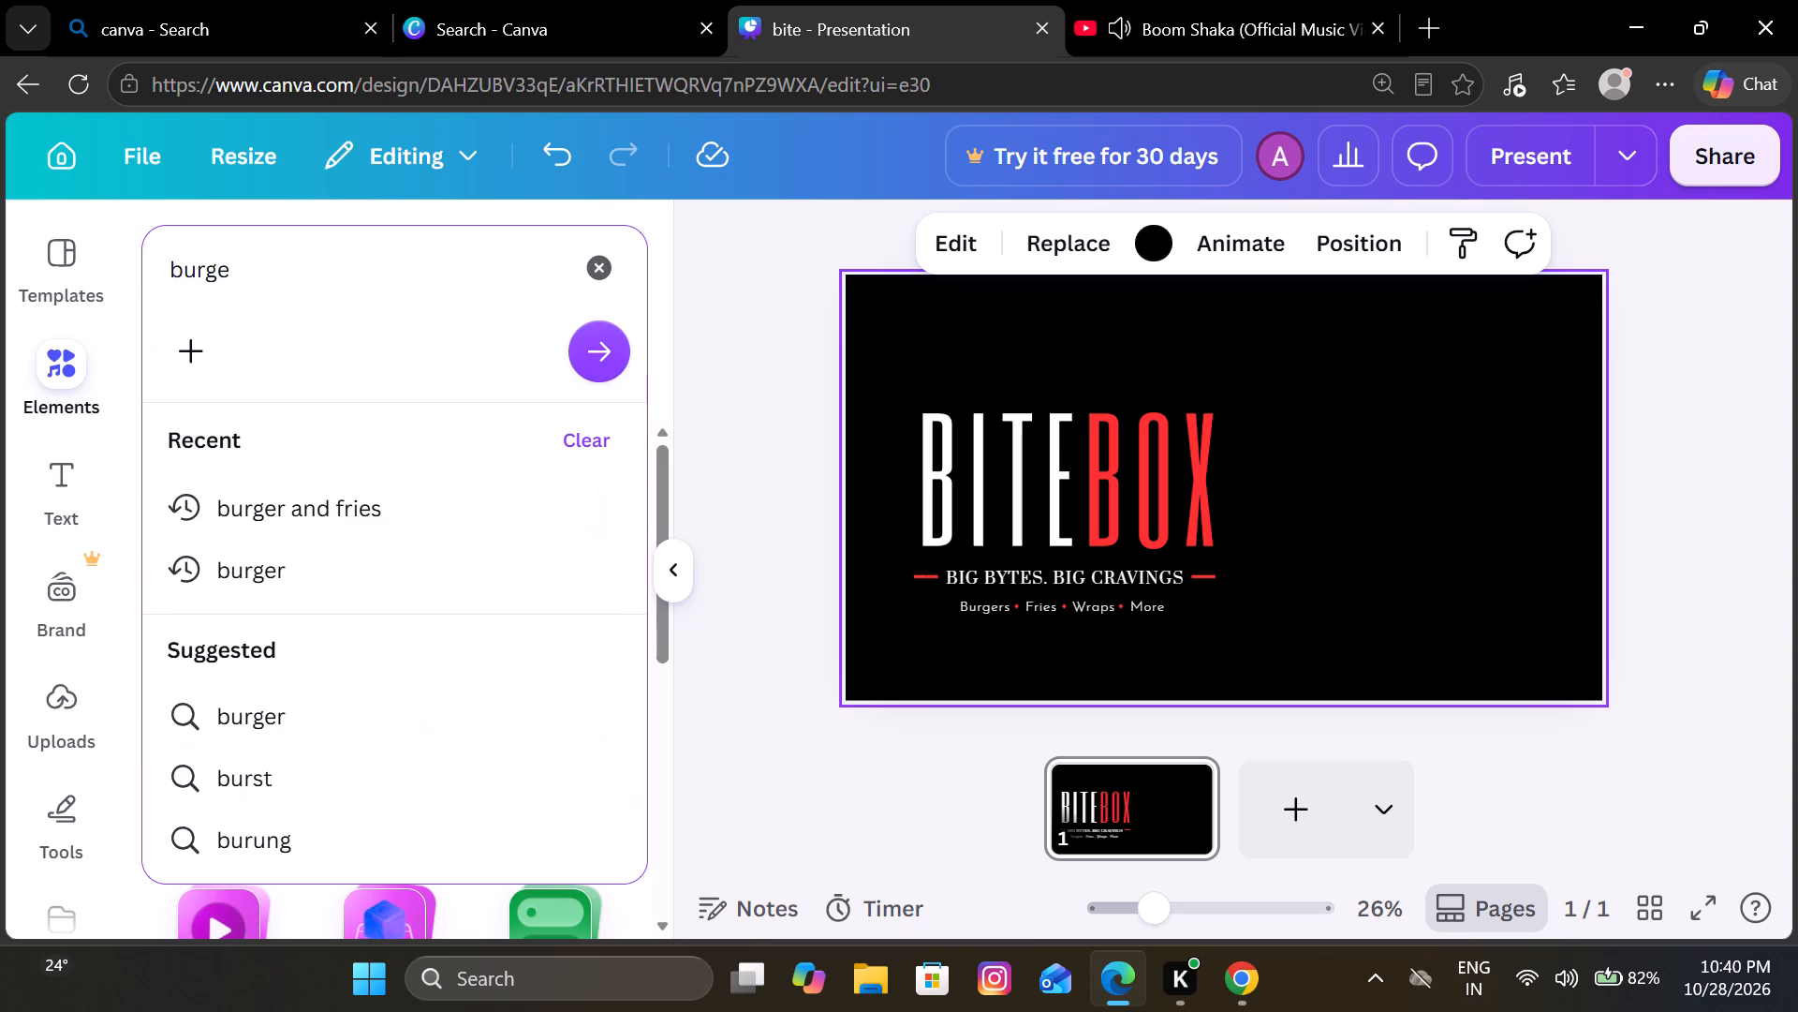
text(rs)
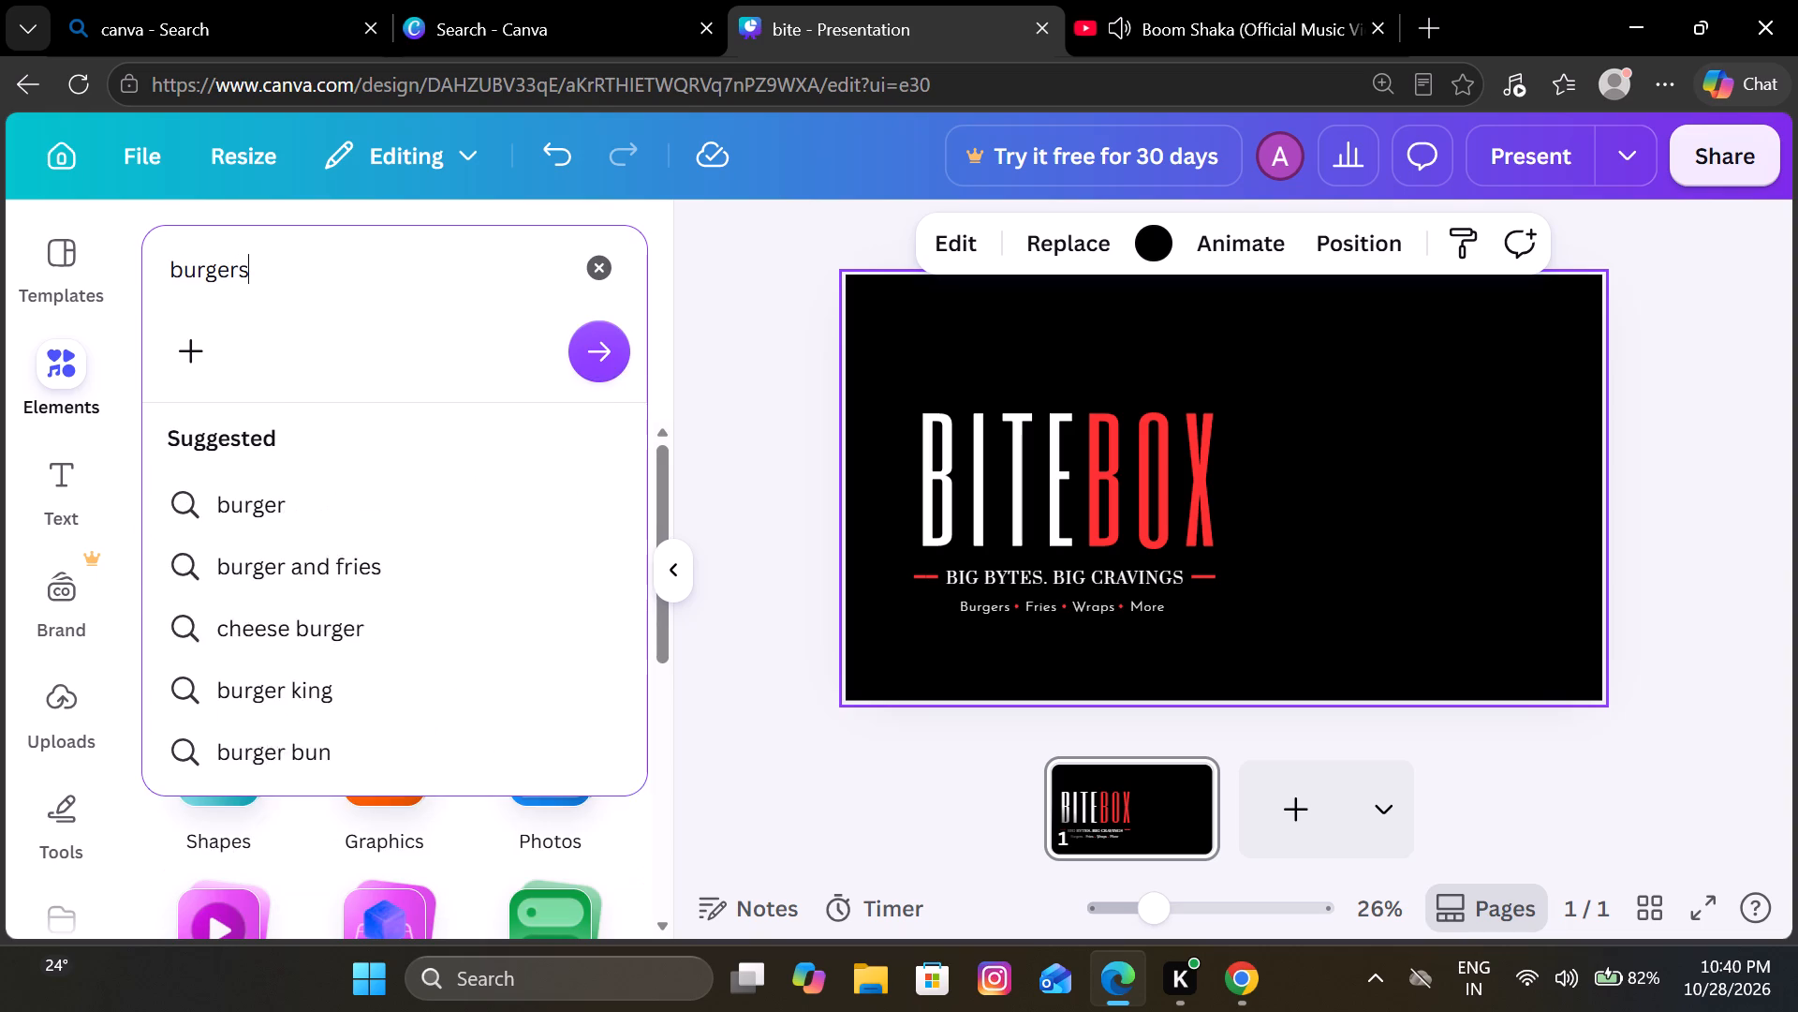
click(378, 501)
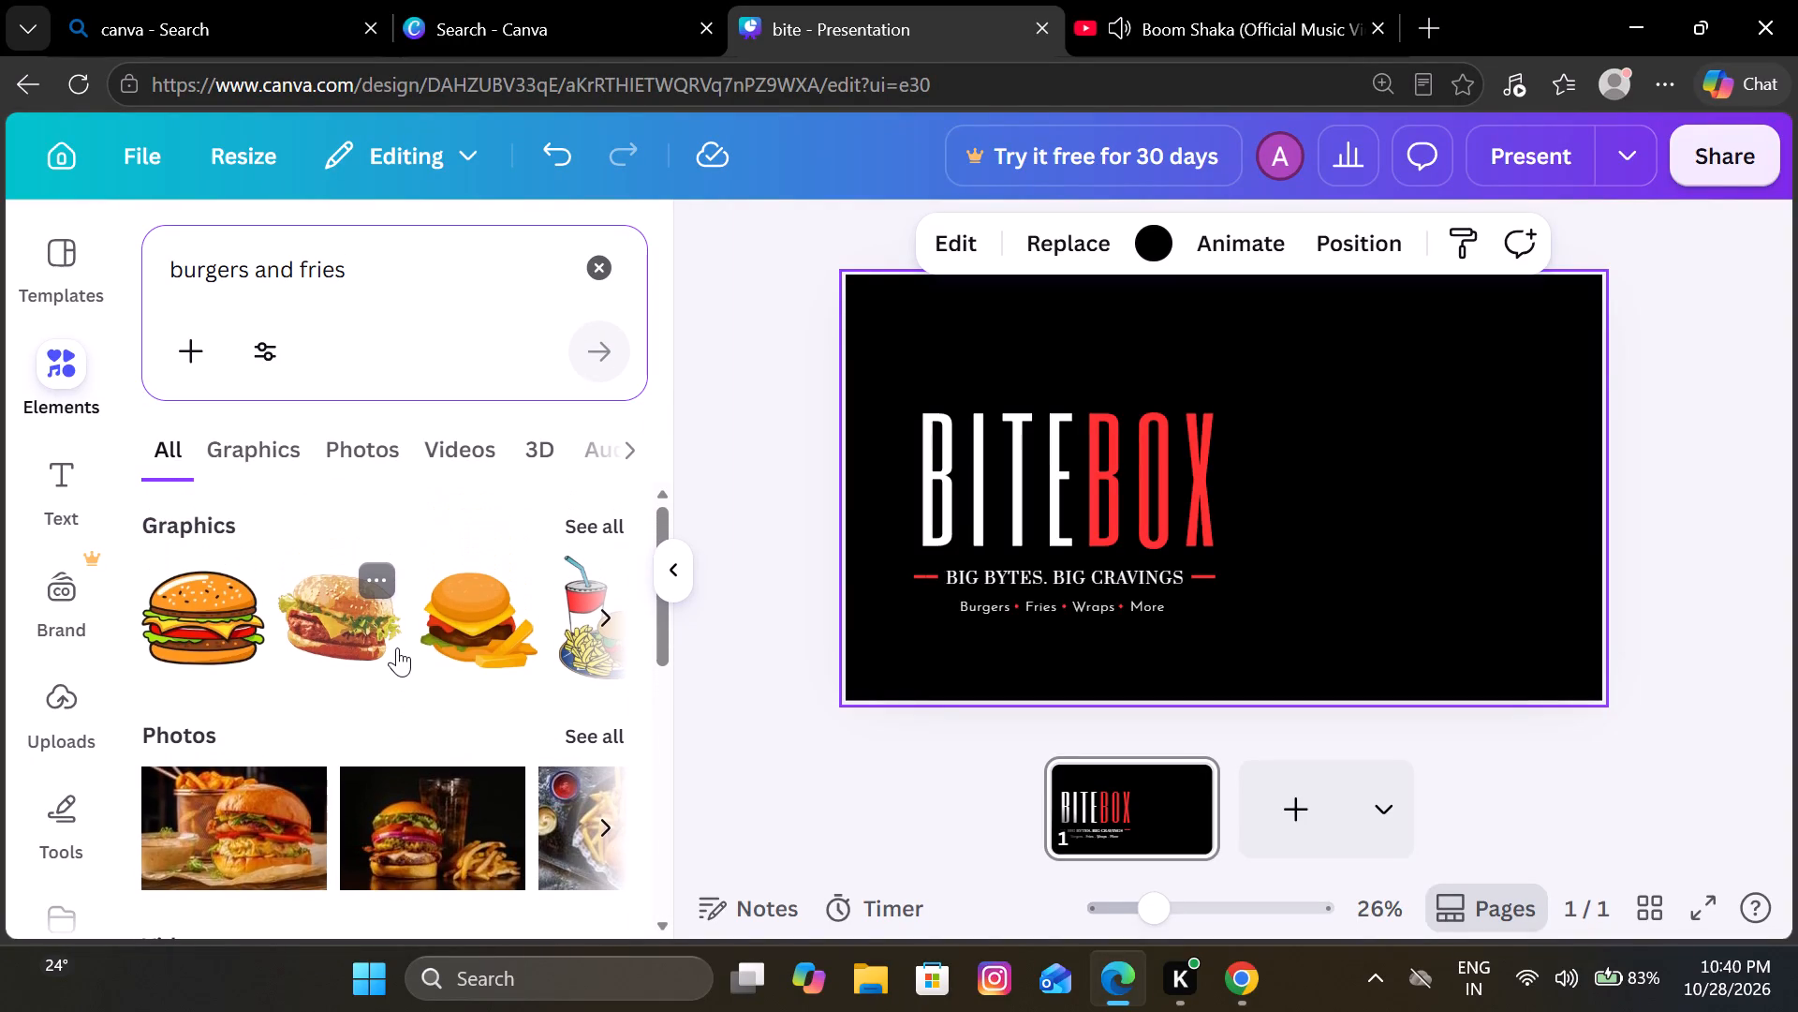
Restrict the results to graphics and examine them for a suitable burger-and-fries illustration.
click(258, 444)
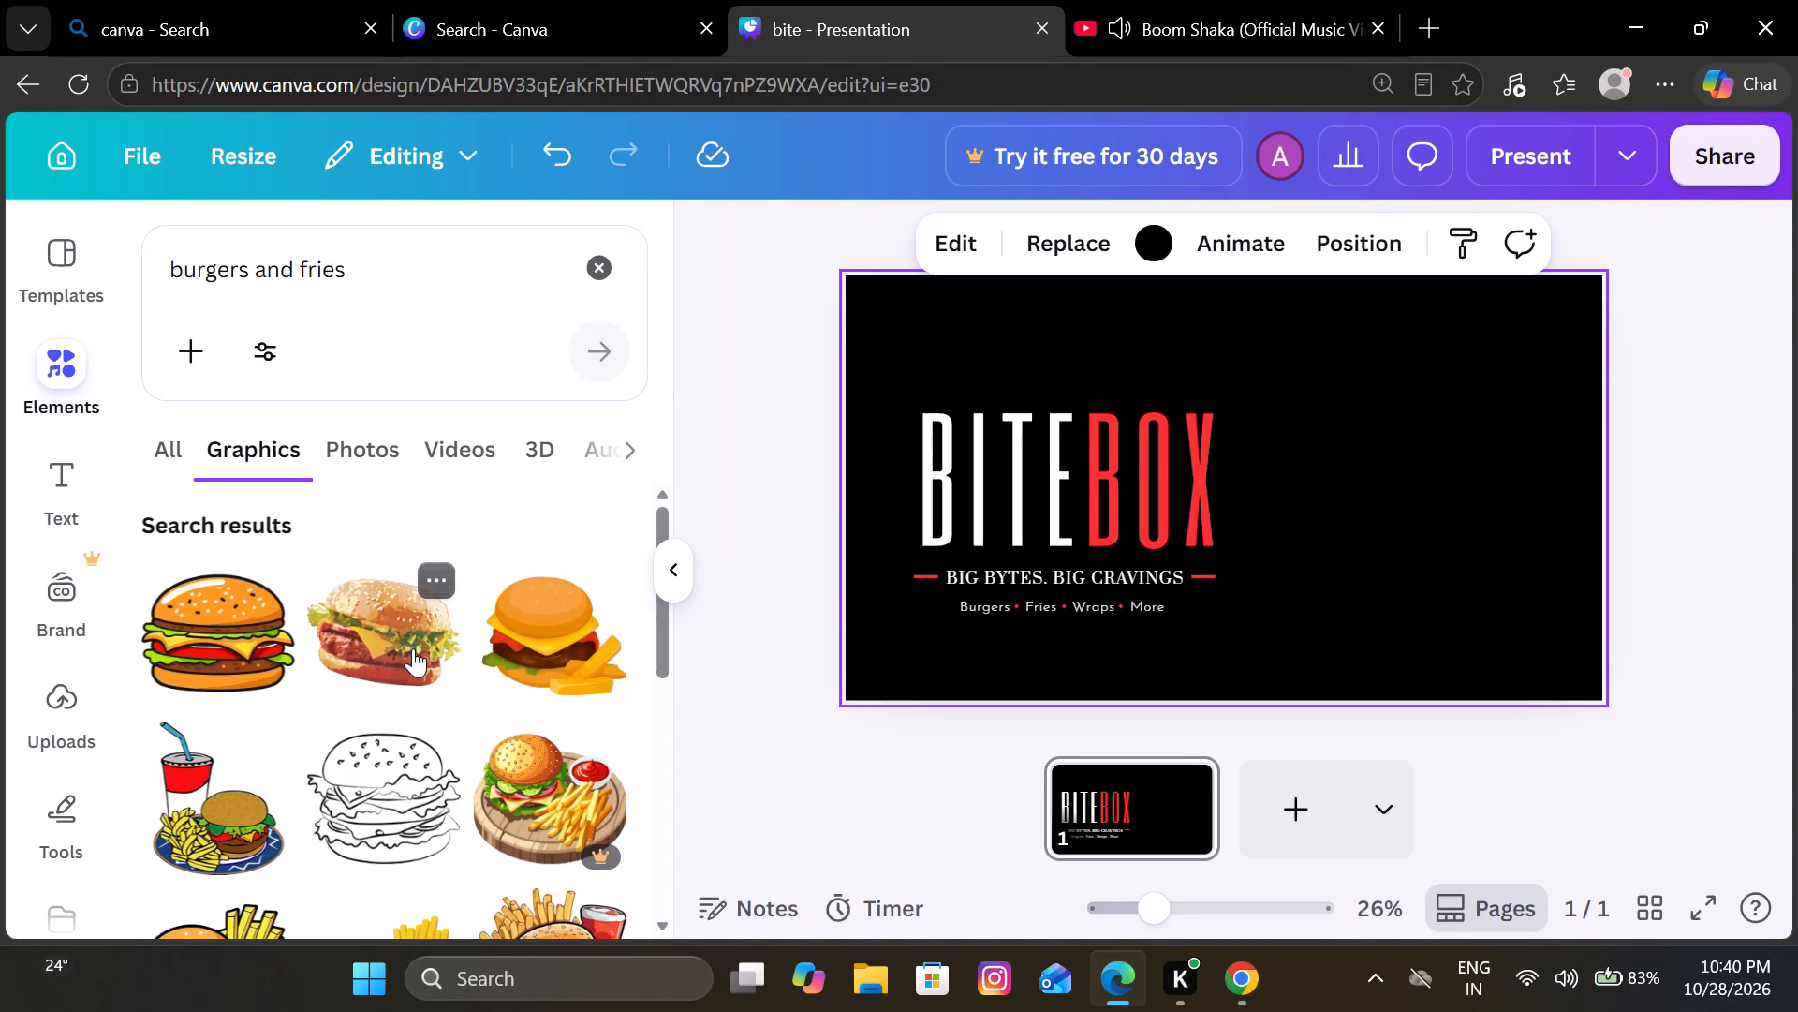
scroll(391, 684, down, 4)
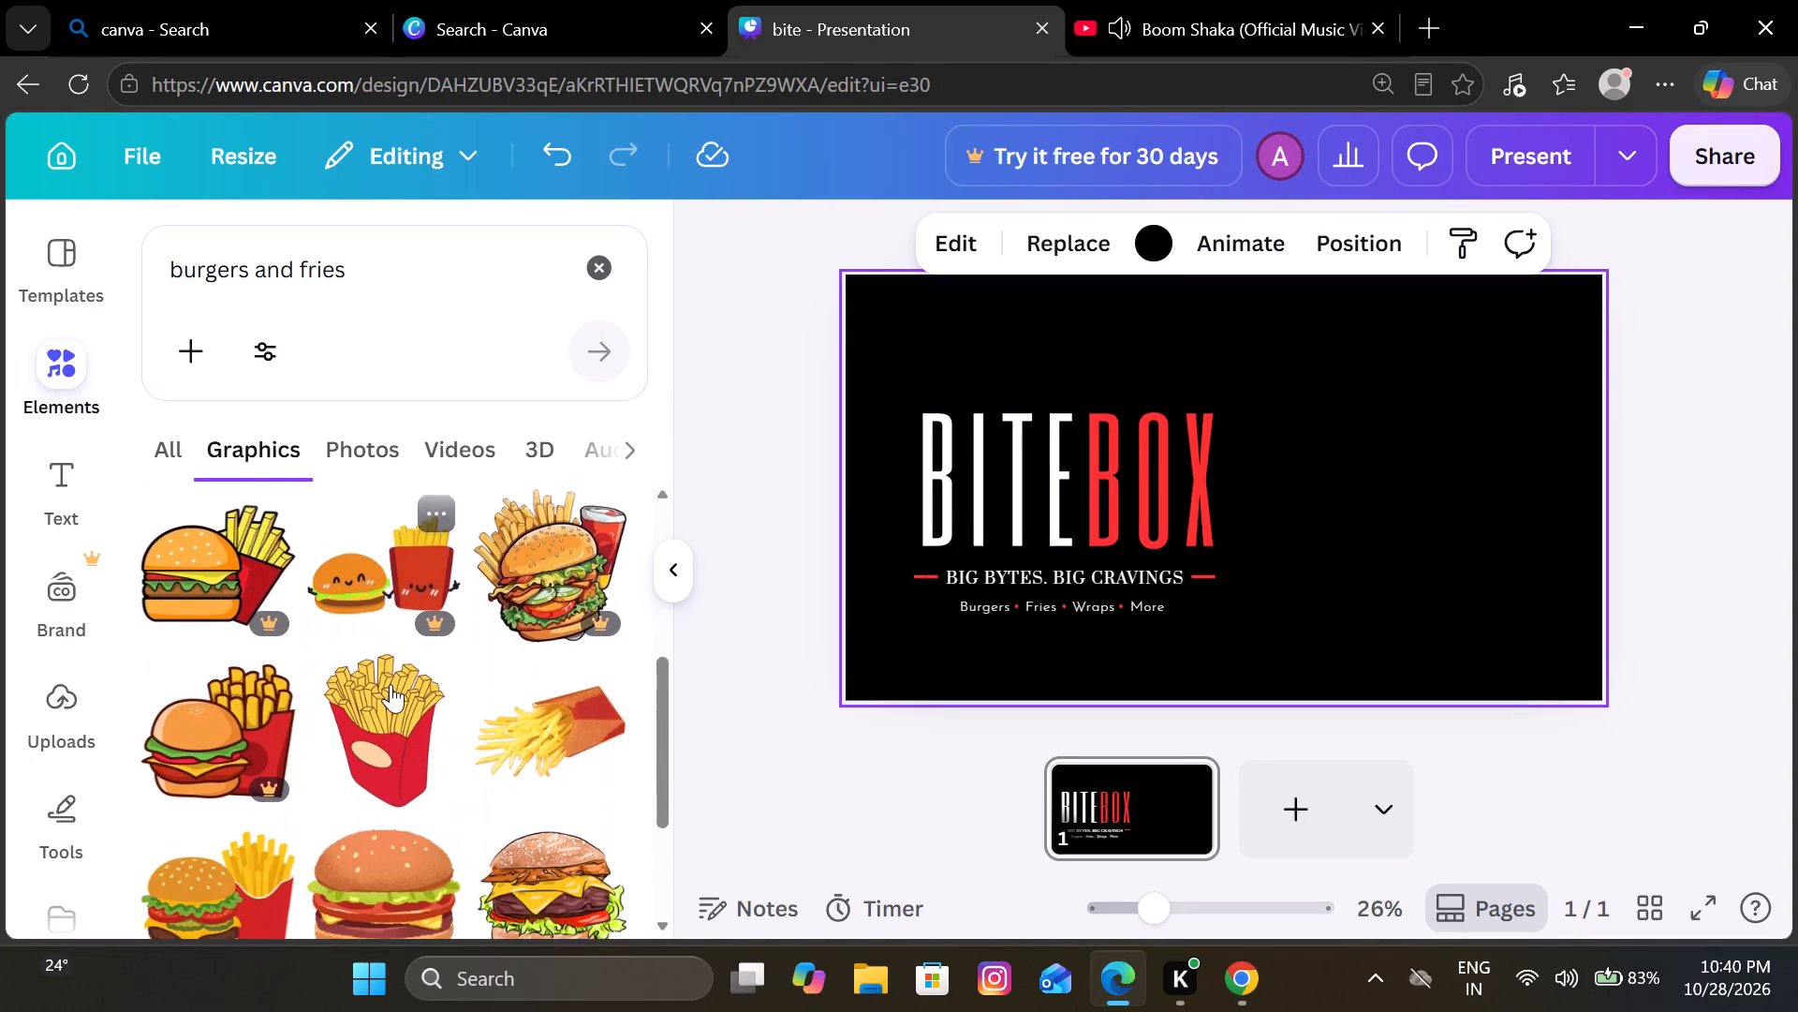
scroll(391, 684, down, 4)
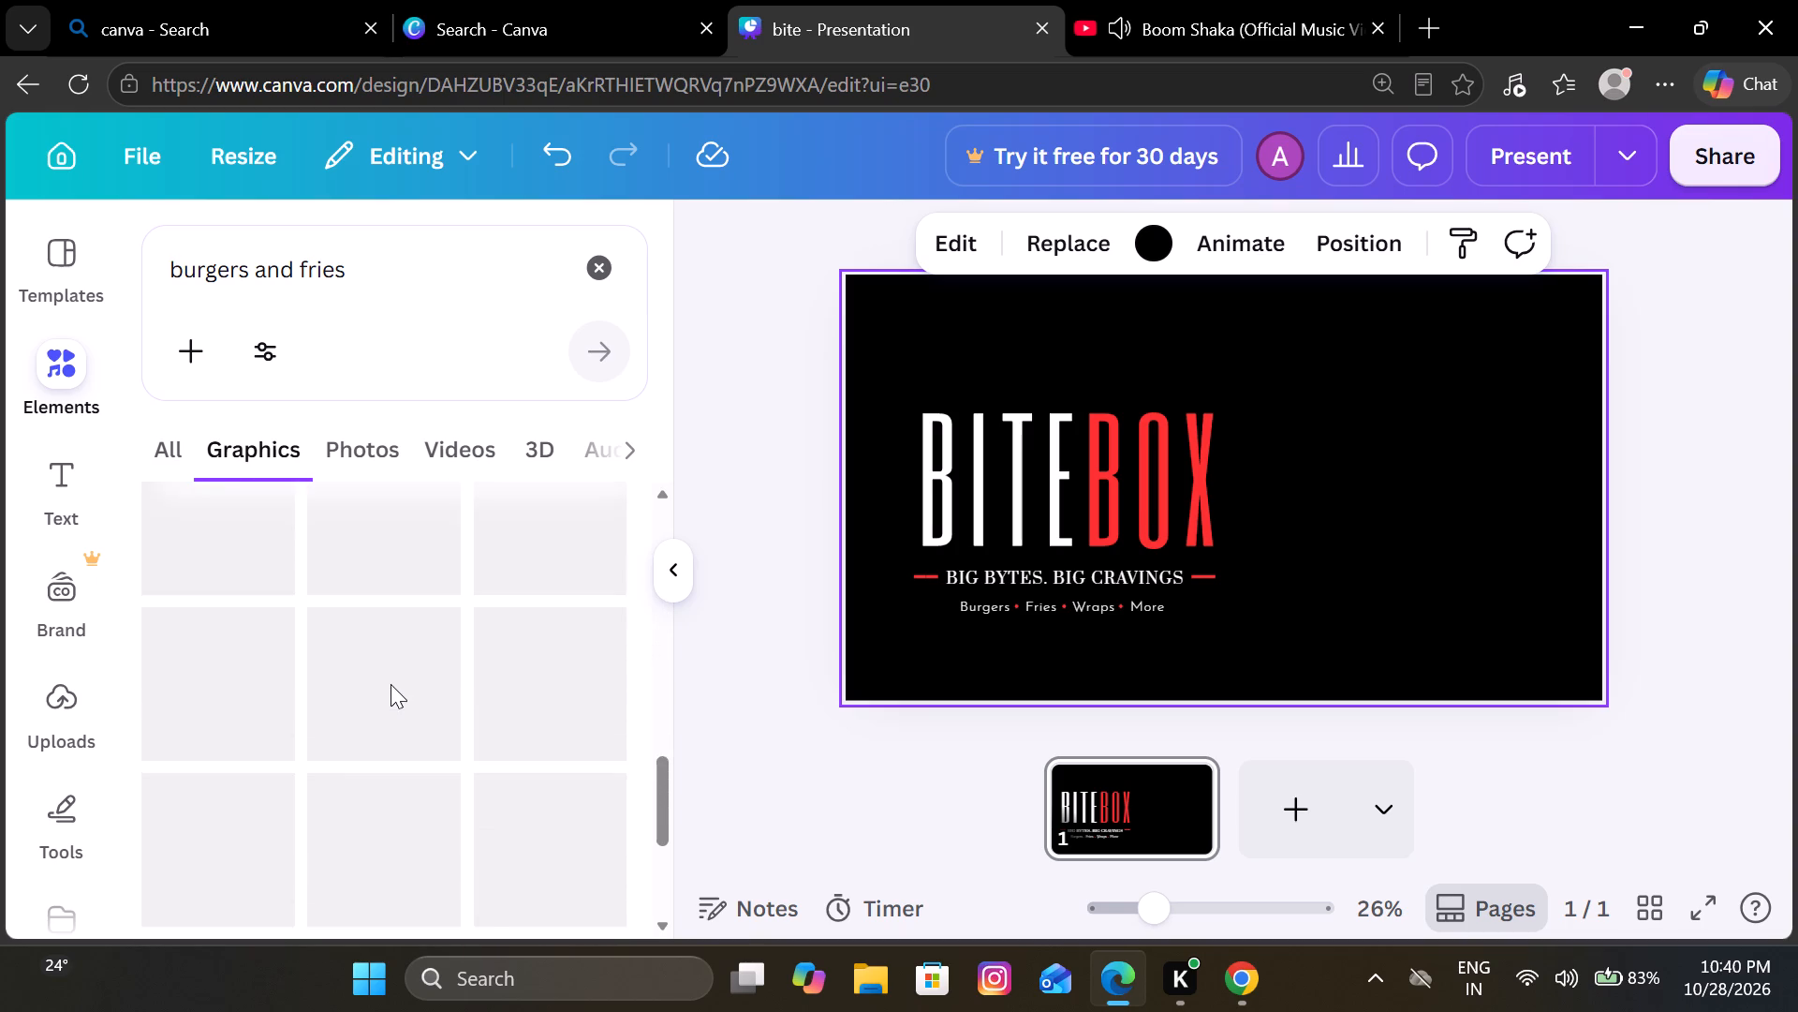
scroll(391, 684, up, 1)
scroll(391, 684, down, 2)
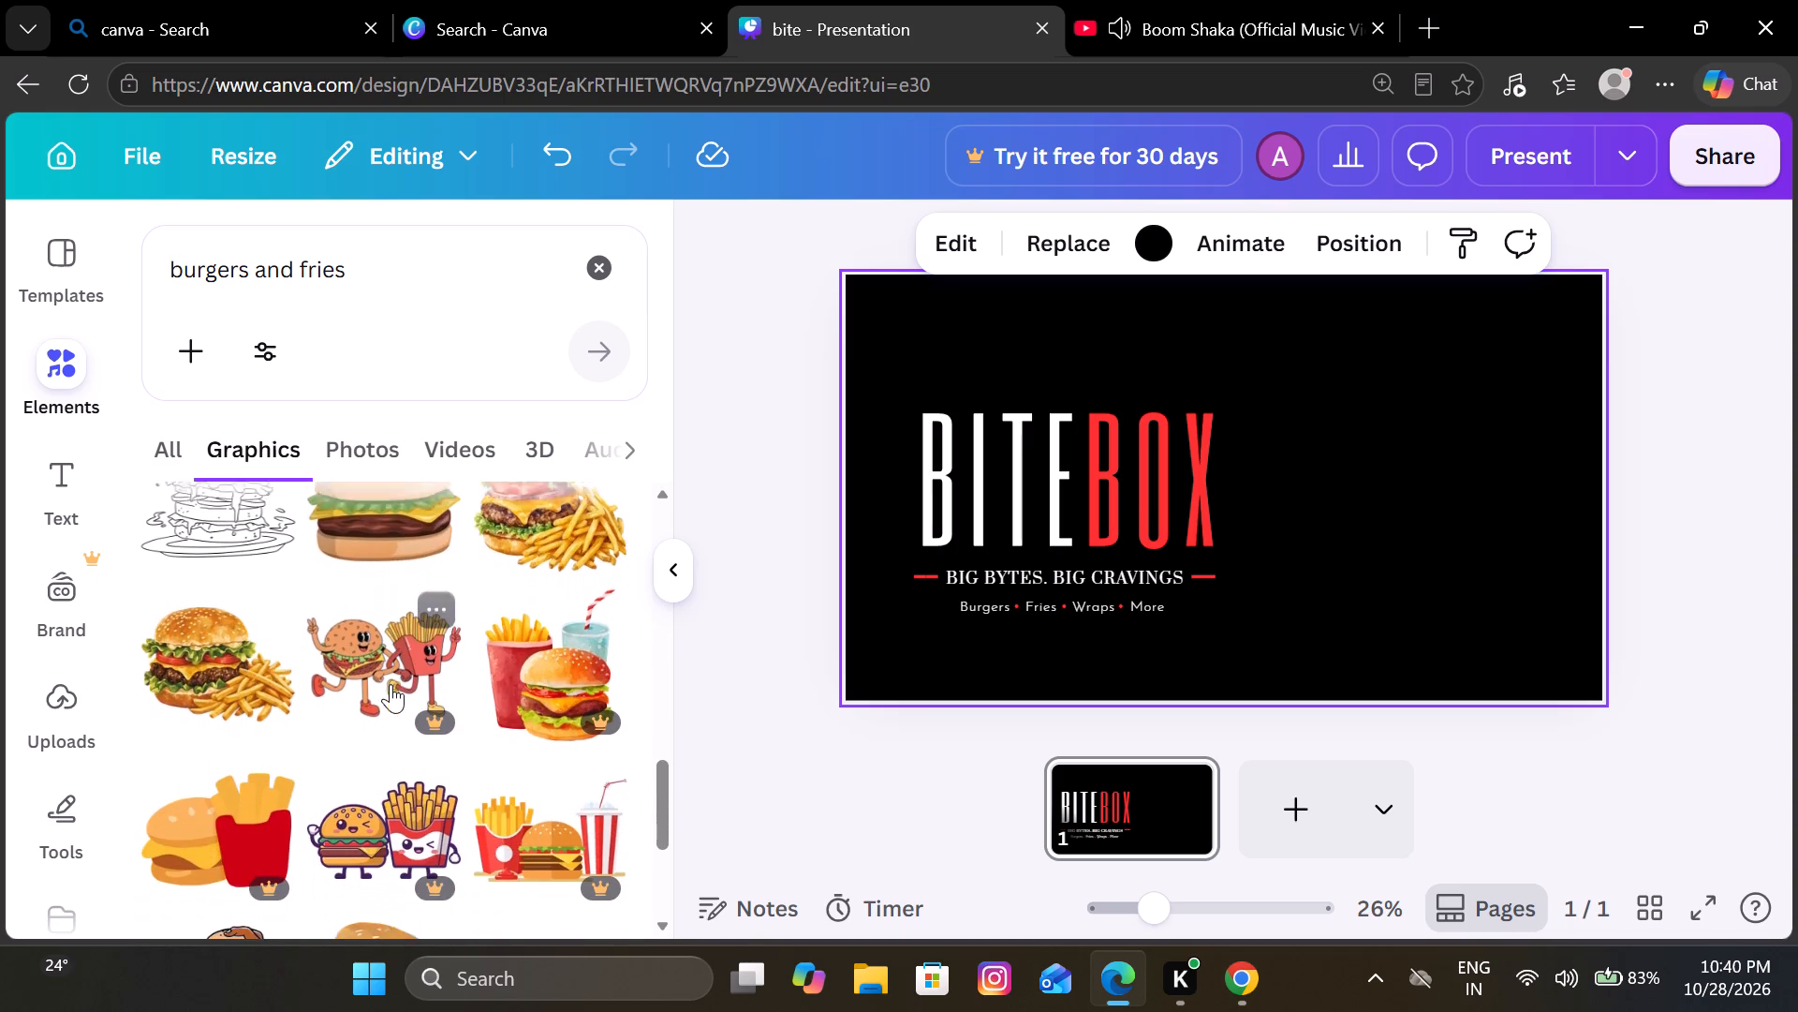
scroll(391, 684, down, 4)
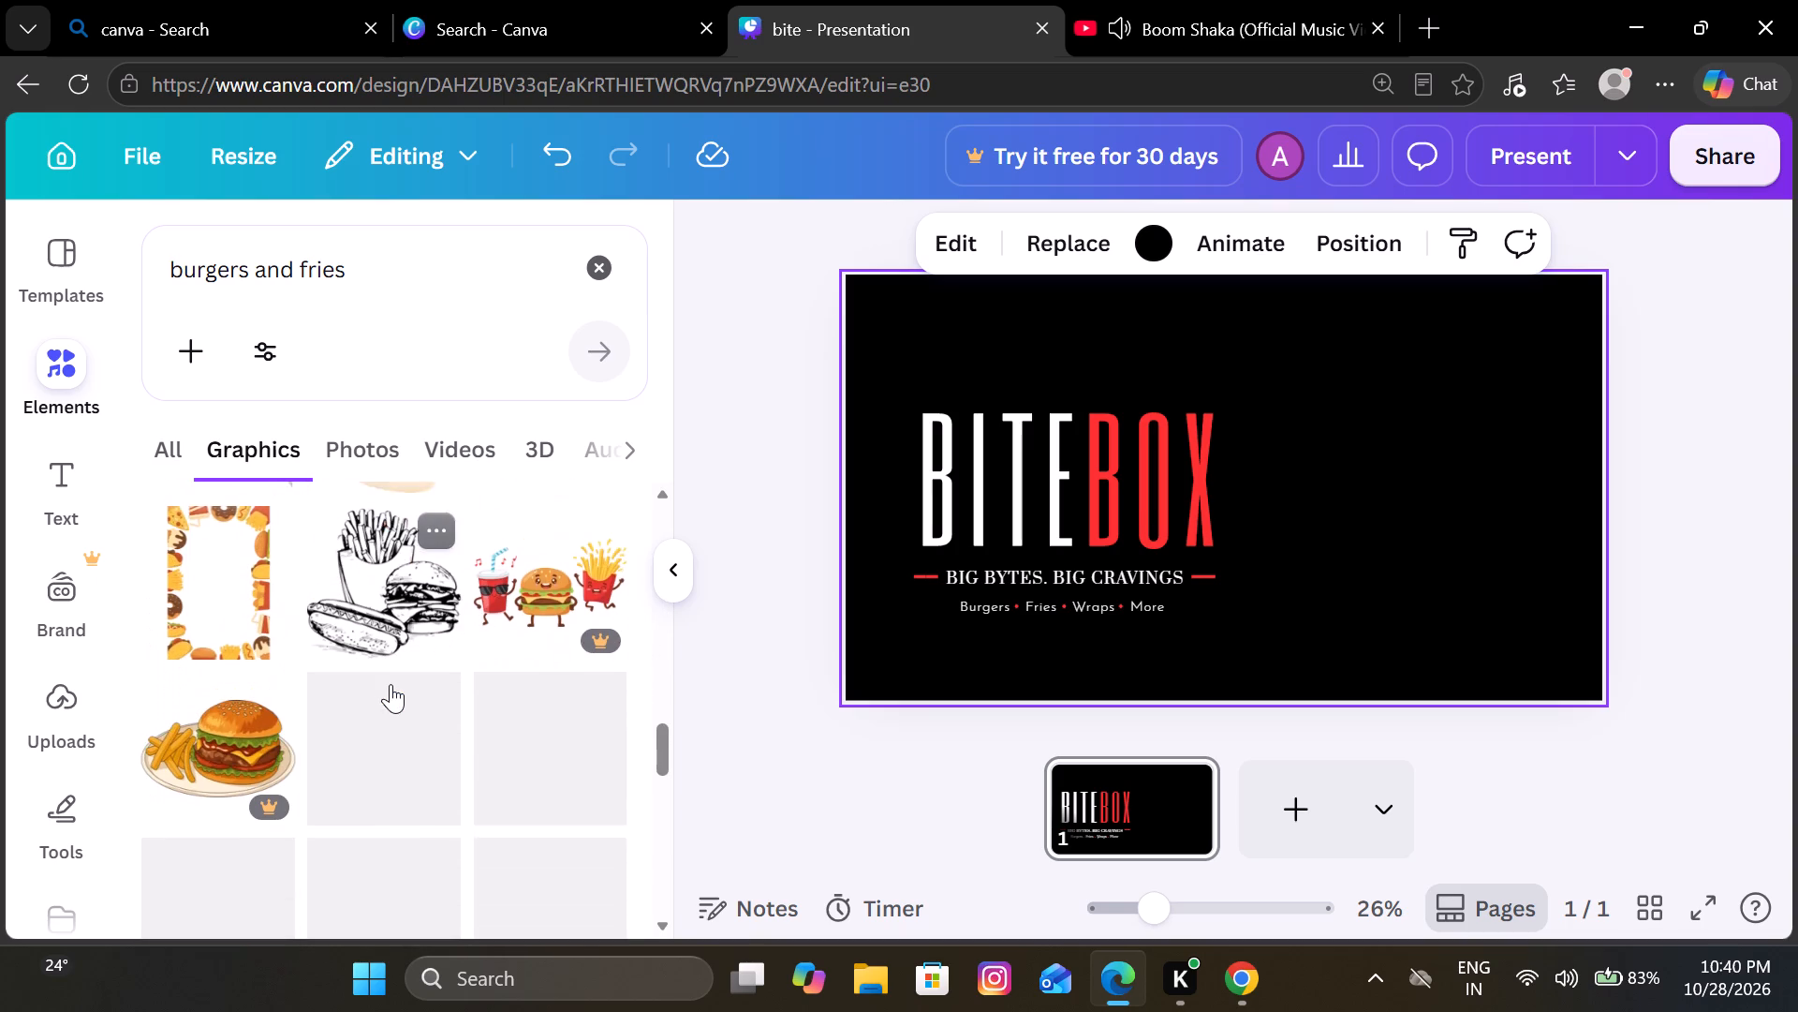
scroll(391, 684, down, 2)
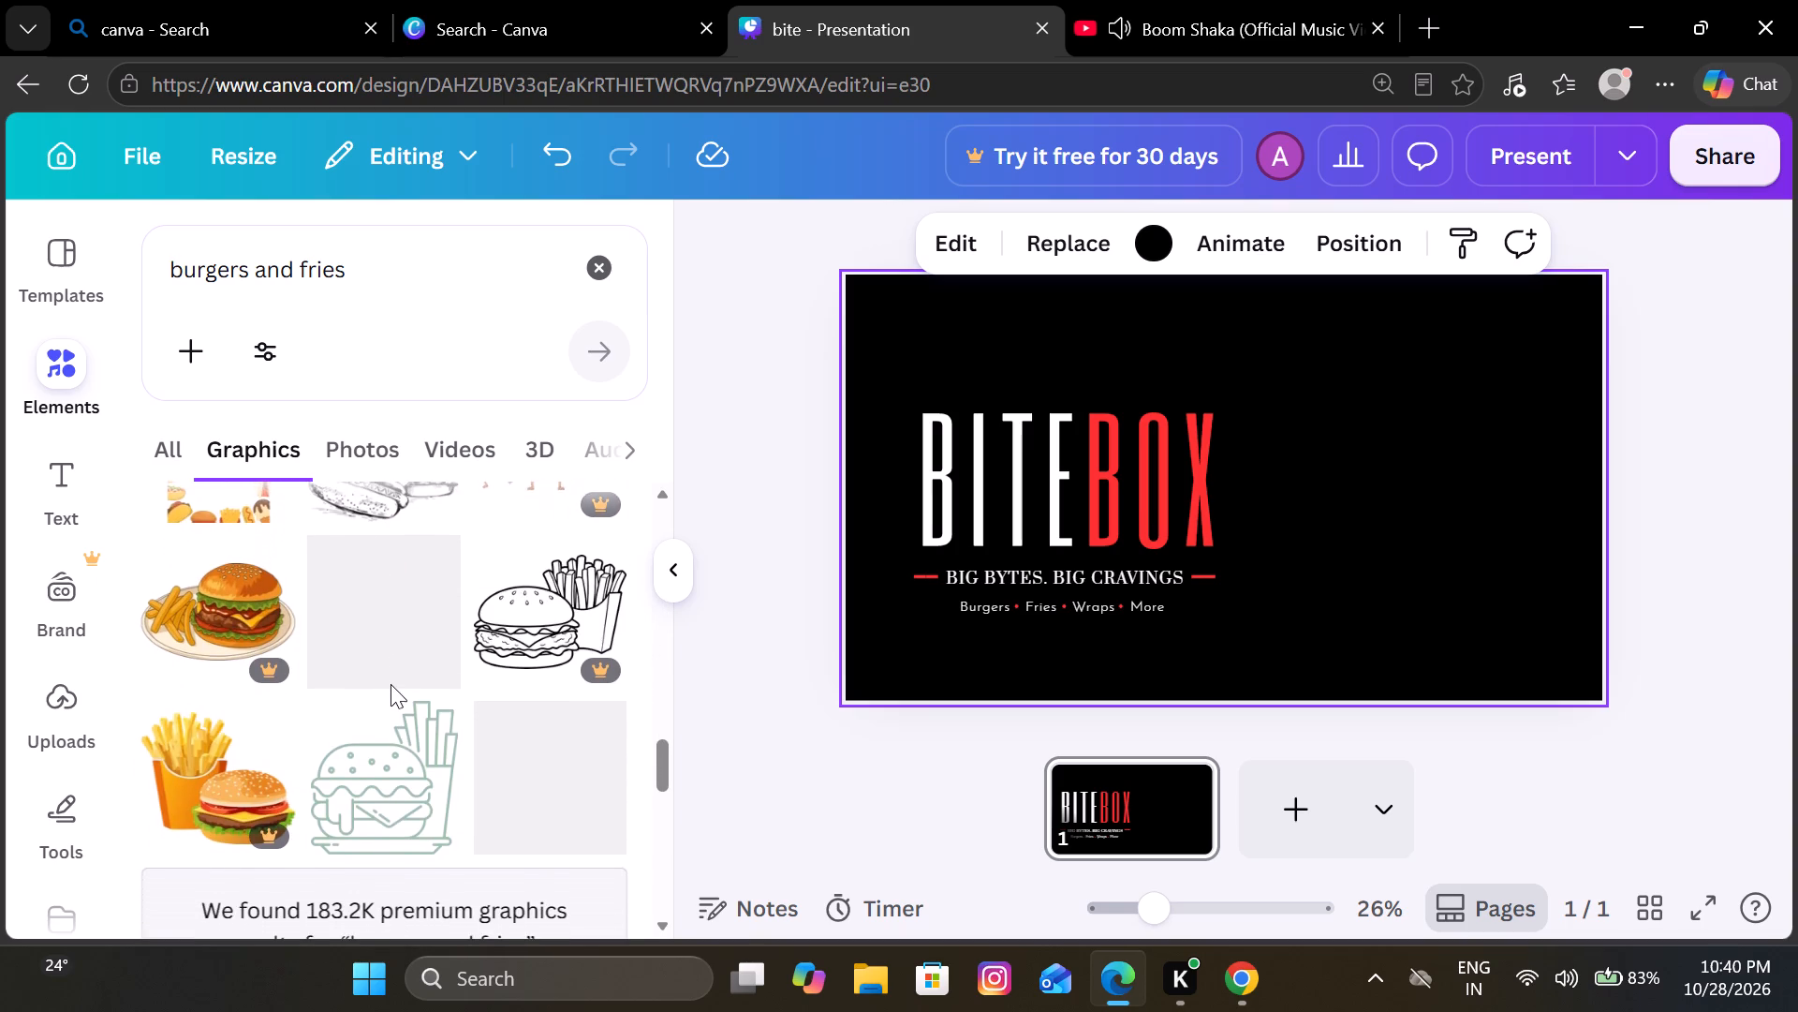
scroll(391, 684, down, 1)
scroll(391, 684, up, 1)
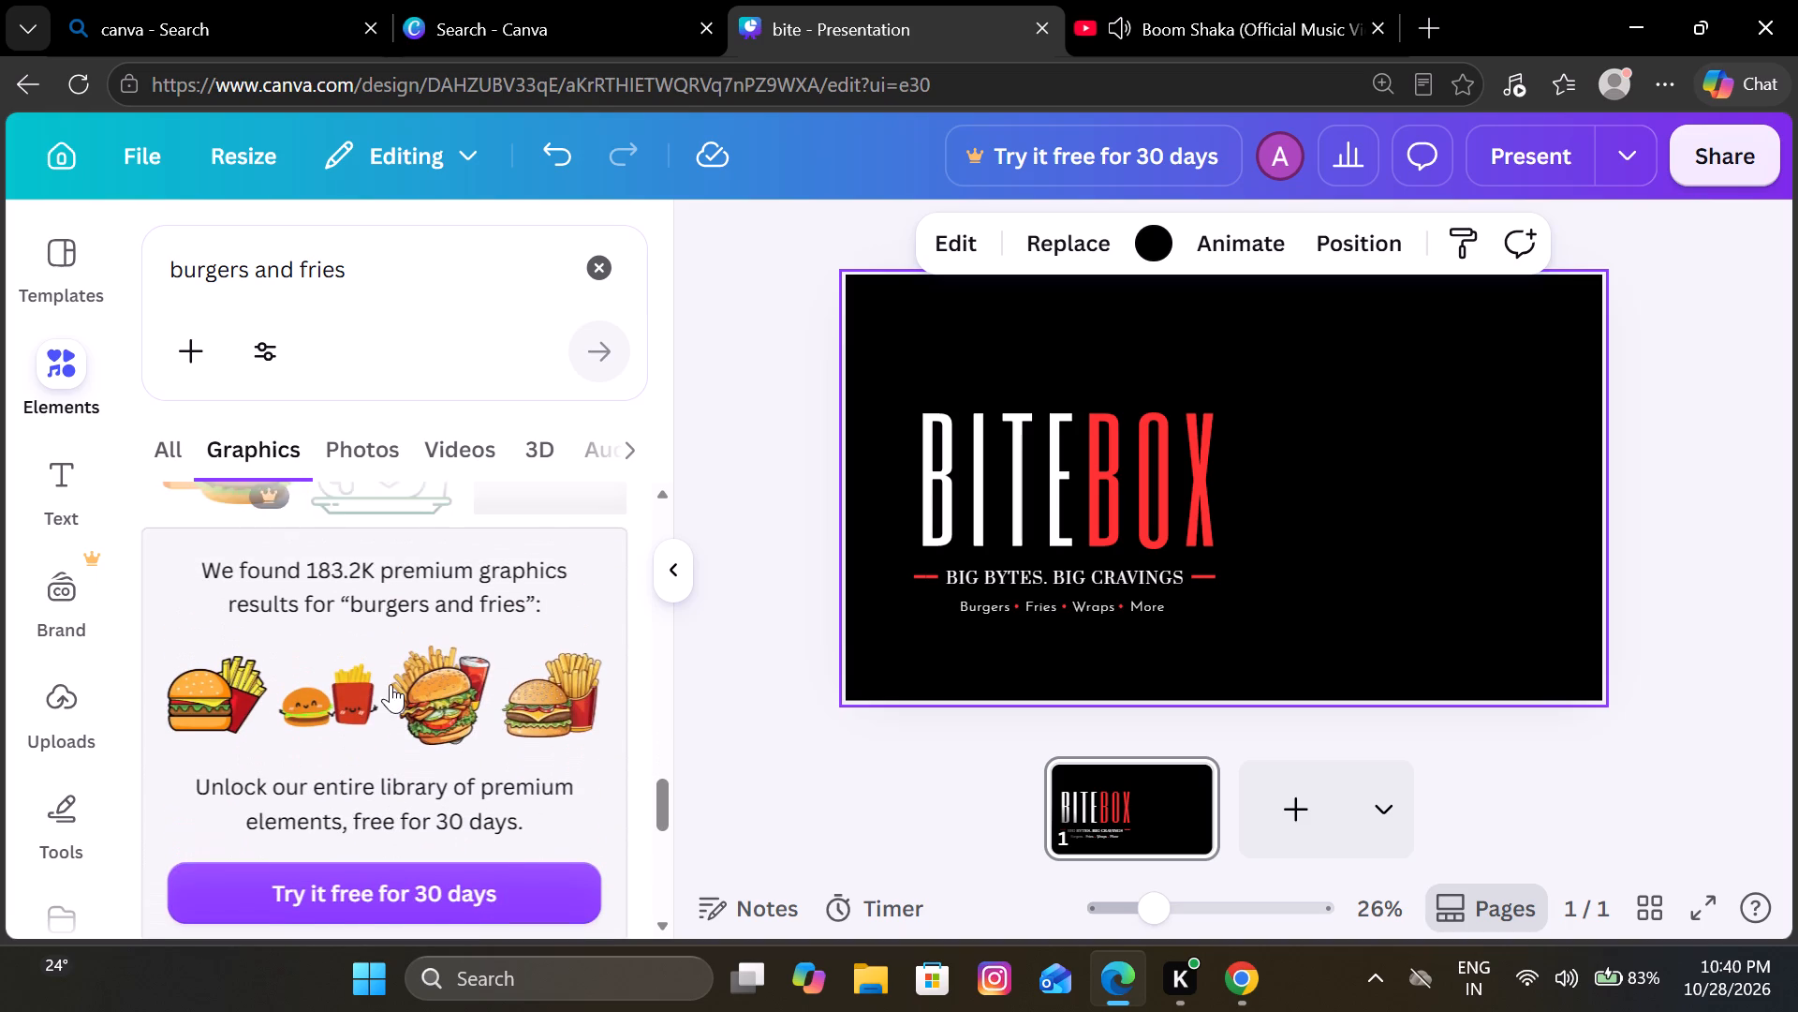
scroll(391, 684, up, 1)
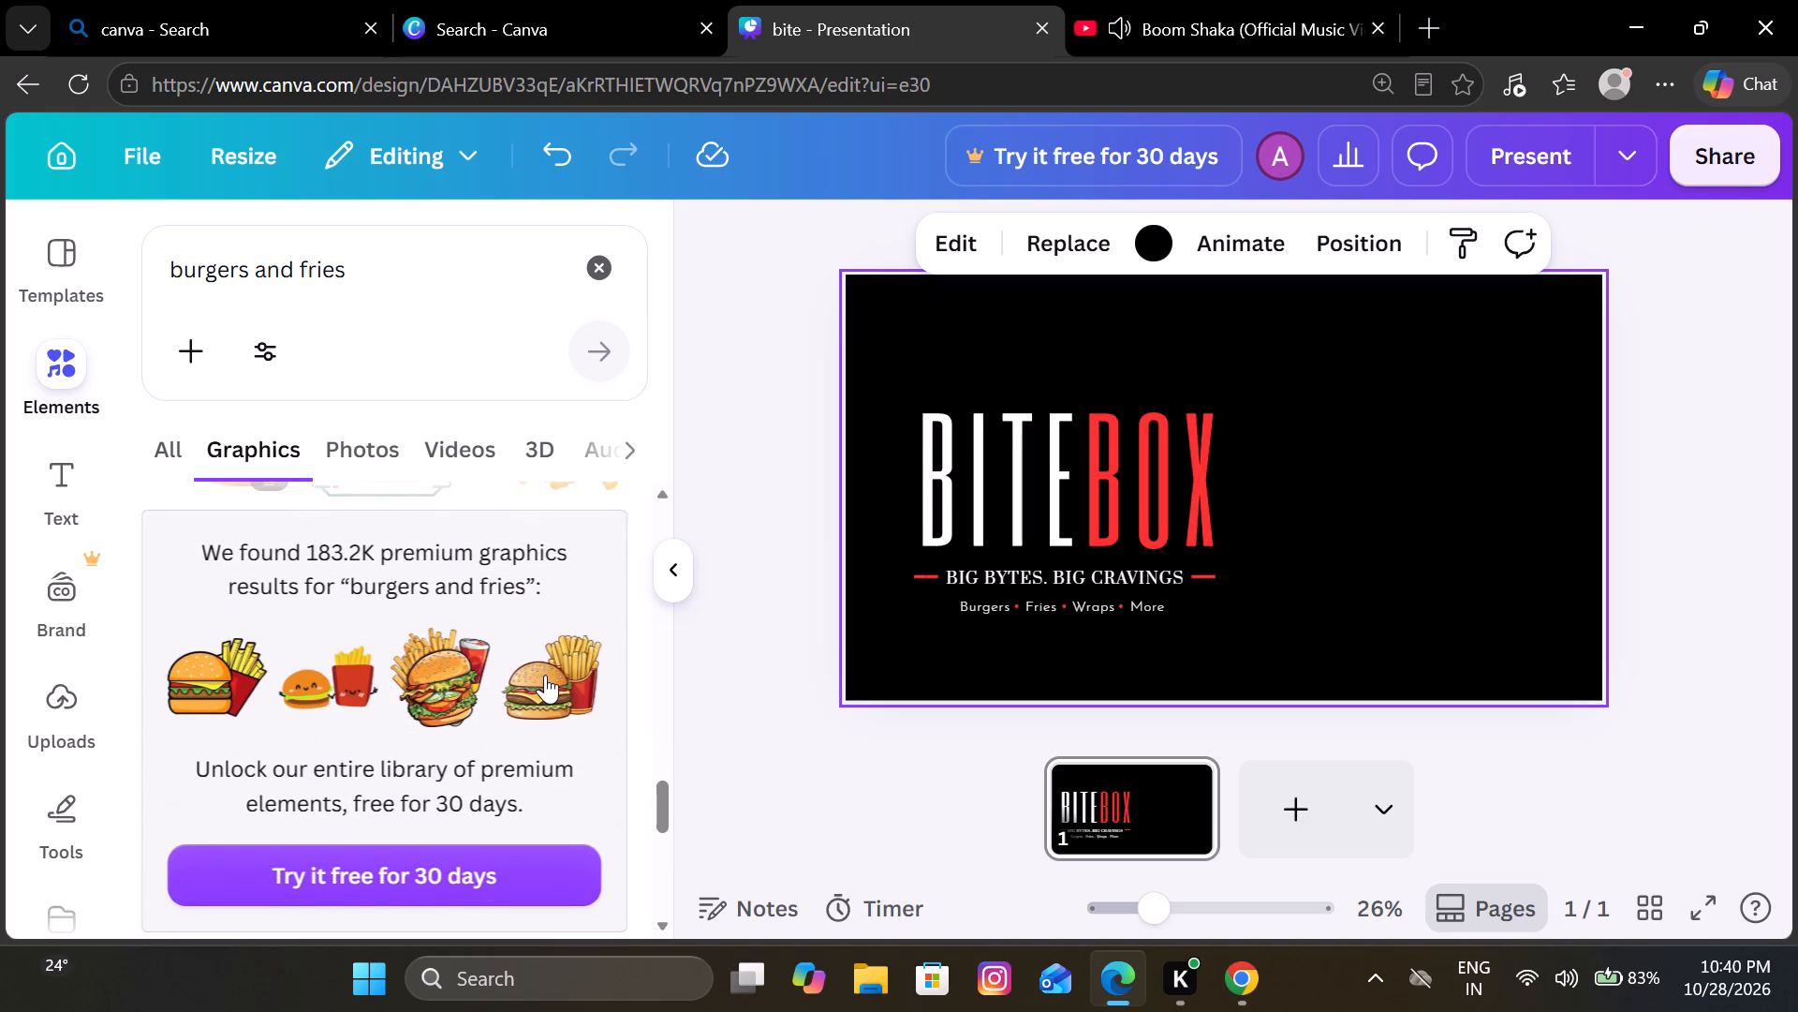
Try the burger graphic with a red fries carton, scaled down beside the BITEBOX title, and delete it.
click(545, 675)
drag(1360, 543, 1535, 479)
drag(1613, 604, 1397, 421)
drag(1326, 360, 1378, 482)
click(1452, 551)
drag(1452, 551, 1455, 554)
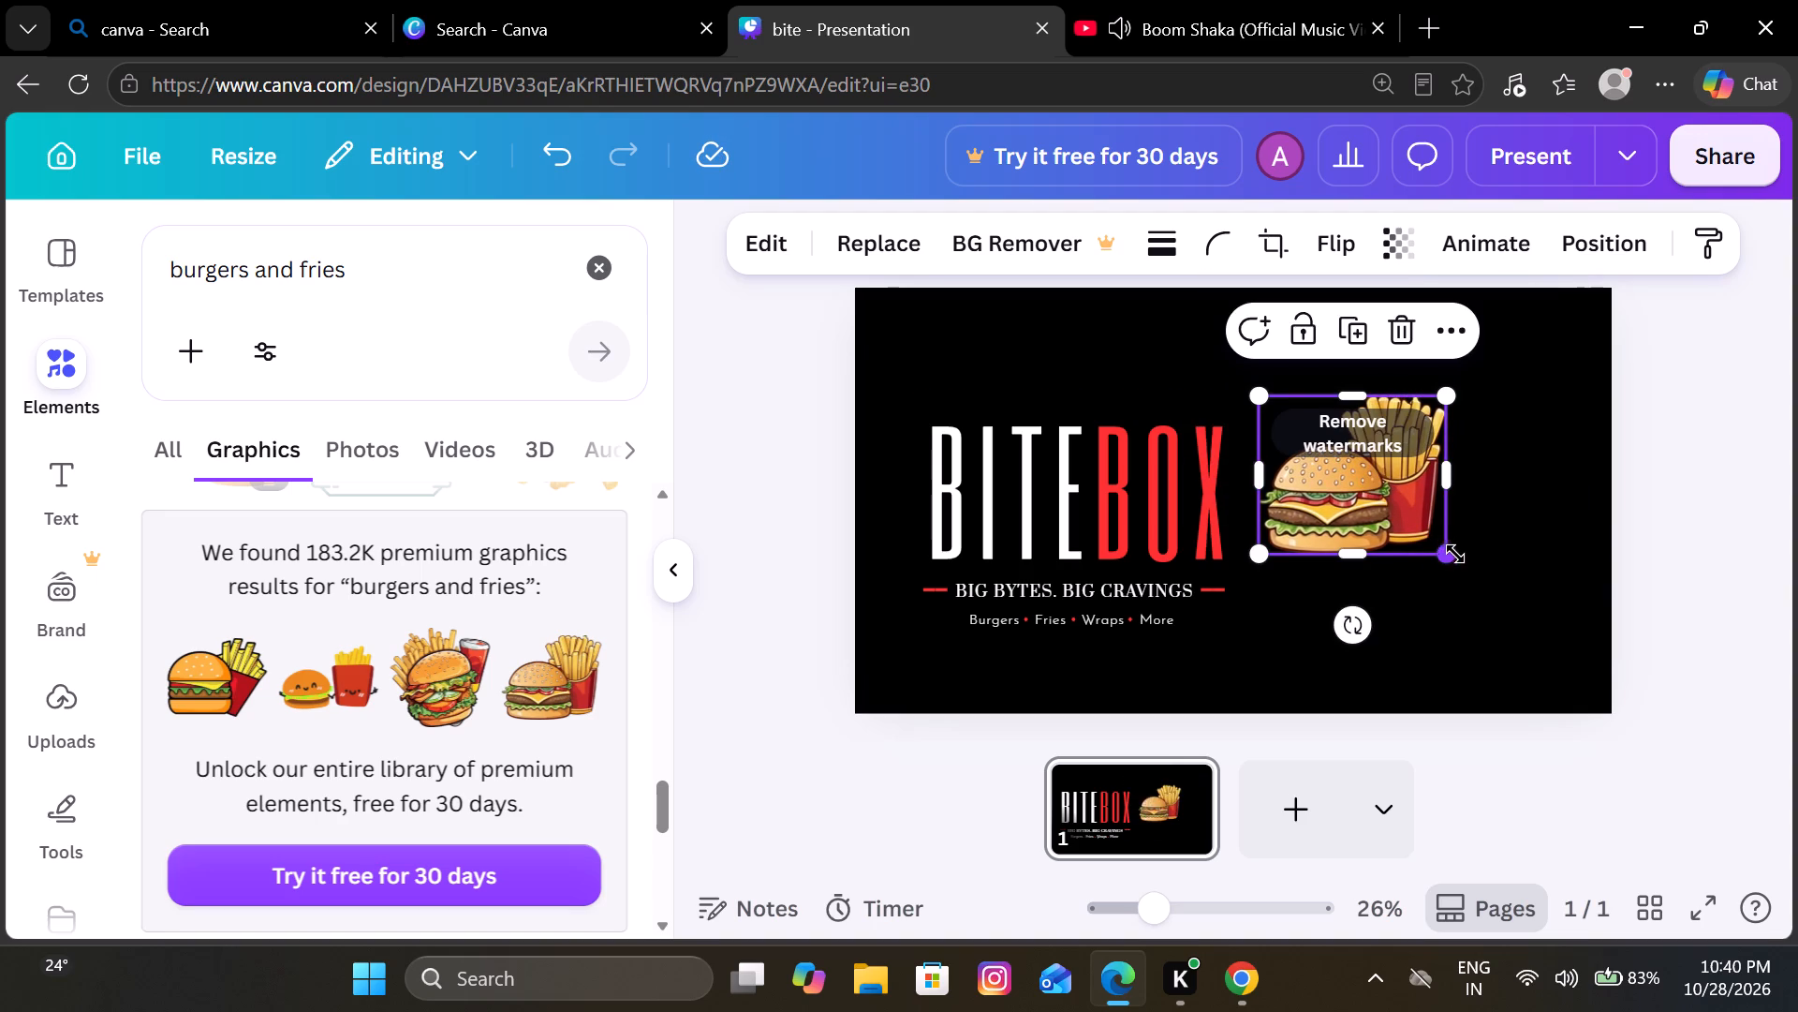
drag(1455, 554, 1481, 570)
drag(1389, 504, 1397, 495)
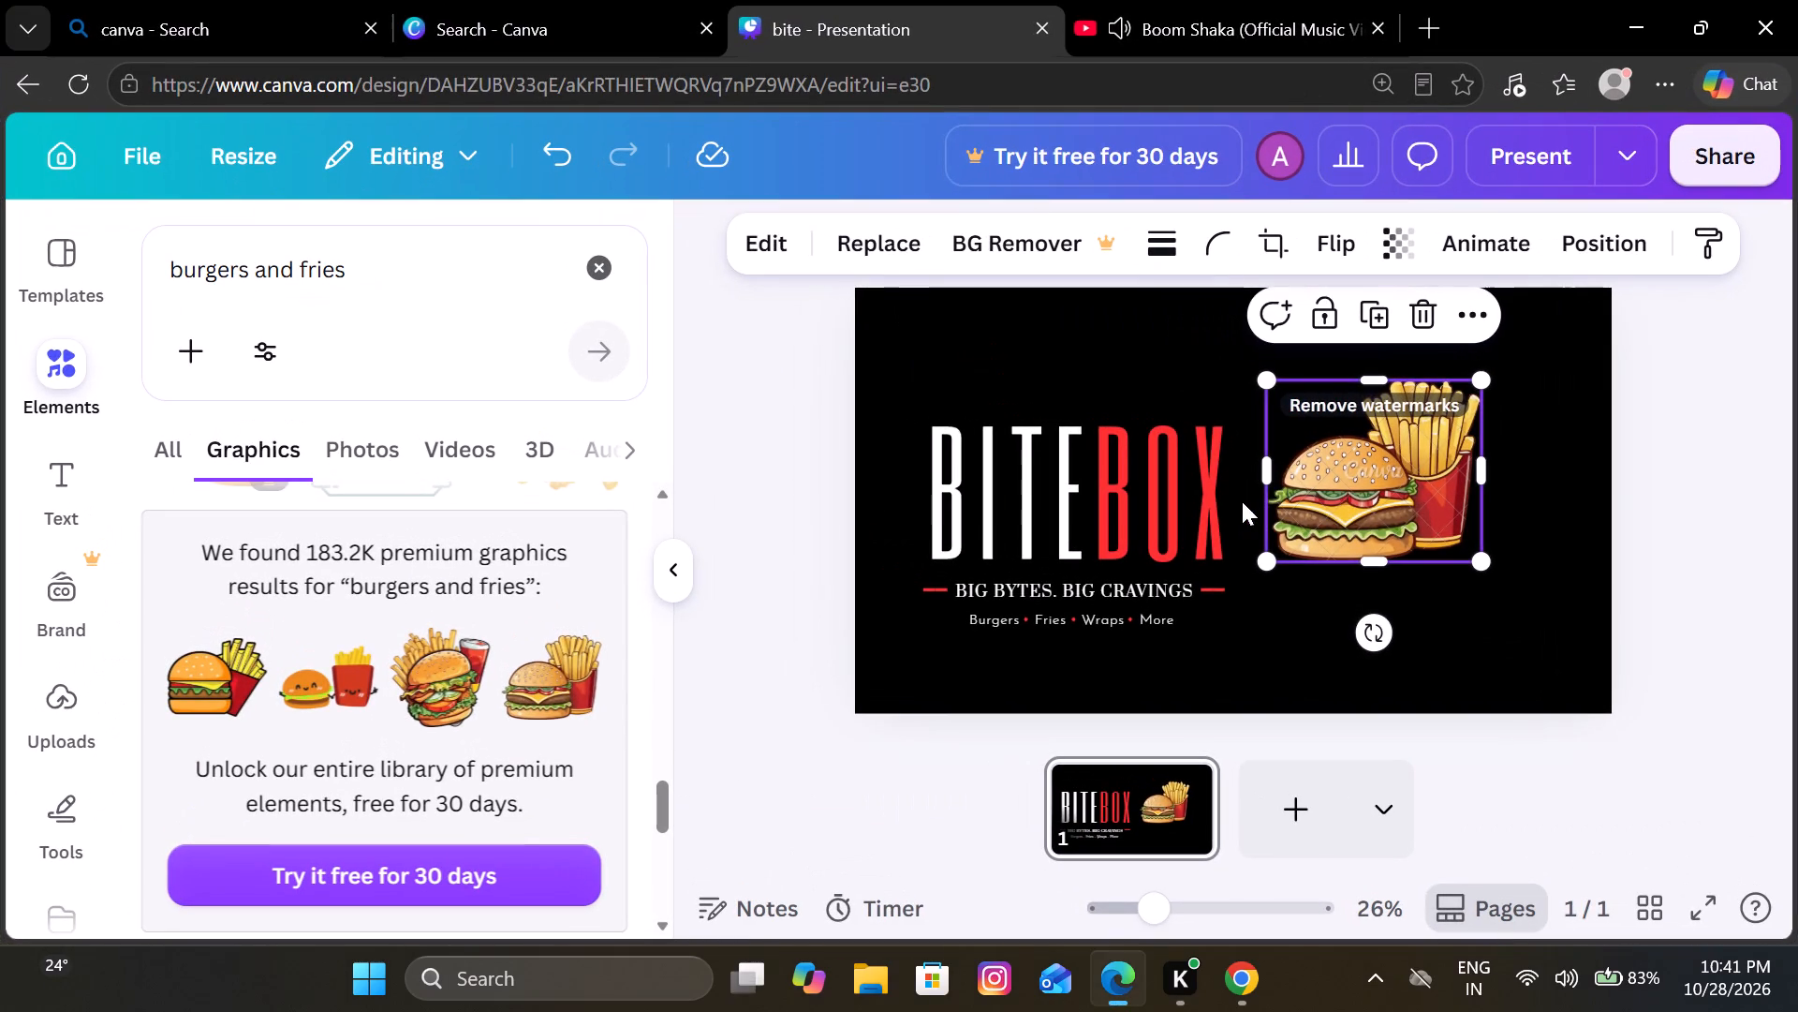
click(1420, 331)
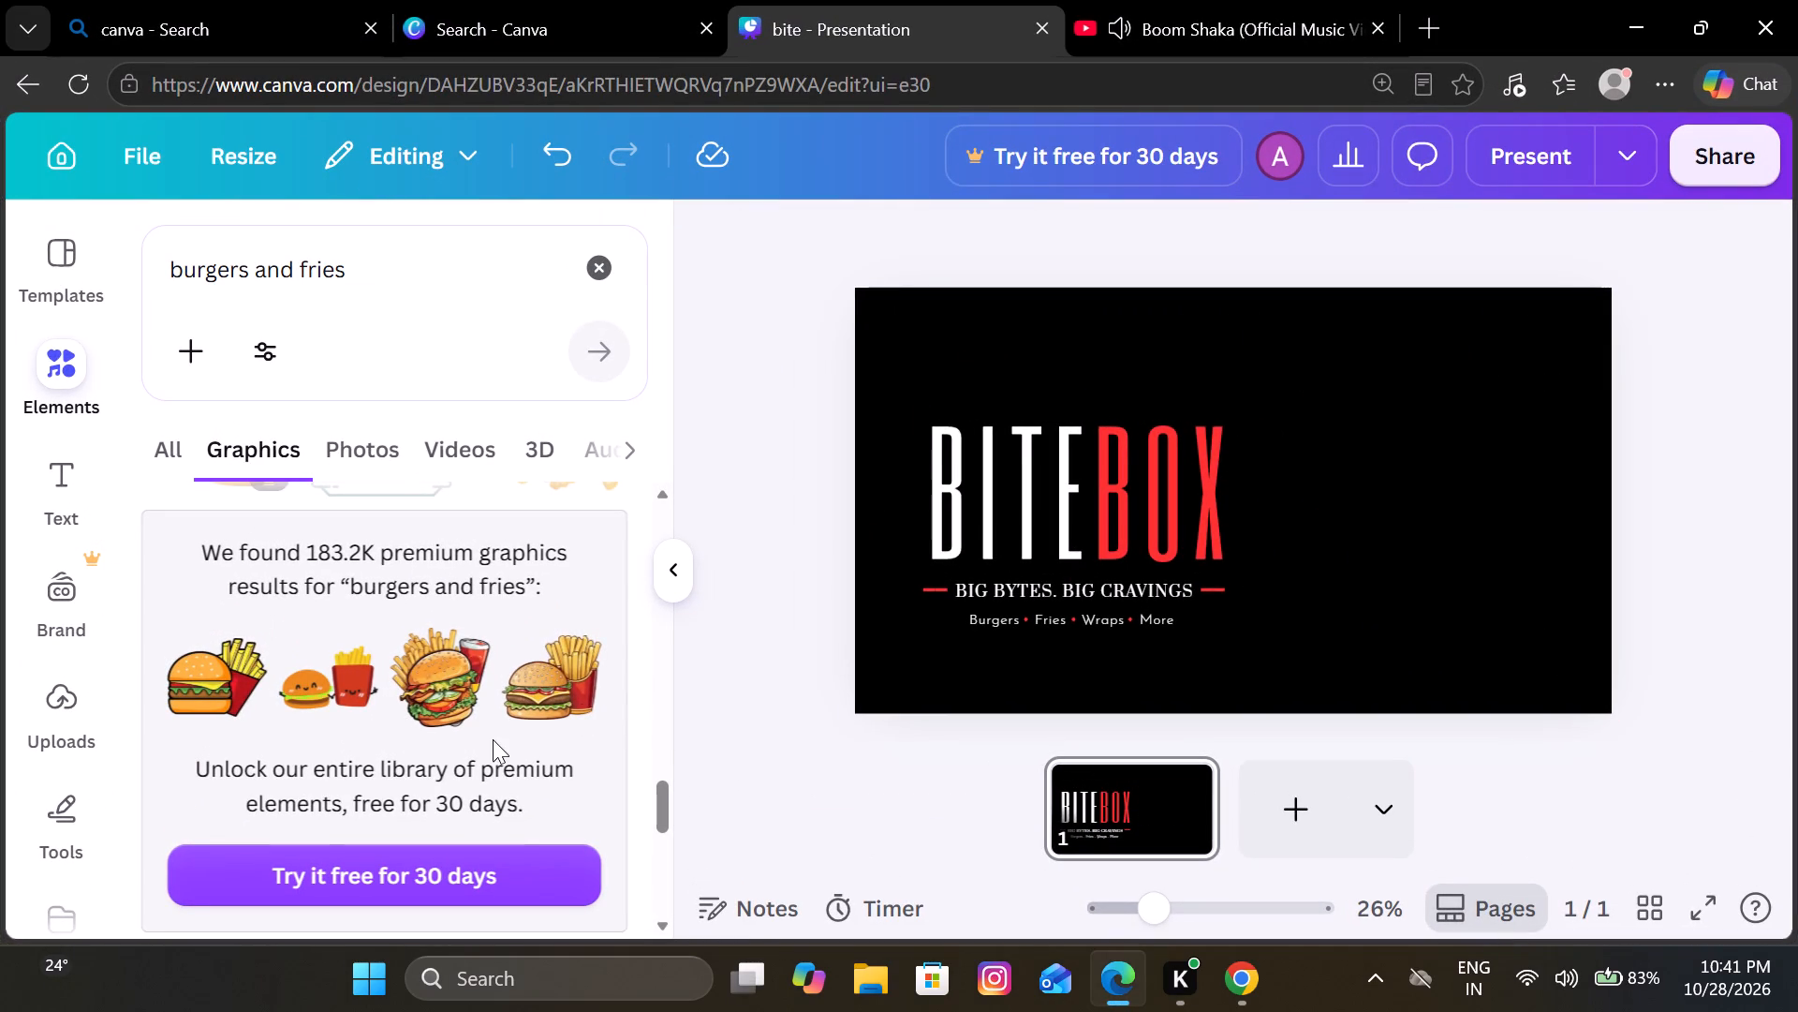
Add the photo of a burger and fries on a round wooden board, shrunk and placed to the right of the BITEBOX title.
scroll(493, 739, down, 4)
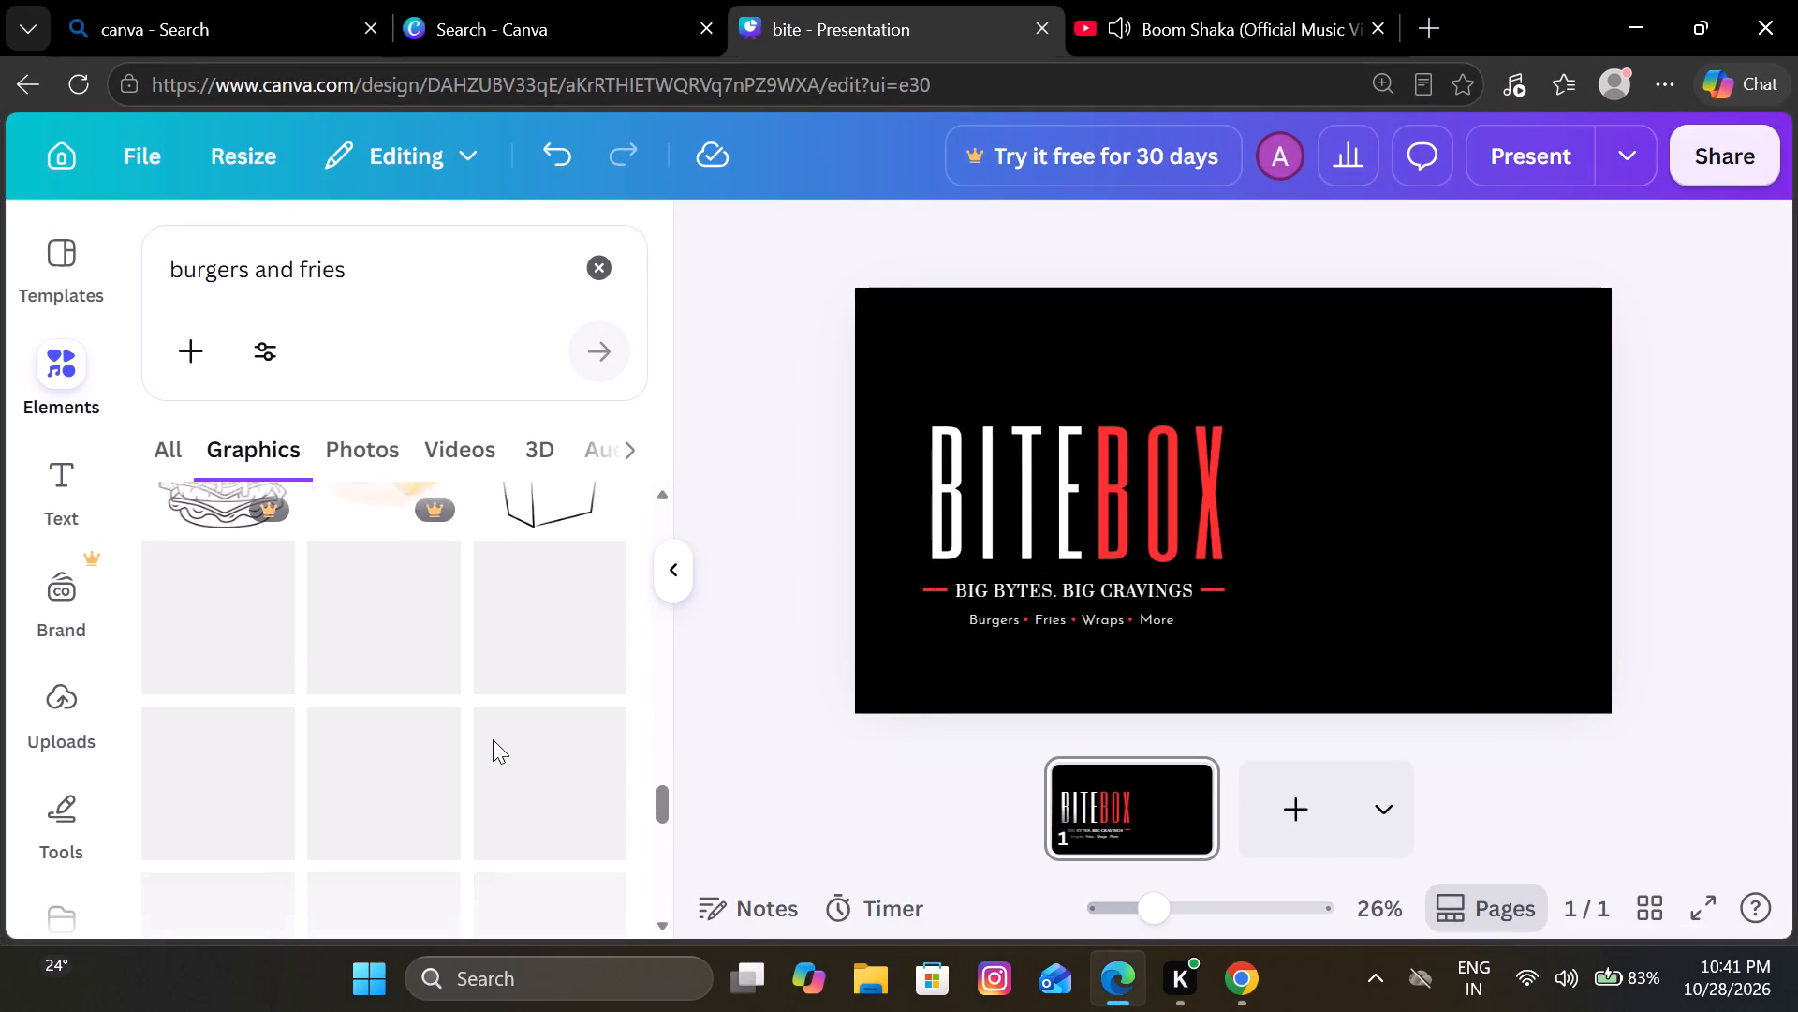
scroll(493, 739, down, 2)
click(373, 451)
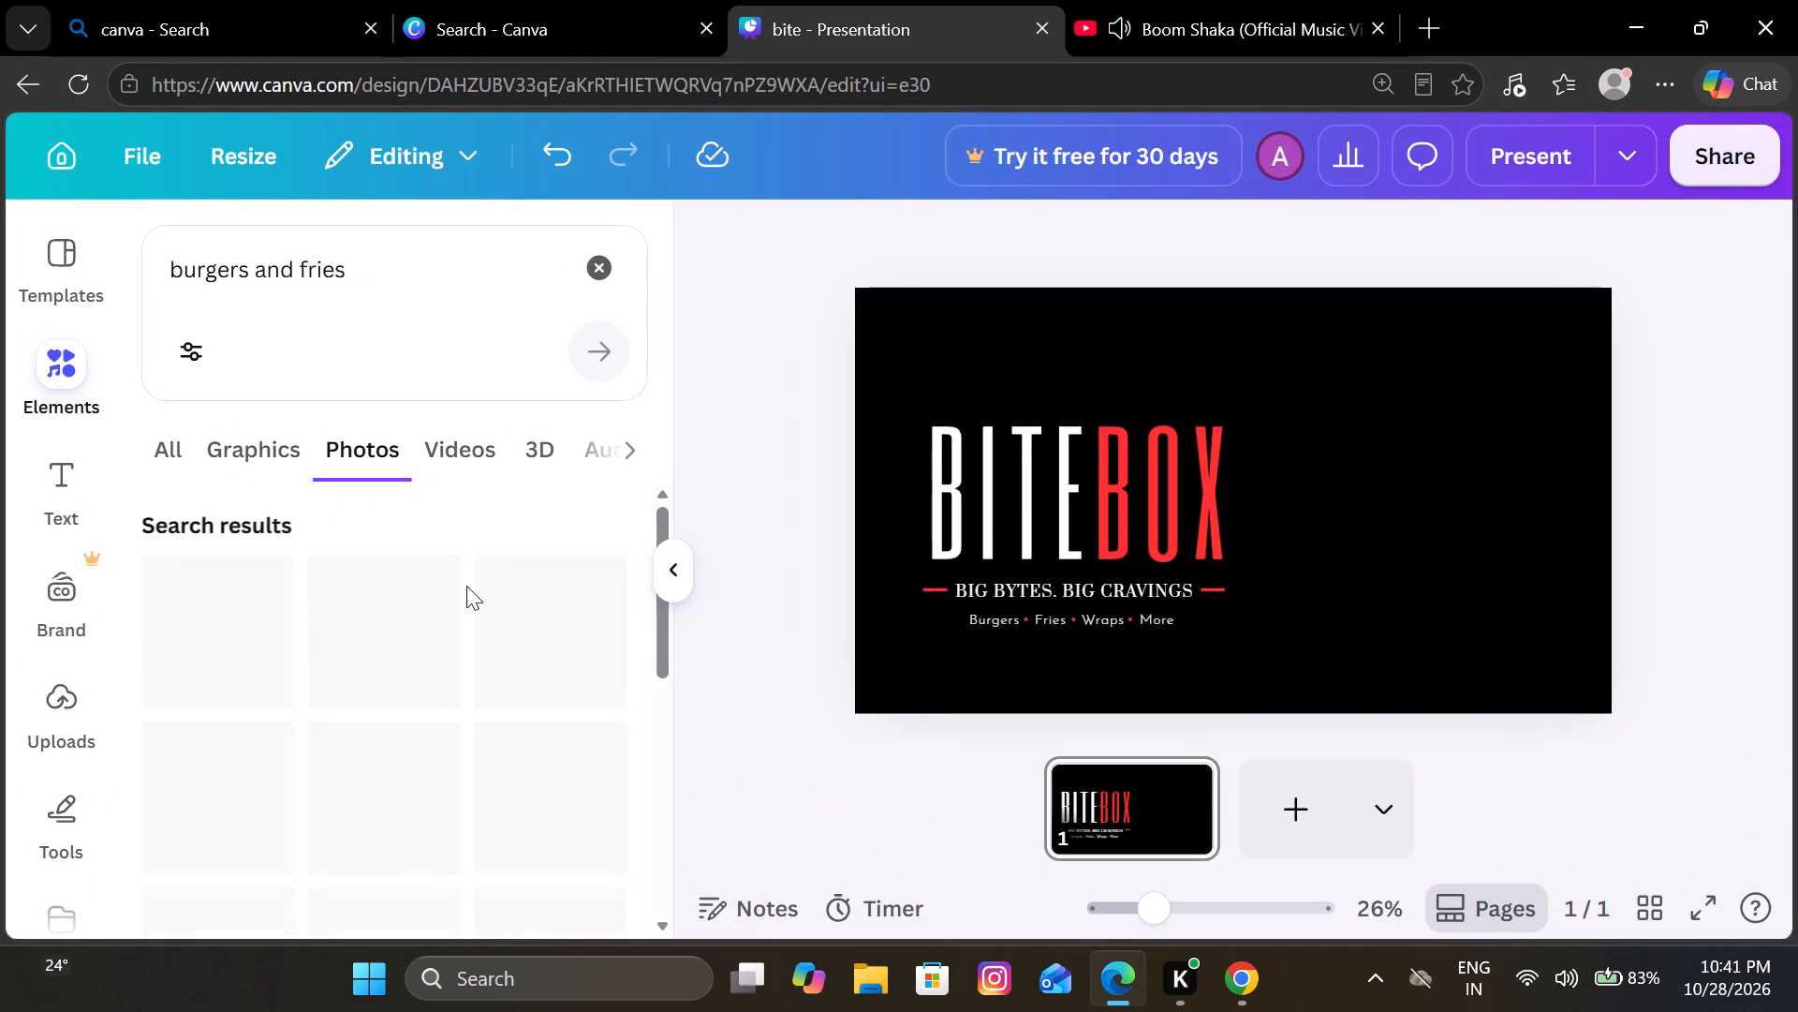
scroll(424, 714, down, 2)
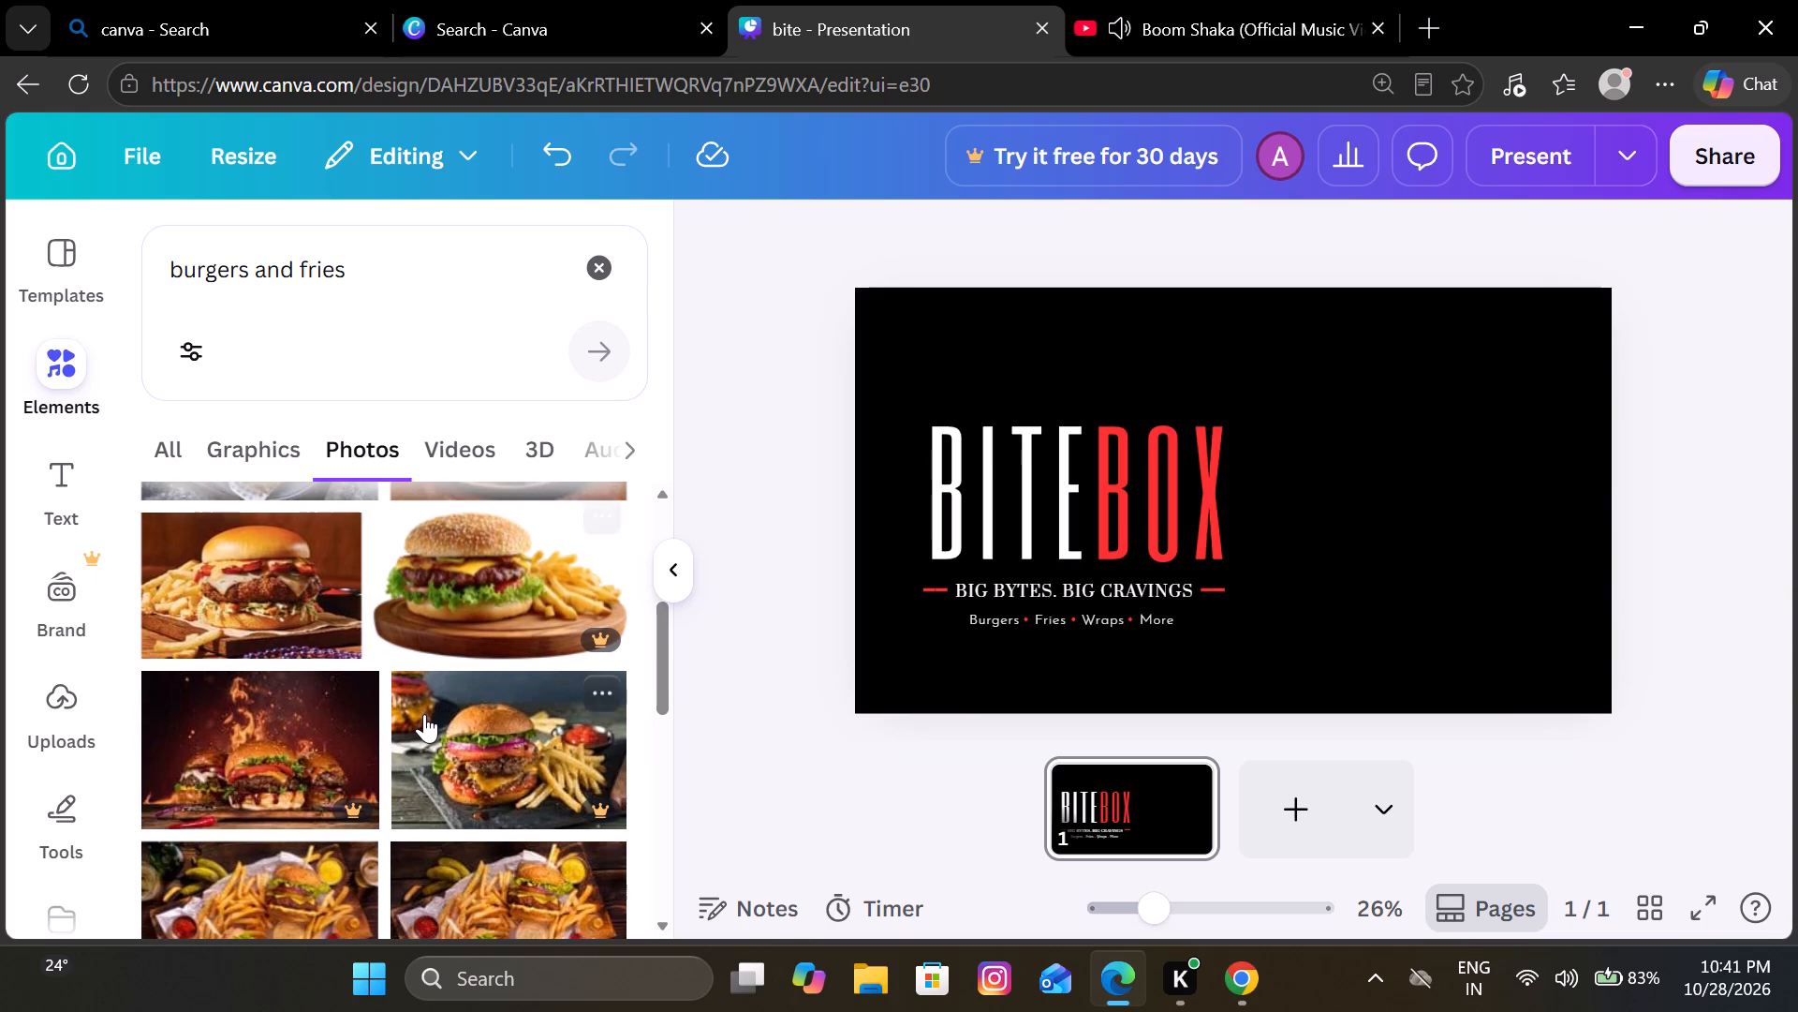
scroll(424, 714, down, 2)
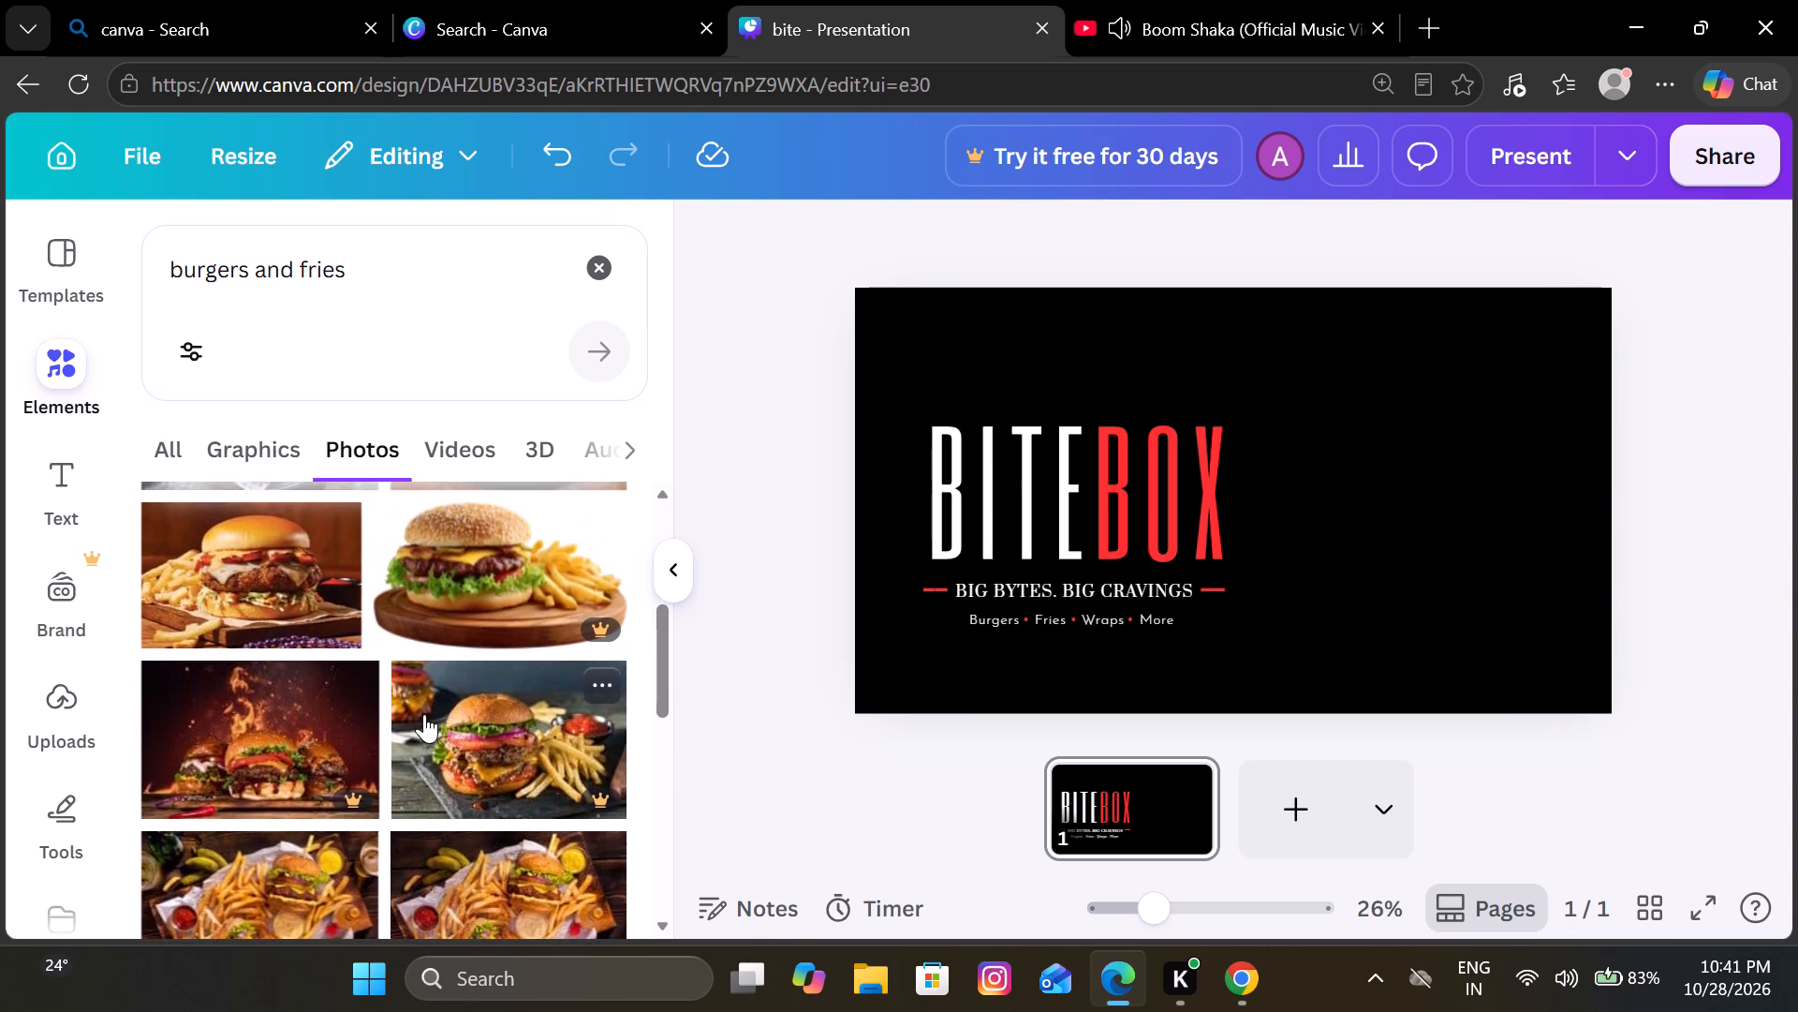
click(458, 563)
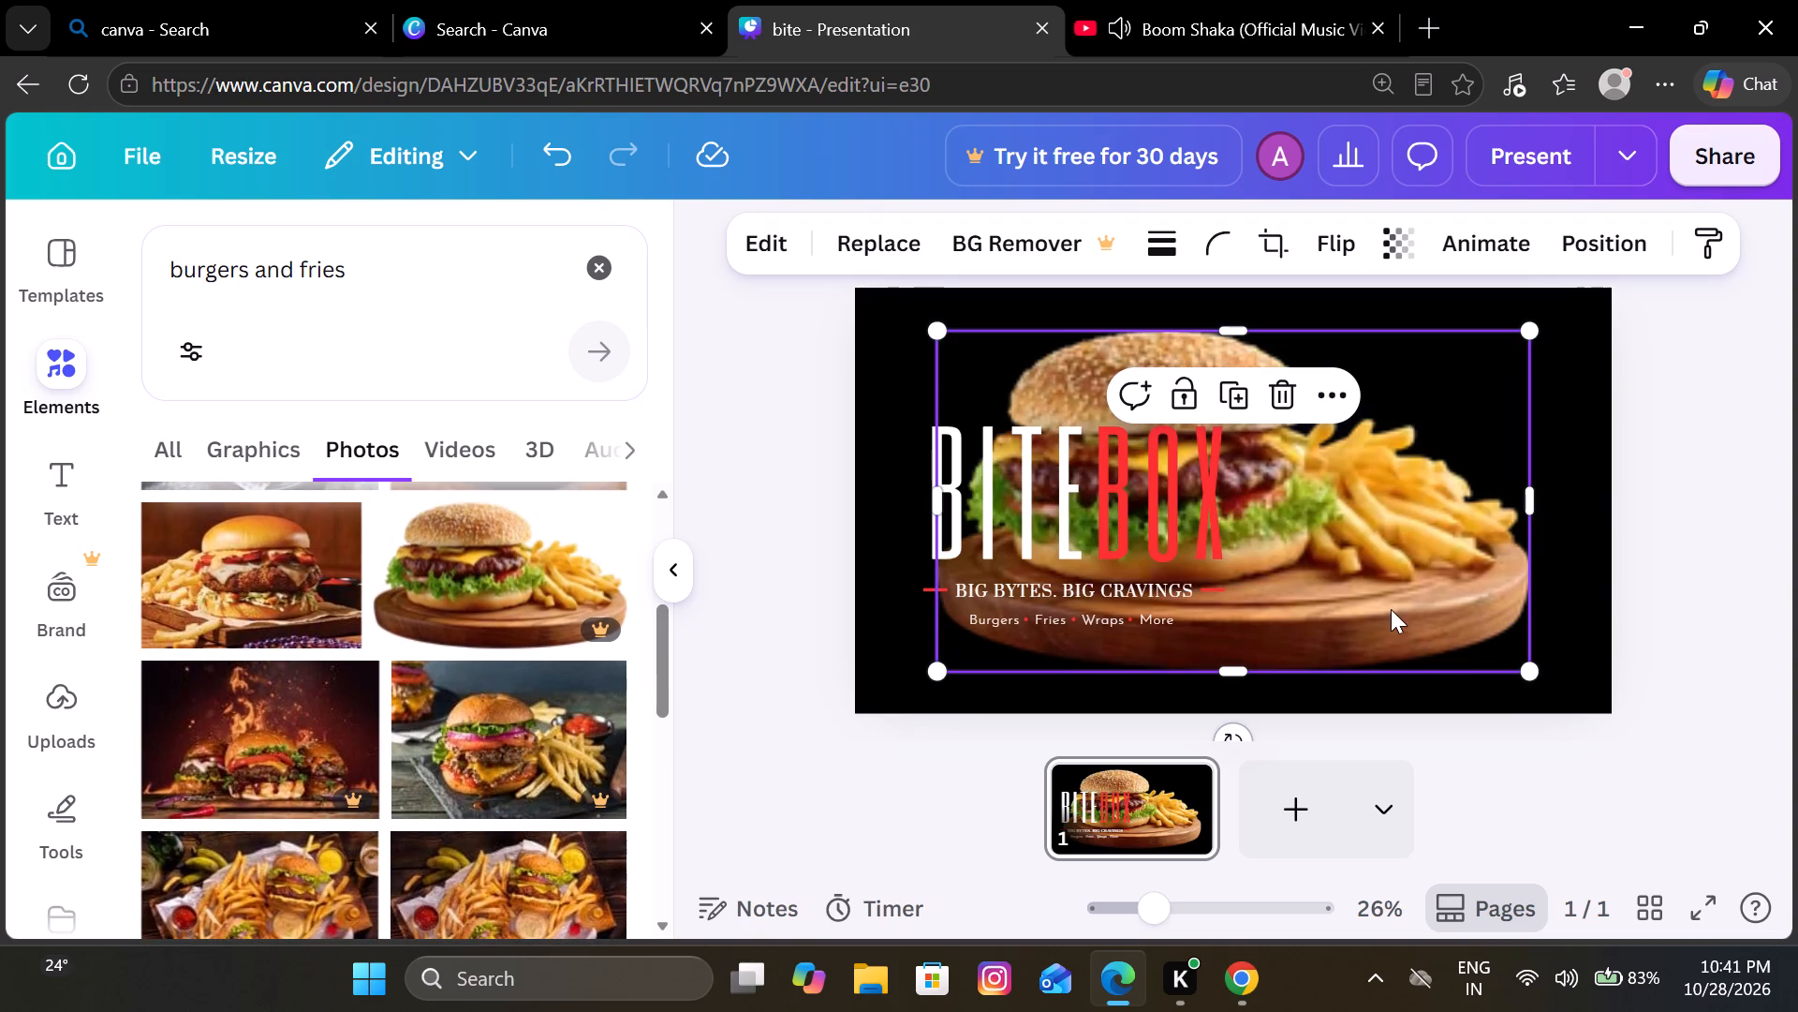
drag(1523, 668, 1453, 589)
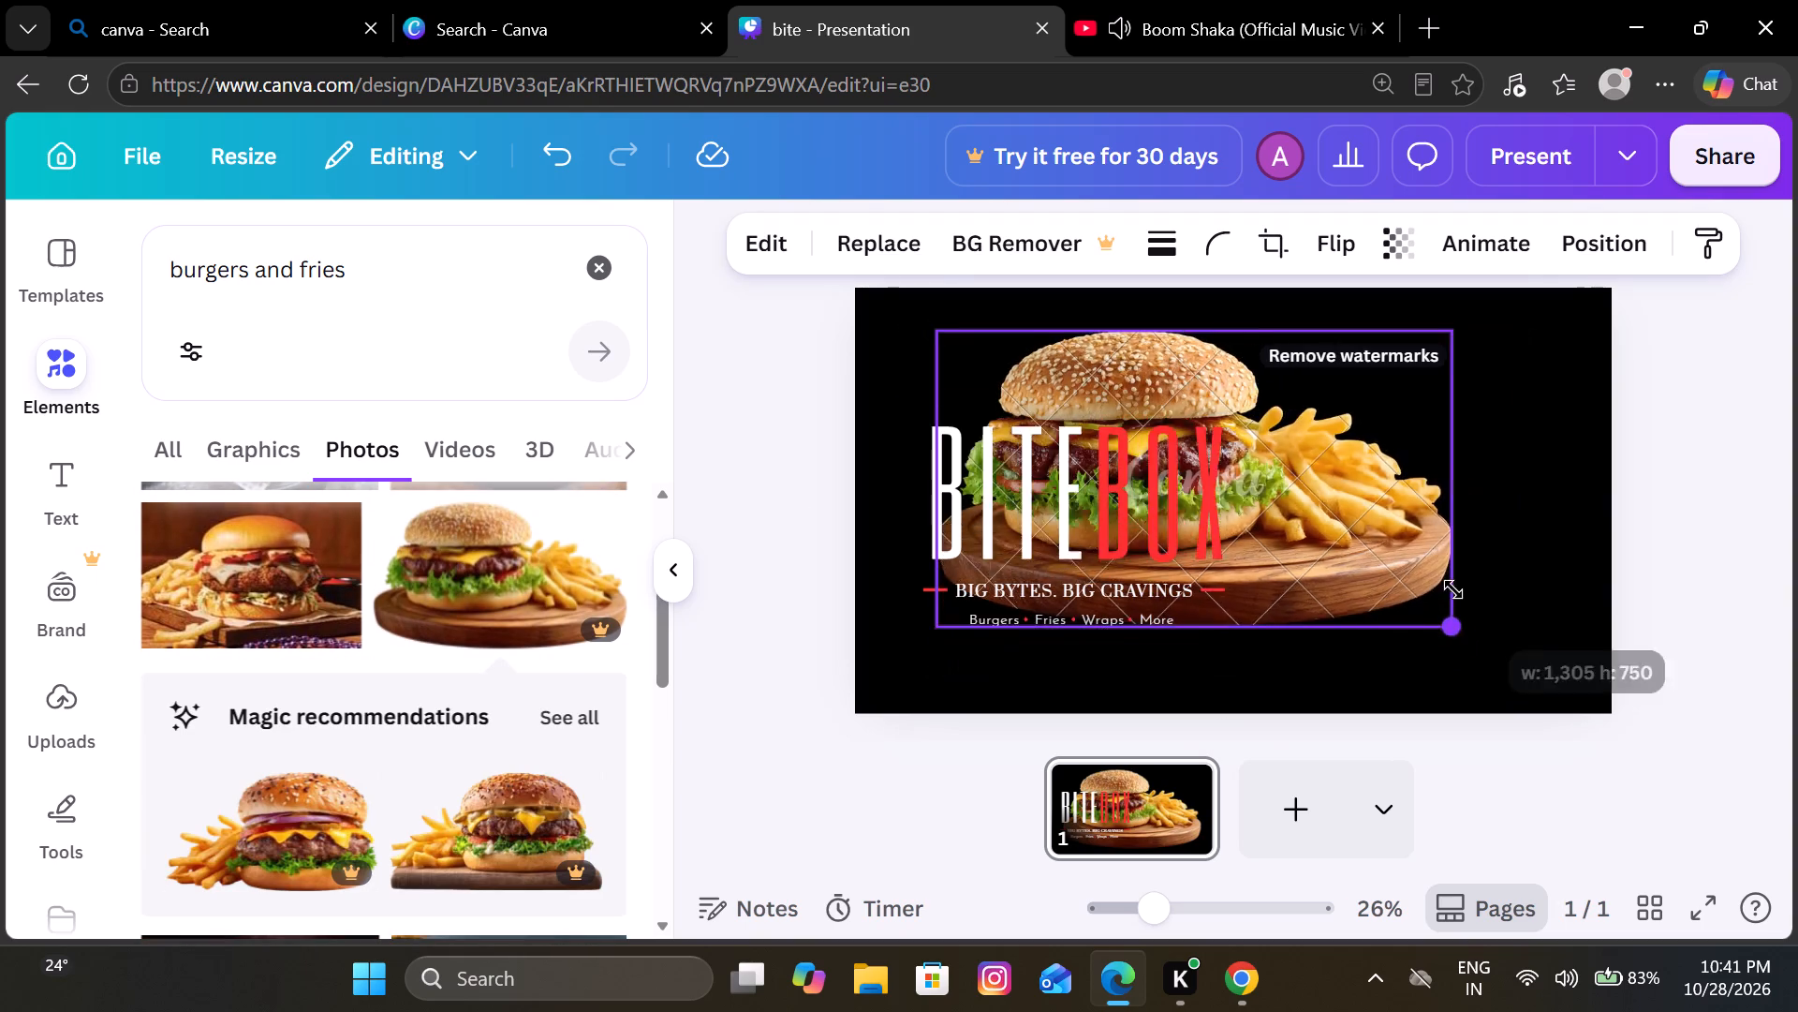
drag(1453, 589, 1279, 505)
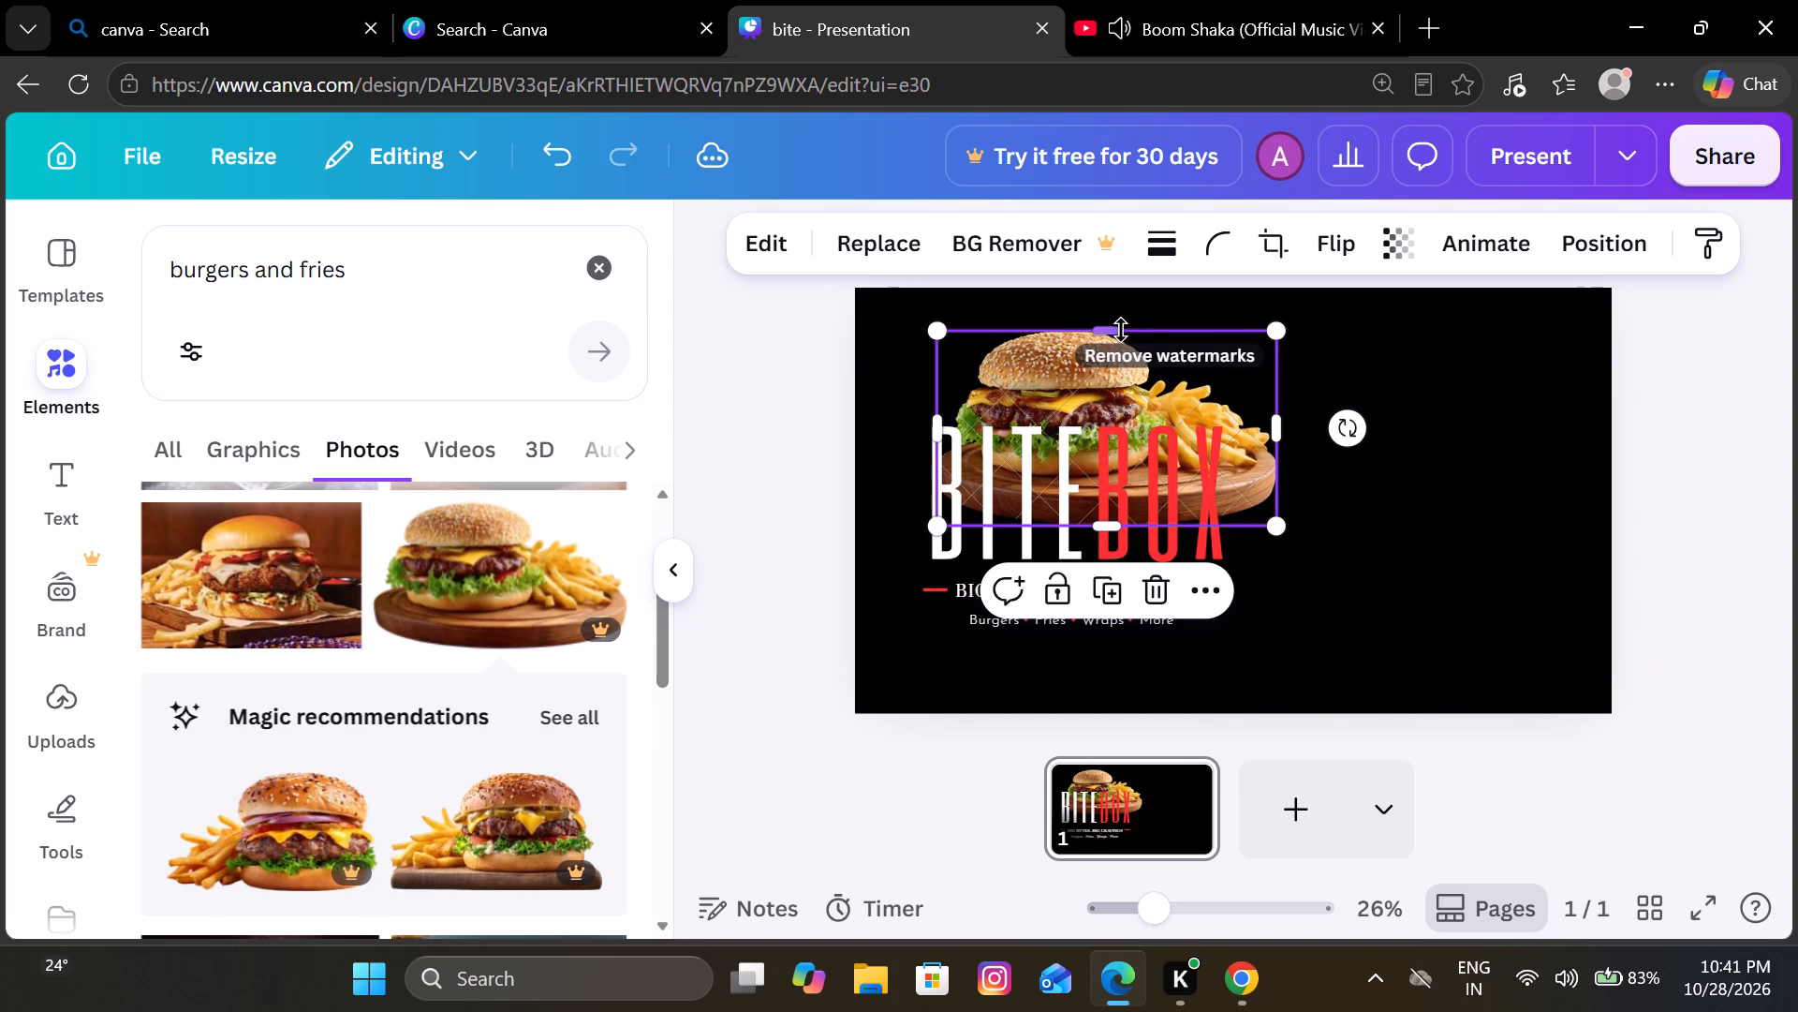
drag(1135, 376, 1441, 427)
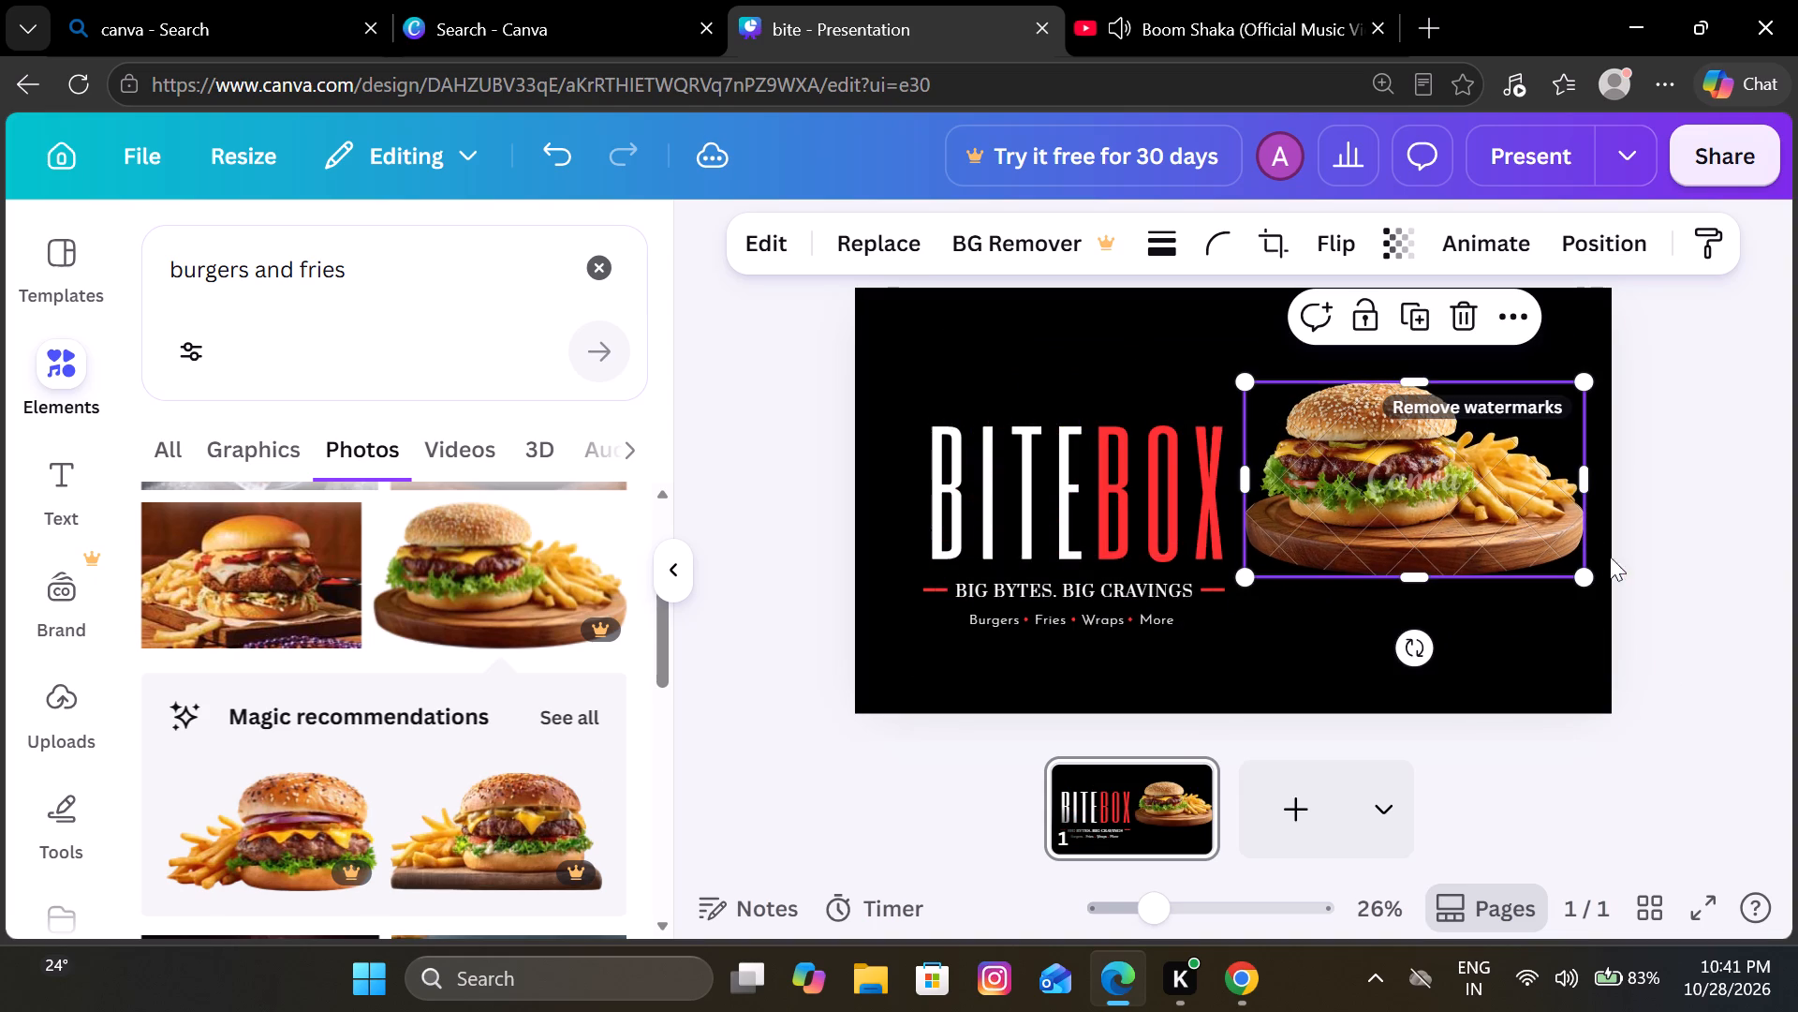
drag(1579, 577, 1504, 520)
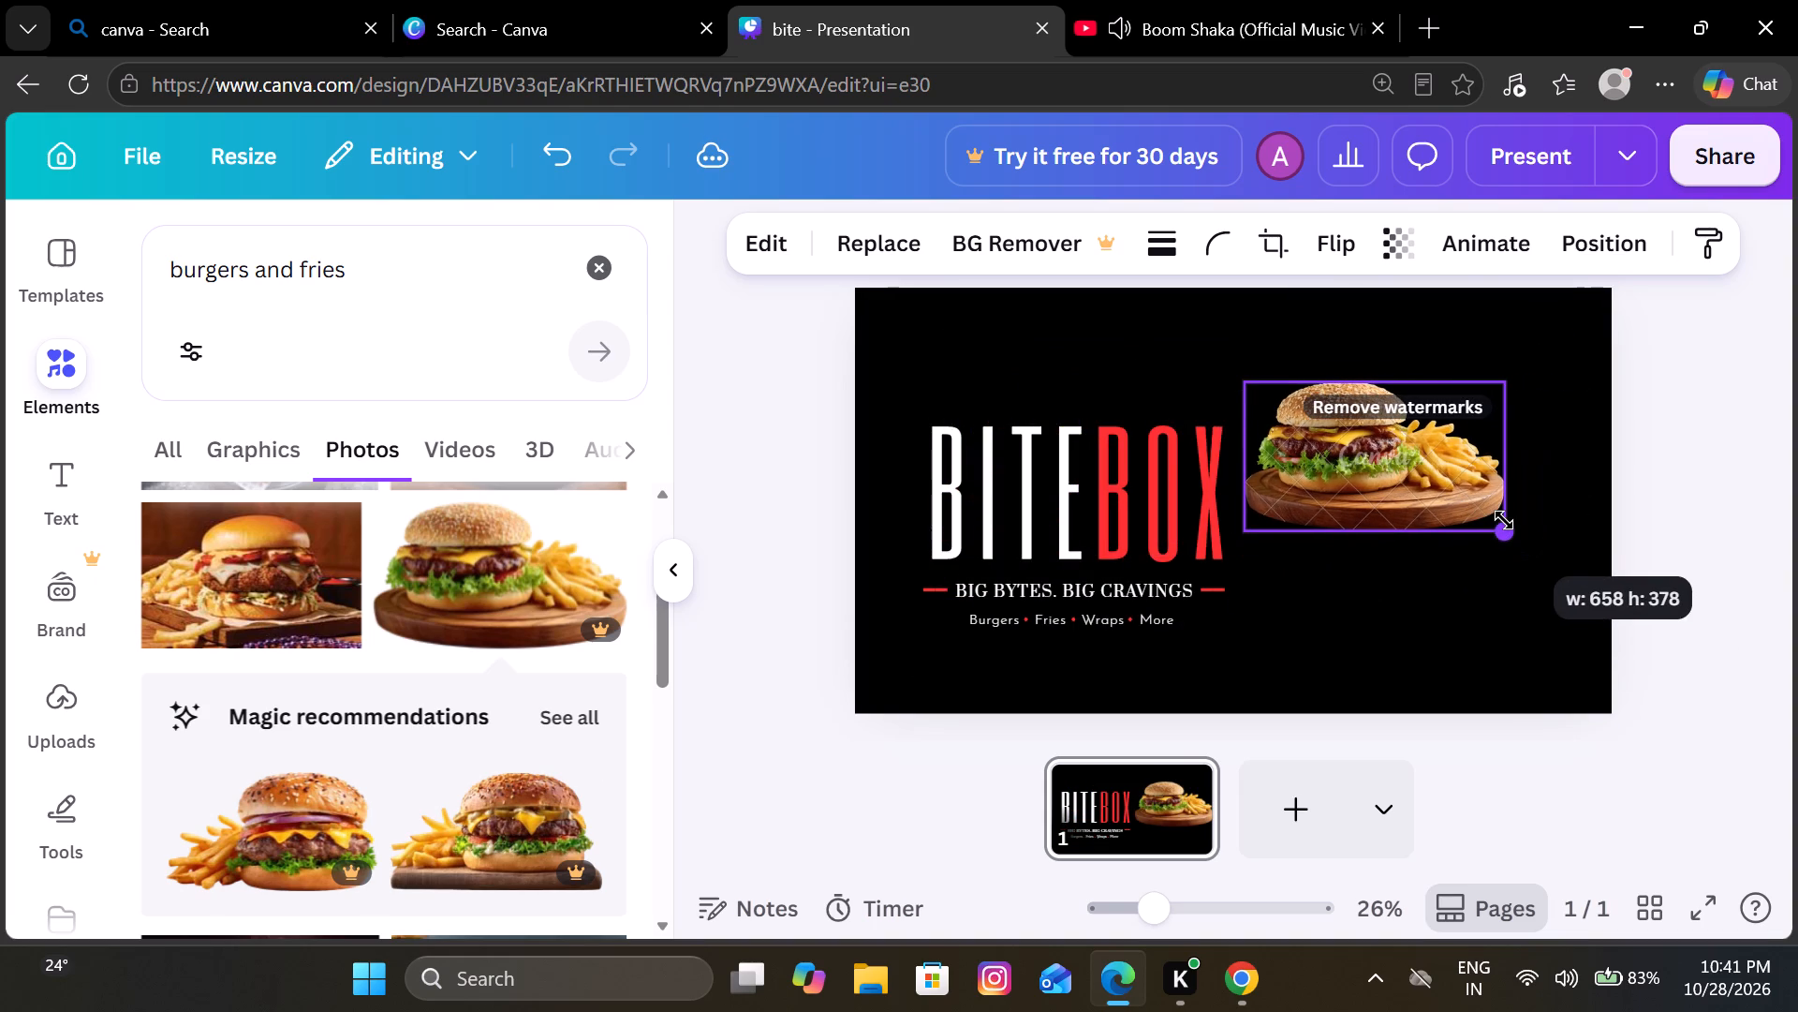
drag(1504, 520, 1475, 506)
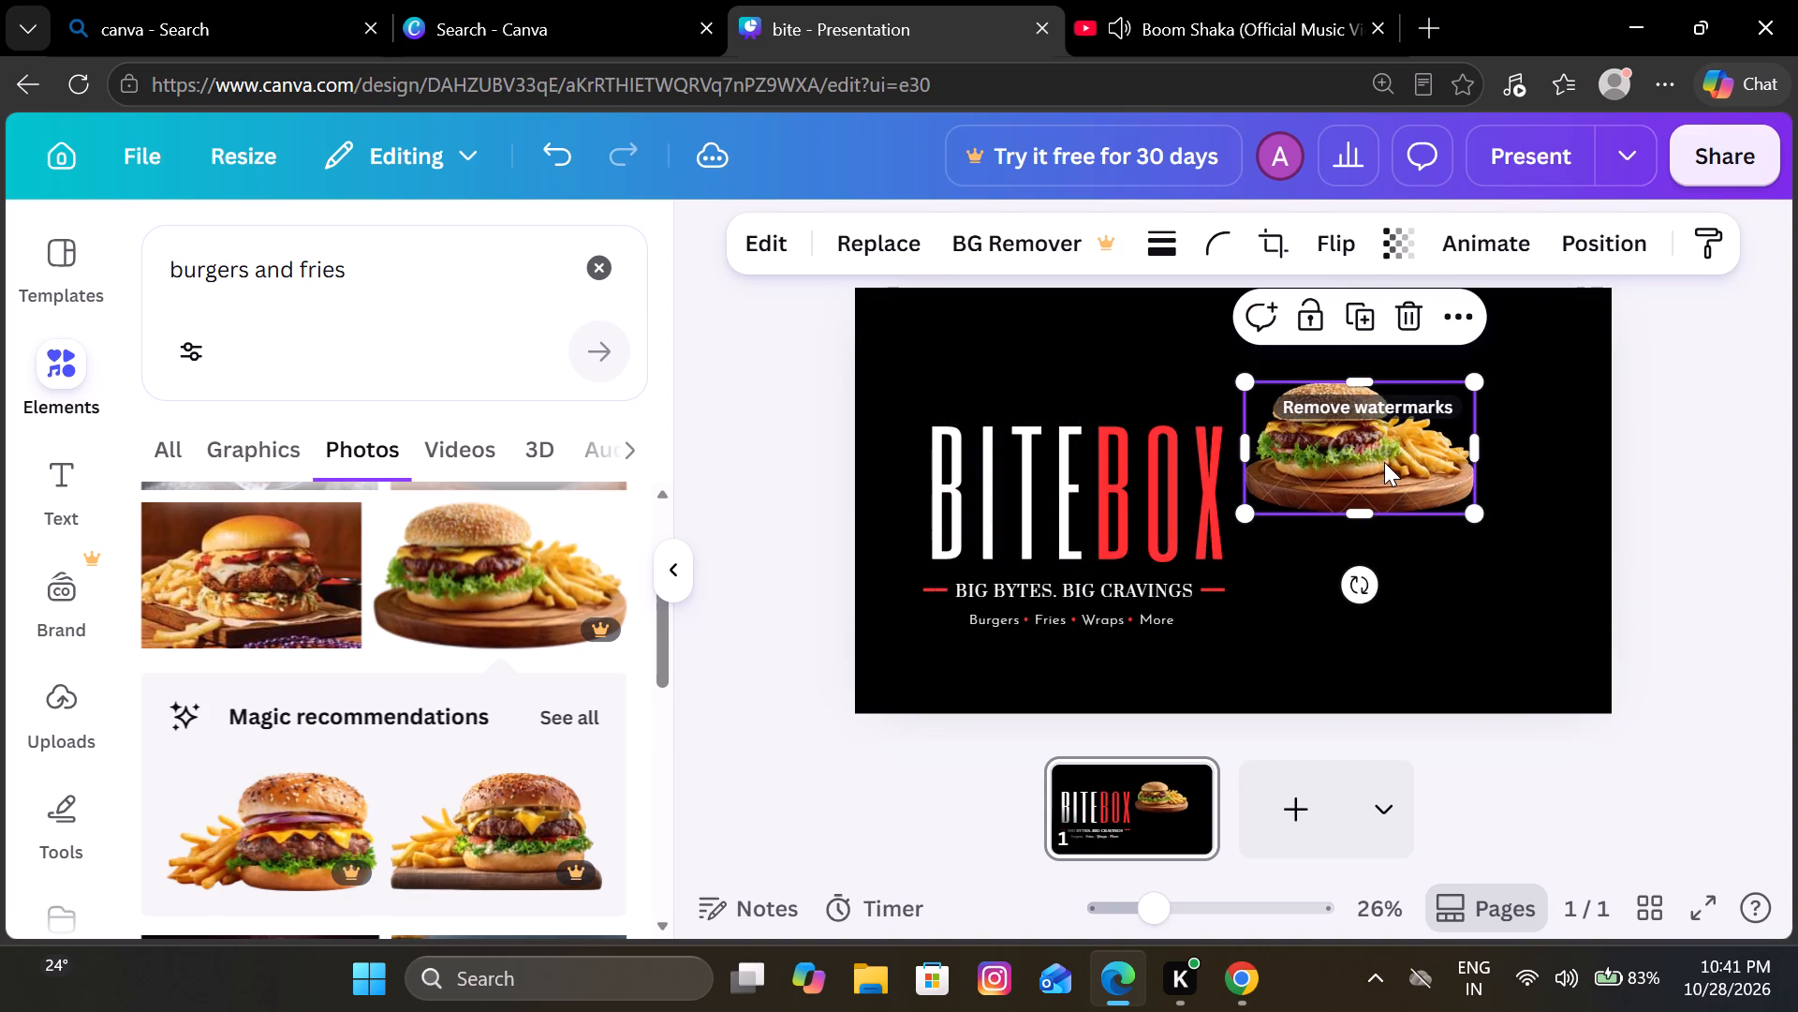
drag(1384, 462, 1405, 504)
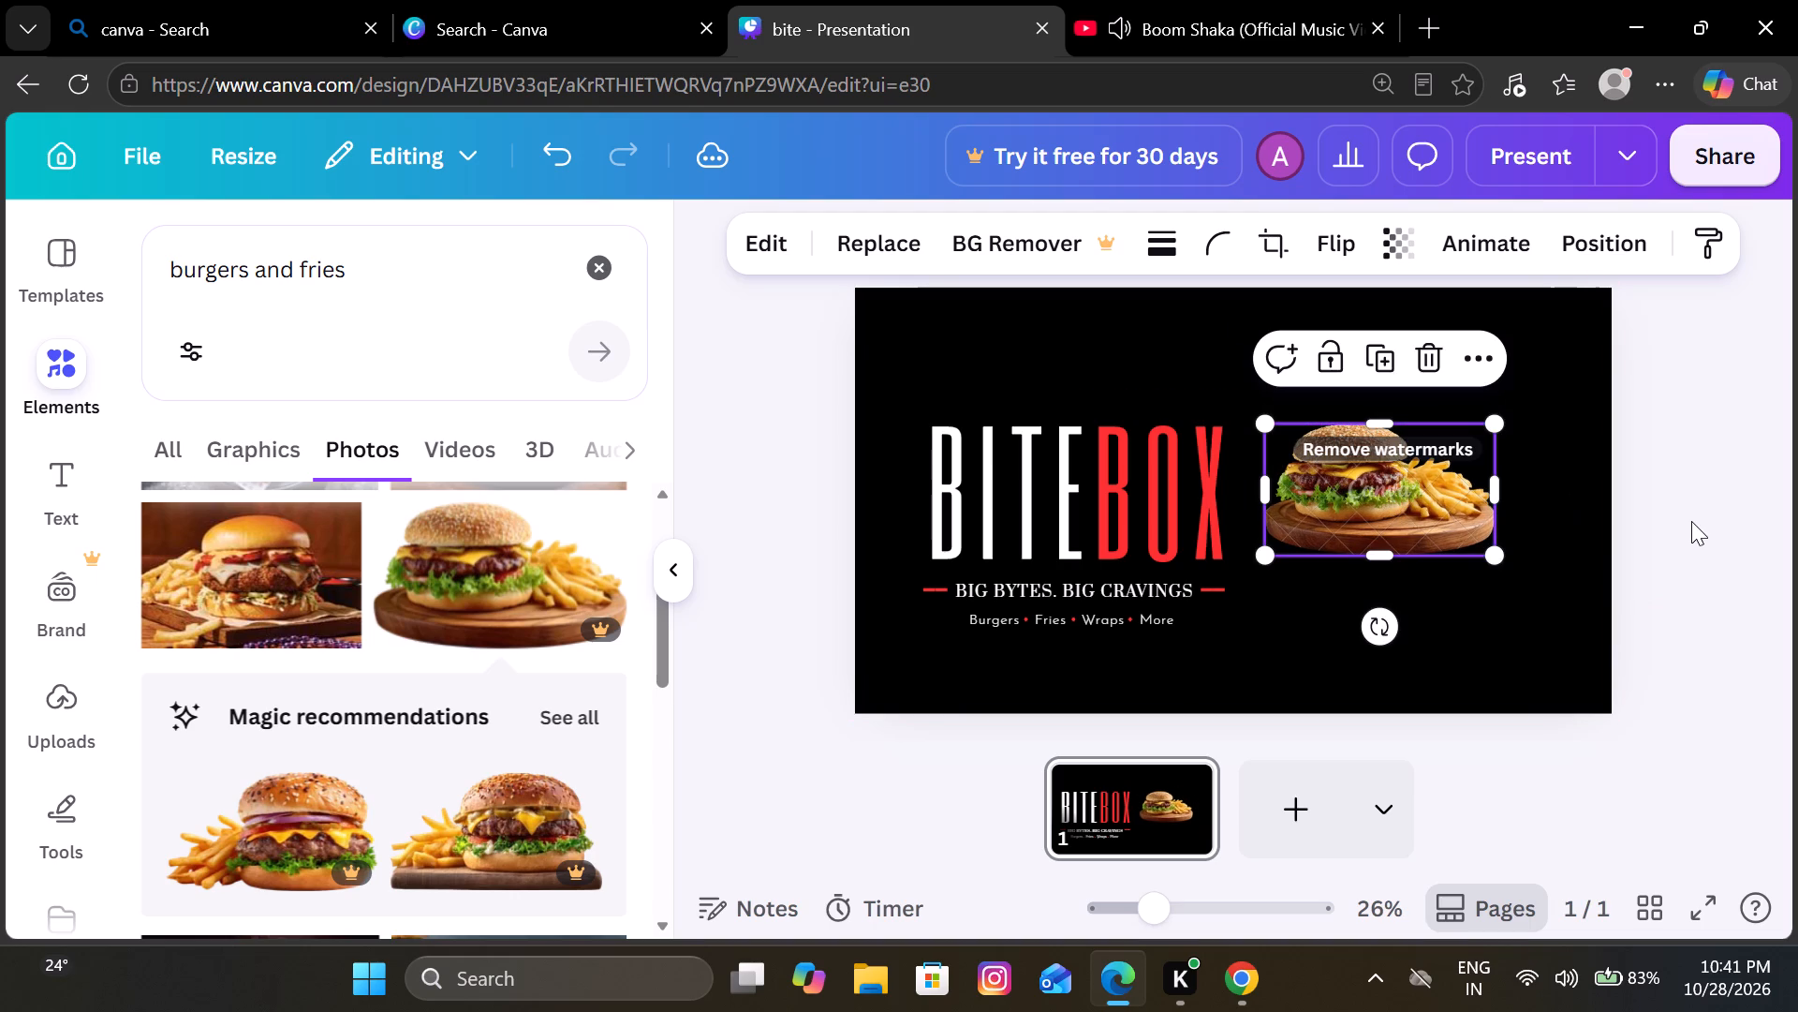
click(1691, 519)
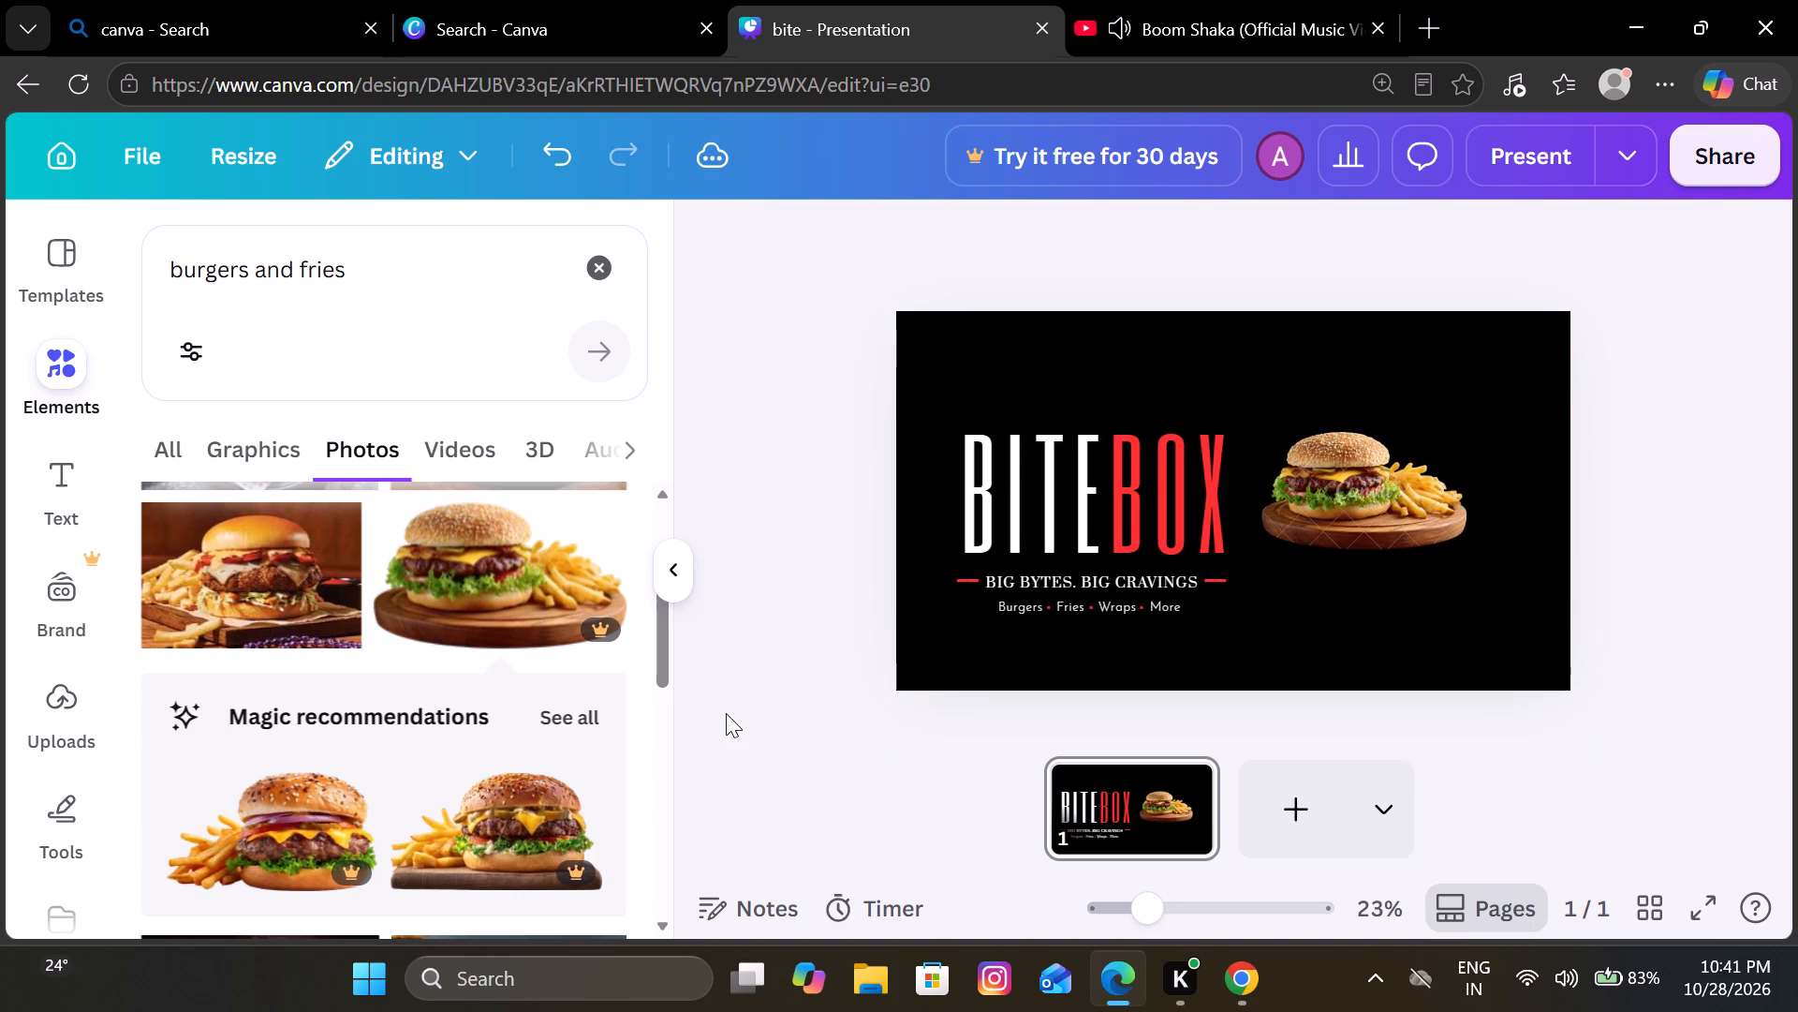
Examine the photo results for "burgers and fries" for other suitable burger-and-fries pictures.
scroll(464, 767, down, 2)
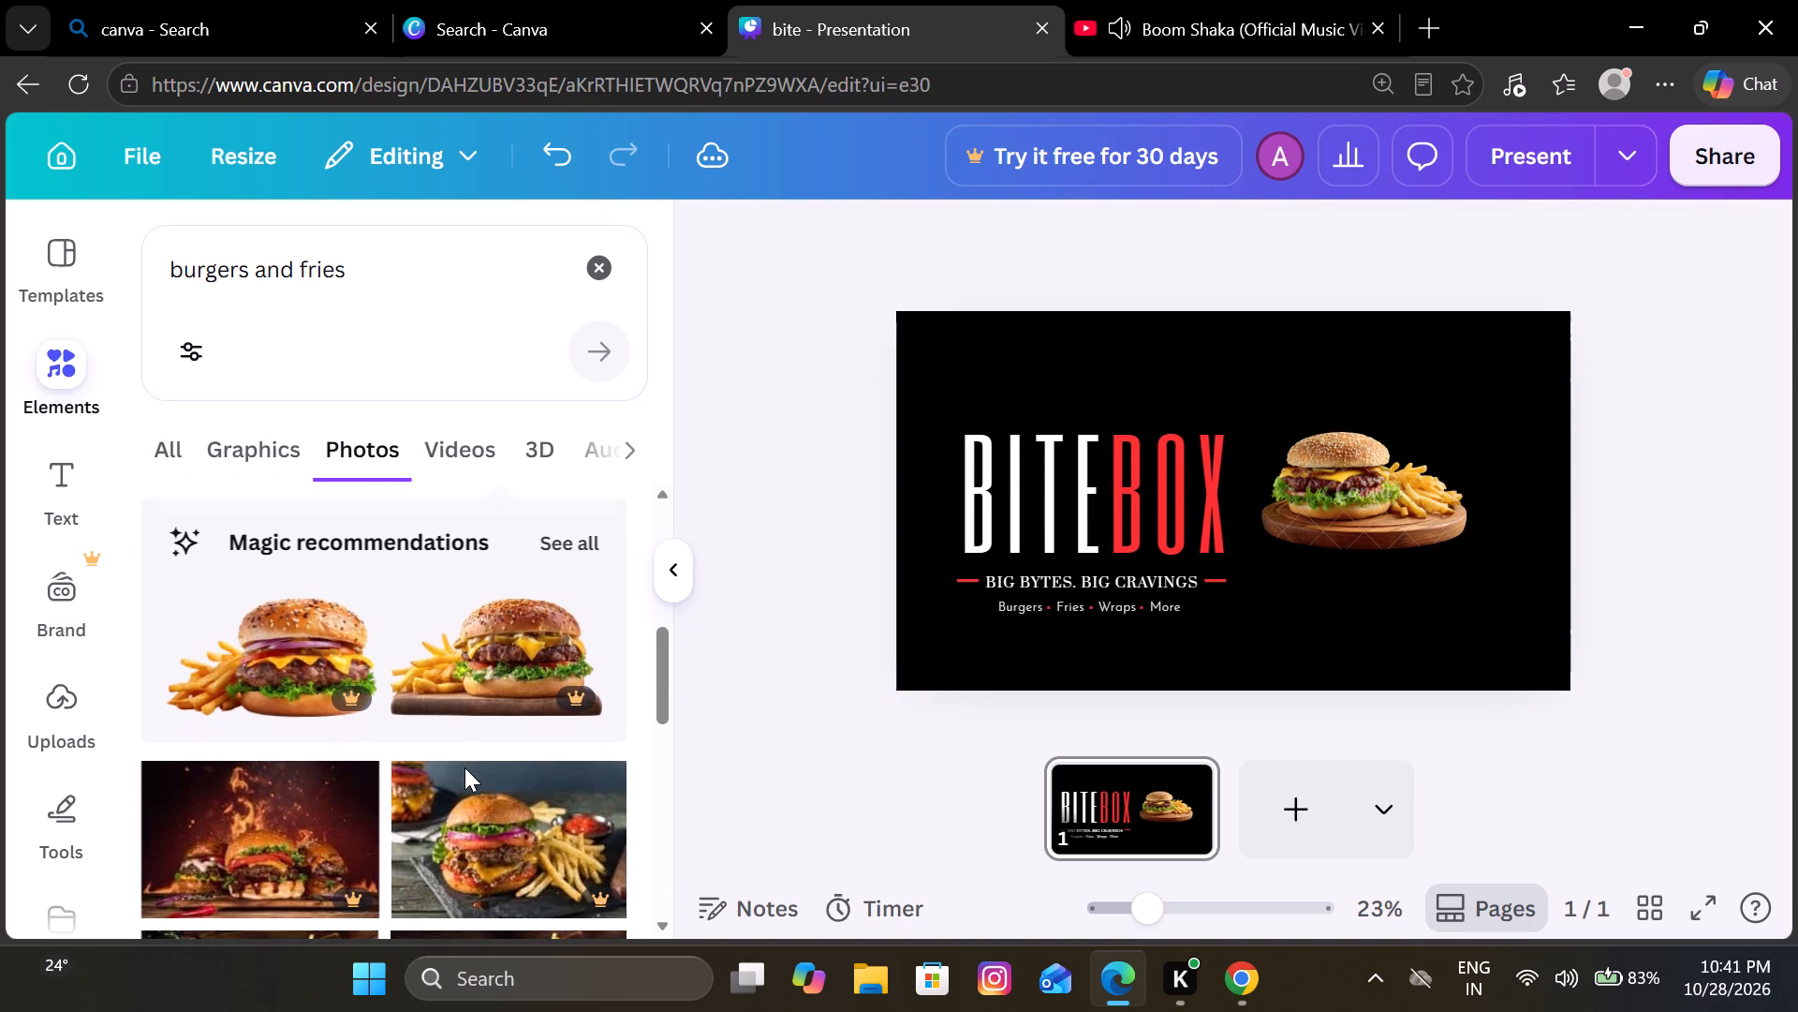
scroll(464, 767, down, 2)
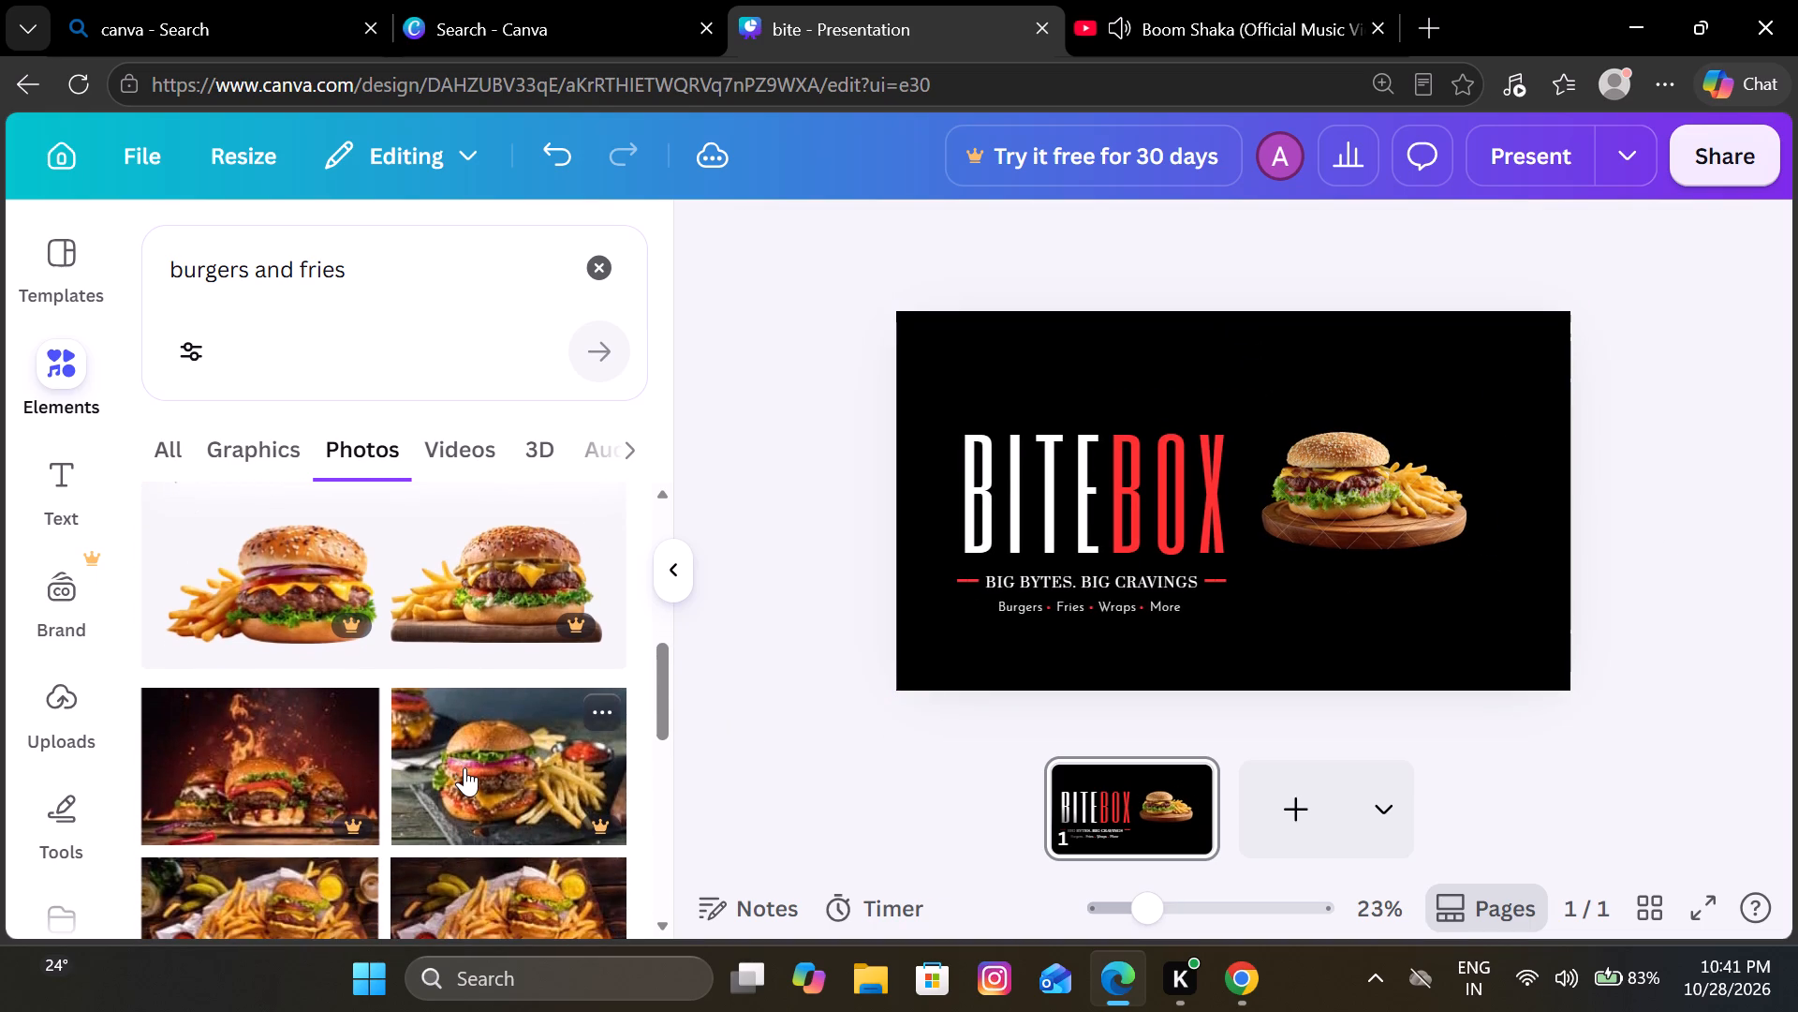
scroll(464, 767, down, 1)
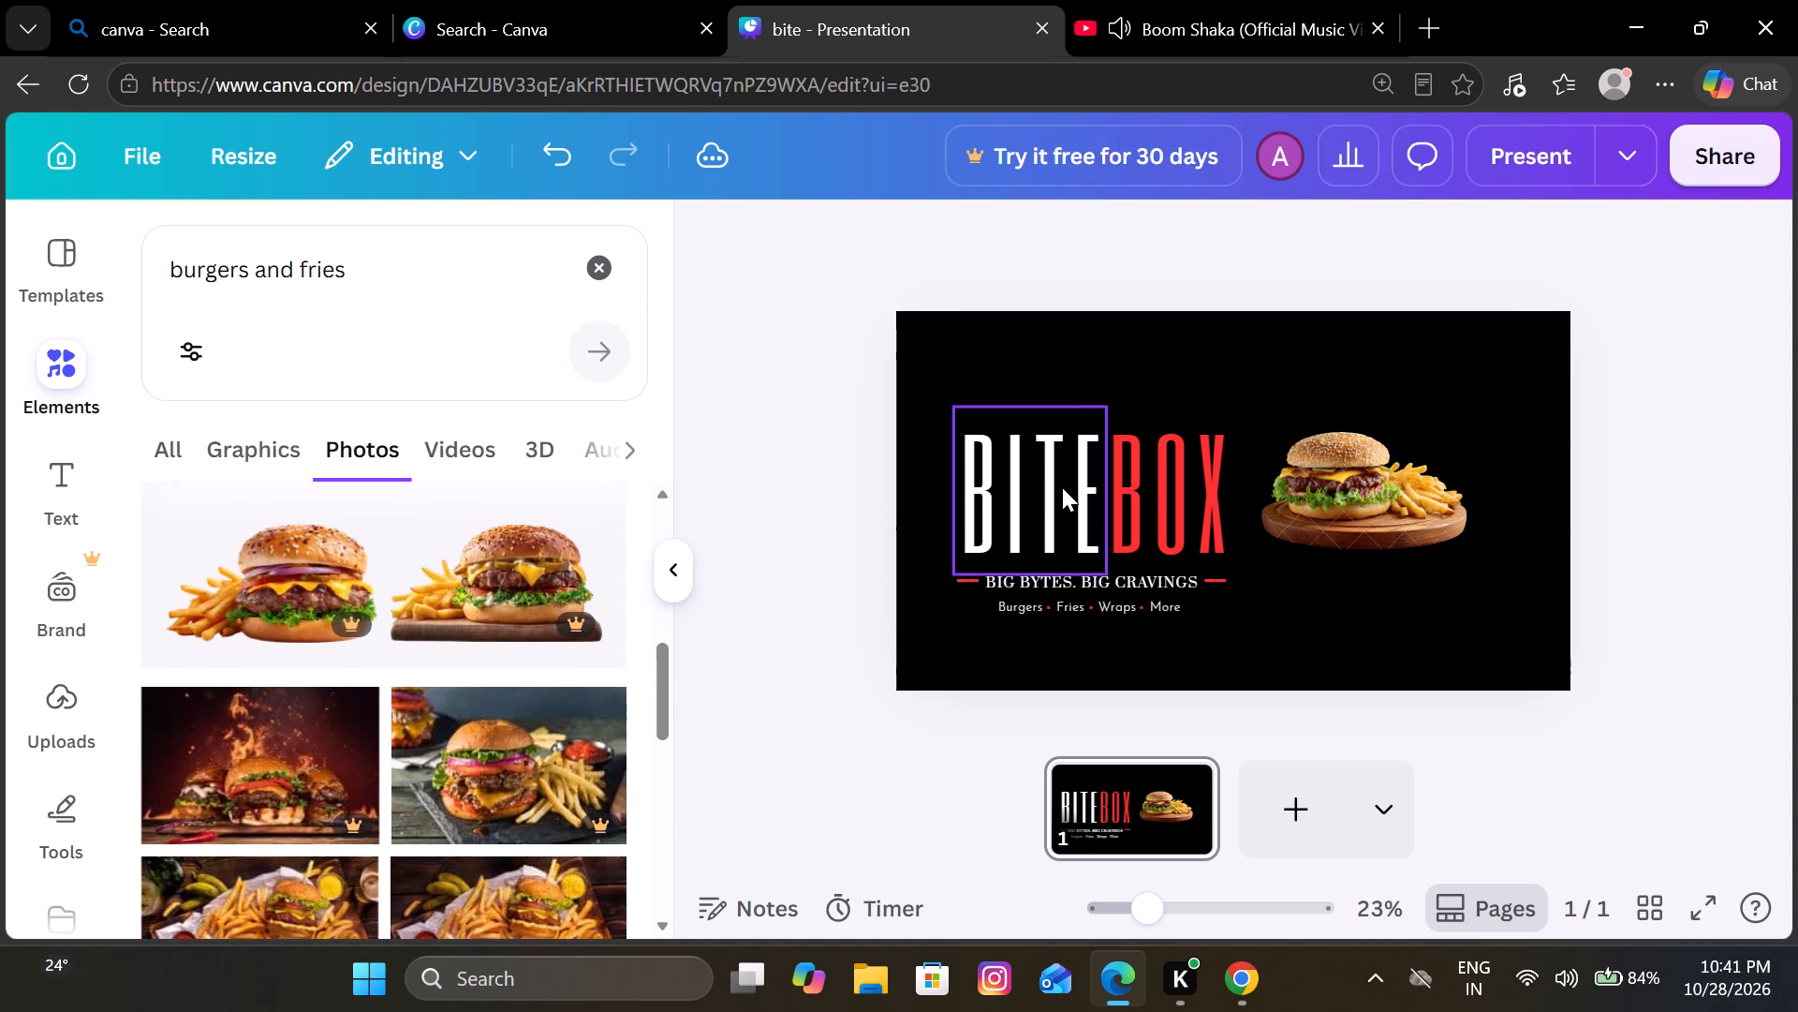
scroll(490, 710, down, 2)
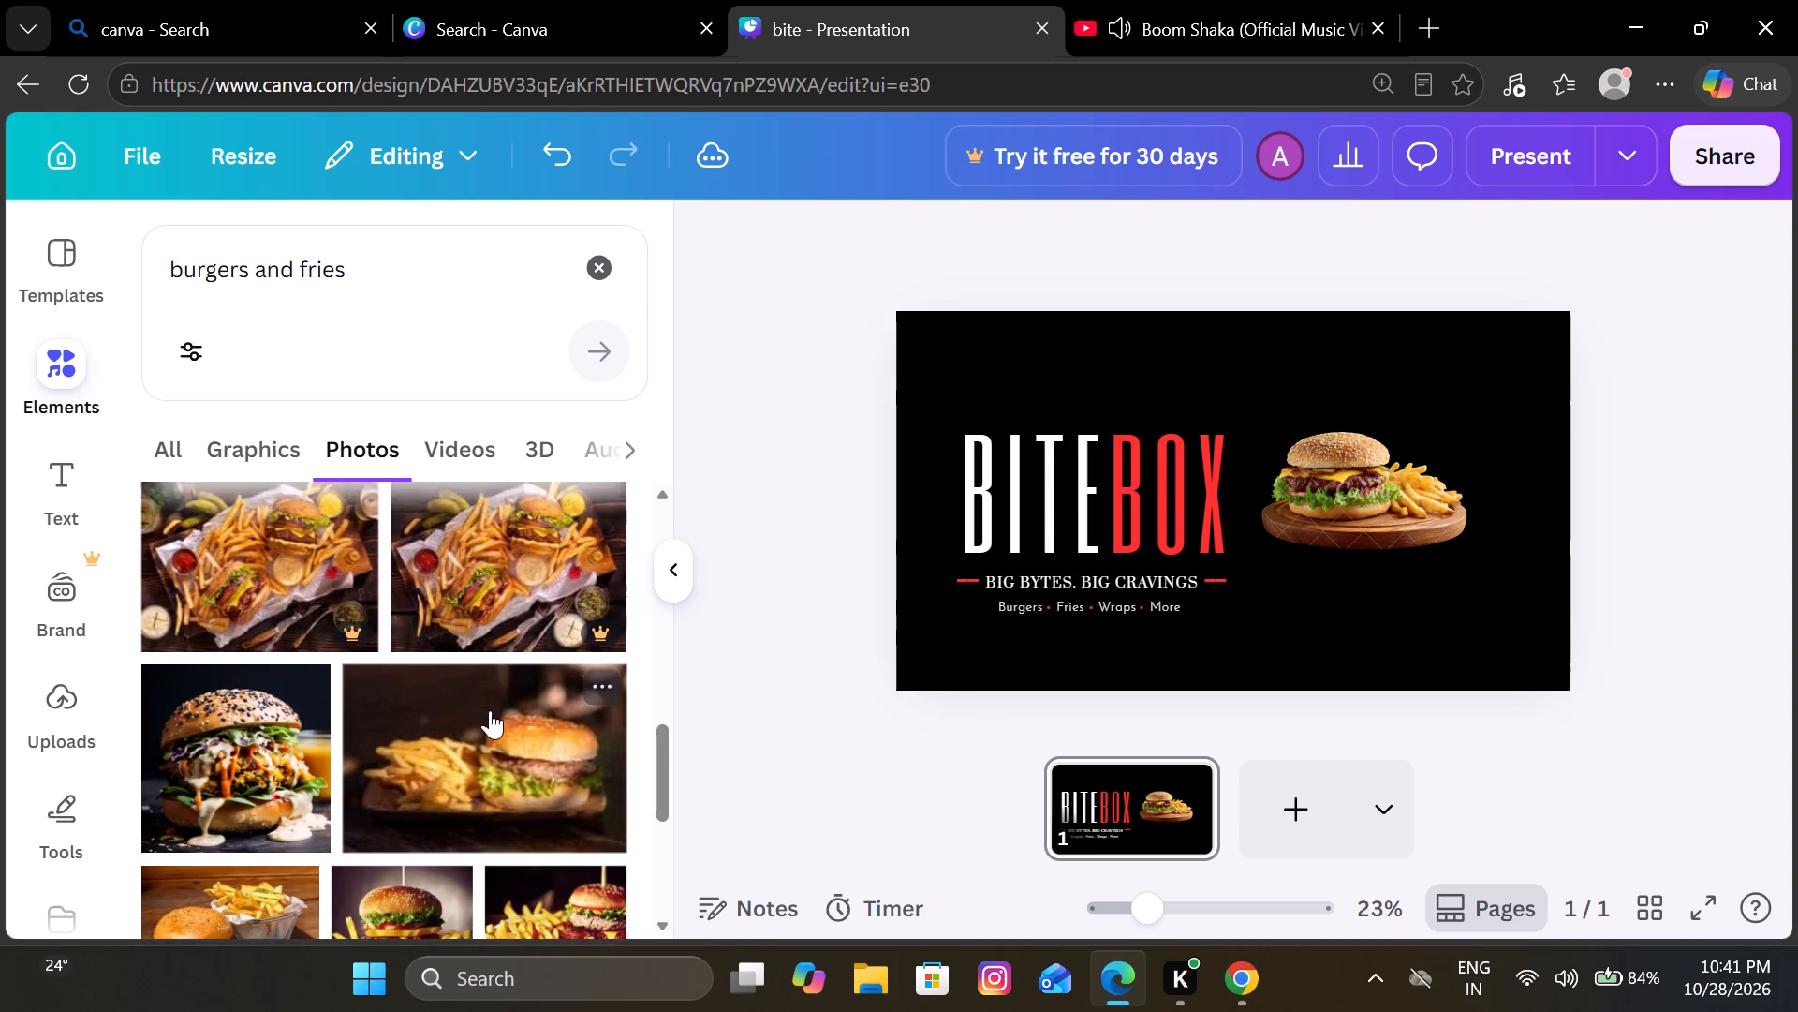
scroll(490, 710, down, 3)
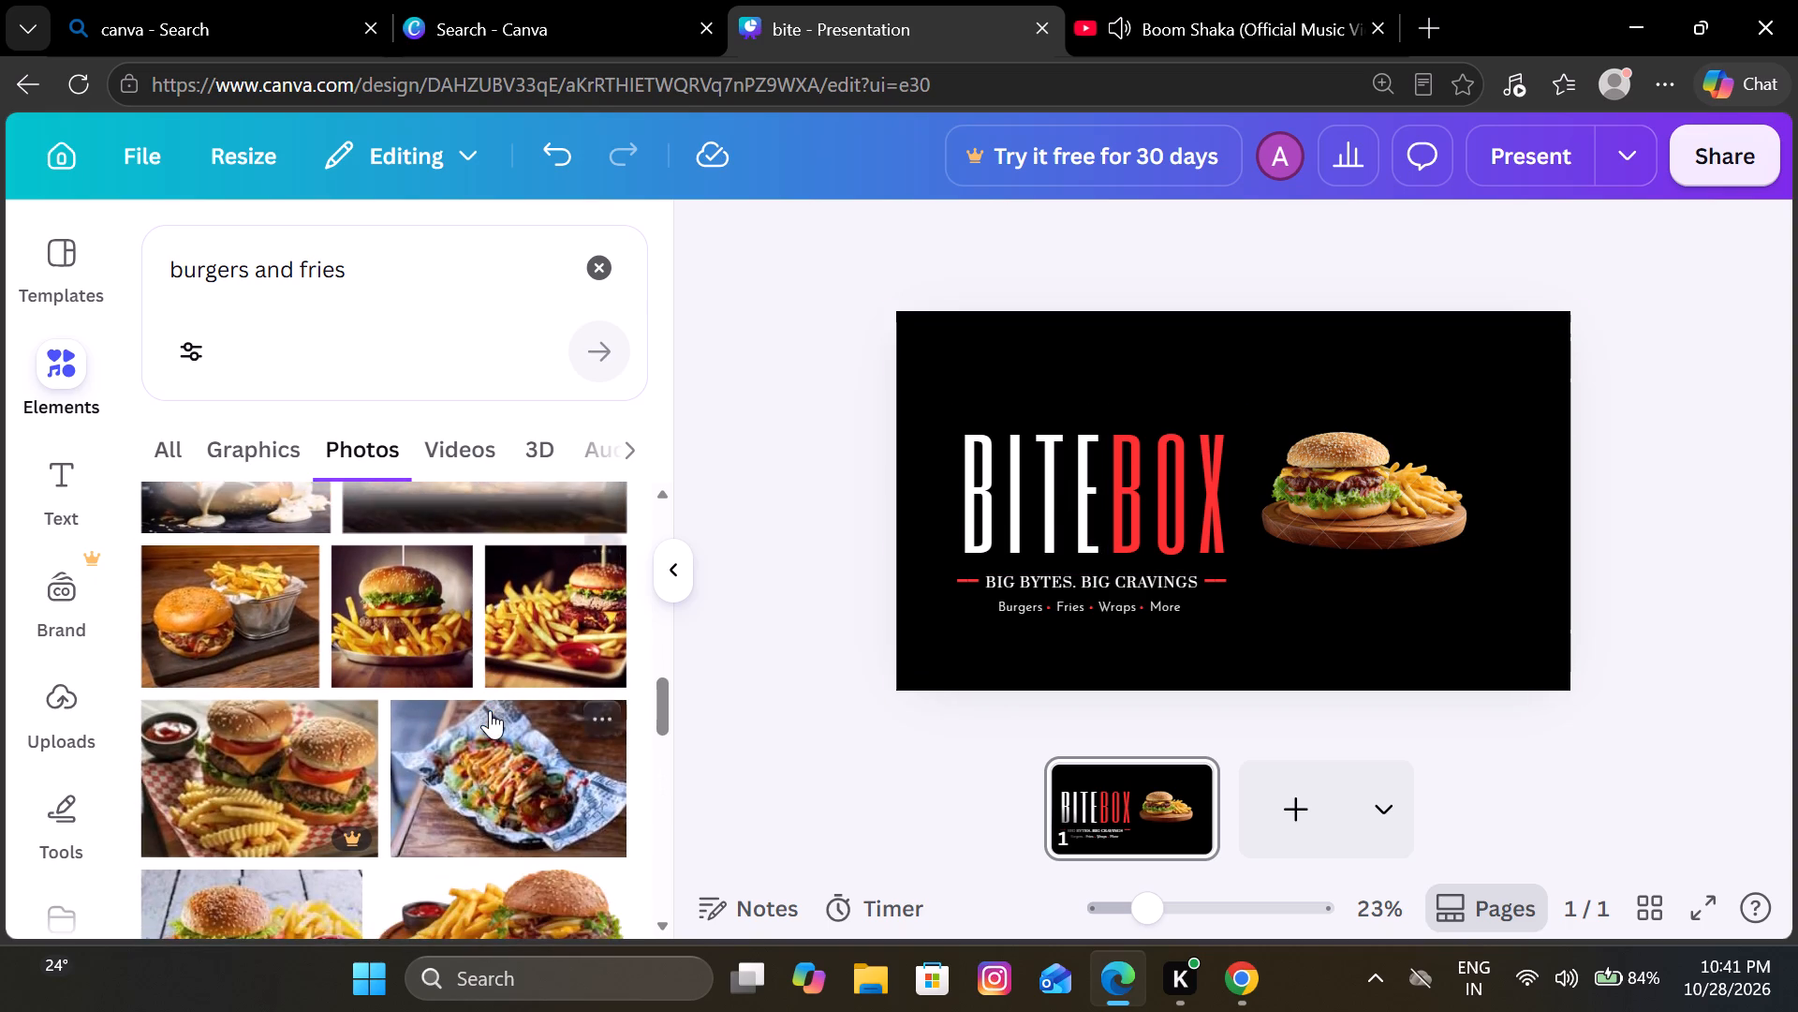
scroll(490, 710, down, 2)
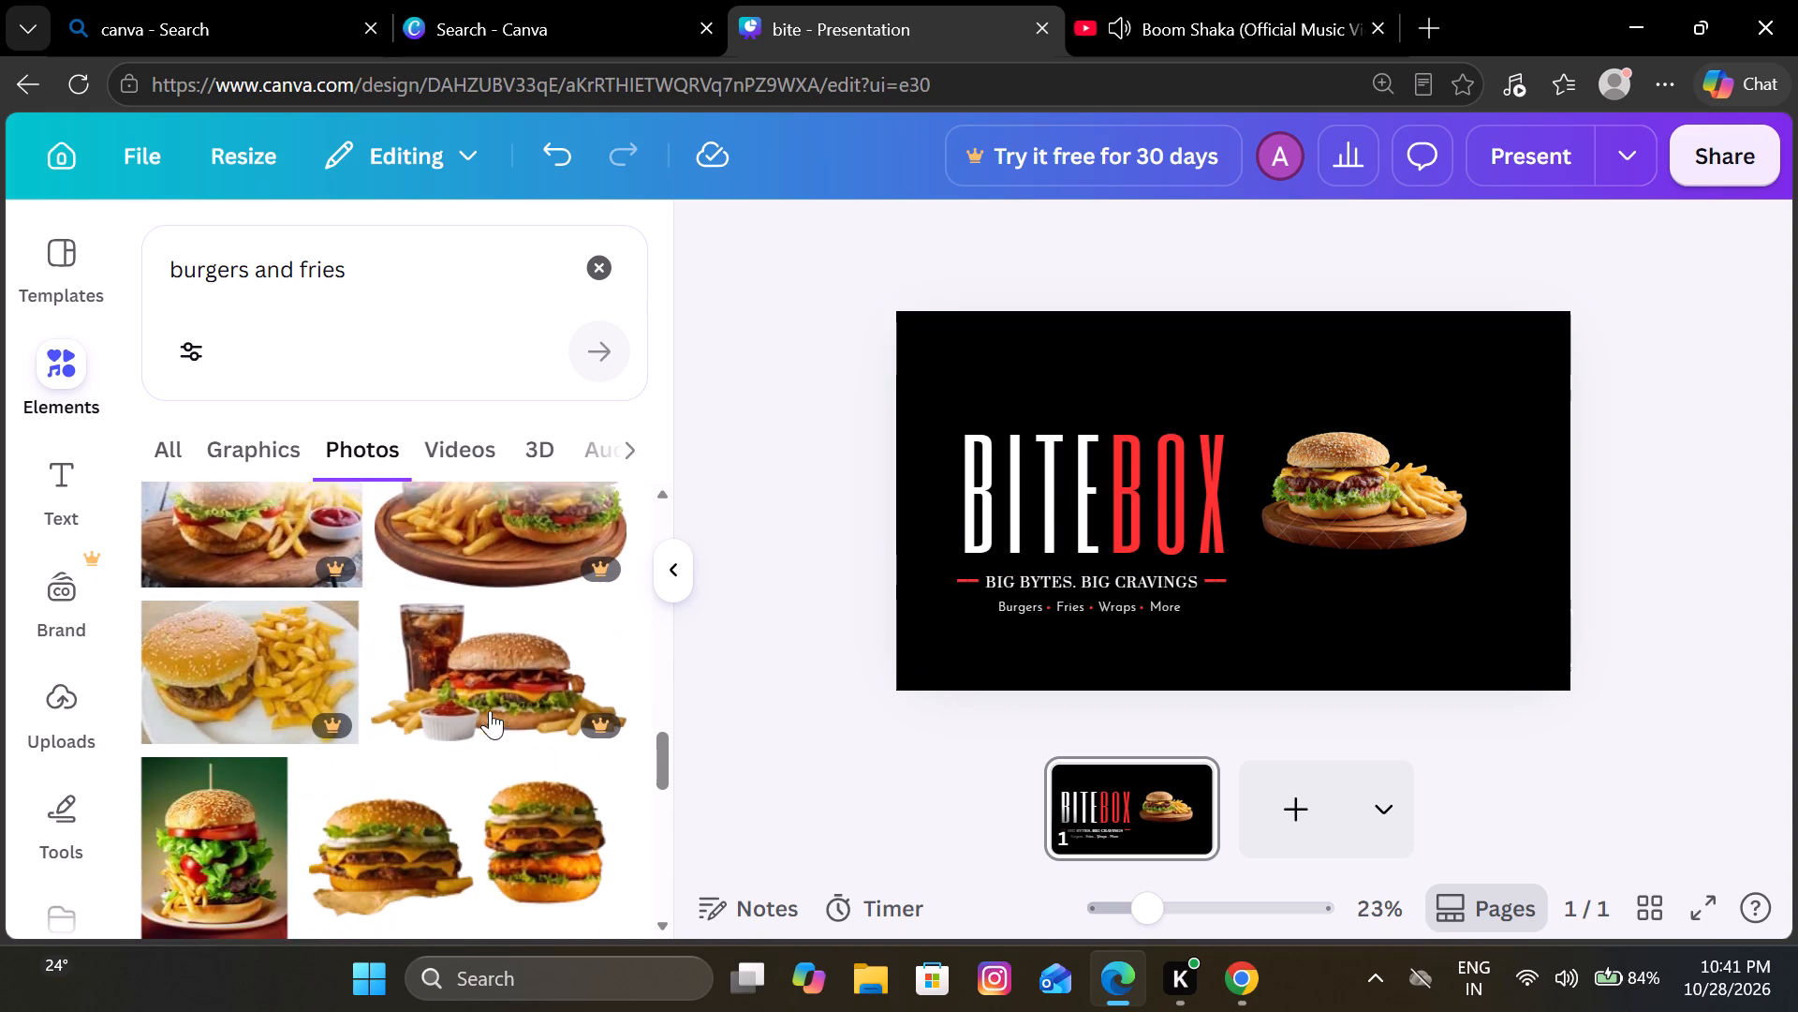
scroll(490, 710, down, 2)
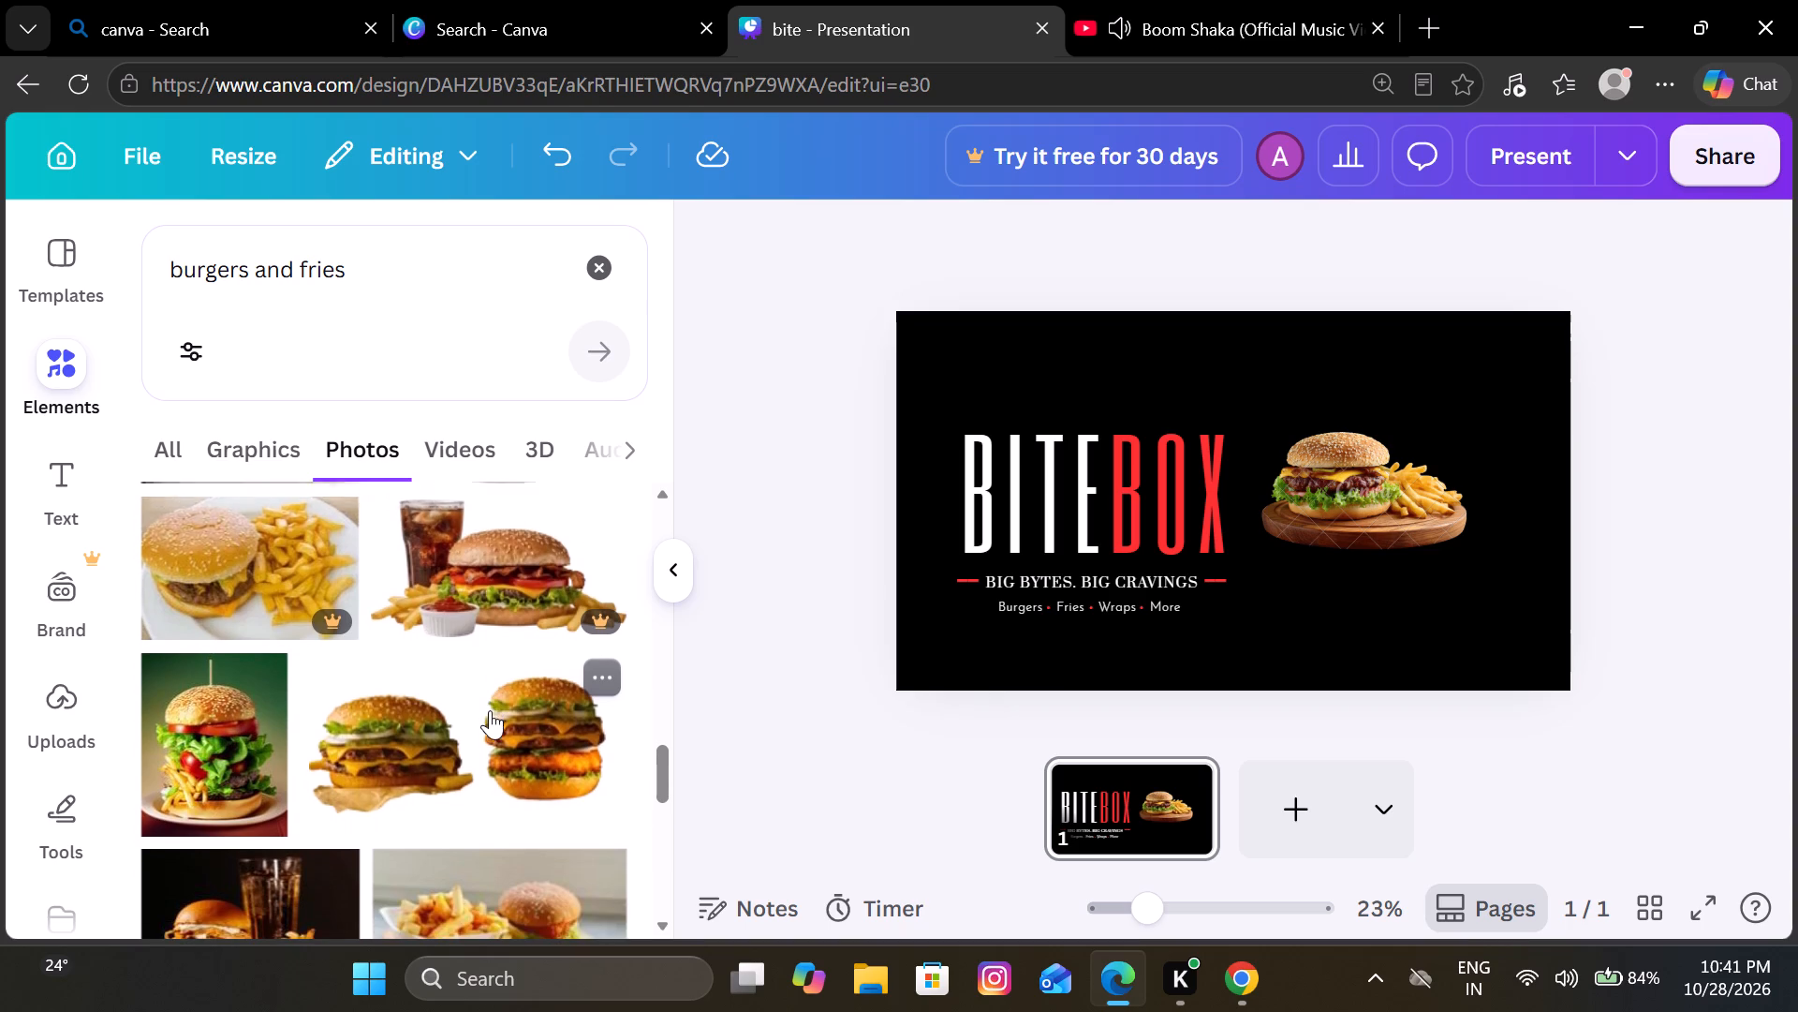
scroll(490, 710, down, 2)
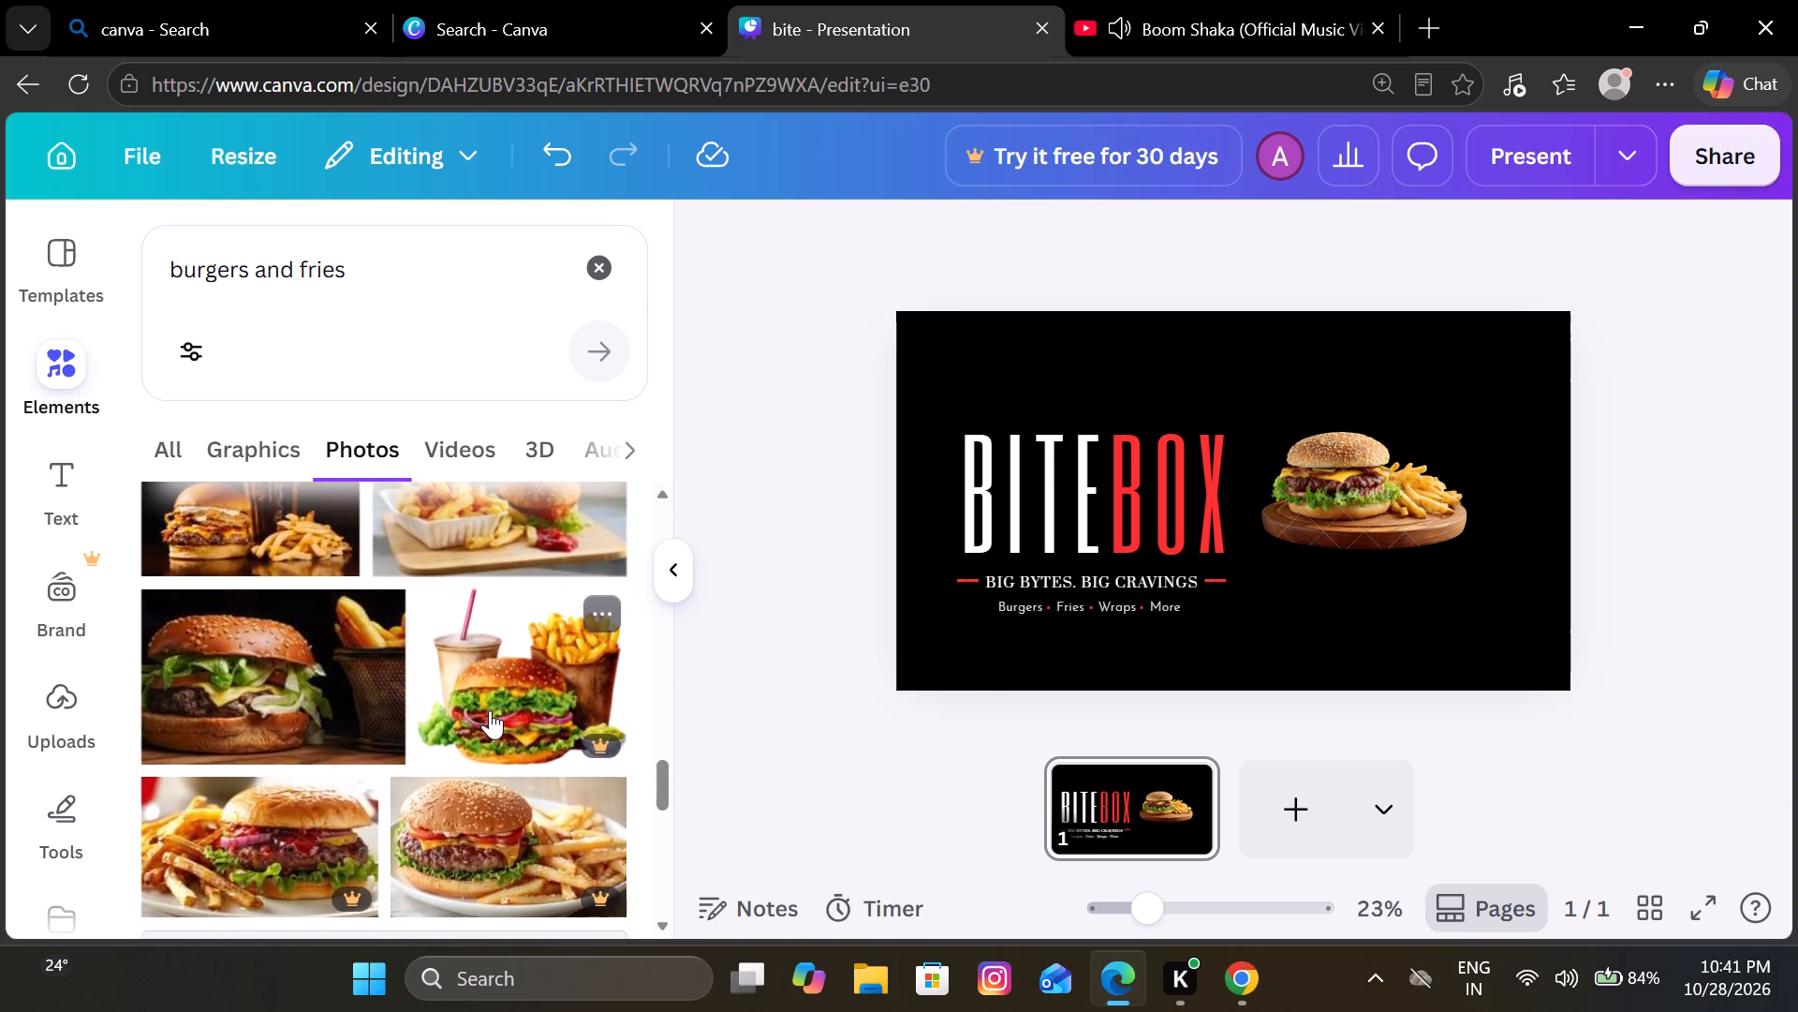
scroll(490, 710, down, 3)
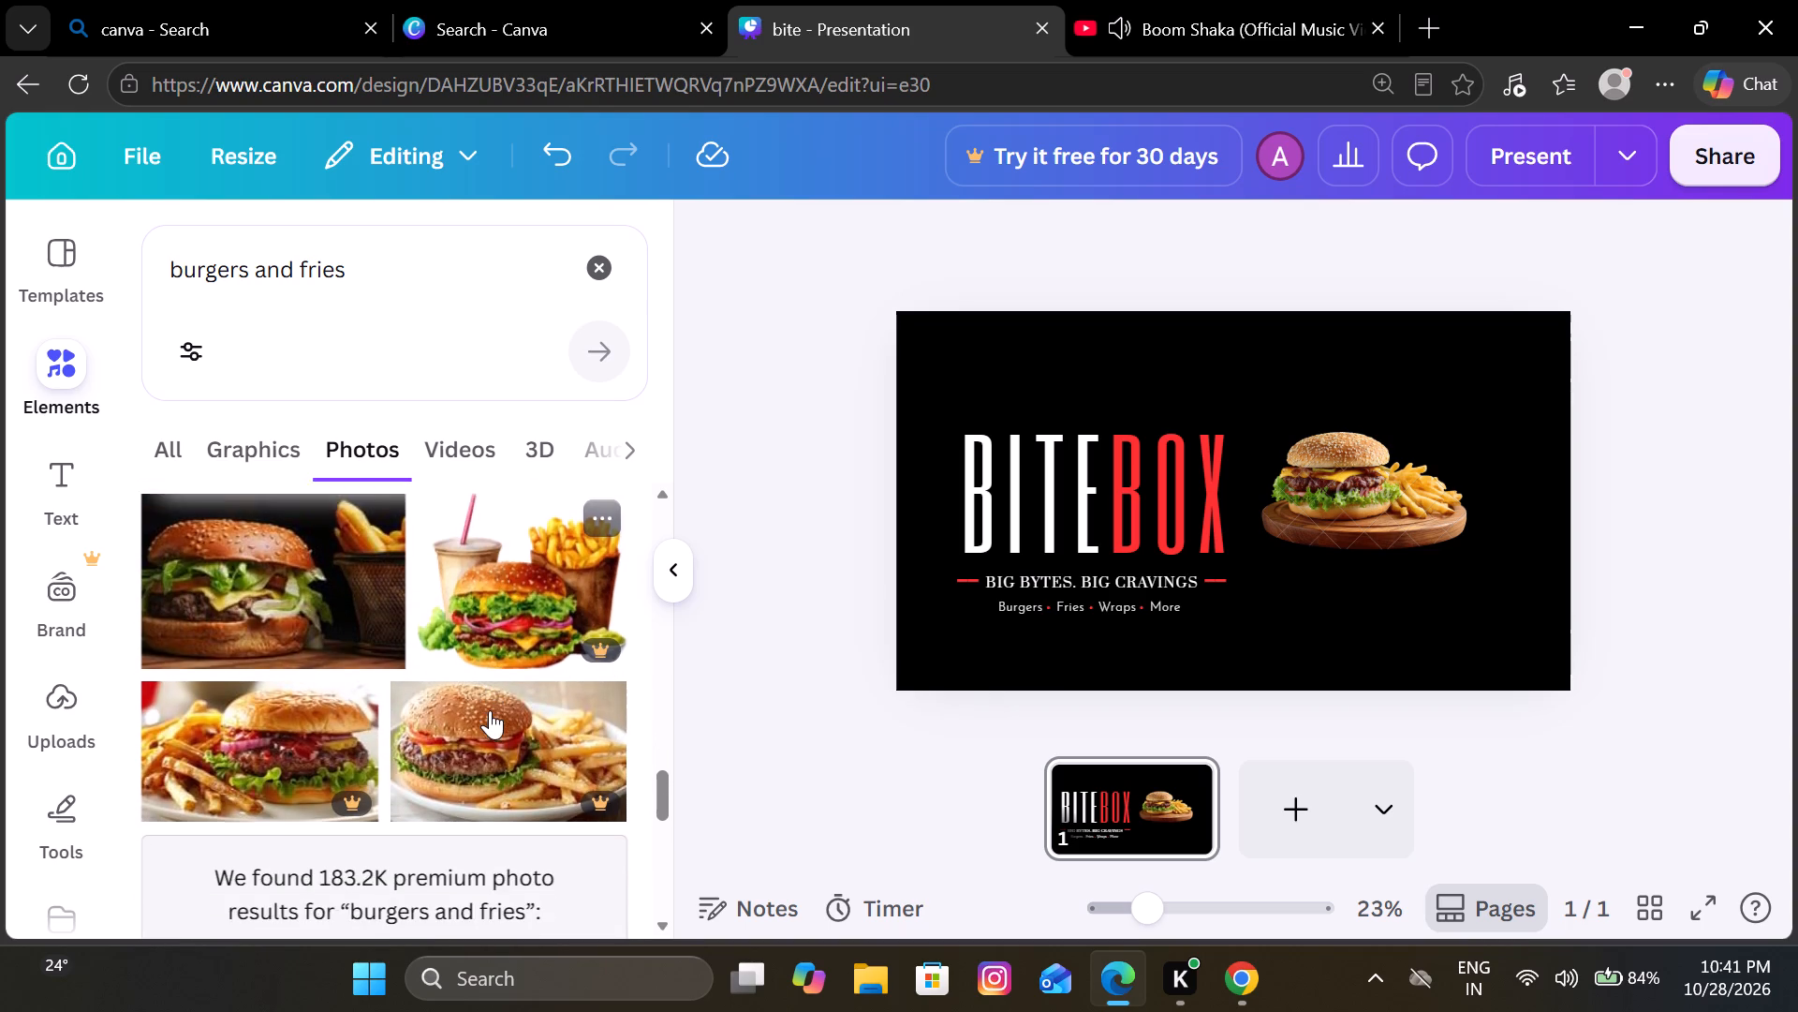
scroll(490, 710, down, 3)
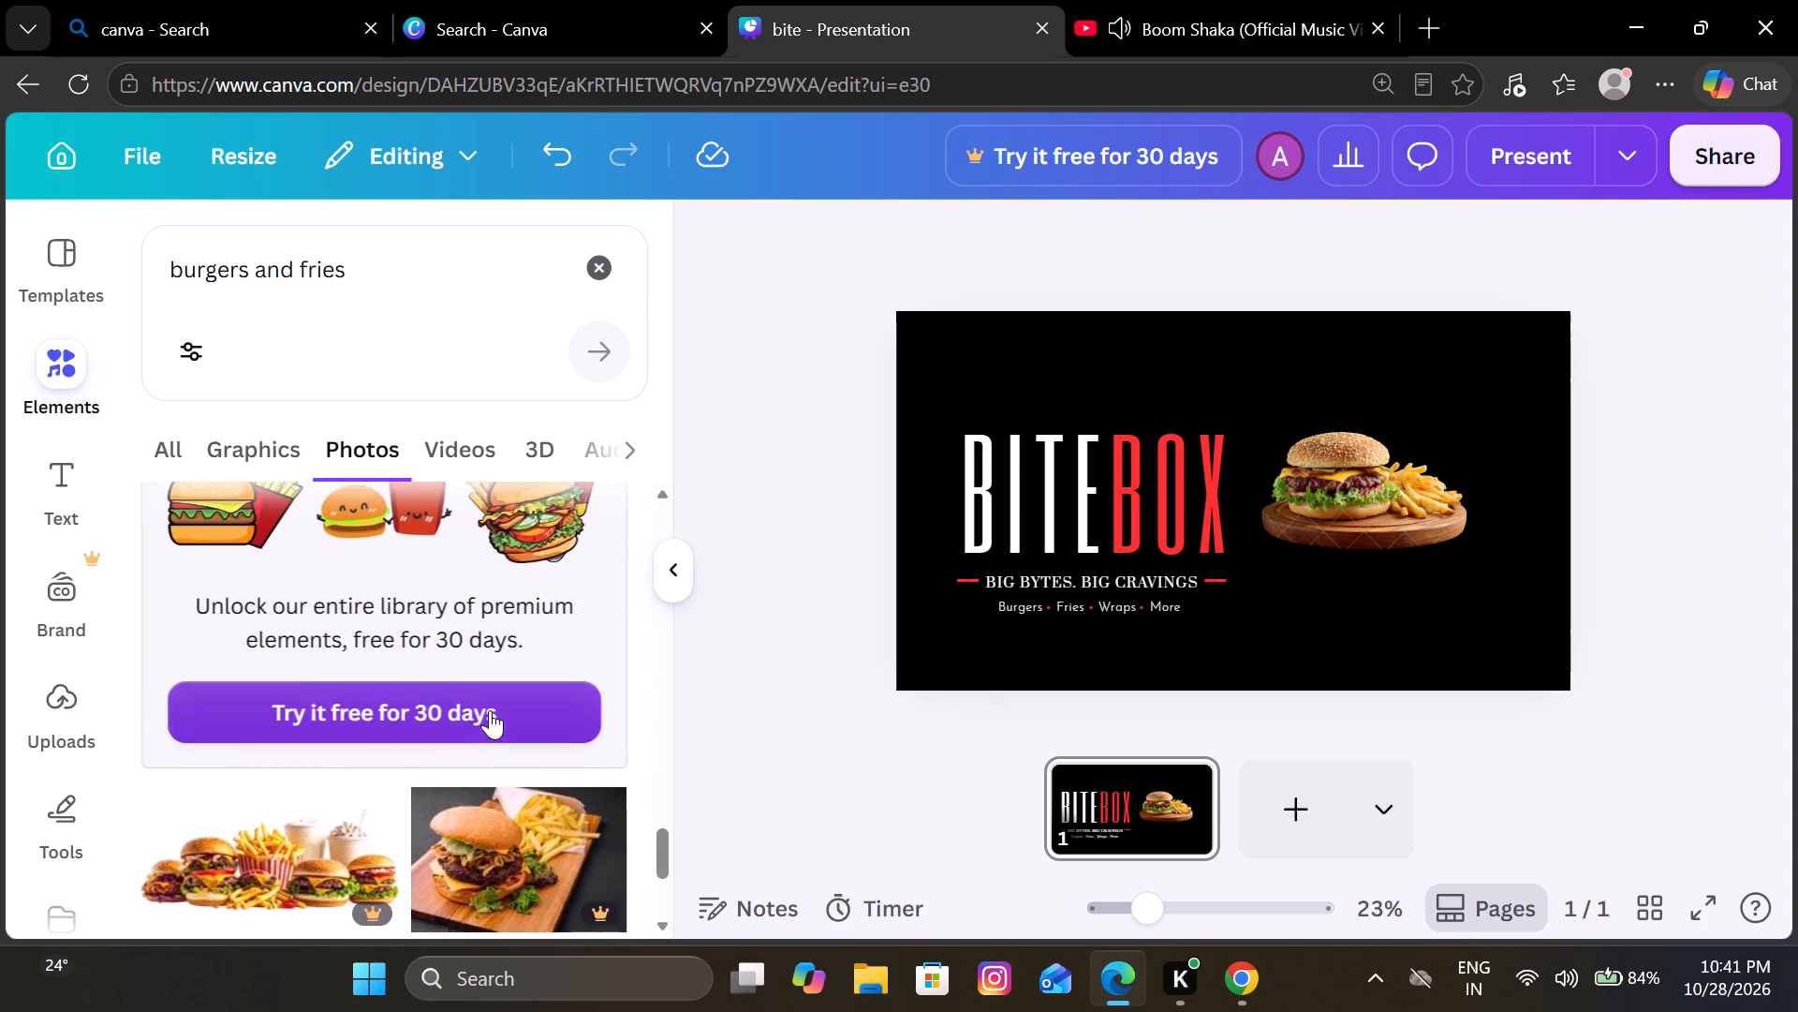
scroll(490, 710, down, 3)
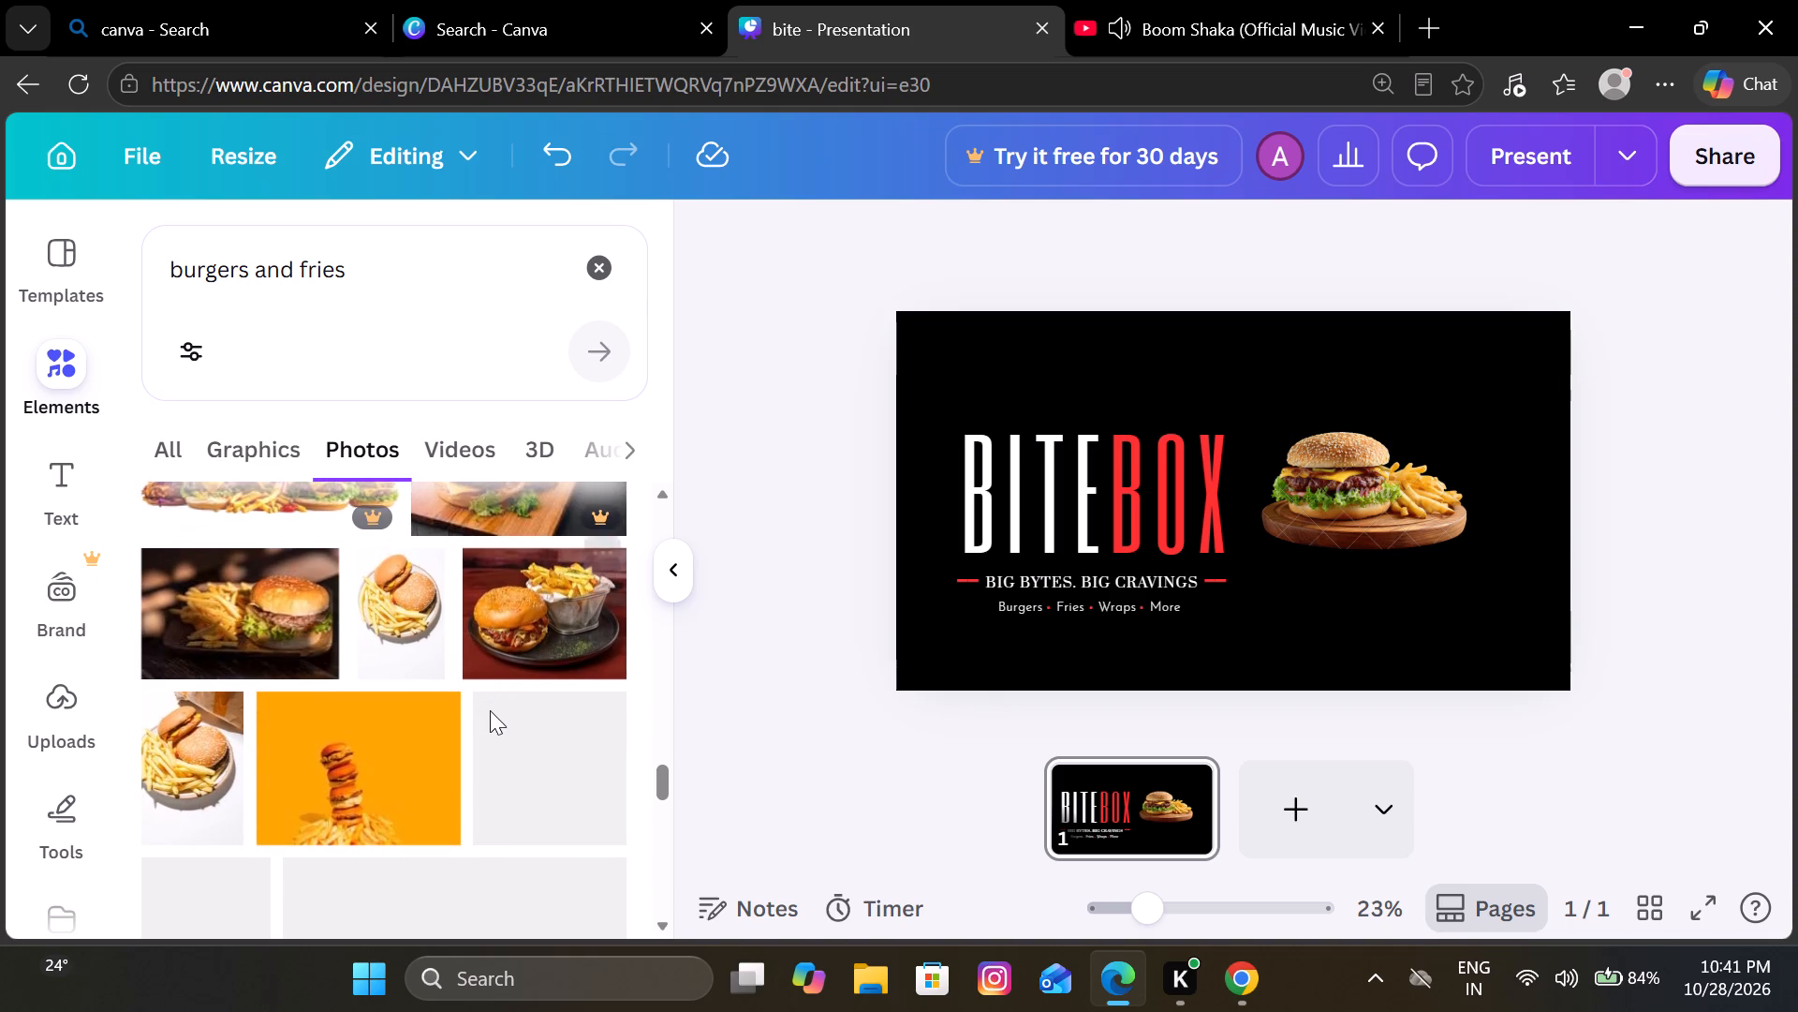
scroll(490, 710, down, 1)
drag(1387, 542, 1393, 537)
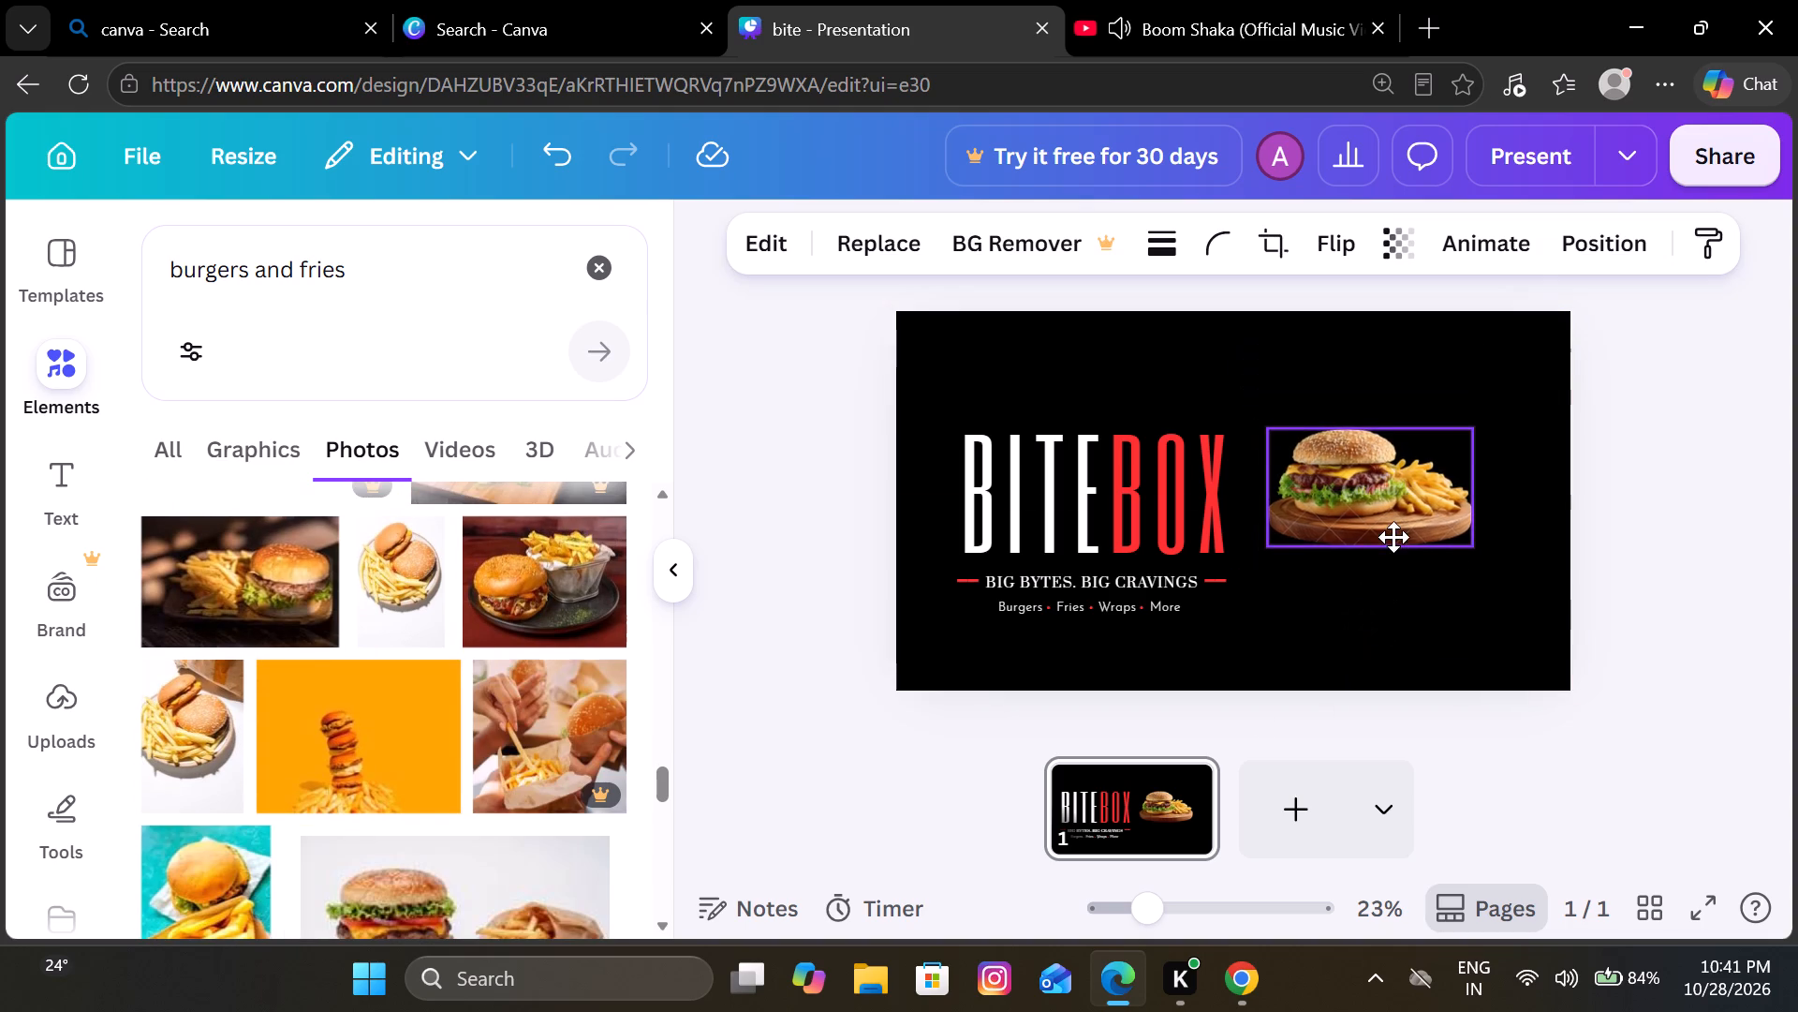
drag(1393, 537, 1389, 533)
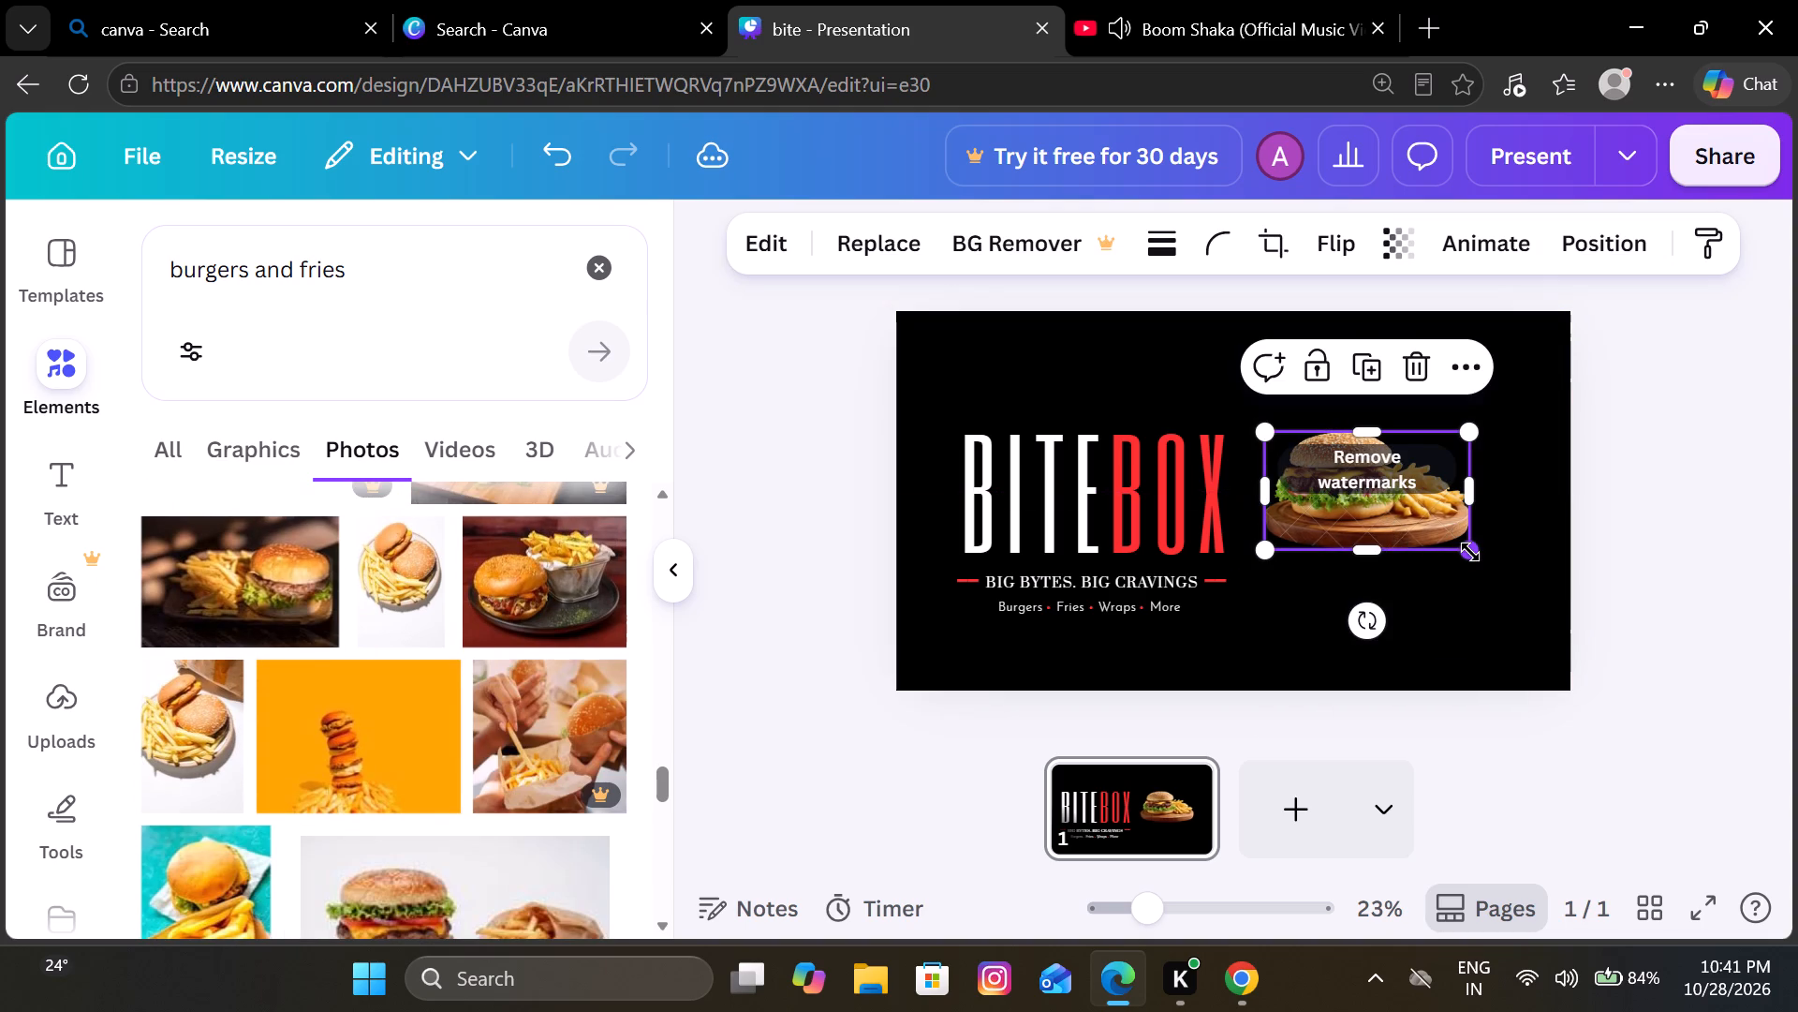
drag(1470, 552, 1485, 557)
click(1431, 525)
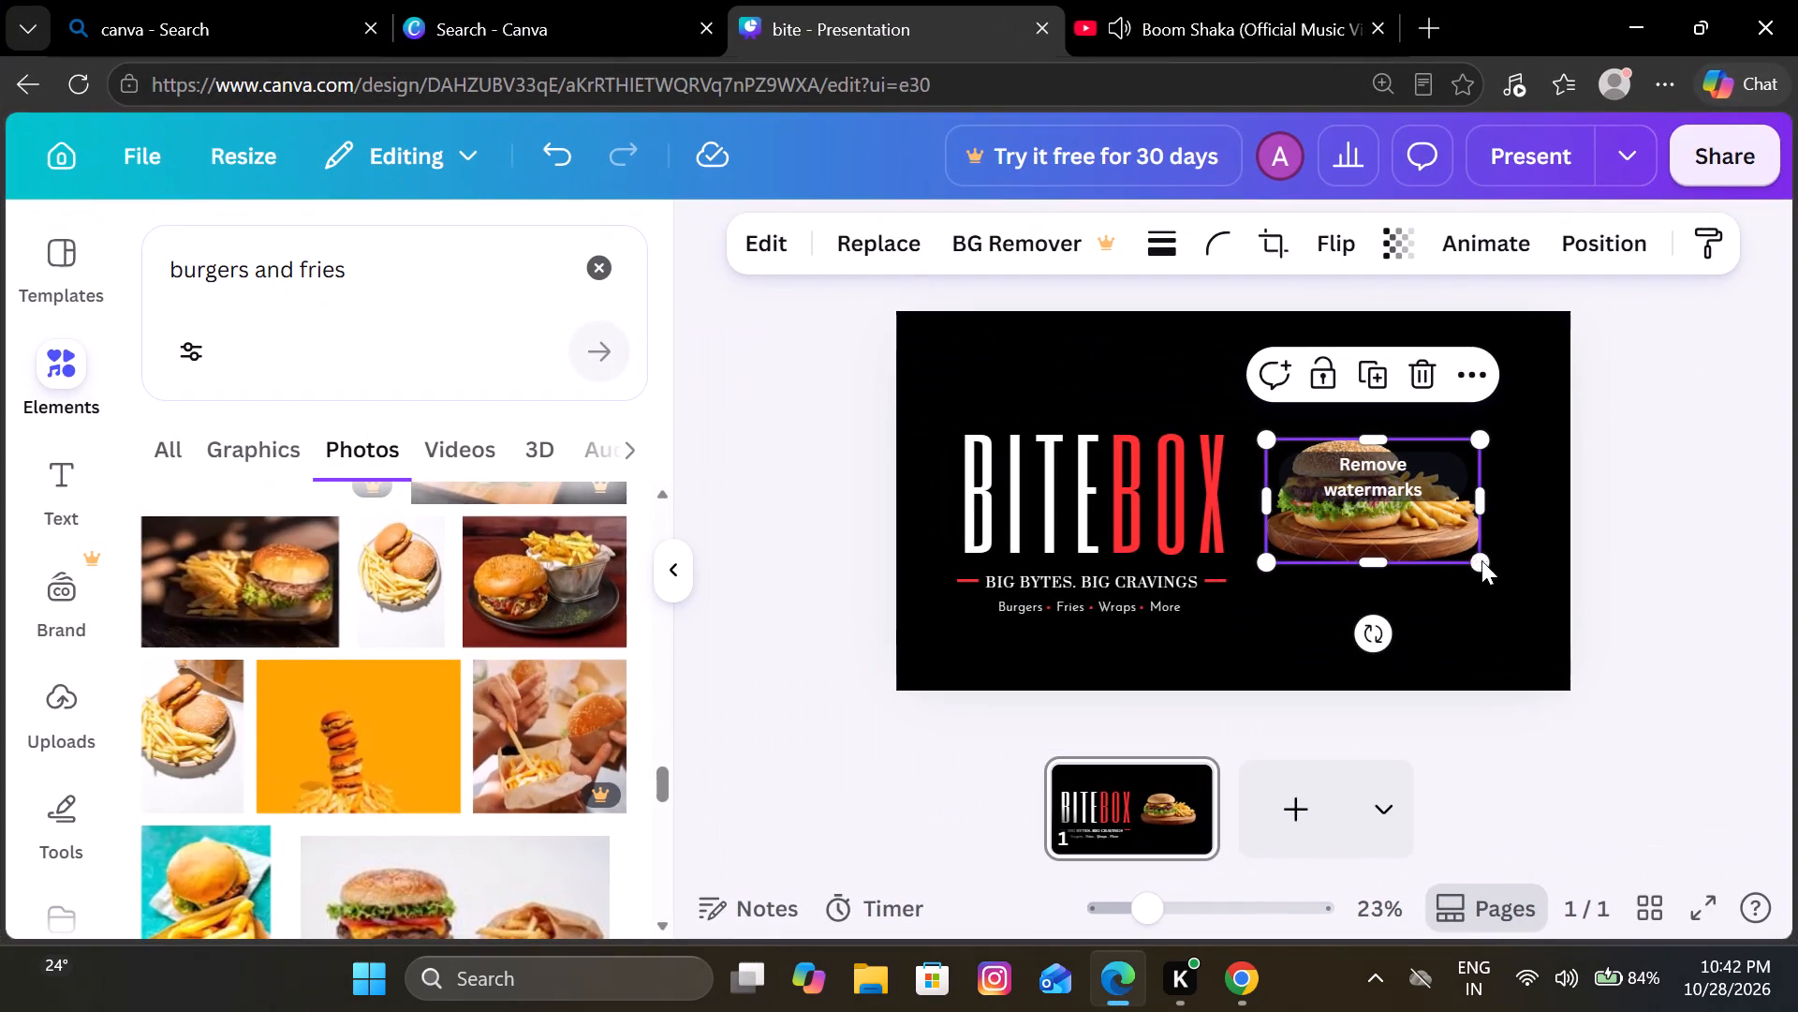
drag(1484, 560, 1508, 575)
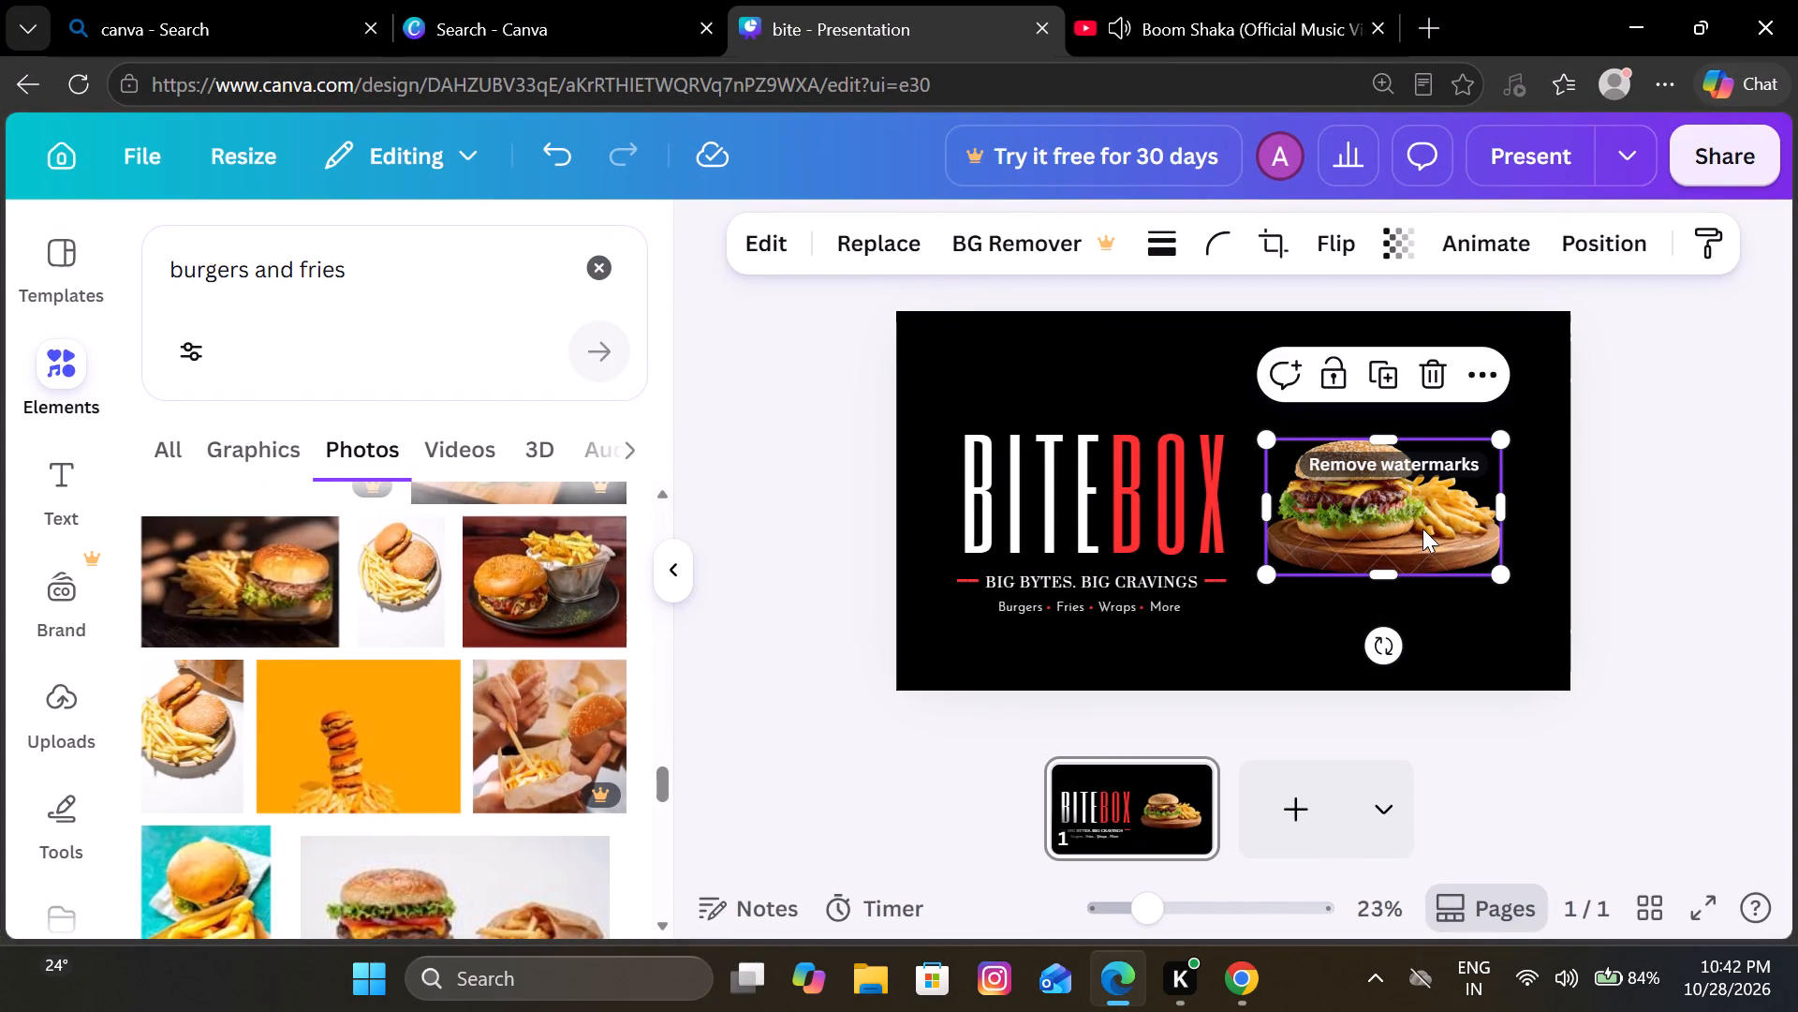
Duplicate the burger-and-fries photo, flip the copy vertically and place it directly beneath the original as a reflection.
click(1393, 379)
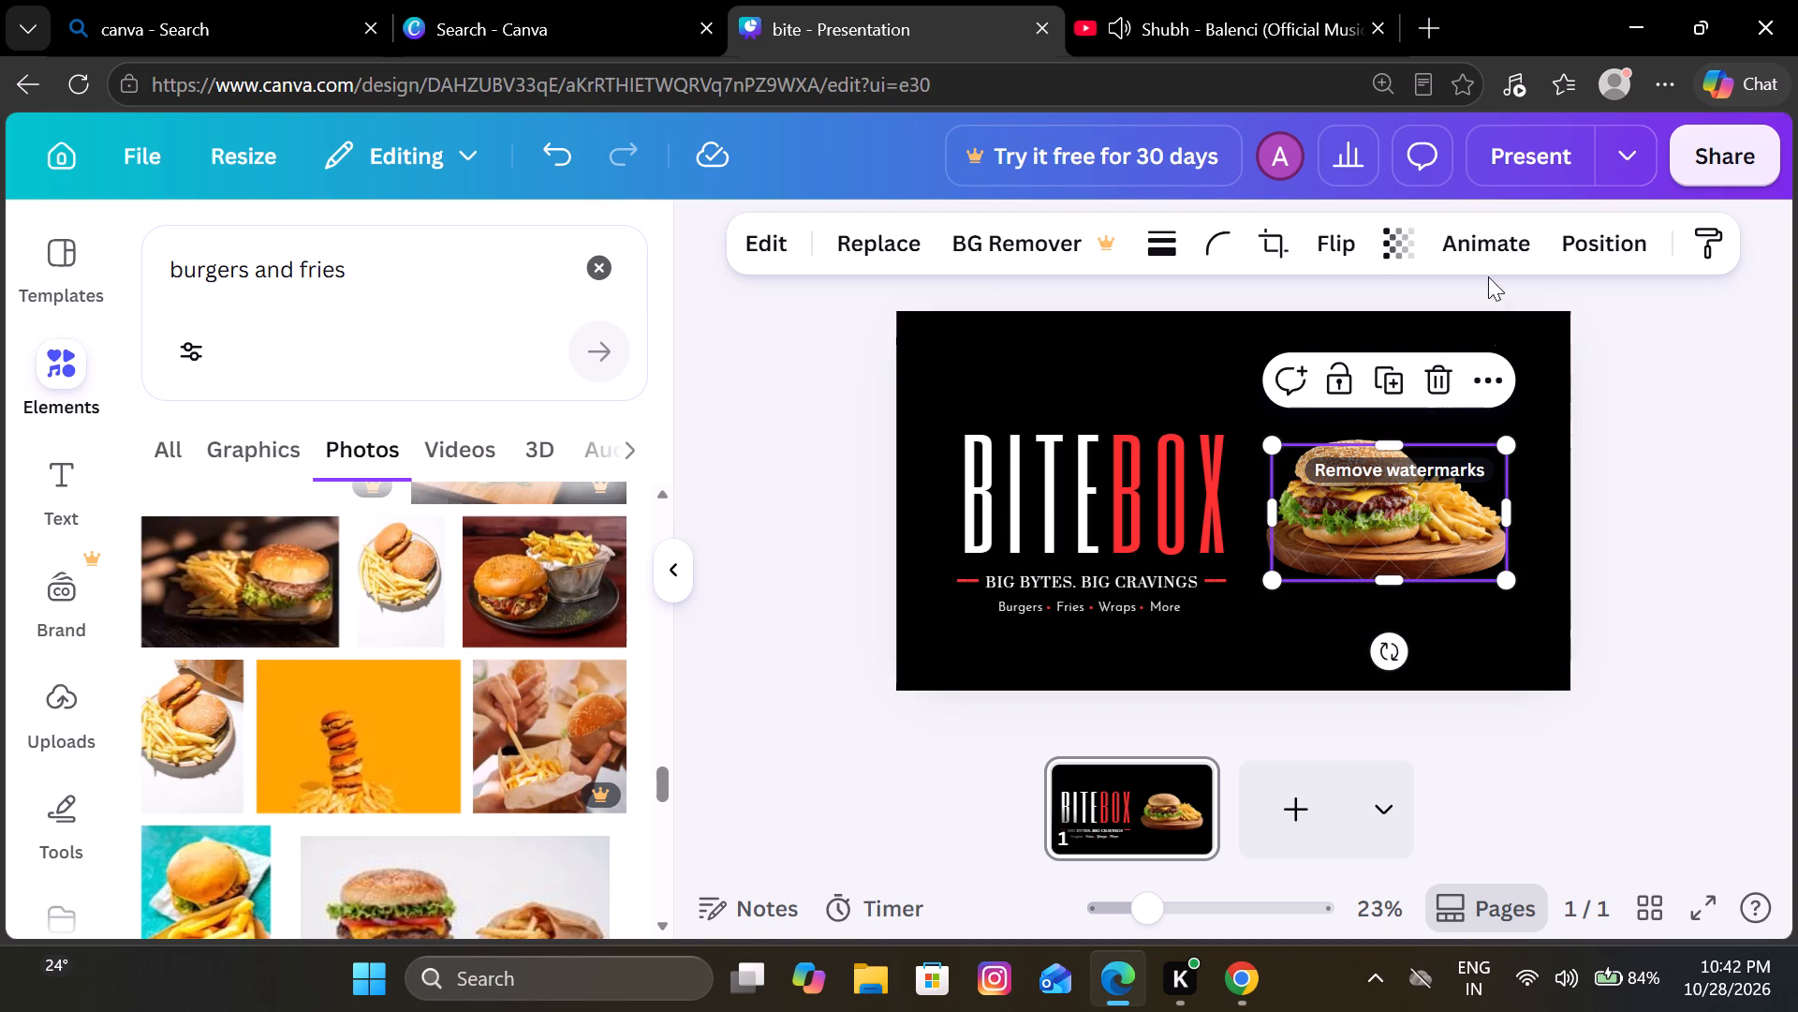
click(1337, 243)
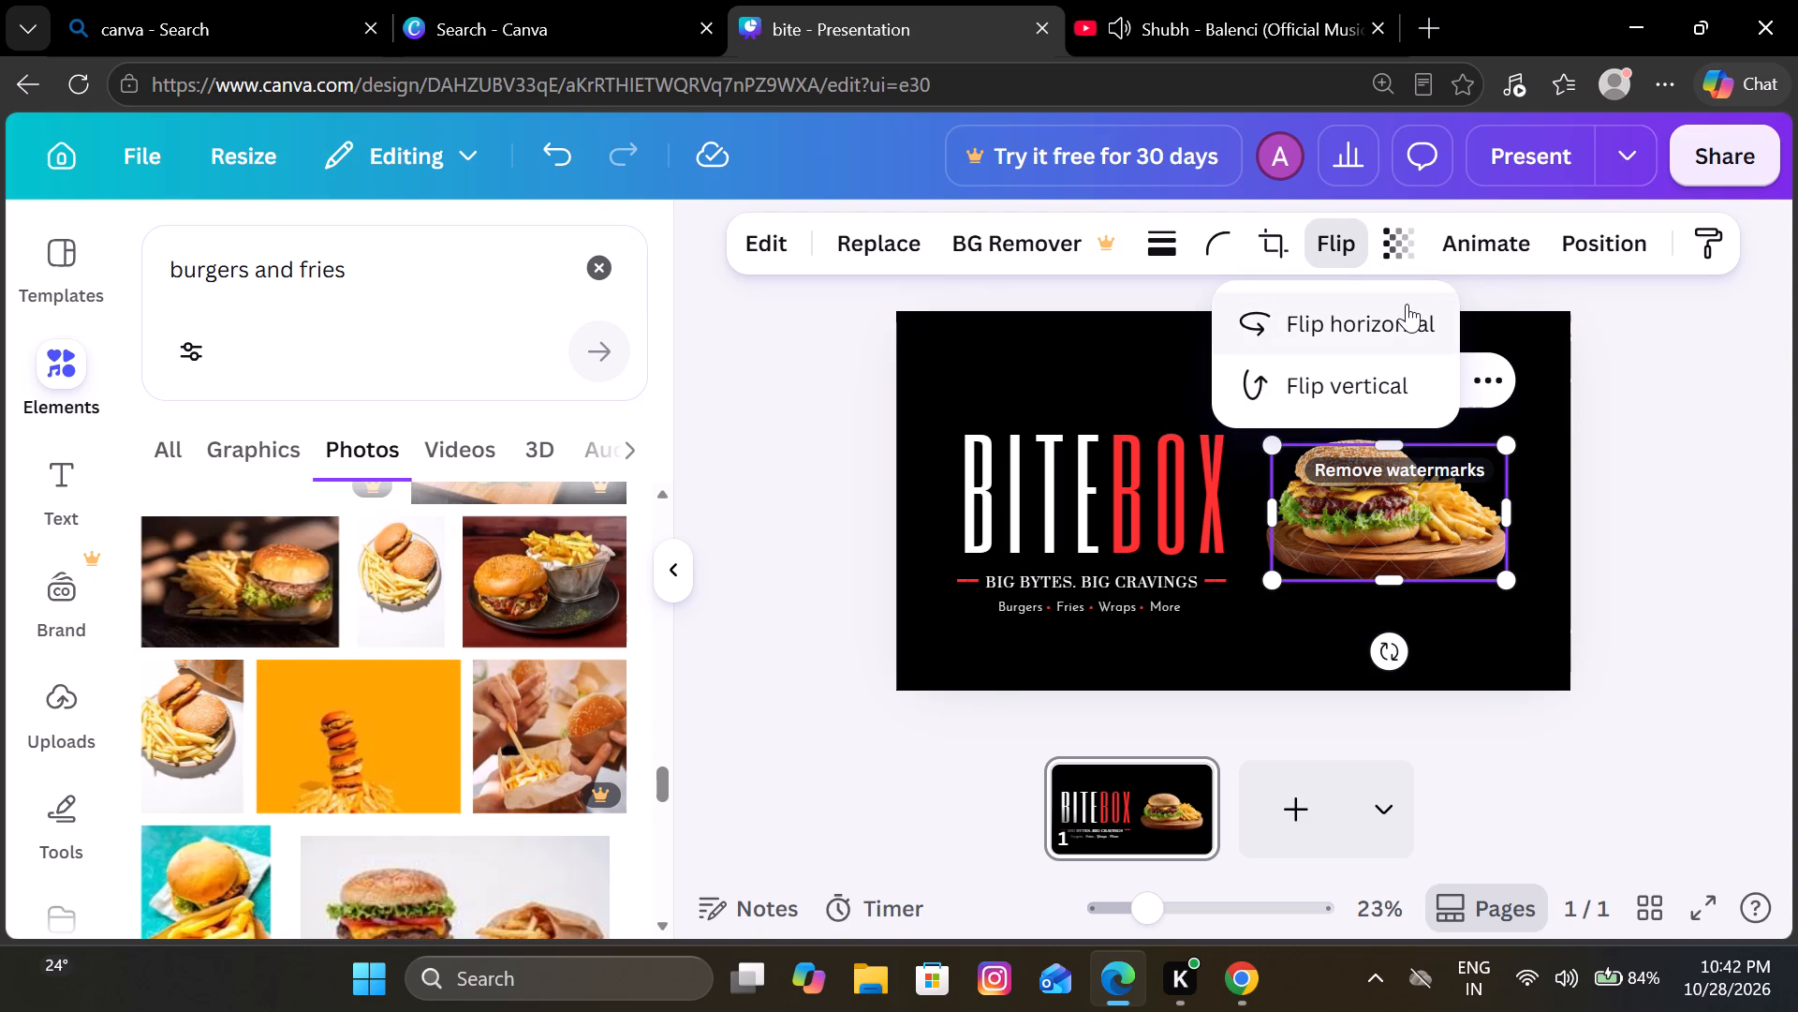
click(1407, 304)
click(1384, 318)
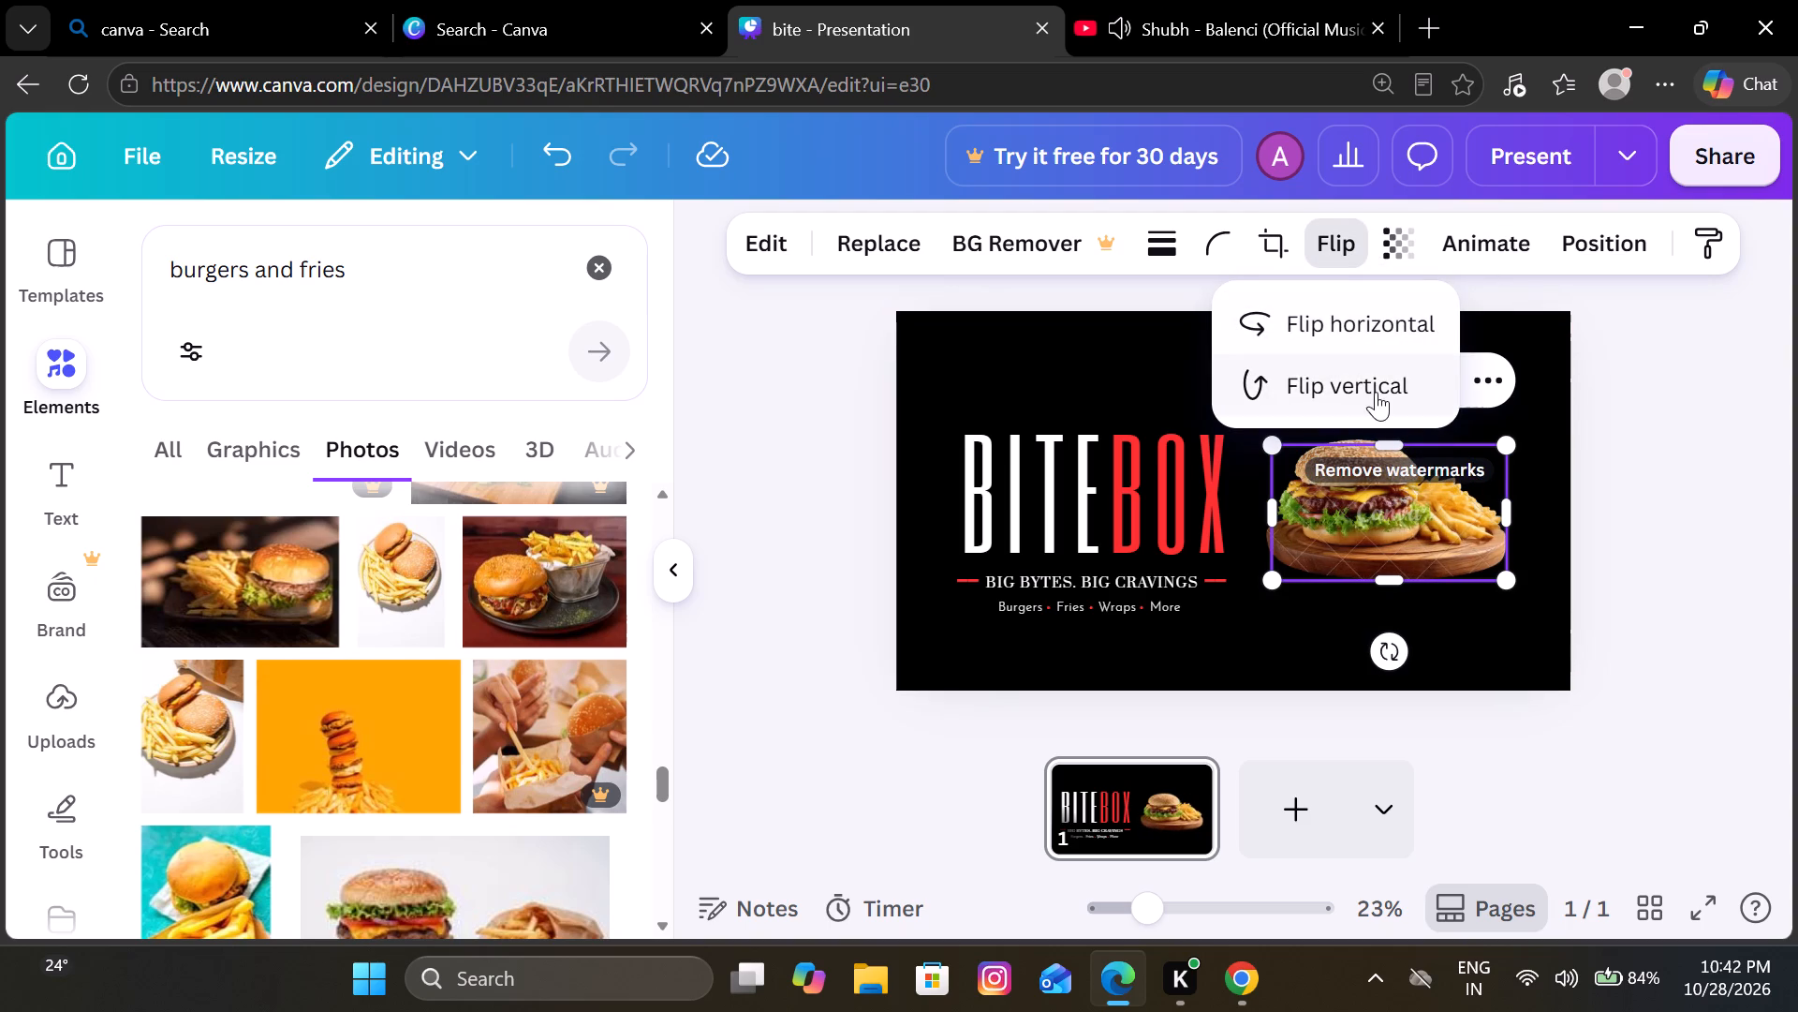
click(1376, 391)
drag(1385, 497, 1387, 515)
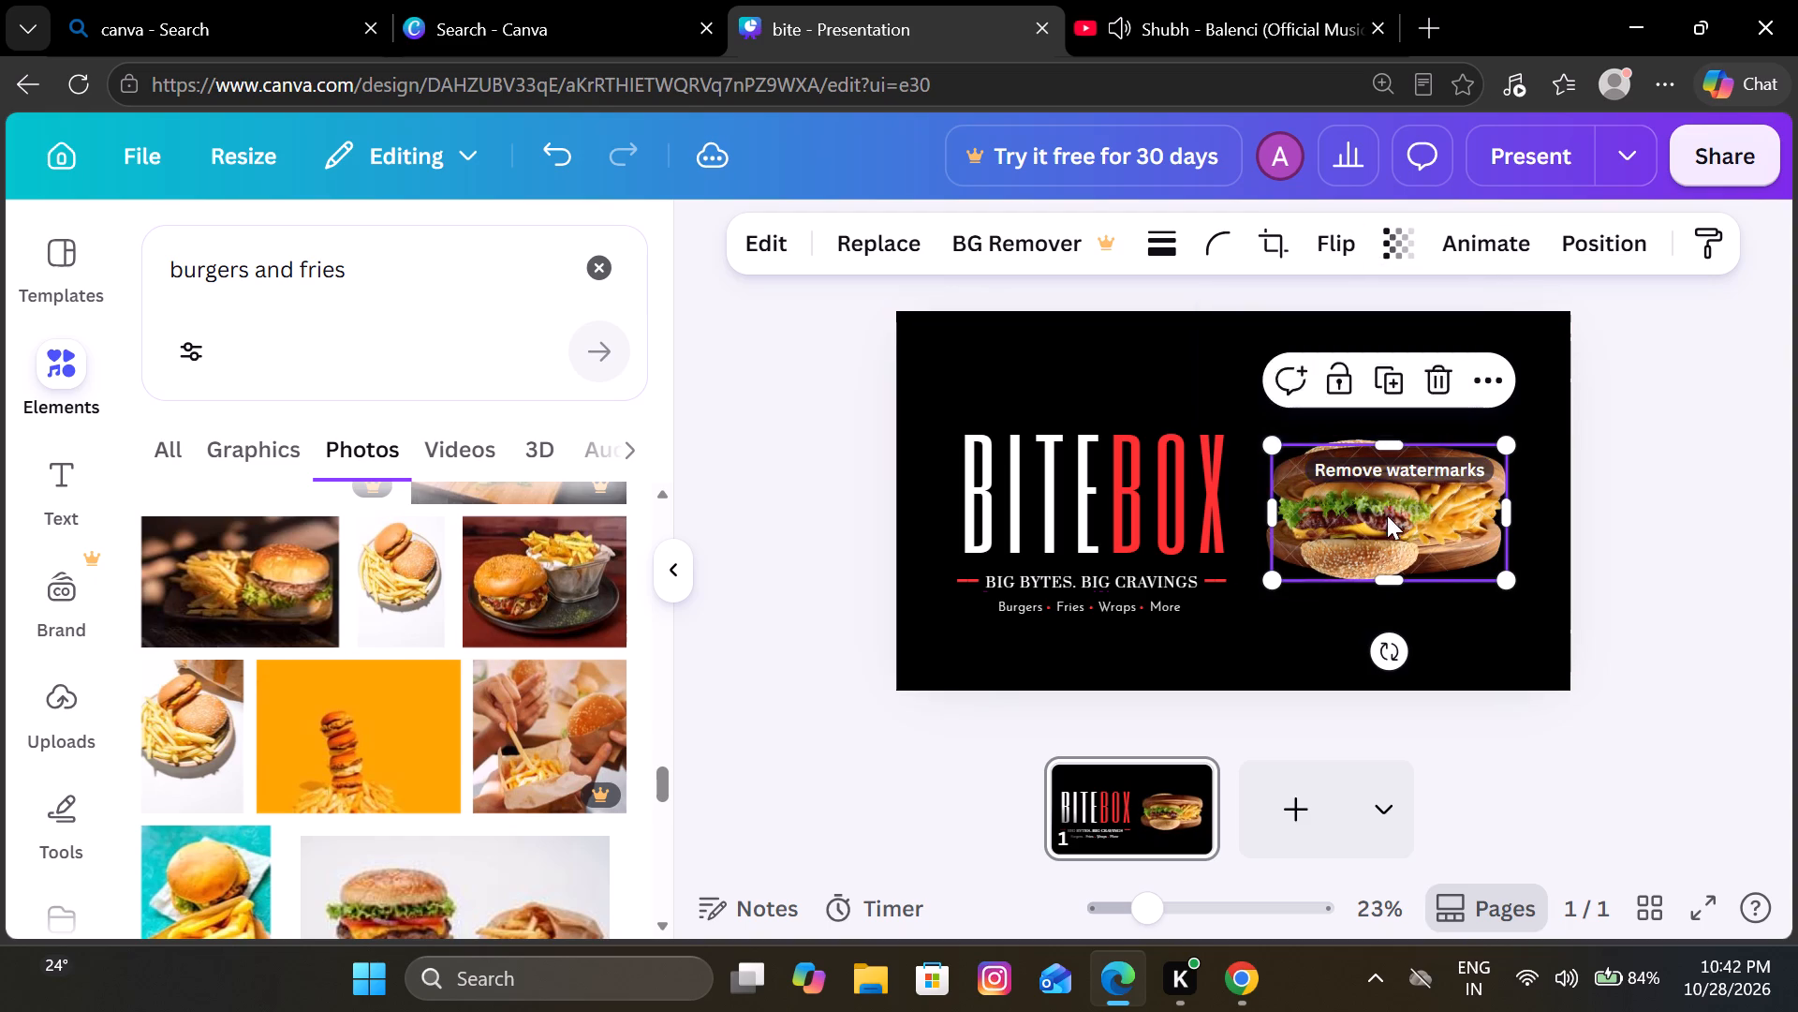
drag(1387, 515, 1386, 610)
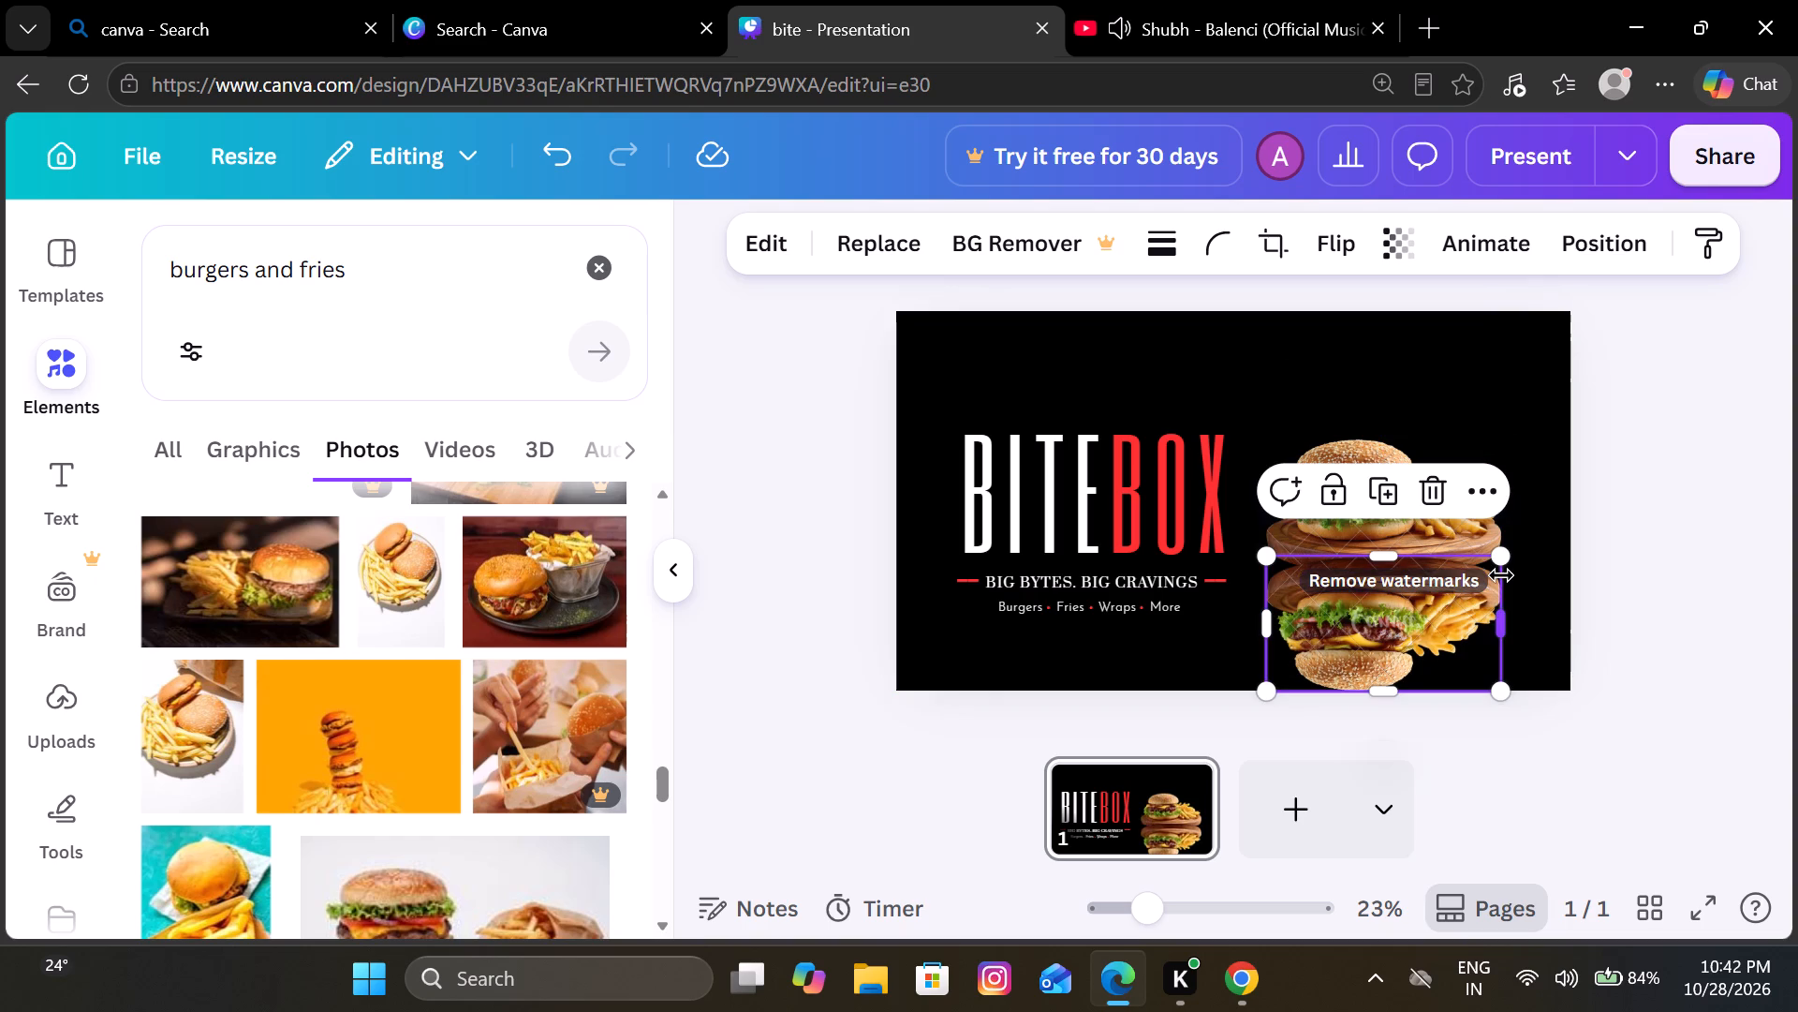
Set the flipped burger copy's transparency to 21.
click(1390, 265)
click(1288, 365)
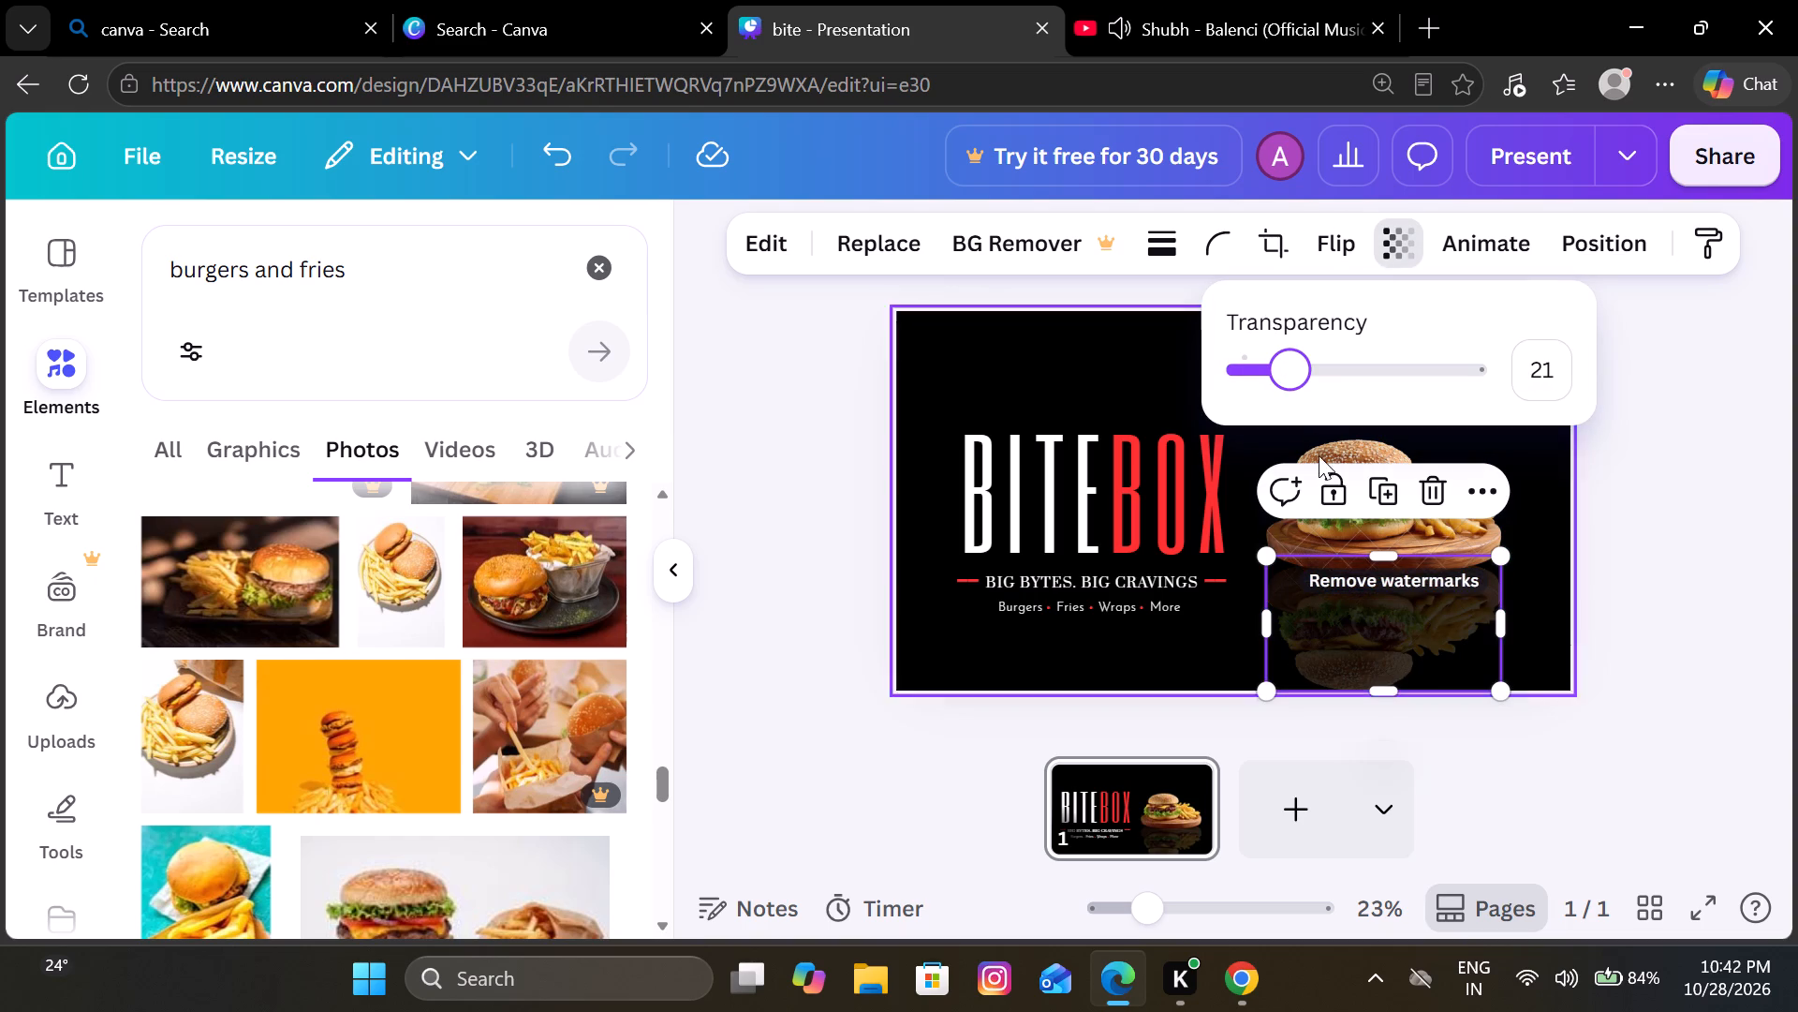
Crop the top of the faded flipped copy and move it up against the base of the original photo's wooden board.
drag(1388, 565, 1398, 633)
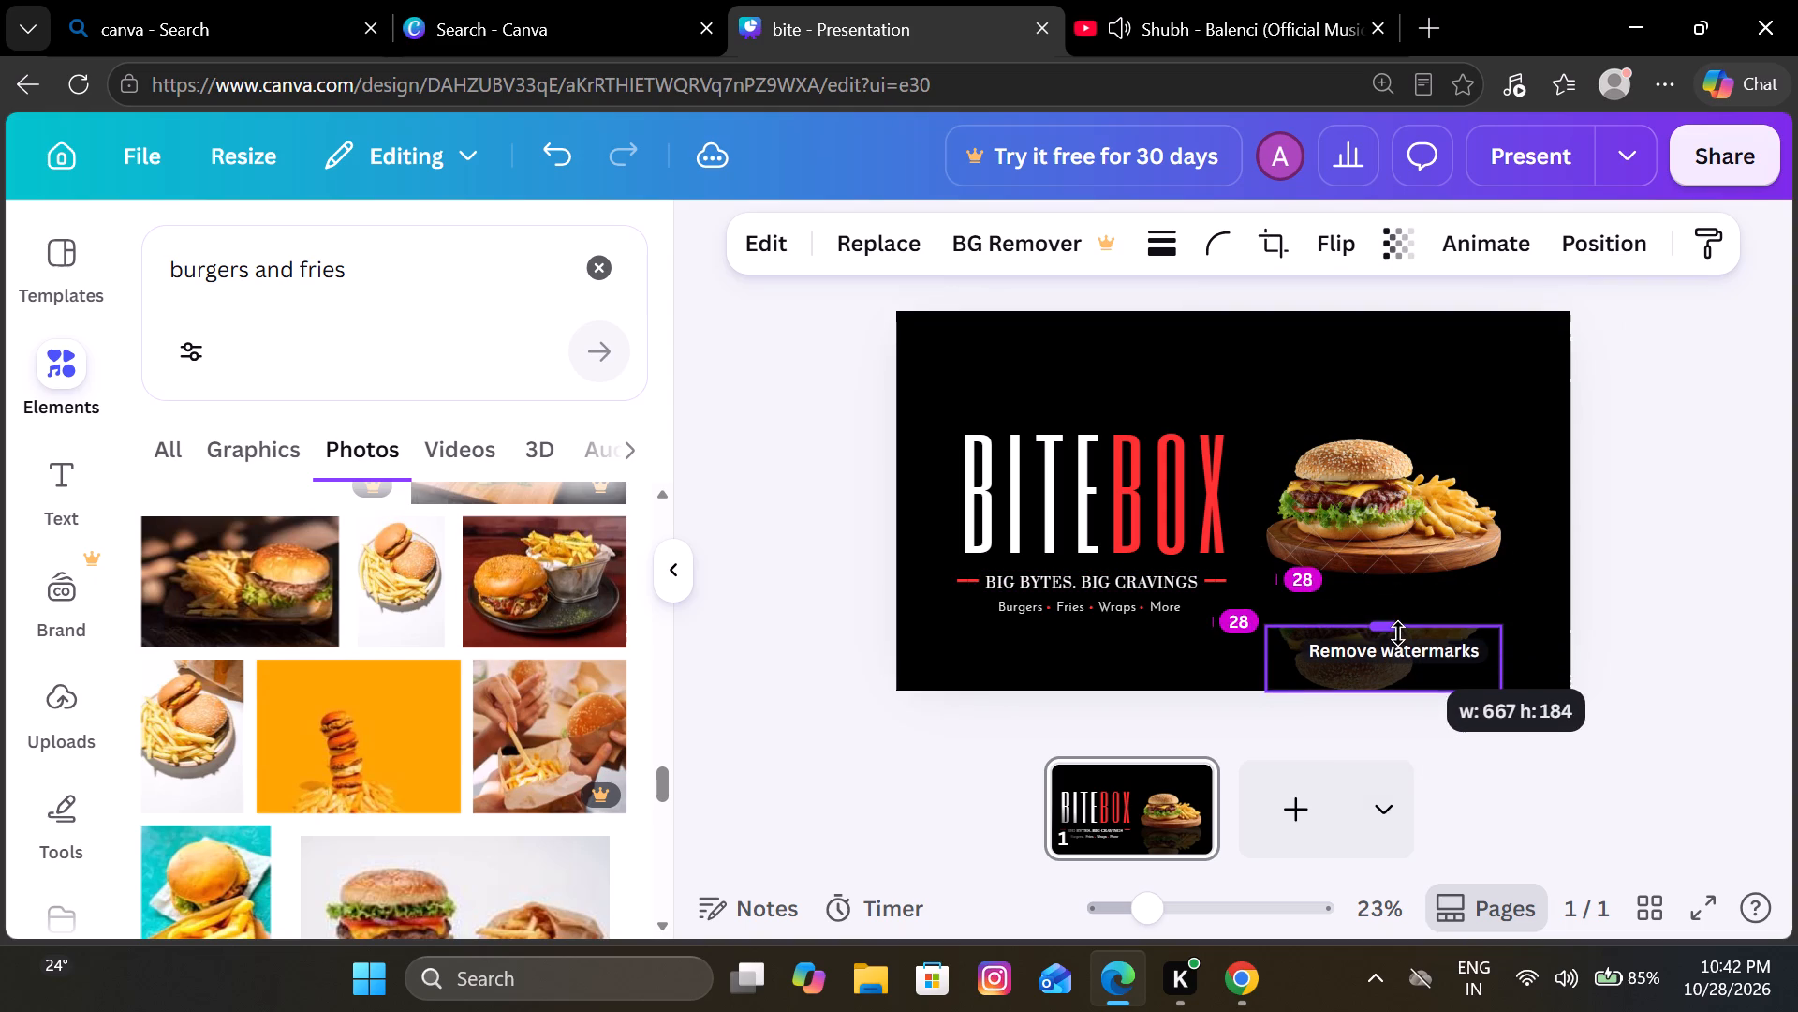
drag(1398, 633, 1398, 606)
drag(1389, 643, 1388, 631)
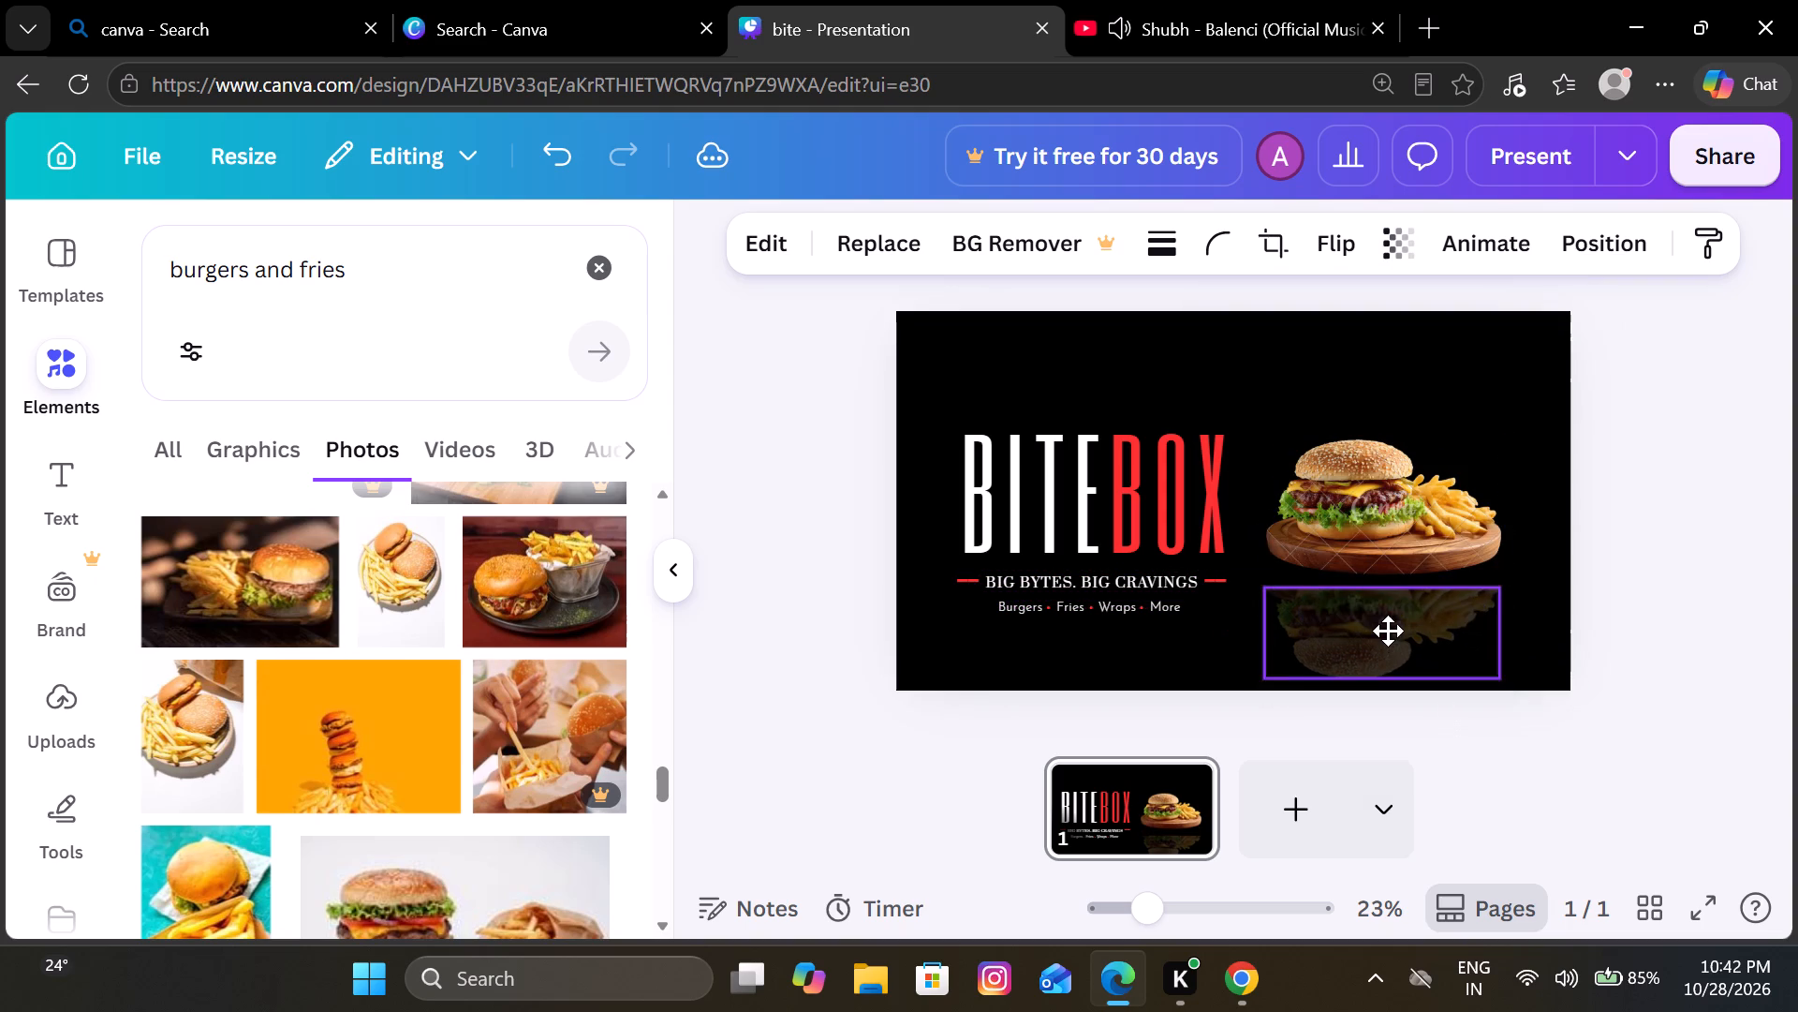
drag(1388, 631, 1387, 613)
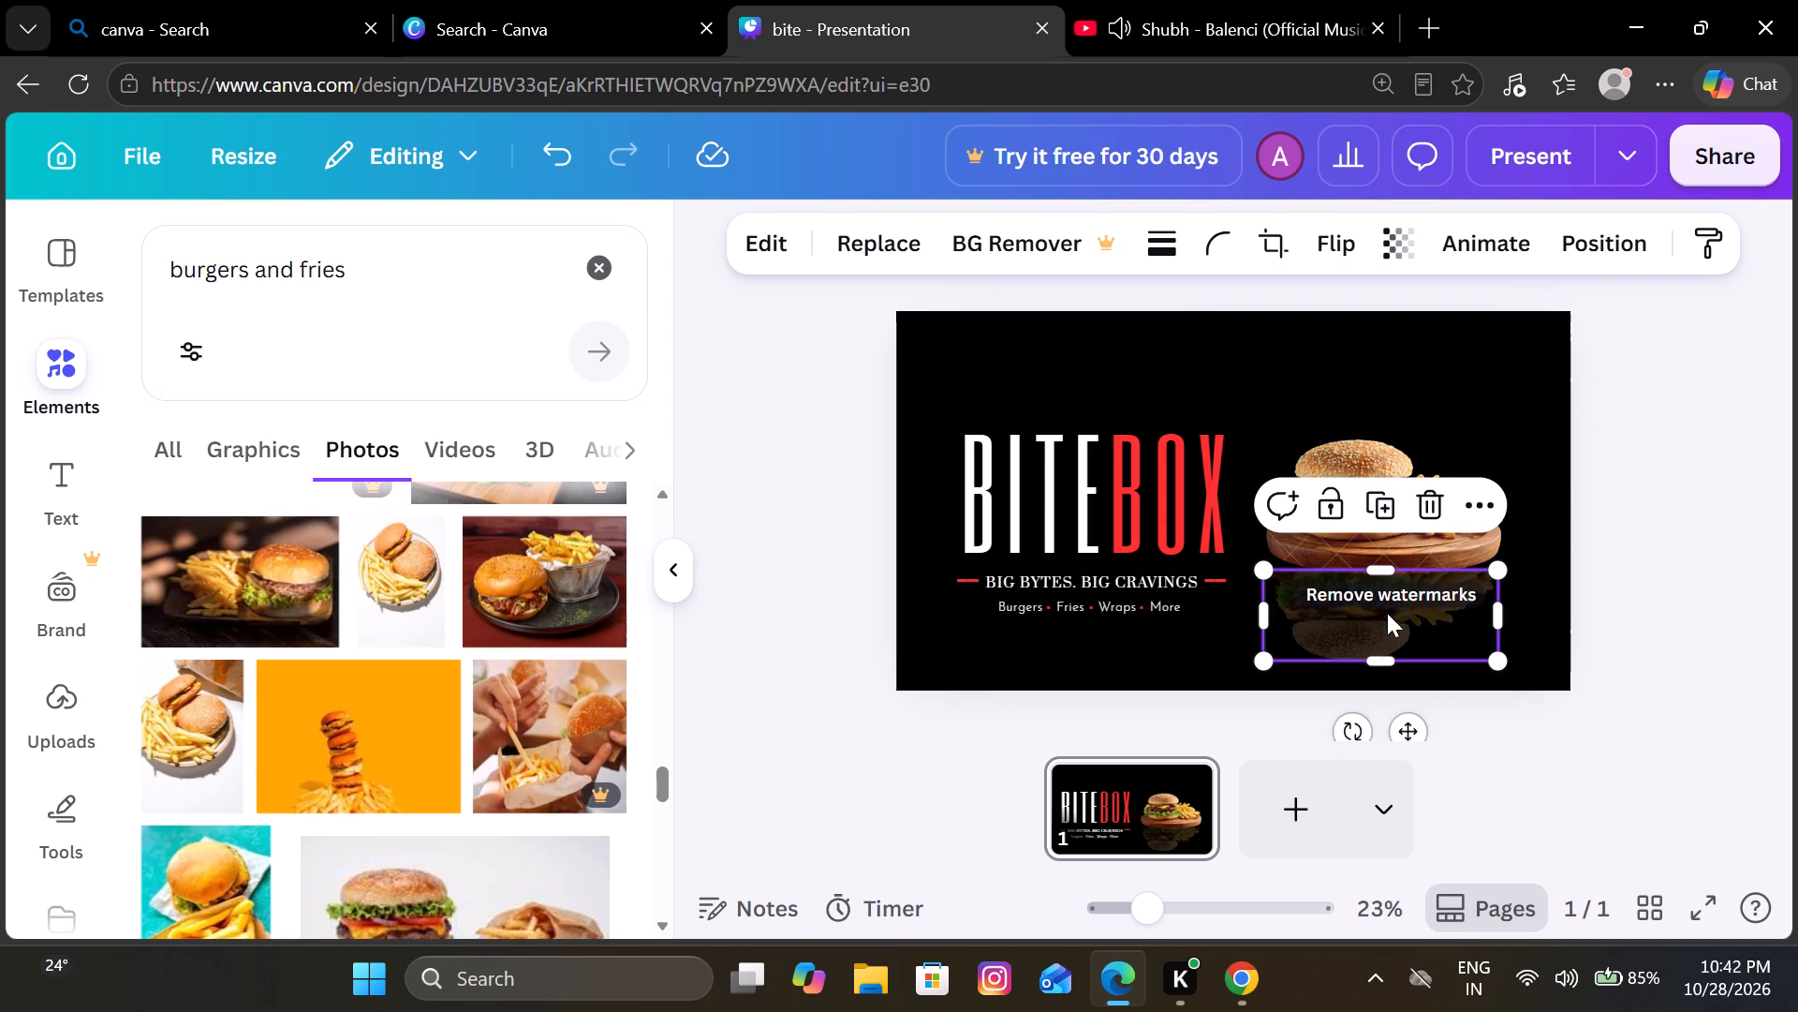
click(1612, 543)
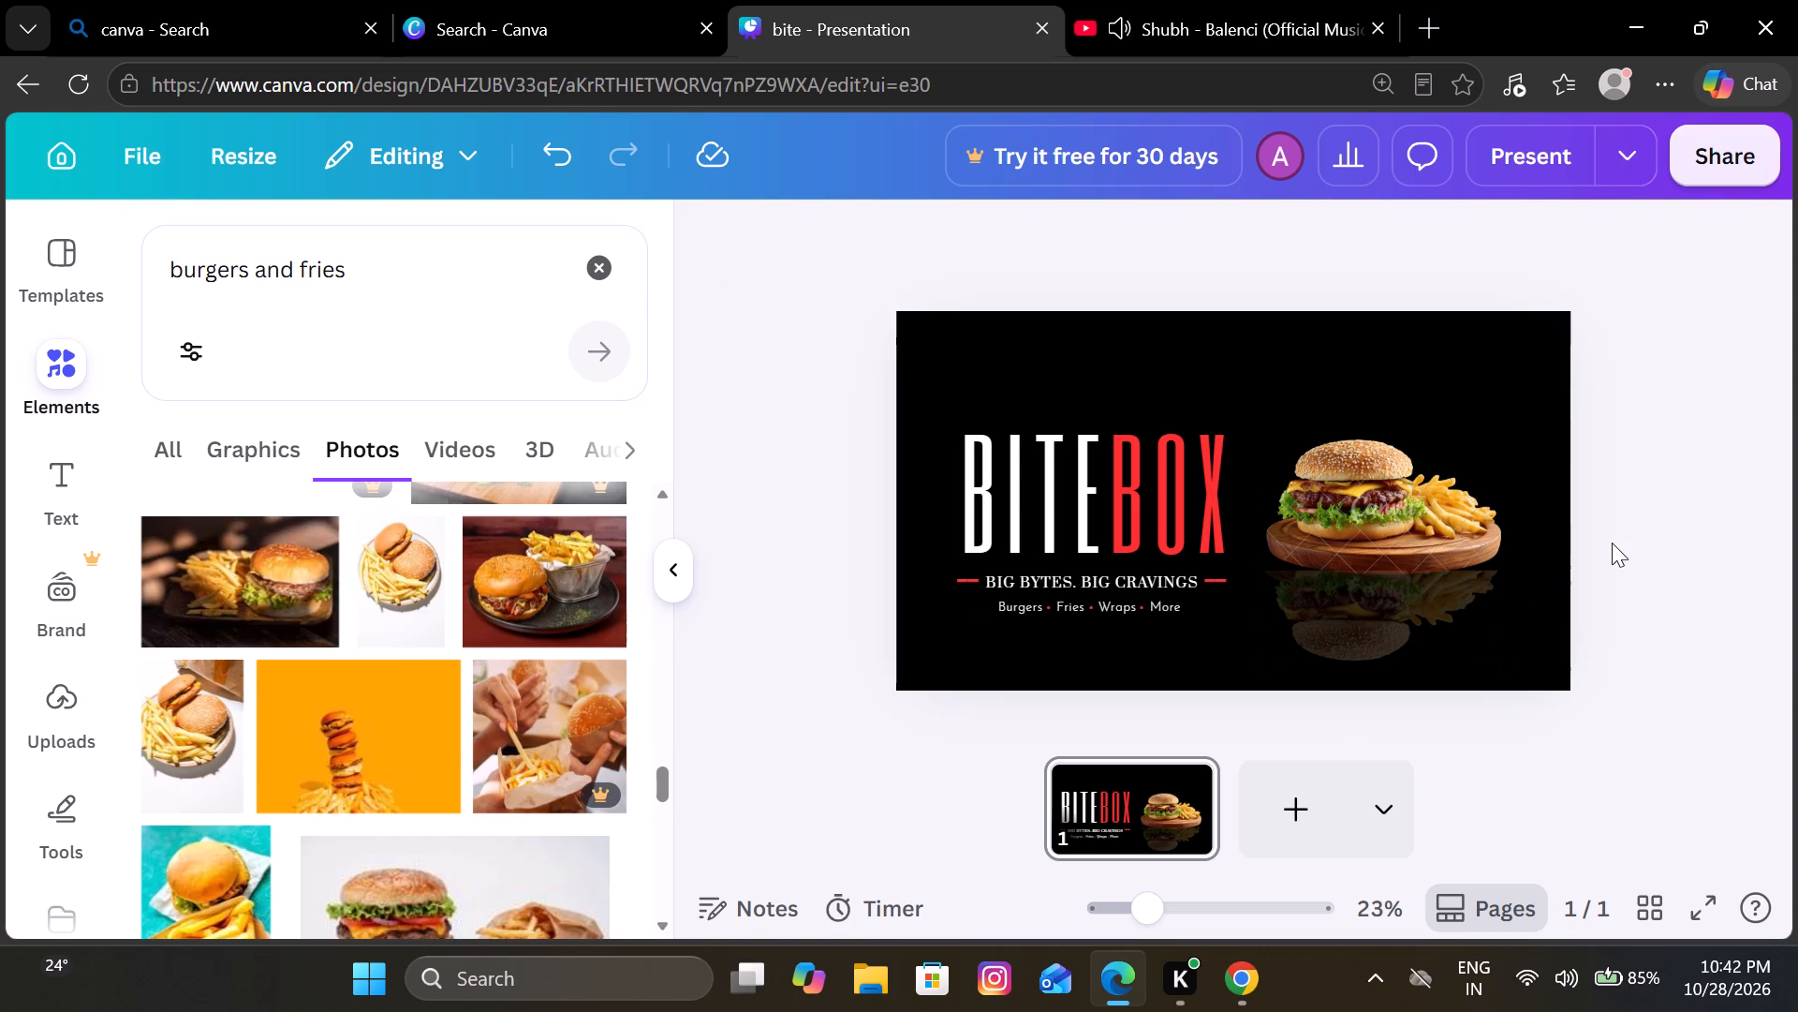
drag(1421, 621, 1421, 614)
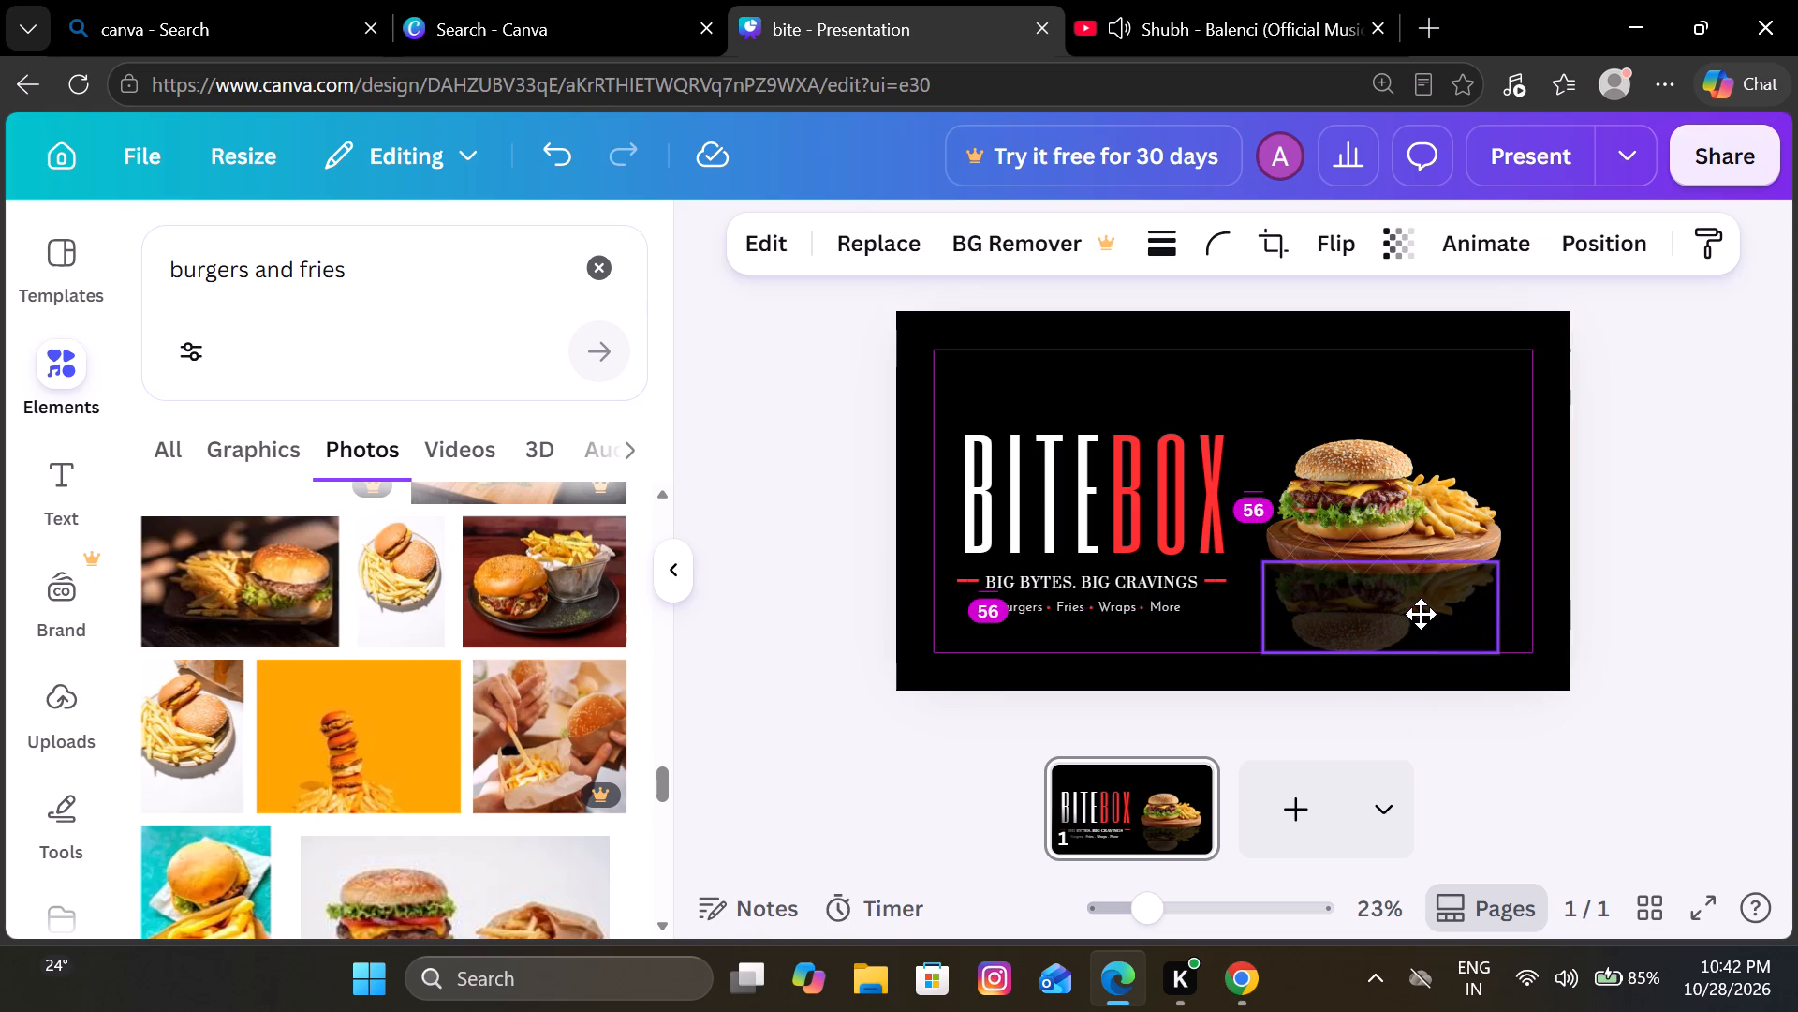
drag(1421, 614, 1421, 613)
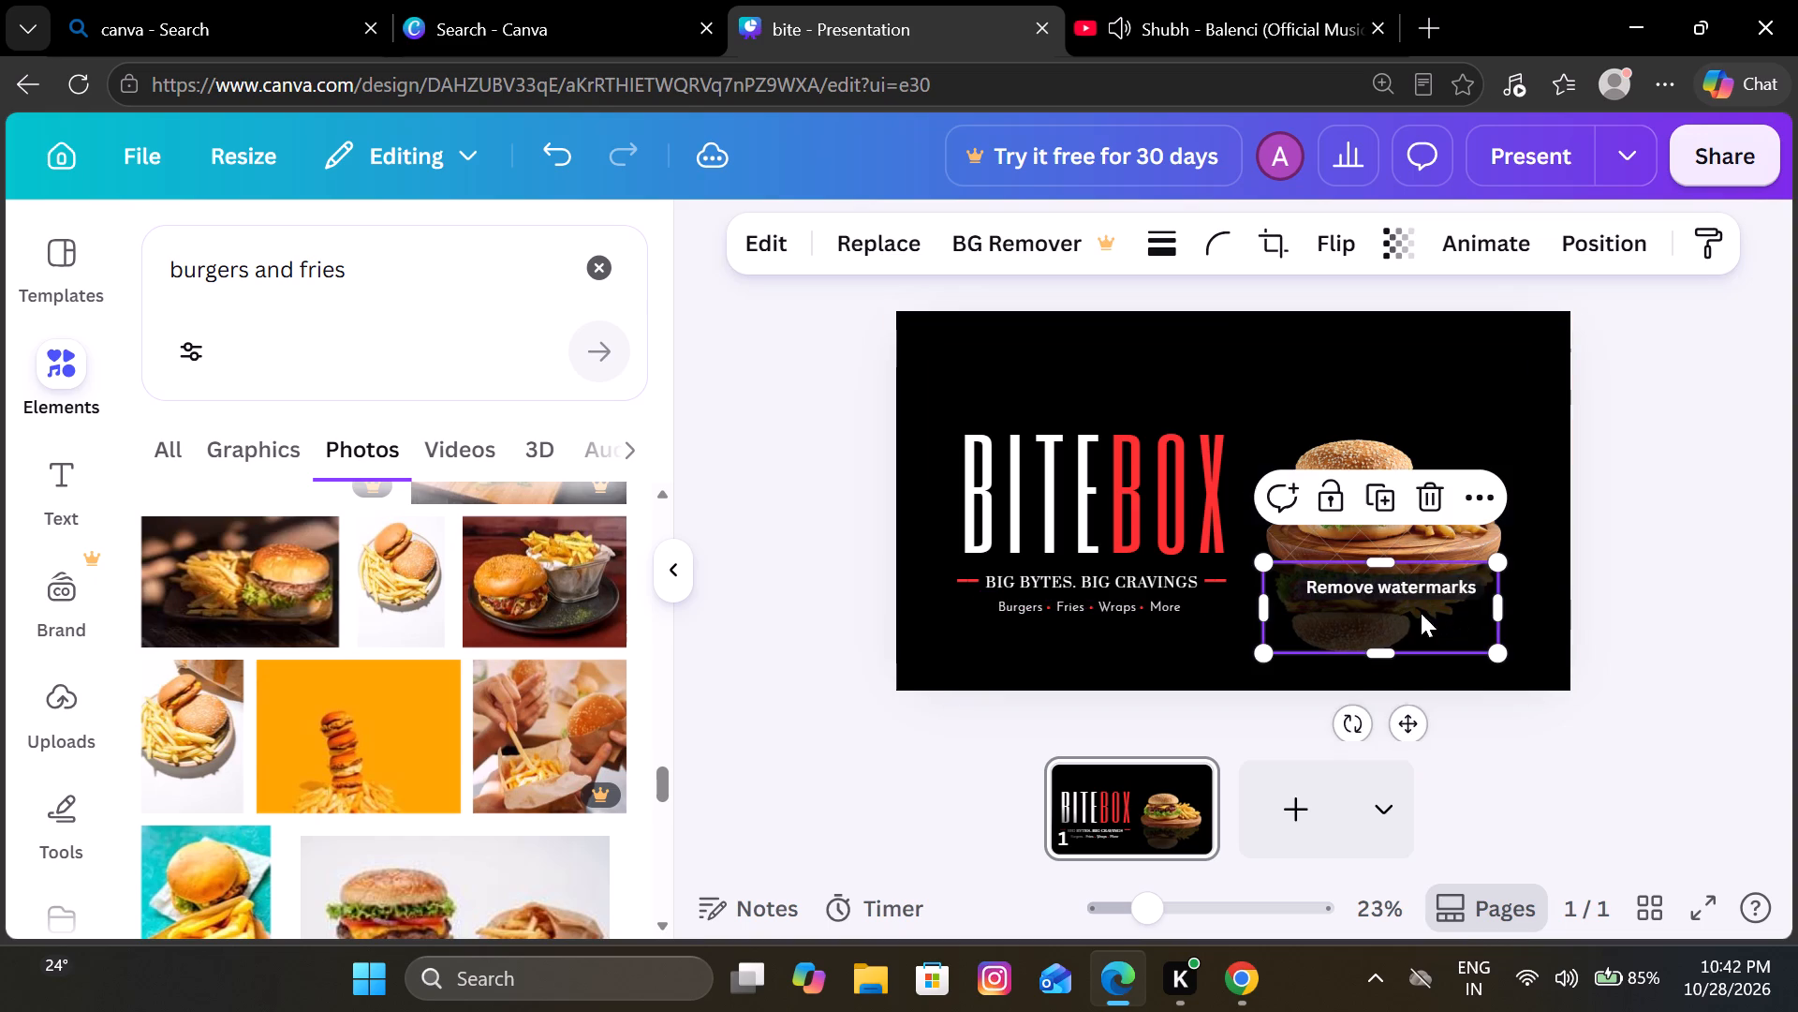
click(1615, 569)
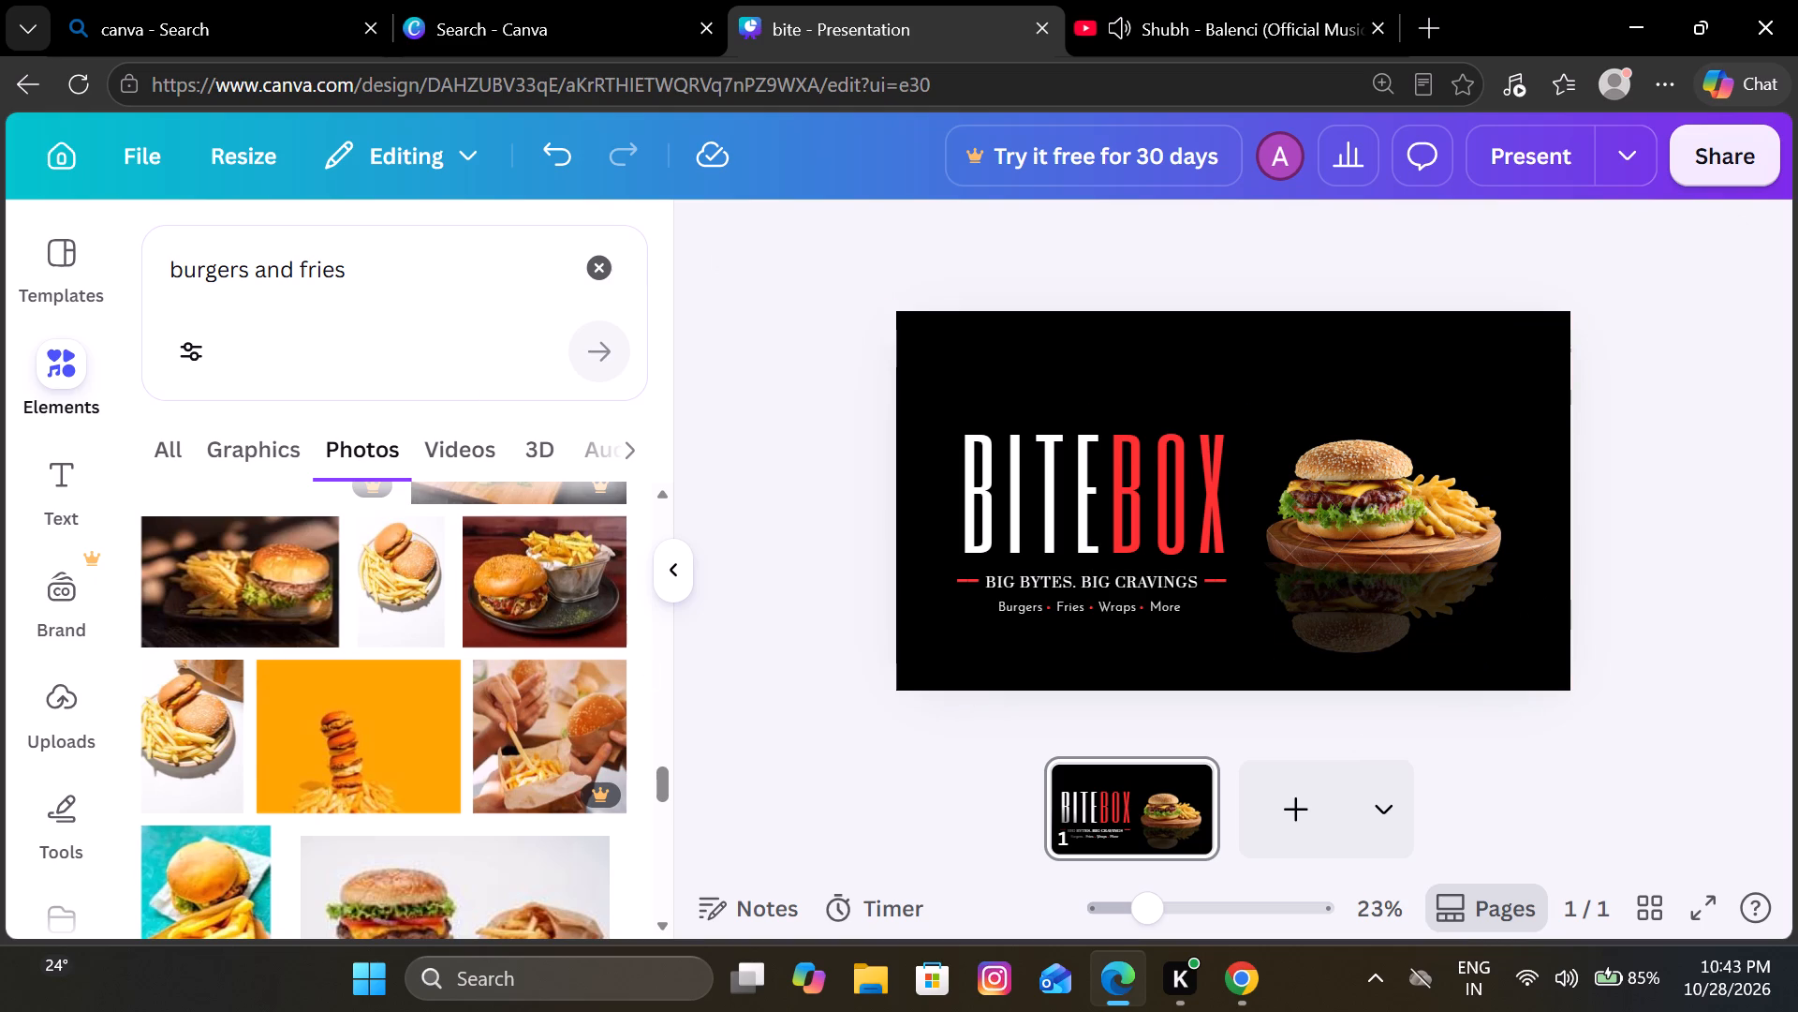
Clear the burgers and fries search and browse the element categories and graphics for a decoration to add to the banner.
click(603, 262)
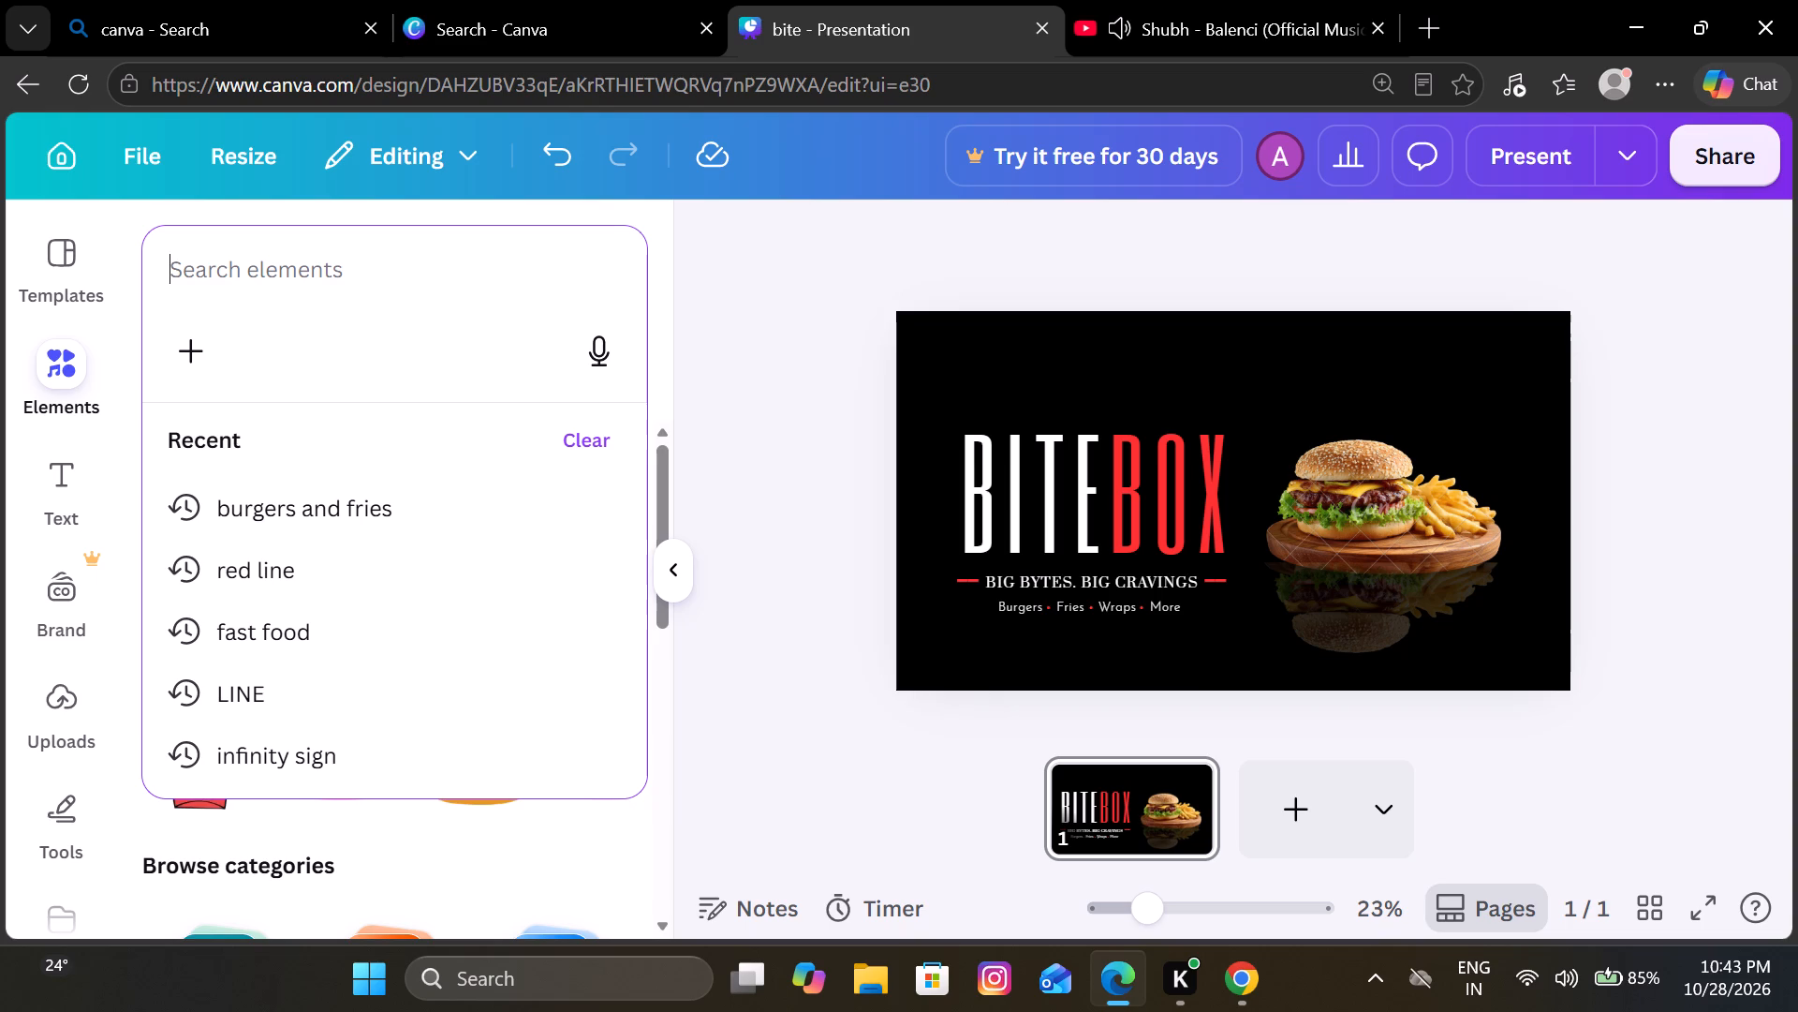
scroll(603, 262, down, 2)
click(704, 762)
scroll(411, 696, down, 2)
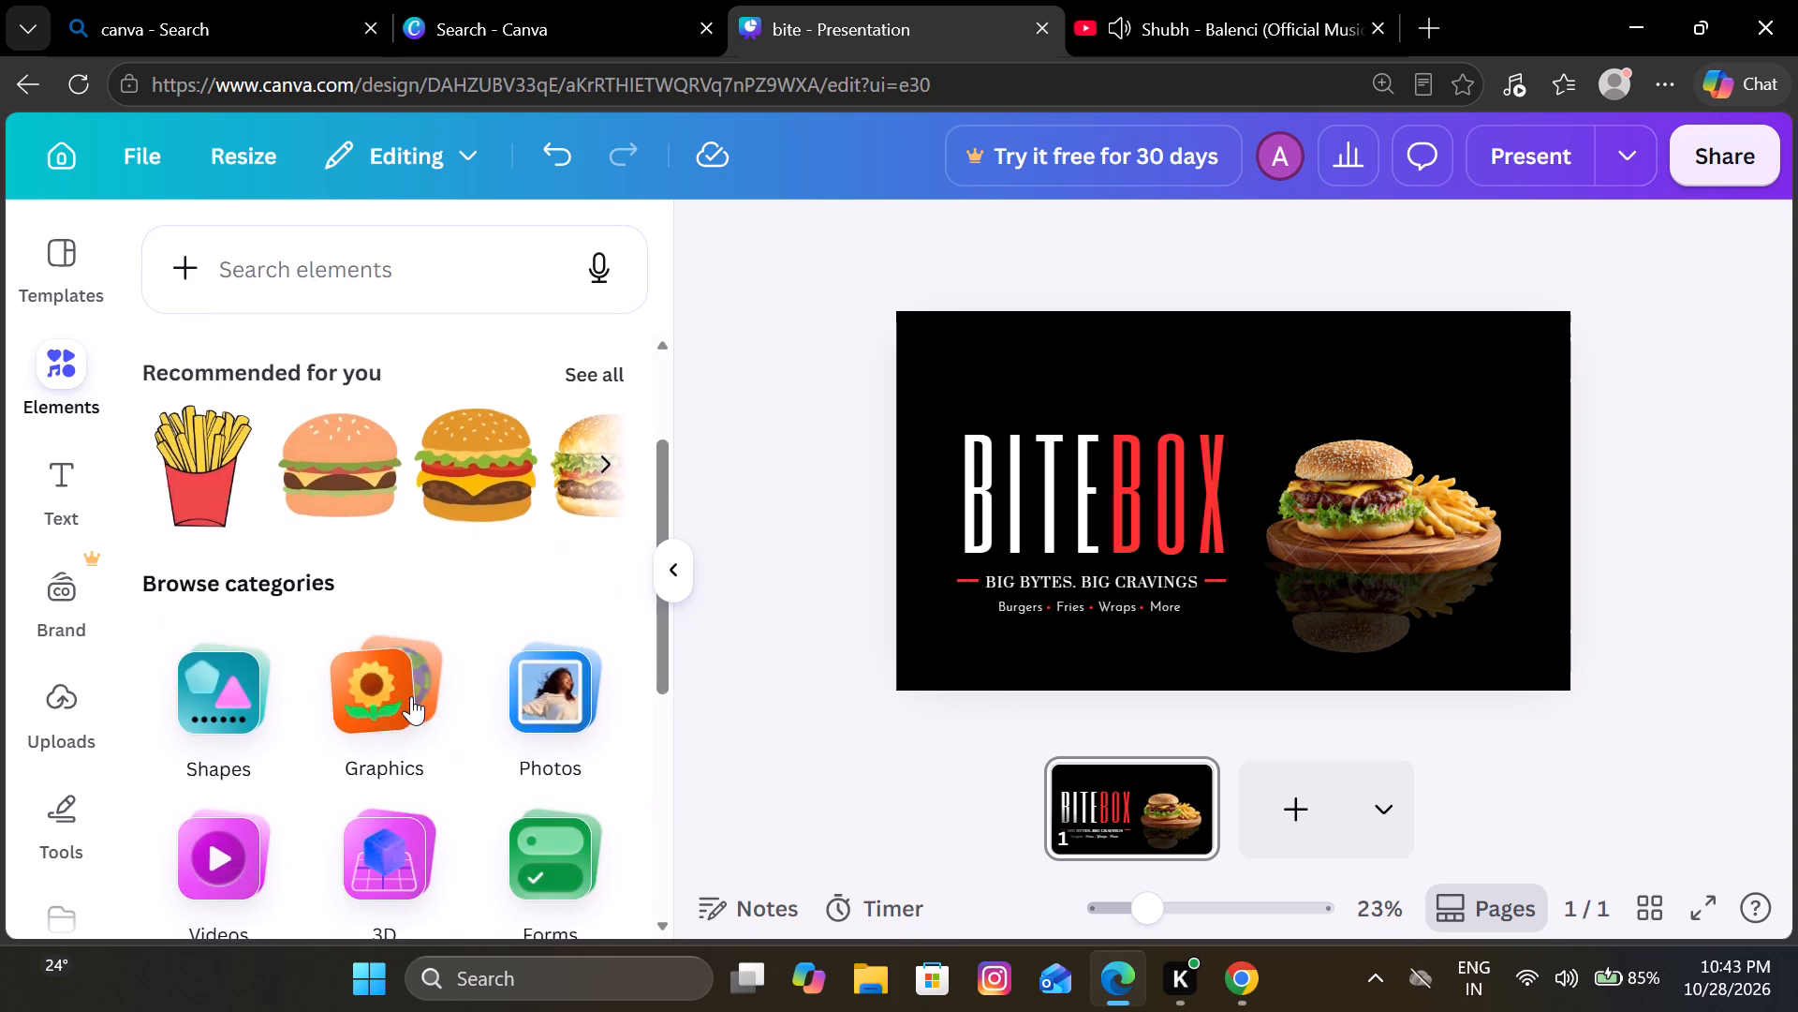
scroll(411, 696, down, 3)
scroll(411, 696, up, 2)
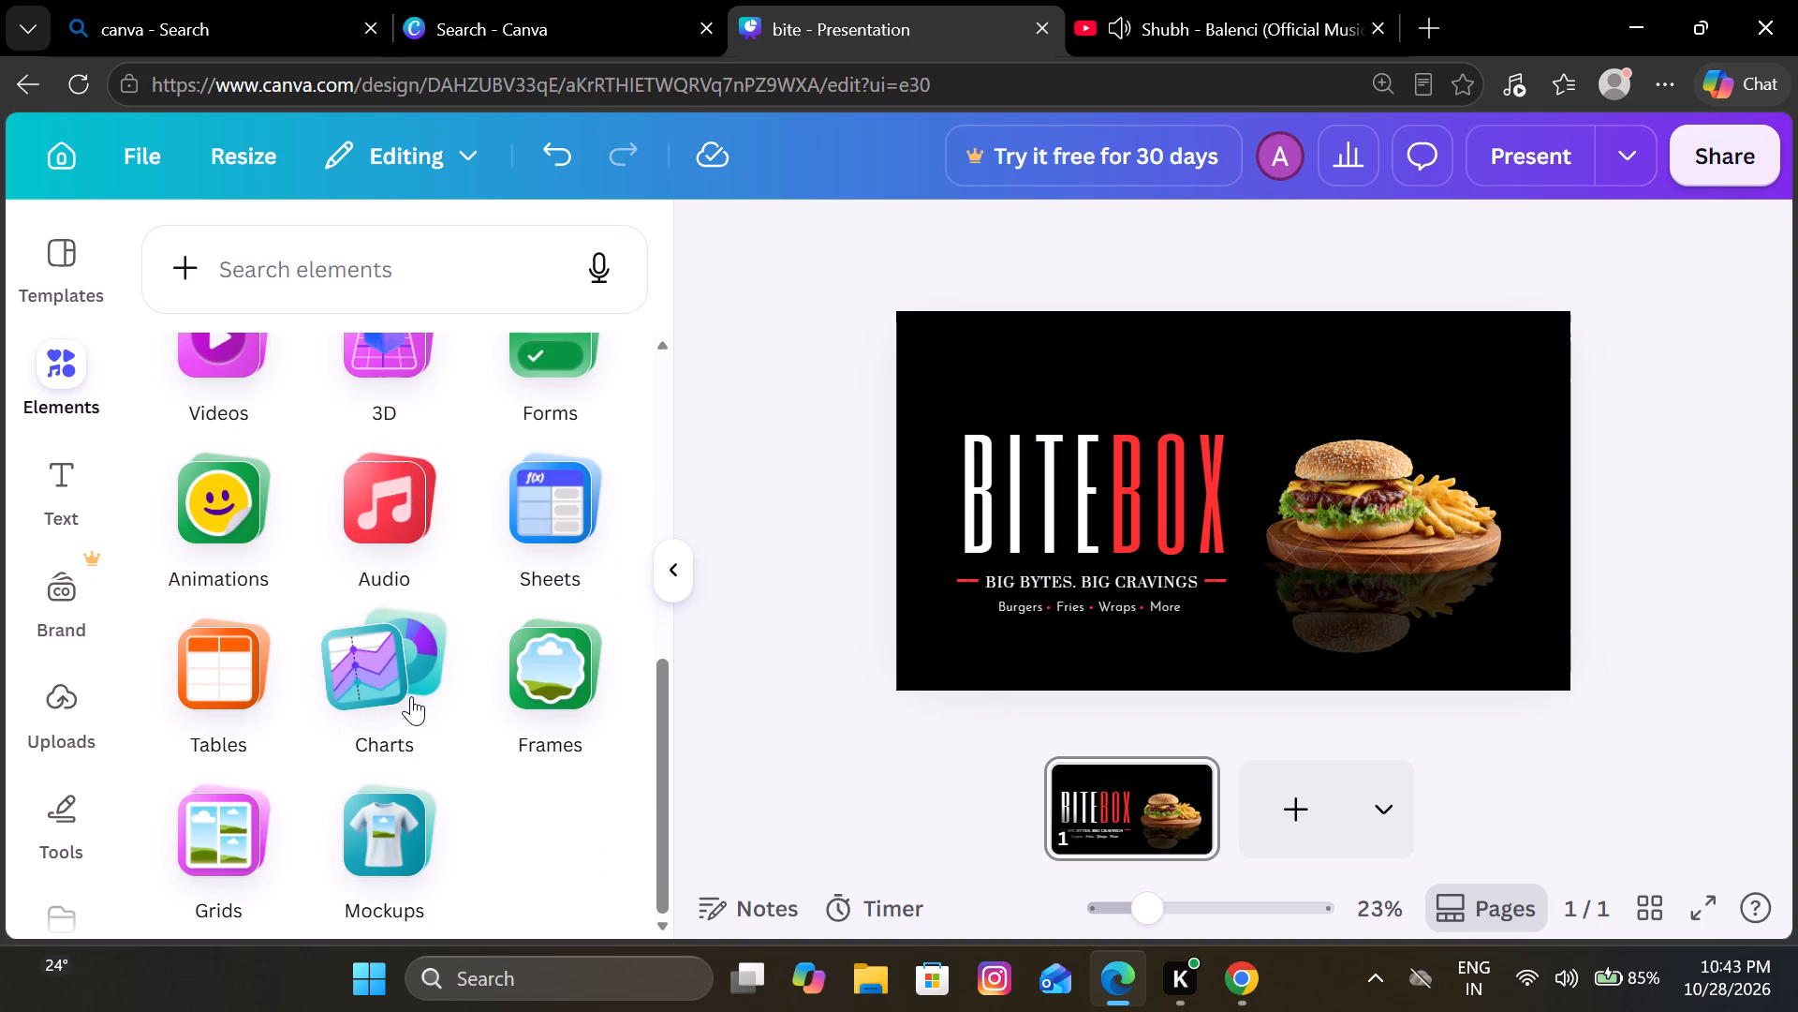
scroll(411, 696, up, 2)
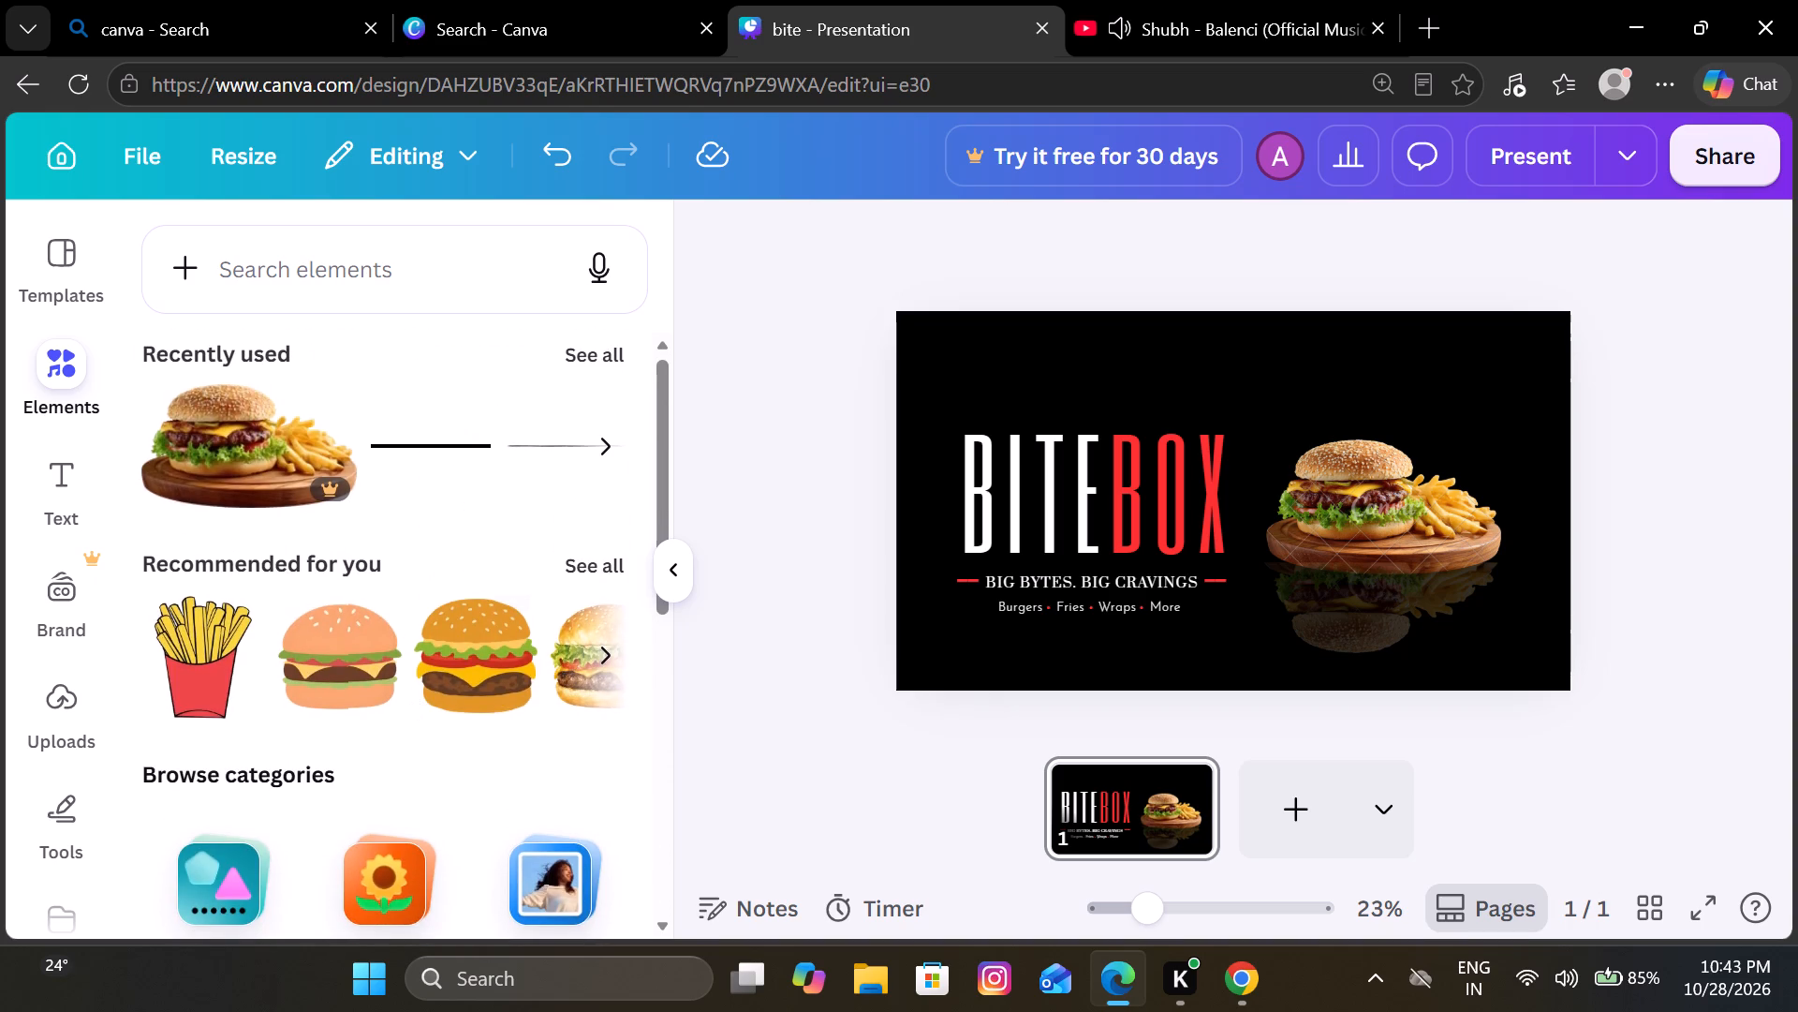
click(48, 456)
click(55, 352)
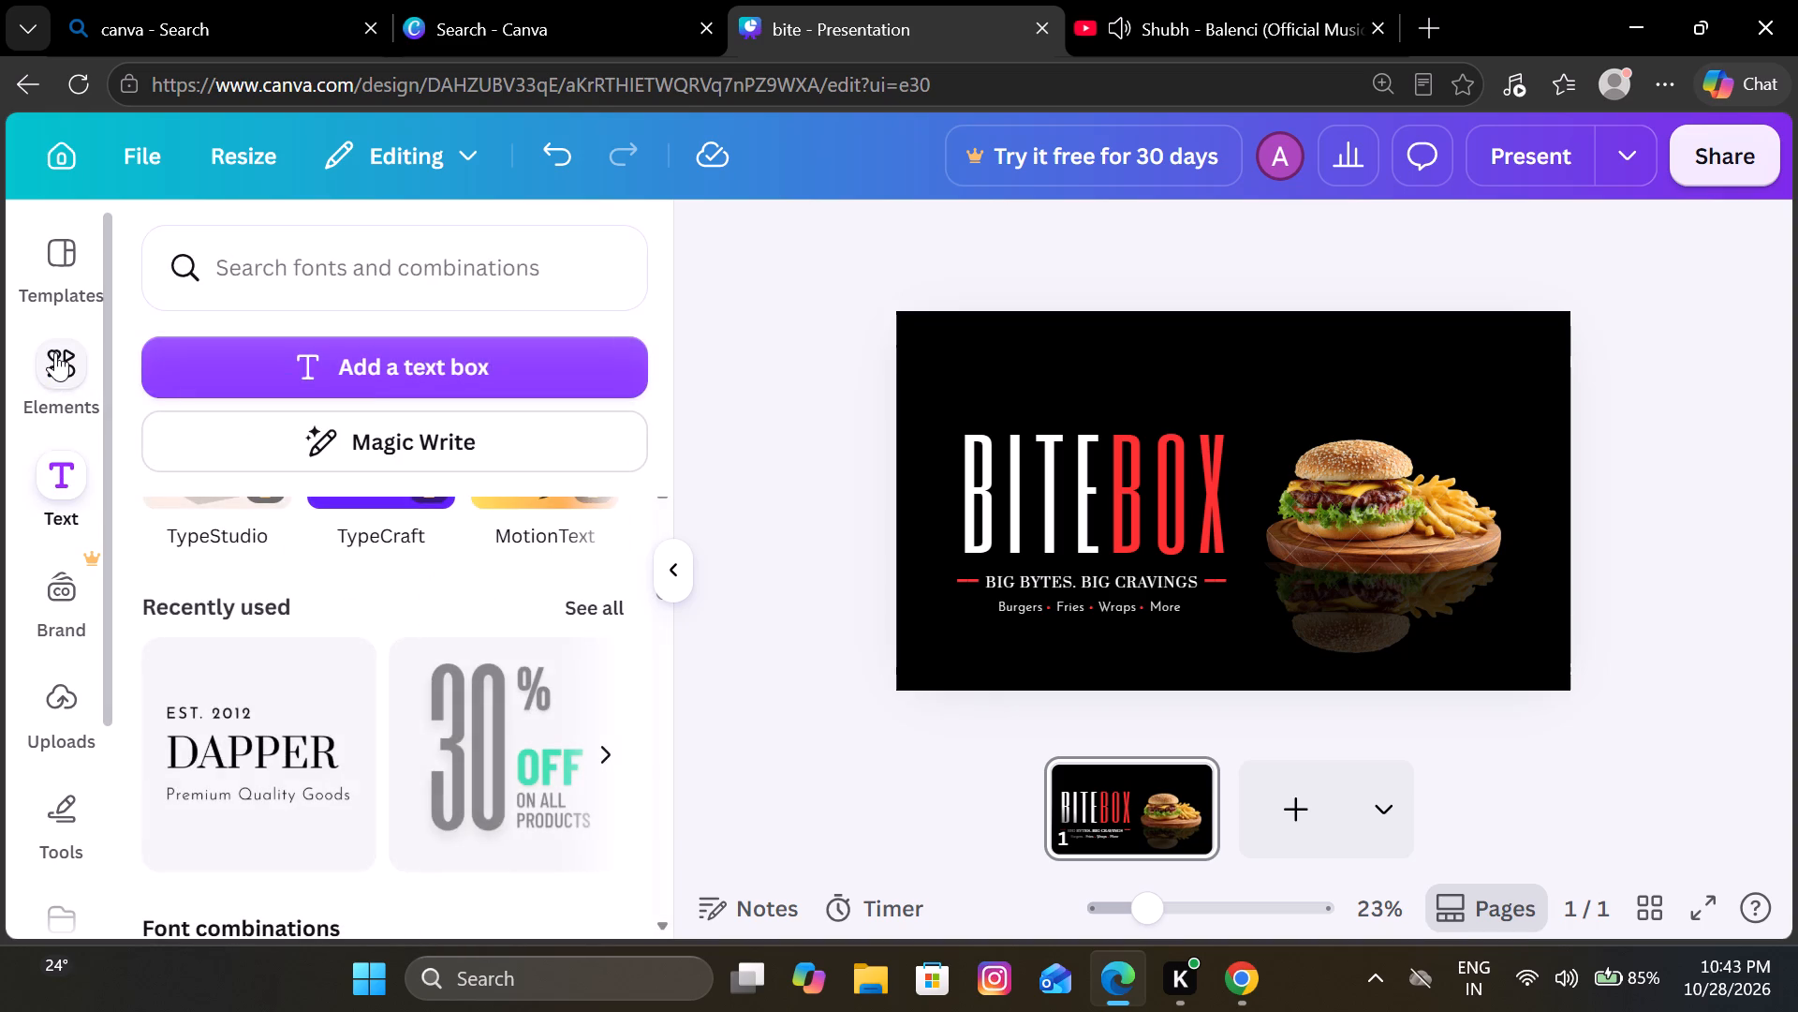
scroll(335, 635, down, 3)
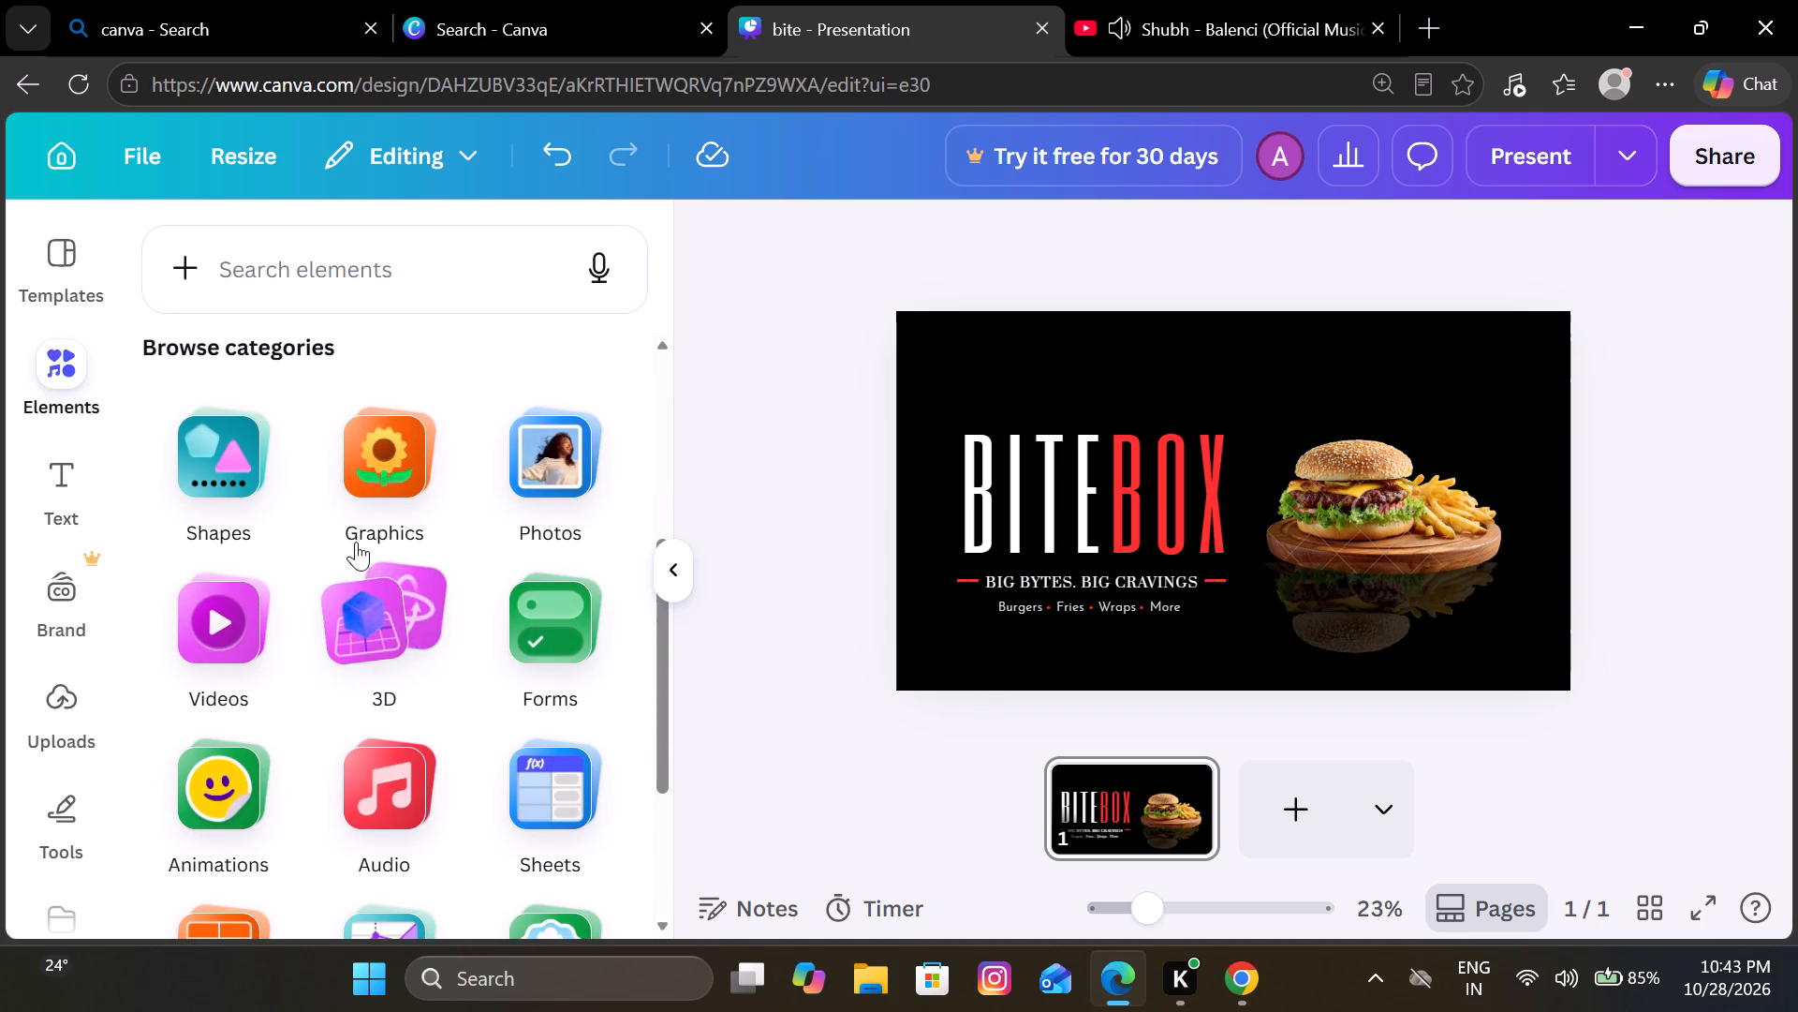
click(380, 472)
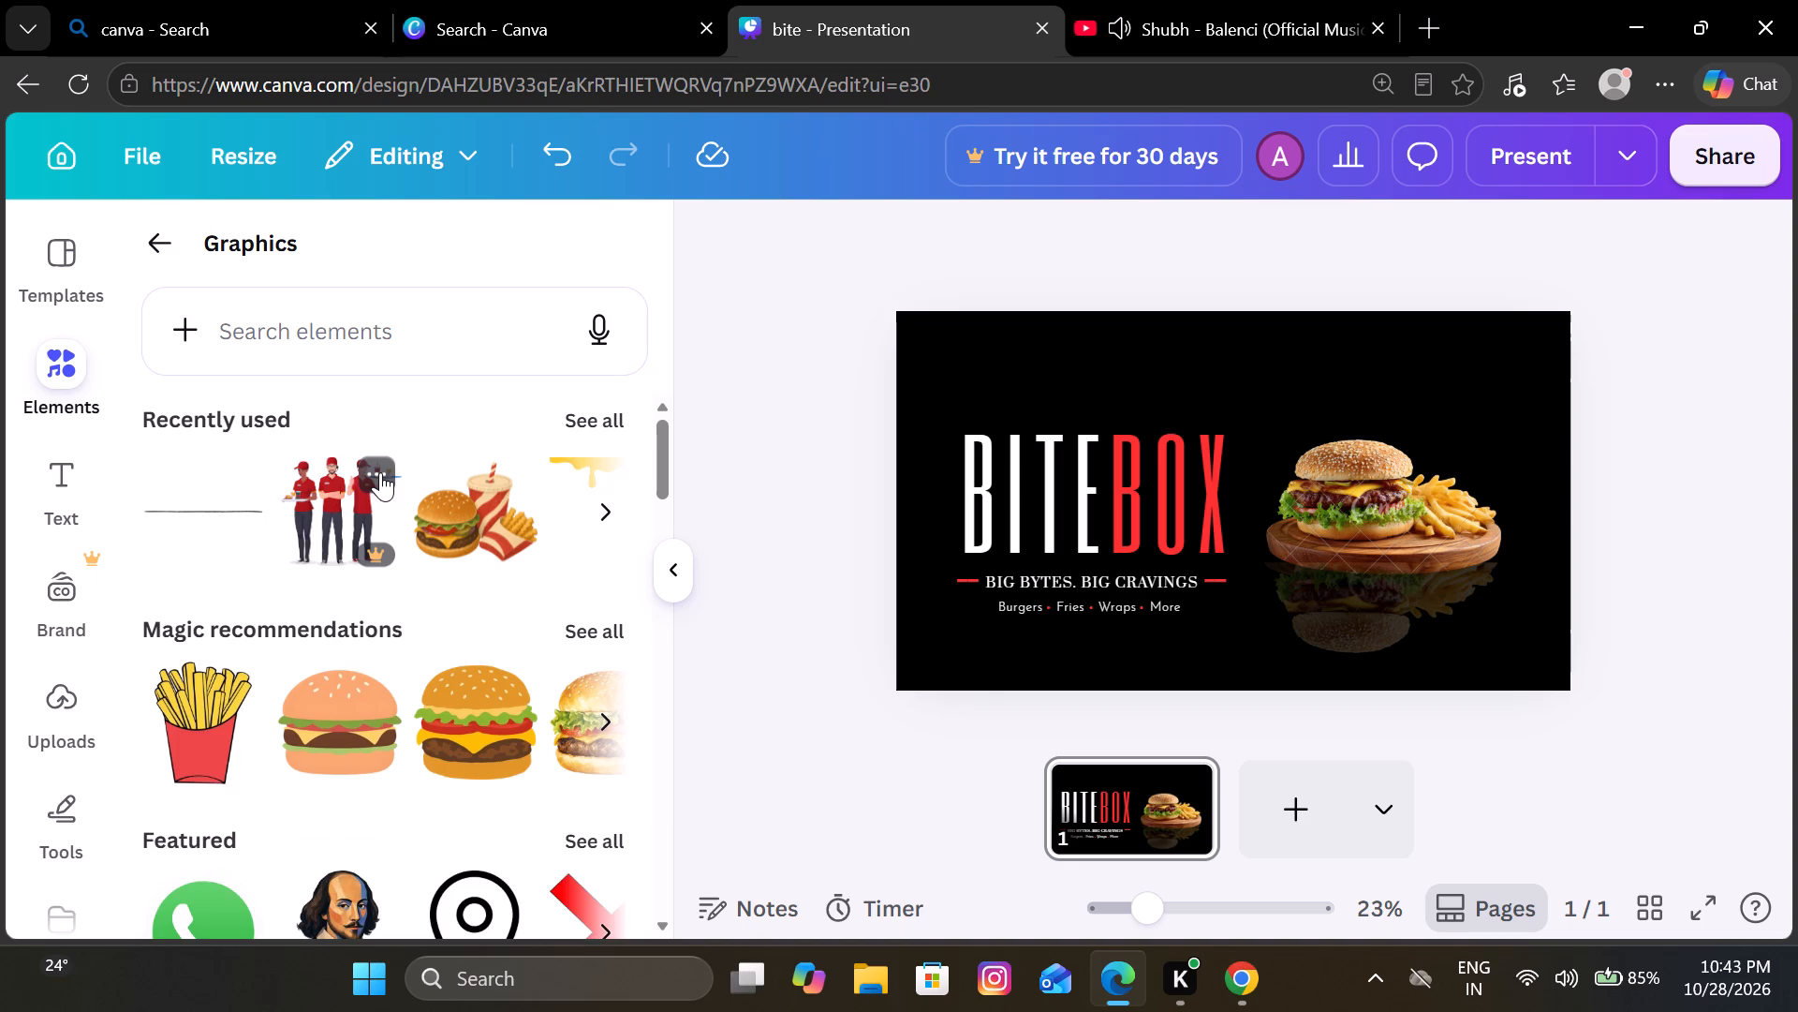
scroll(376, 646, up, 2)
click(155, 236)
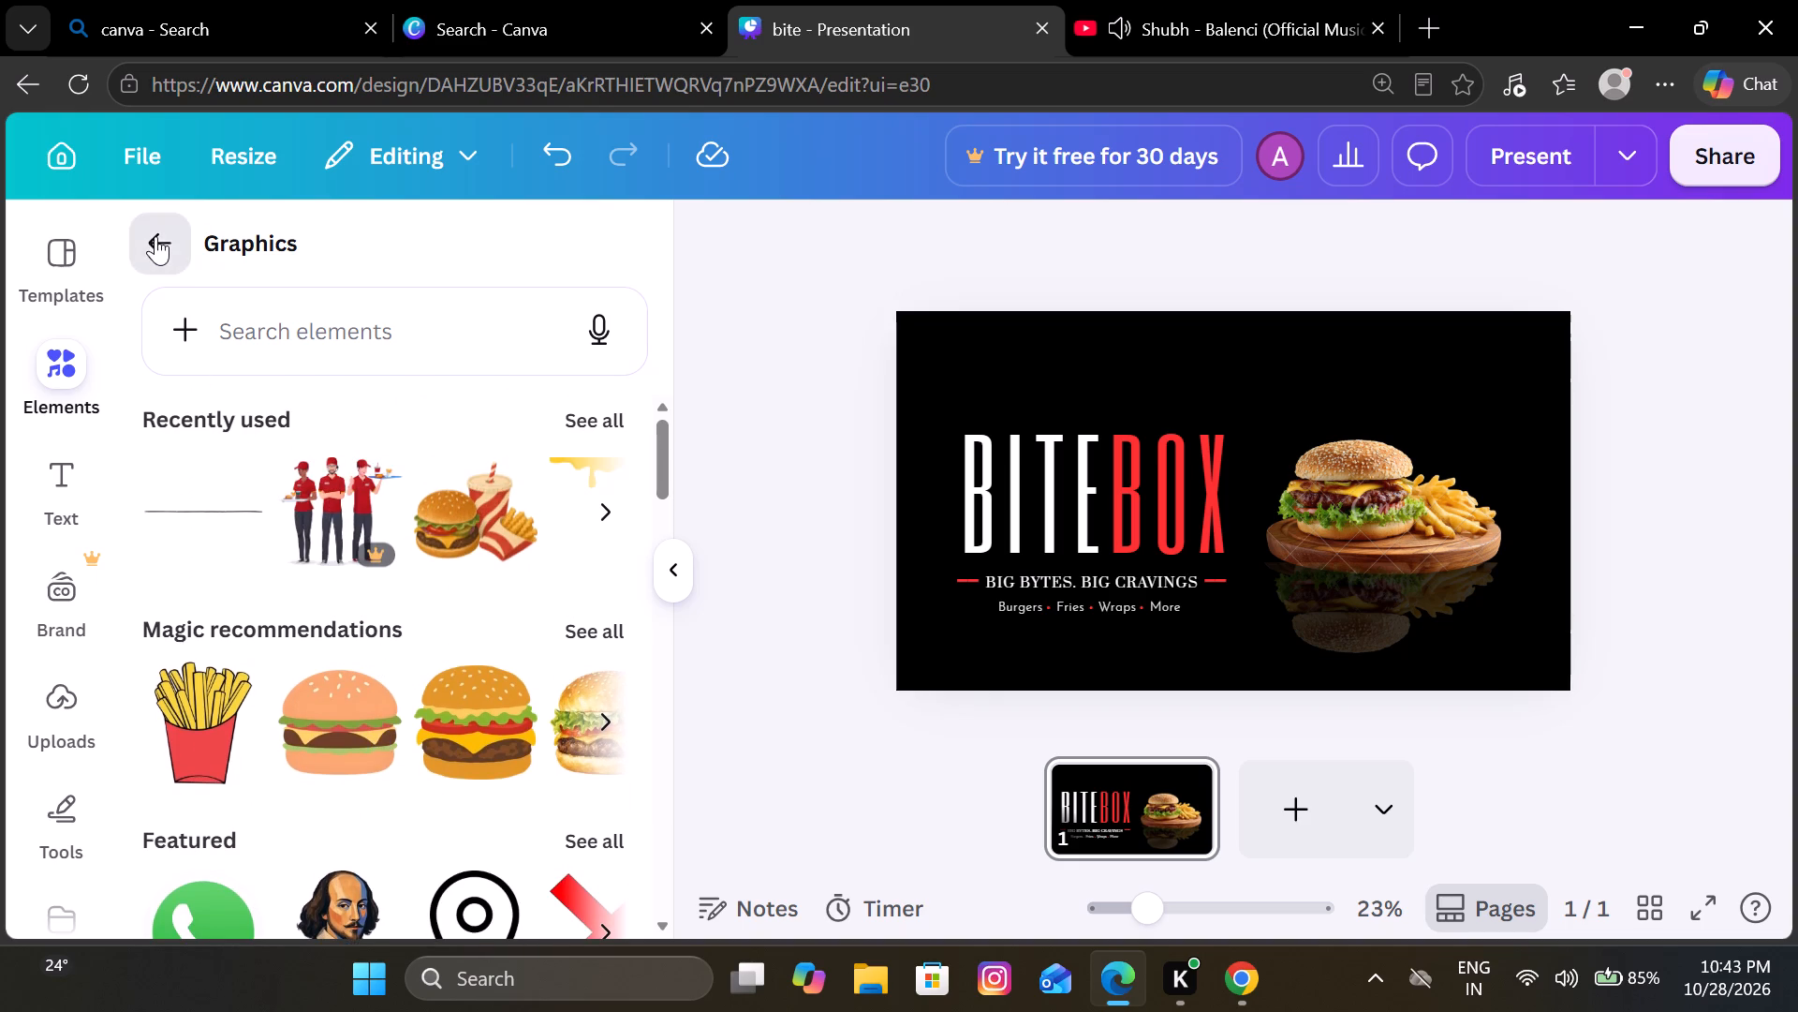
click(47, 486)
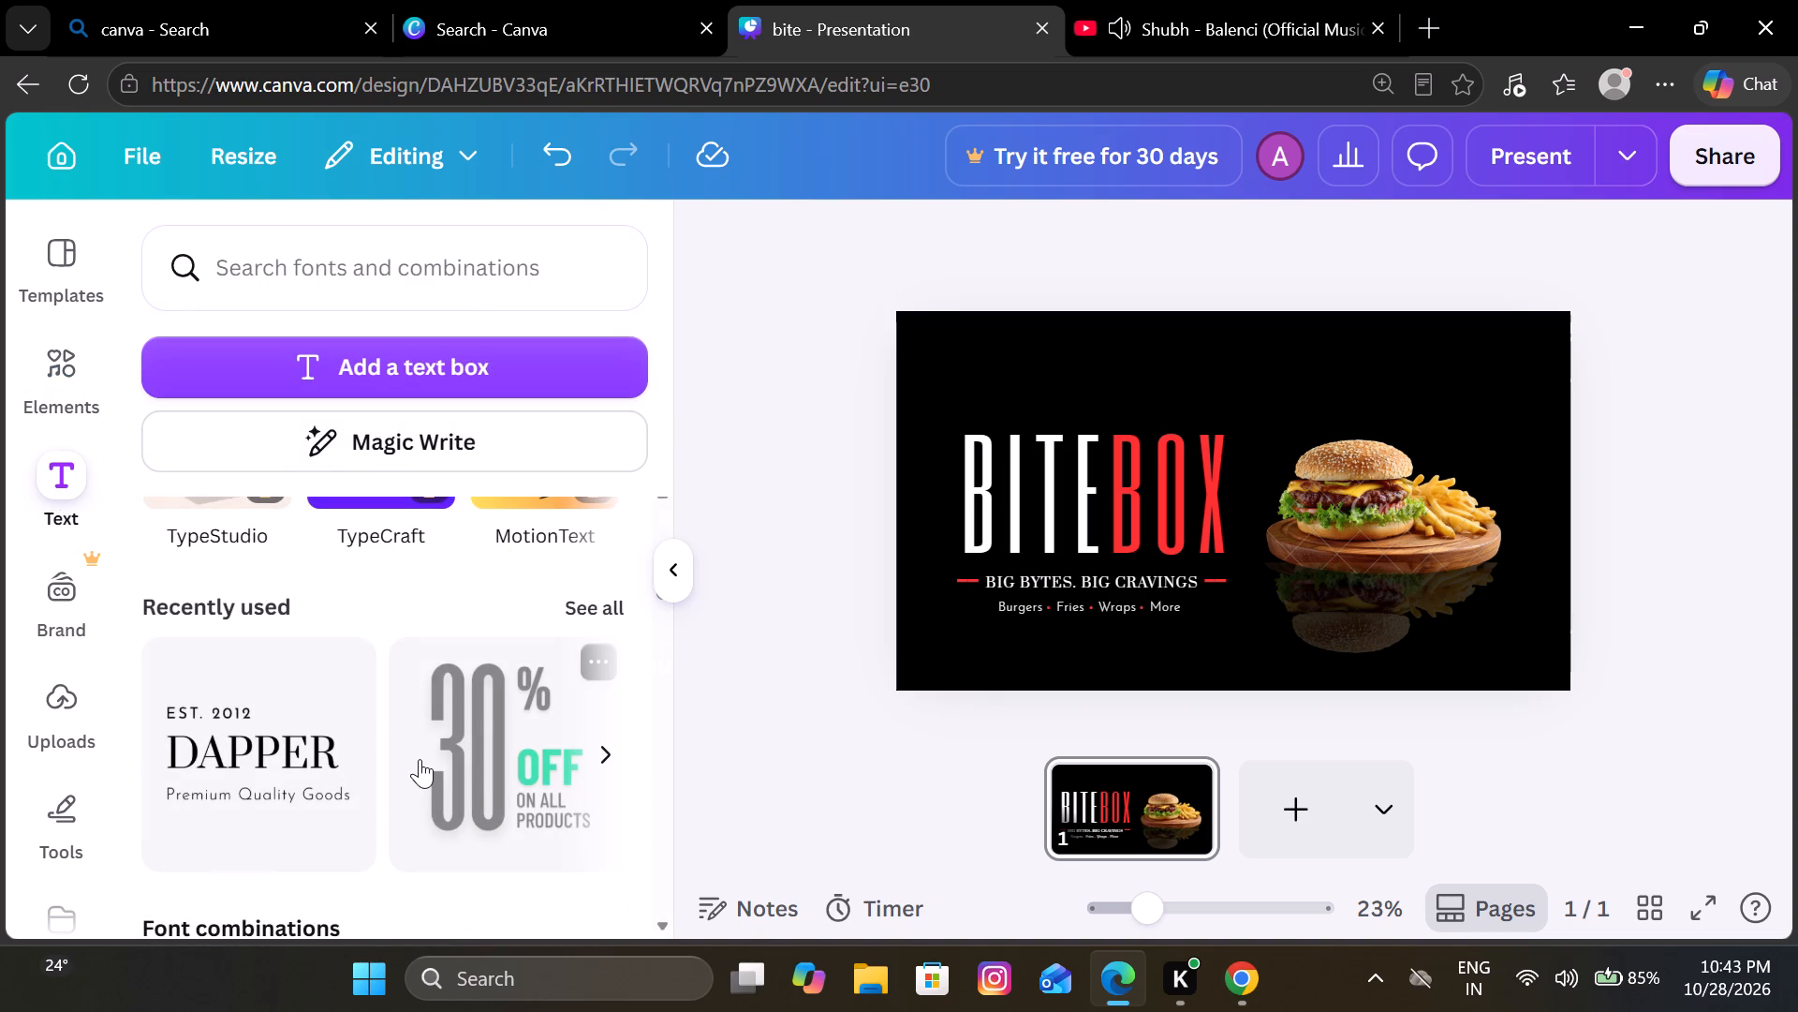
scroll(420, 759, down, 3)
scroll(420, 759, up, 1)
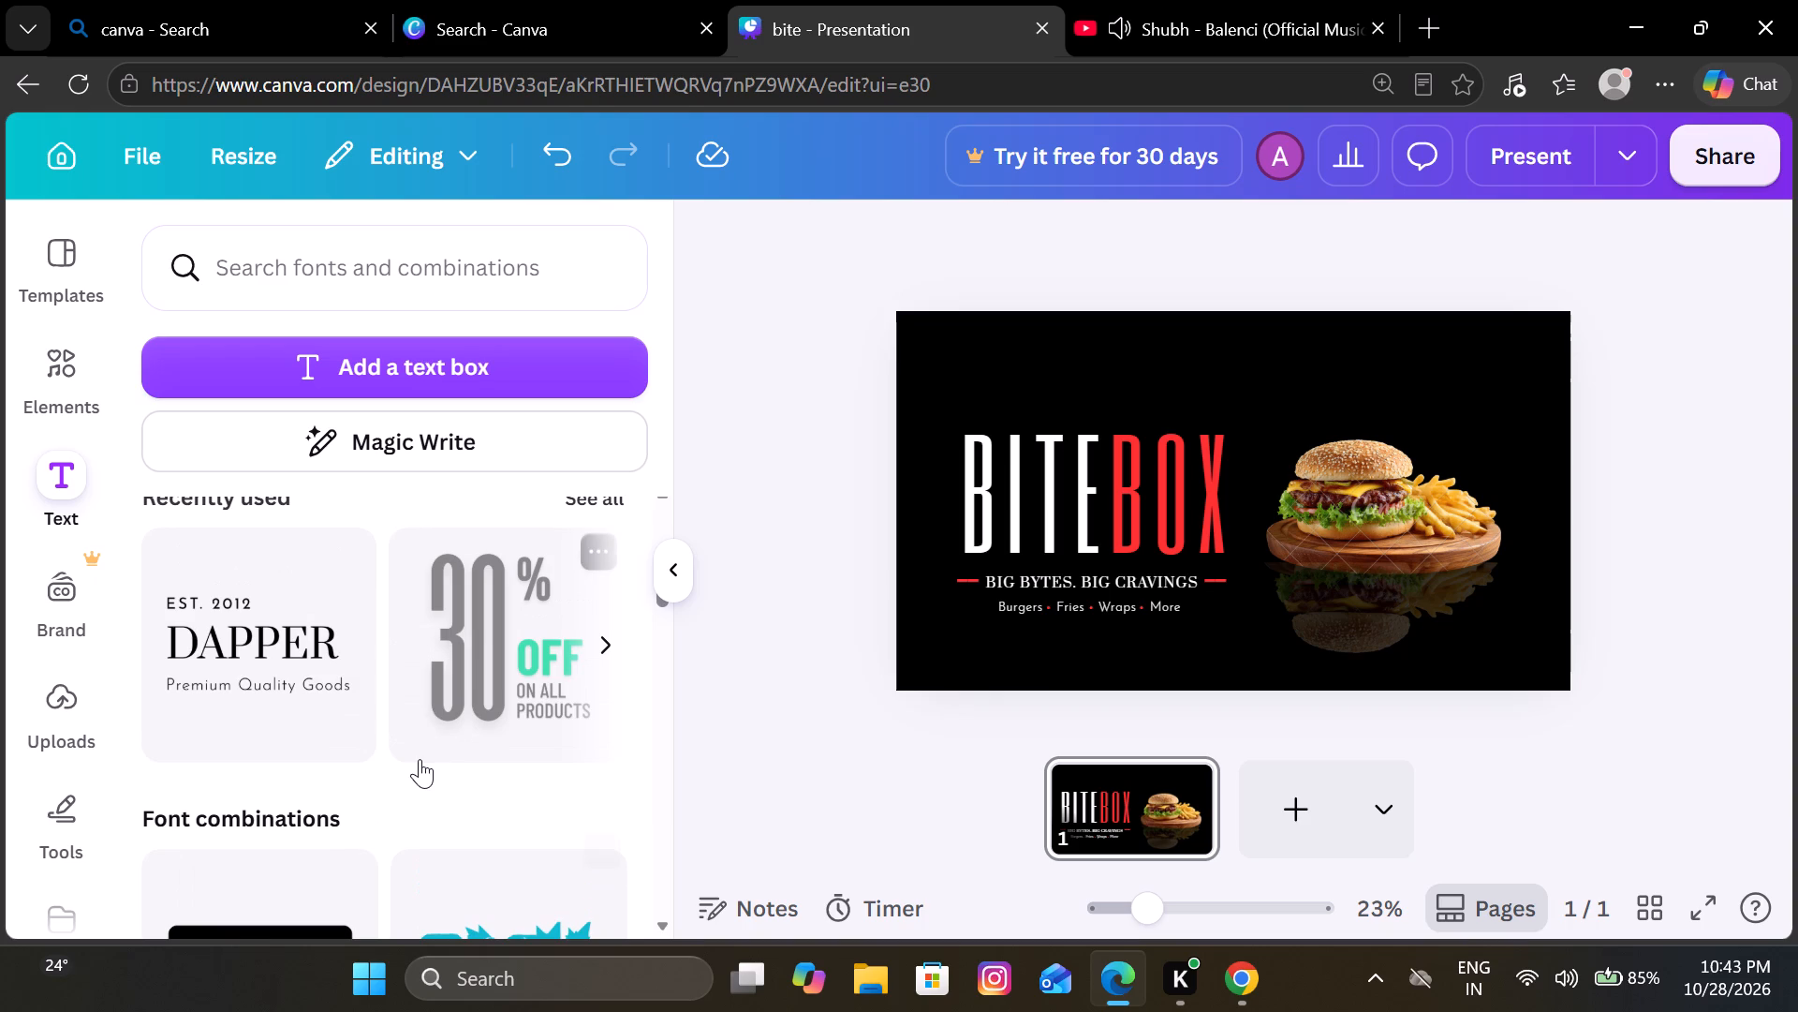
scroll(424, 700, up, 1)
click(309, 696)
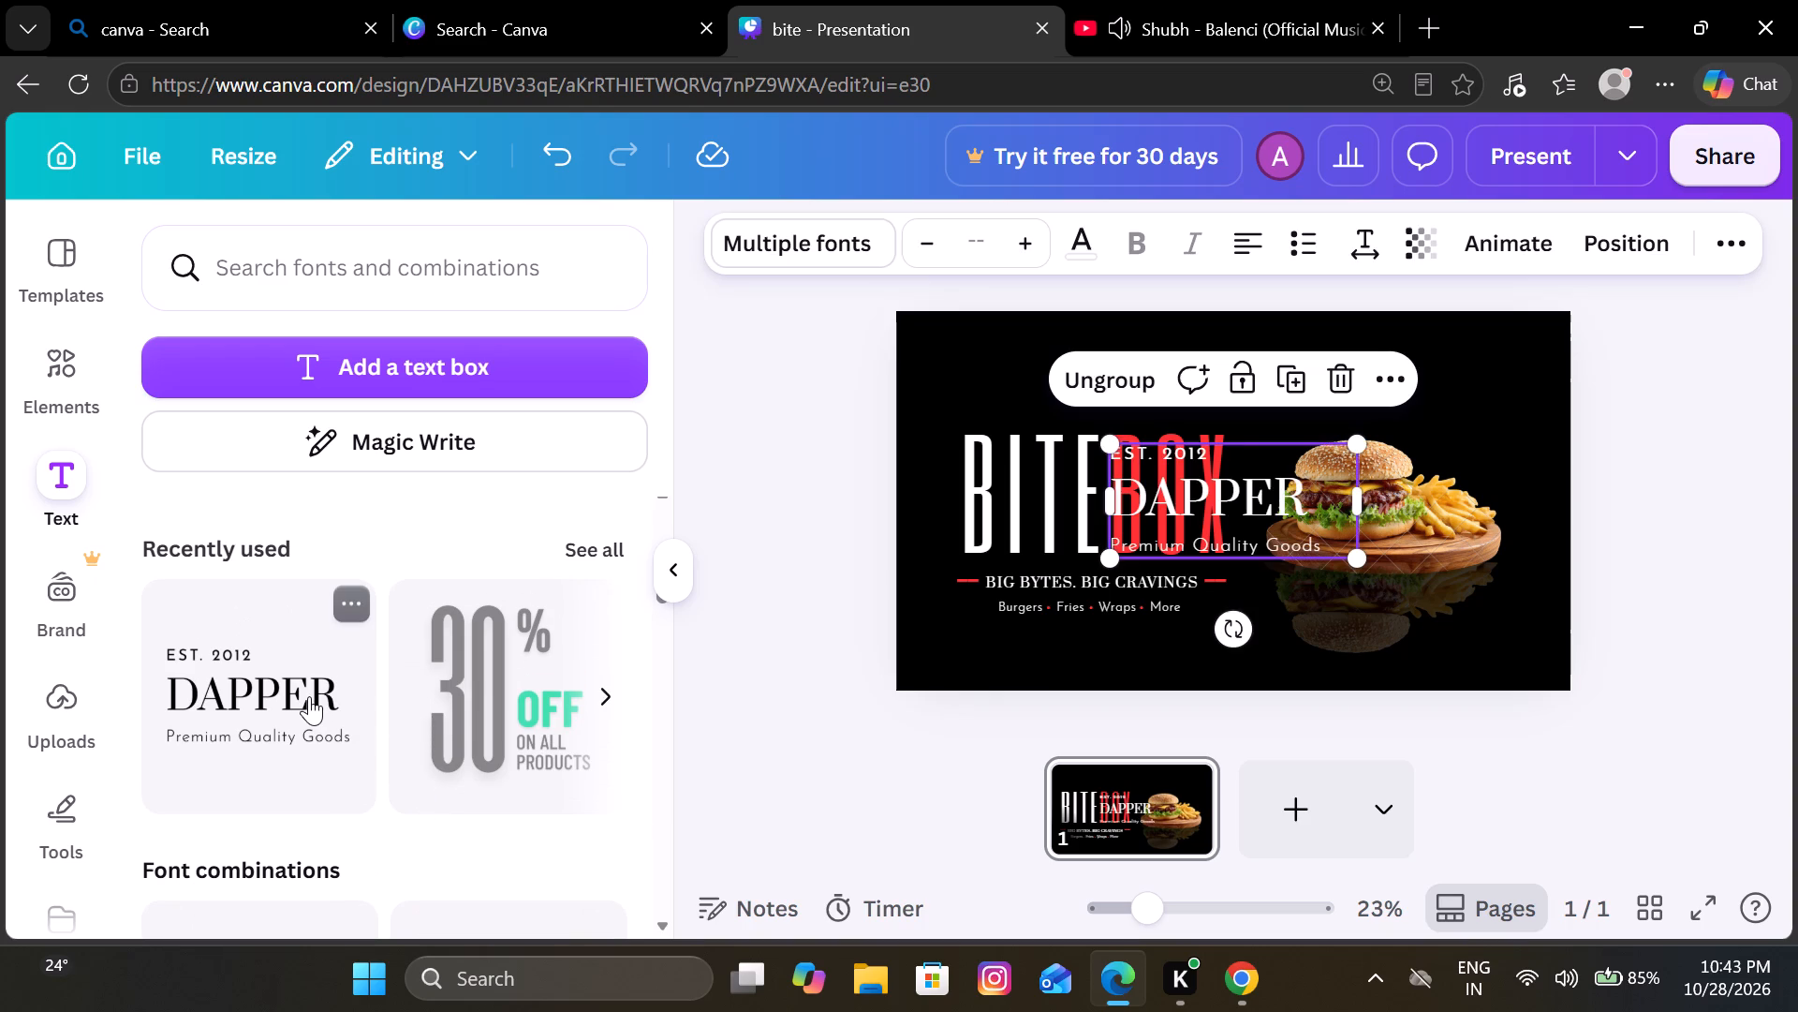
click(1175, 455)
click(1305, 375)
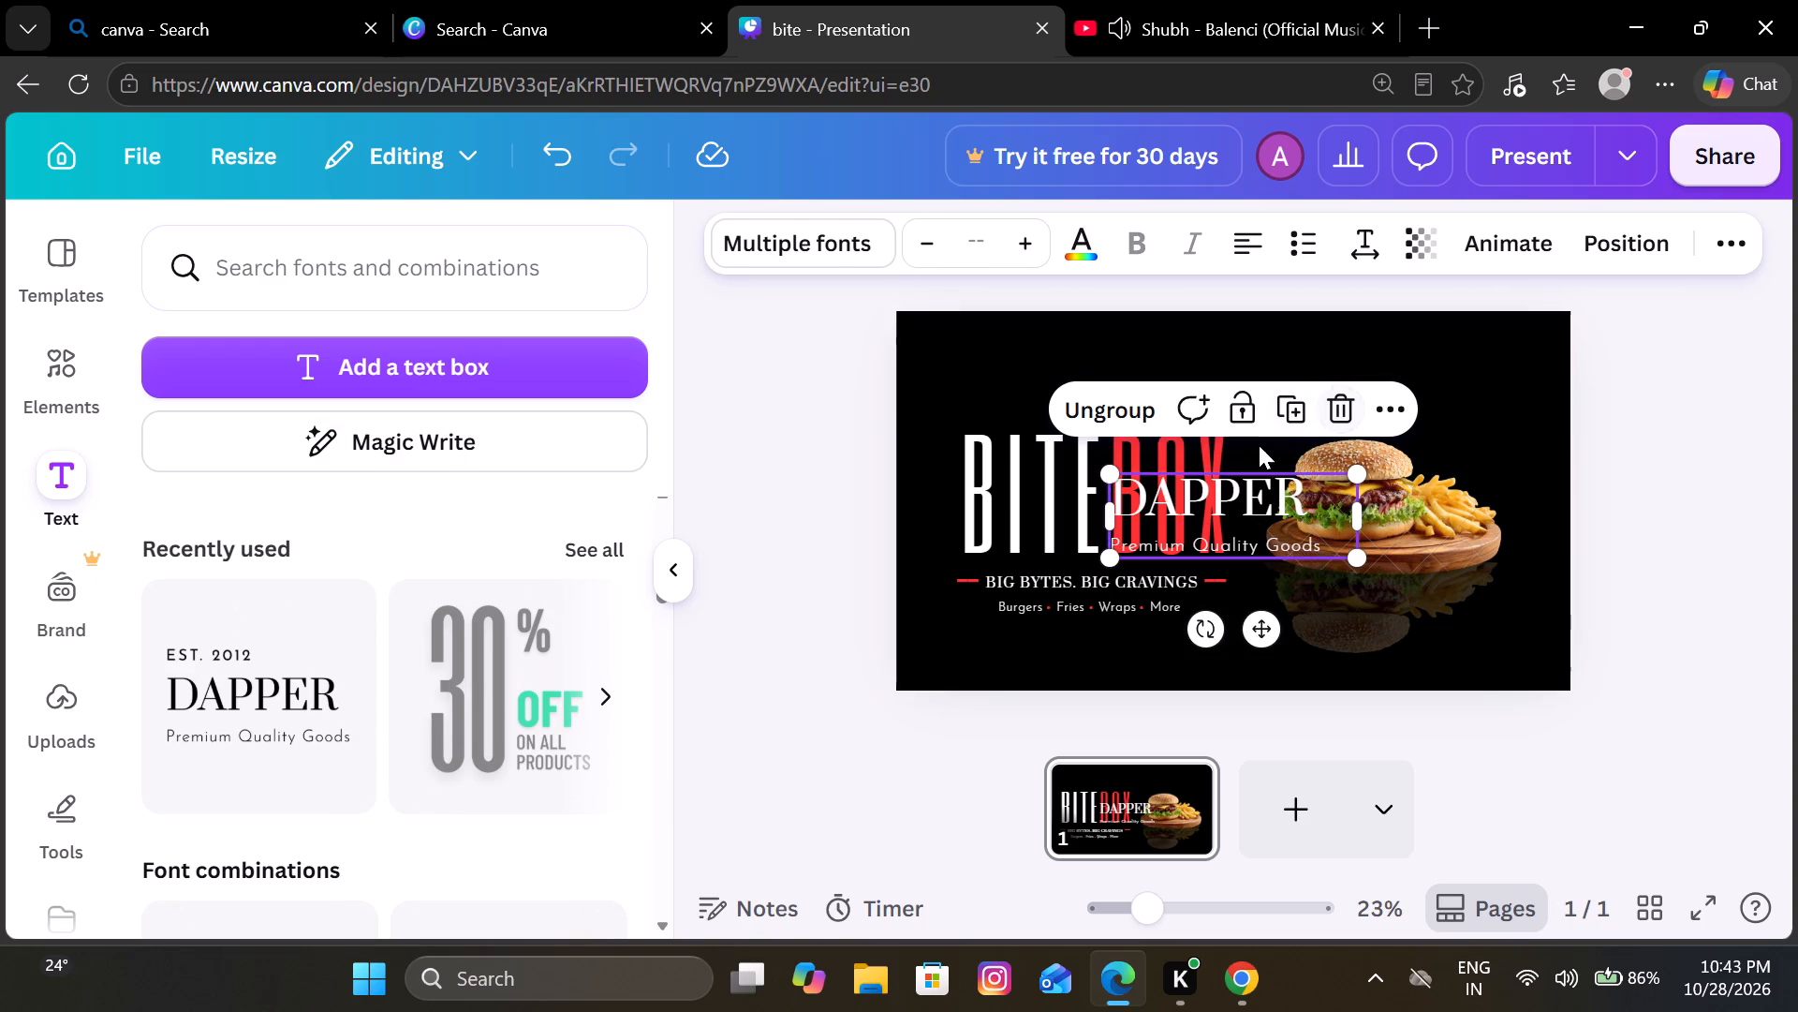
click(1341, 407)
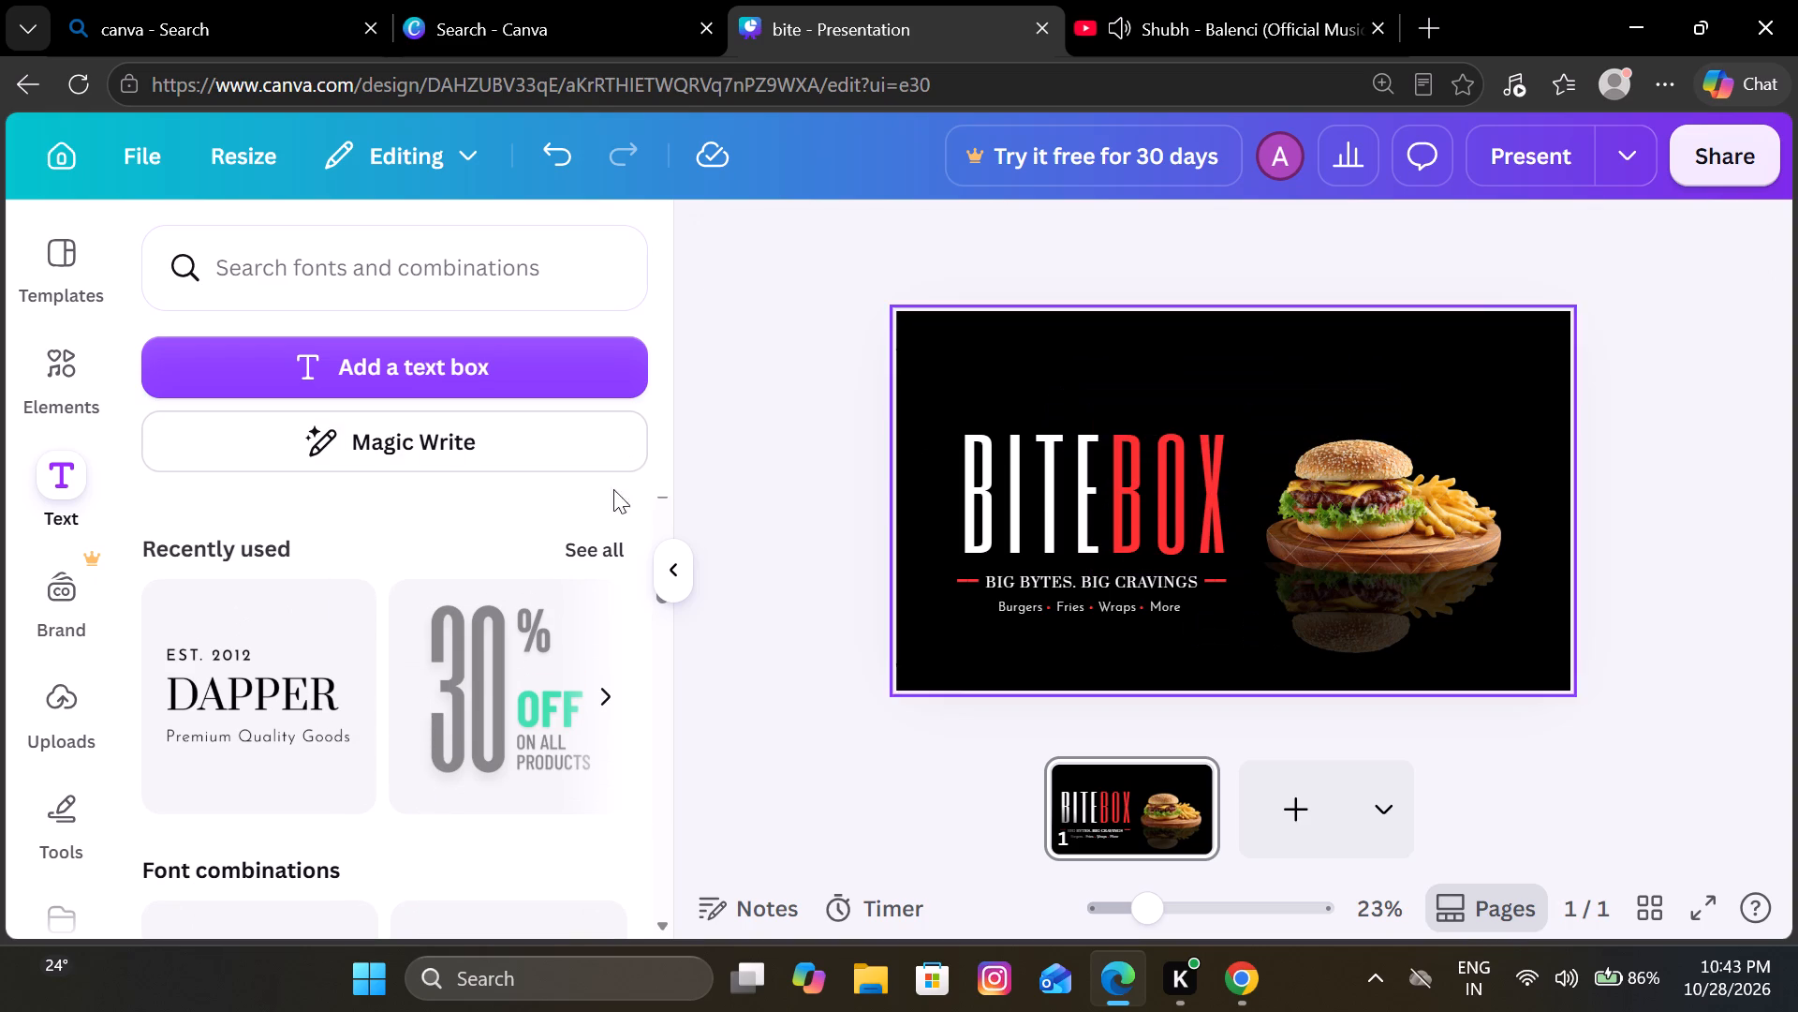
scroll(516, 576, up, 3)
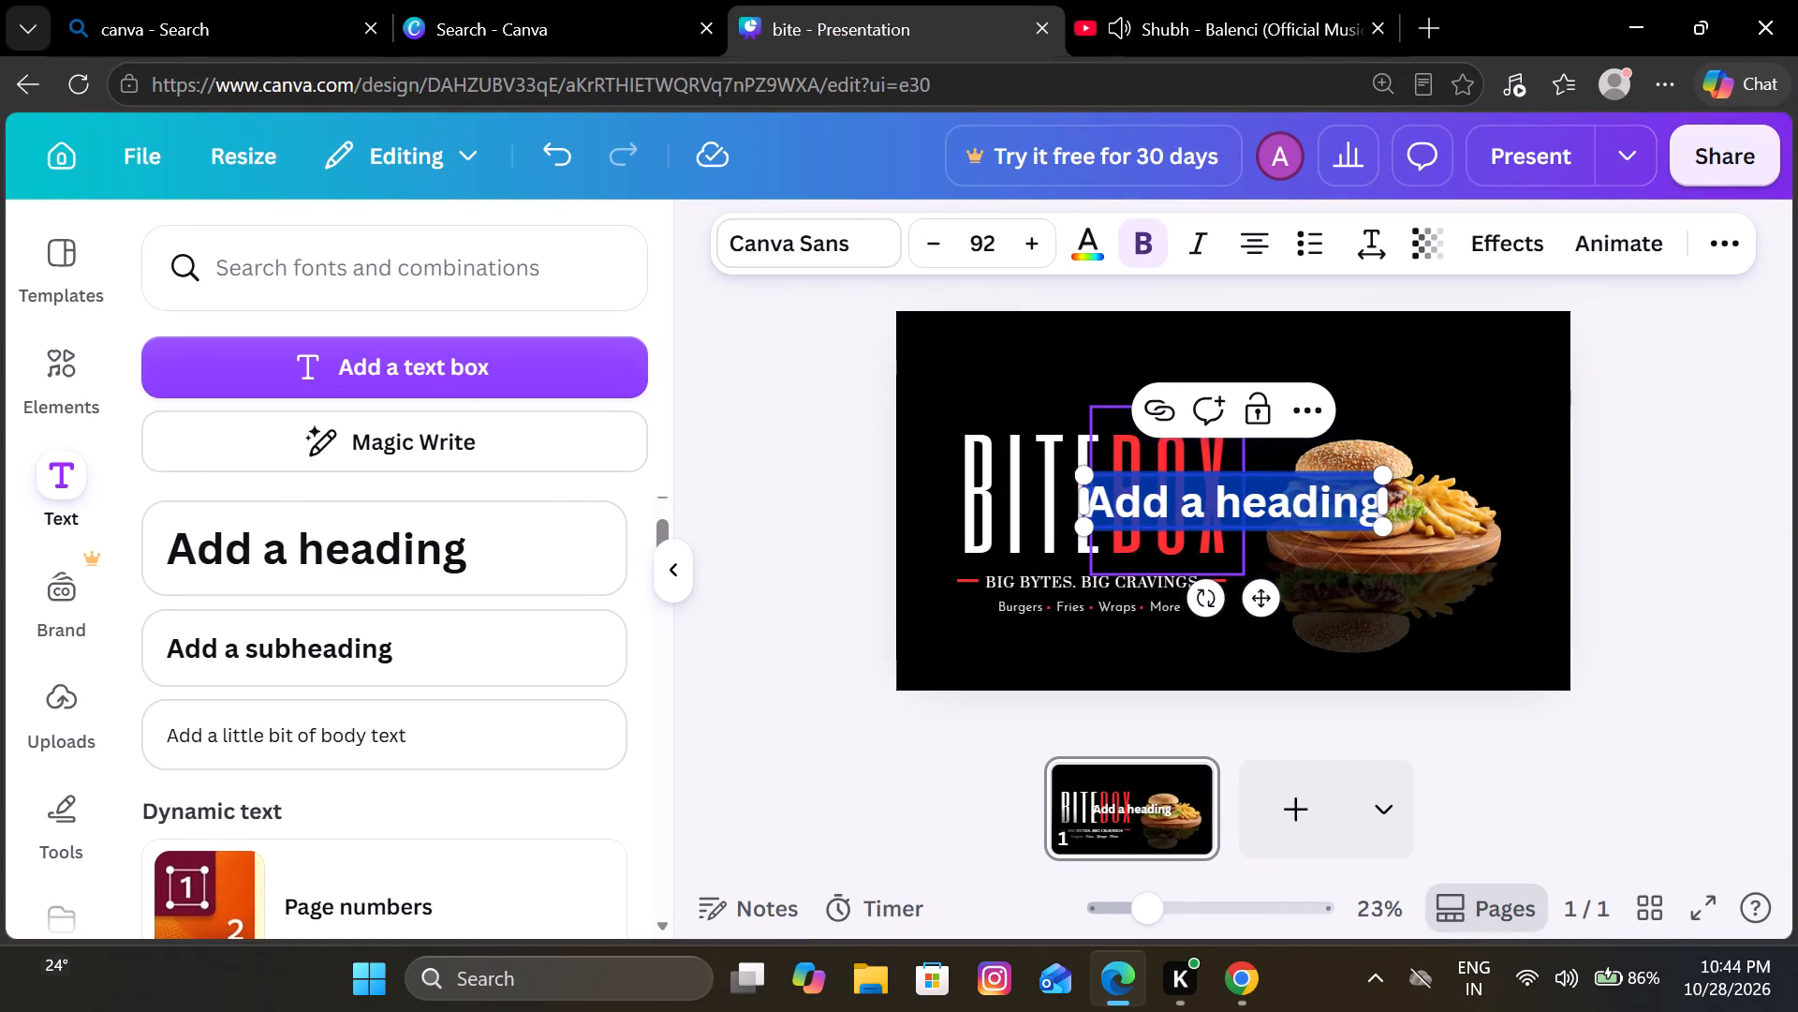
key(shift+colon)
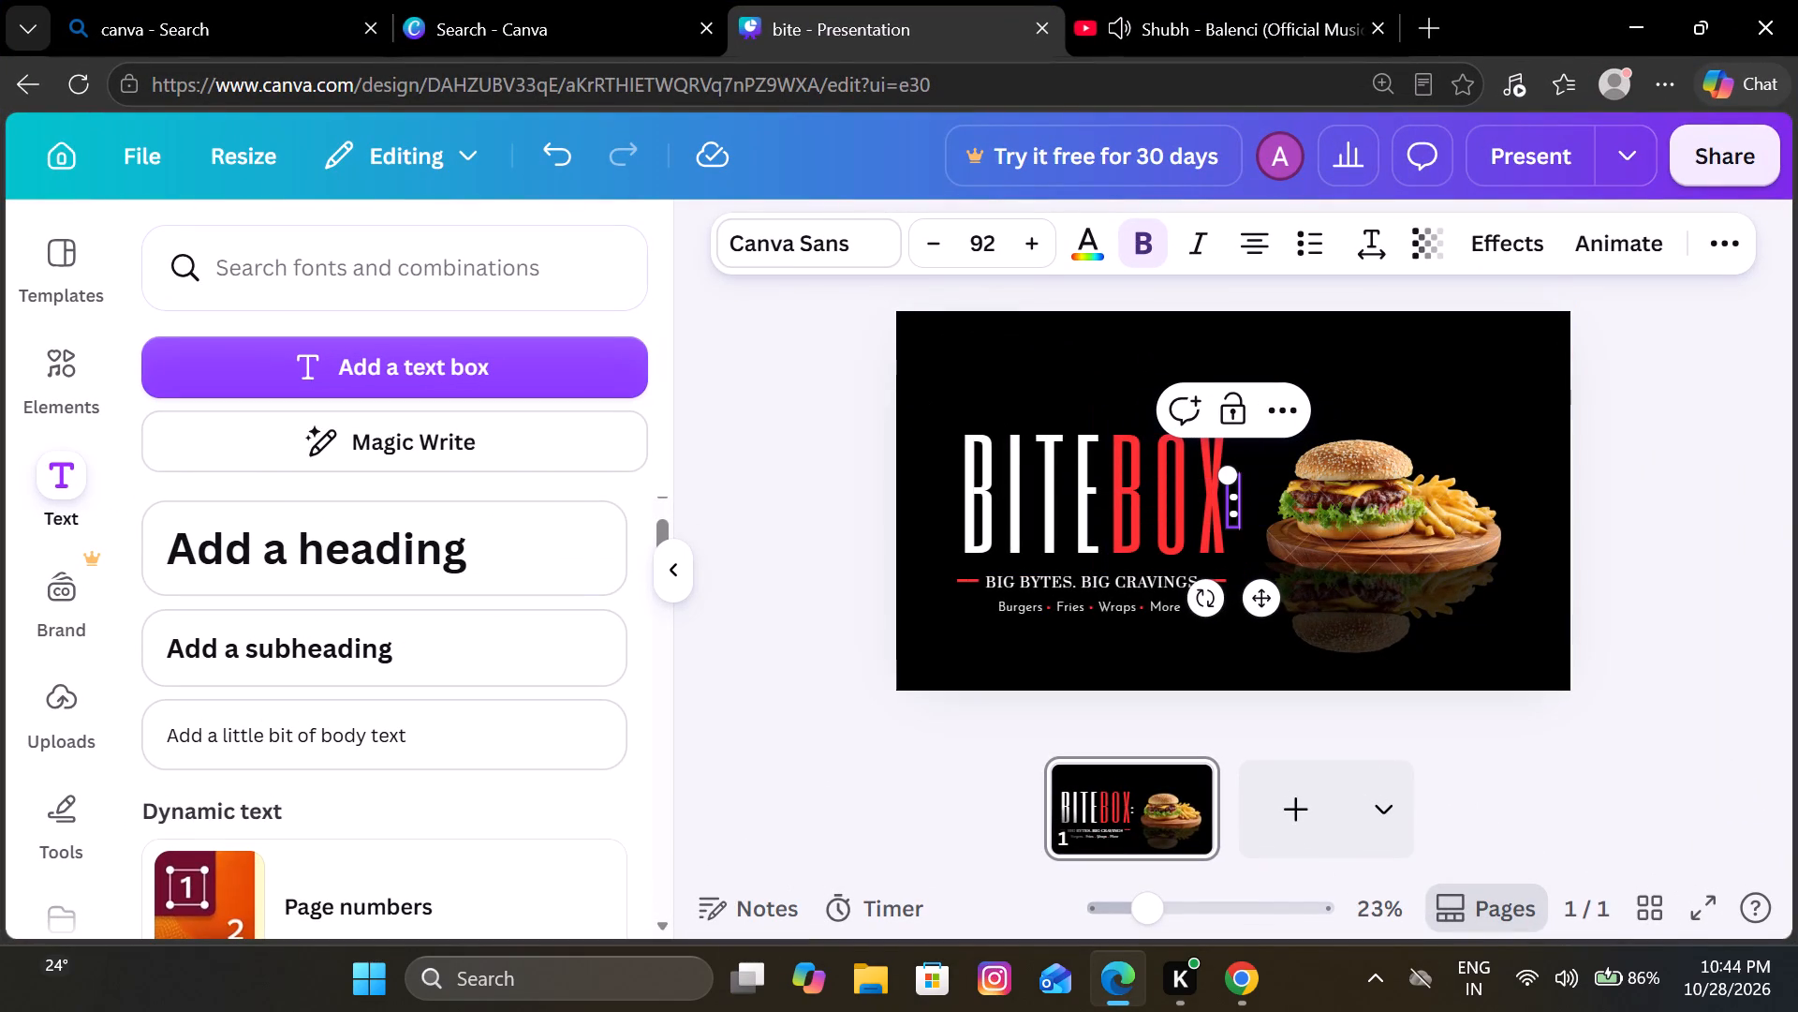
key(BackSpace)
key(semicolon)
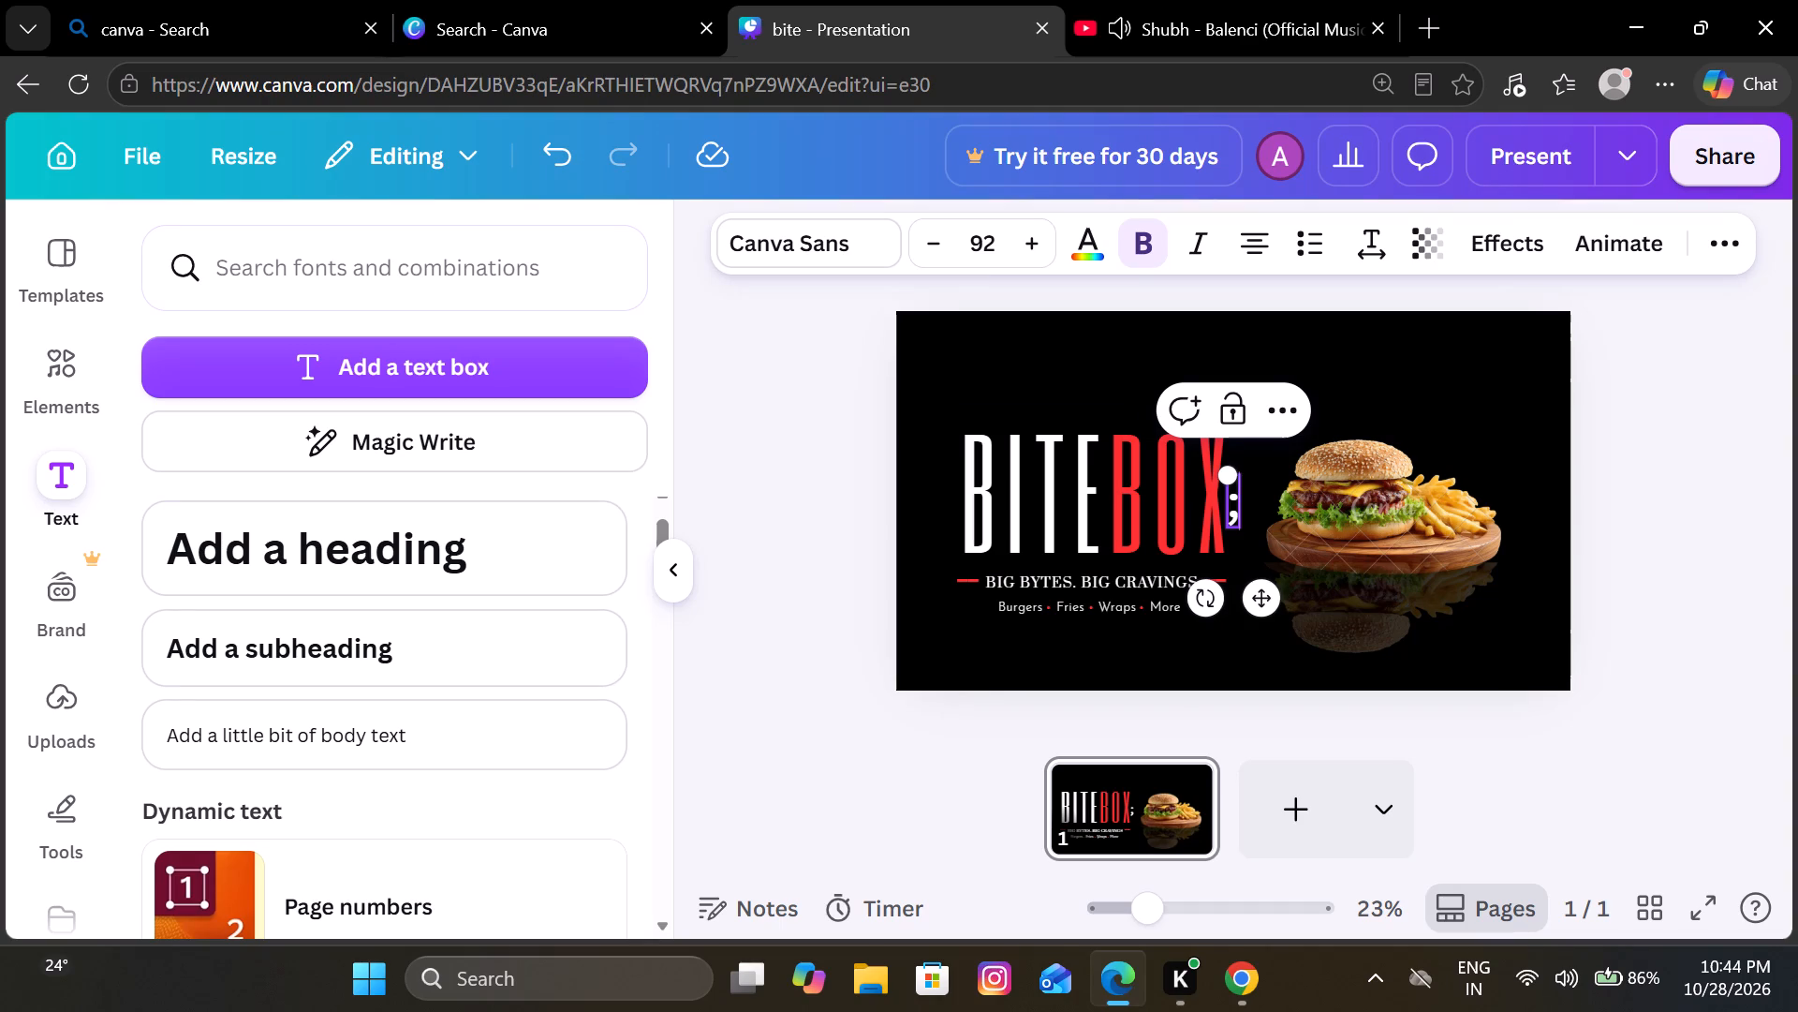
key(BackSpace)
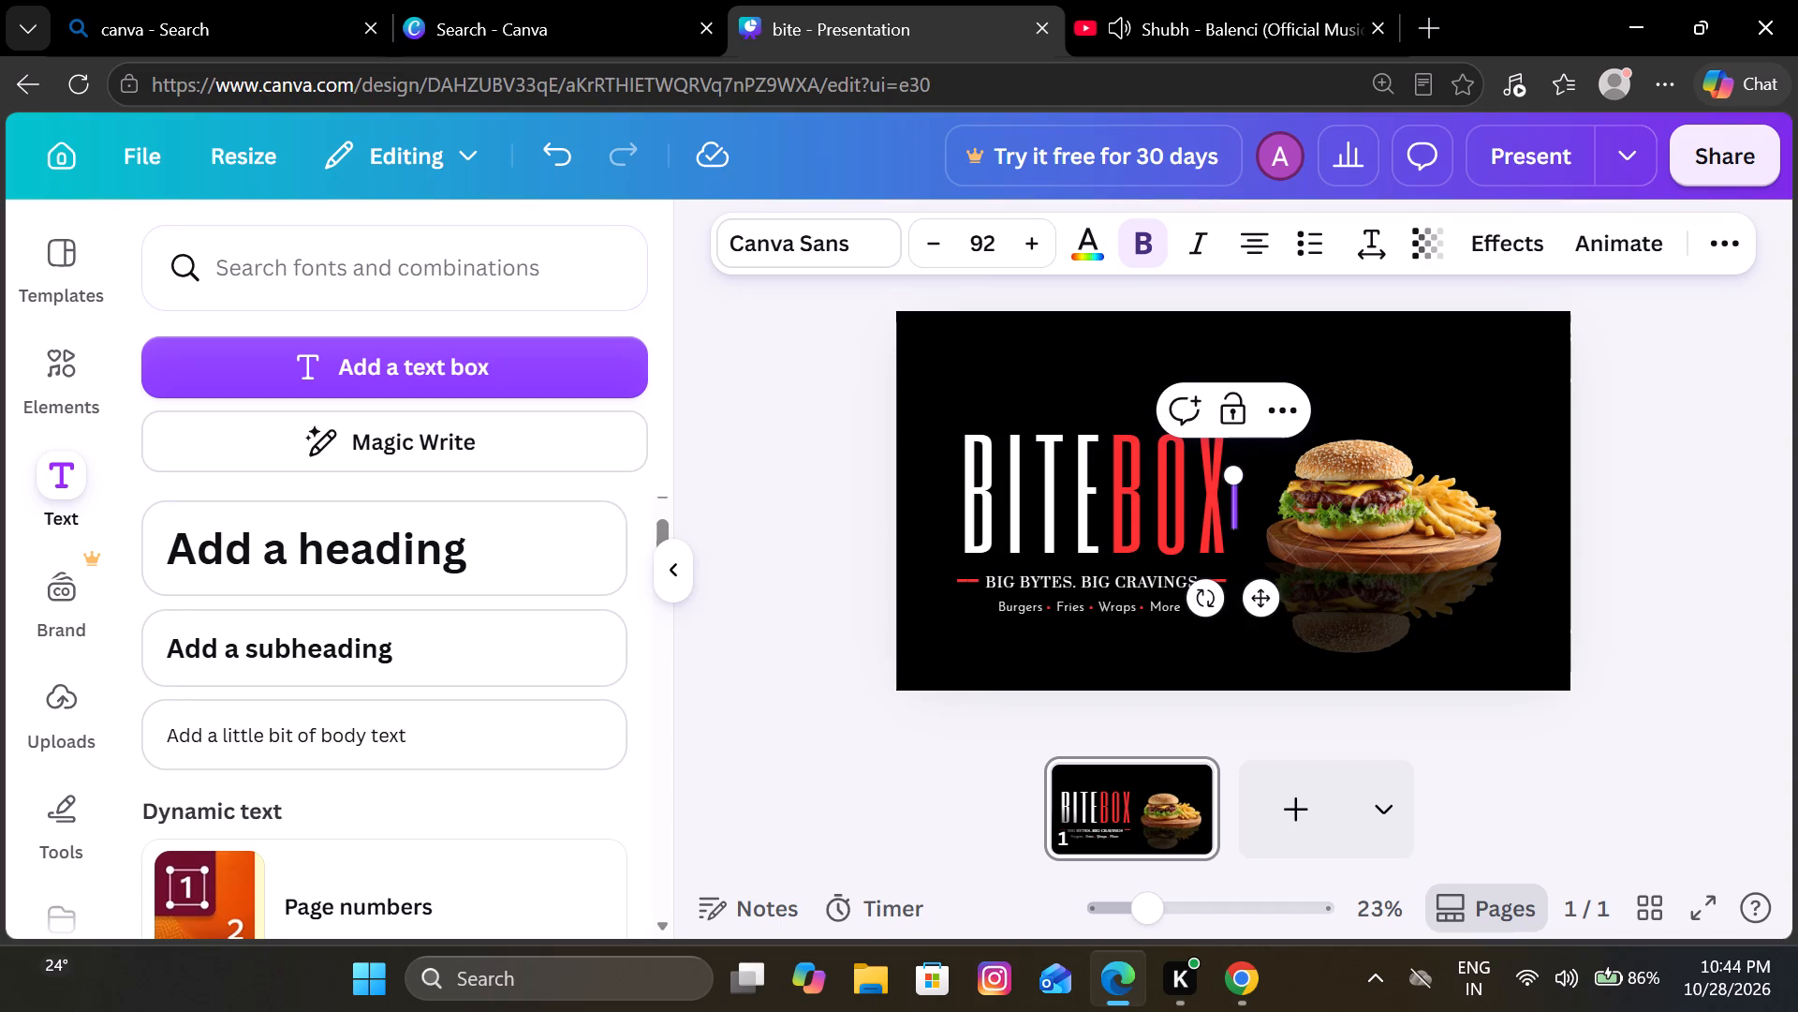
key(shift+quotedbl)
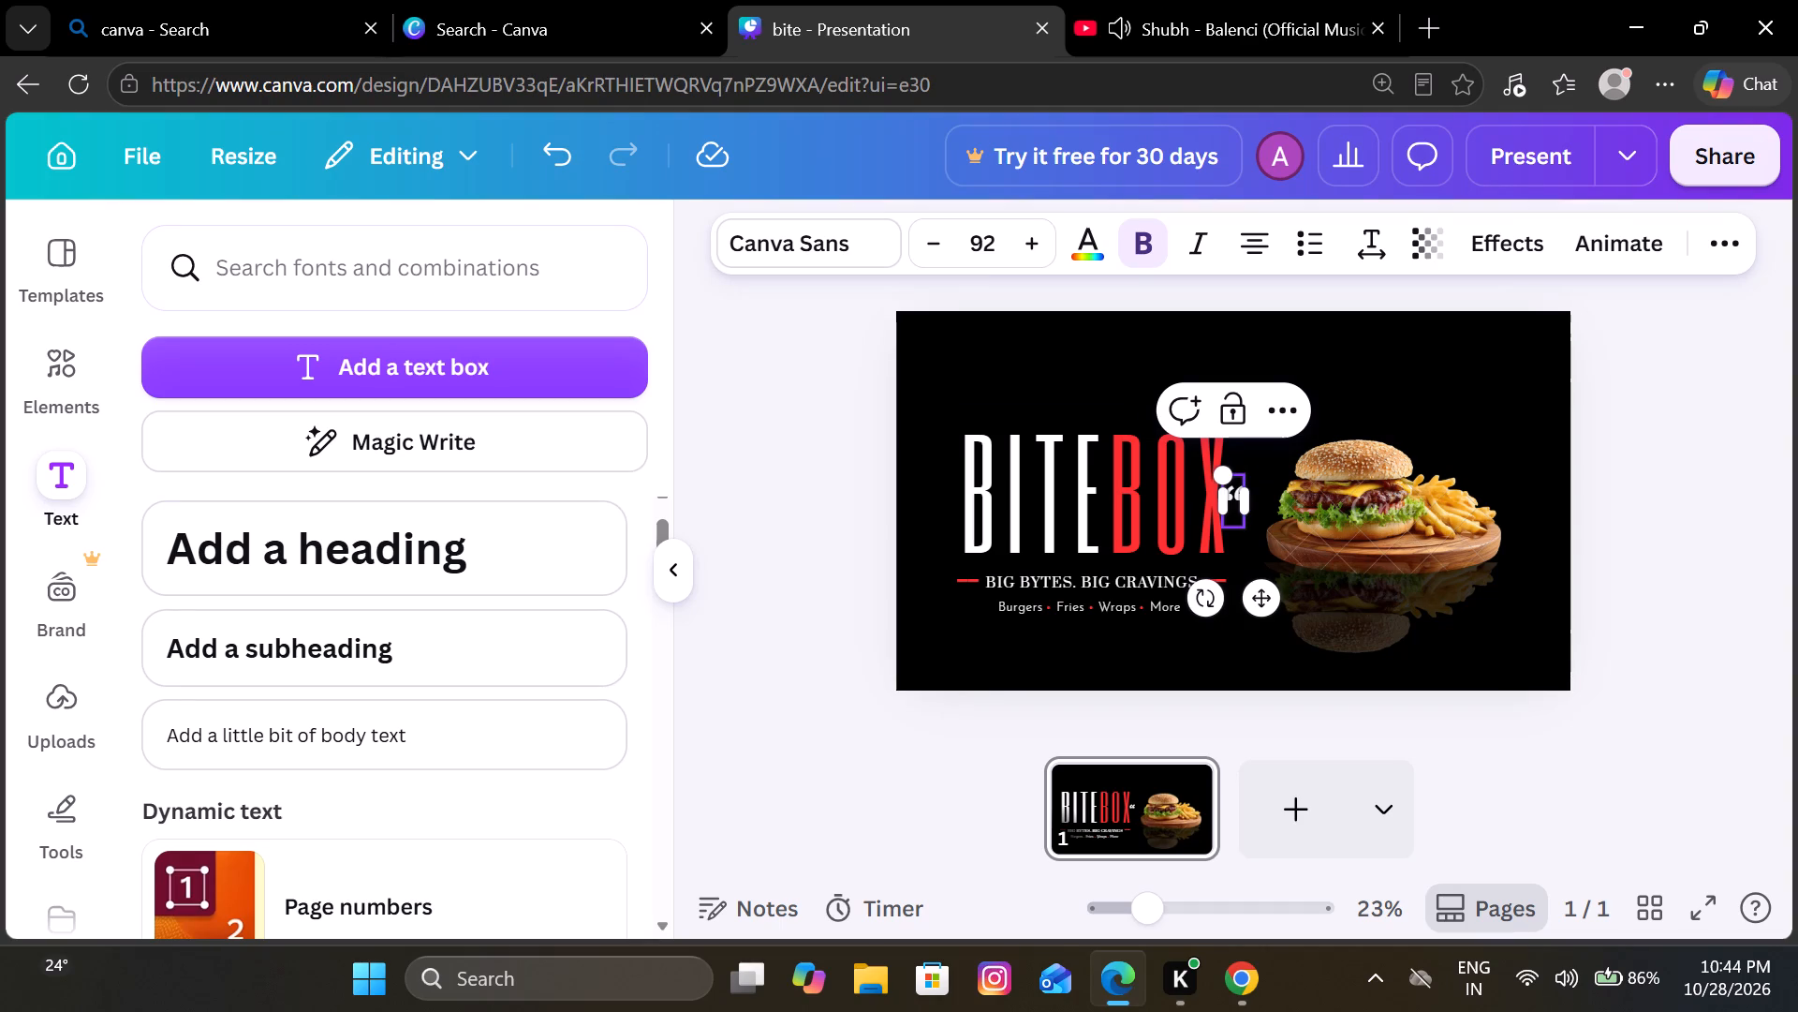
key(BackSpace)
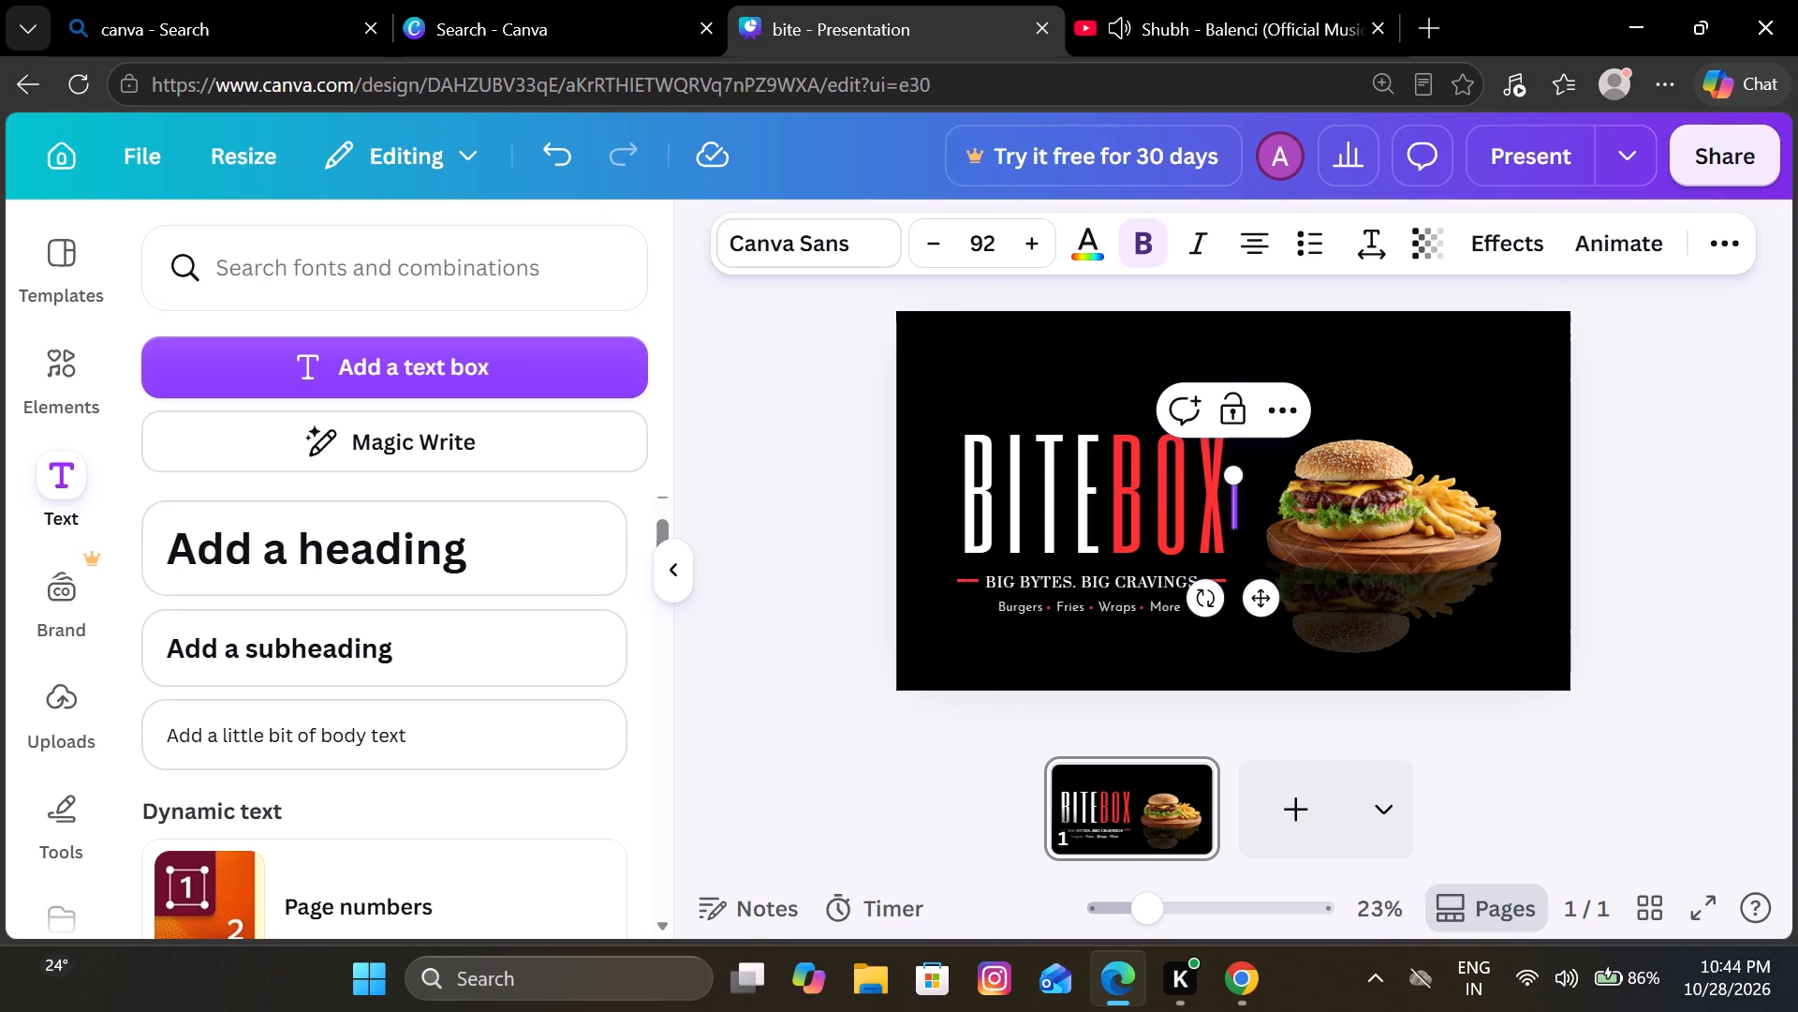
Enter "!" as the heading text and rotate it anticlockwise so its top leans toward the BITEBOX title.
key(shift+exclam)
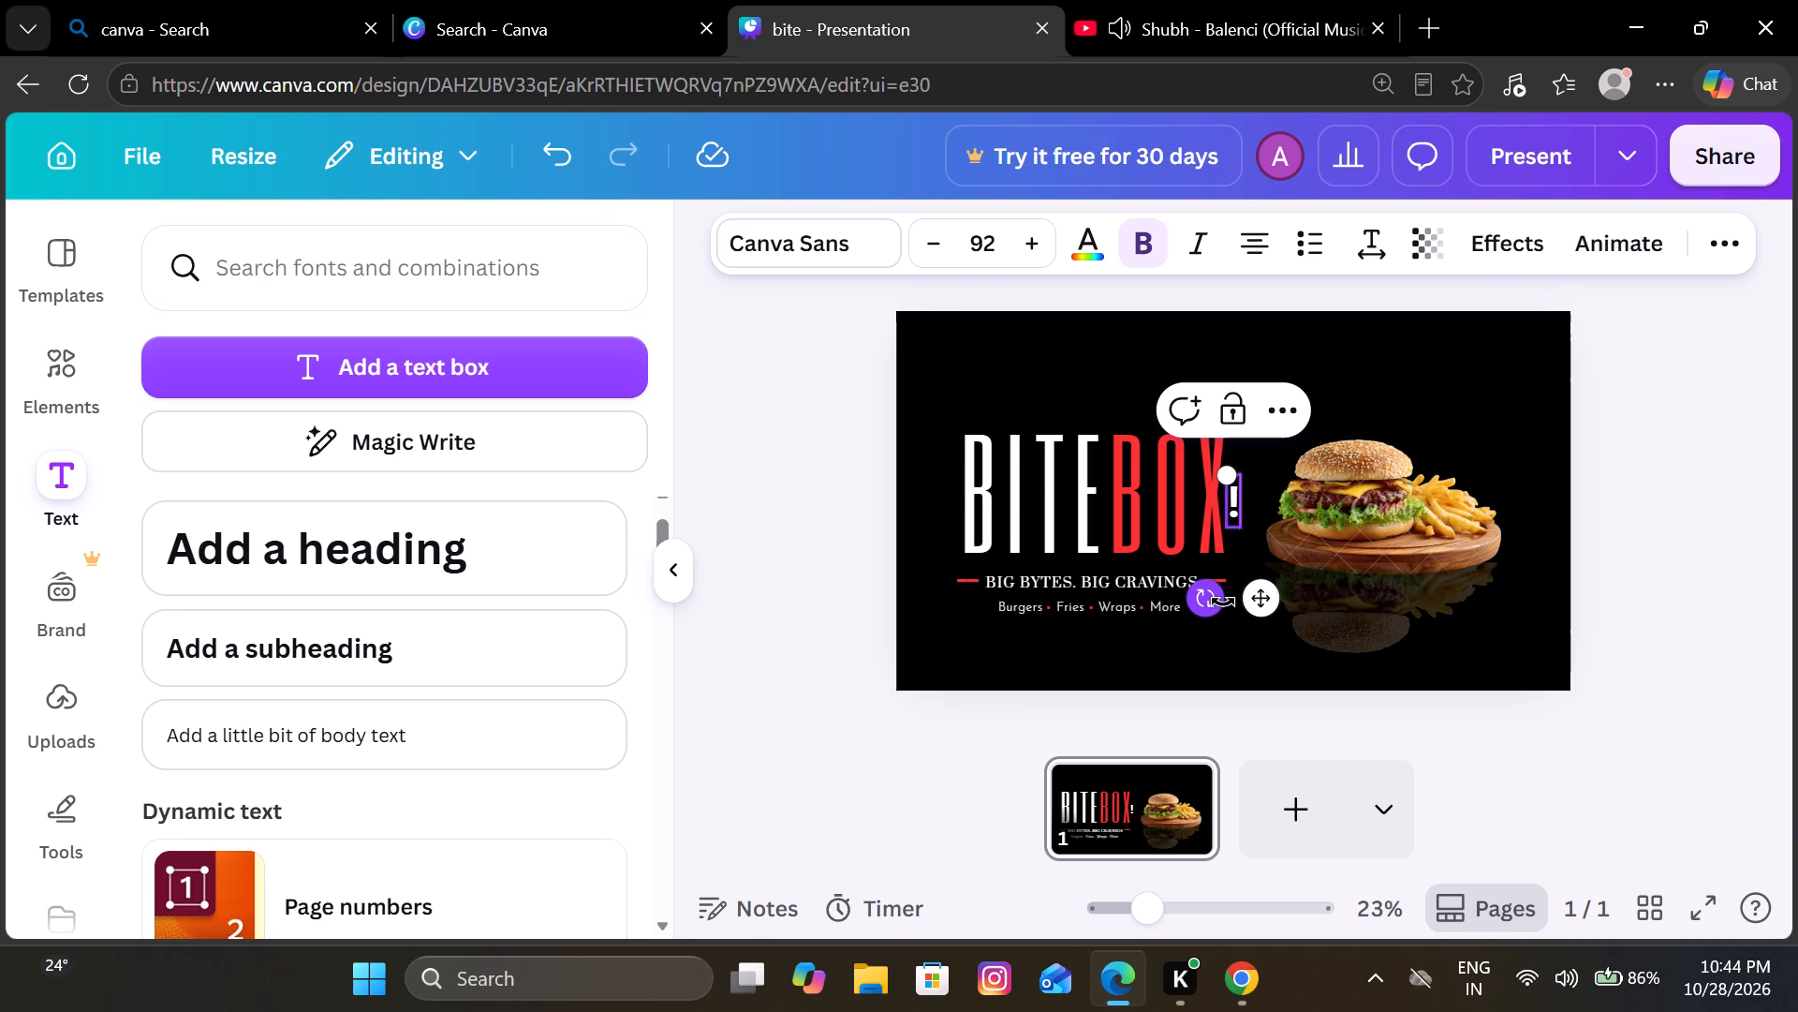
scroll(1223, 602, down, 1)
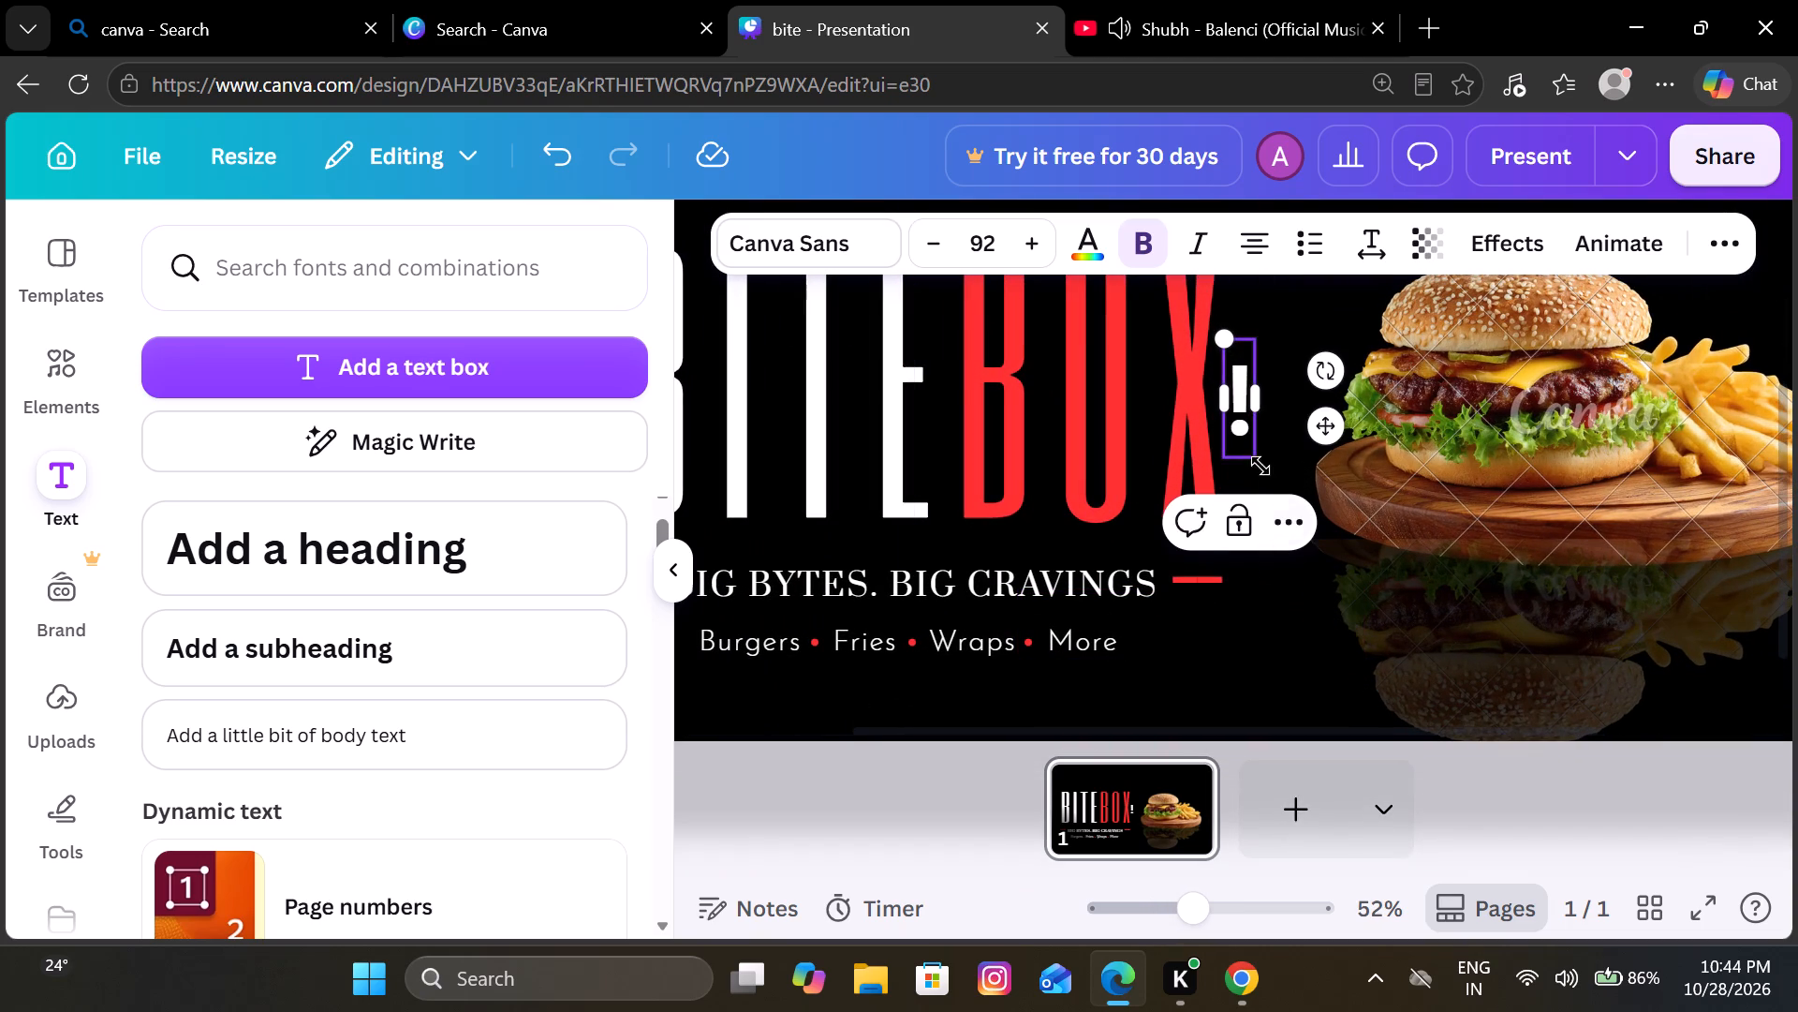
click(1242, 441)
click(1287, 469)
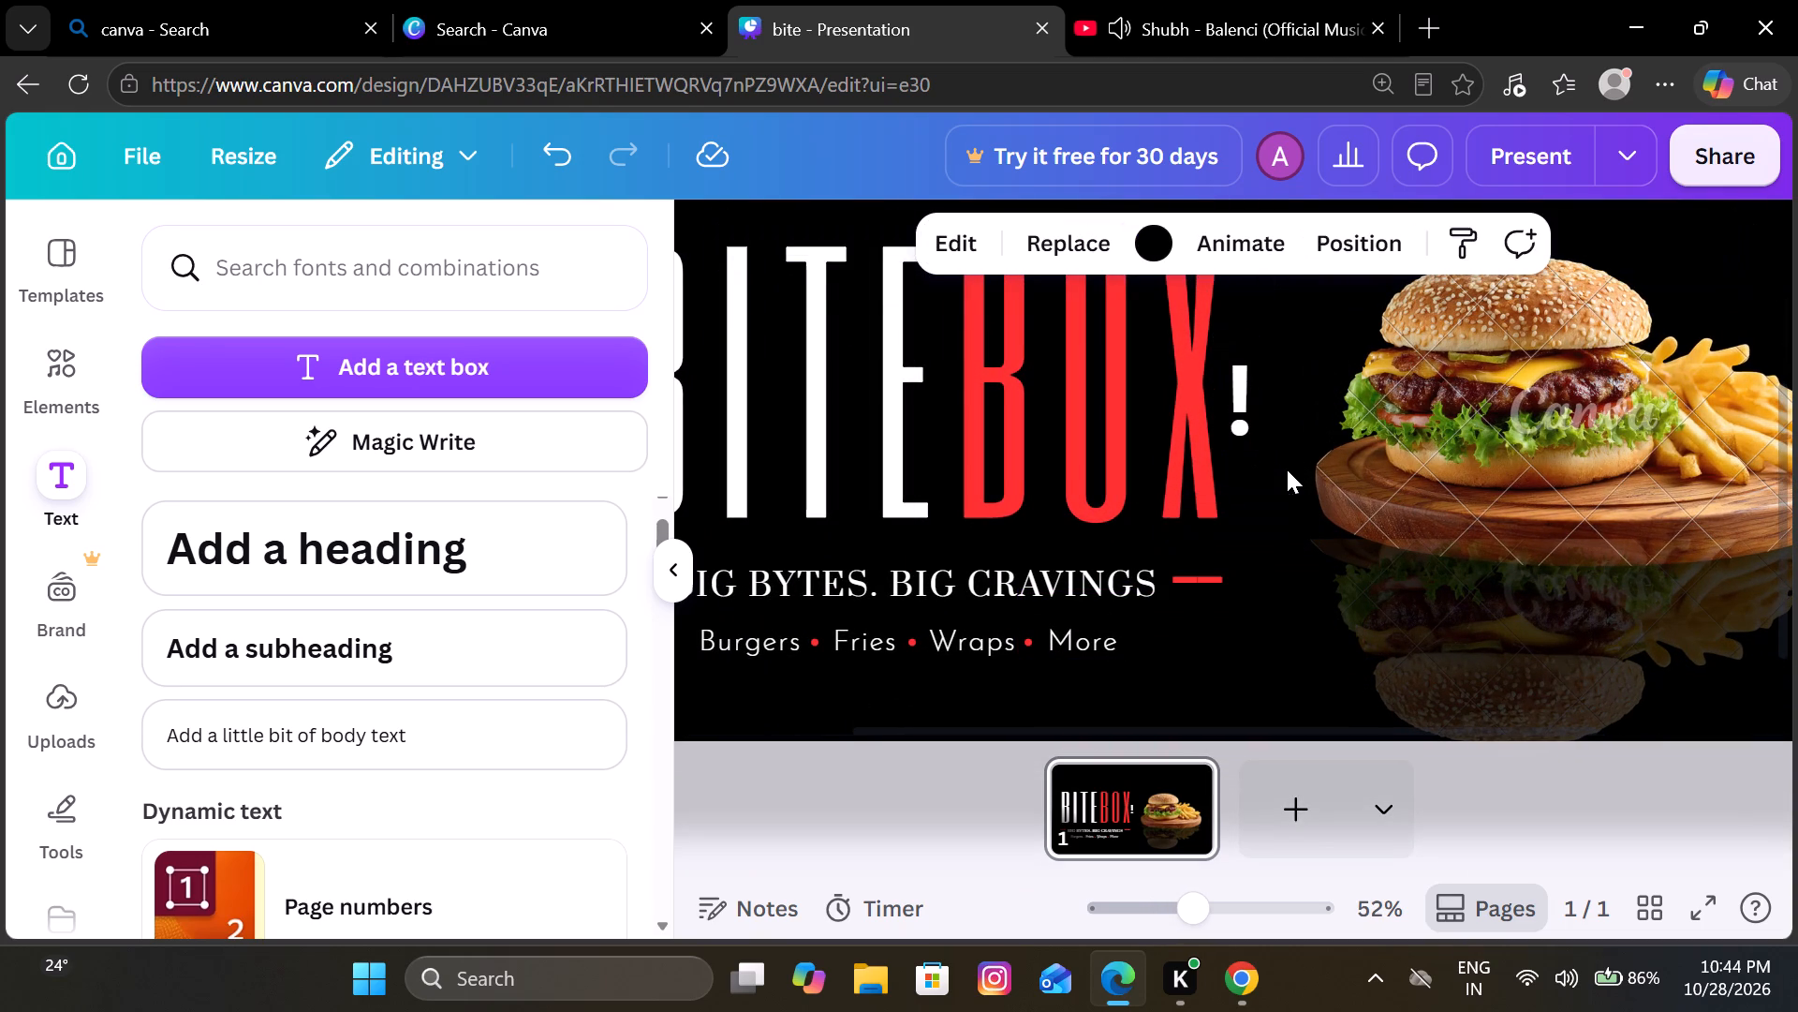
click(1240, 439)
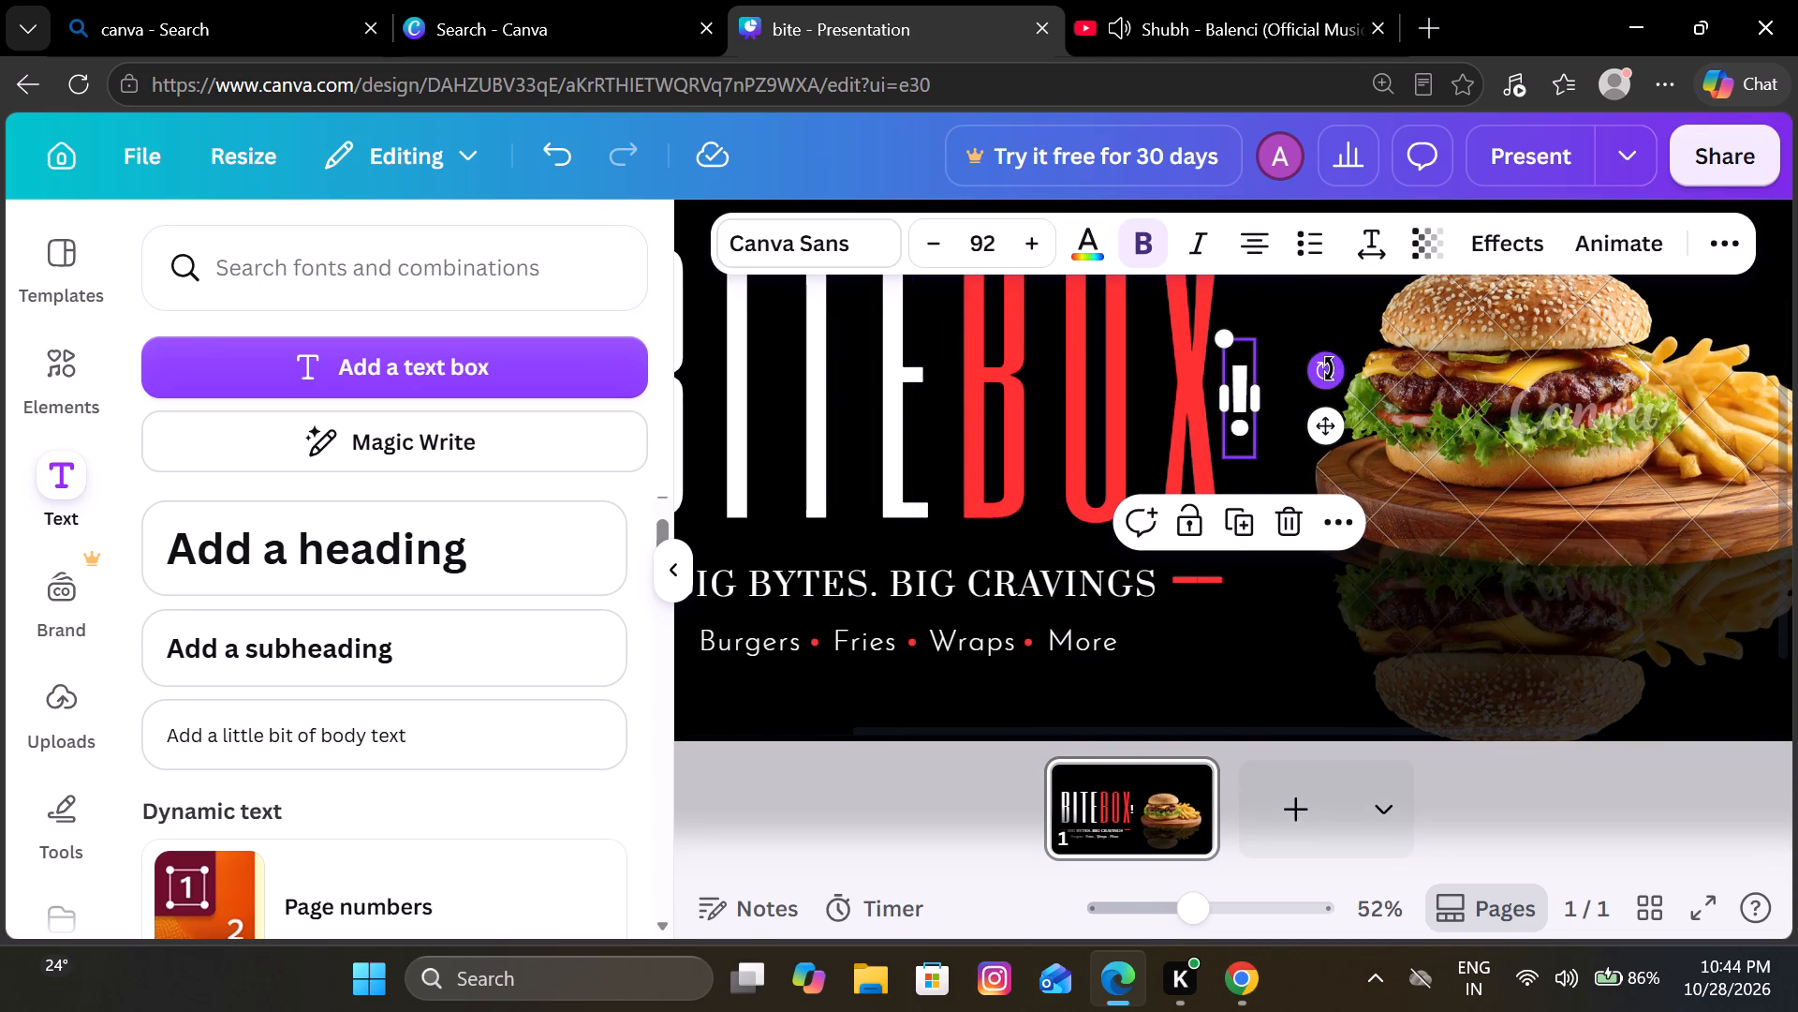
drag(1329, 368, 1287, 330)
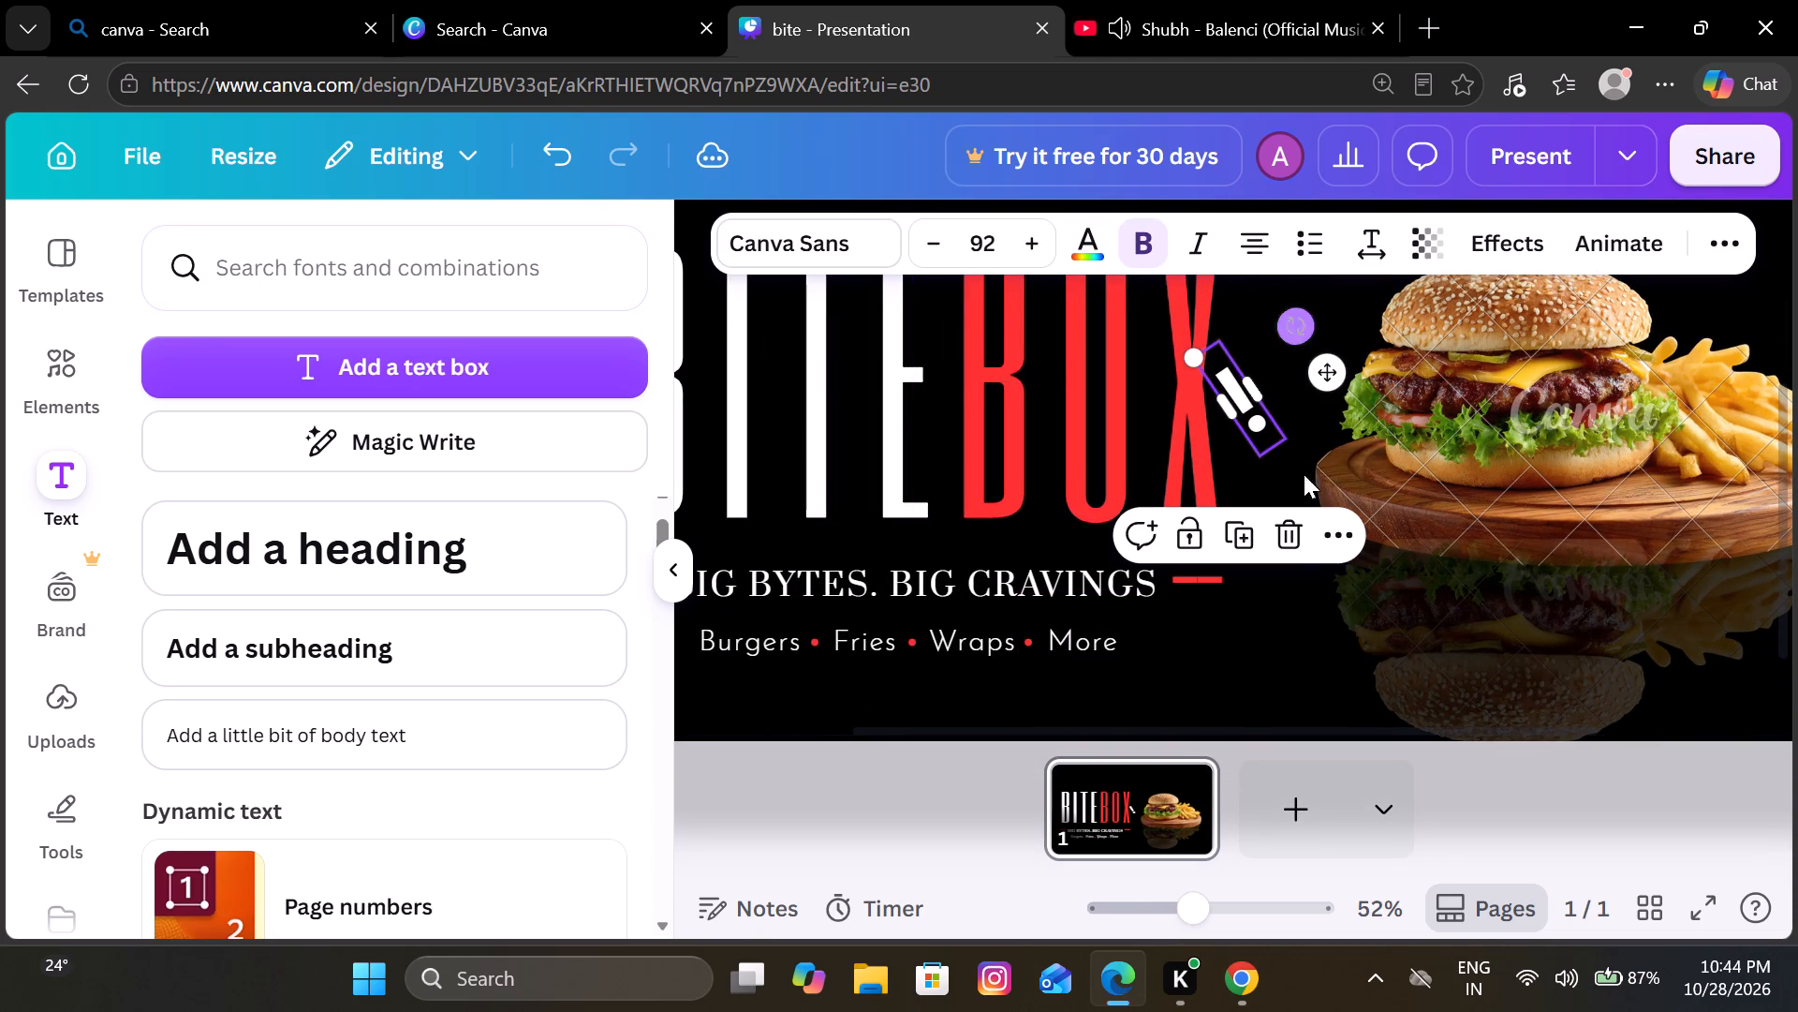
drag(1312, 486, 1295, 544)
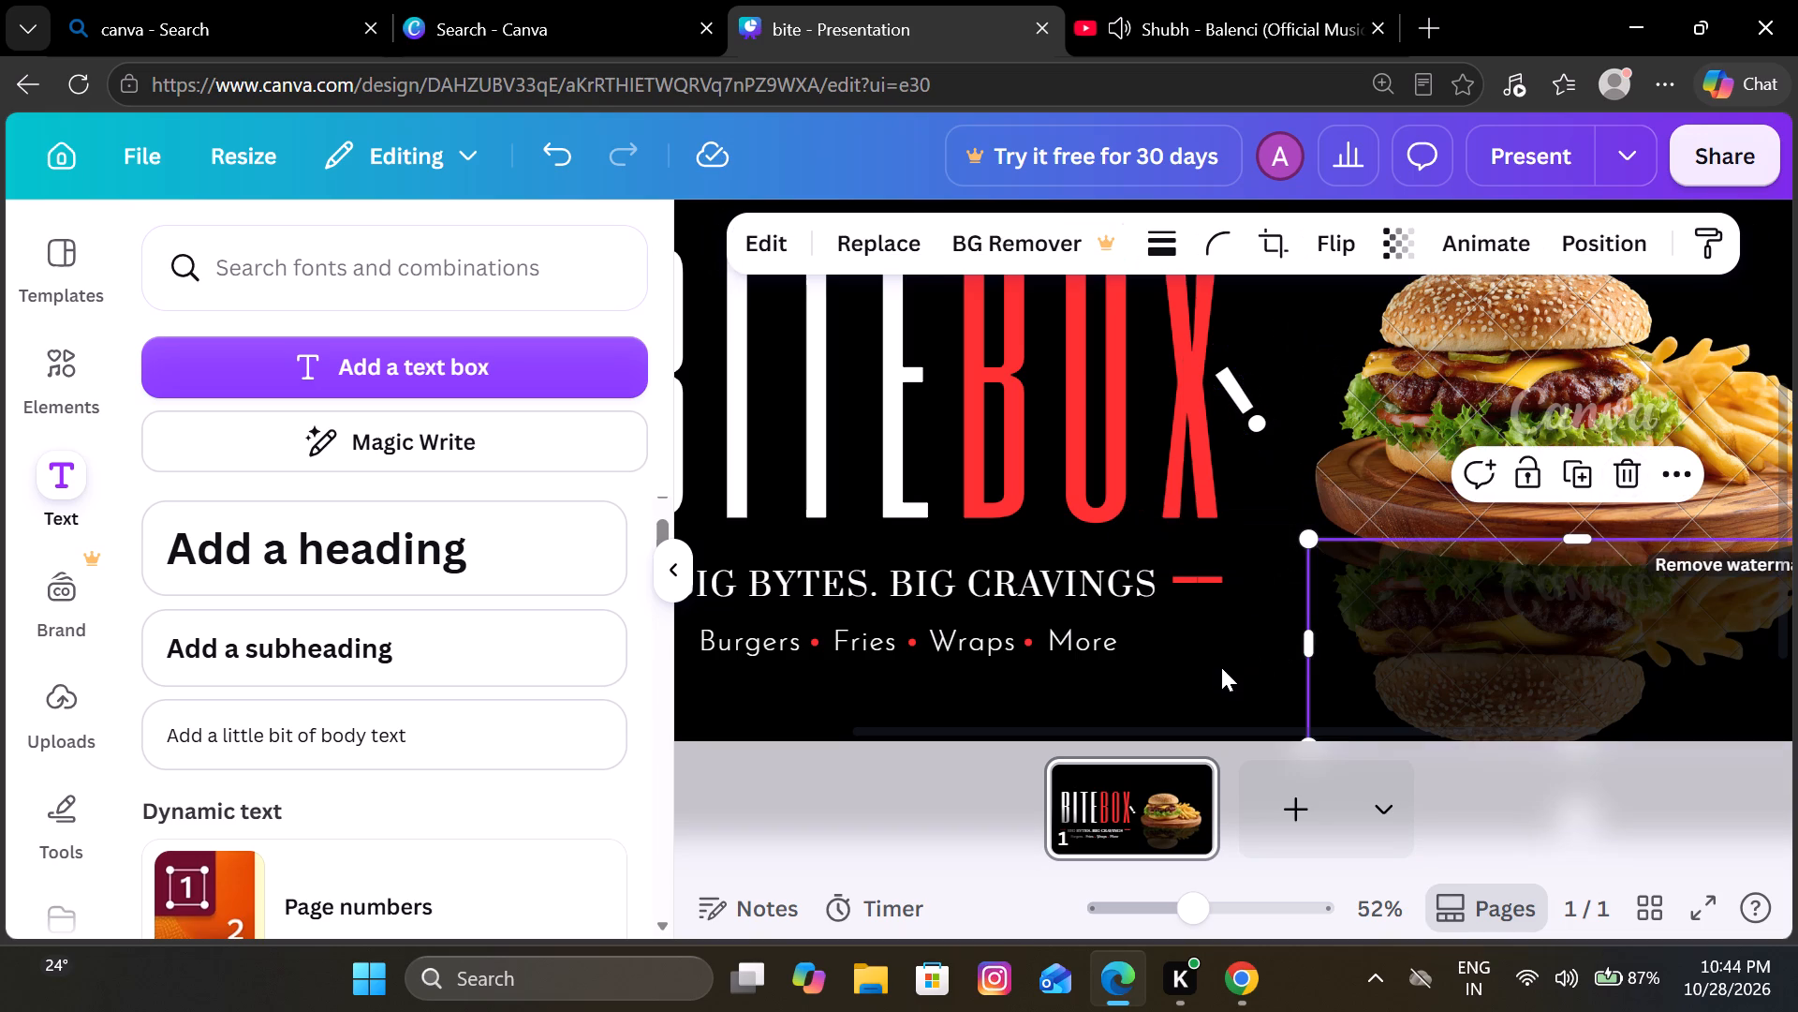
click(1221, 667)
Move the tilted exclamation mark to the empty area between the X of BITEBOX and the top of the burger bun.
scroll(1221, 667, up, 1)
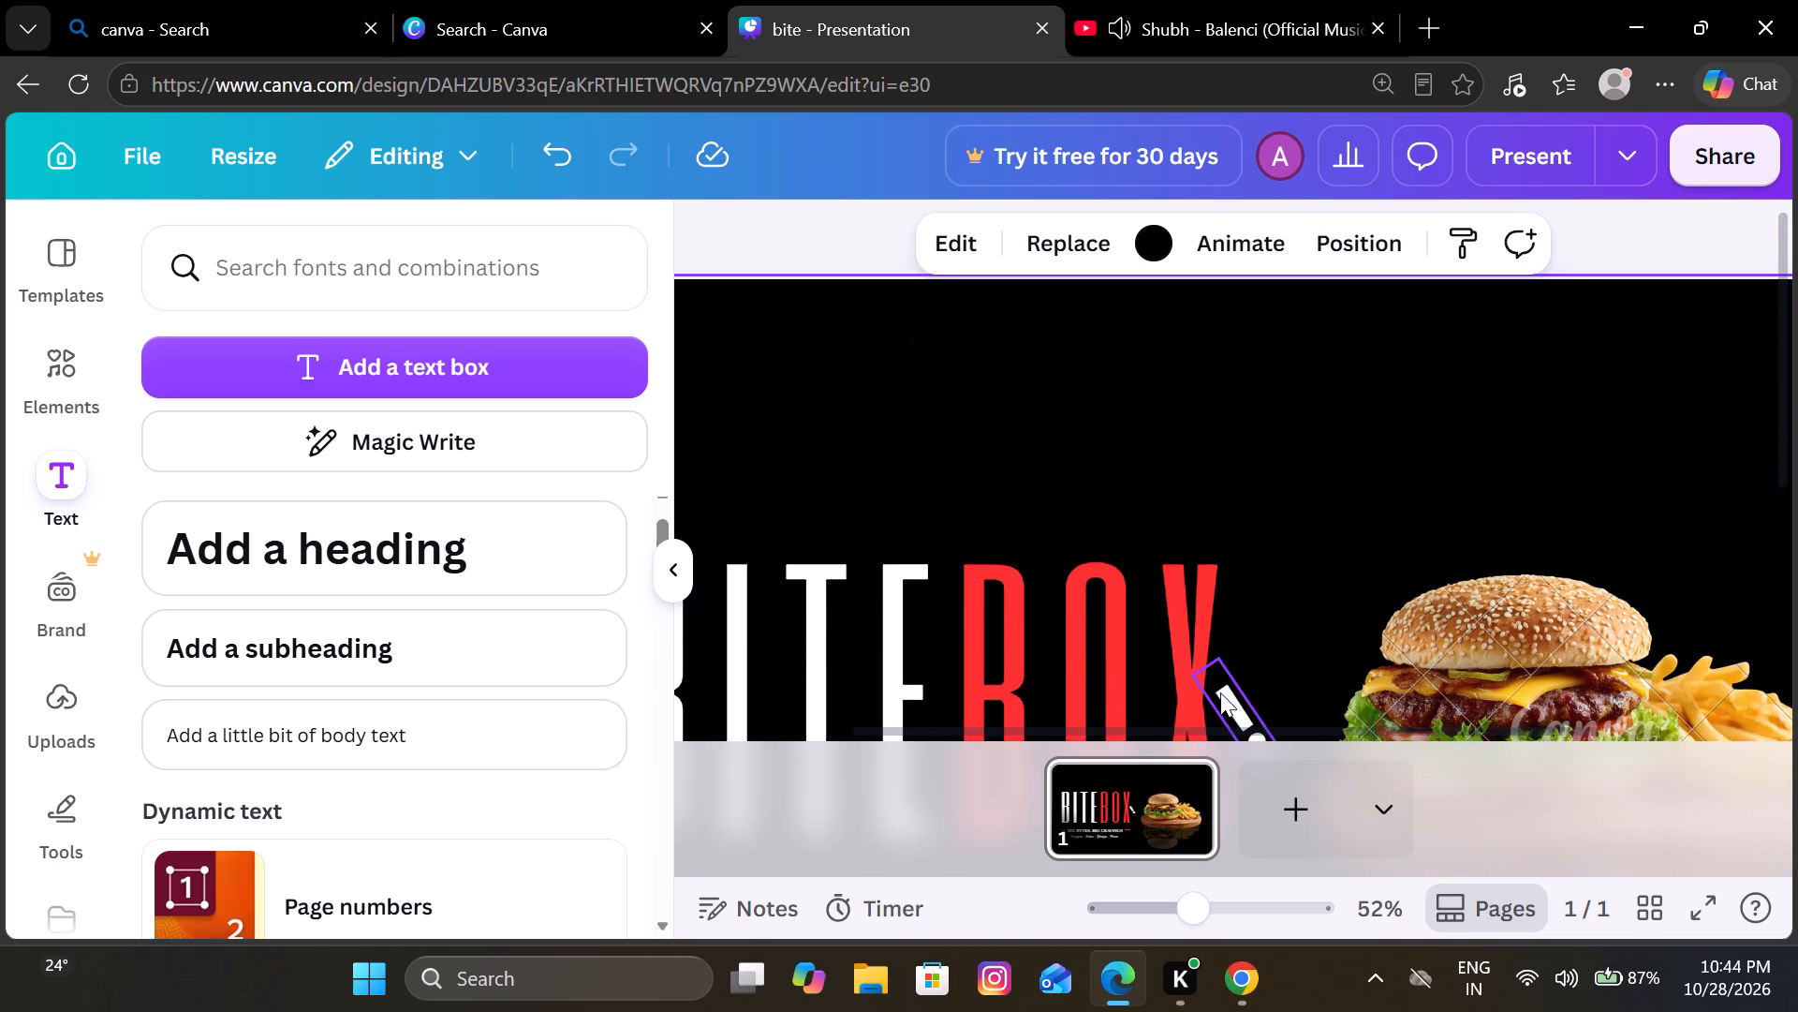
drag(1218, 692, 1295, 527)
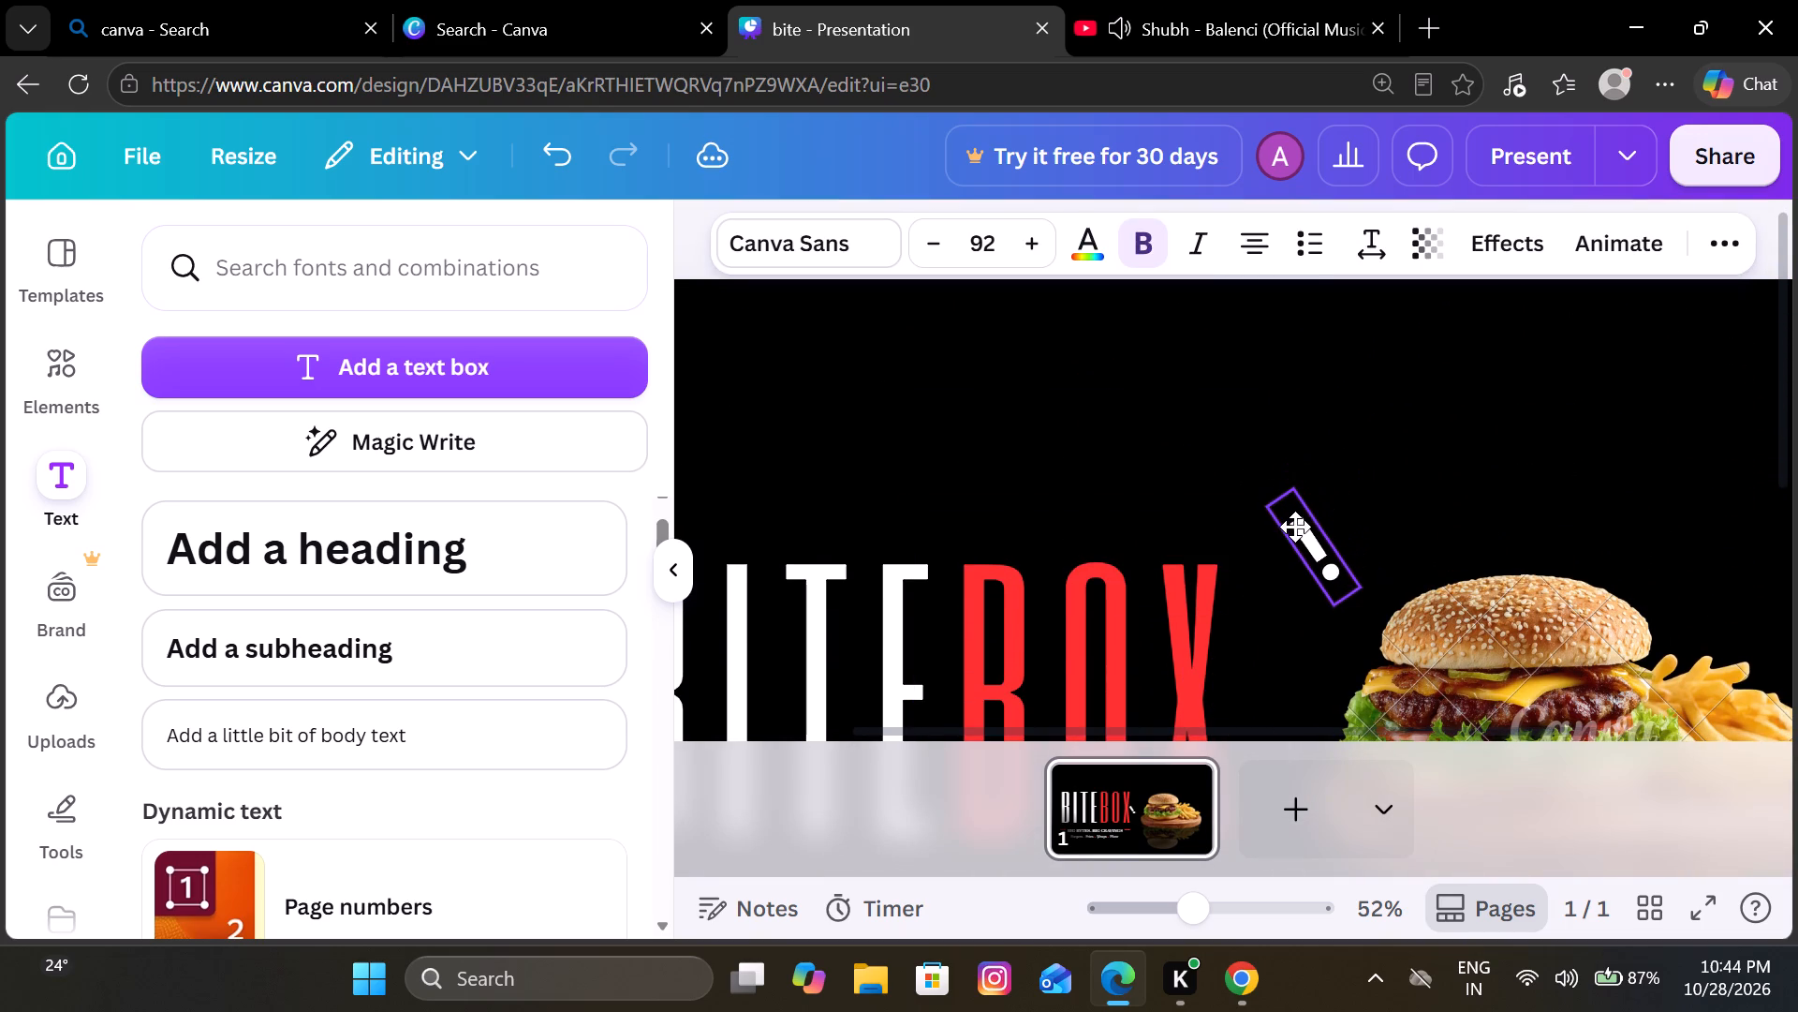
drag(1295, 527, 1288, 552)
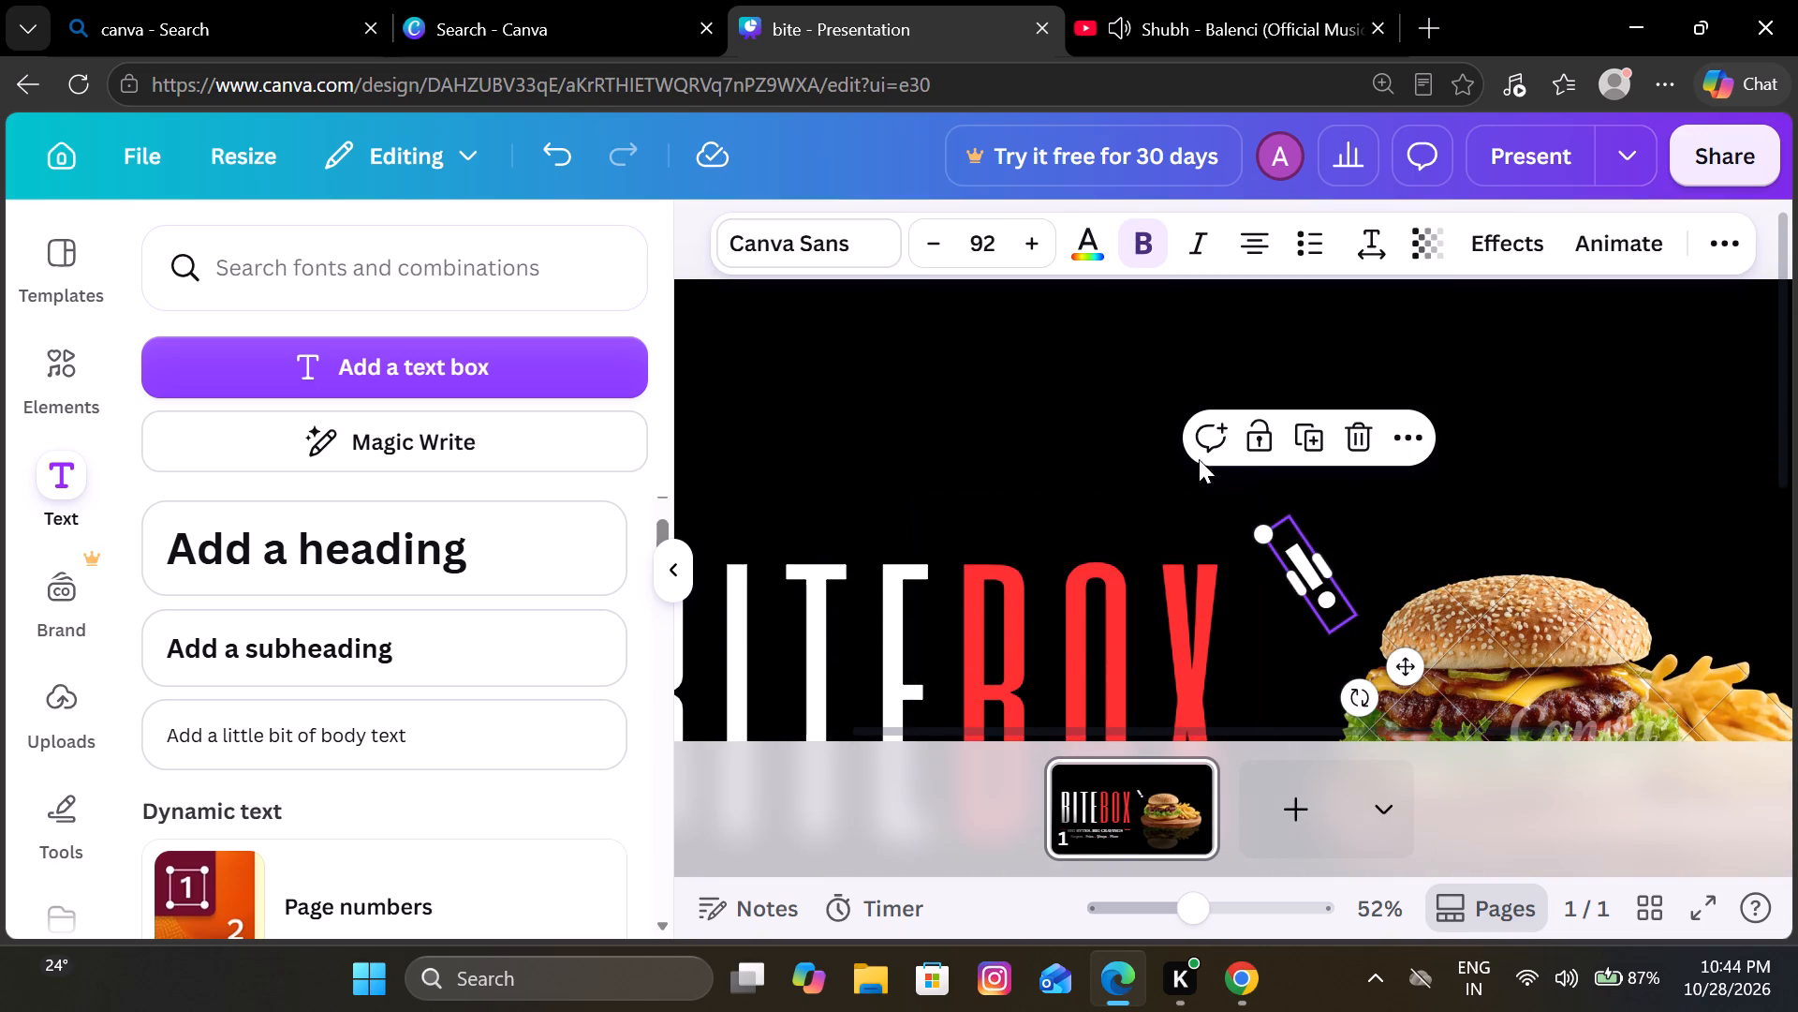
click(1196, 455)
click(1297, 548)
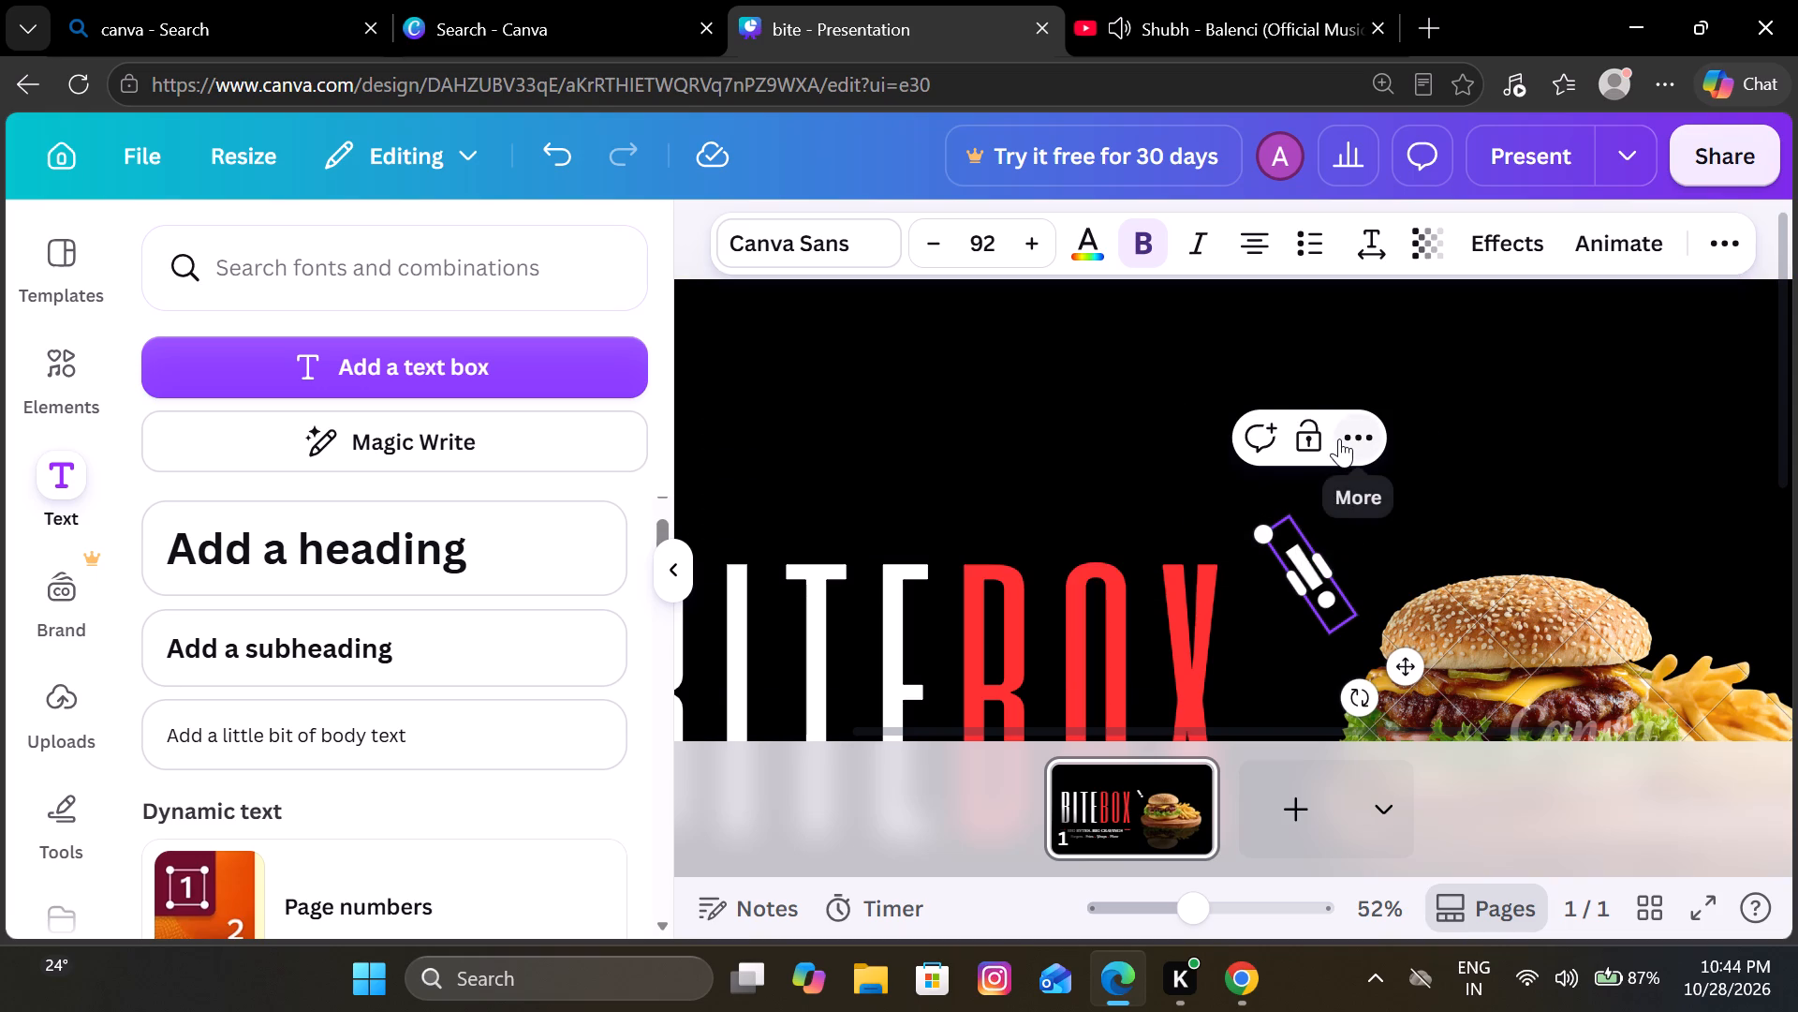
click(1392, 469)
click(1306, 560)
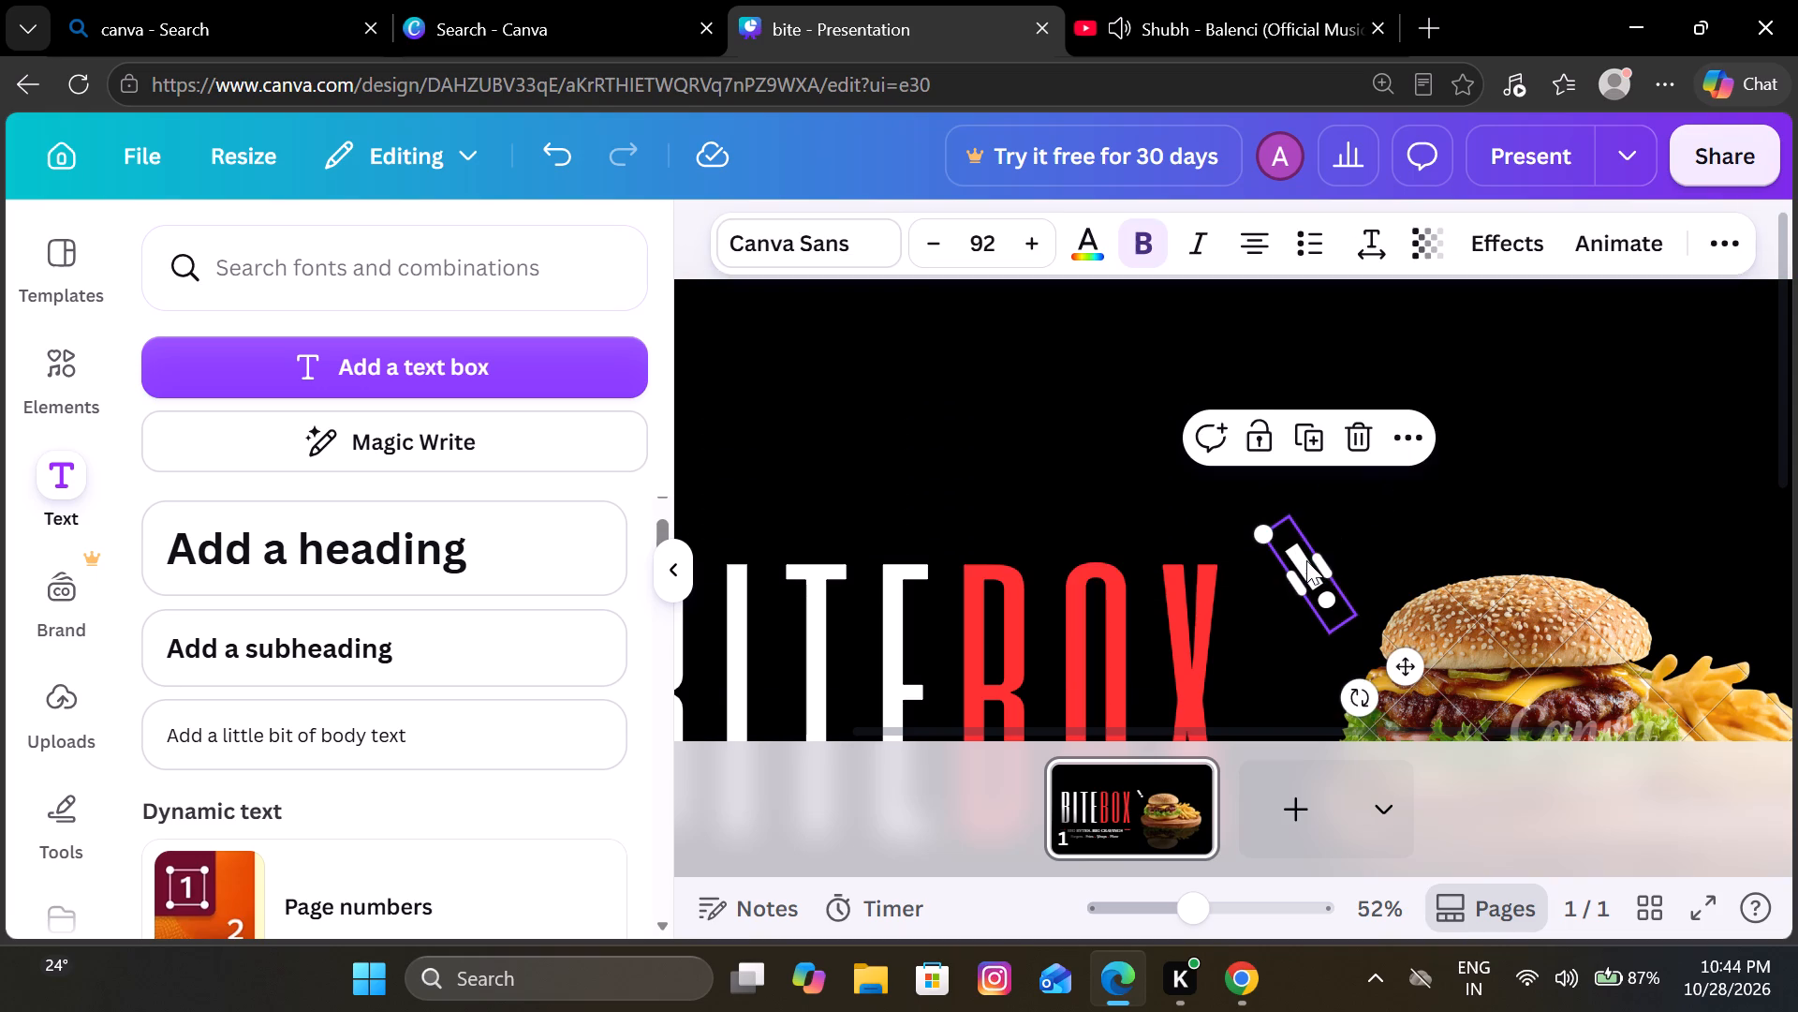
Delete the tilted exclamation mark between the BITEBOX title and the burger.
click(1367, 446)
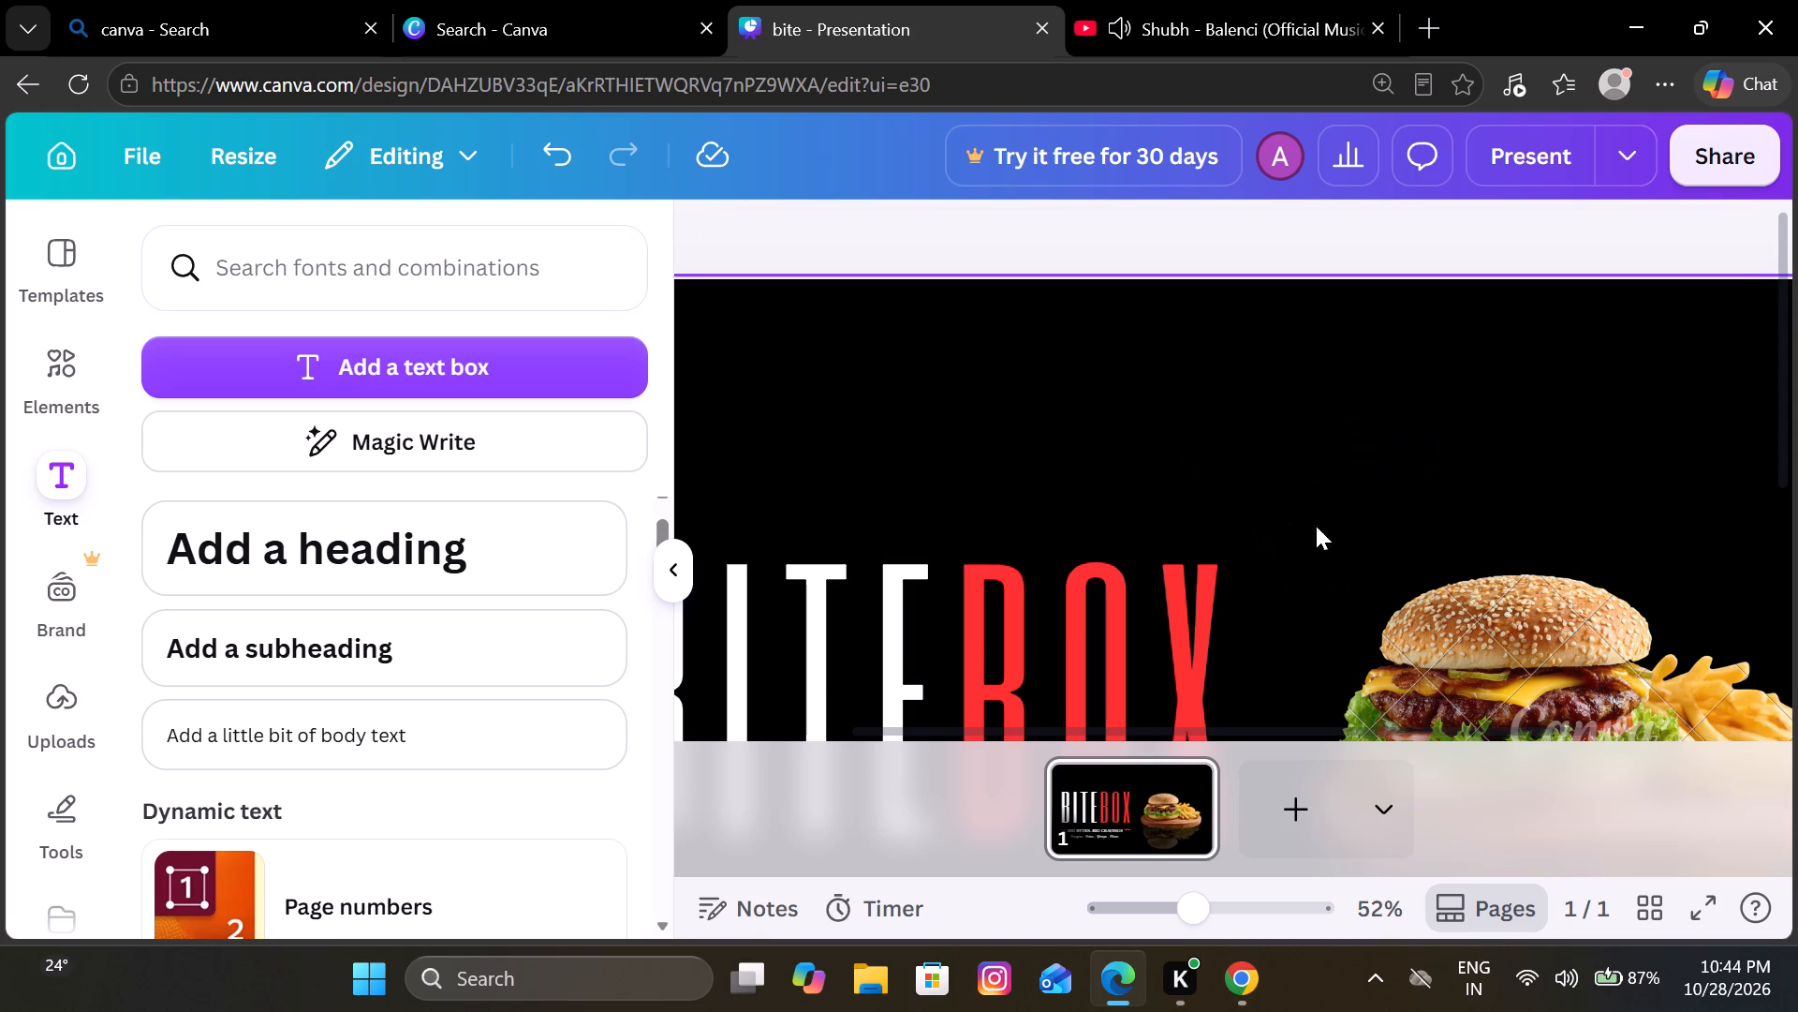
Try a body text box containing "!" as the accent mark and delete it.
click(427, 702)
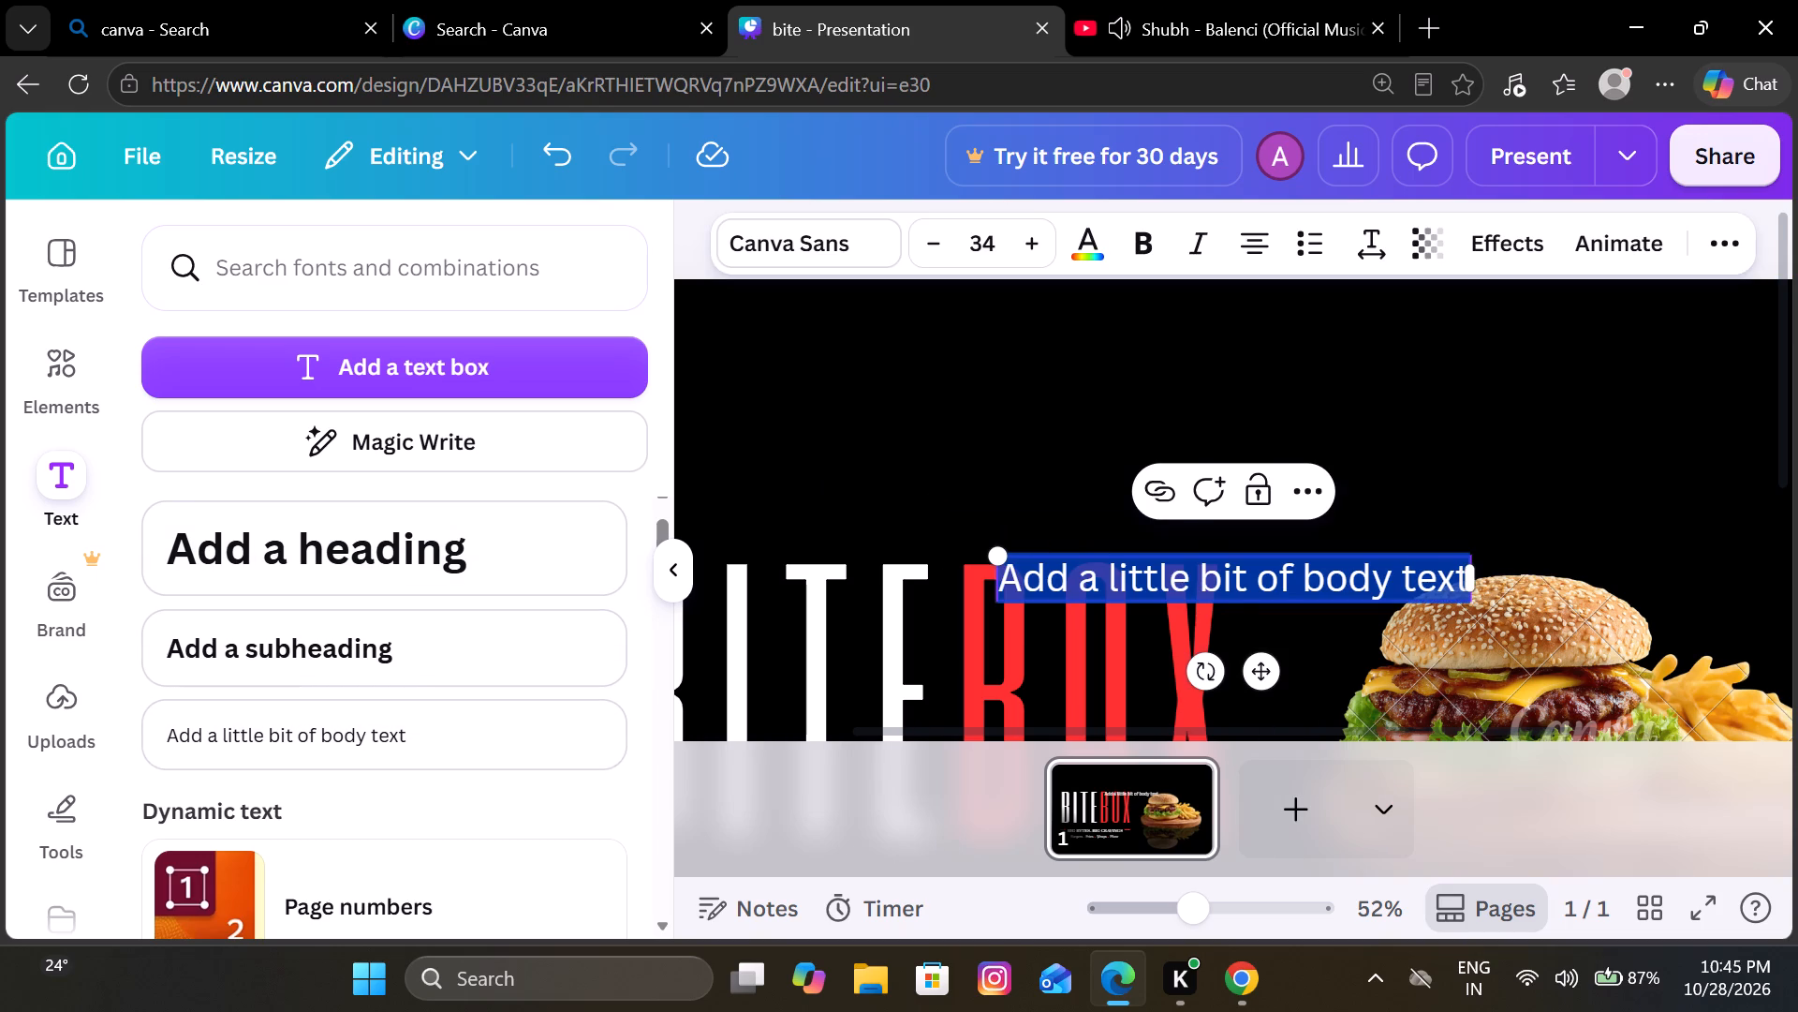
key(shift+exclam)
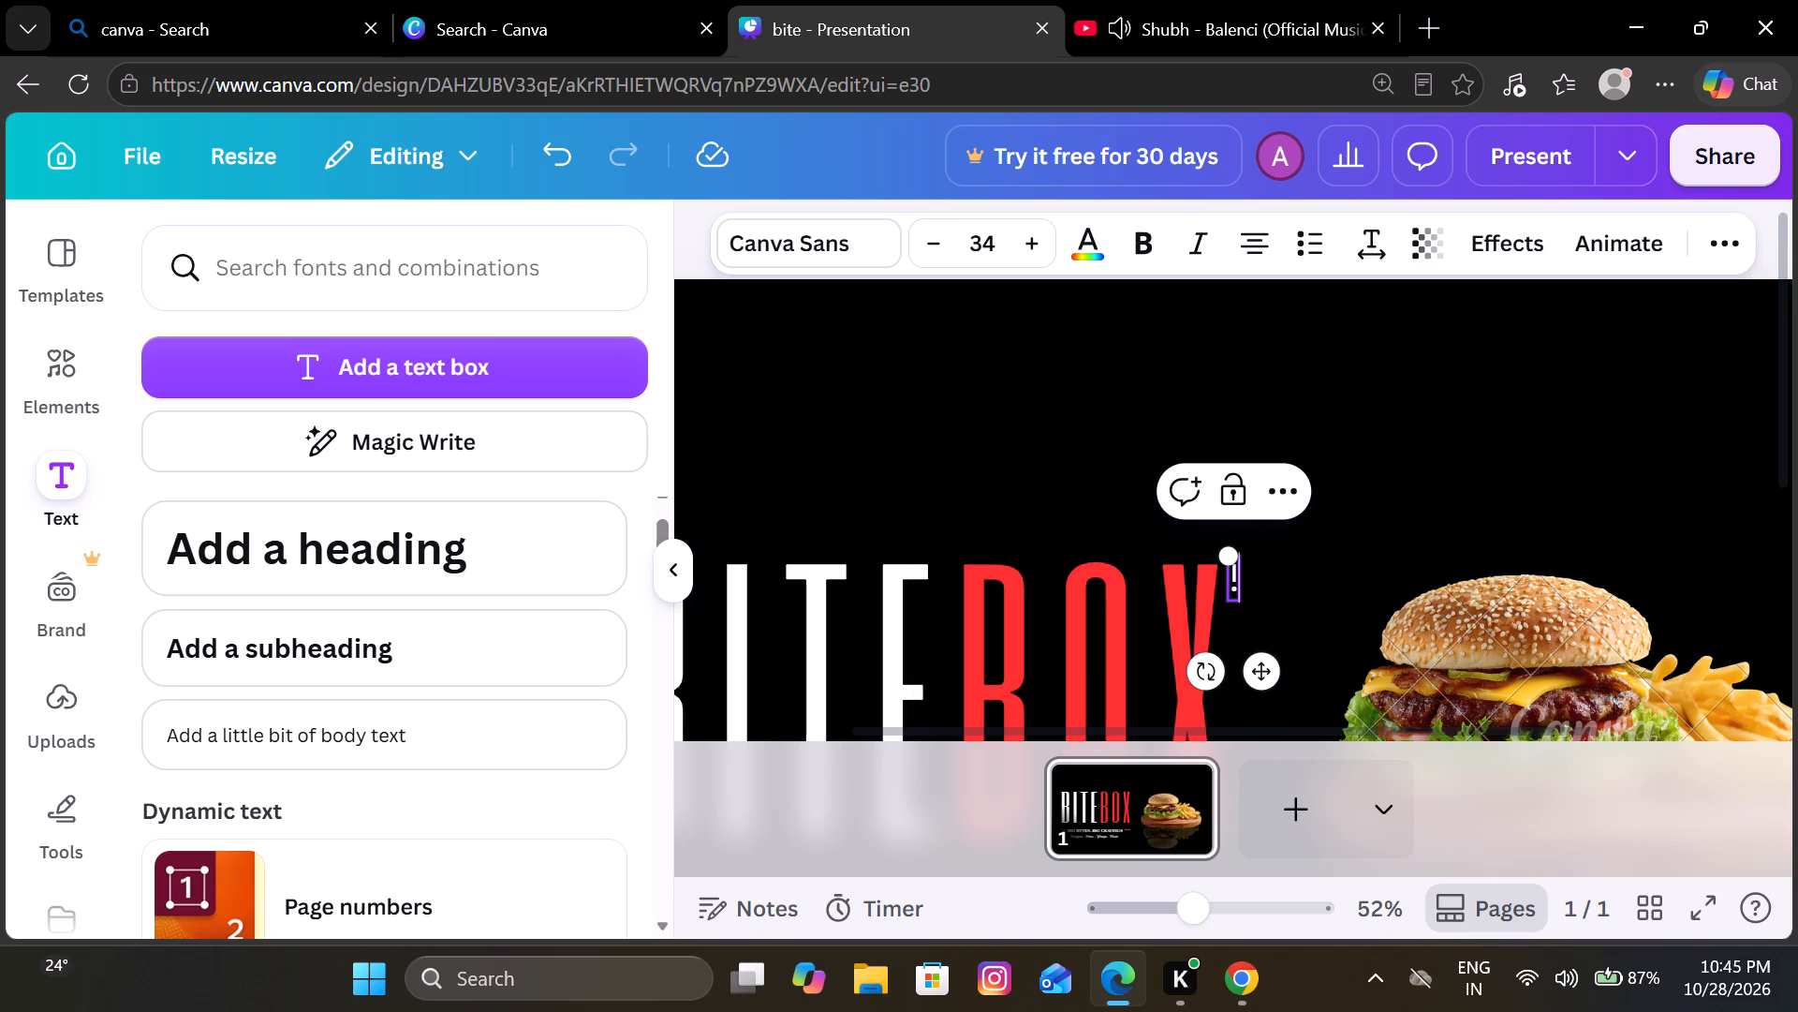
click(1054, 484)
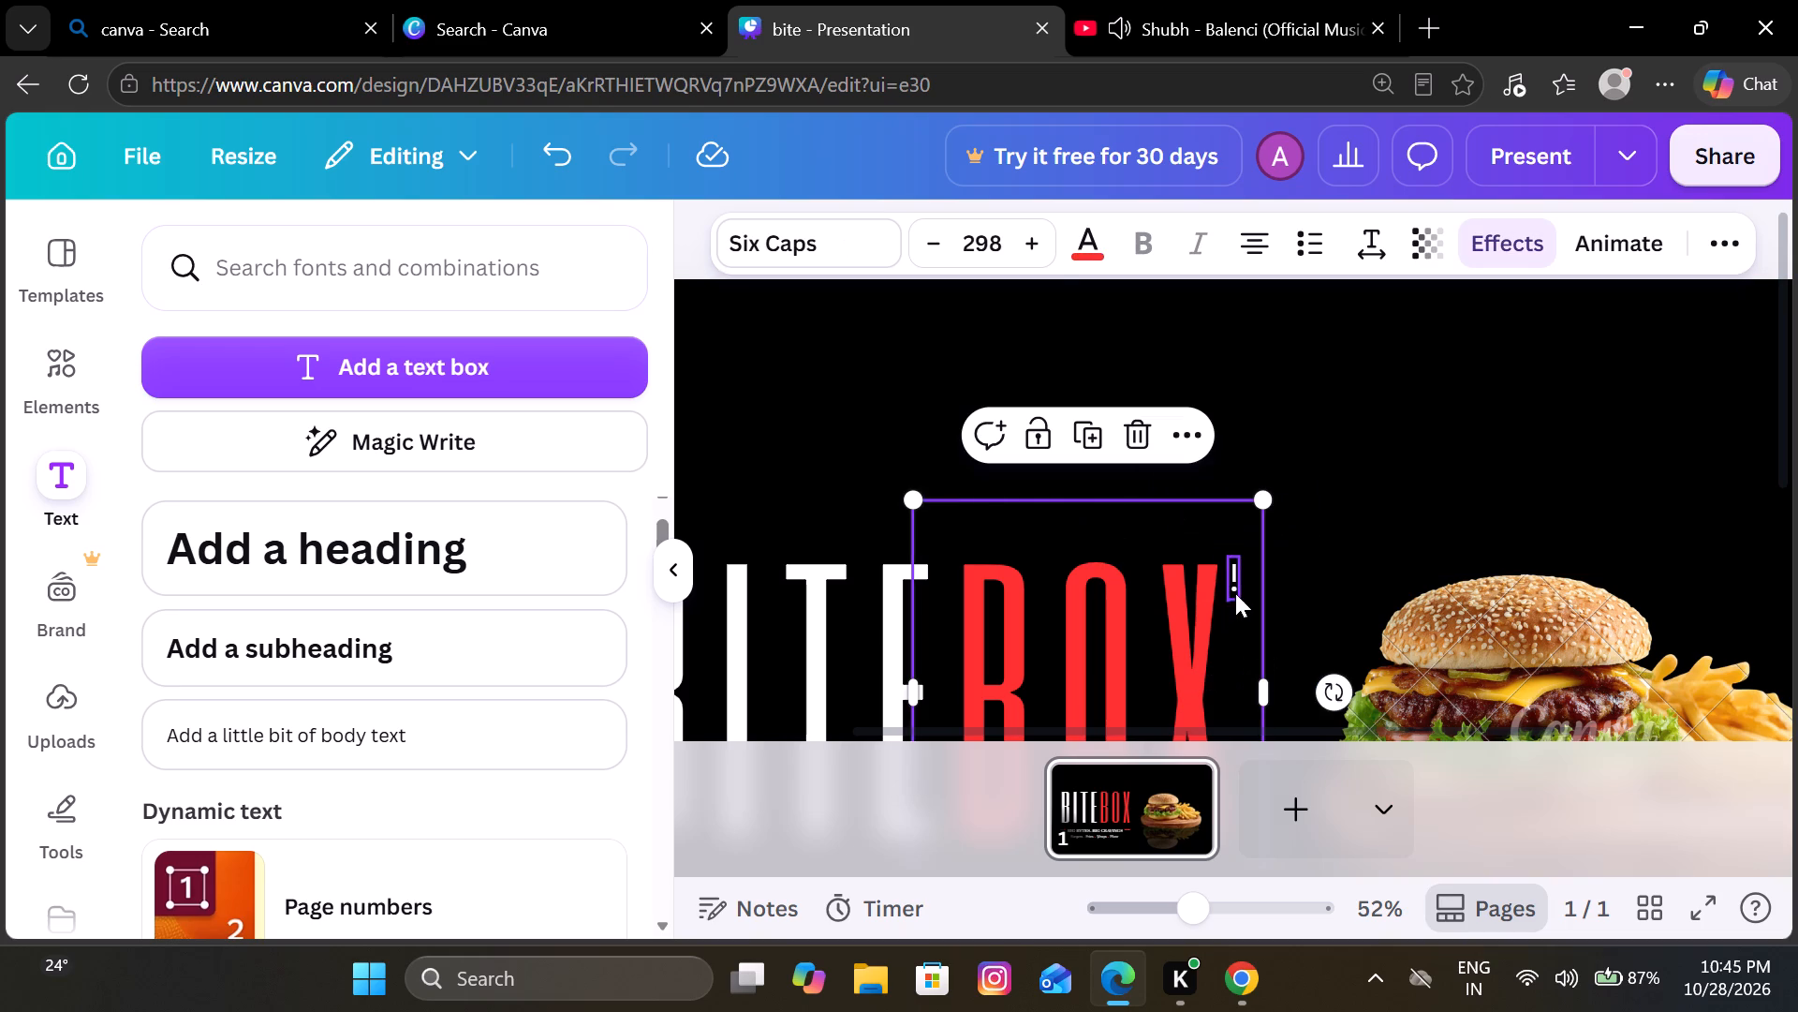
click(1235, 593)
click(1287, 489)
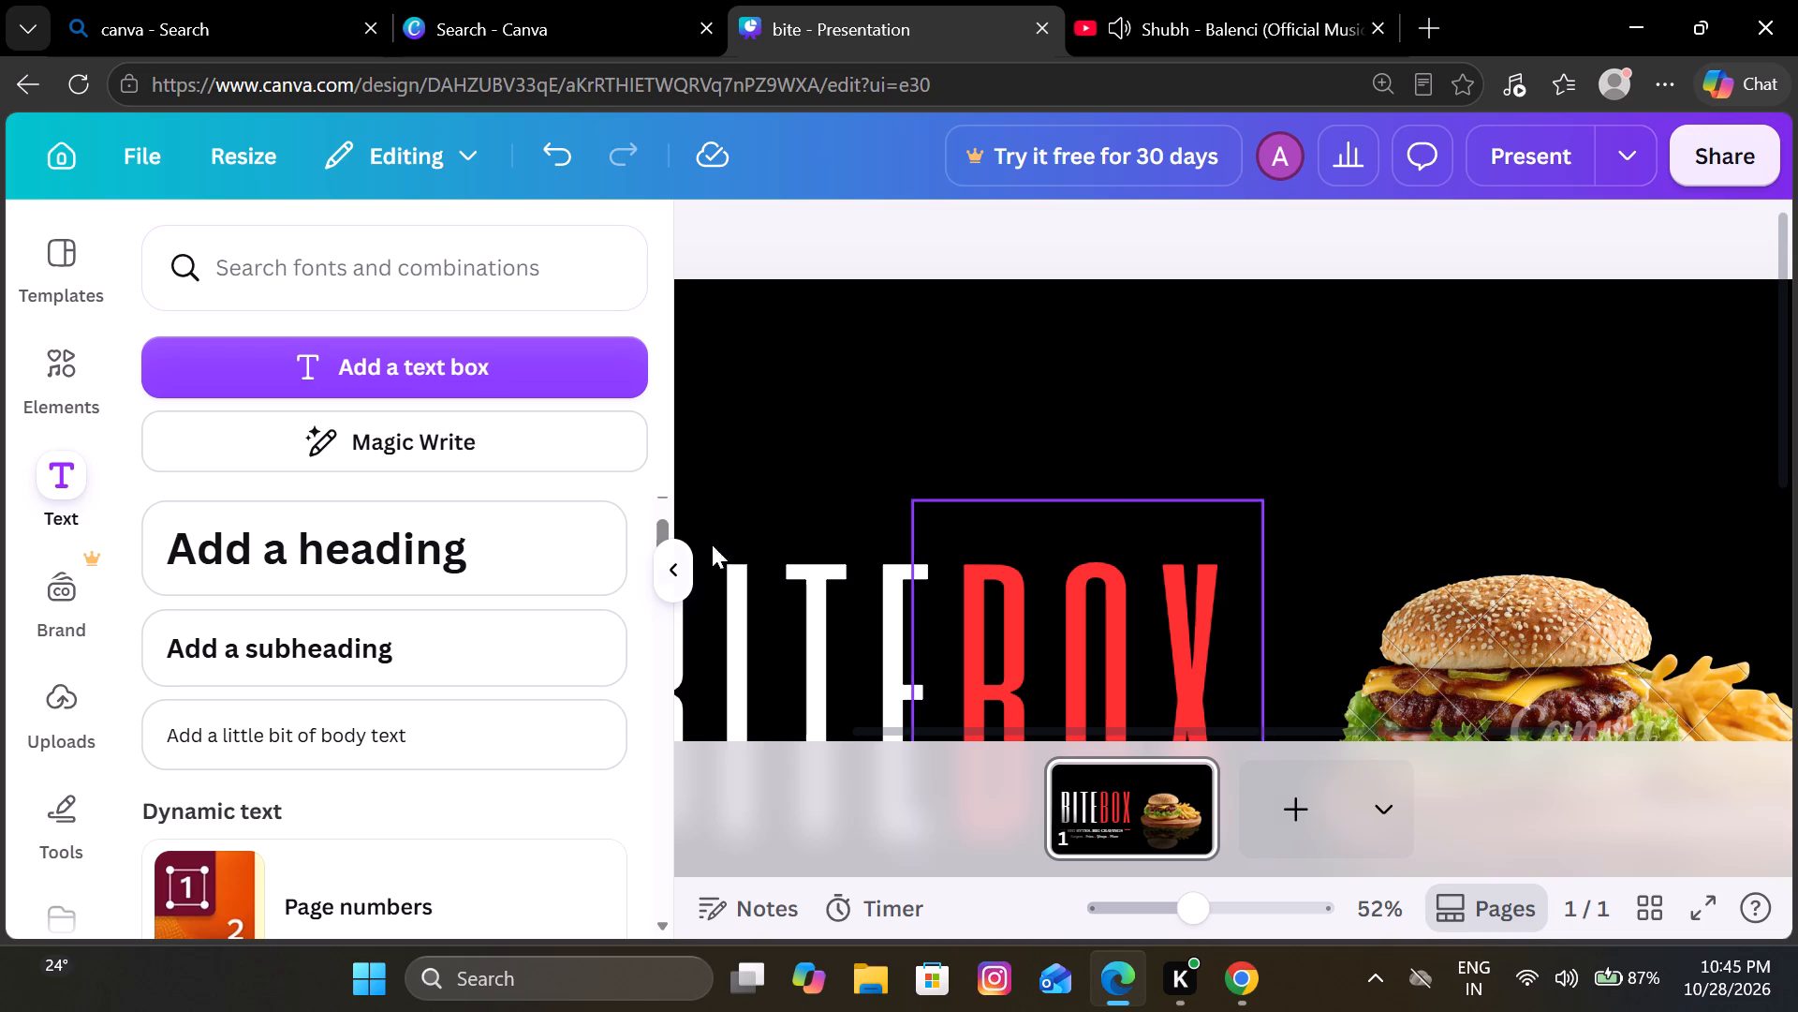
Add a heading "!", tilt its top toward the title, and place it between the X of BITEBOX and the burger bun.
click(532, 549)
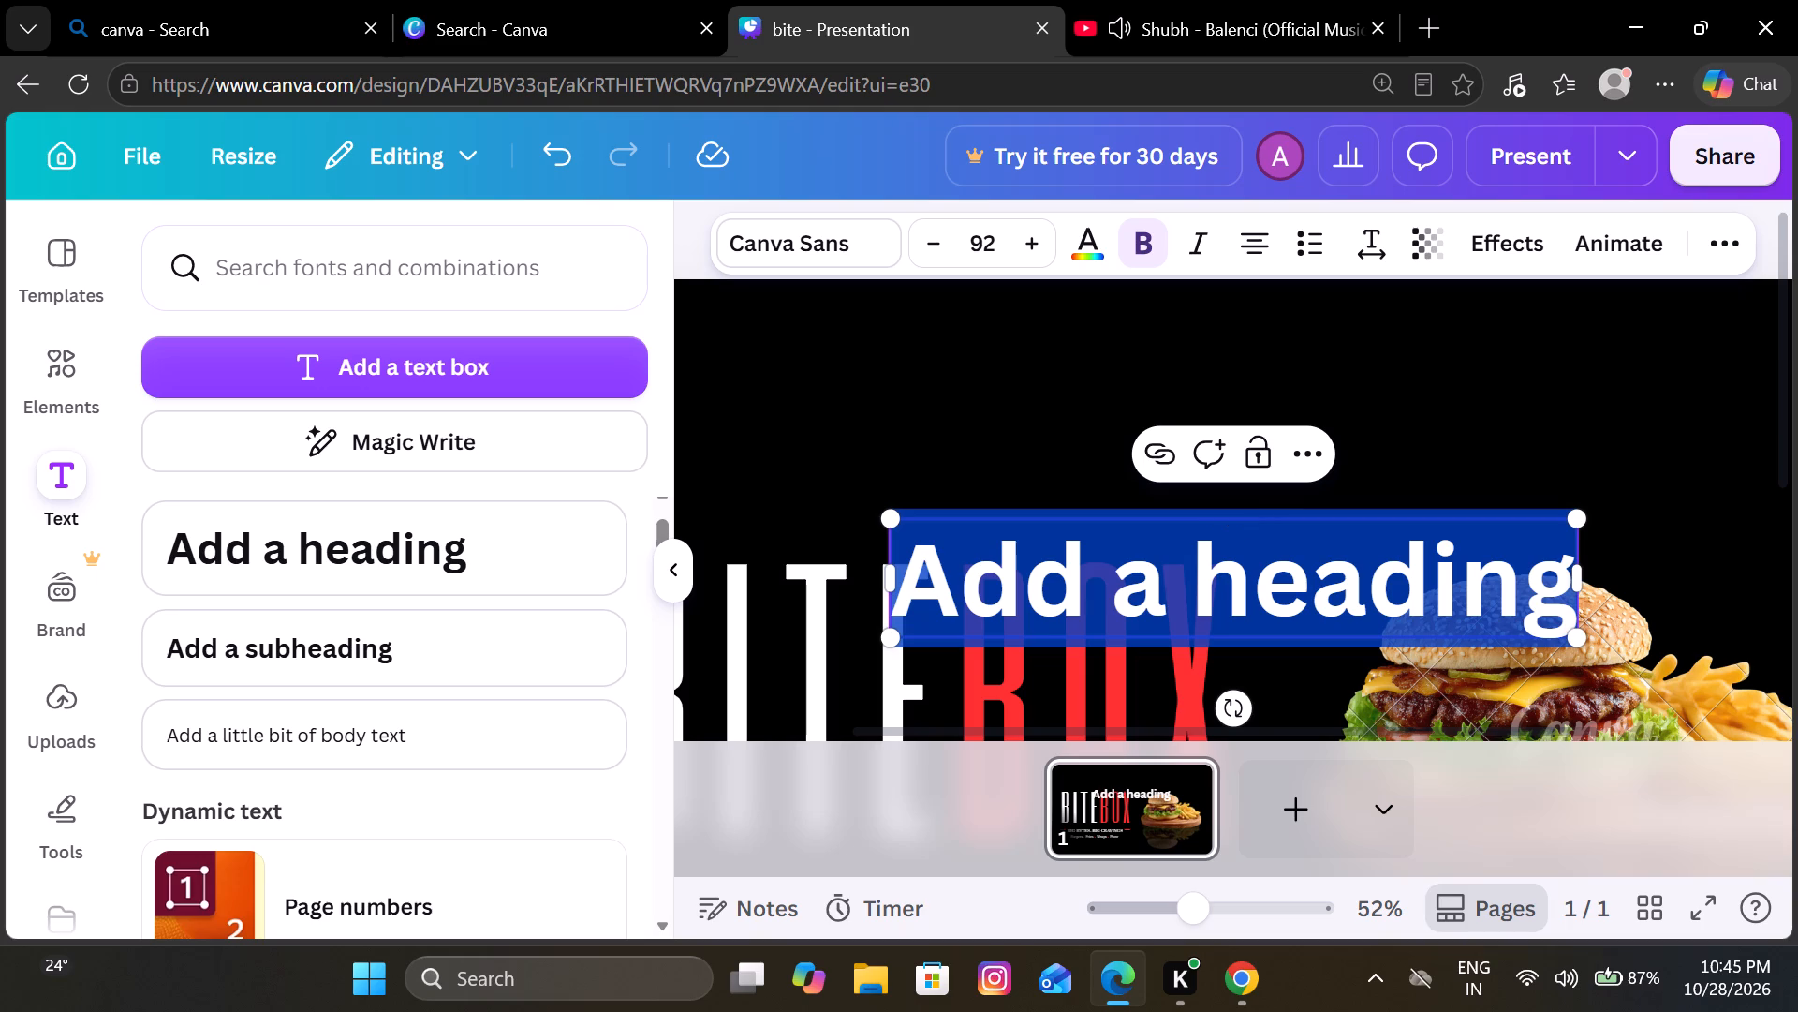
key(shift+exclam)
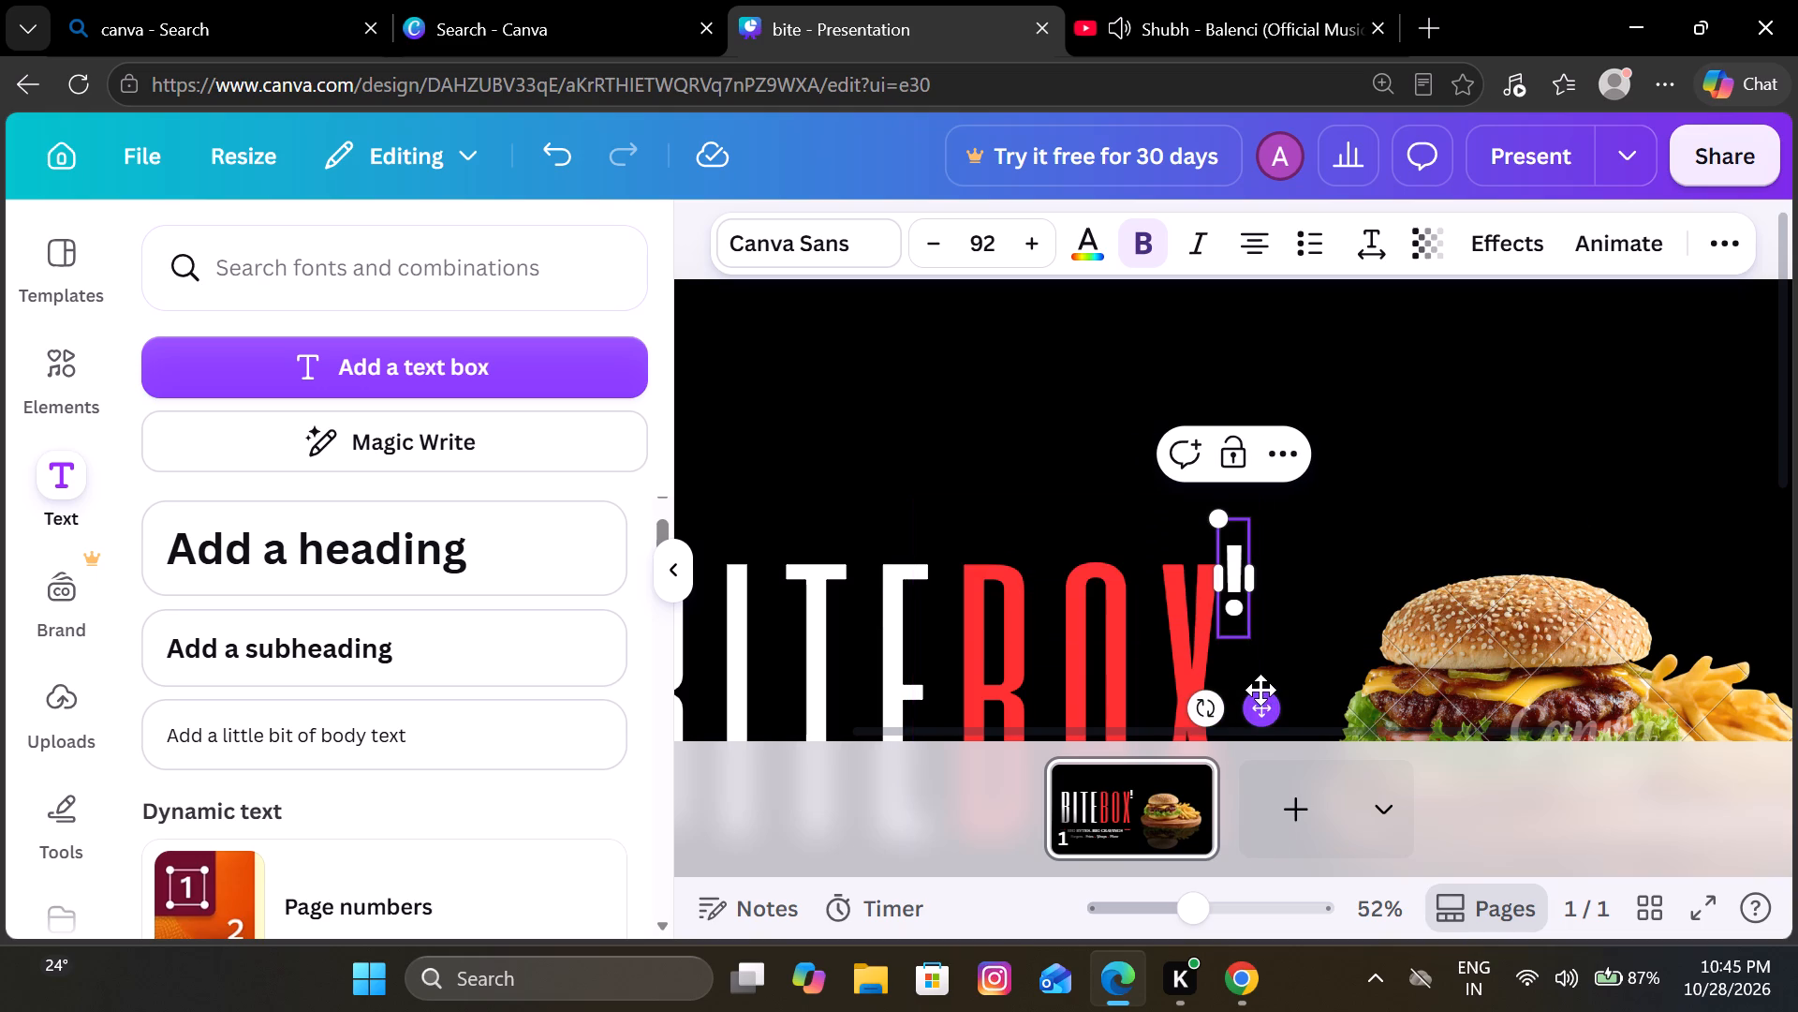
click(1354, 377)
click(1226, 593)
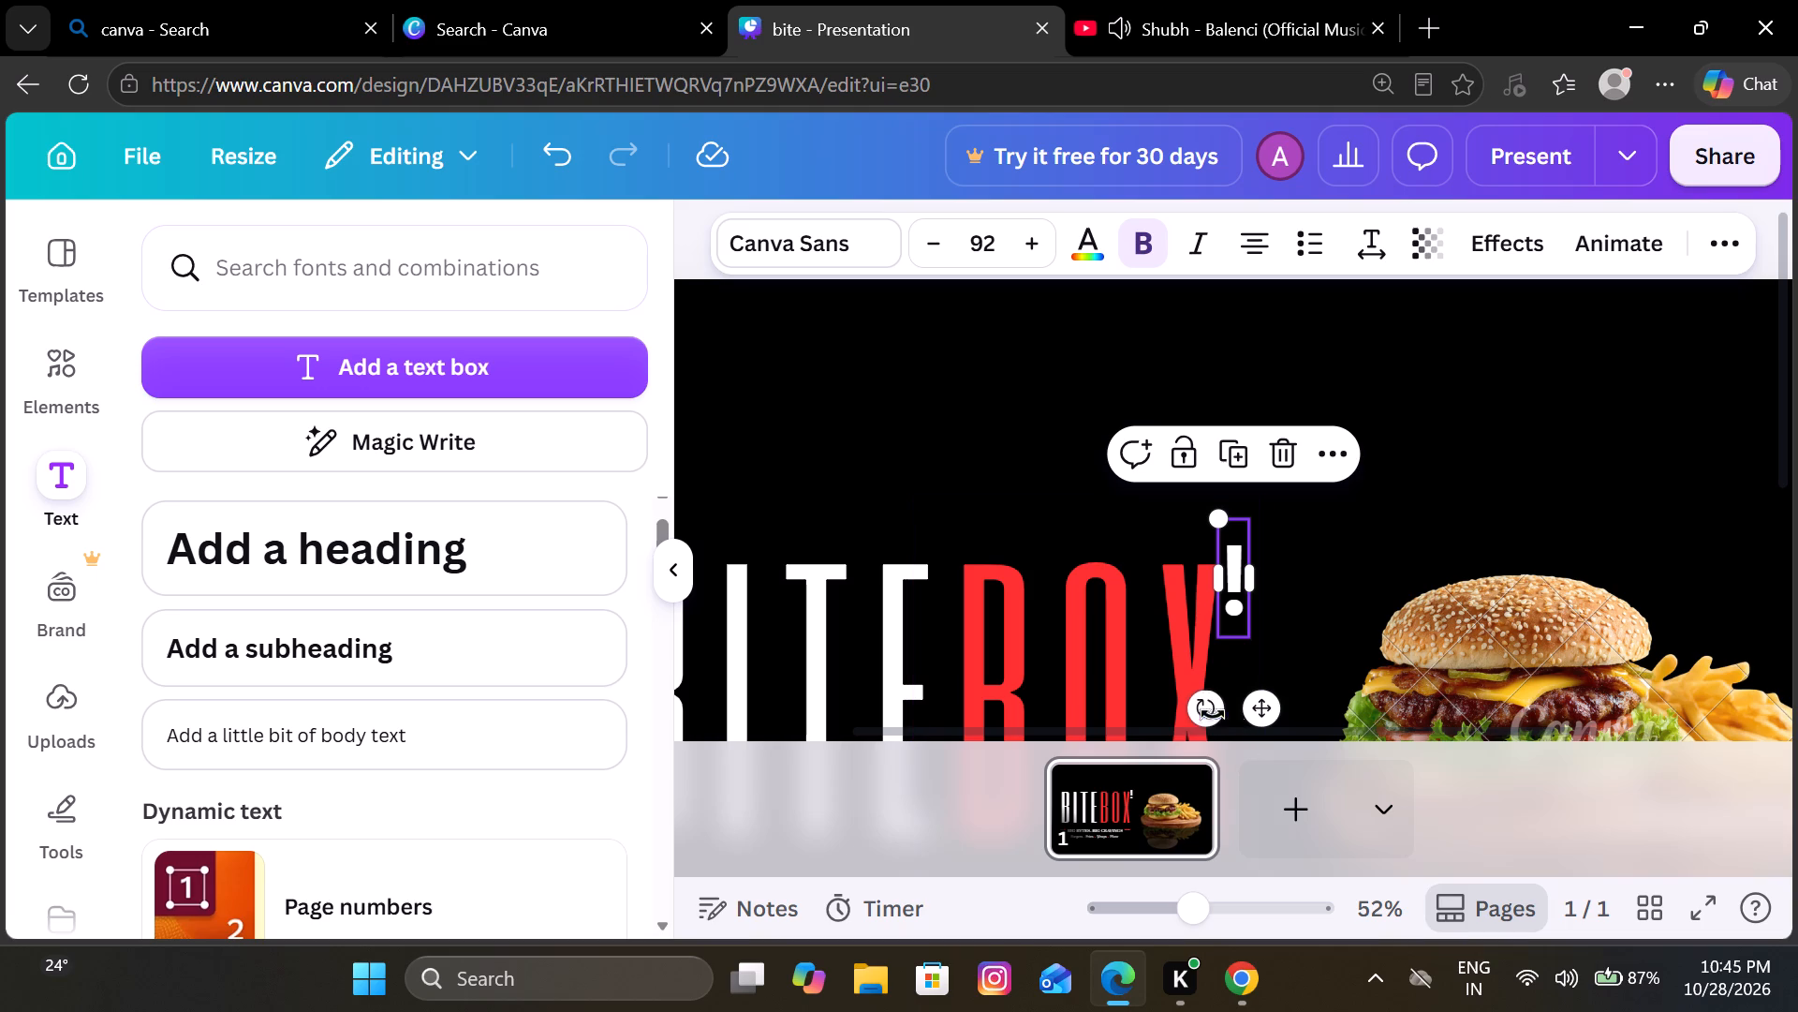
drag(1204, 715, 1273, 694)
drag(1246, 592, 1365, 608)
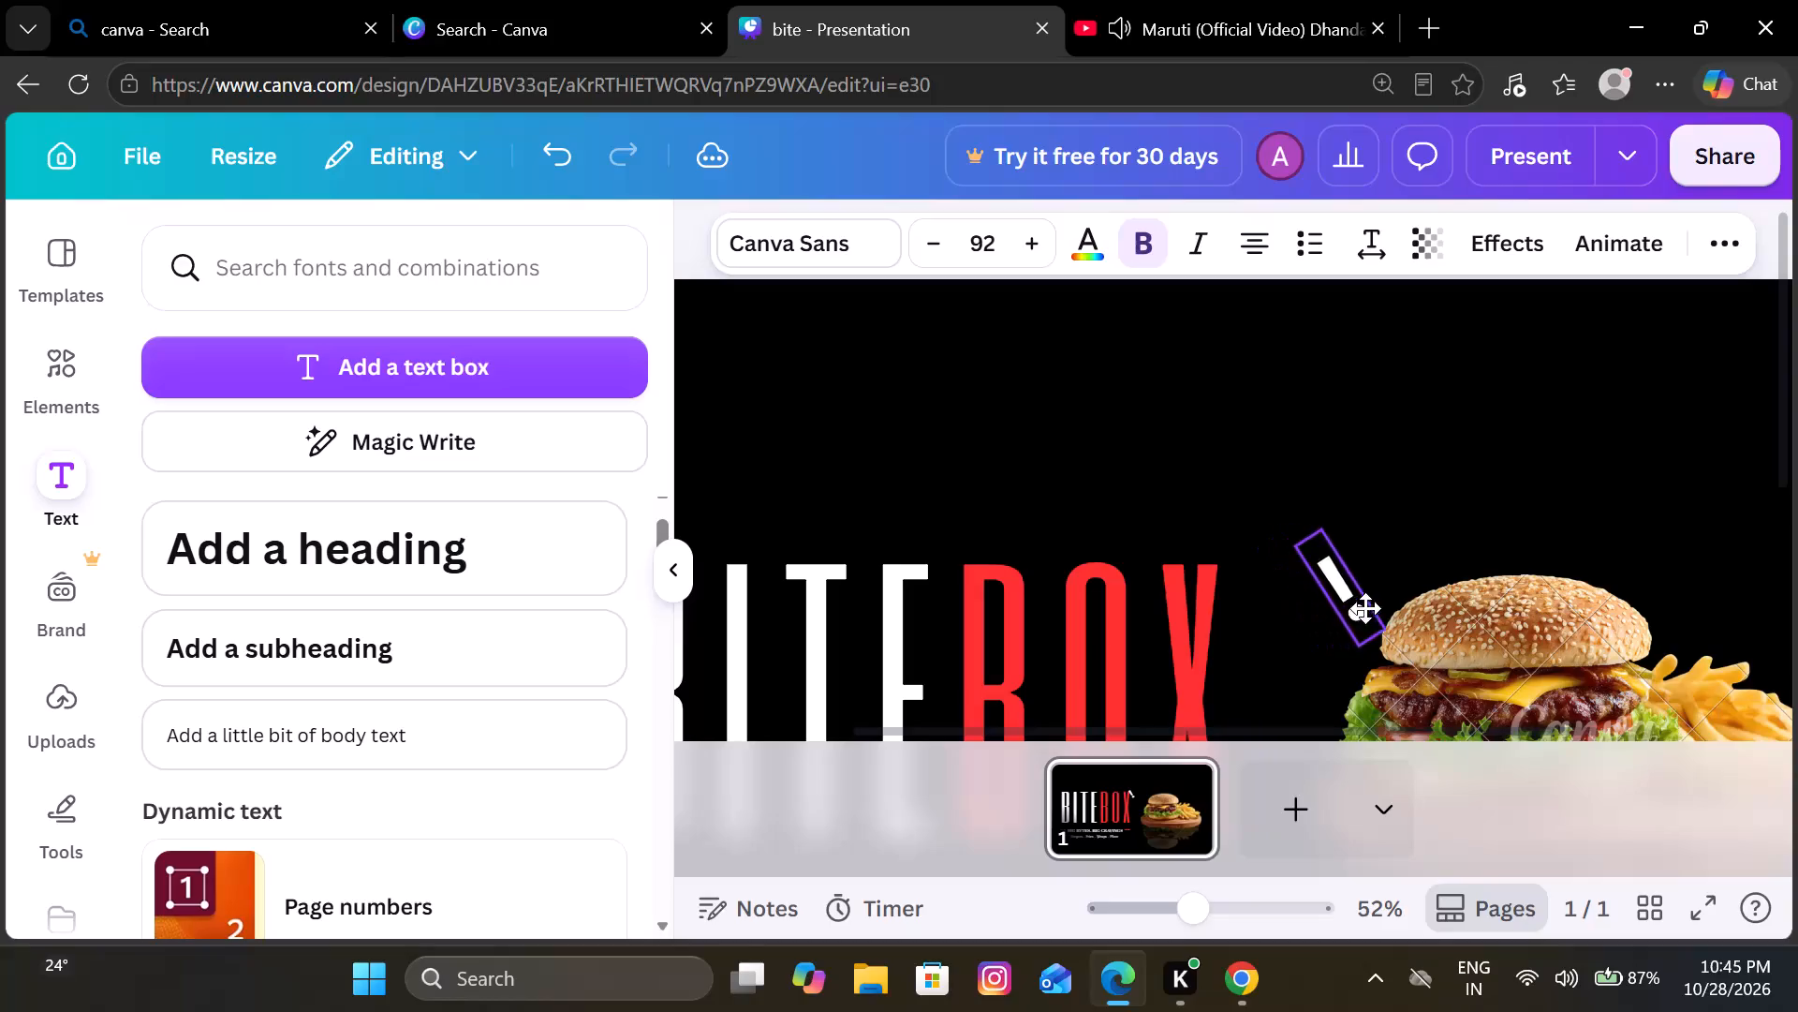
drag(1365, 608, 1311, 604)
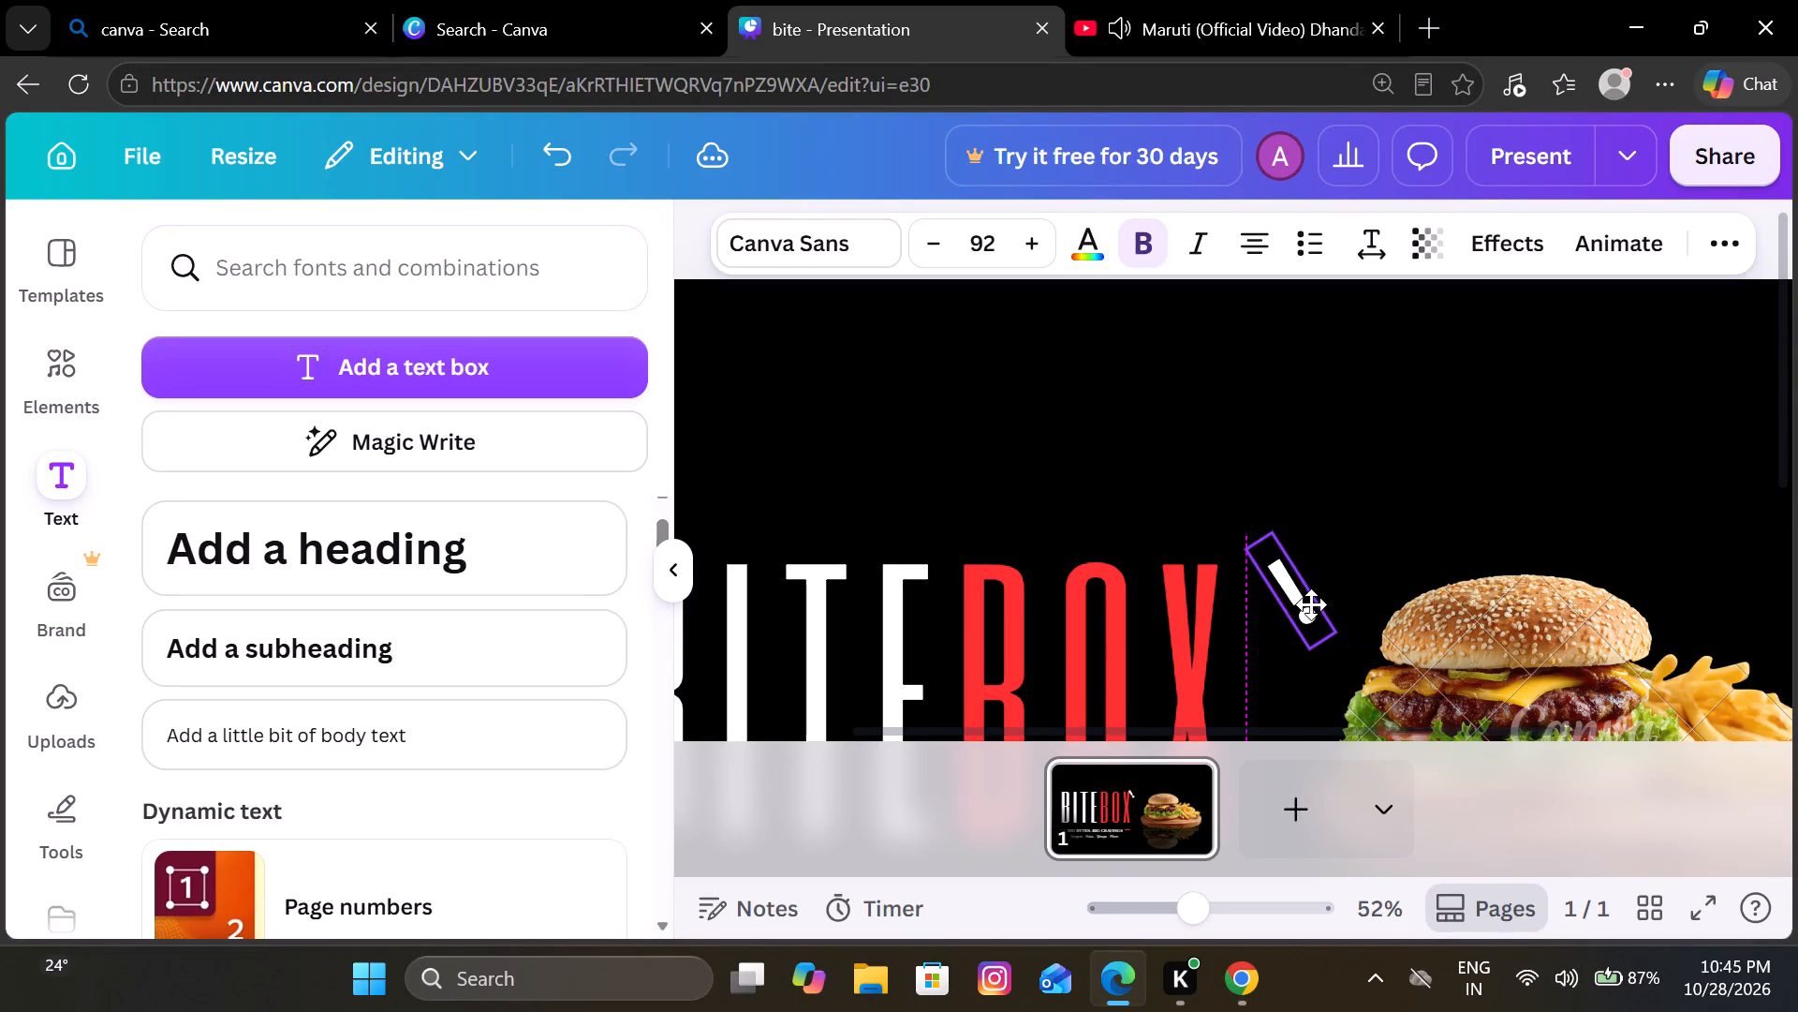
drag(1311, 604, 1311, 603)
click(1104, 458)
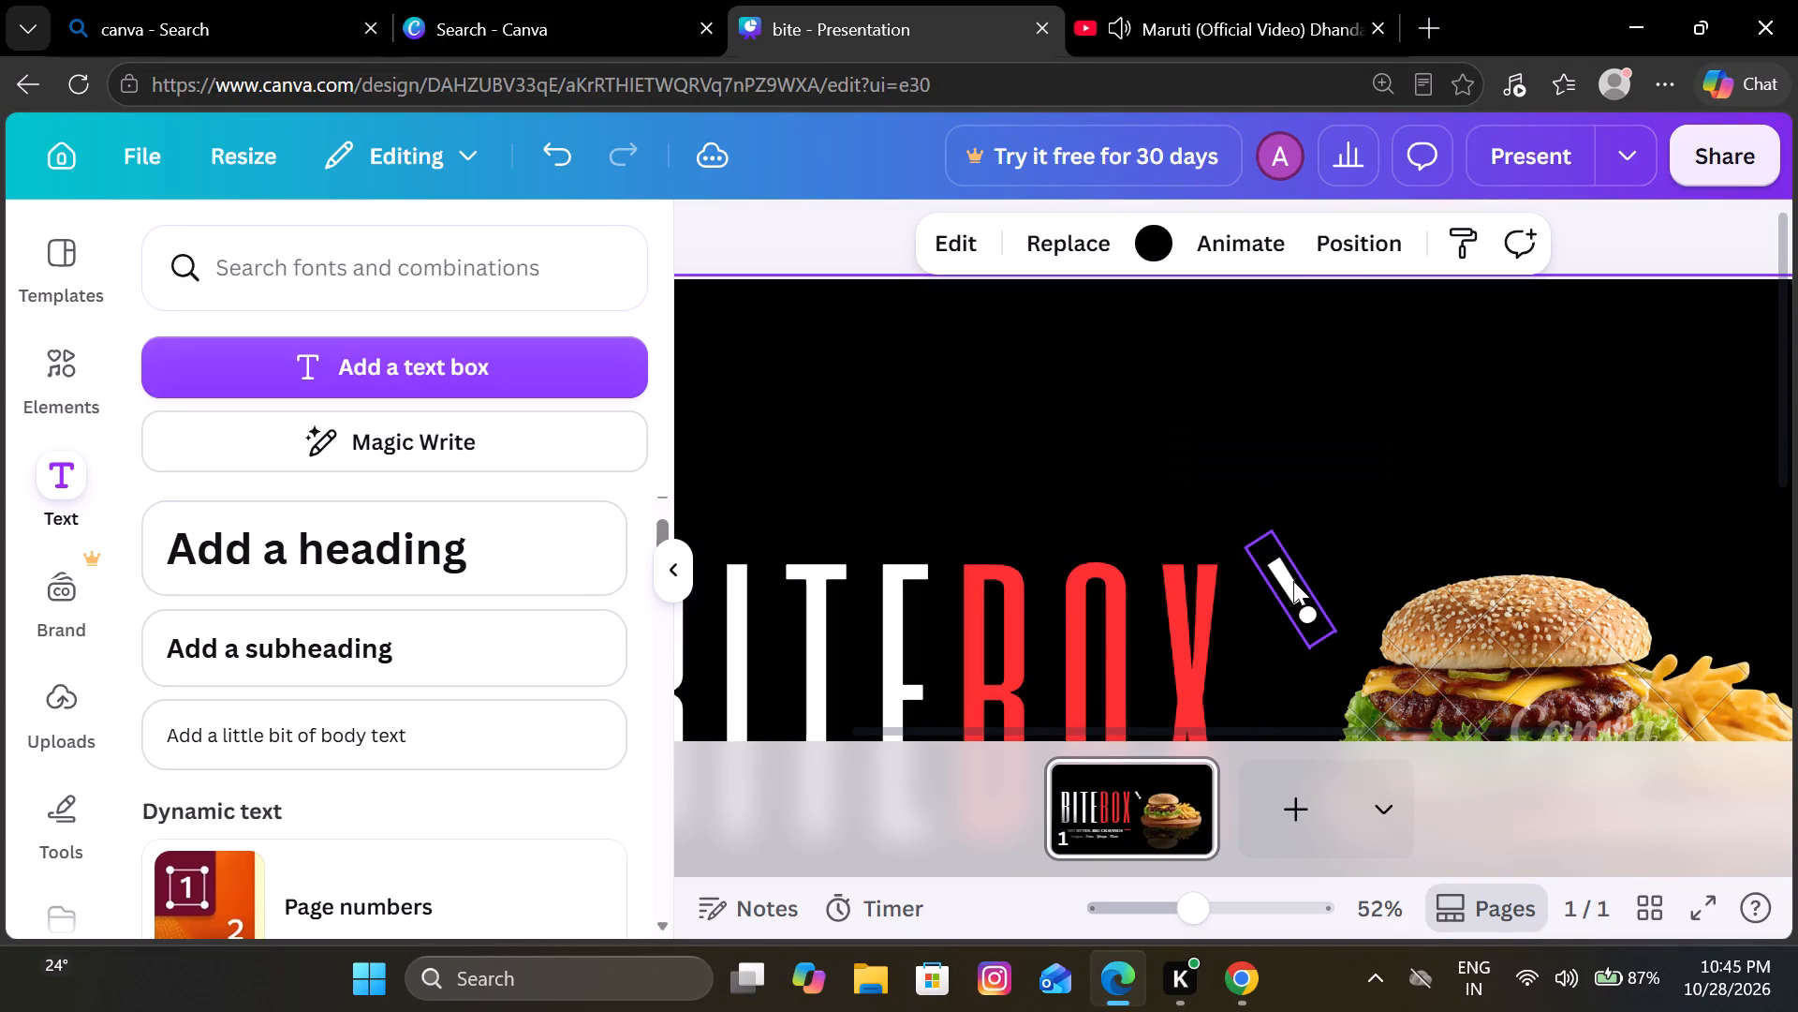
Duplicate the tilted exclamation mark, make the copy slightly more upright, and space the pair diagonally beside the top of the bun.
click(1294, 578)
click(1291, 443)
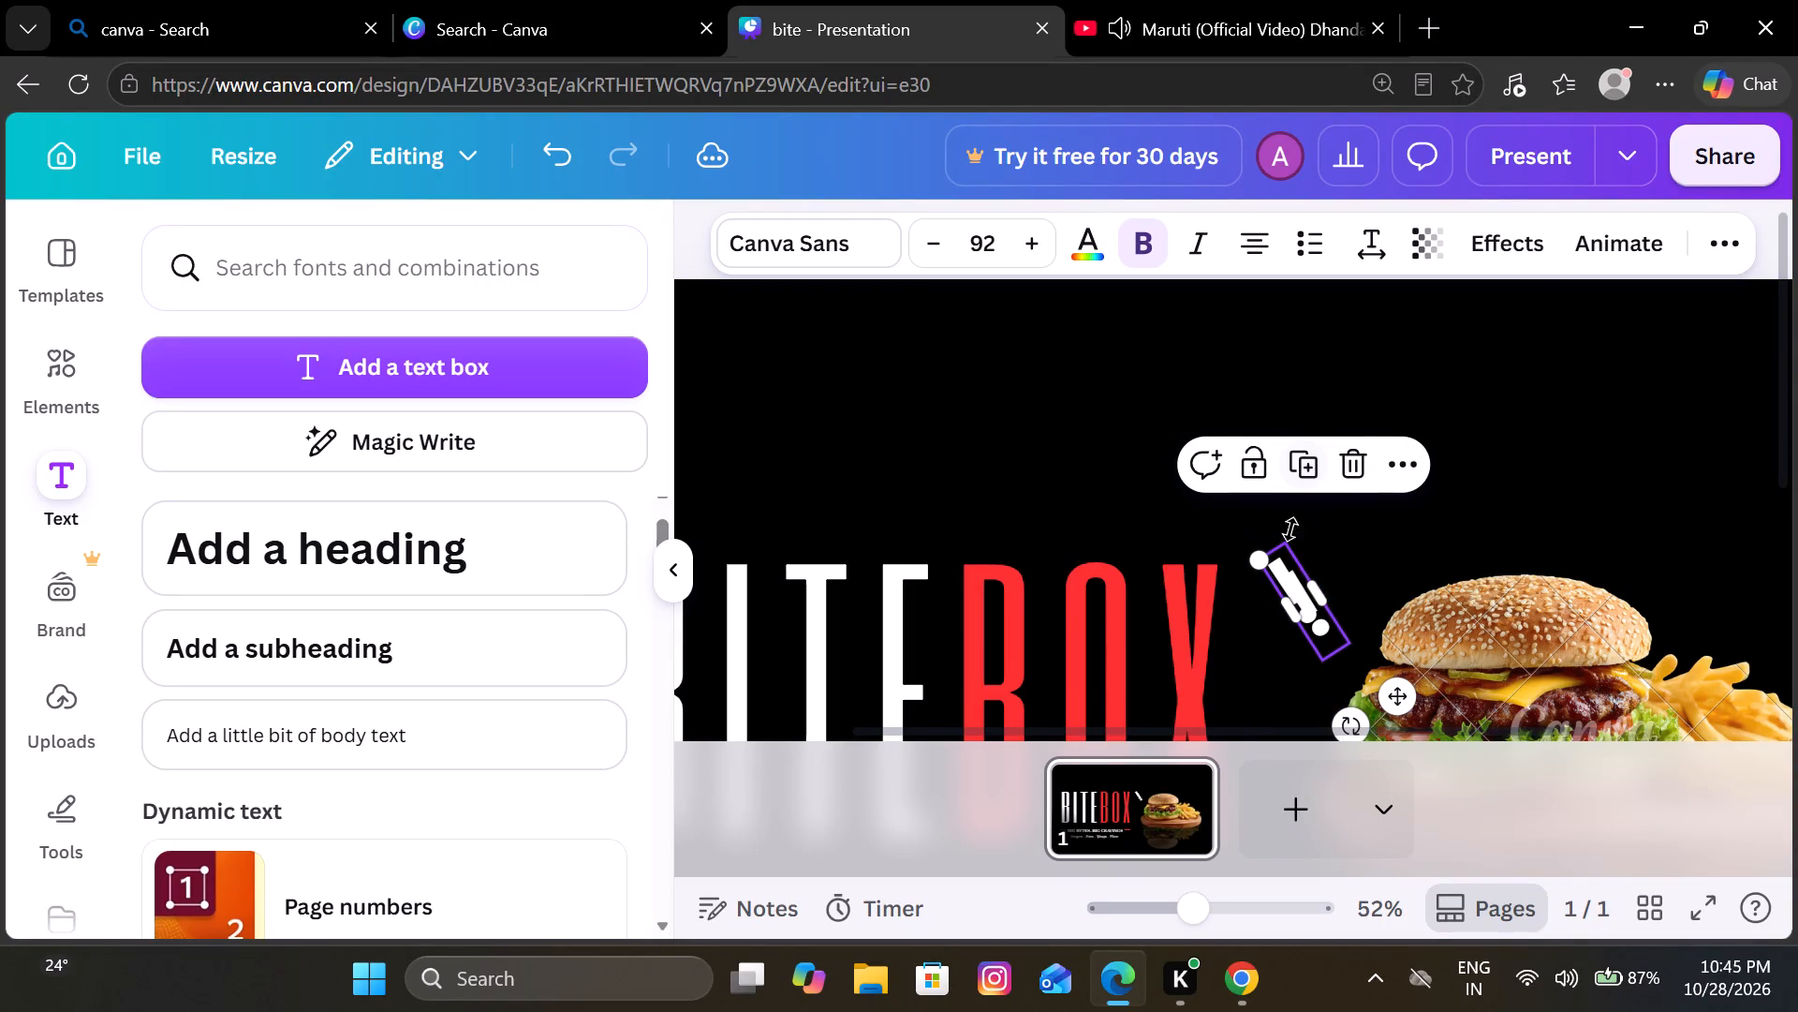
drag(1307, 618, 1340, 572)
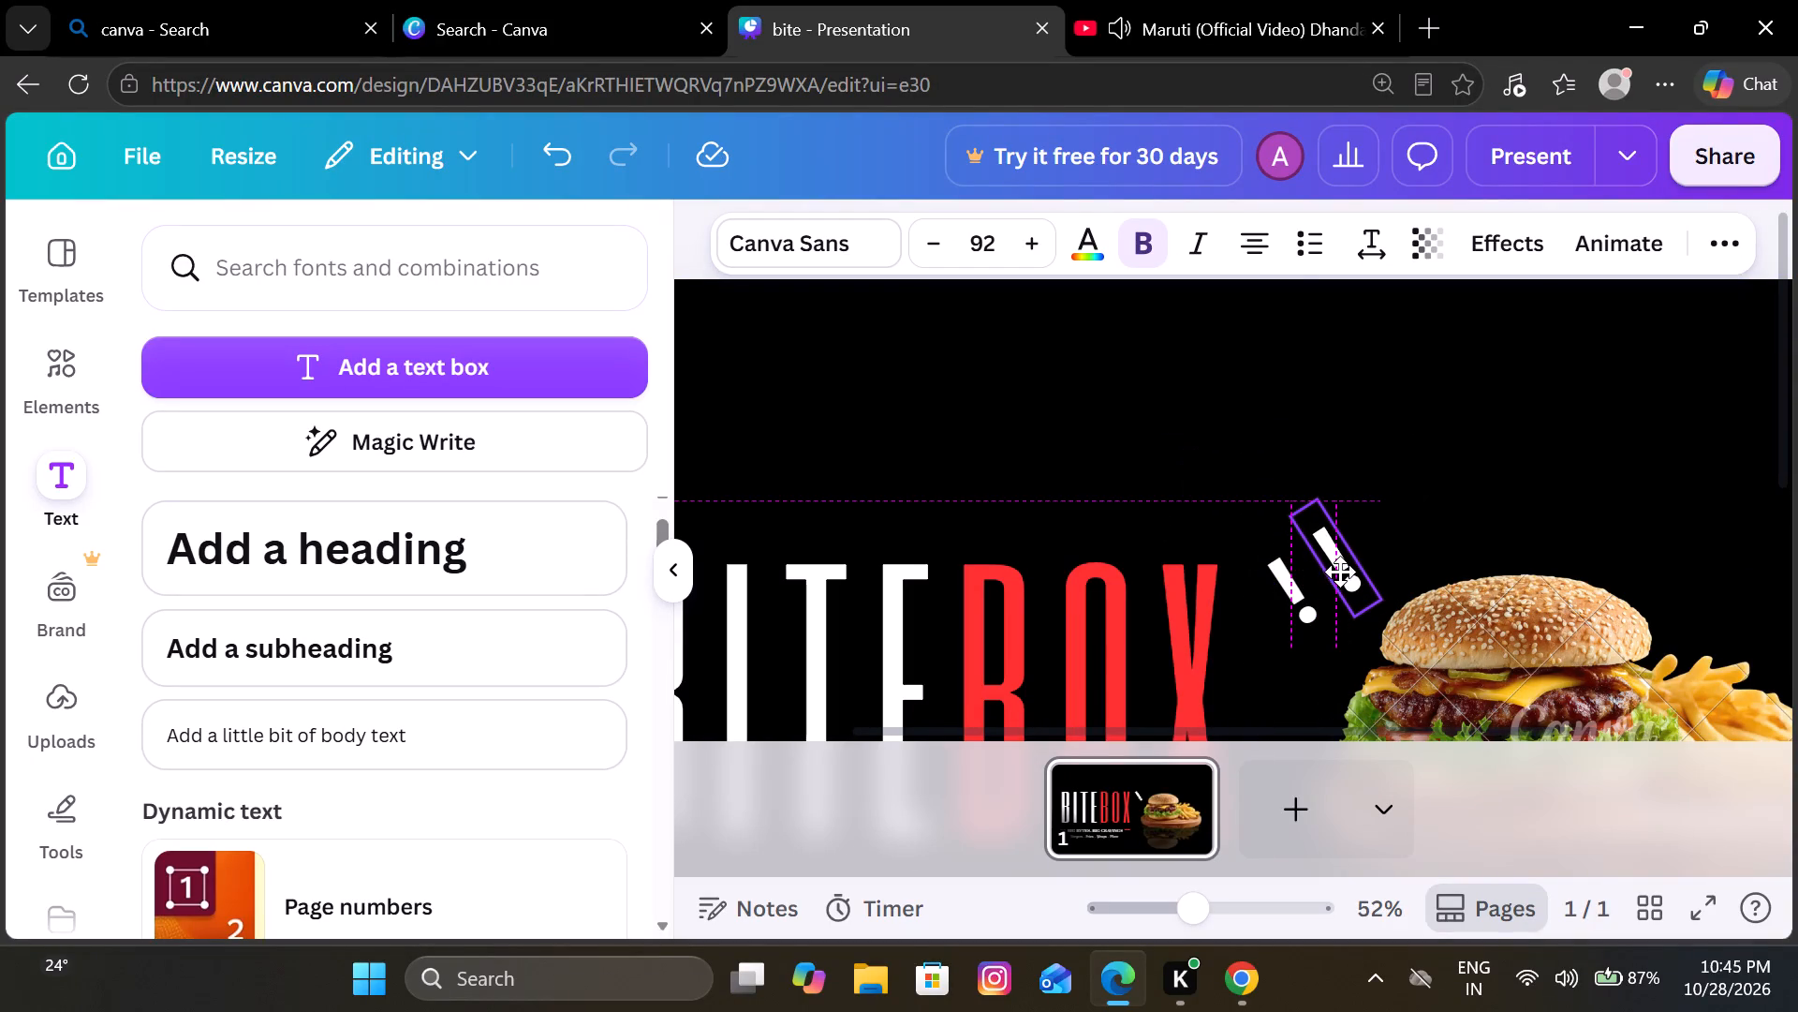
drag(1340, 572, 1345, 571)
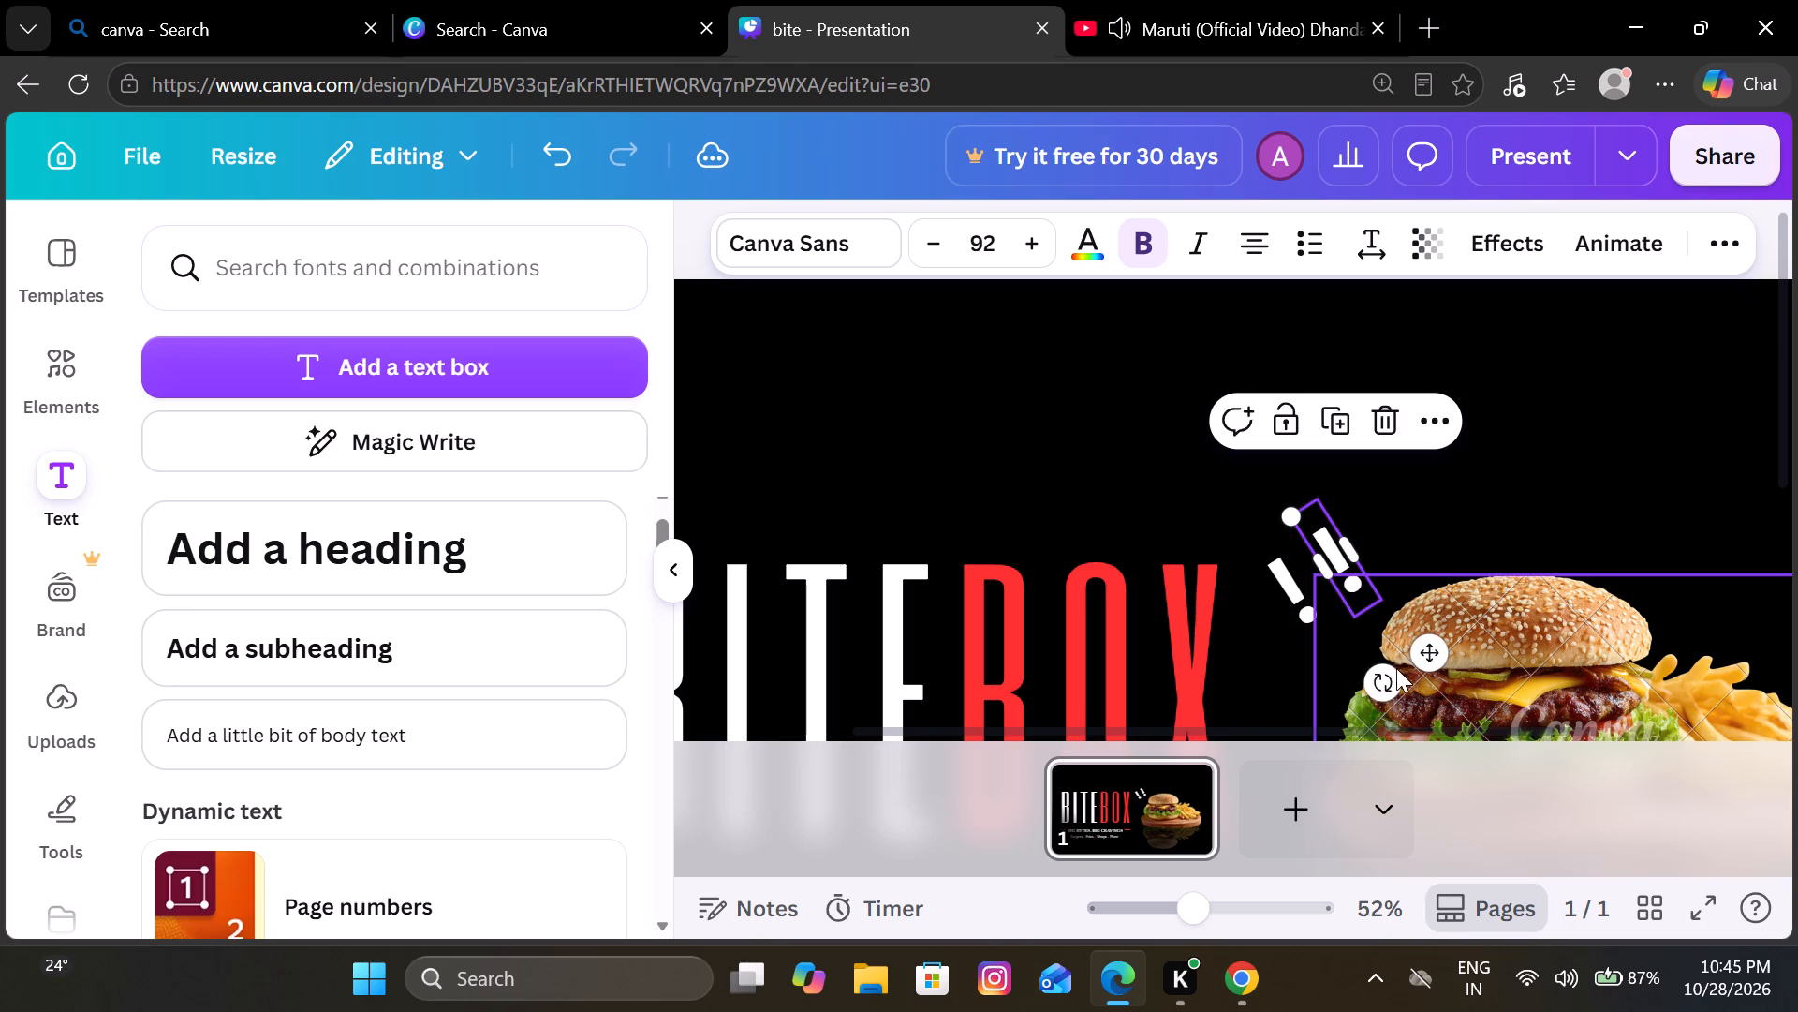
drag(1385, 678, 1370, 679)
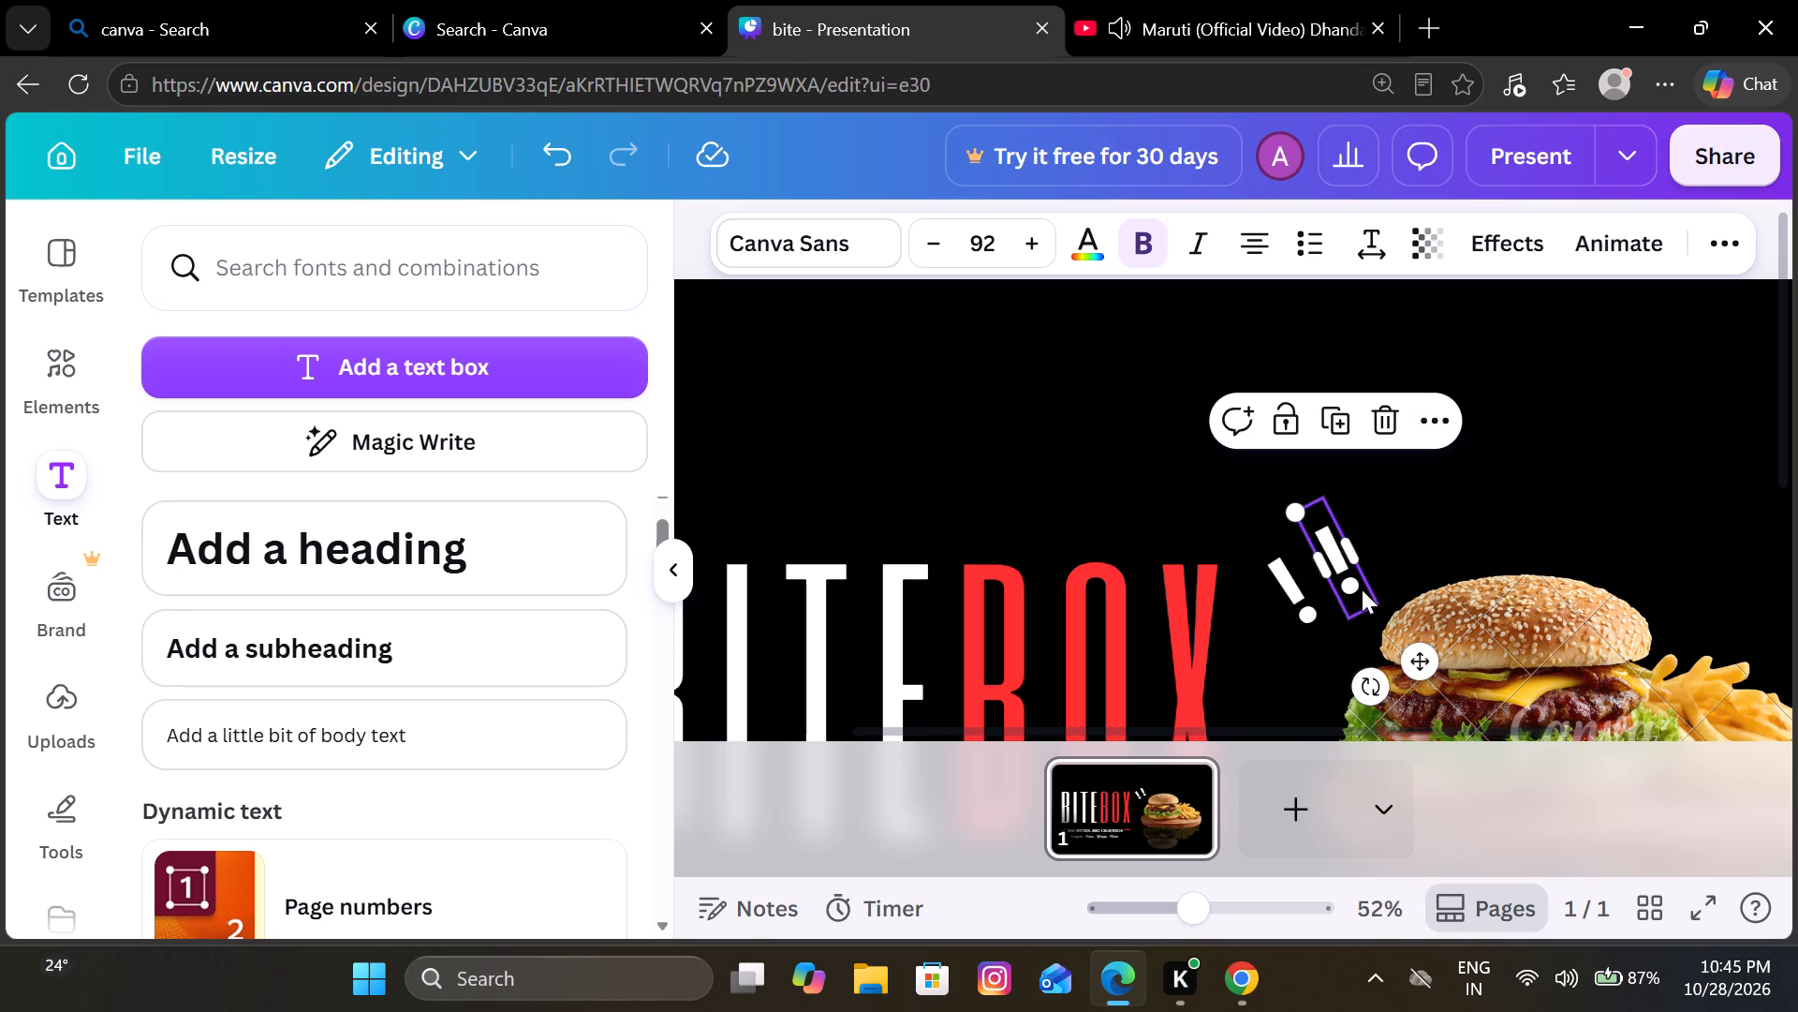
drag(1346, 580, 1383, 563)
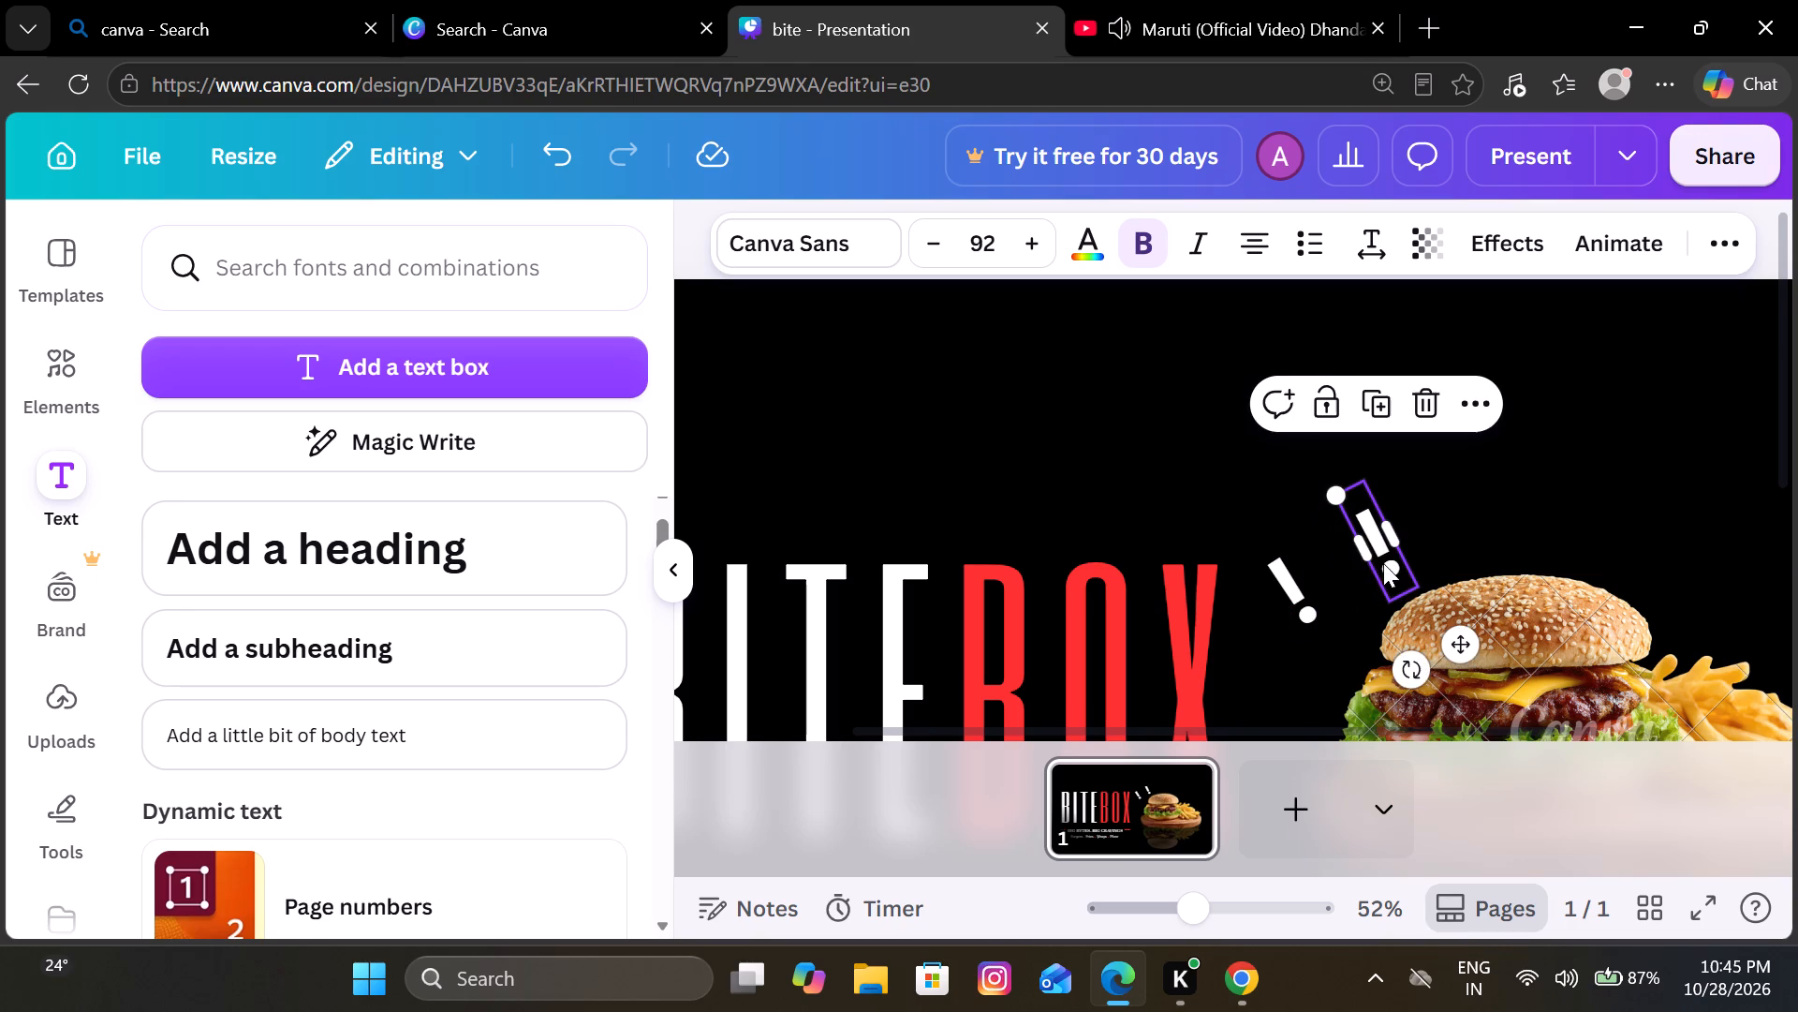
drag(1291, 597, 1323, 610)
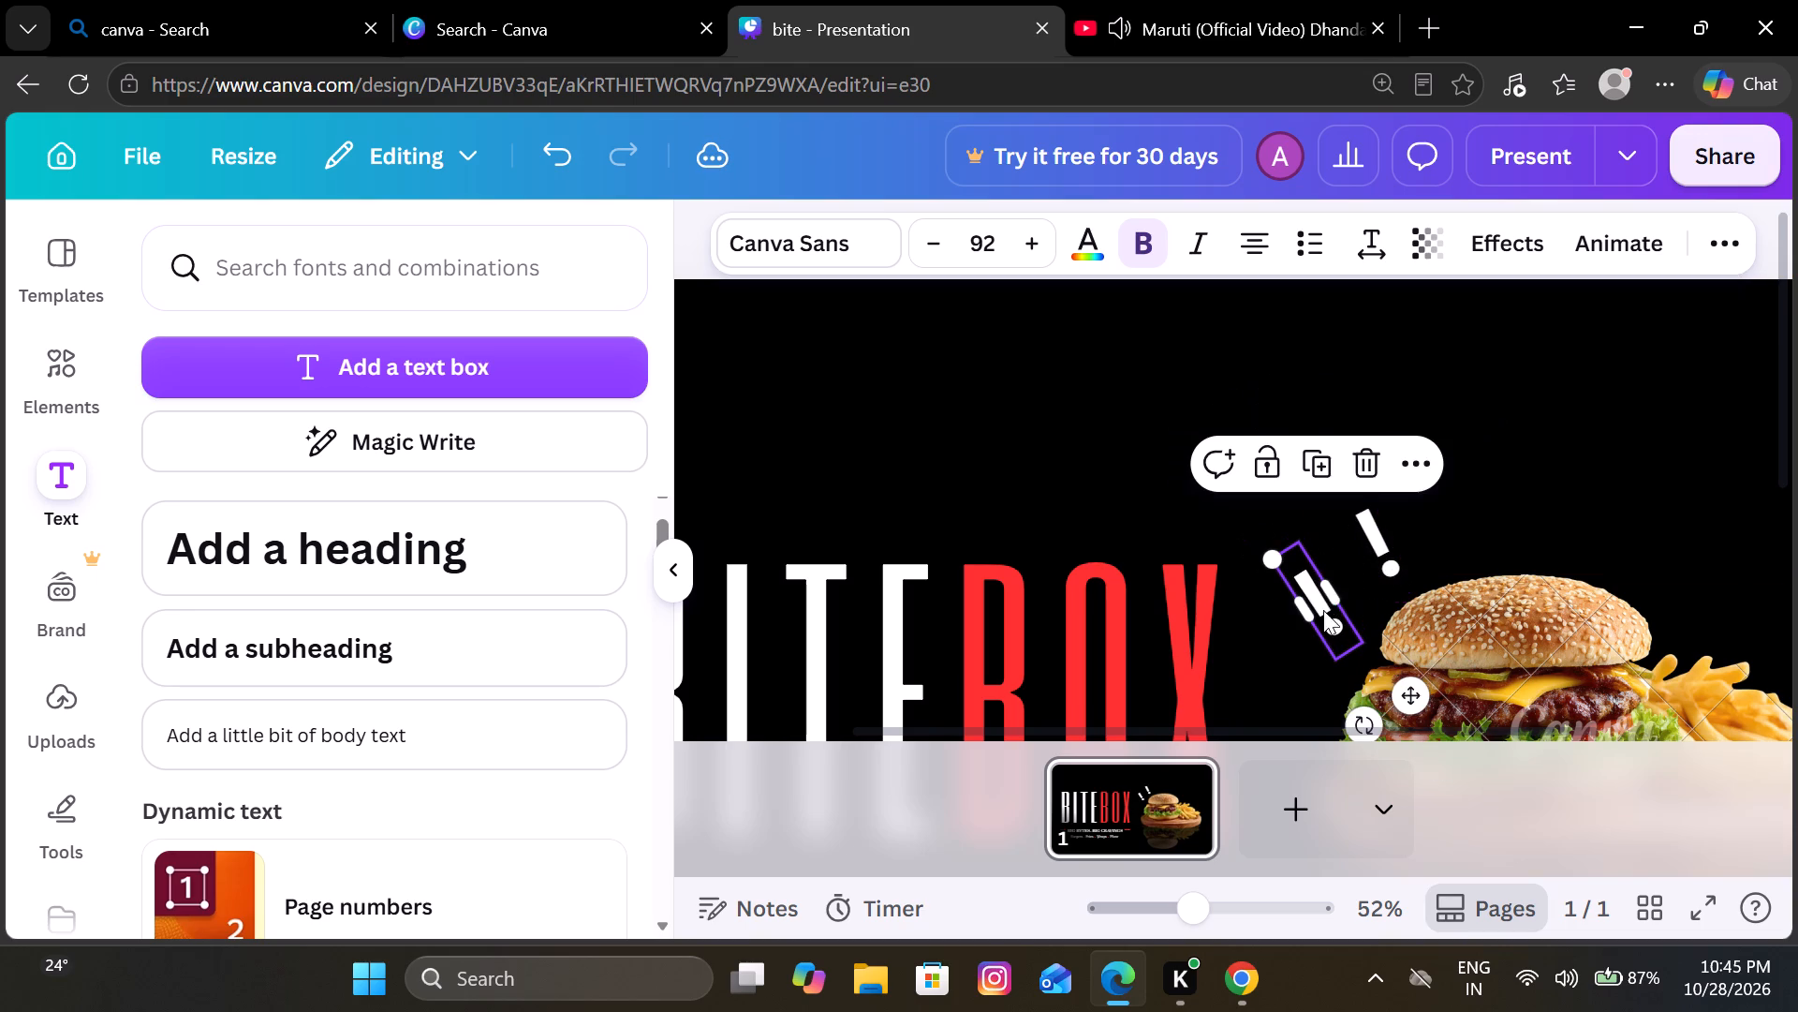
drag(1382, 529, 1366, 549)
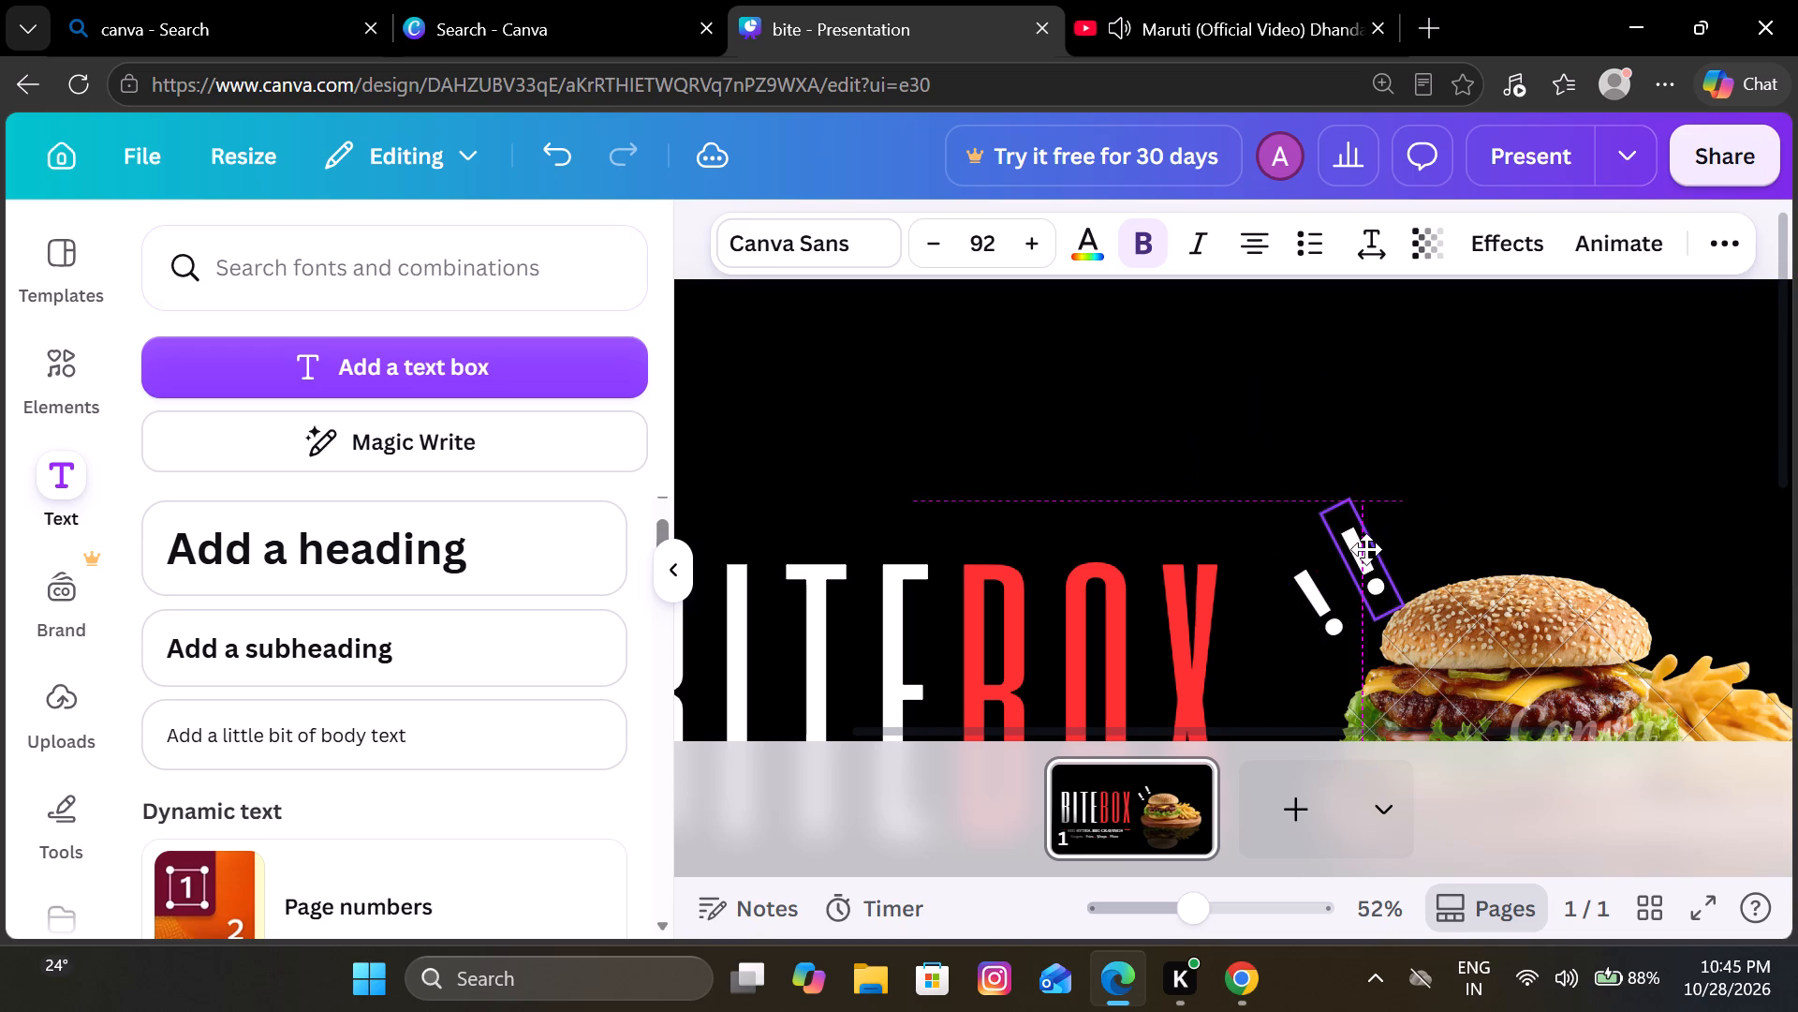
drag(1366, 549, 1355, 543)
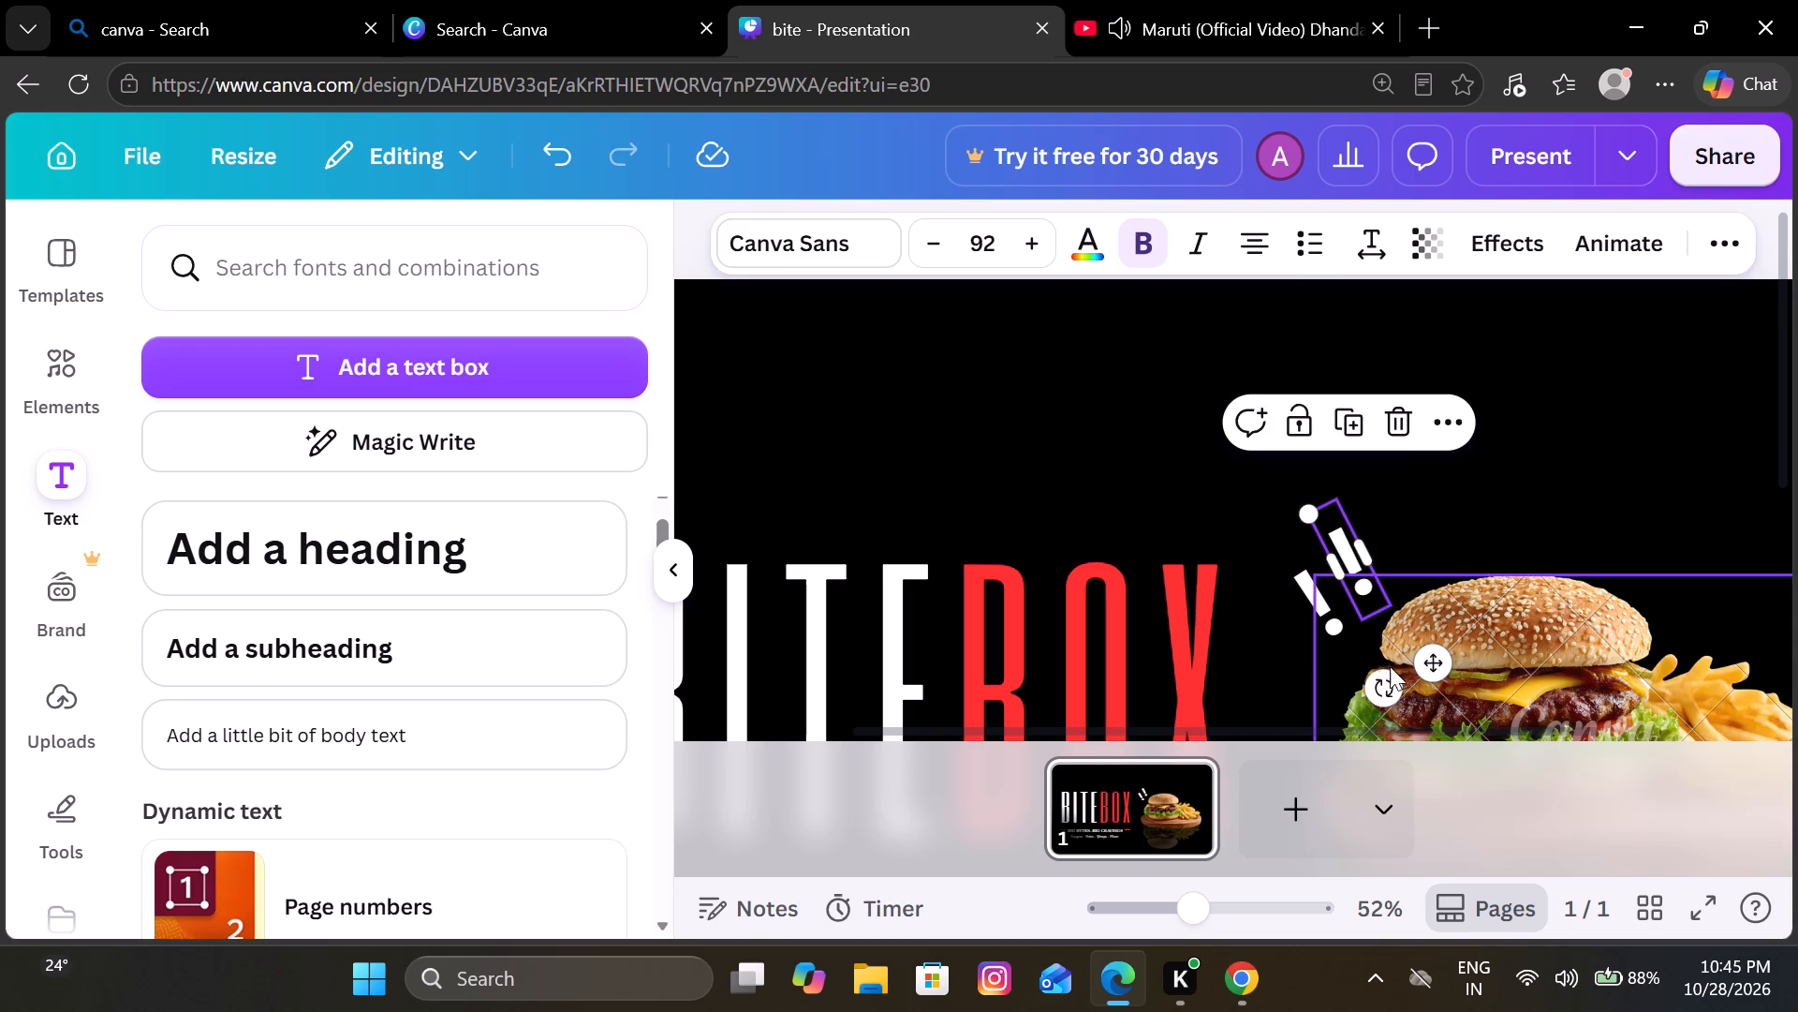
click(1387, 689)
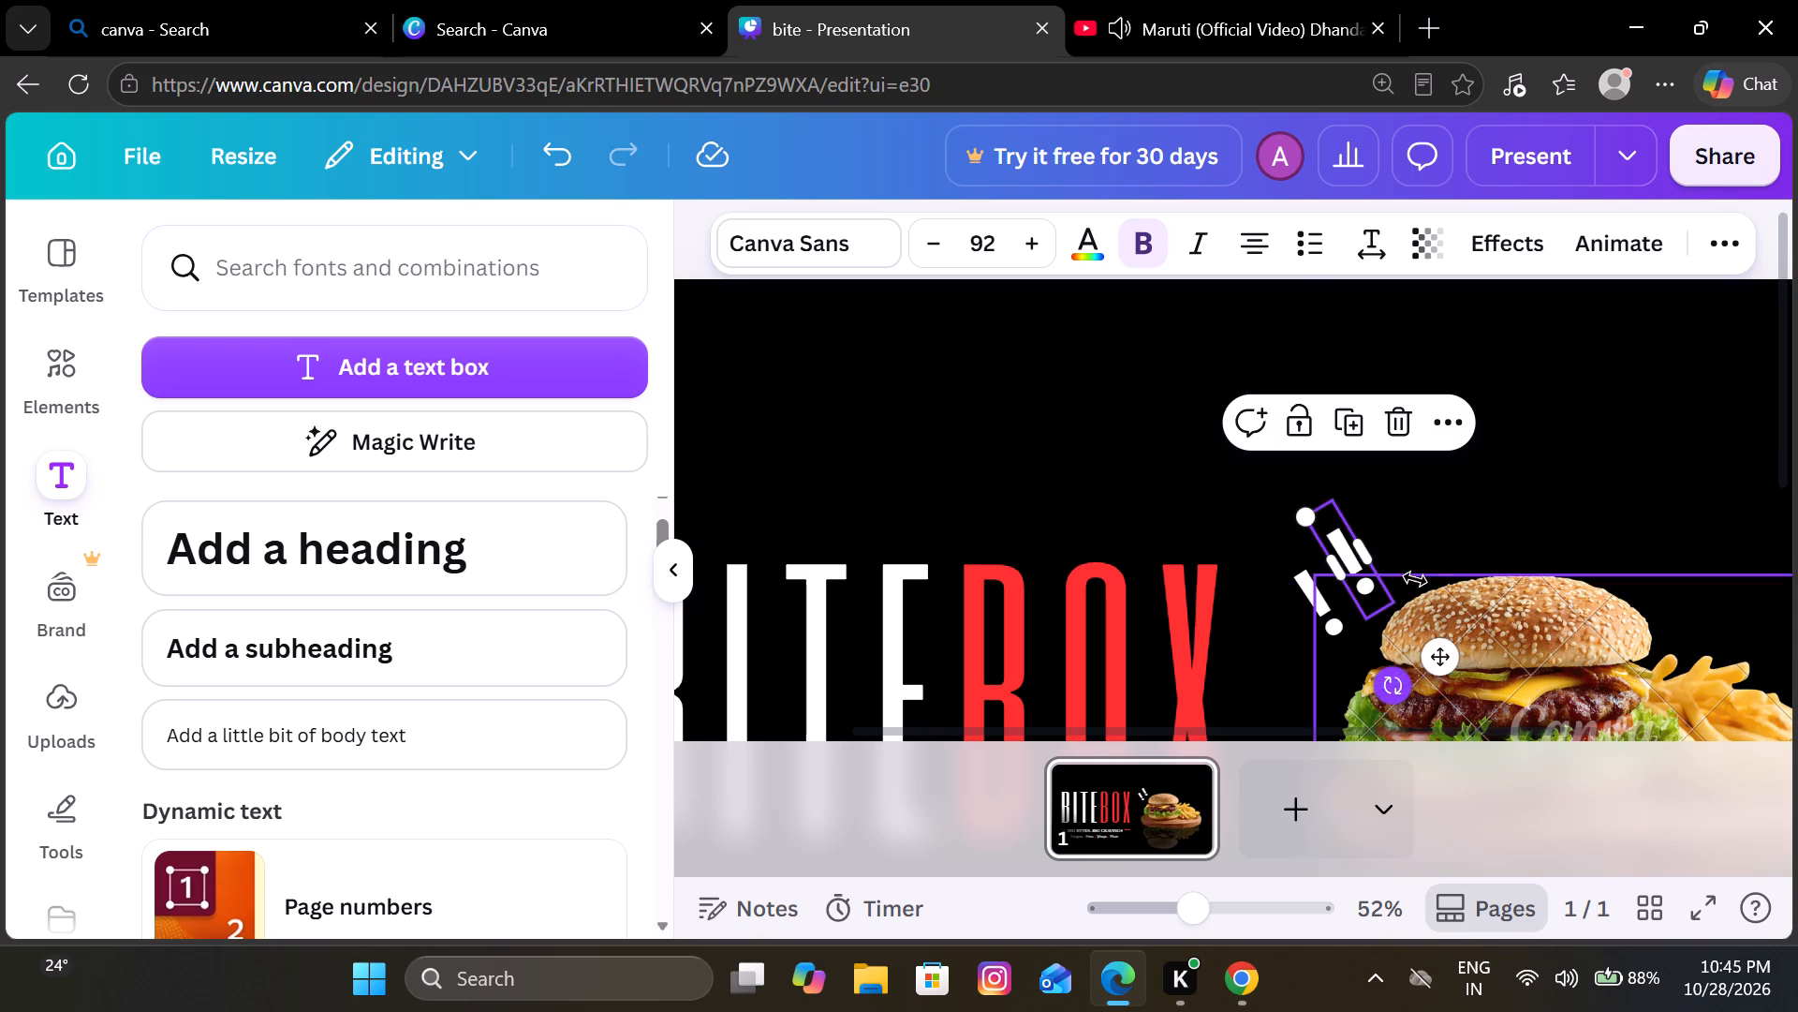
click(1466, 489)
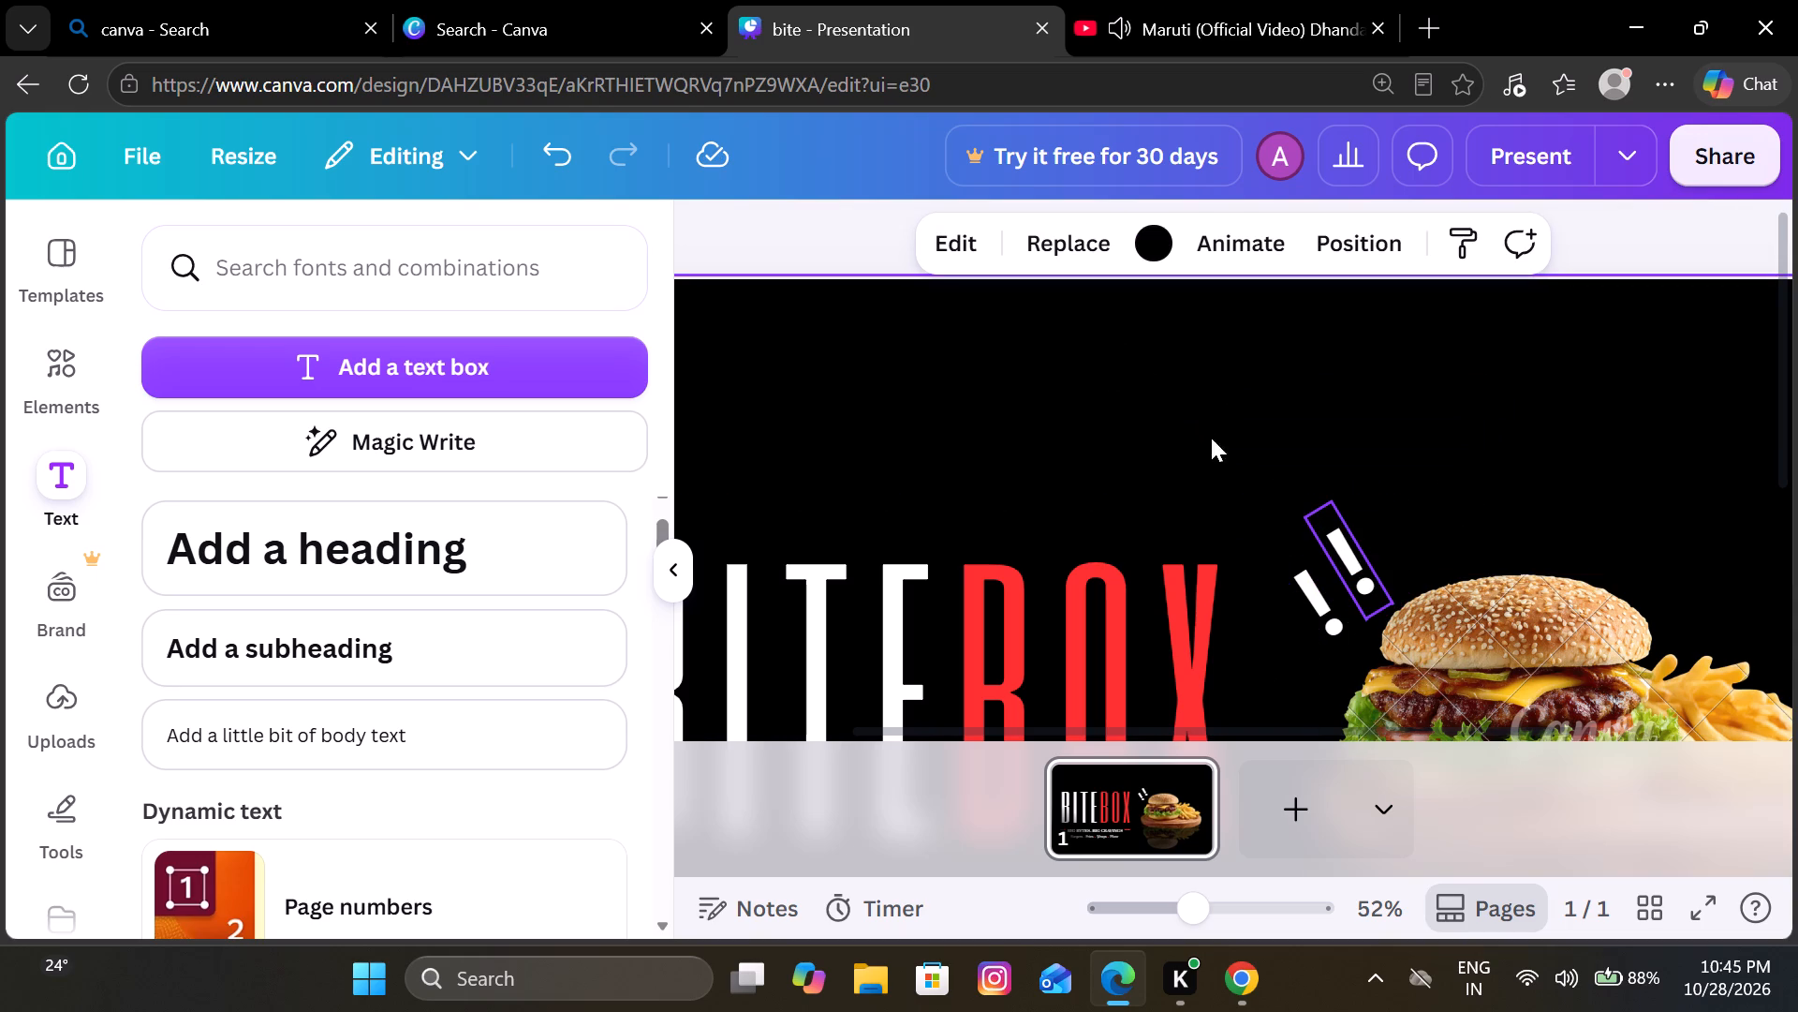
Duplicate the lower exclamation mark and place the copy as a third, more upright mark above the bun, beyond the other two.
click(1306, 572)
click(1308, 473)
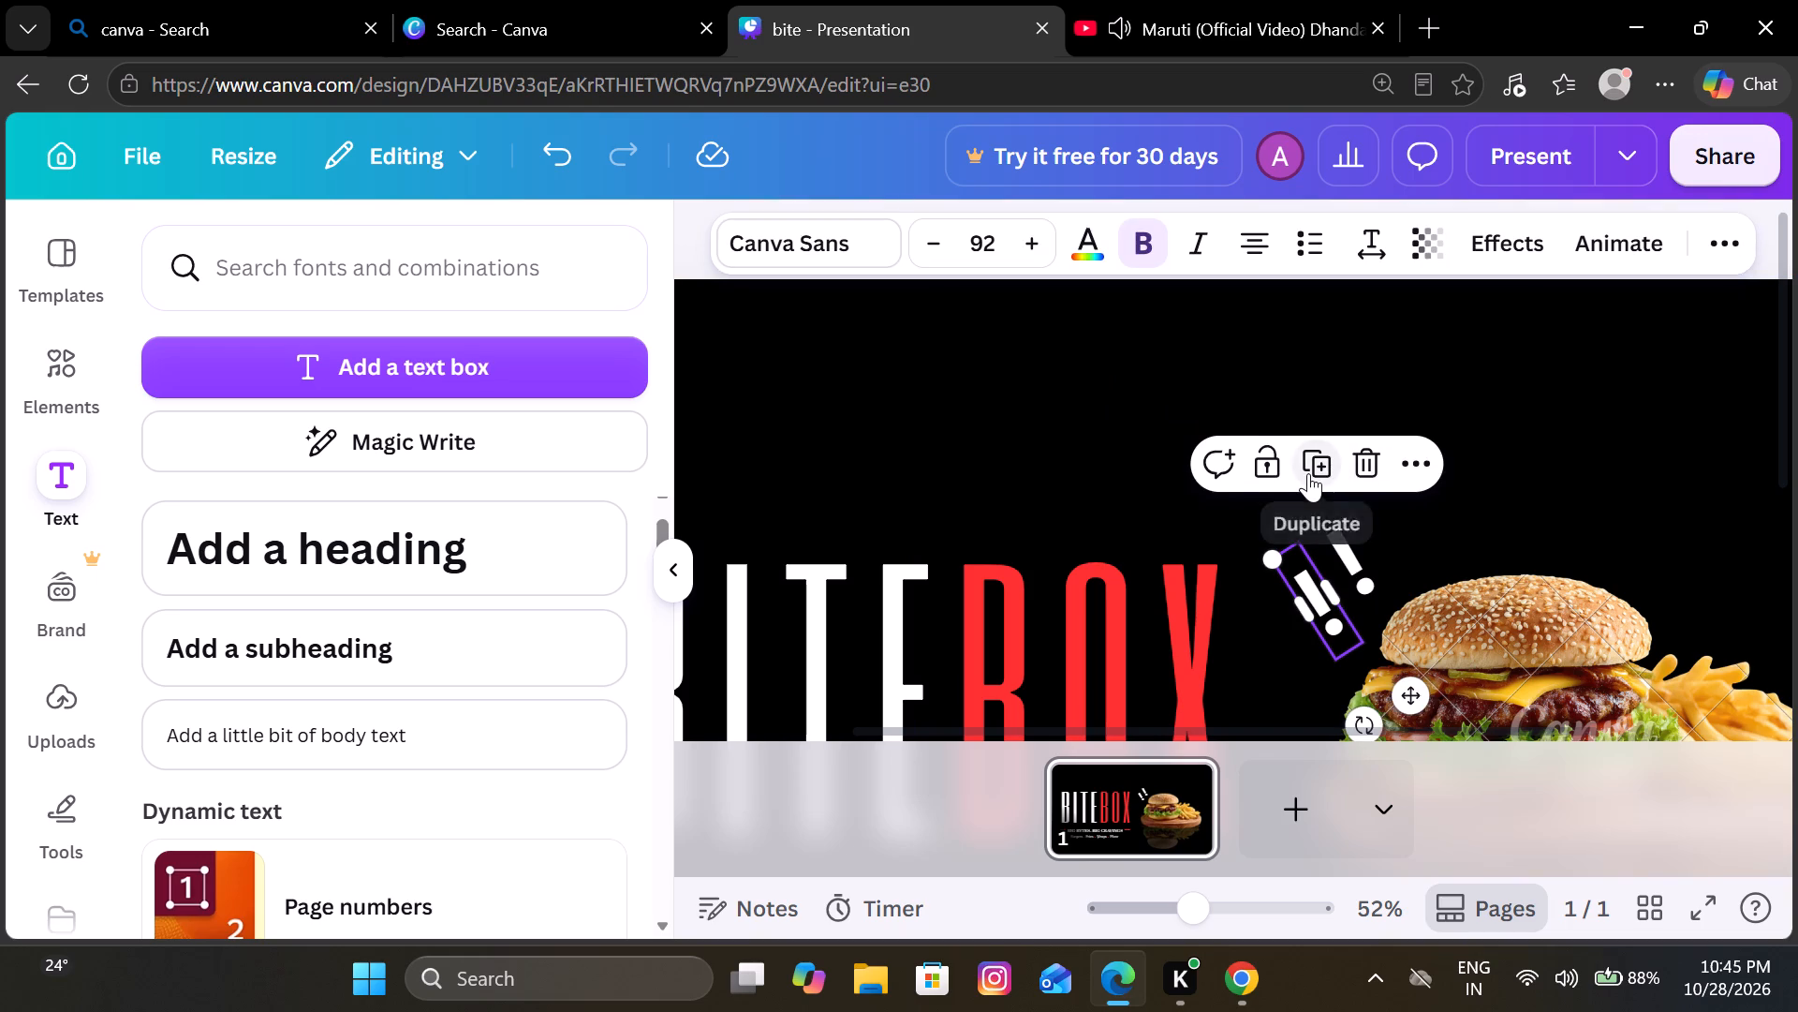
drag(1337, 622, 1410, 545)
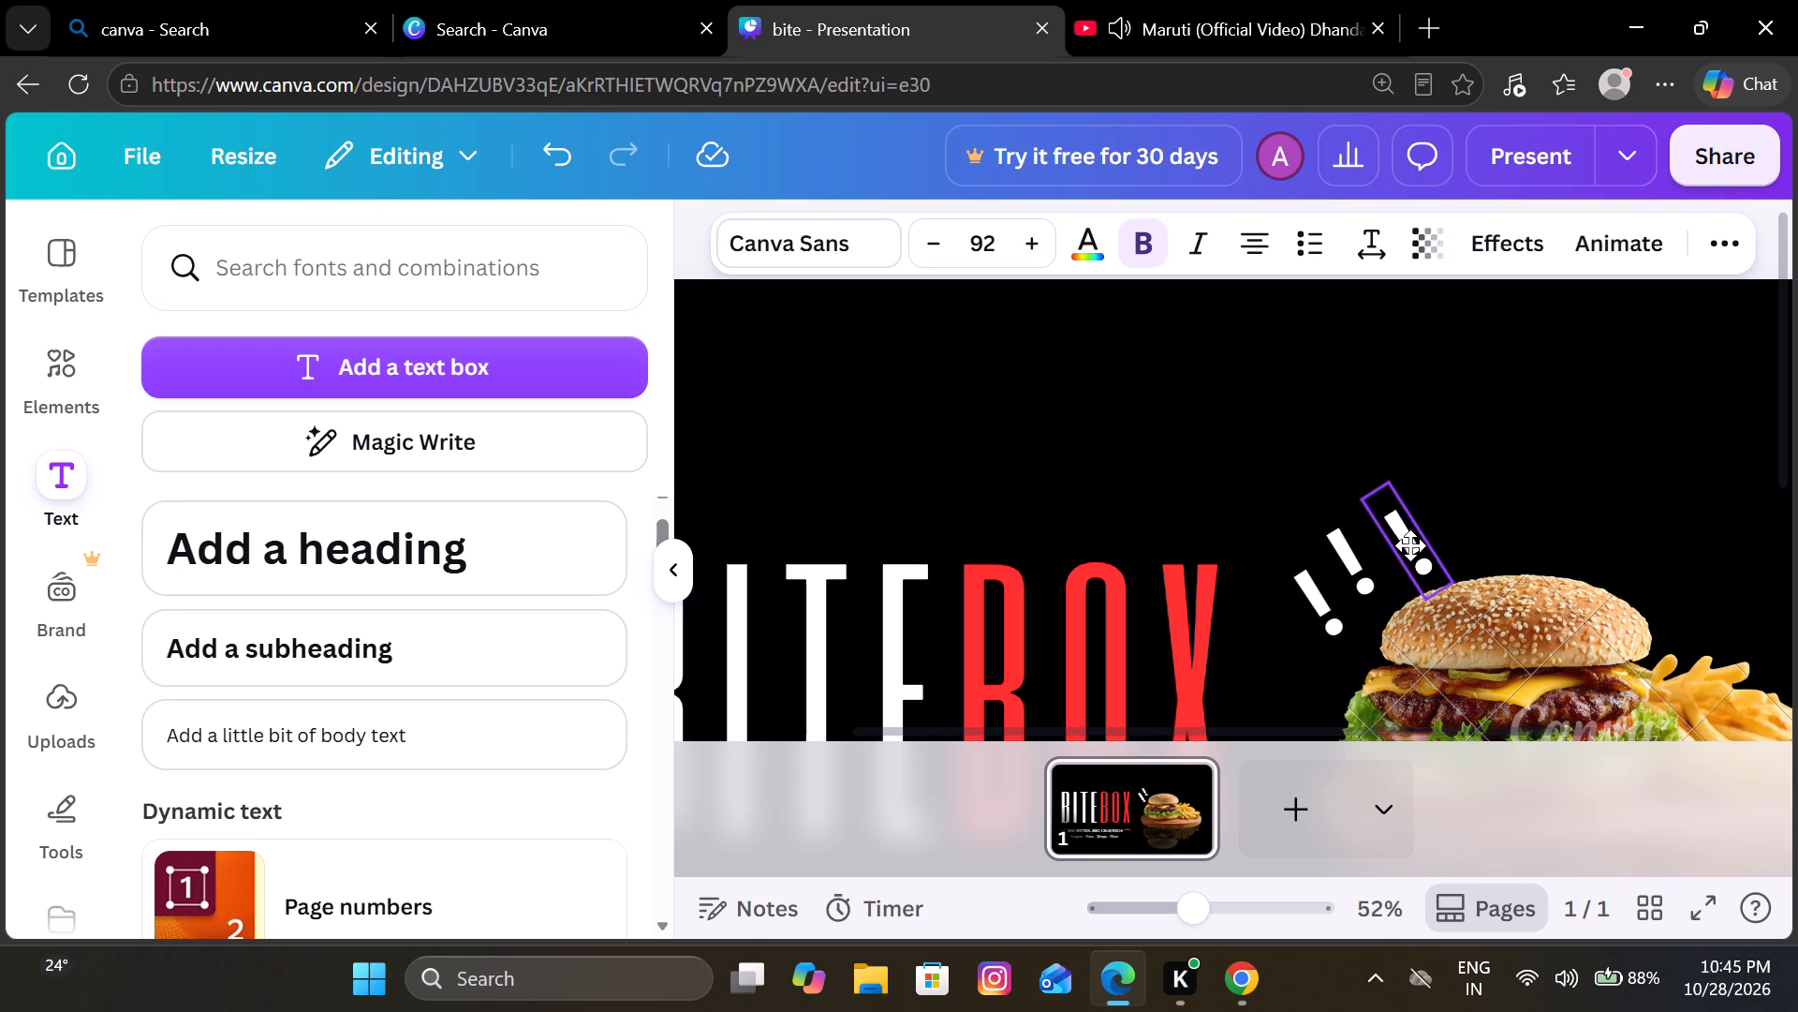
drag(1410, 545, 1387, 531)
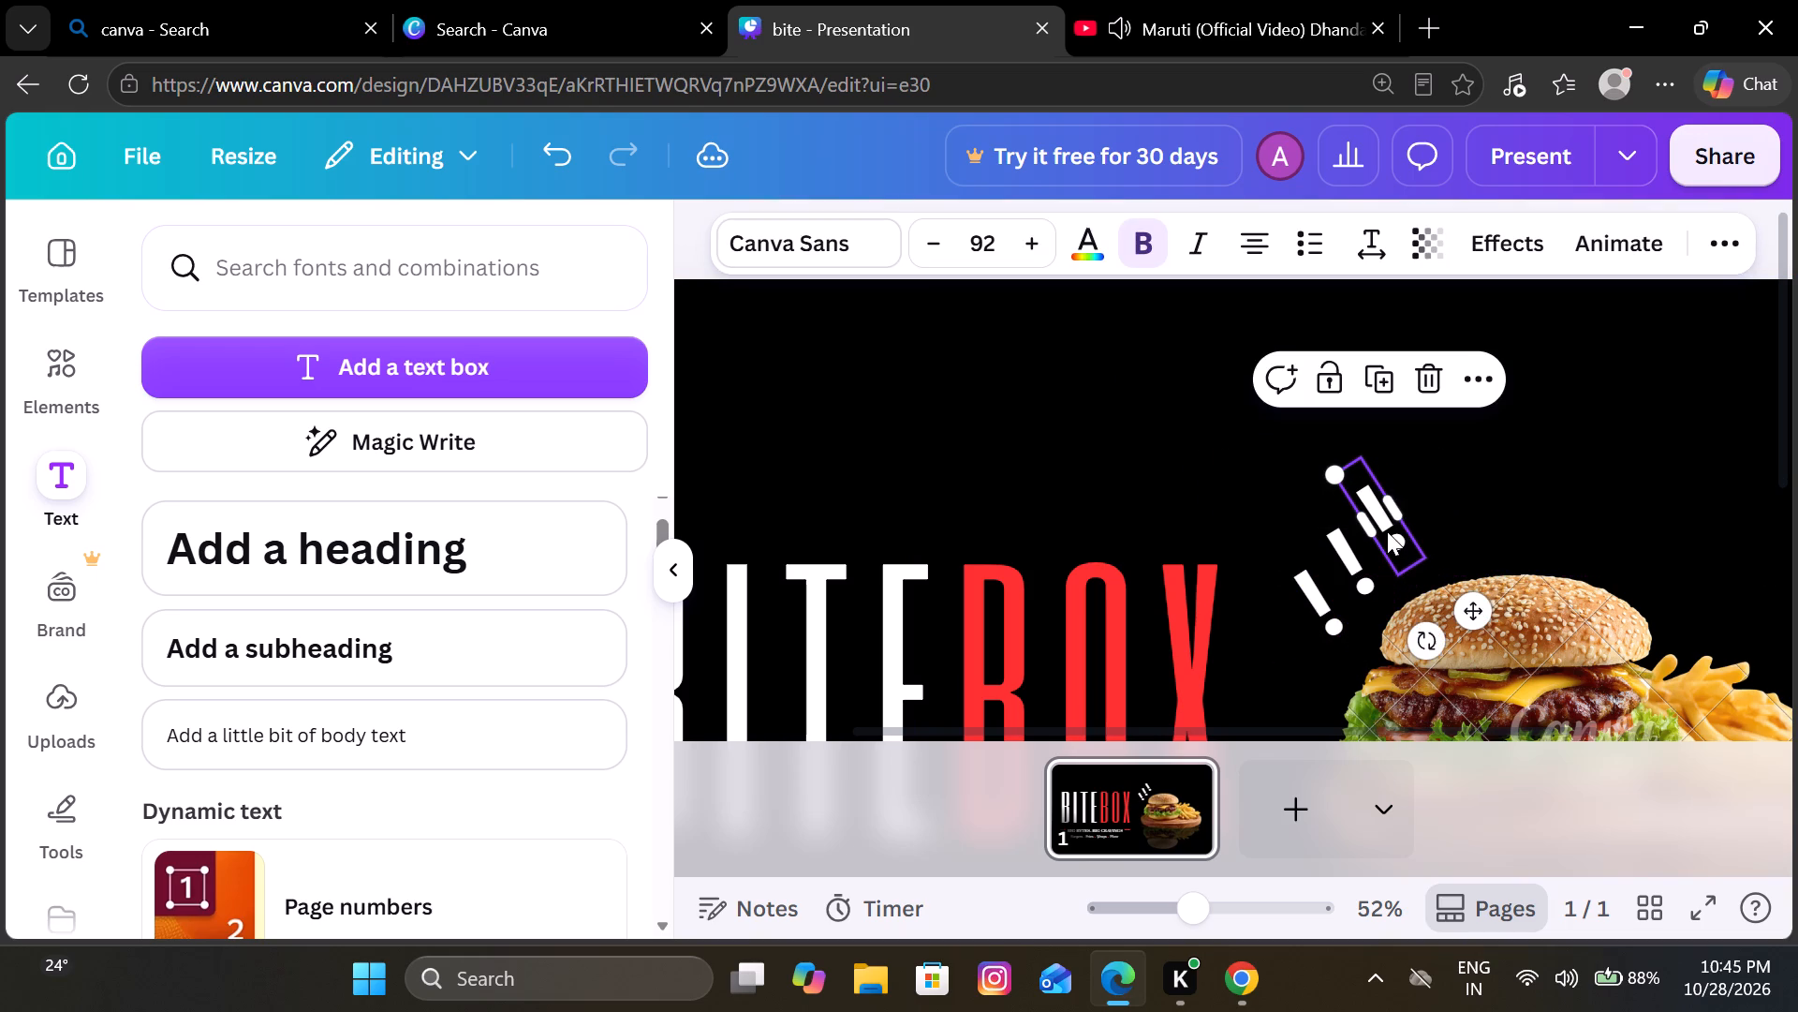
drag(1426, 643, 1409, 647)
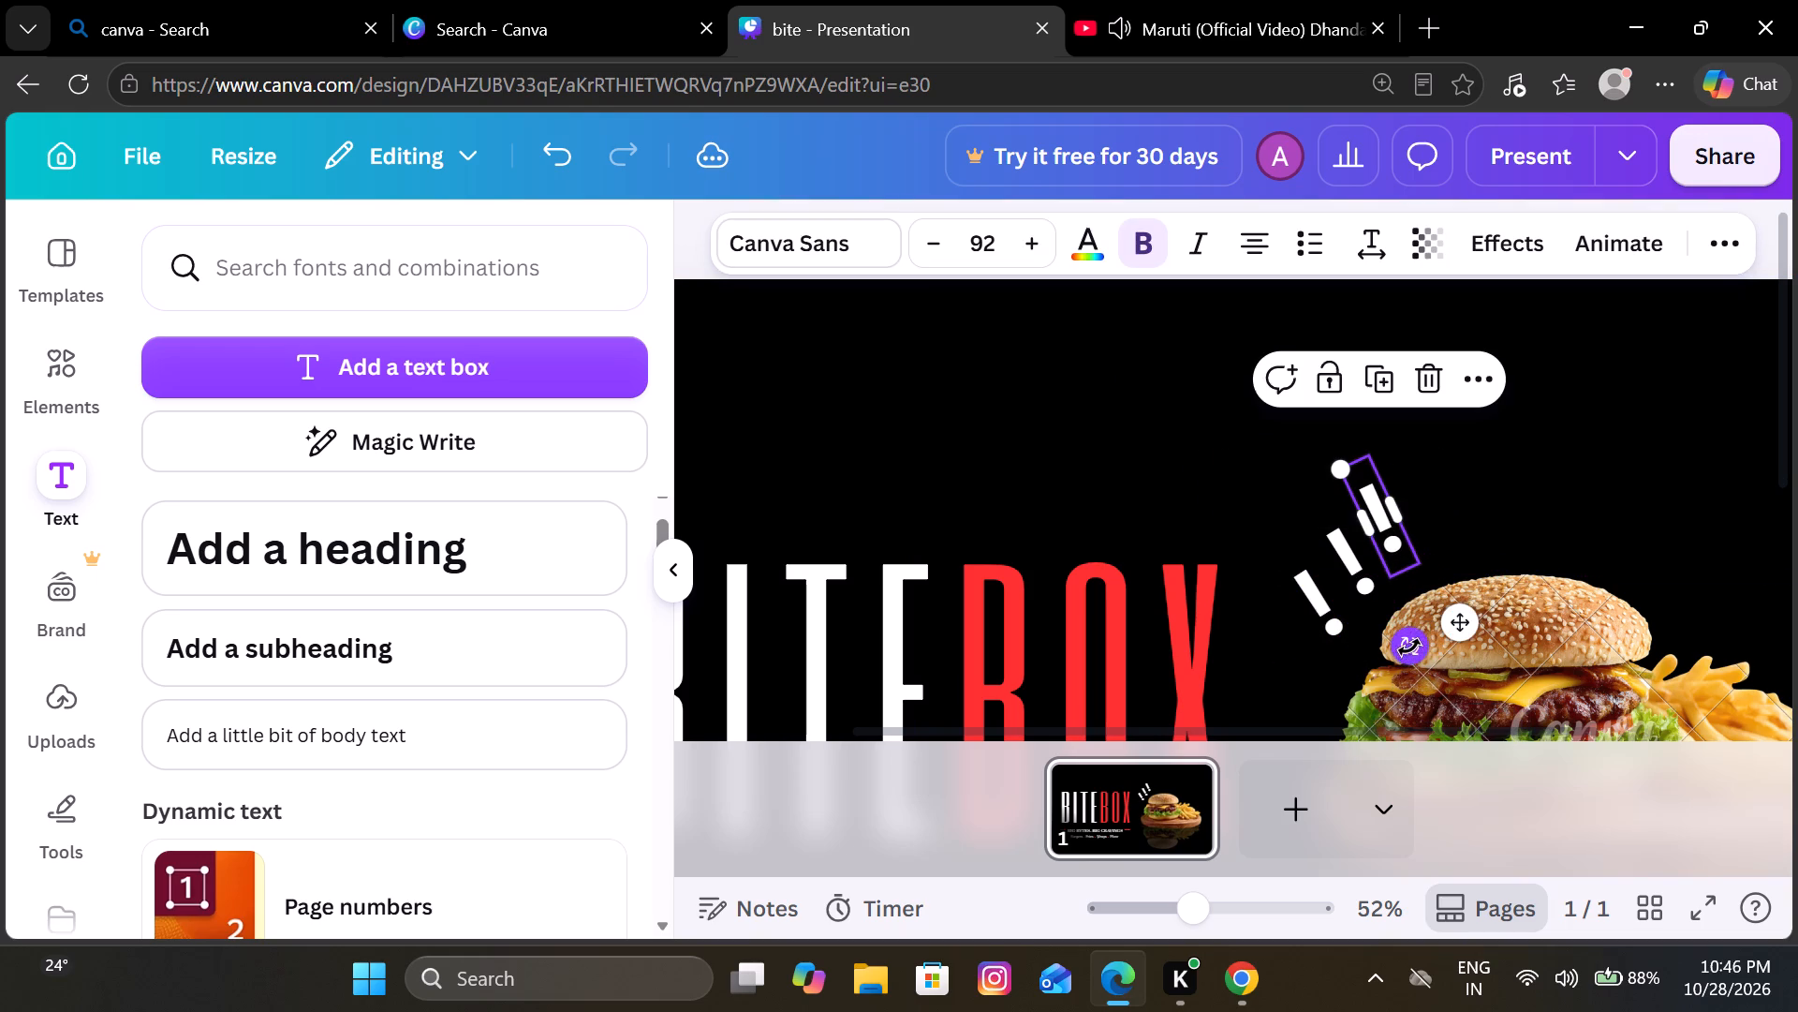
drag(1383, 532, 1388, 553)
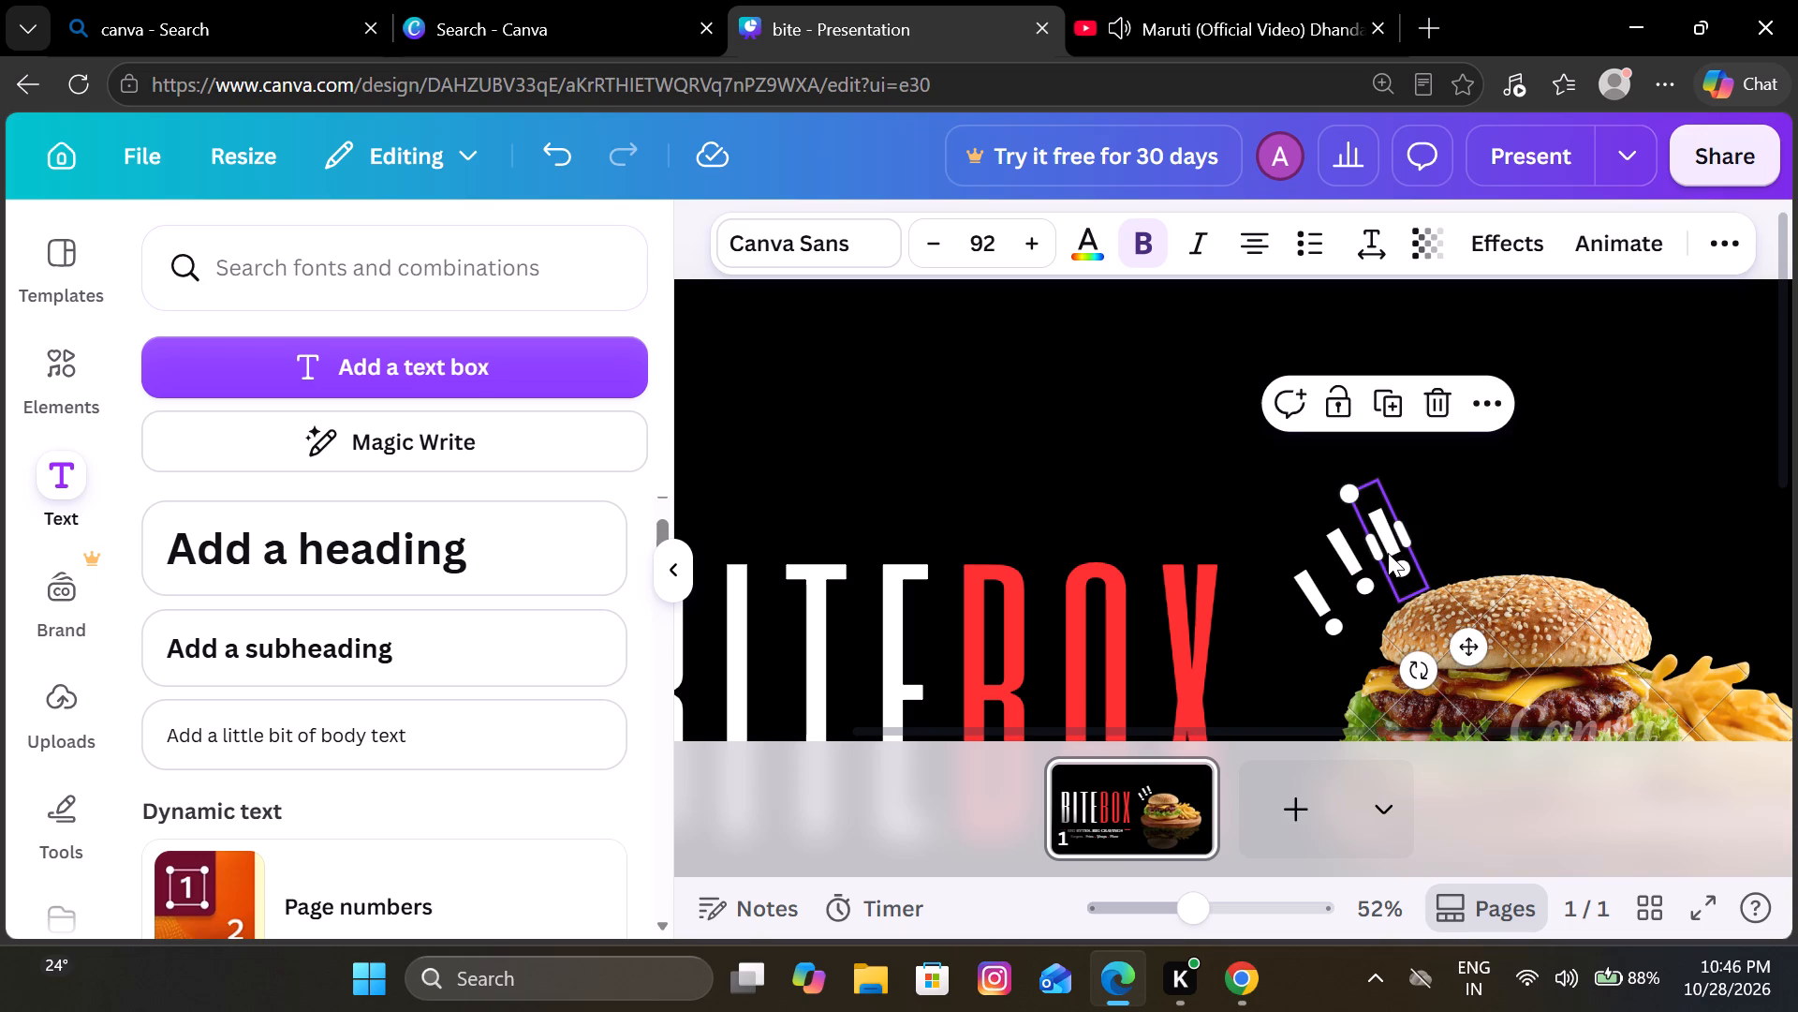
click(1500, 493)
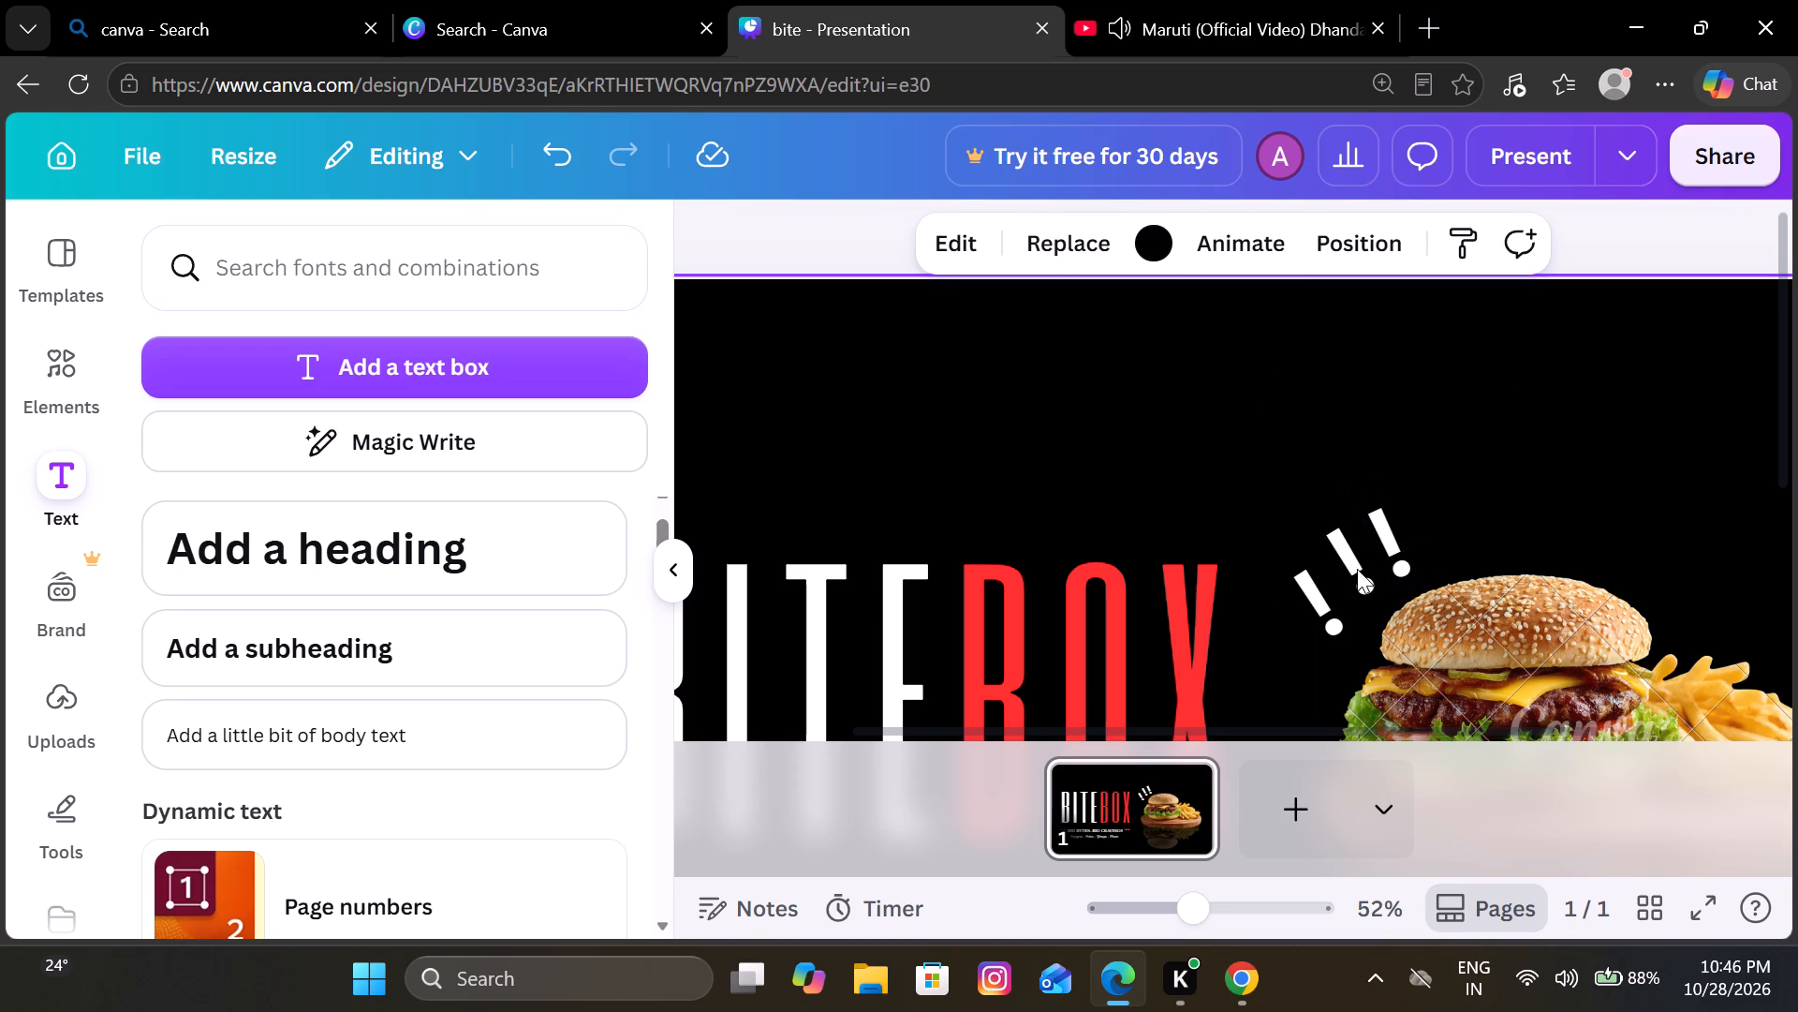
Tilt the middle exclamation mark slightly more anticlockwise and nudge it down to even out the row.
click(1357, 569)
click(1399, 689)
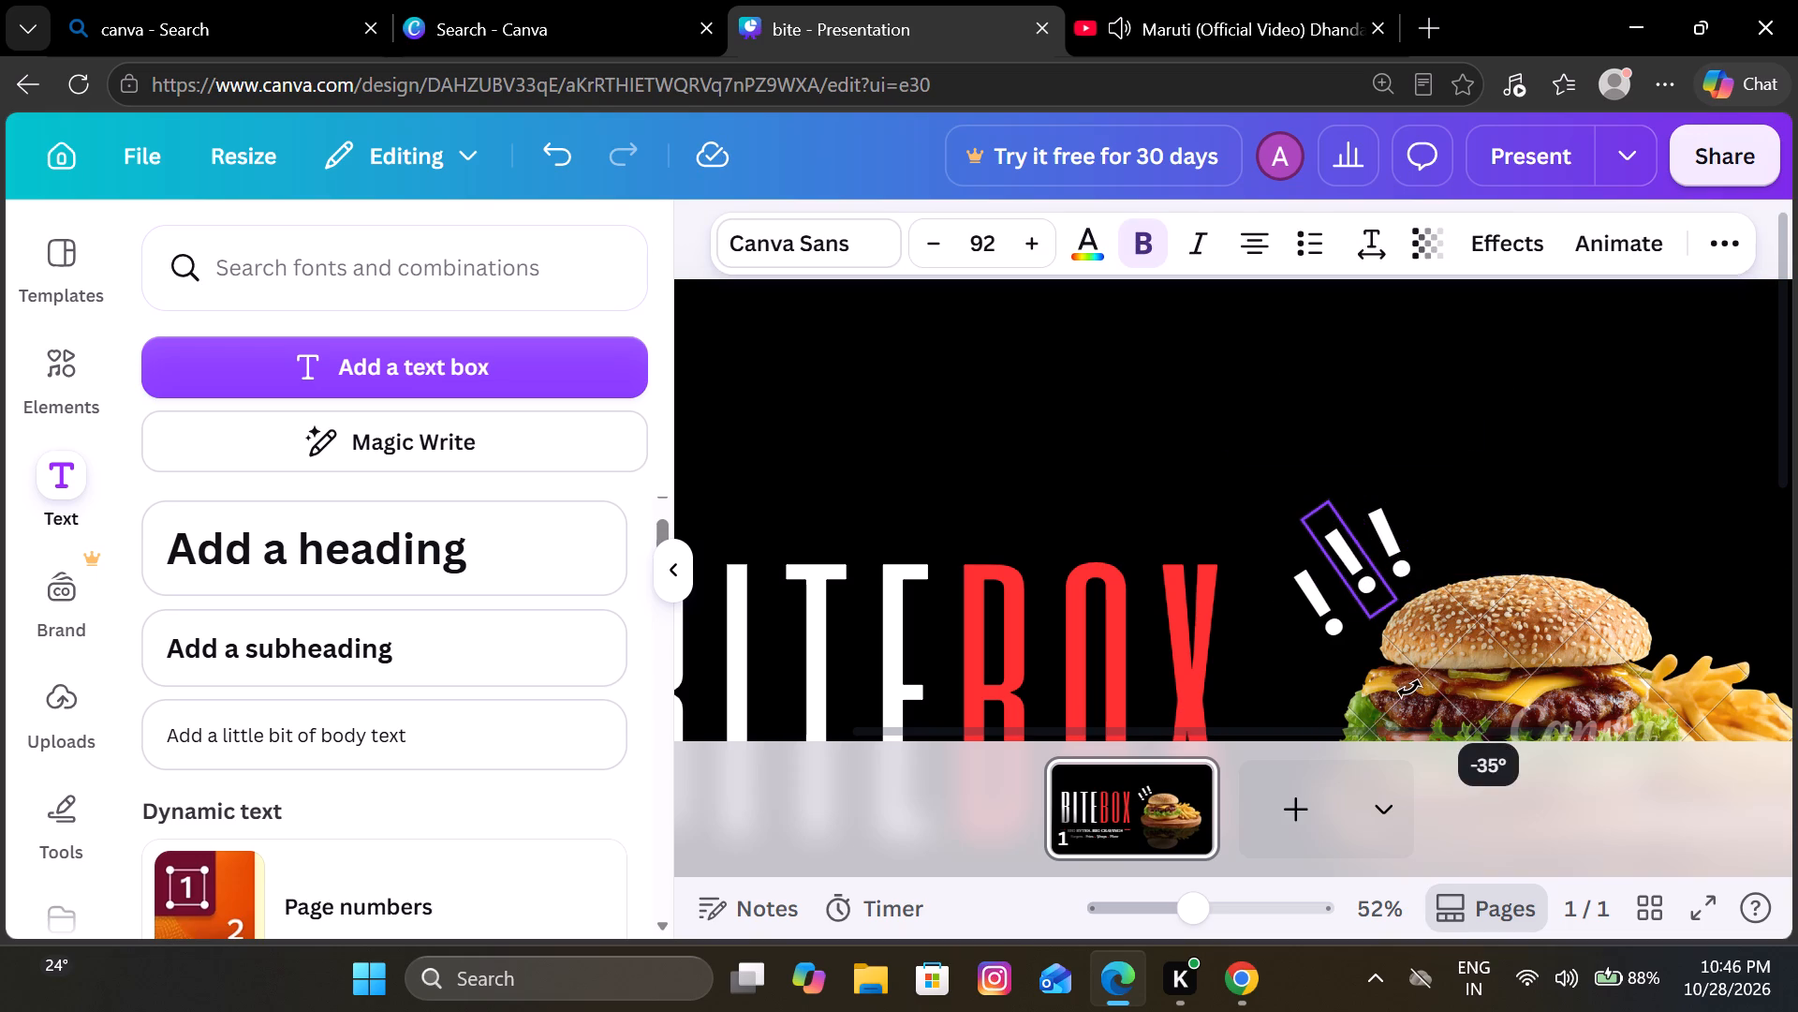
drag(1358, 572, 1355, 592)
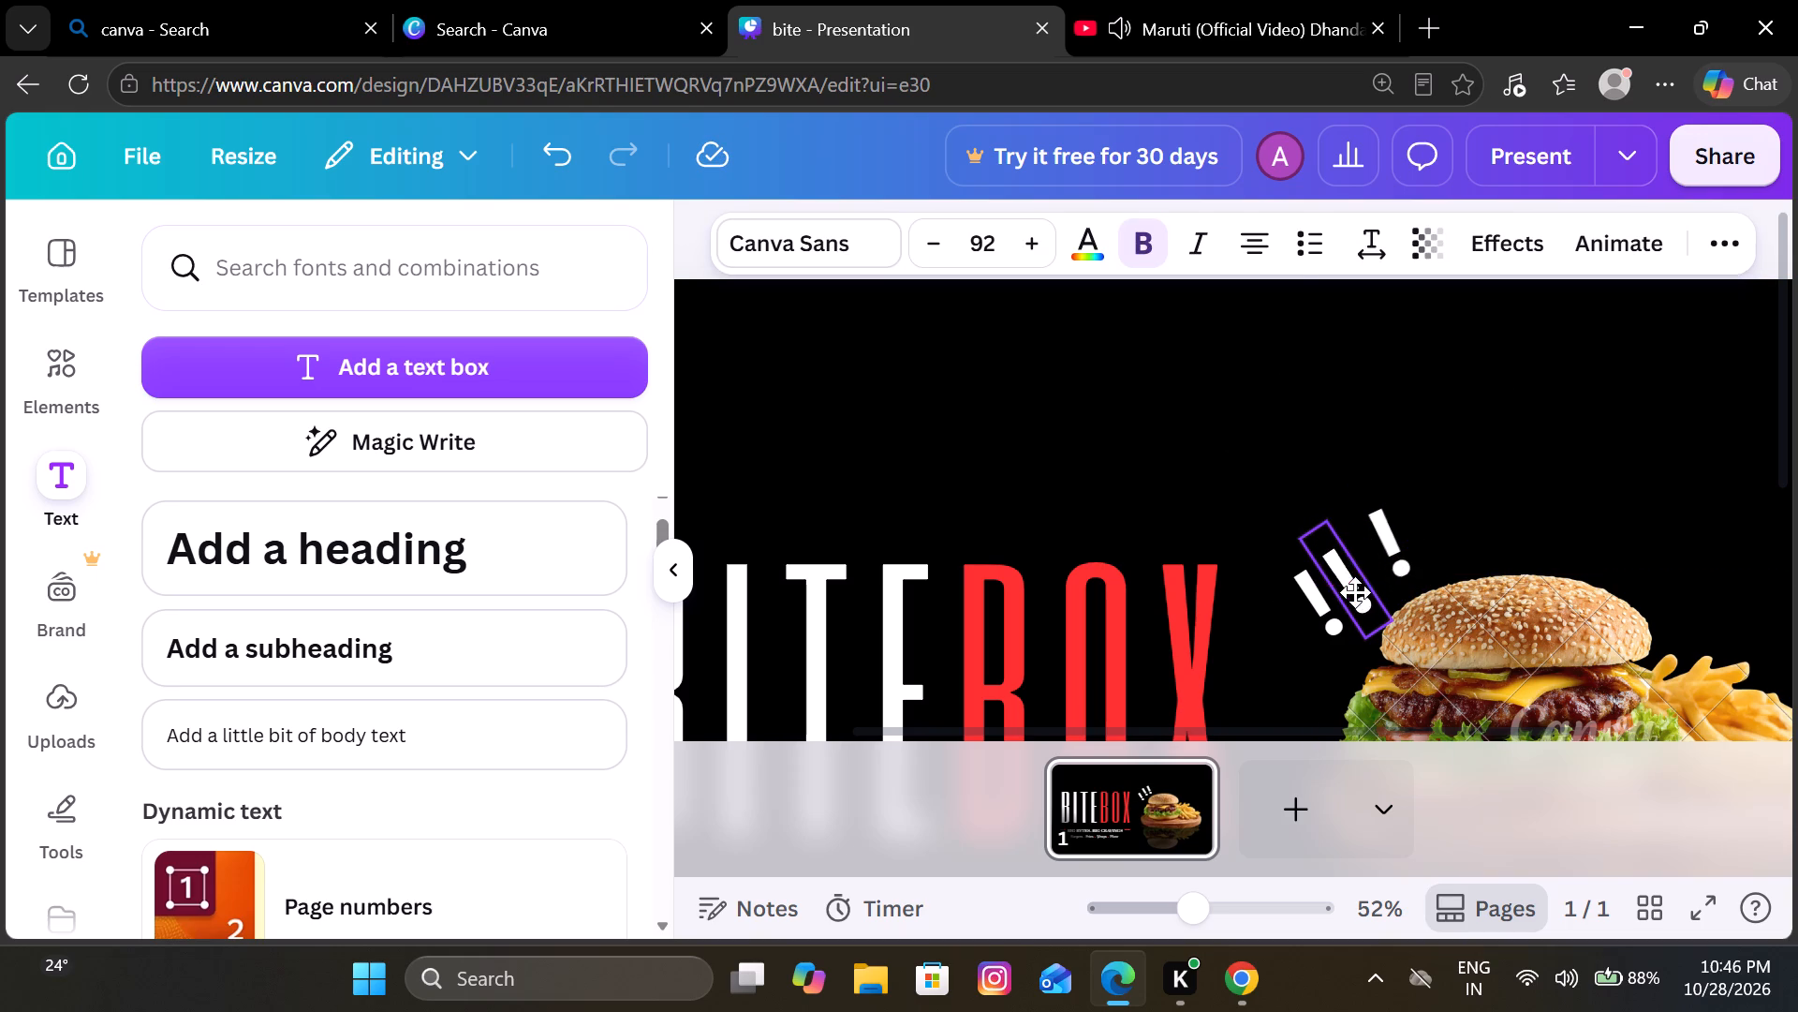
drag(1355, 592, 1355, 586)
Nudge the lowest exclamation mark, nearest the X of BITEBOX, and tilt its top slightly more anticlockwise toward the title.
drag(1330, 626, 1338, 645)
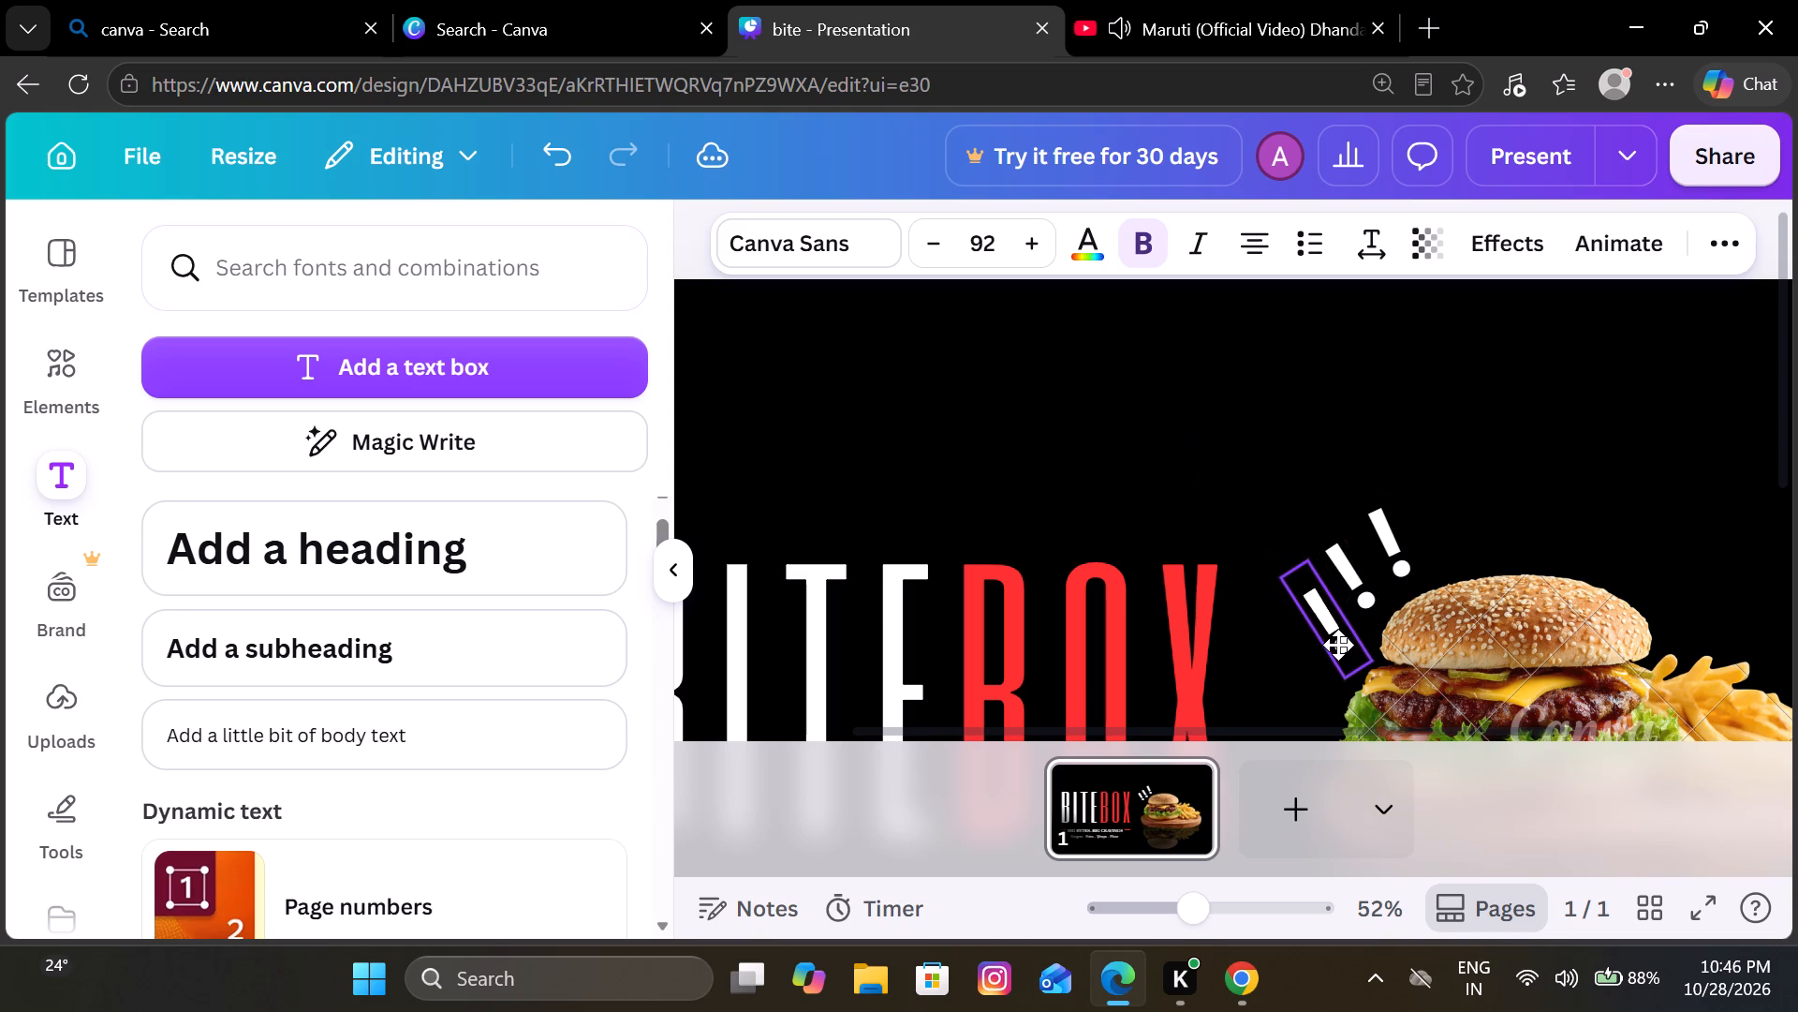
drag(1338, 645, 1337, 645)
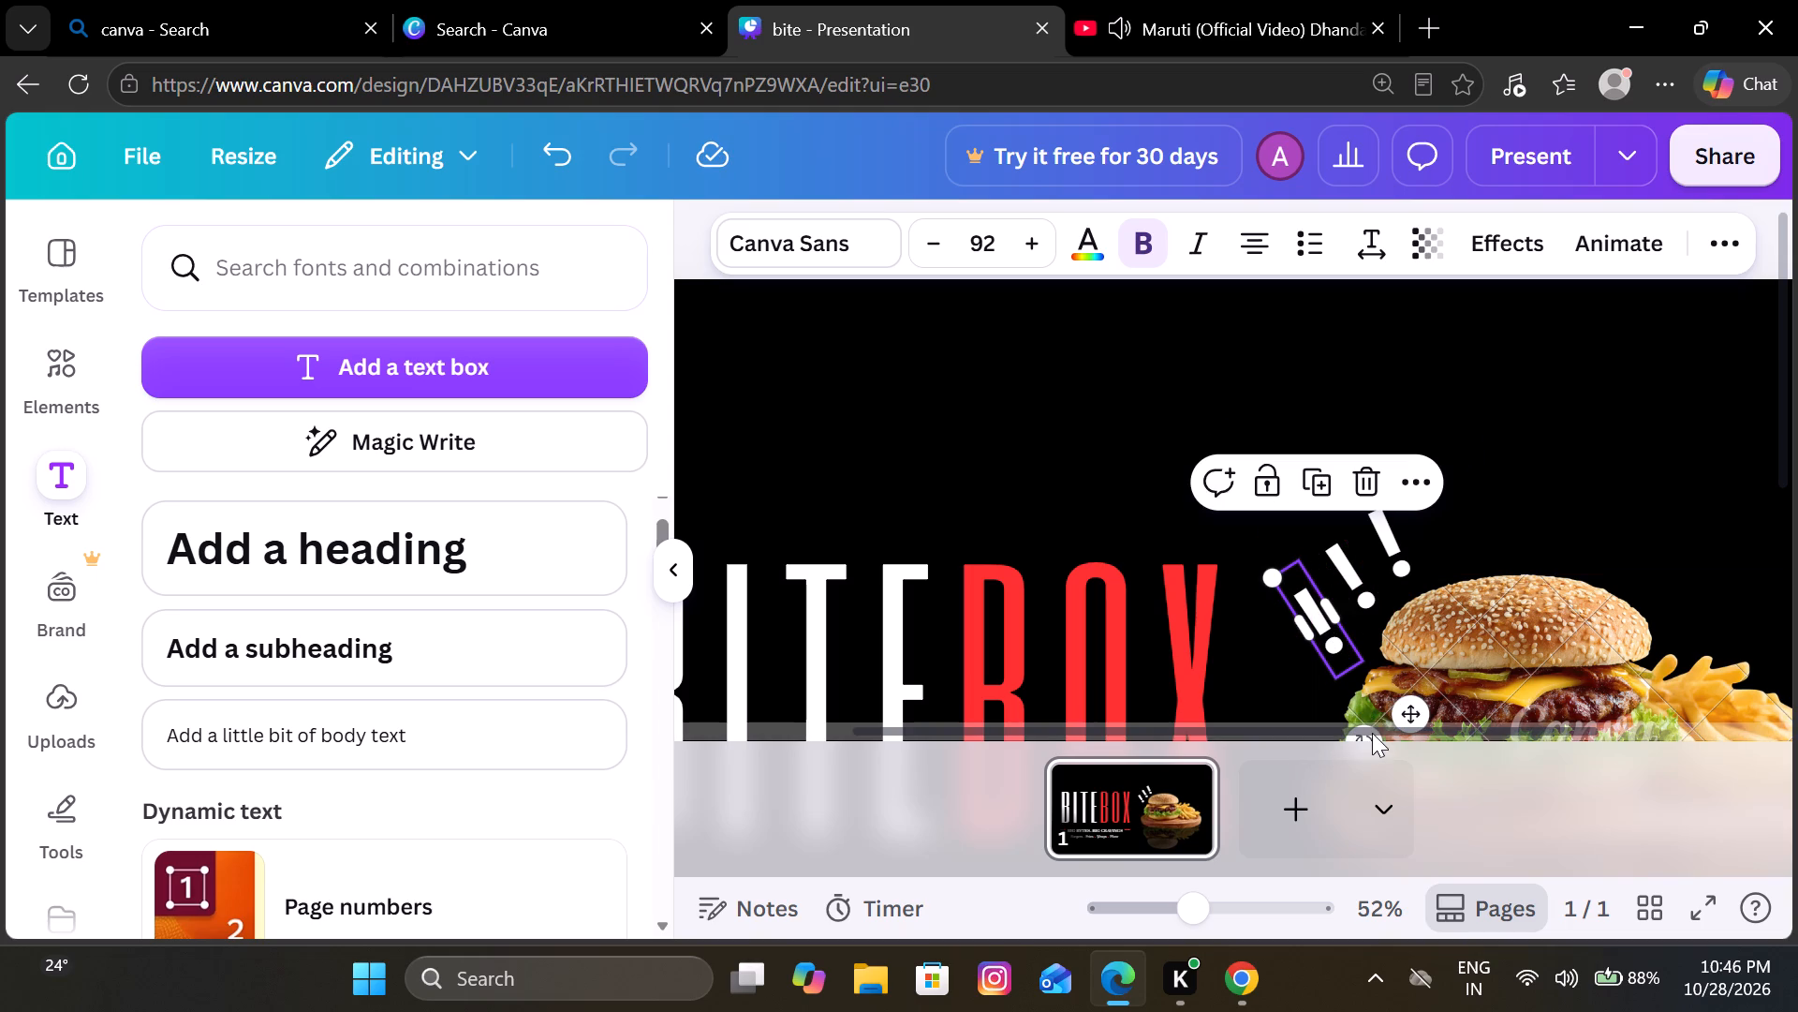
scroll(1493, 533, down, 1)
drag(1372, 653, 1399, 644)
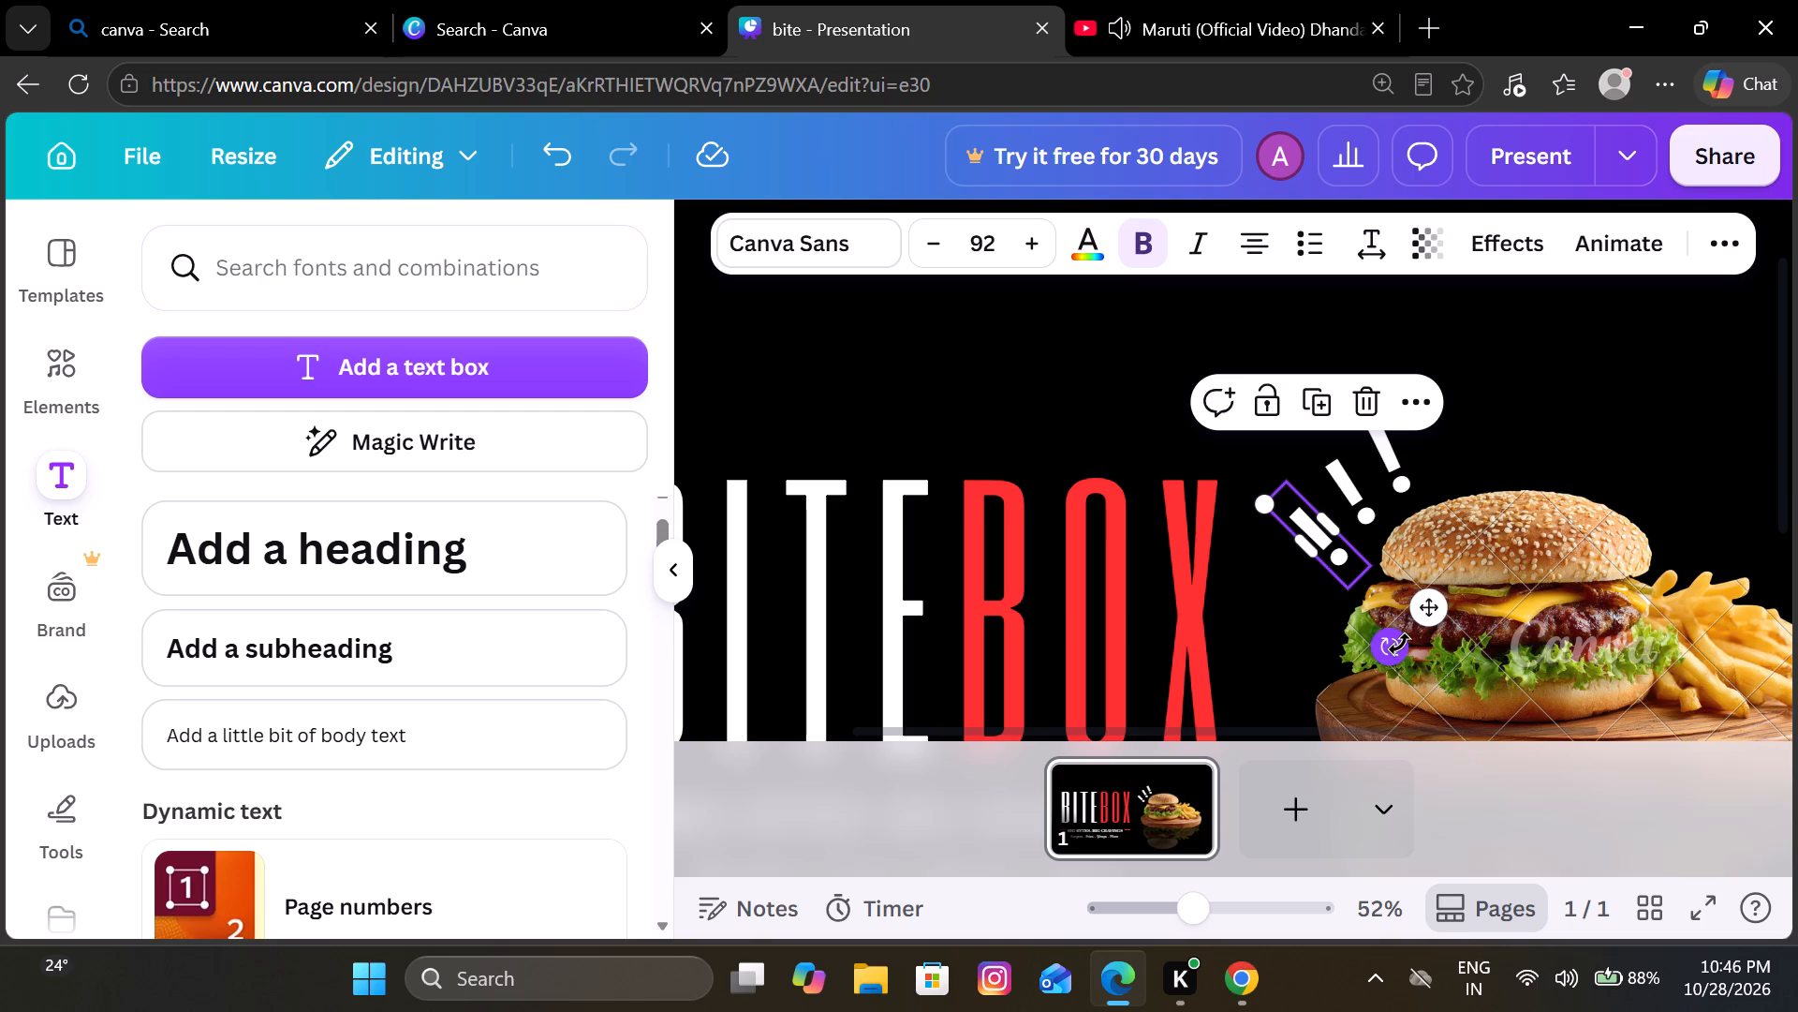
click(1255, 352)
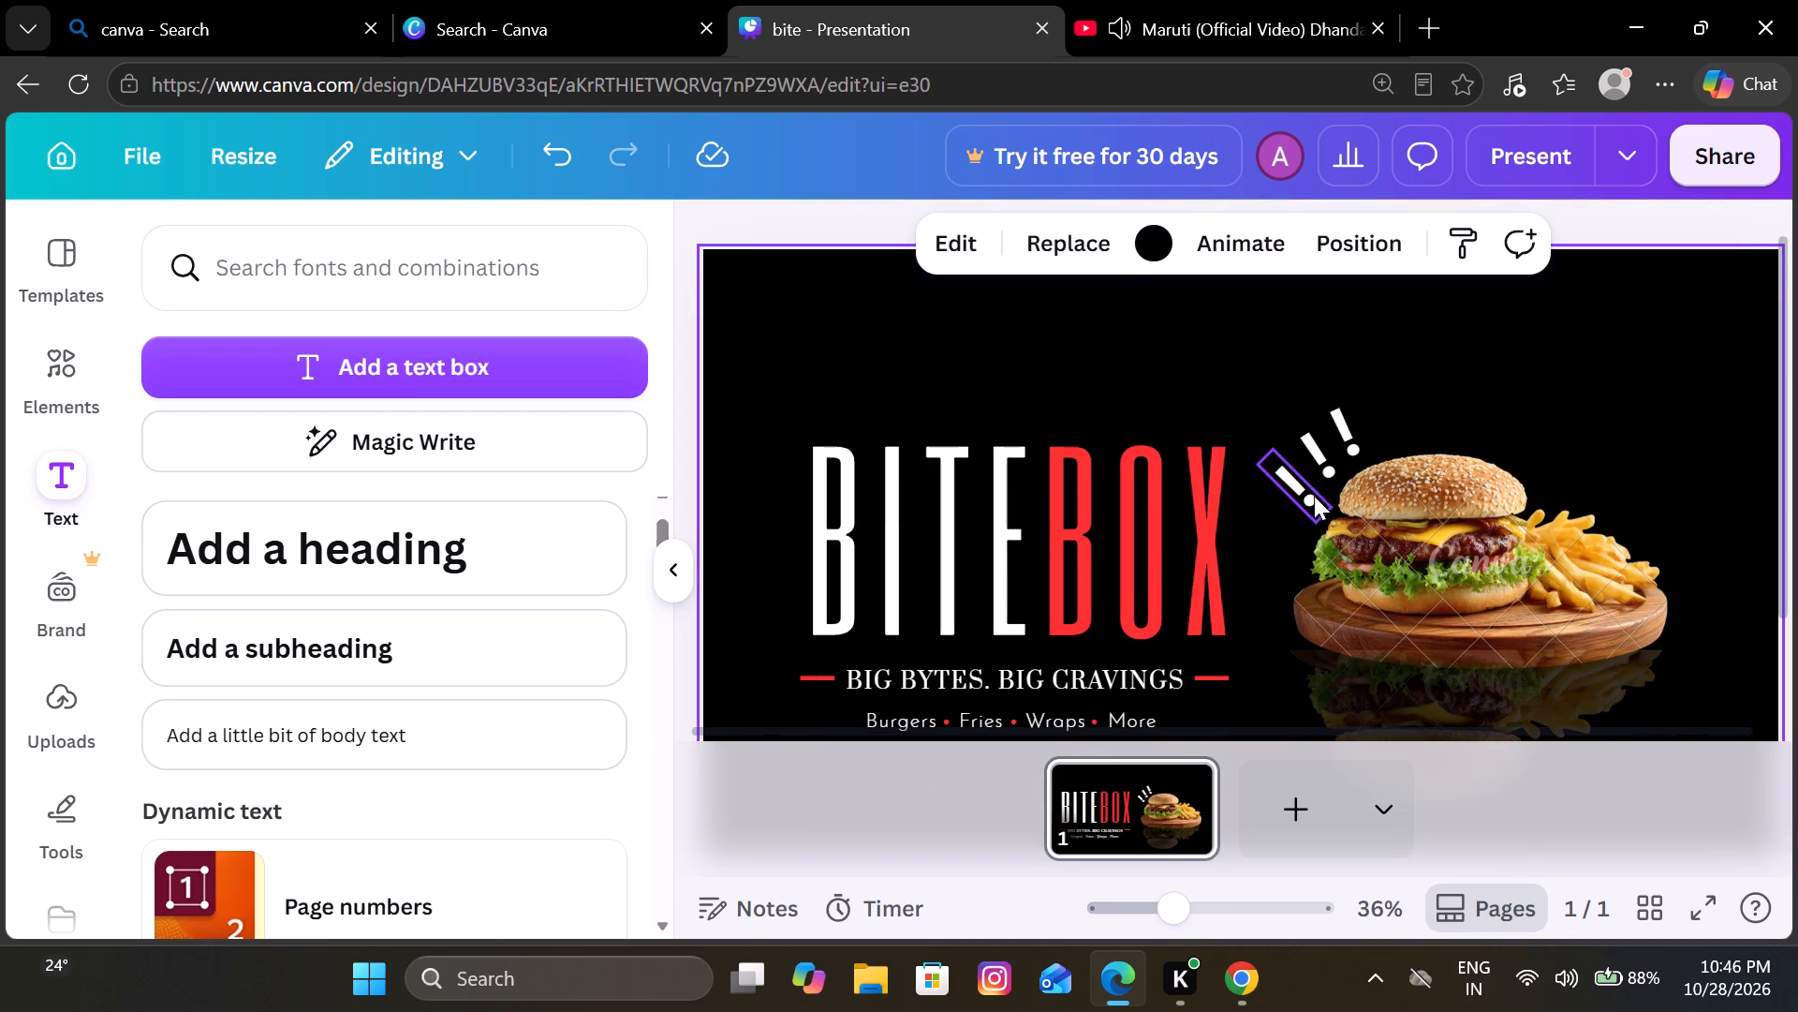
Fine-tune the position of the lowest exclamation mark so it is evenly spaced with the other two beside the bun.
click(1314, 497)
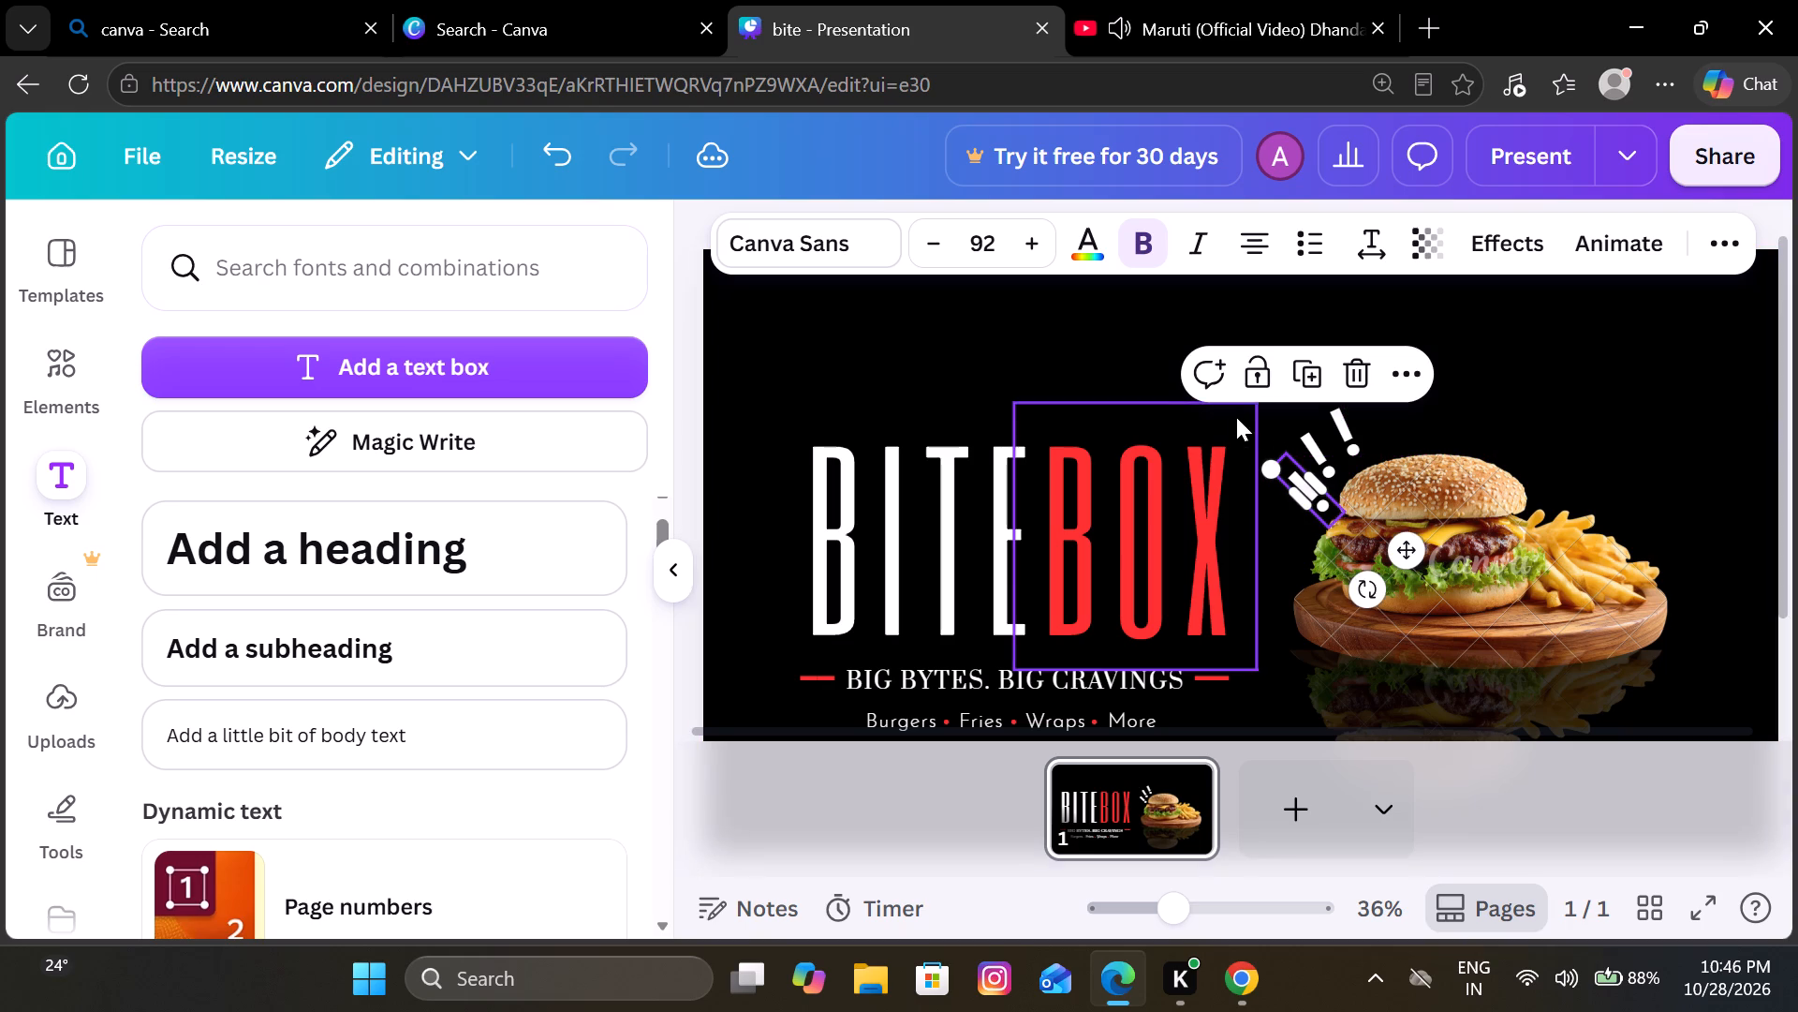
drag(1311, 499, 1305, 489)
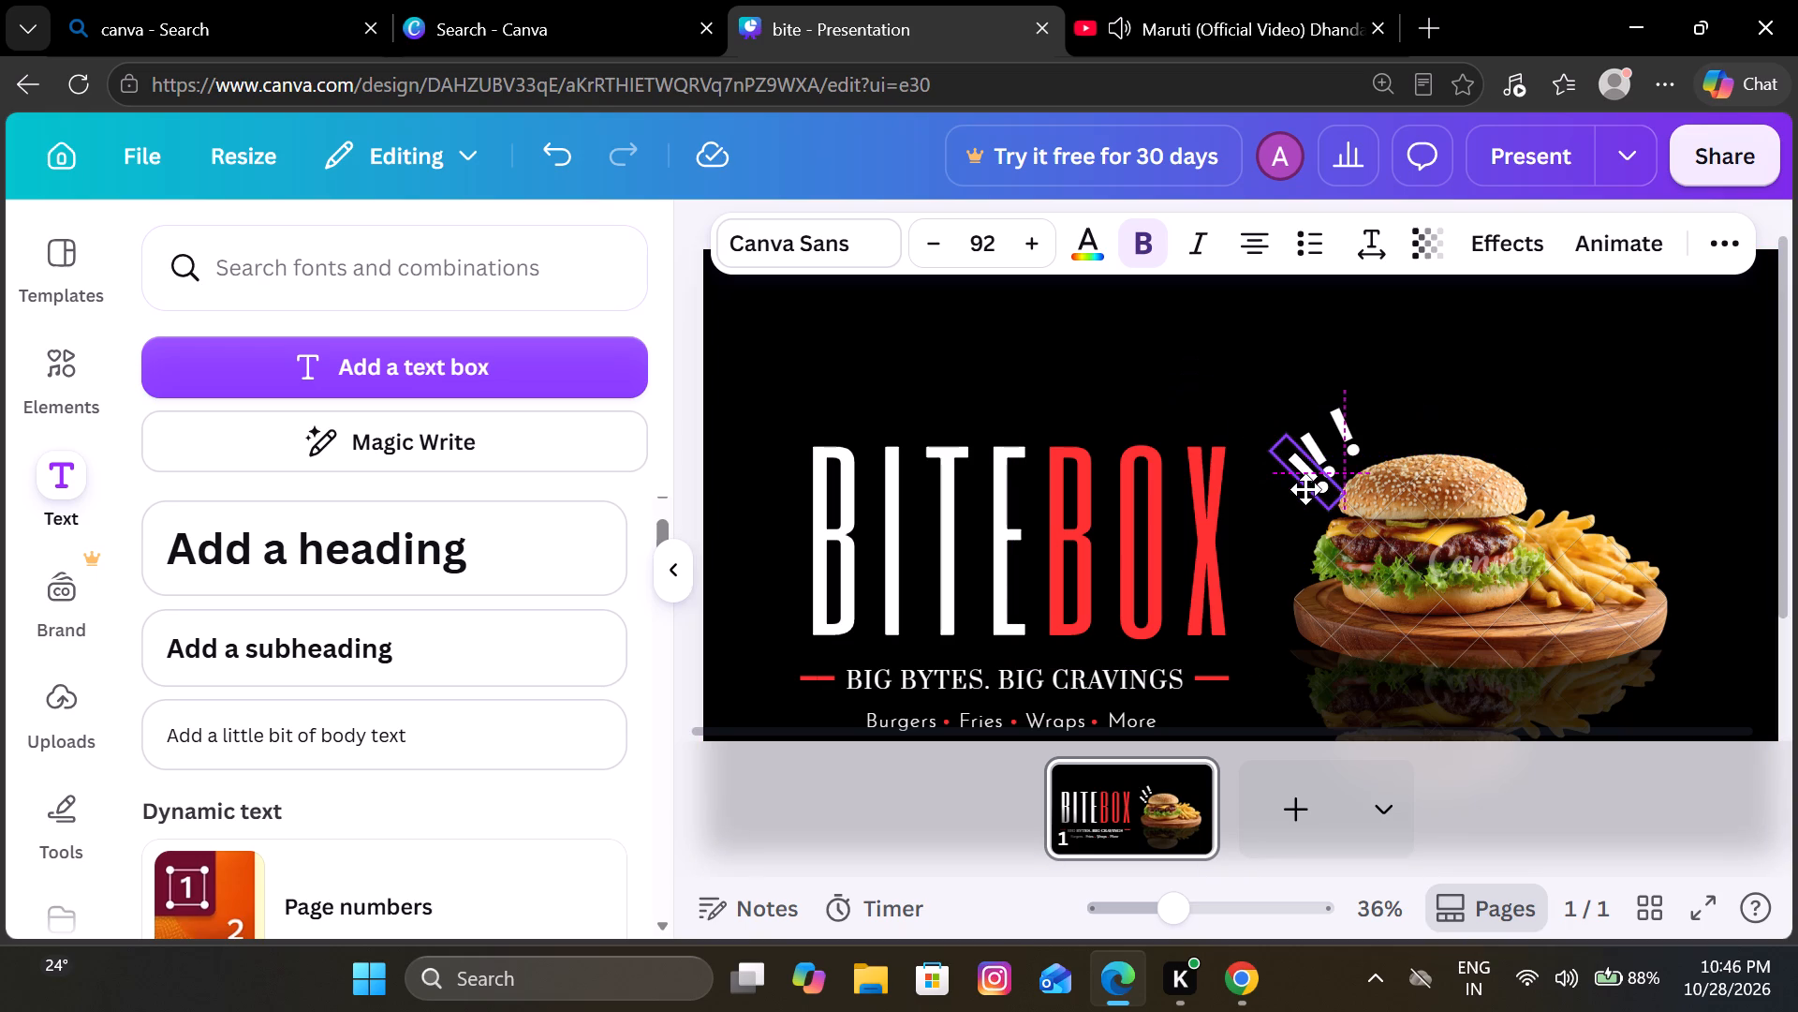
drag(1305, 489, 1304, 489)
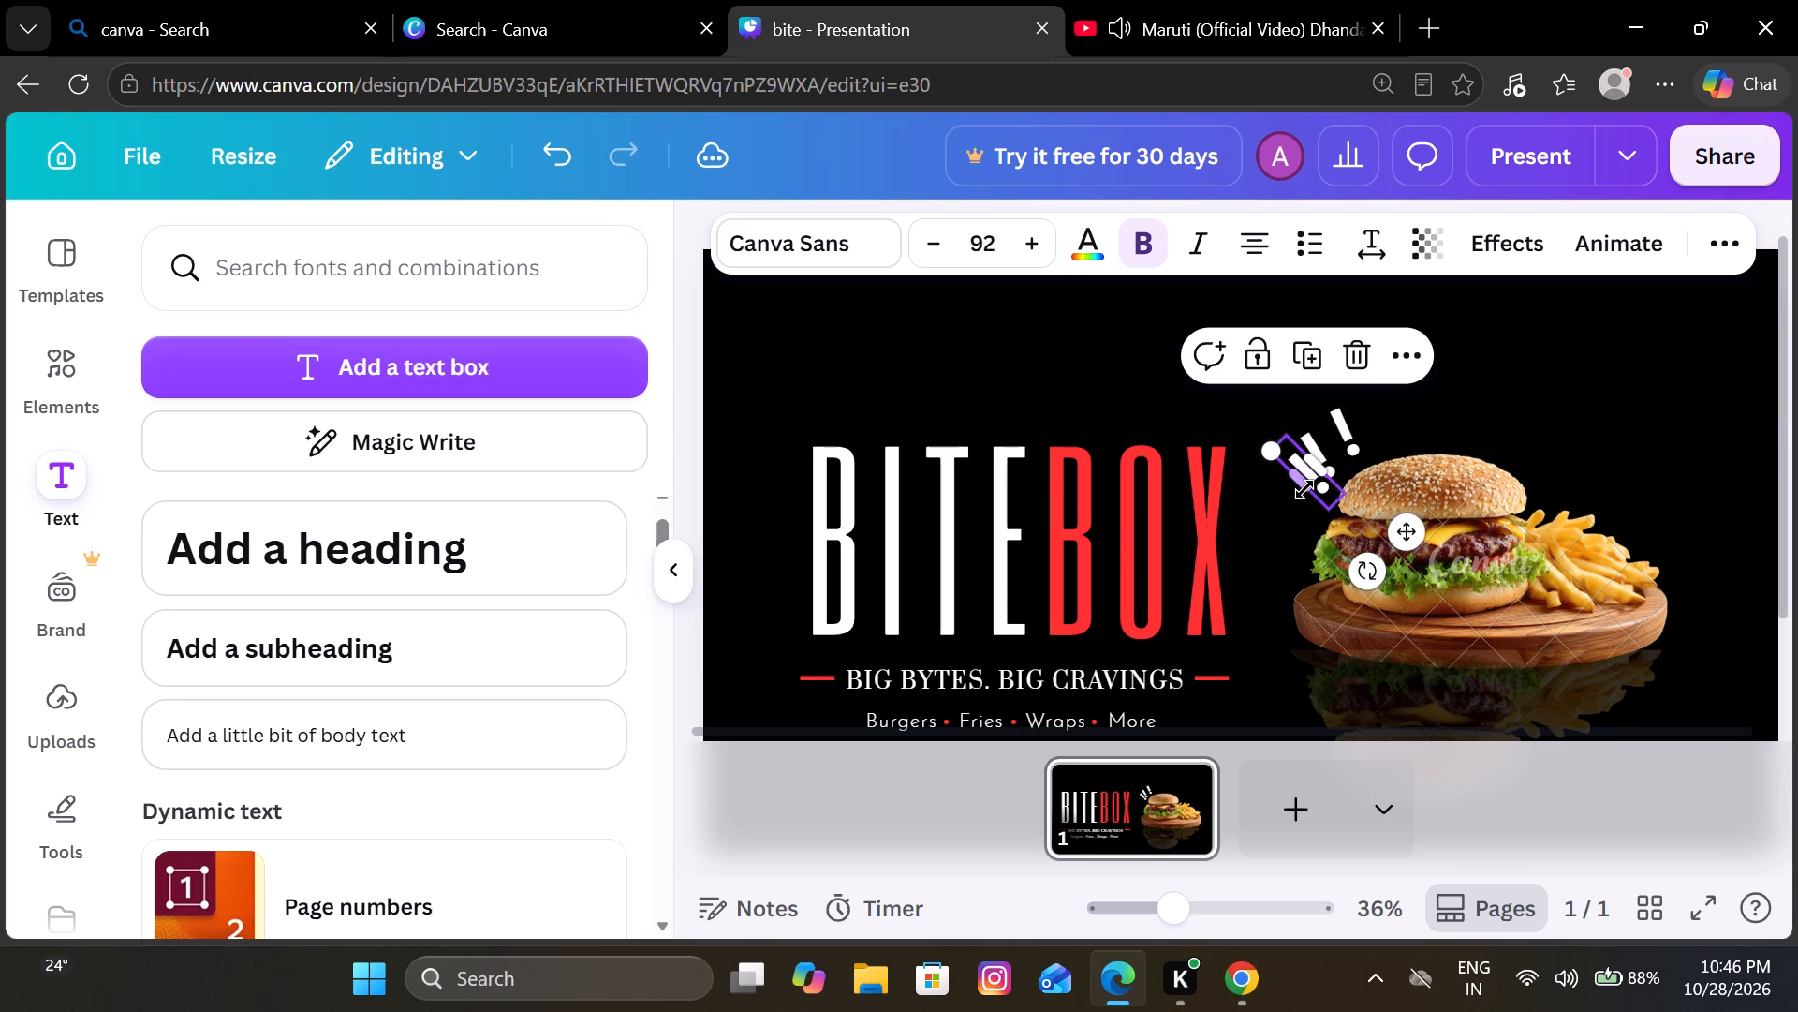
drag(1320, 487, 1311, 491)
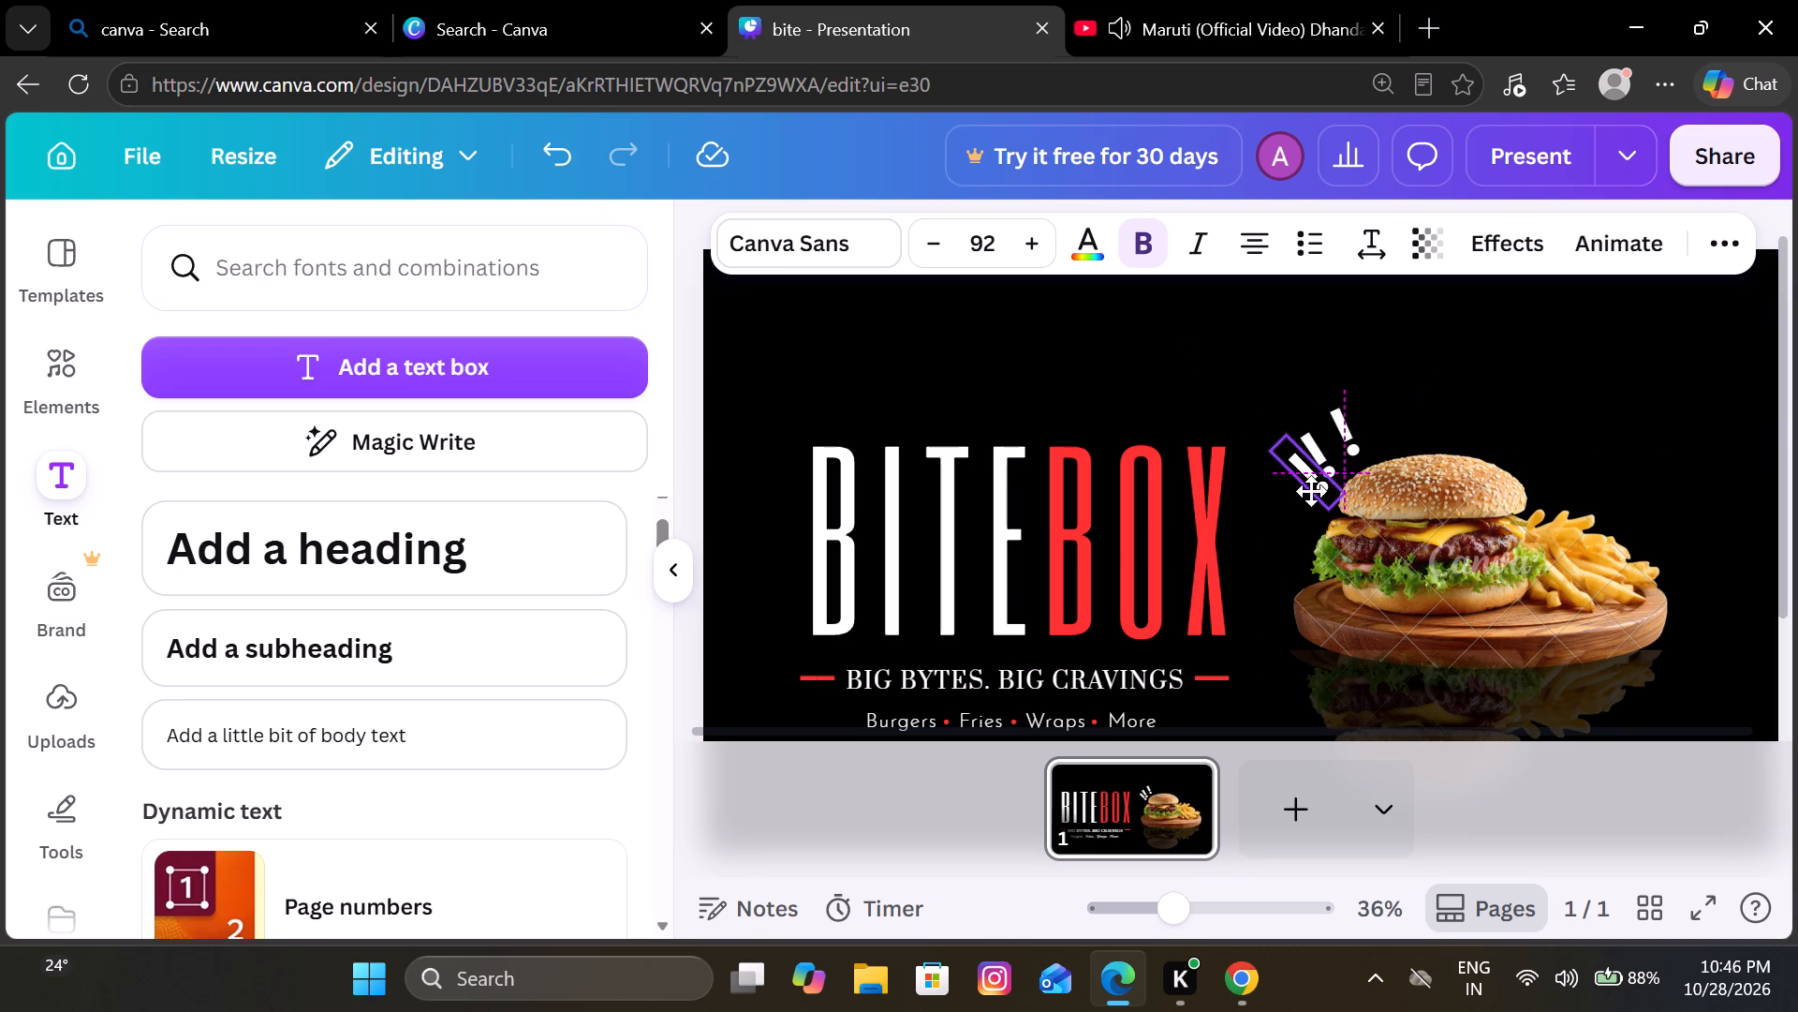
drag(1311, 491, 1311, 495)
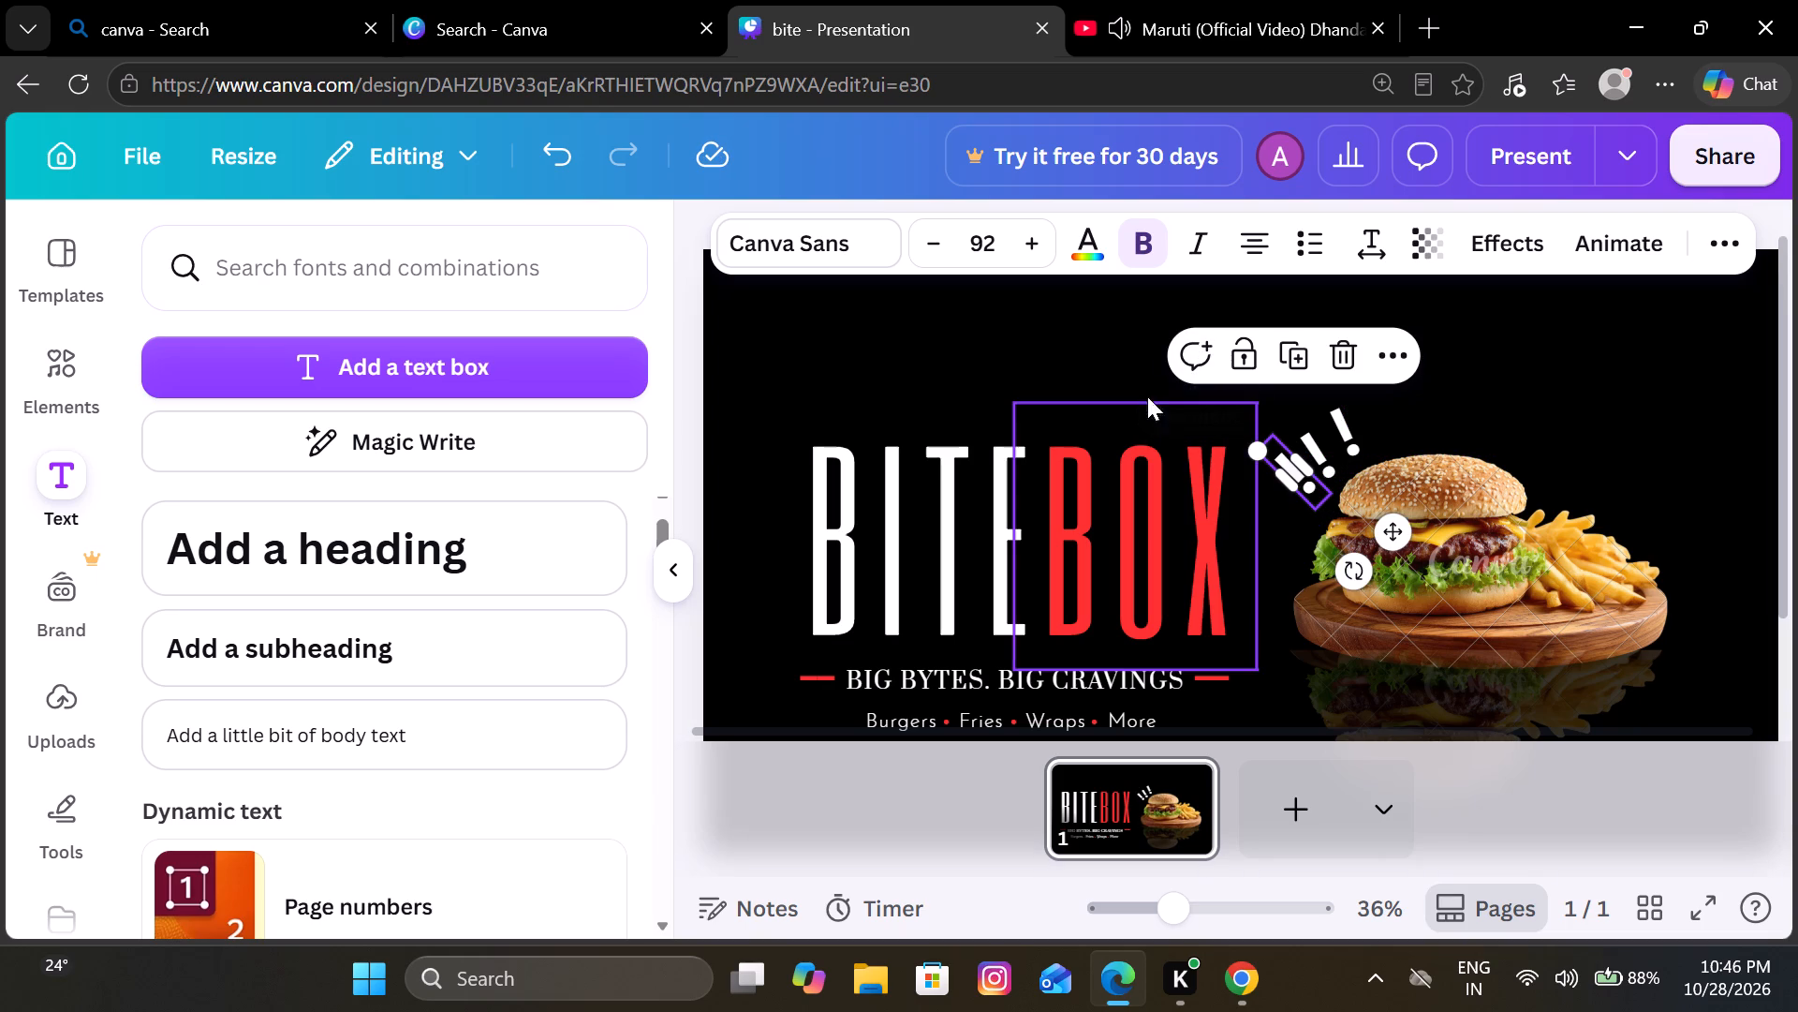
click(1313, 496)
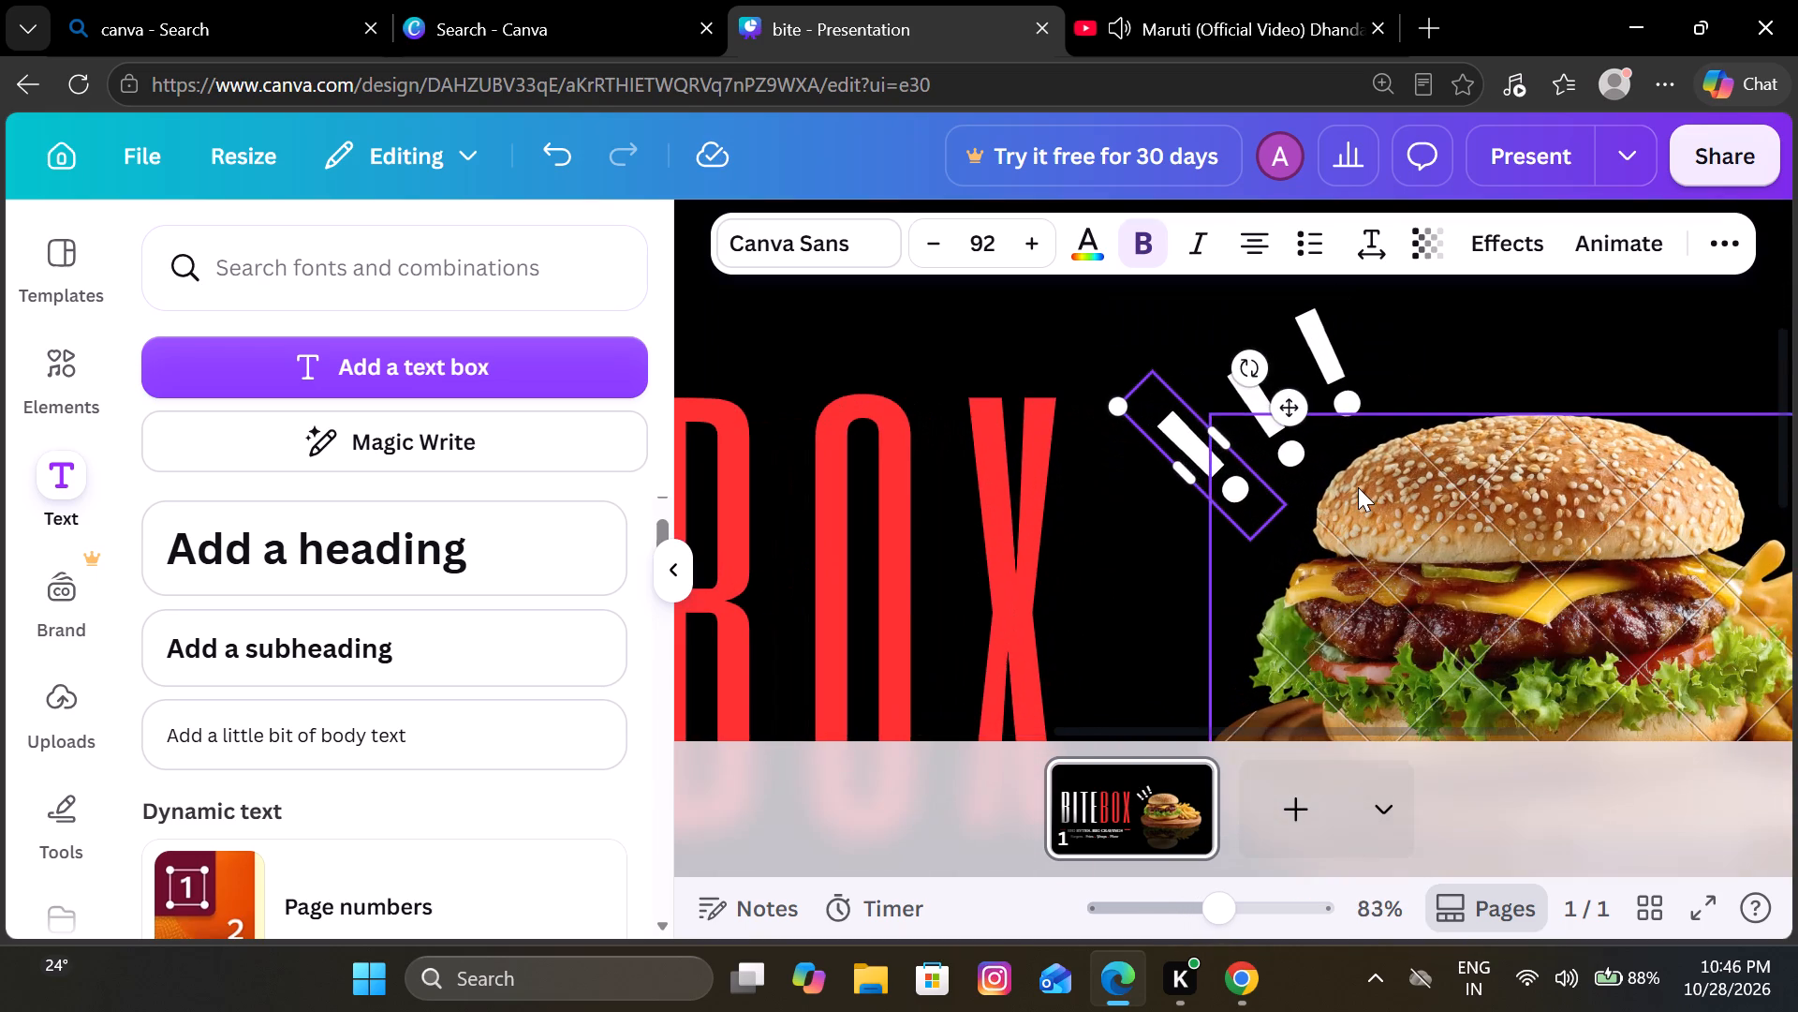
click(1147, 558)
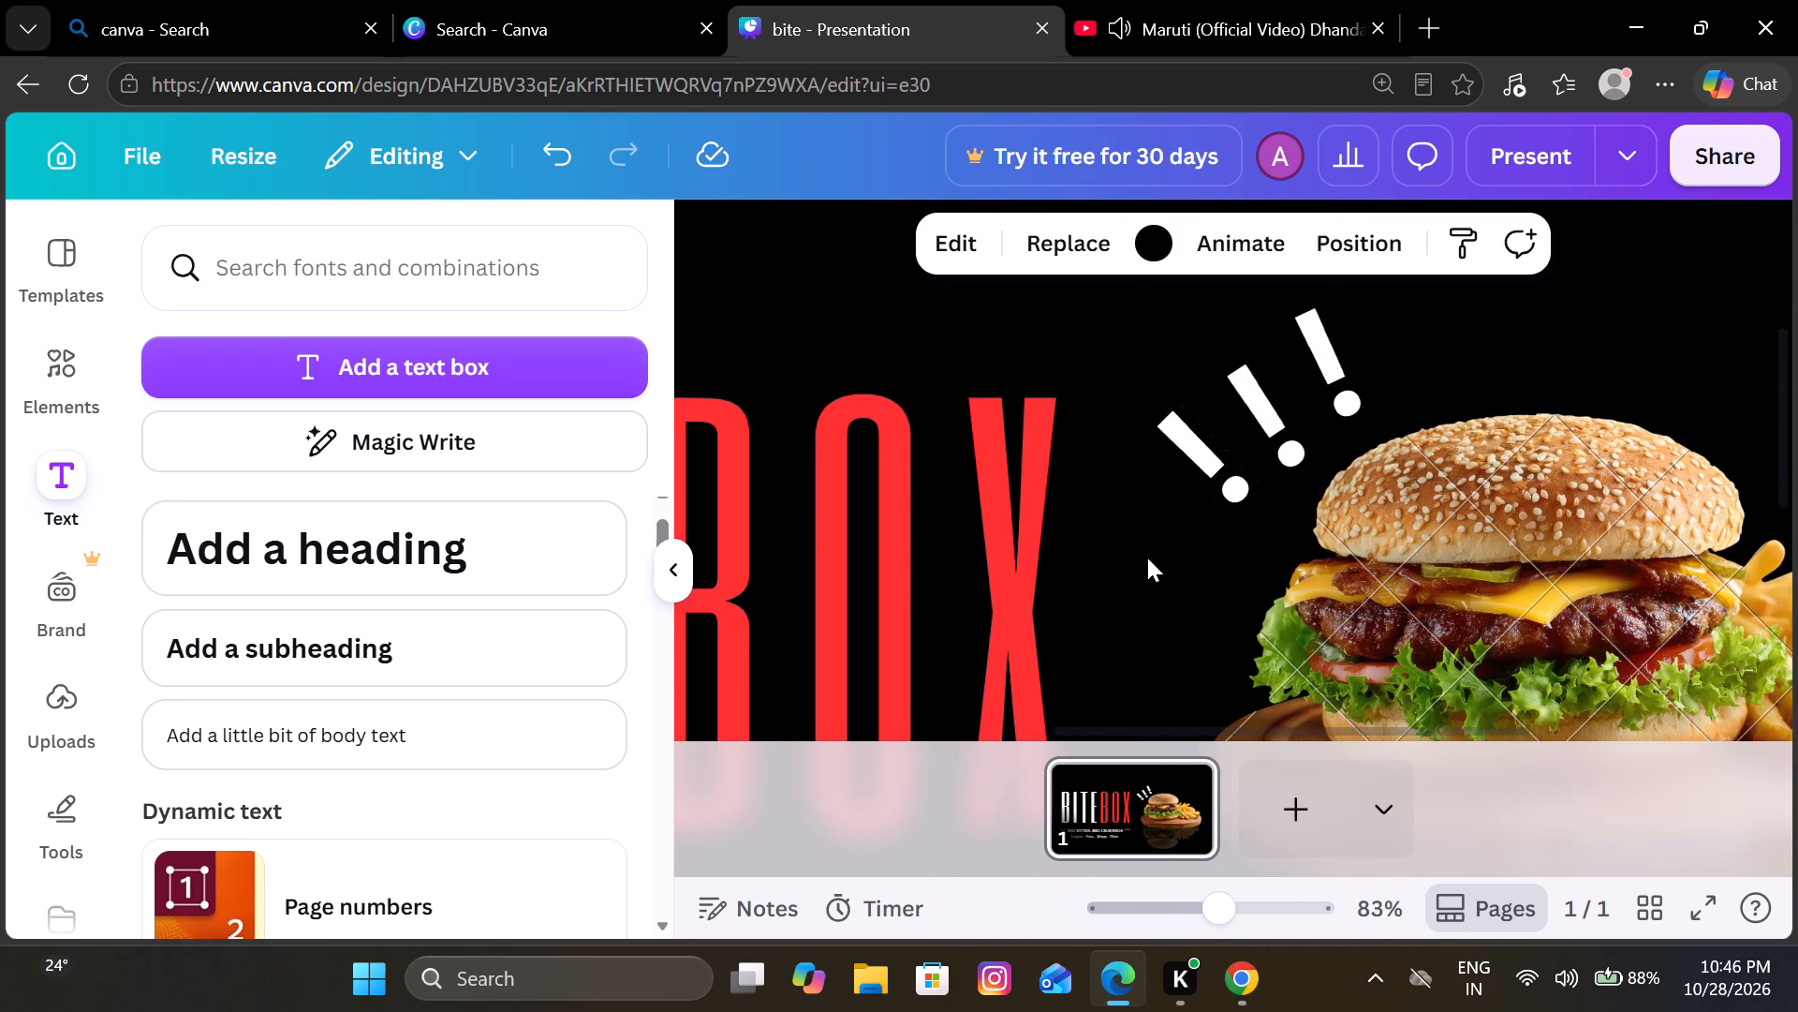
drag(1215, 513, 1224, 527)
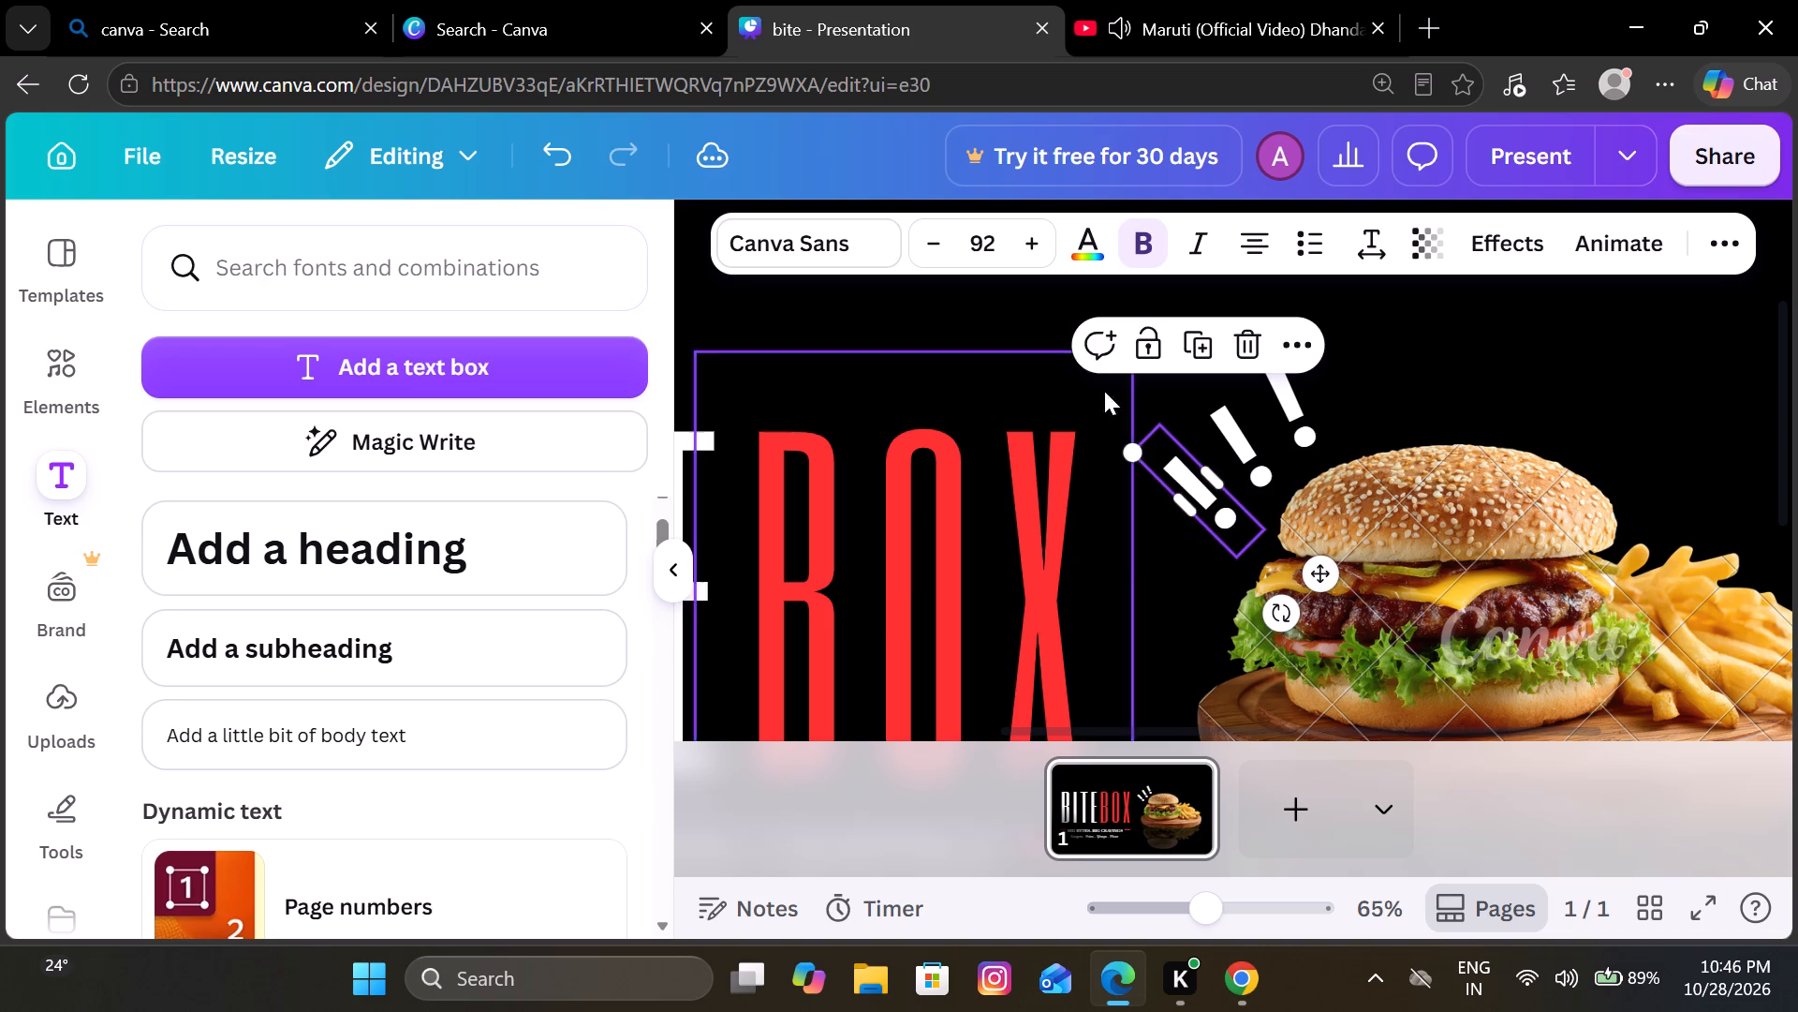
click(1051, 344)
click(1084, 296)
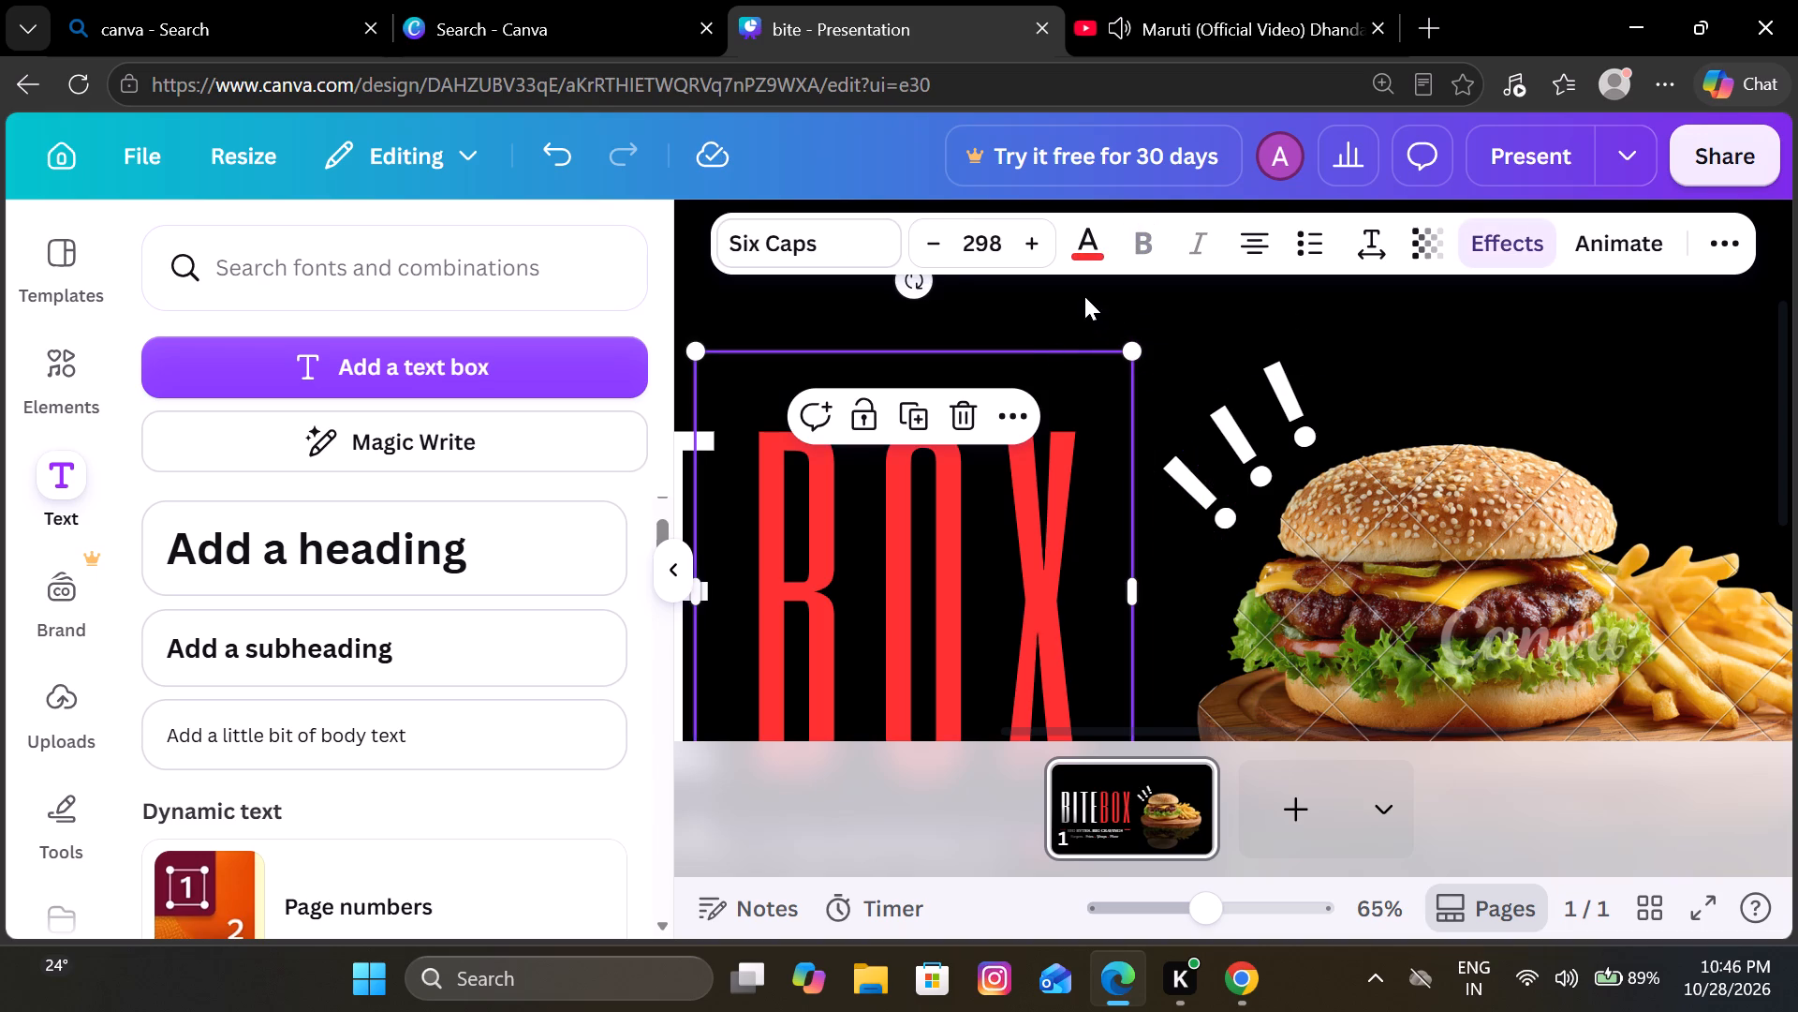
Recolour the middle exclamation mark to the same red as BOX.
click(1233, 374)
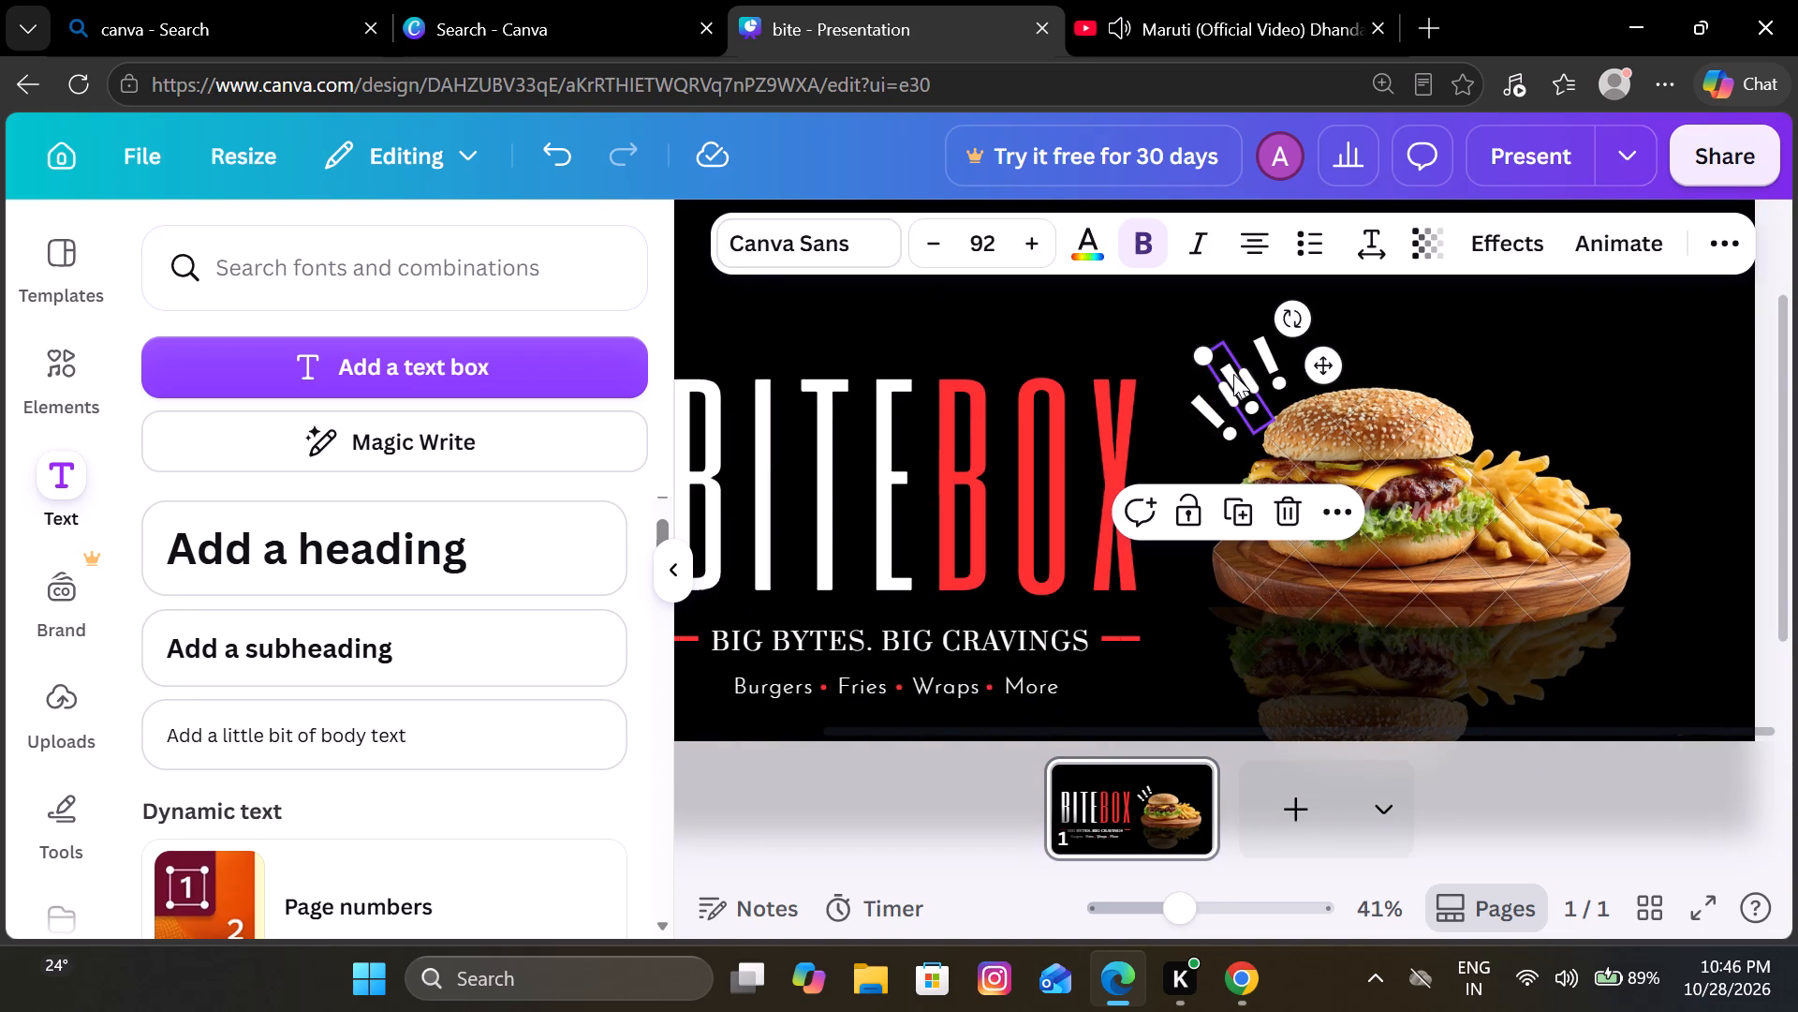
click(1096, 252)
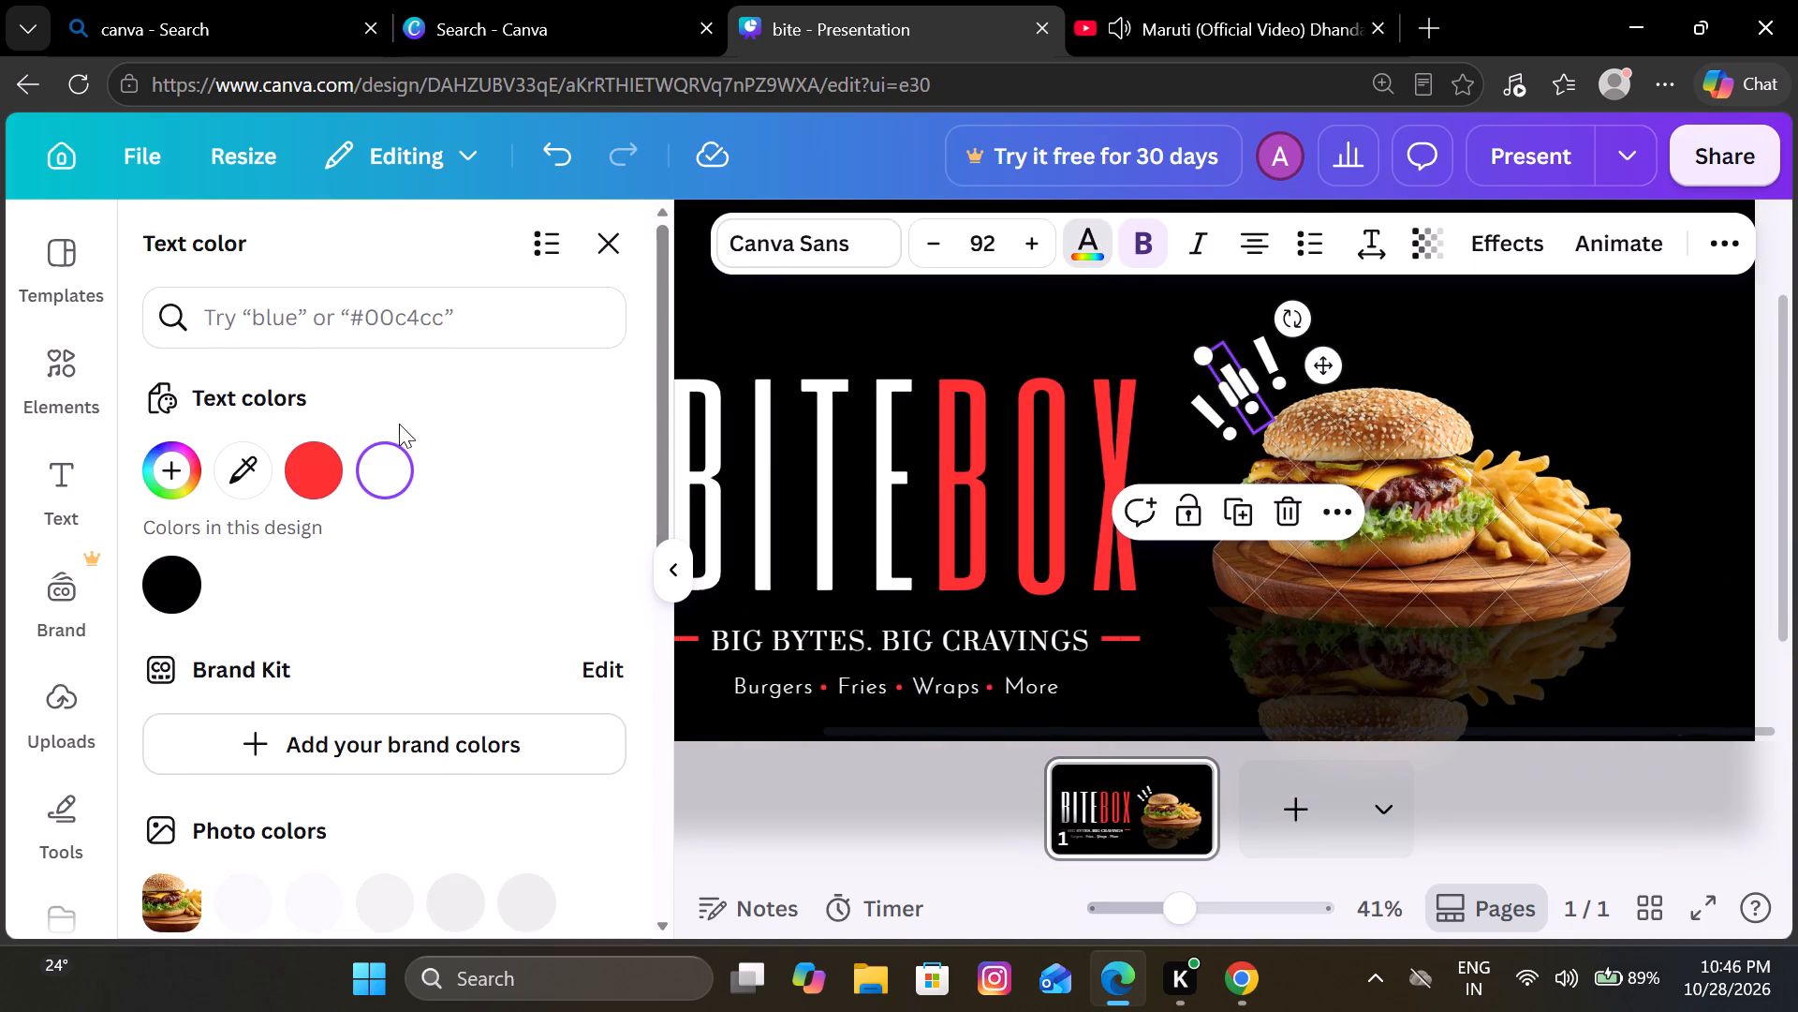
click(312, 457)
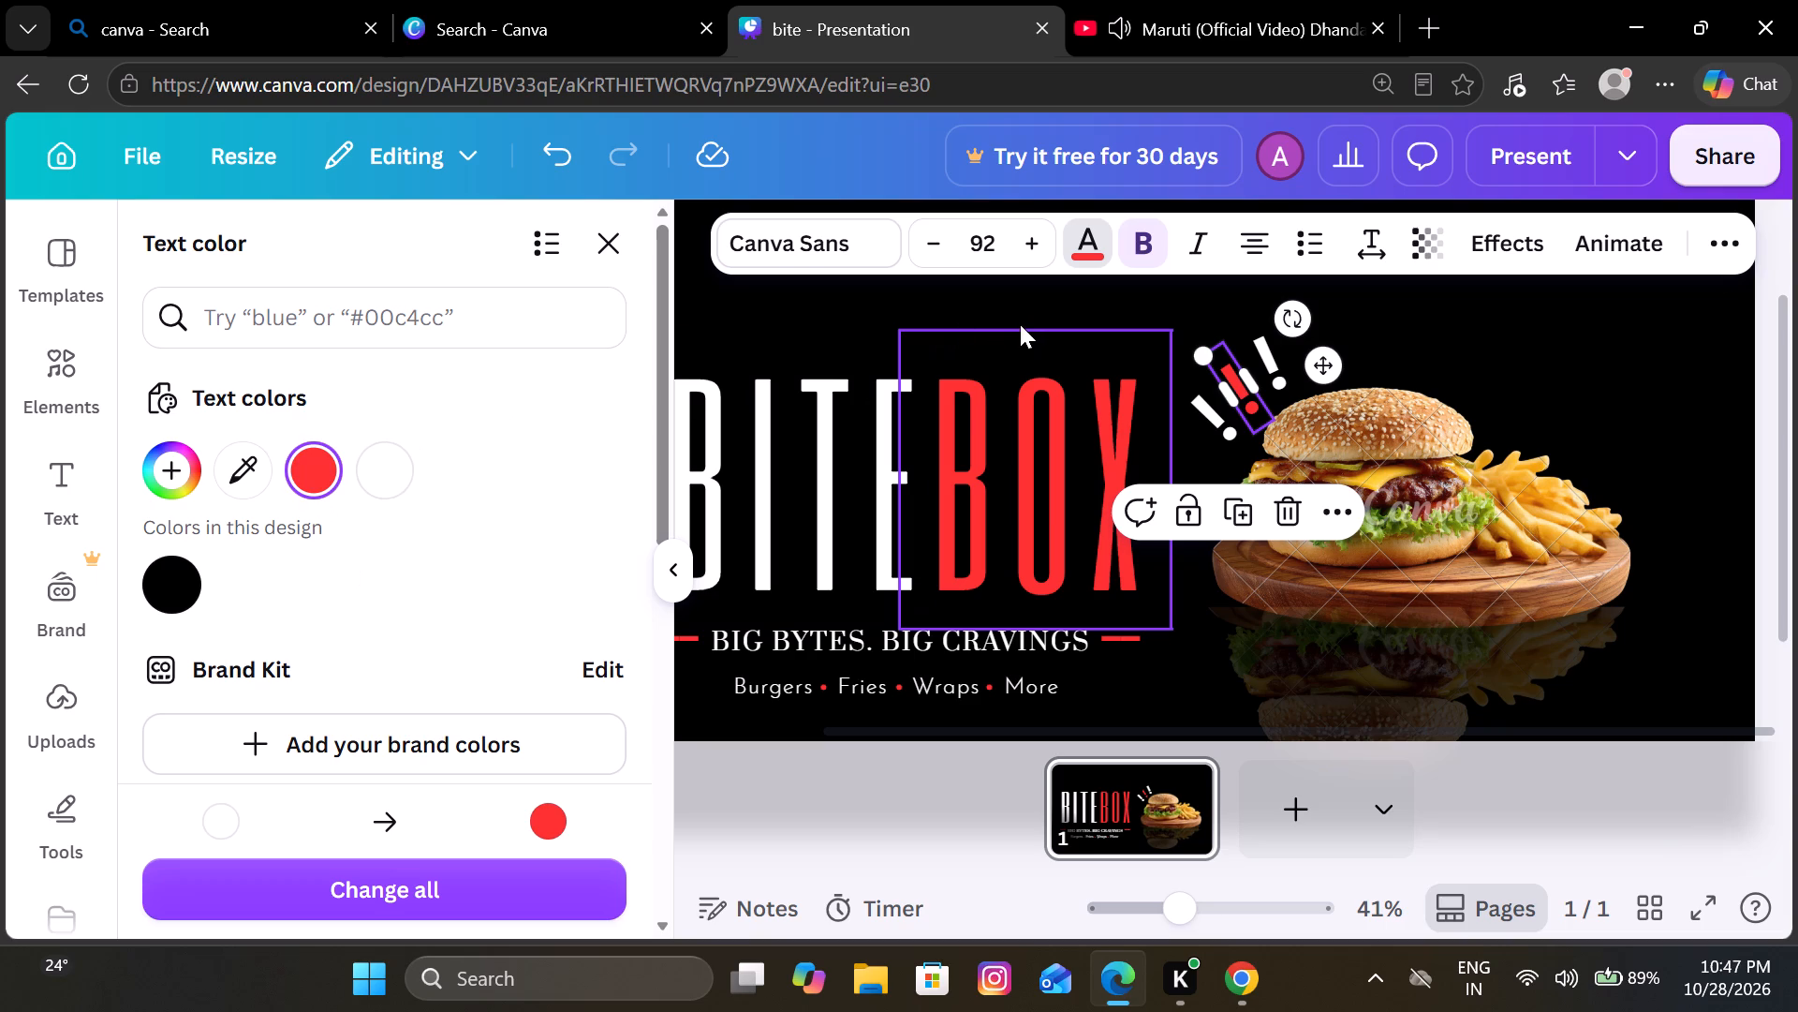
click(1063, 296)
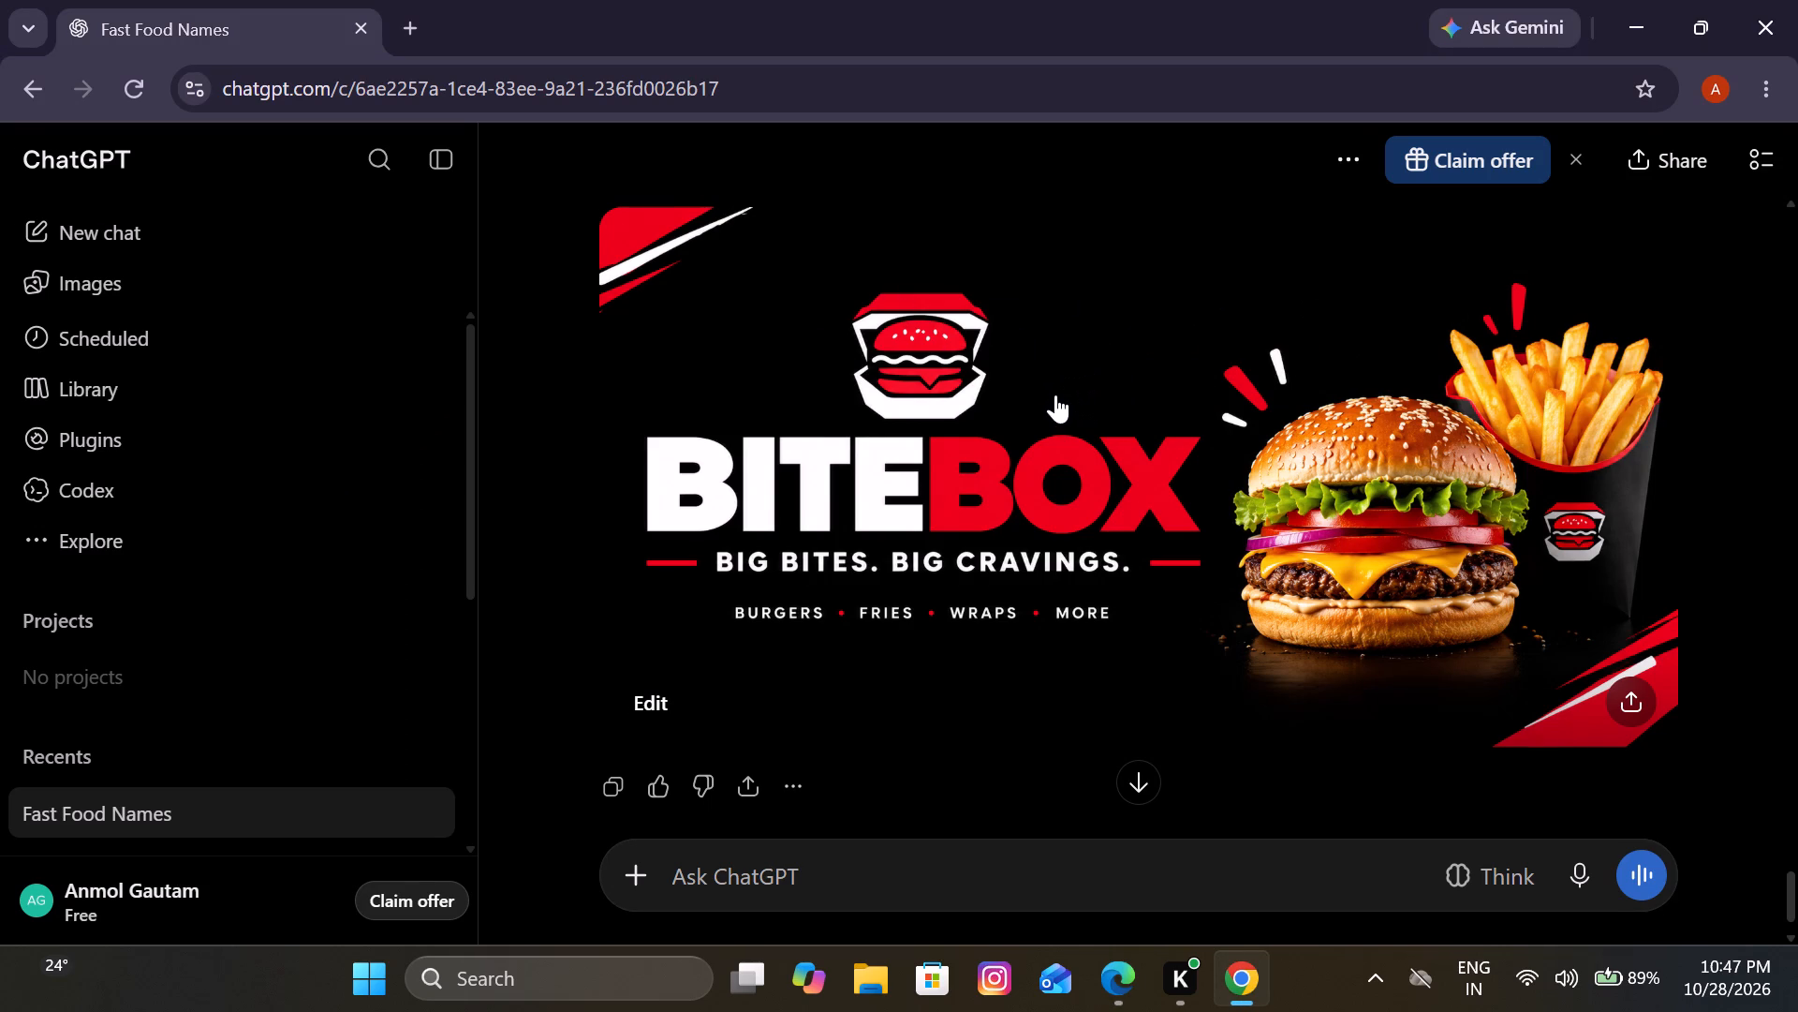
scroll(1055, 394, up, 1)
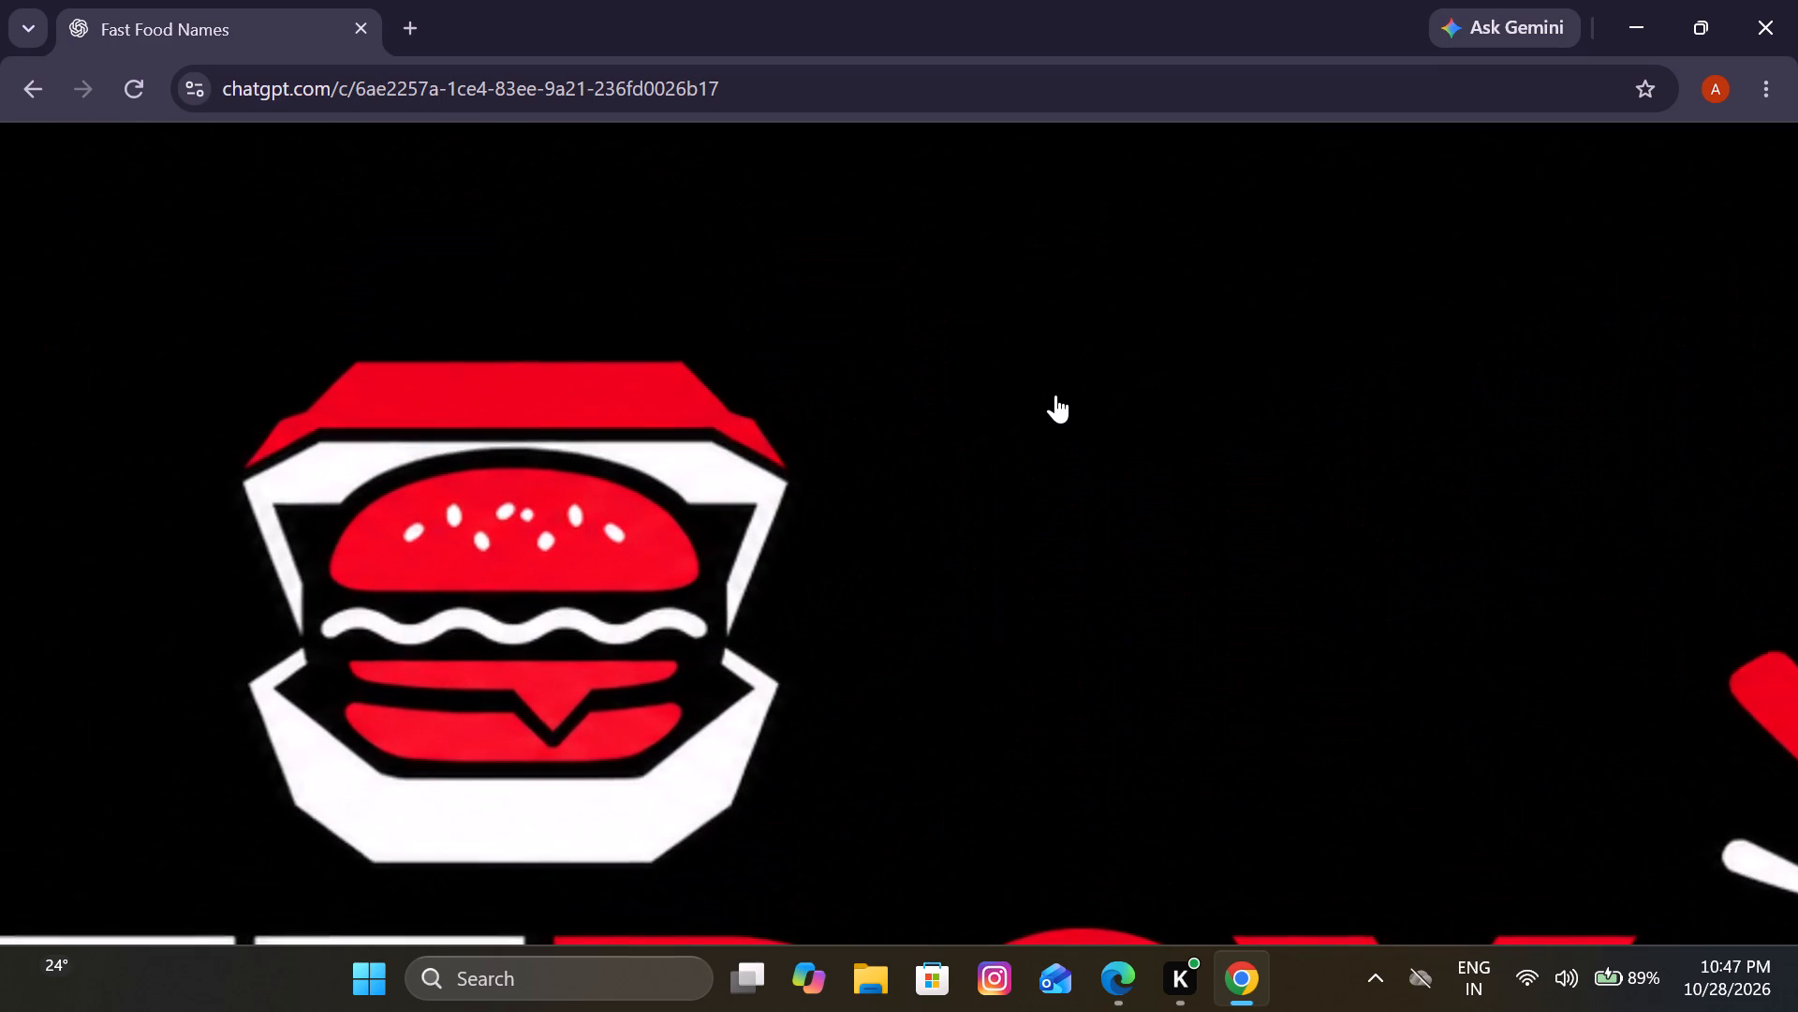
scroll(1055, 394, right, 4)
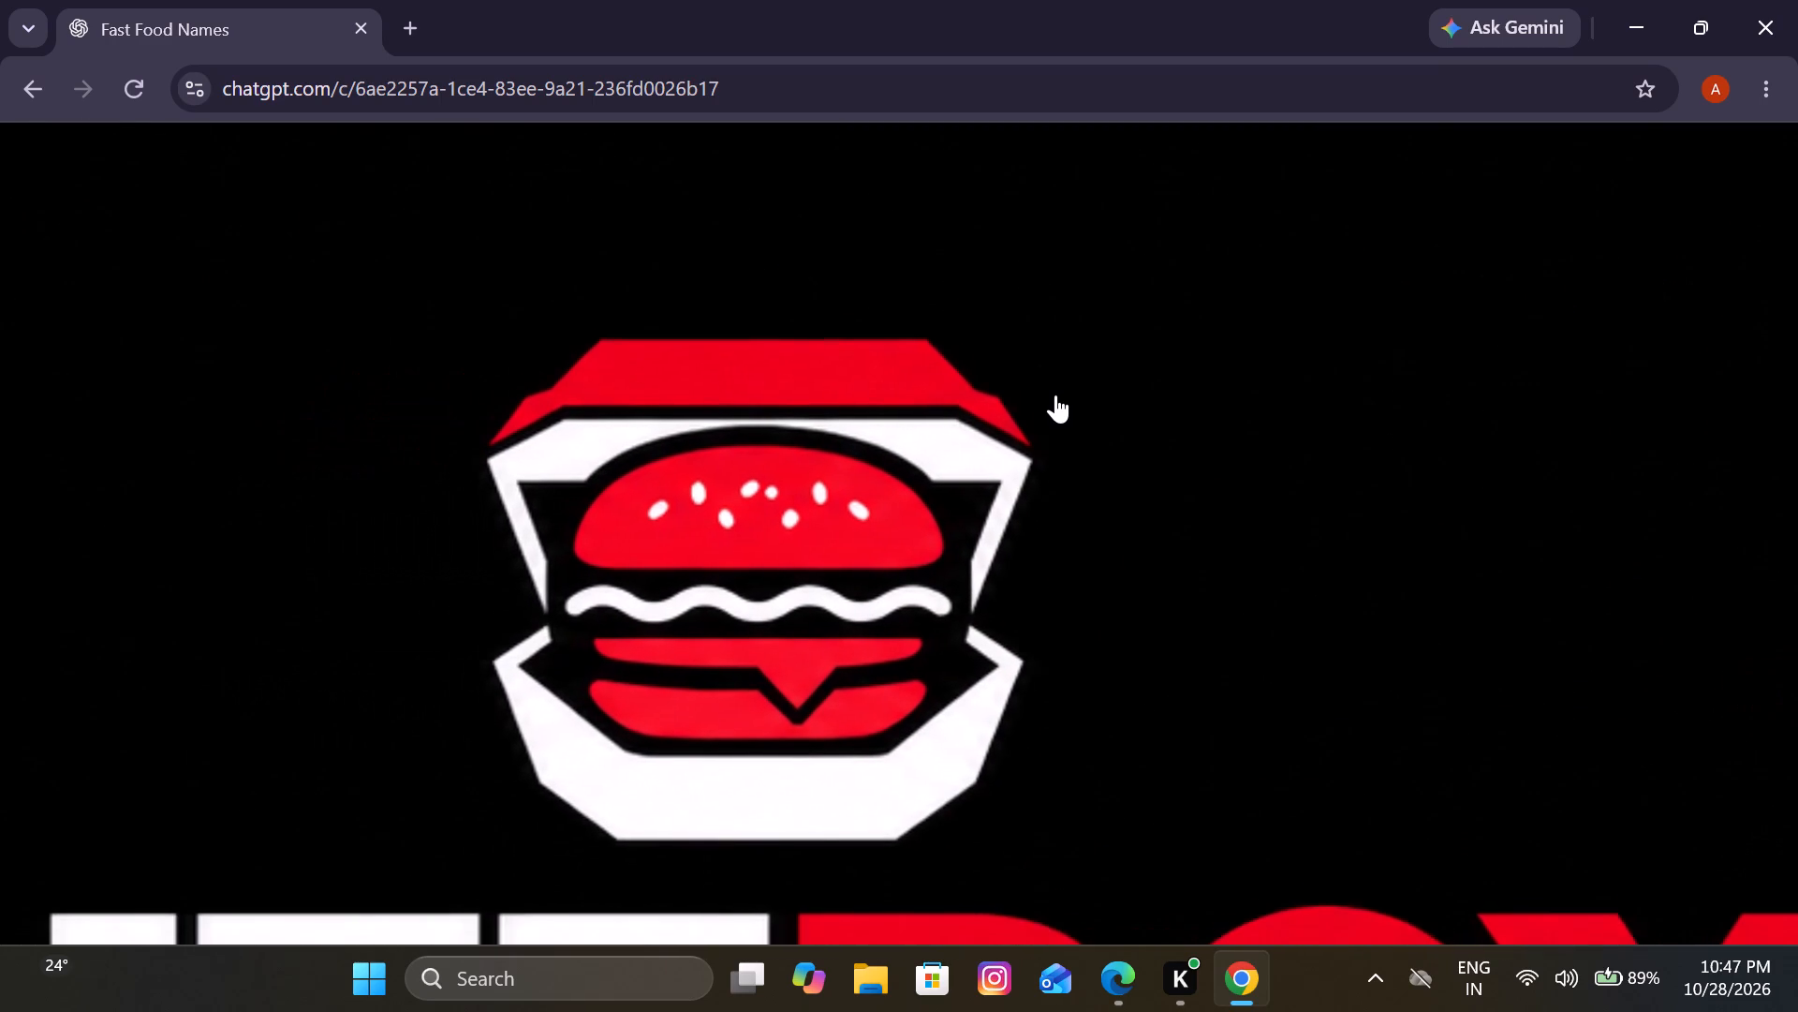
scroll(1055, 394, right, 1)
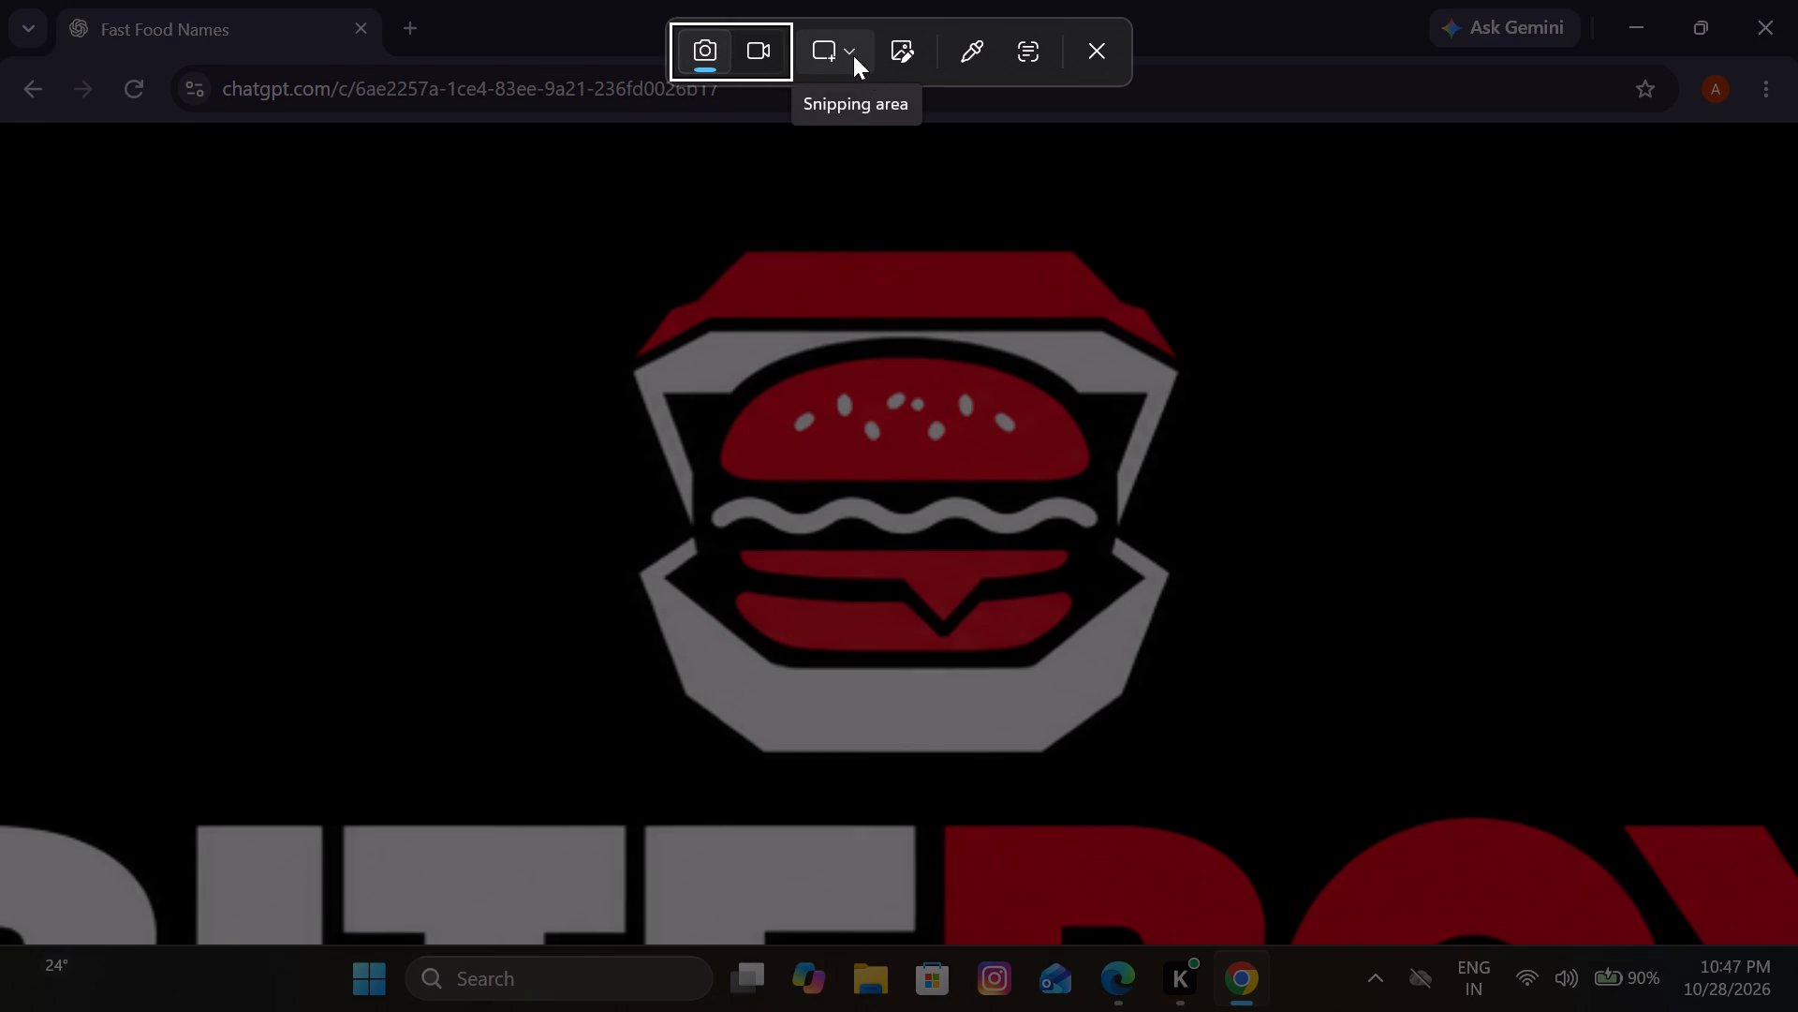
click(853, 55)
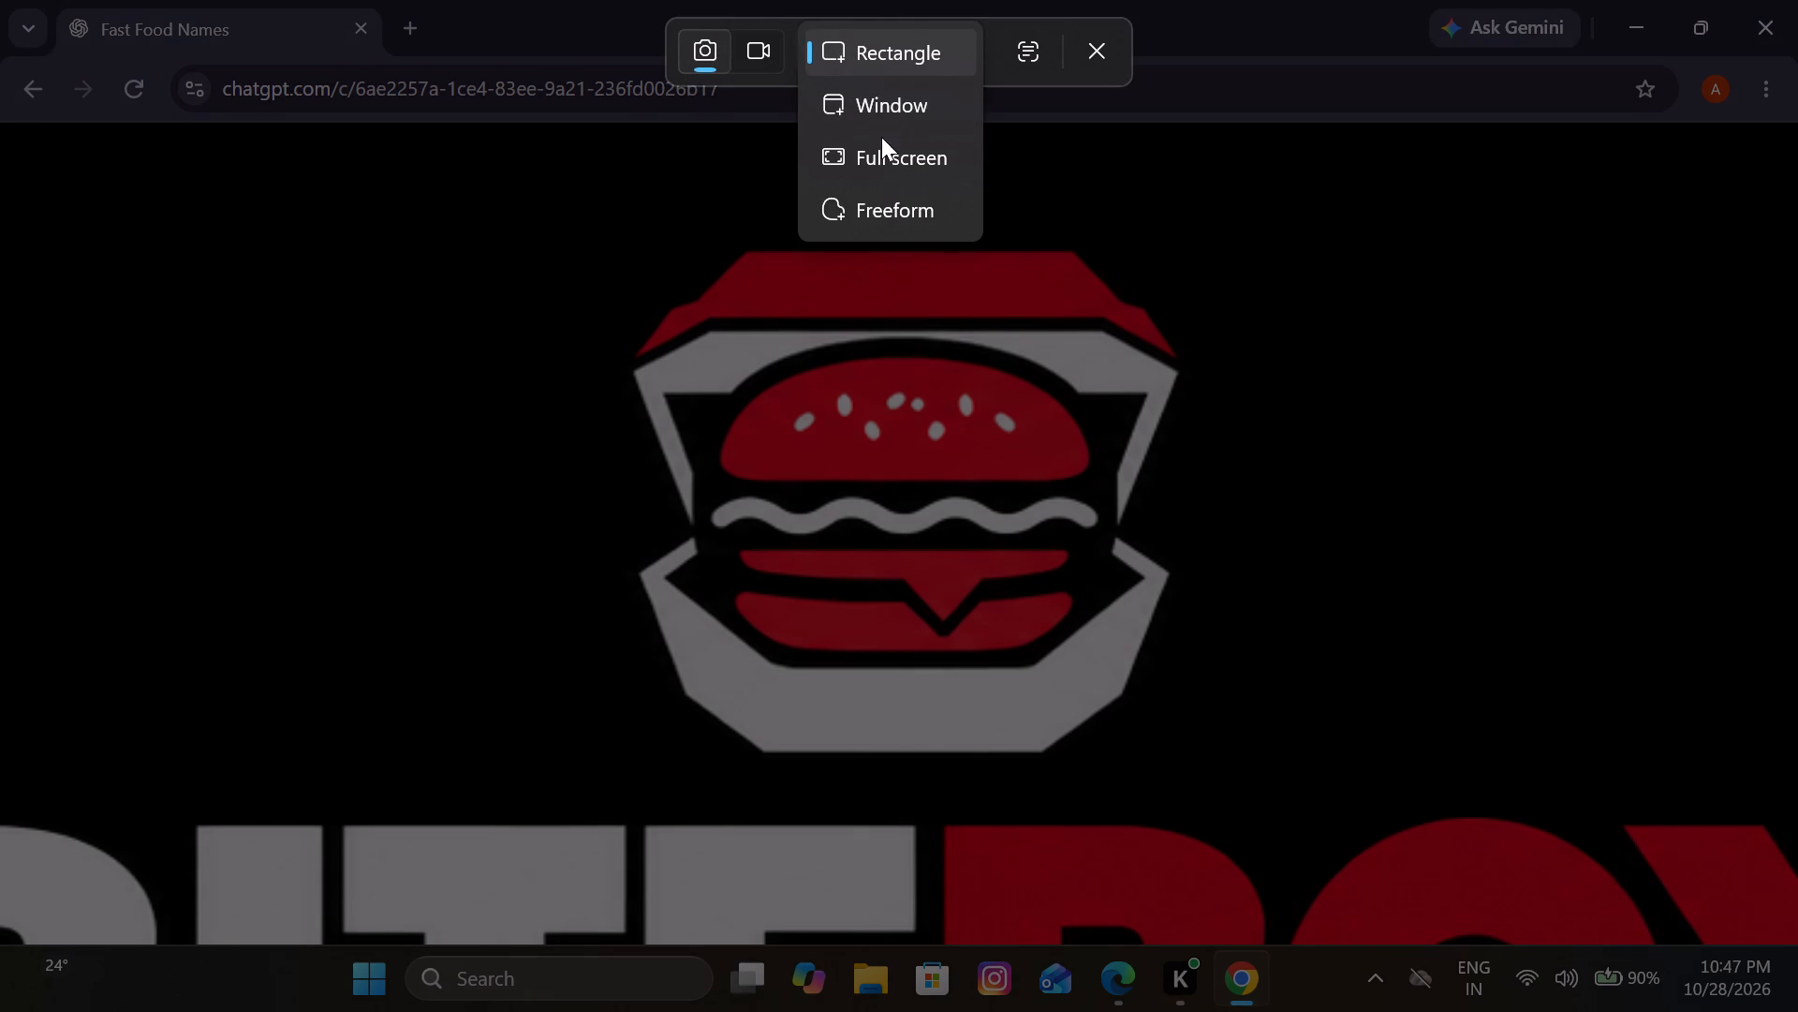
click(886, 52)
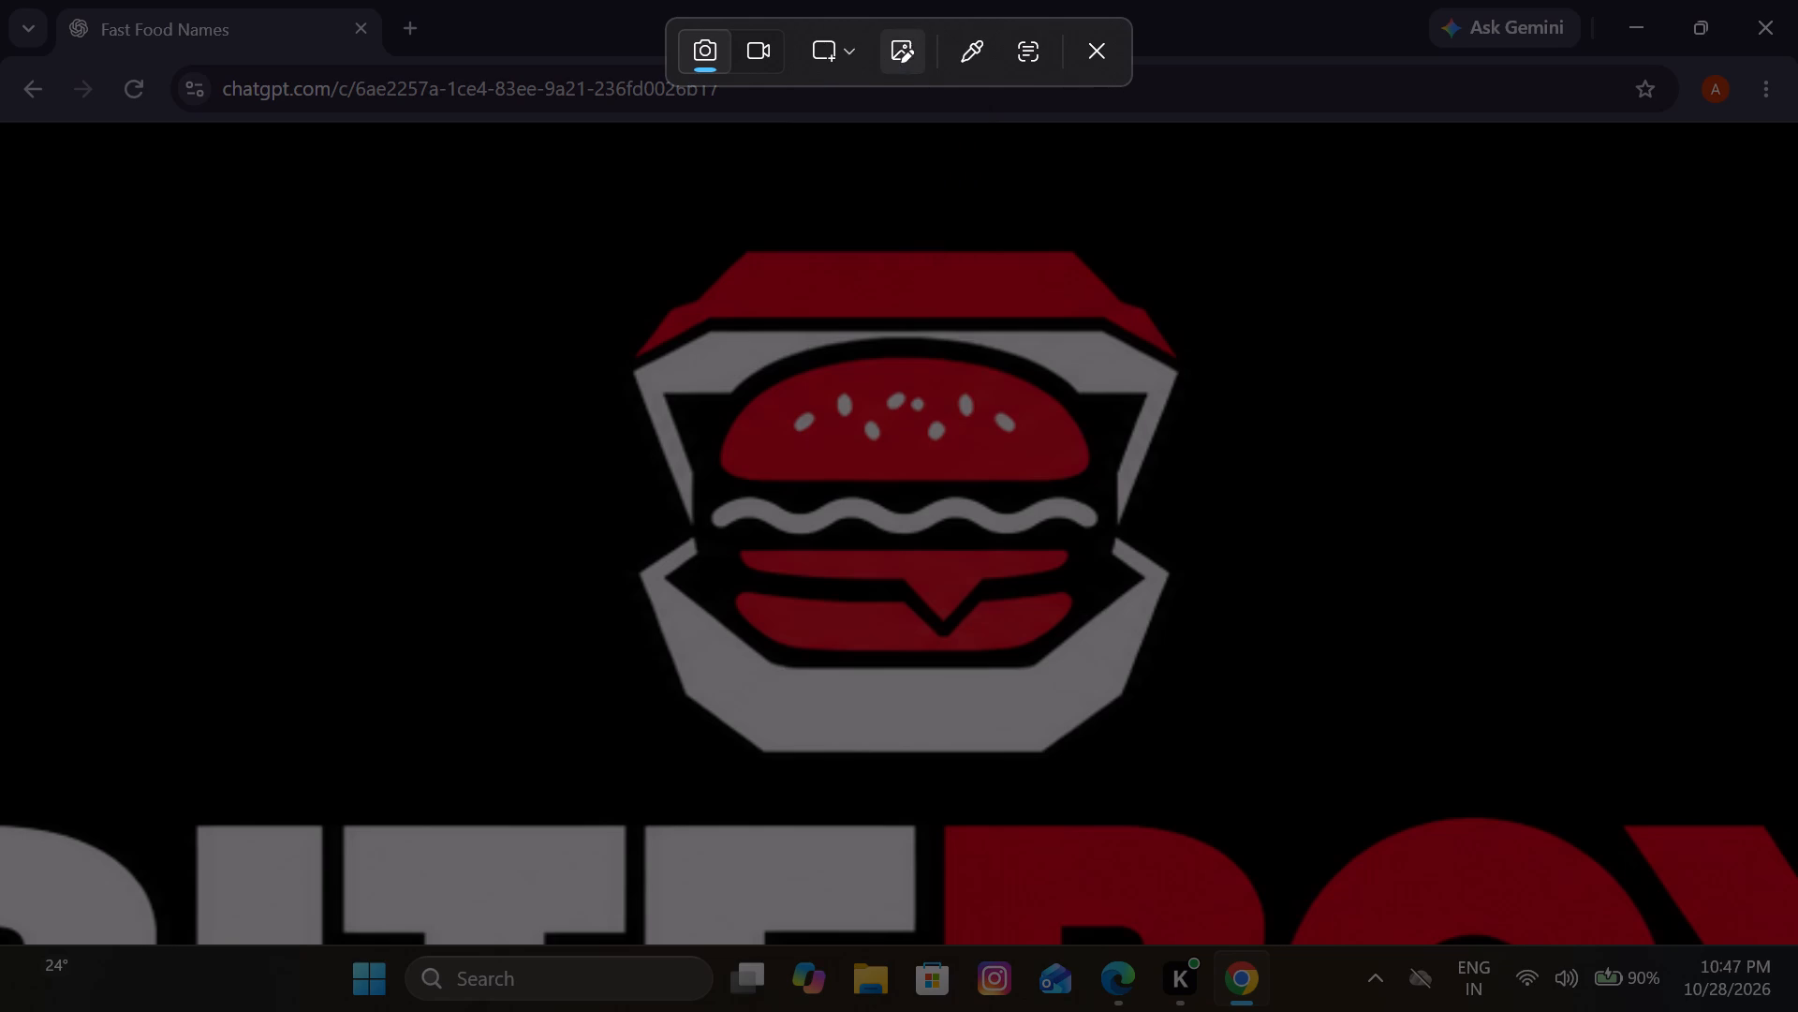
drag(611, 190, 1107, 630)
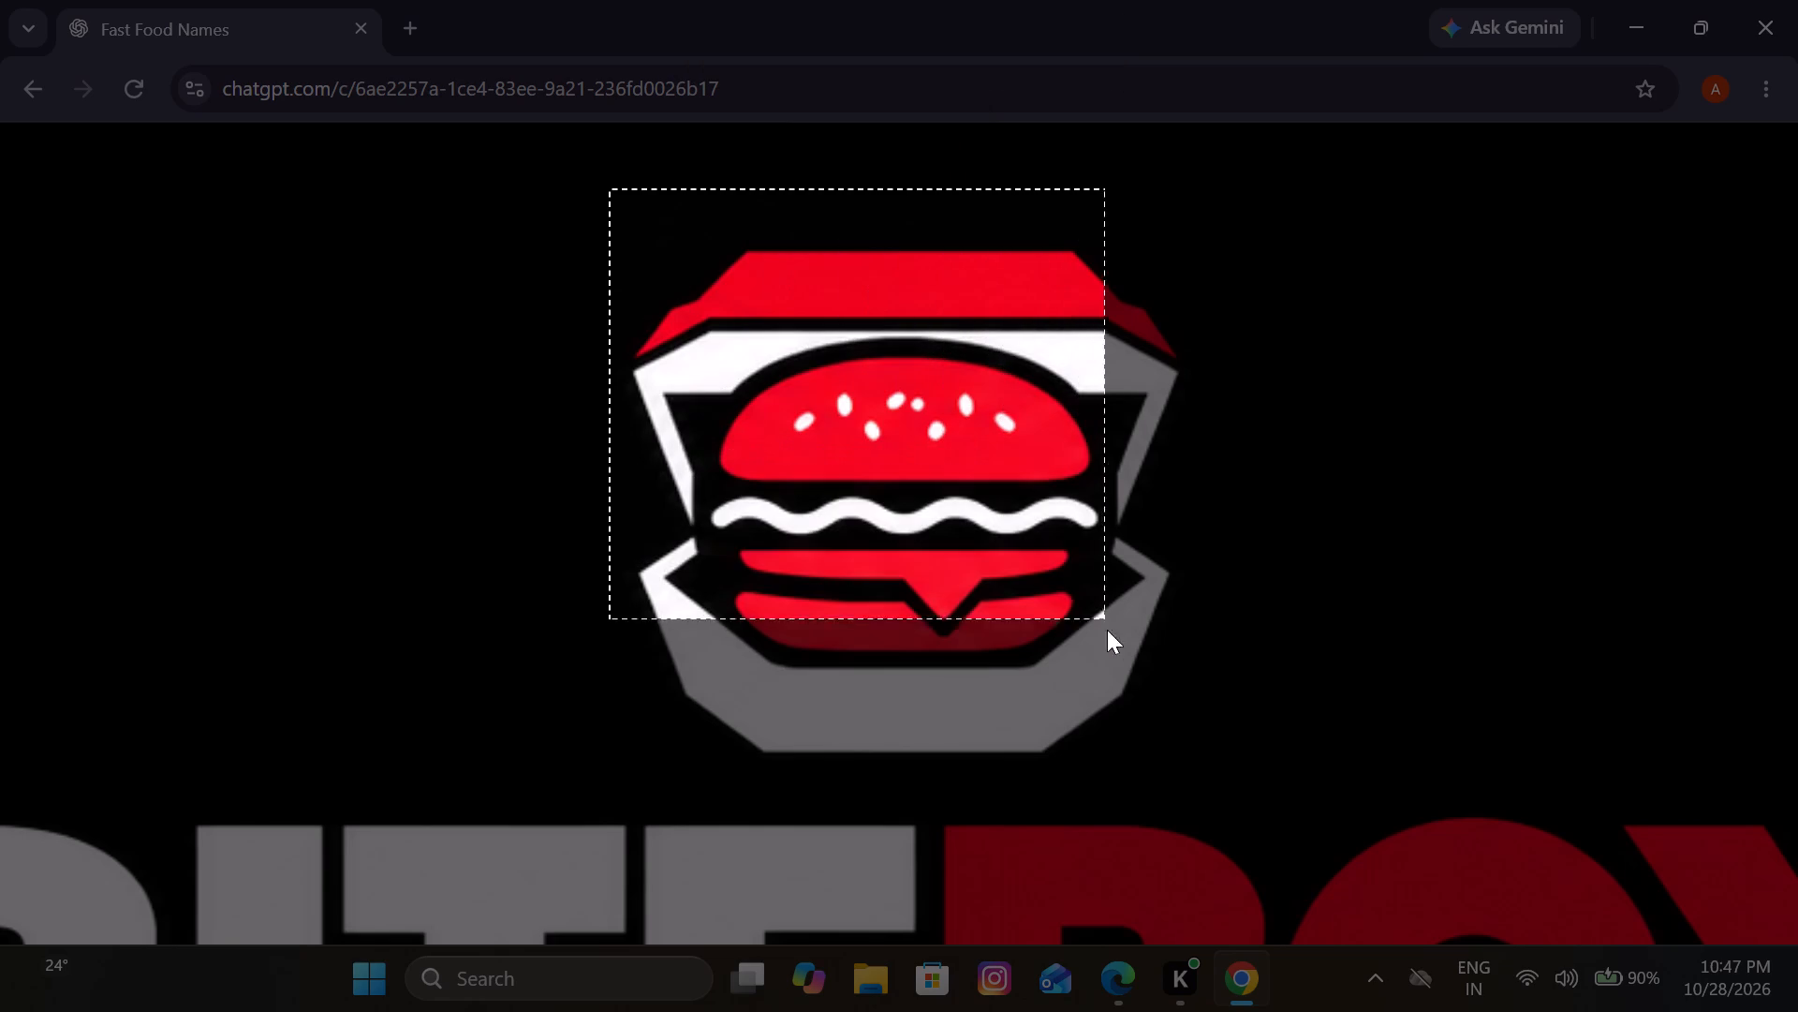
drag(1107, 630, 1225, 774)
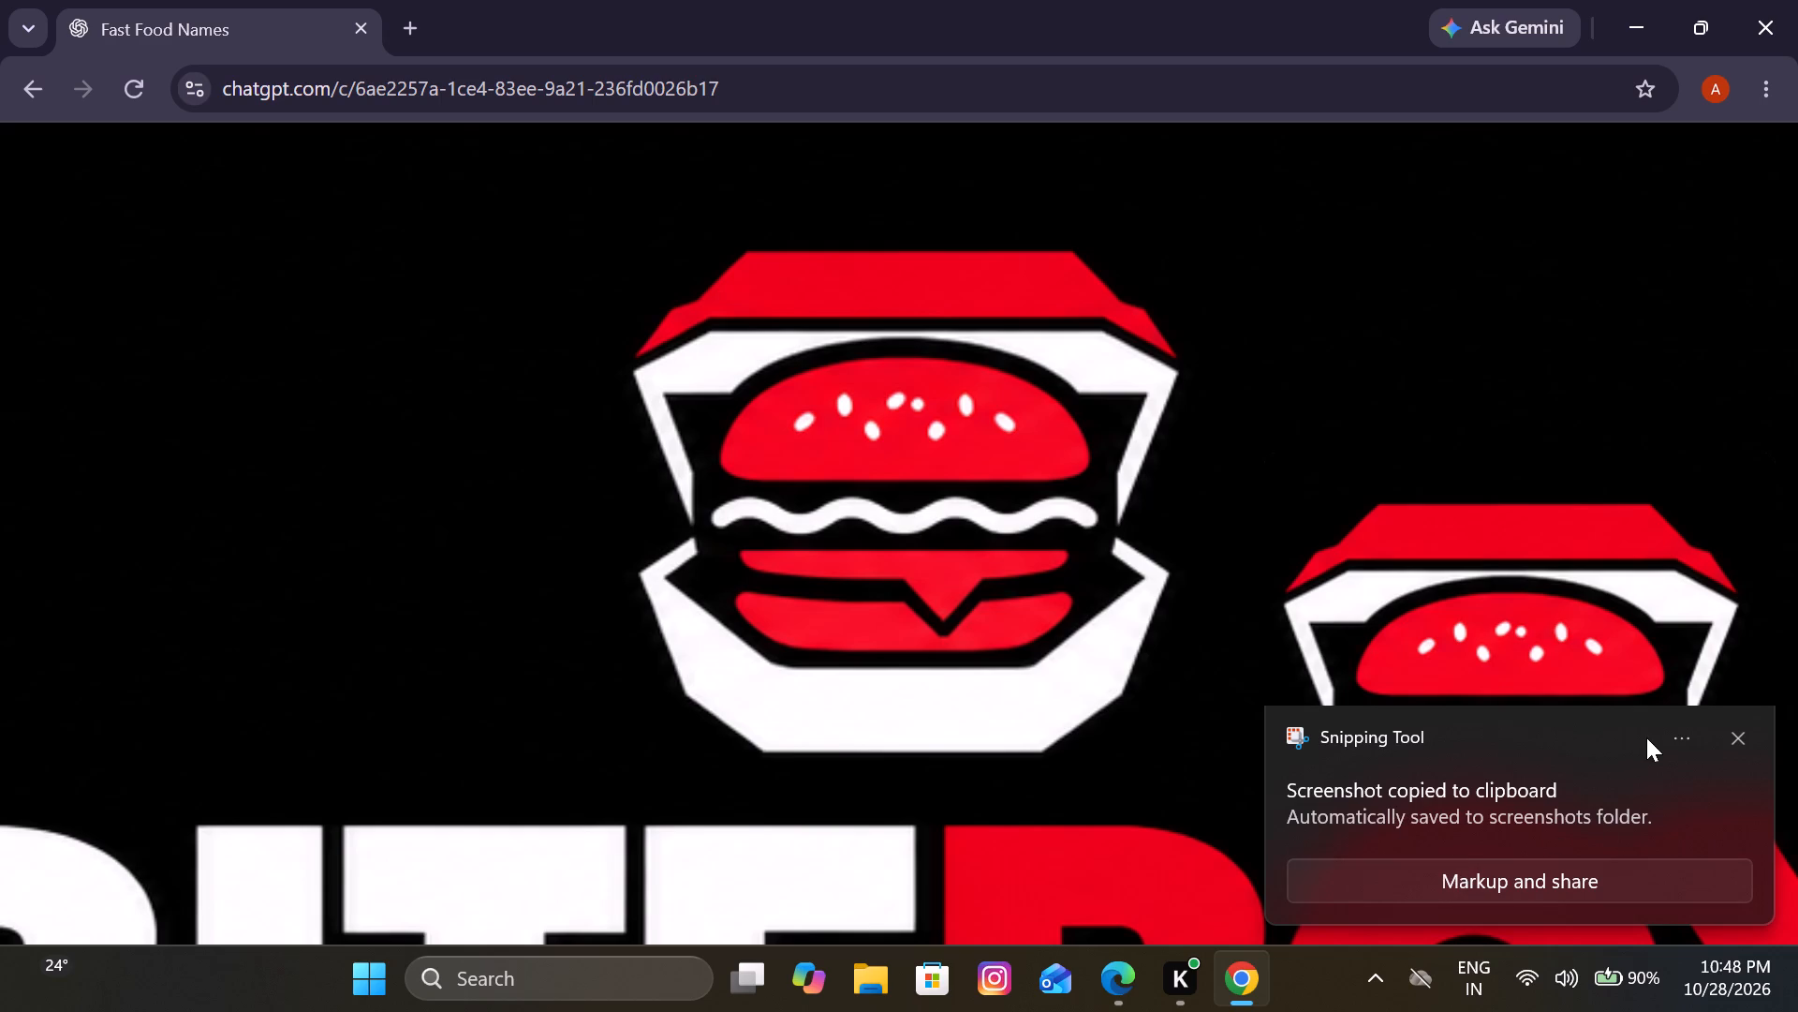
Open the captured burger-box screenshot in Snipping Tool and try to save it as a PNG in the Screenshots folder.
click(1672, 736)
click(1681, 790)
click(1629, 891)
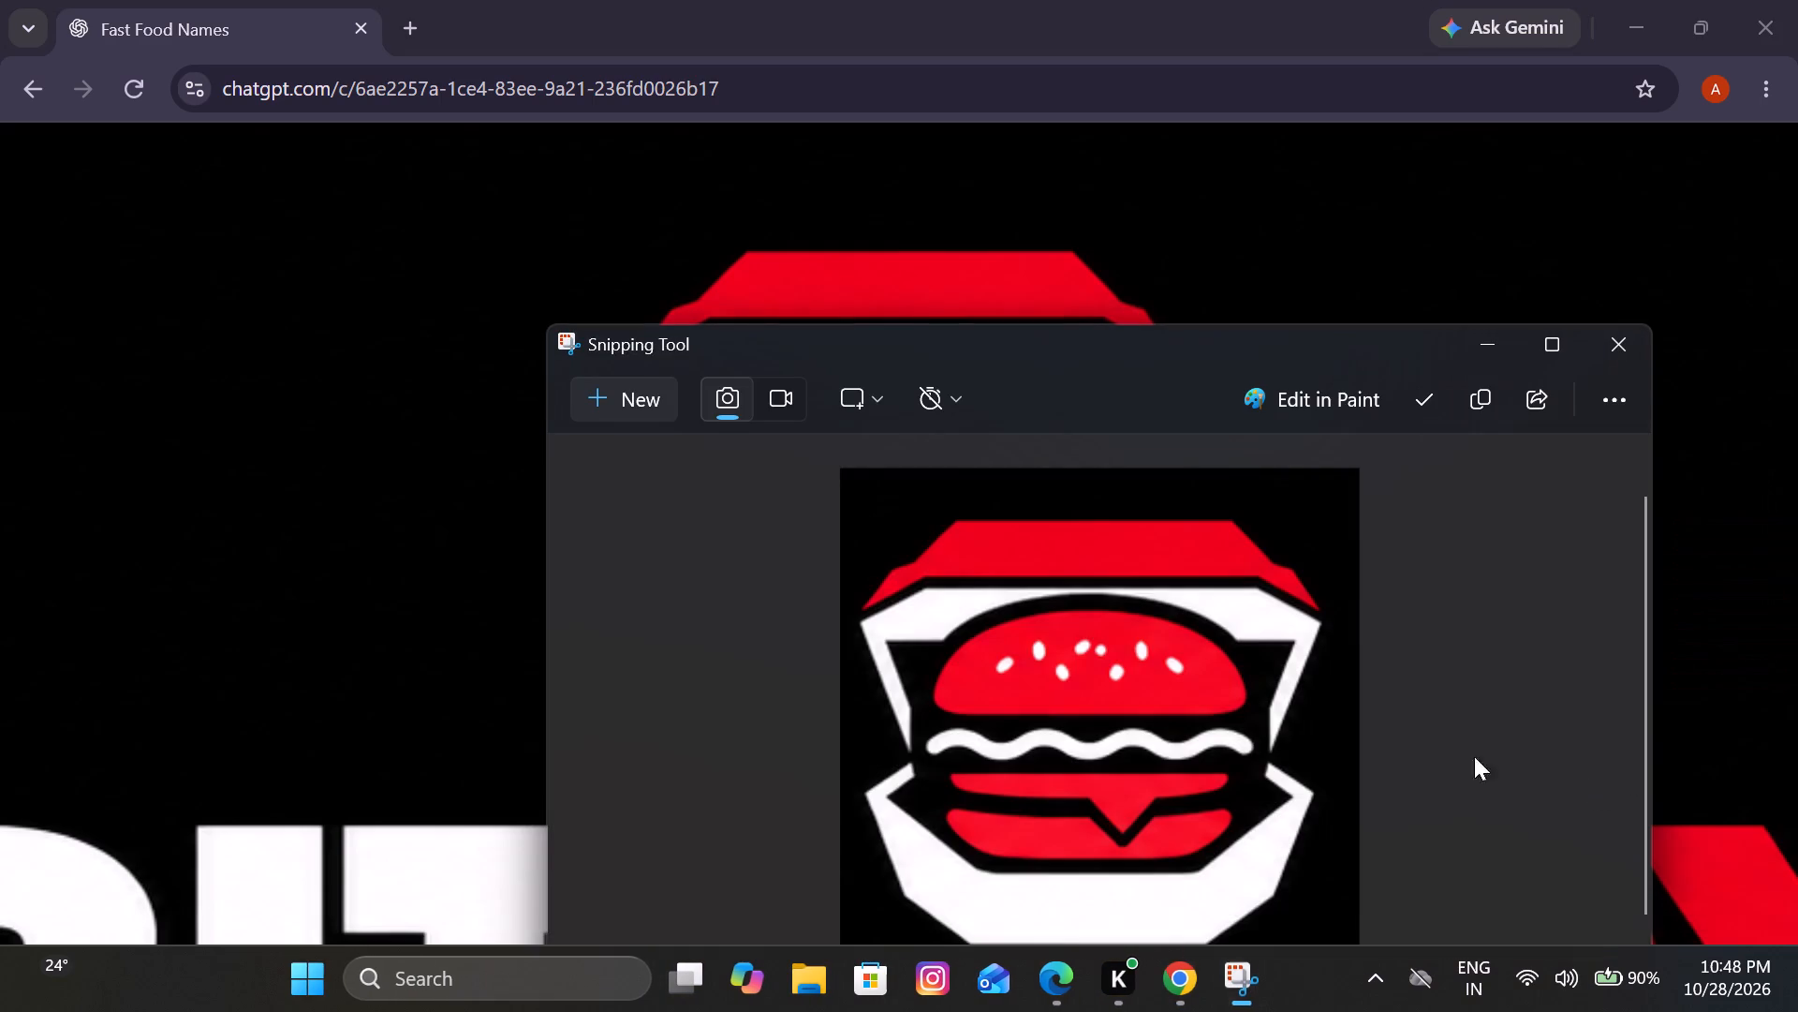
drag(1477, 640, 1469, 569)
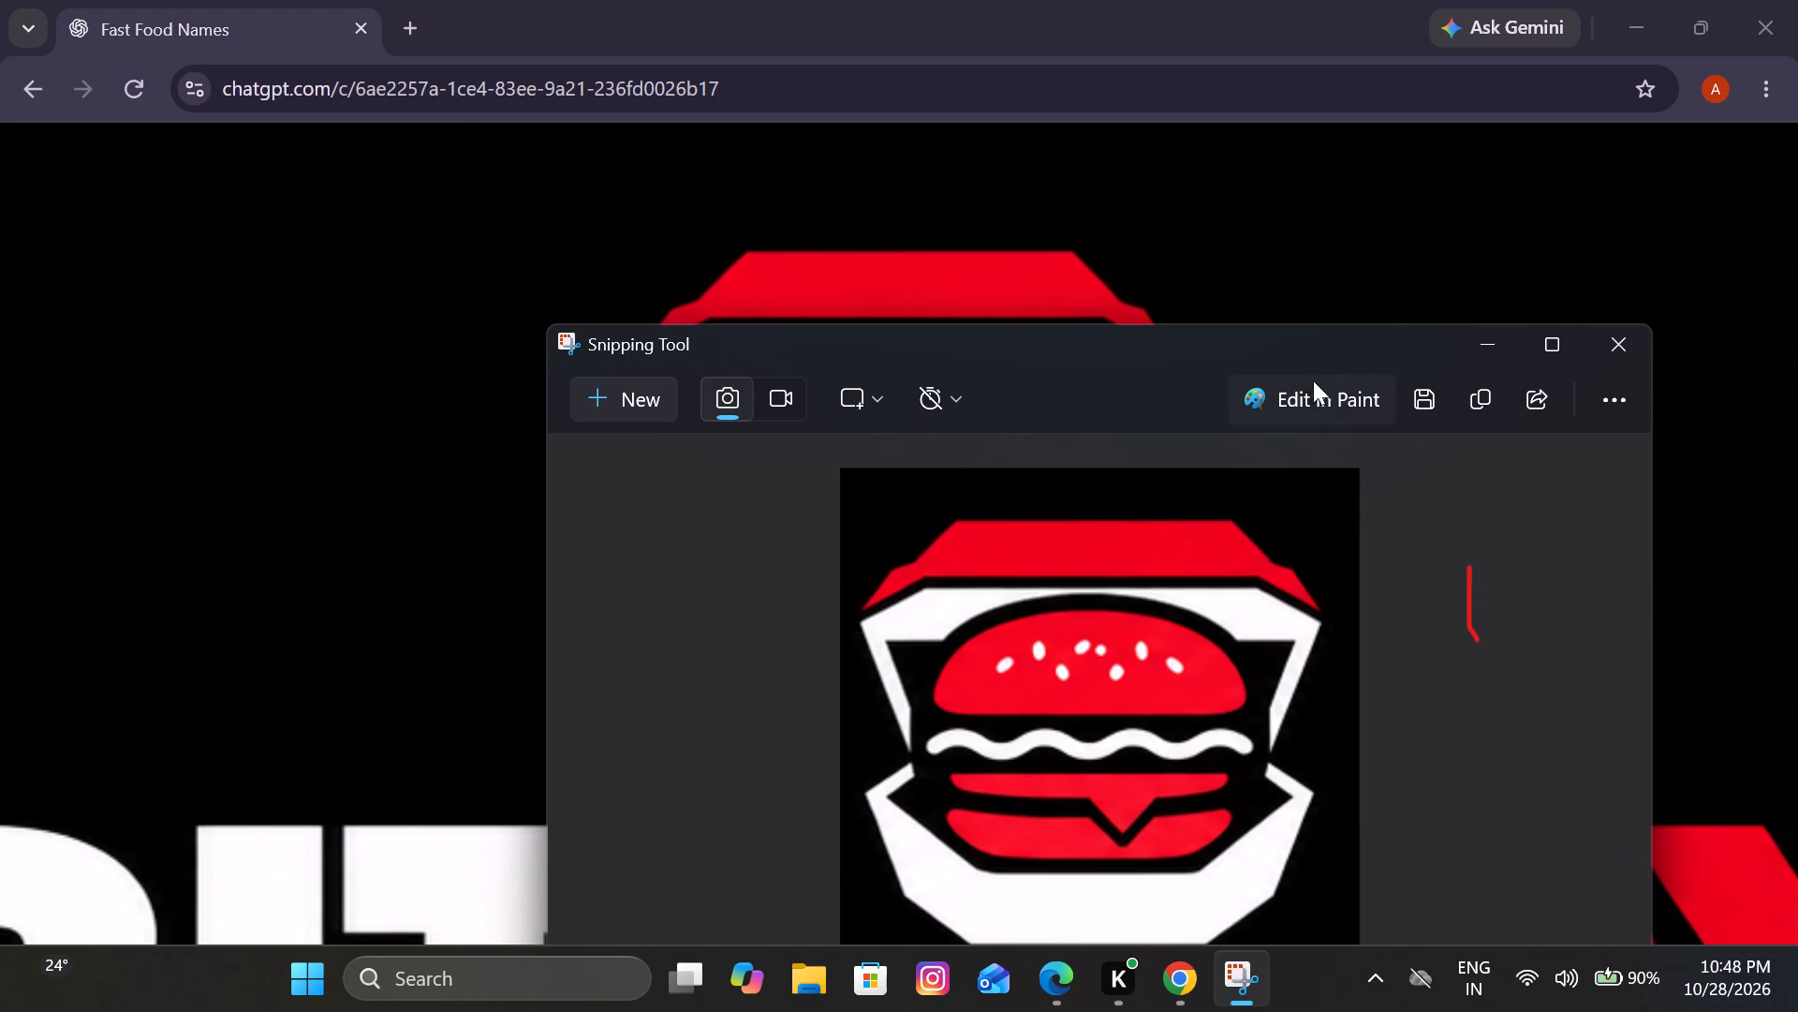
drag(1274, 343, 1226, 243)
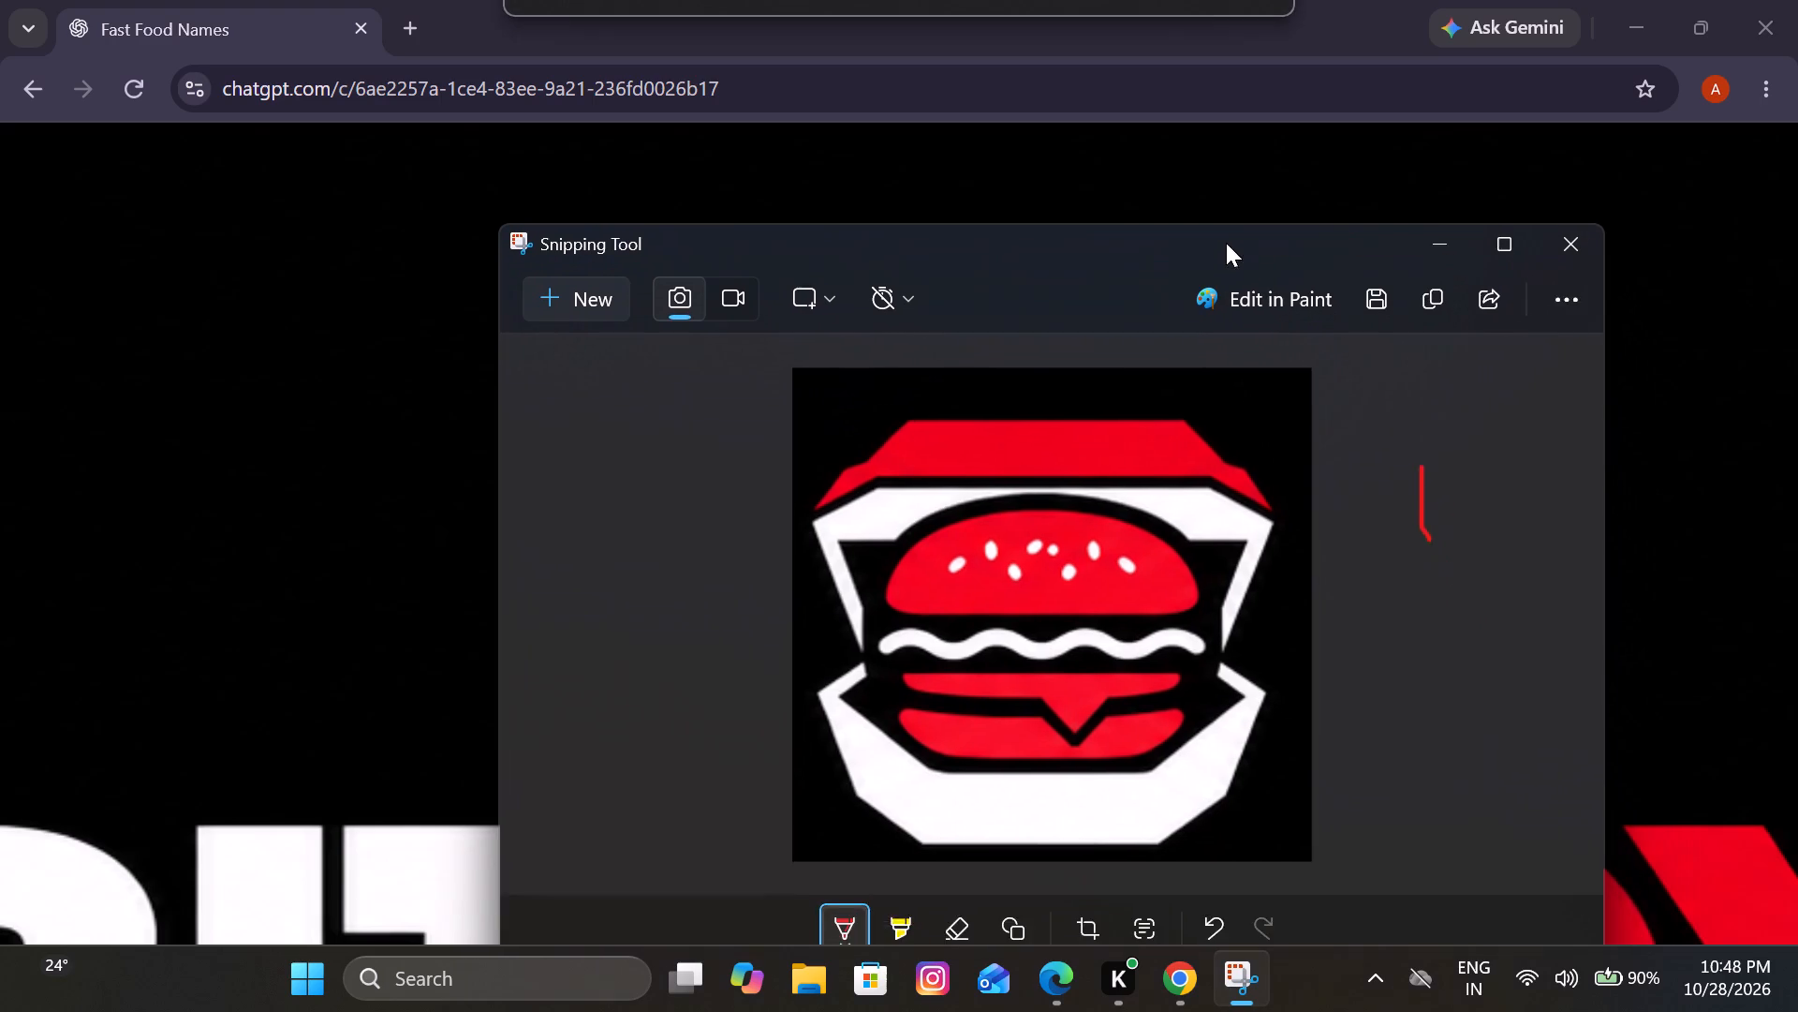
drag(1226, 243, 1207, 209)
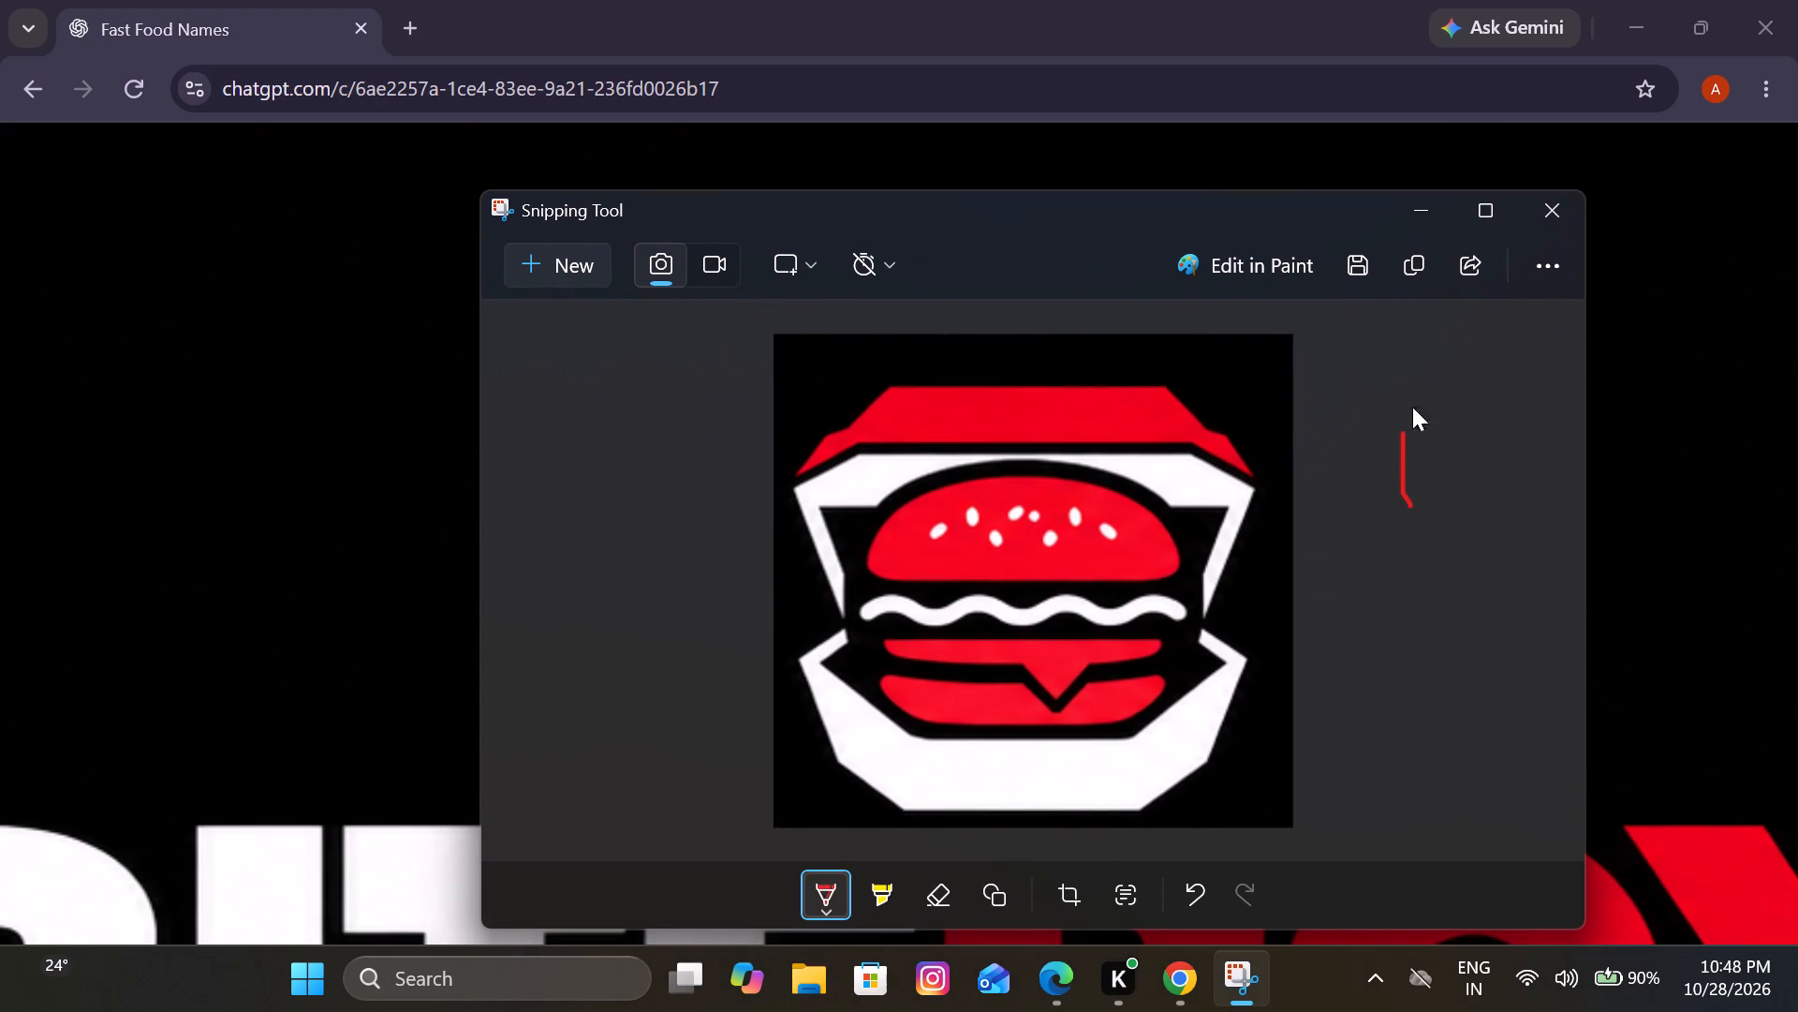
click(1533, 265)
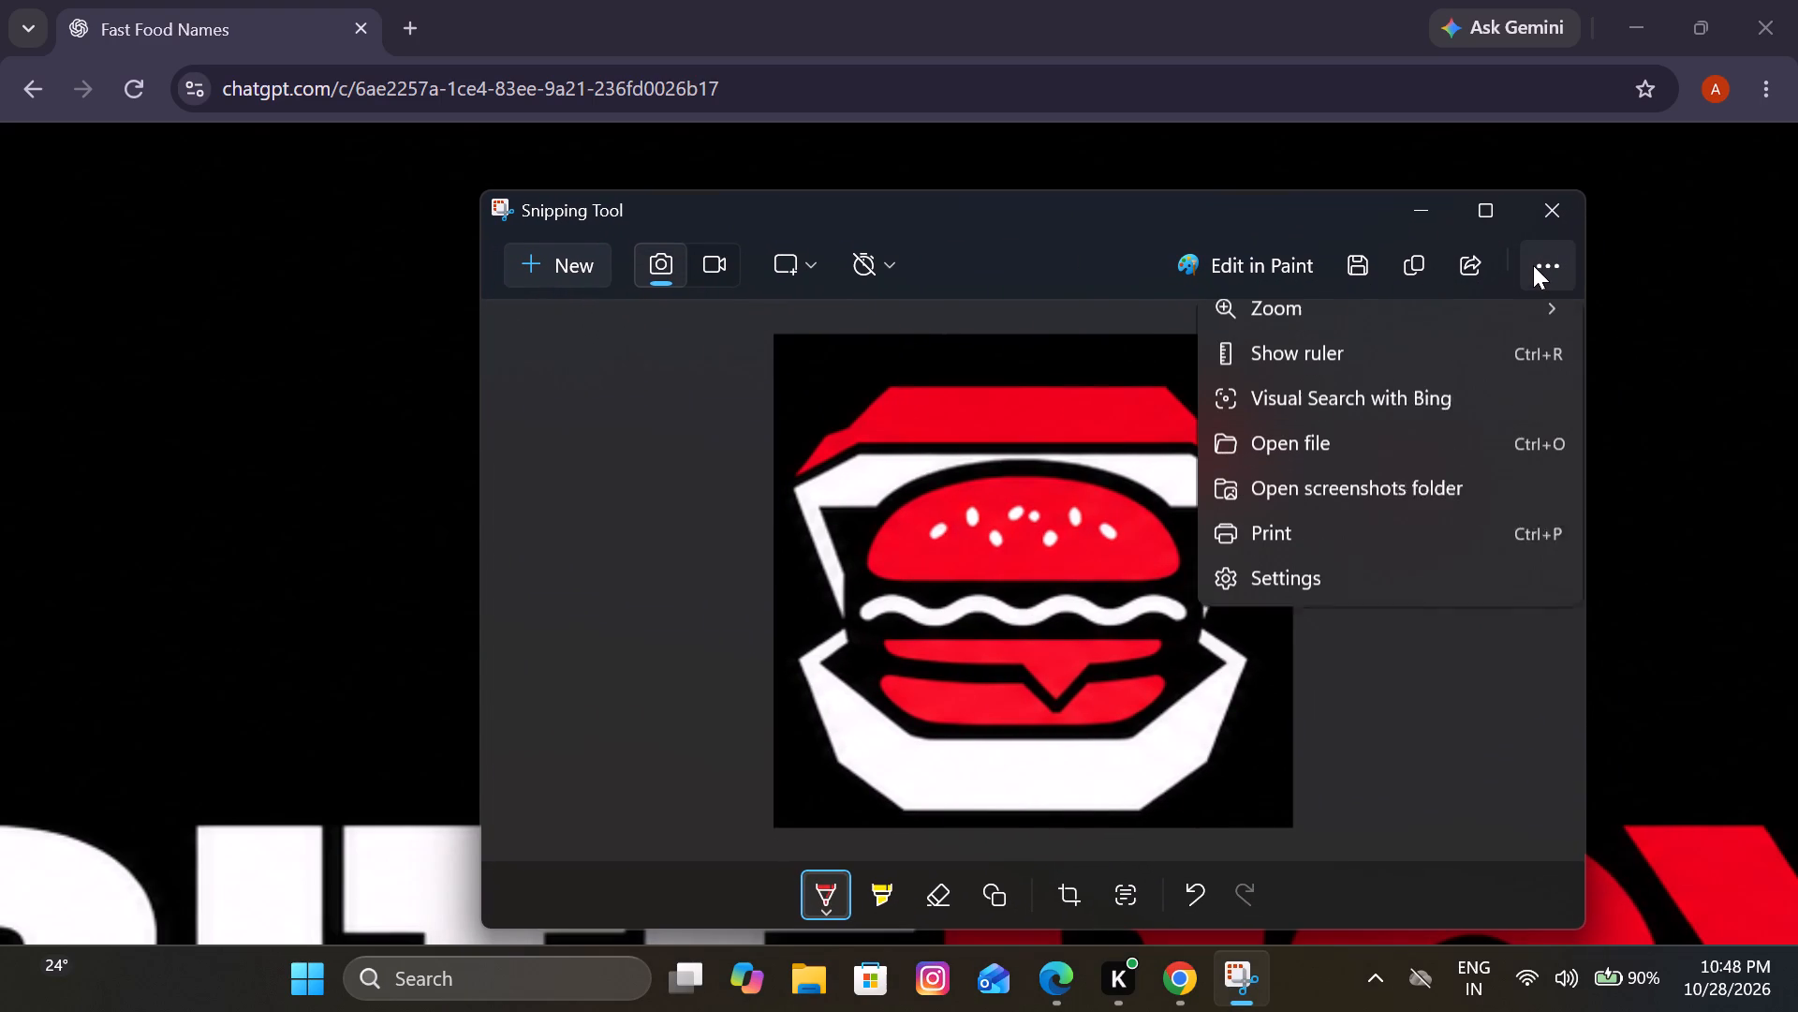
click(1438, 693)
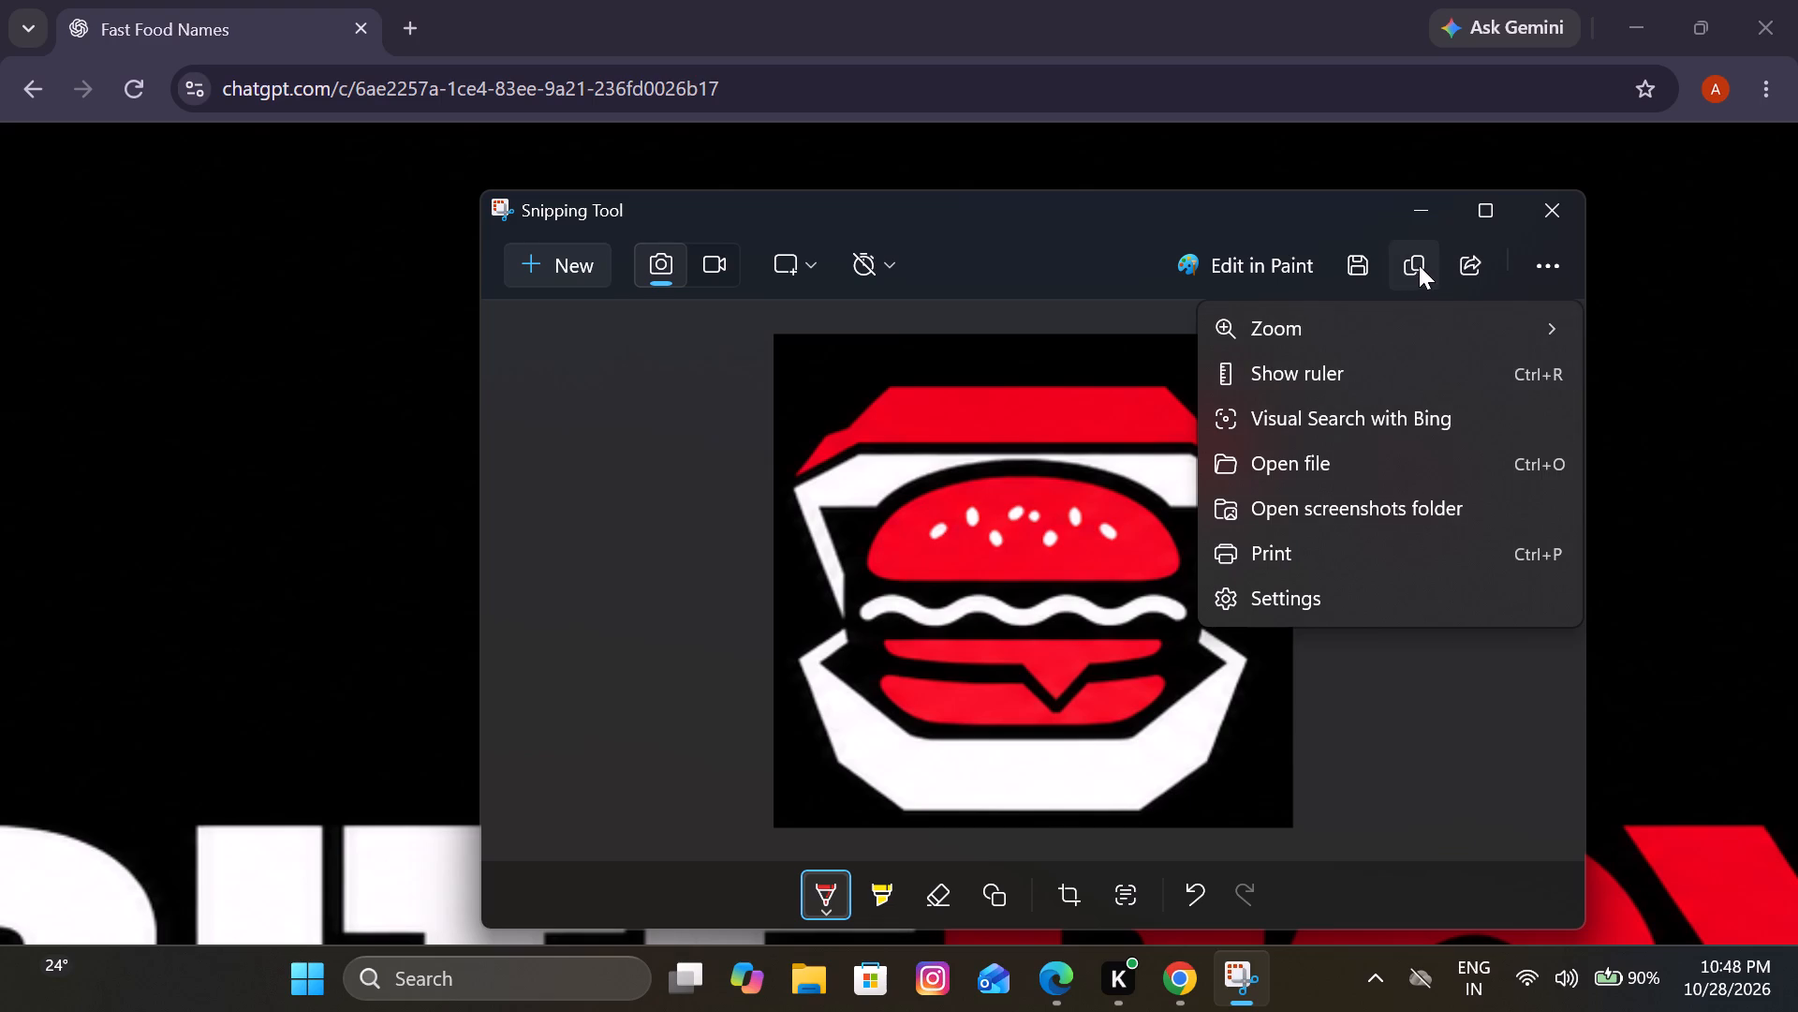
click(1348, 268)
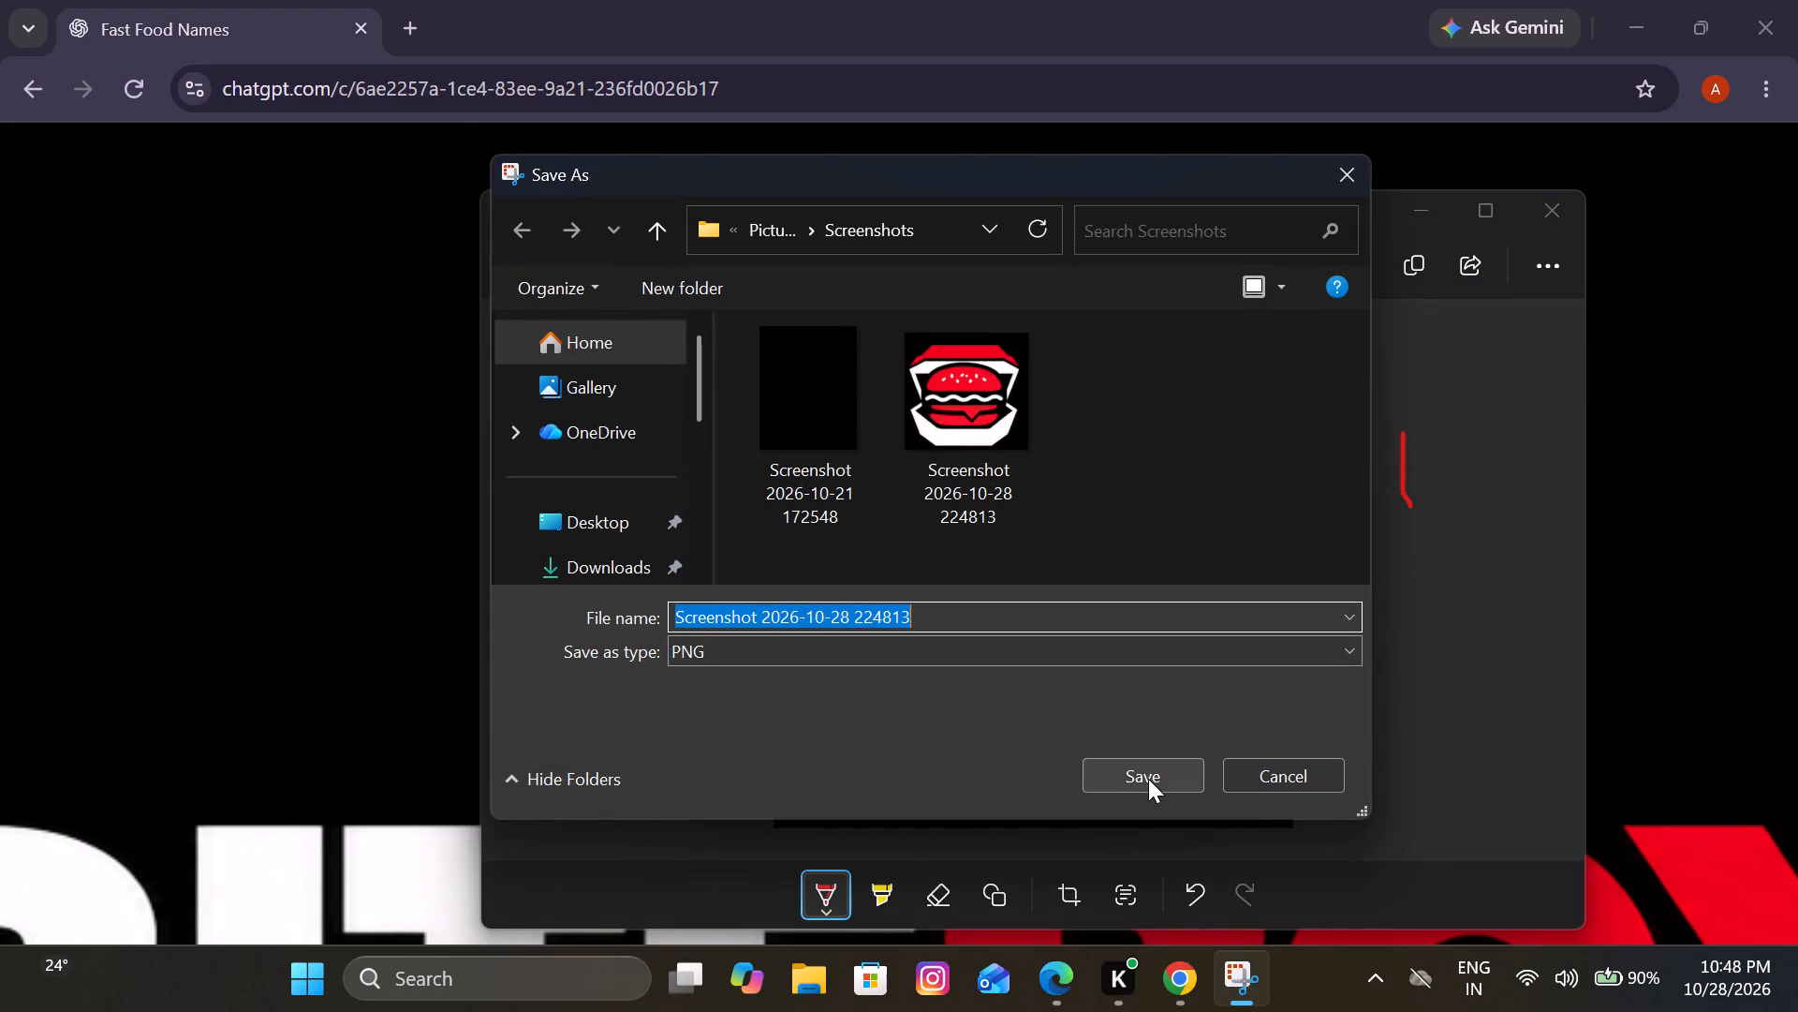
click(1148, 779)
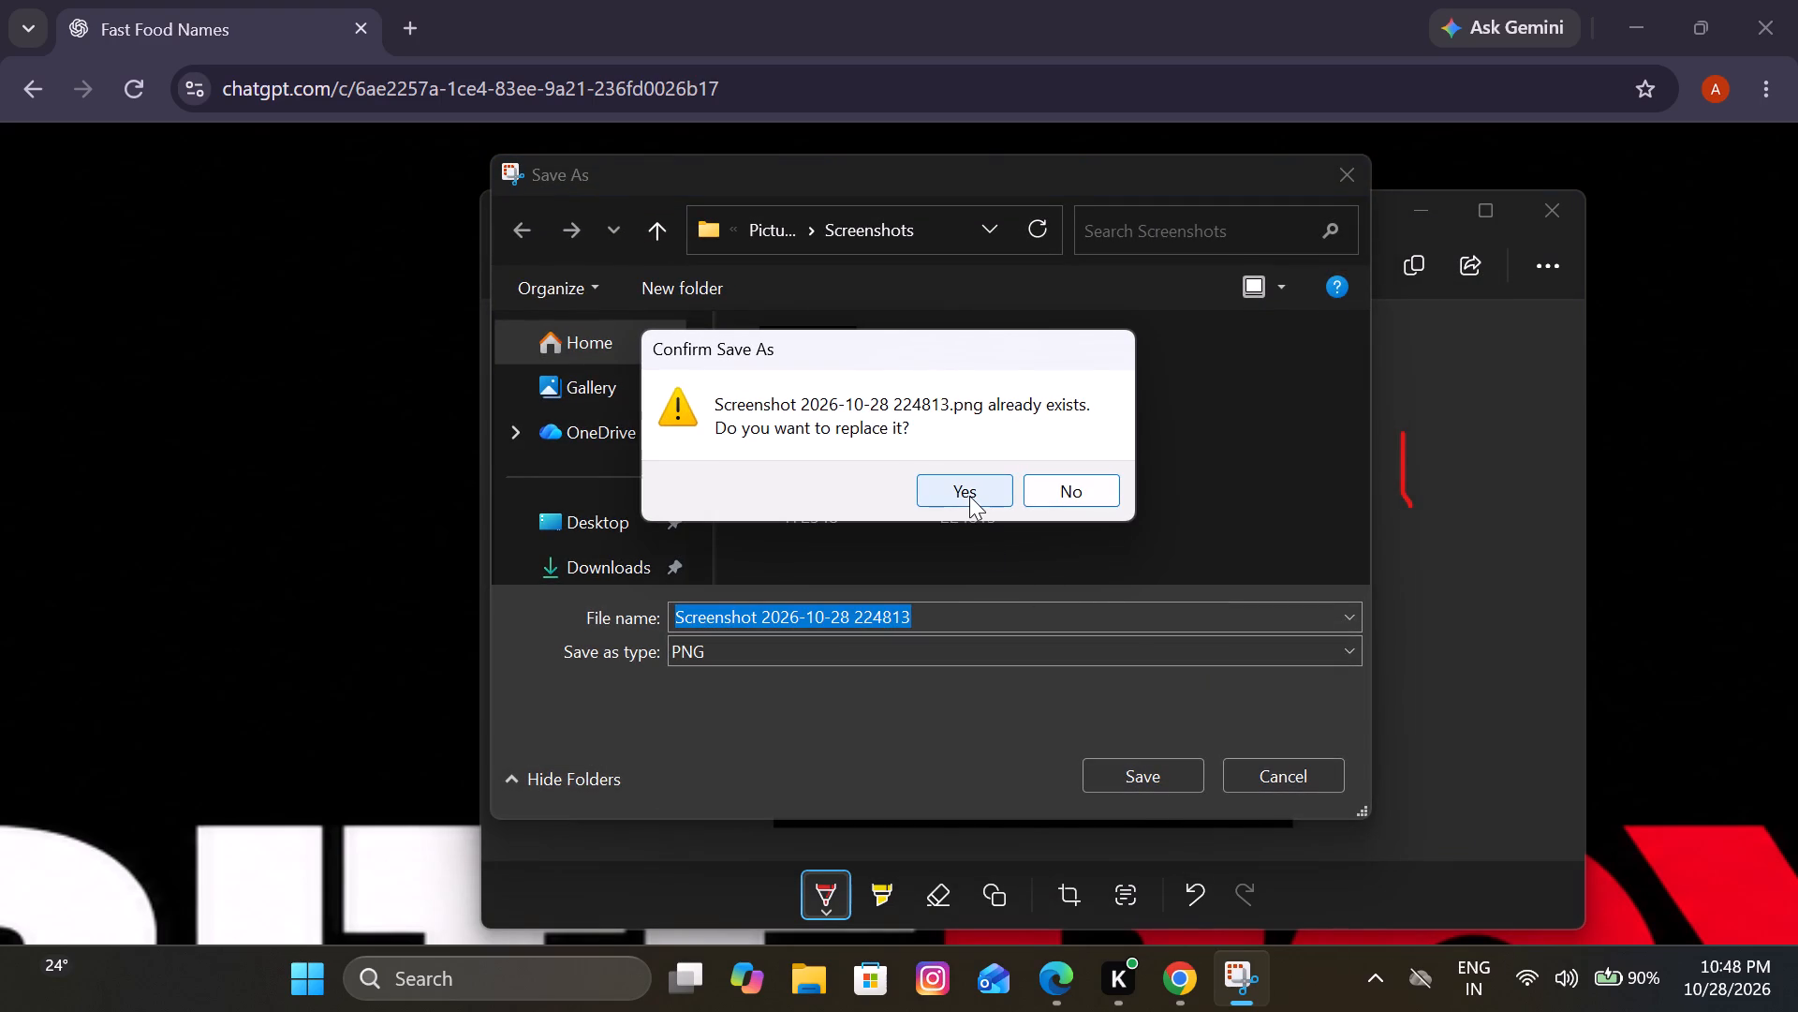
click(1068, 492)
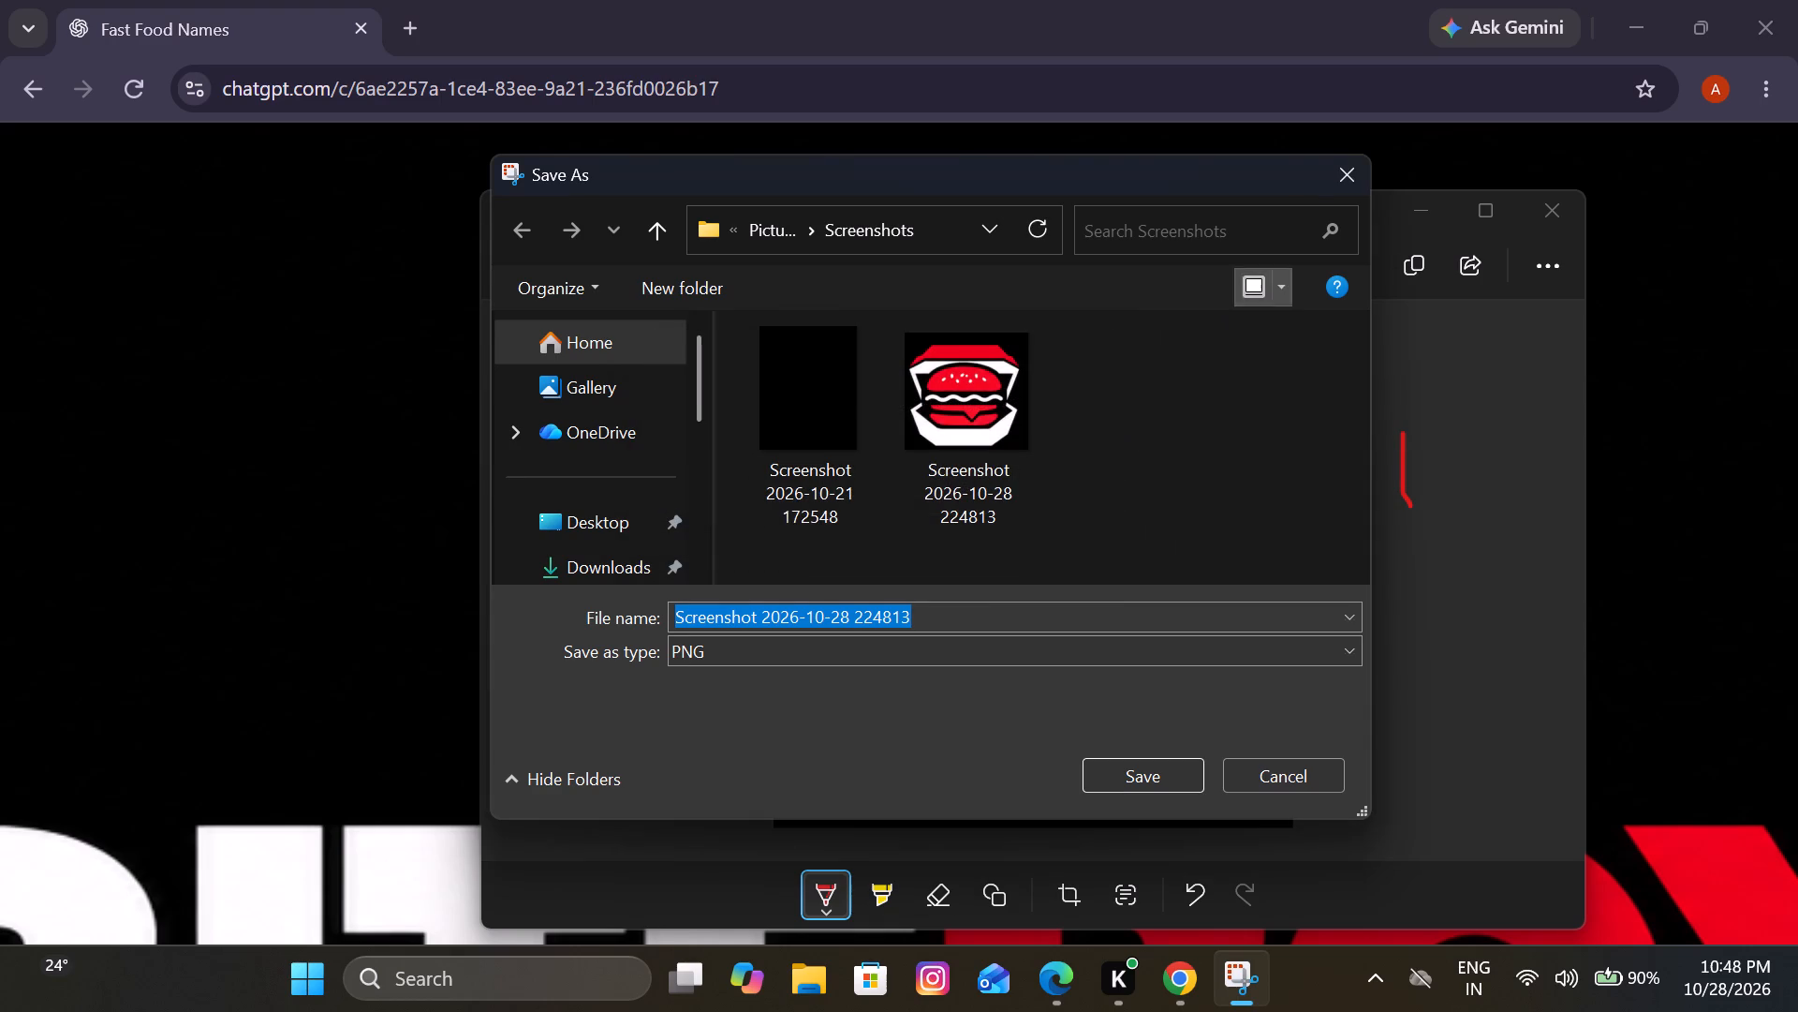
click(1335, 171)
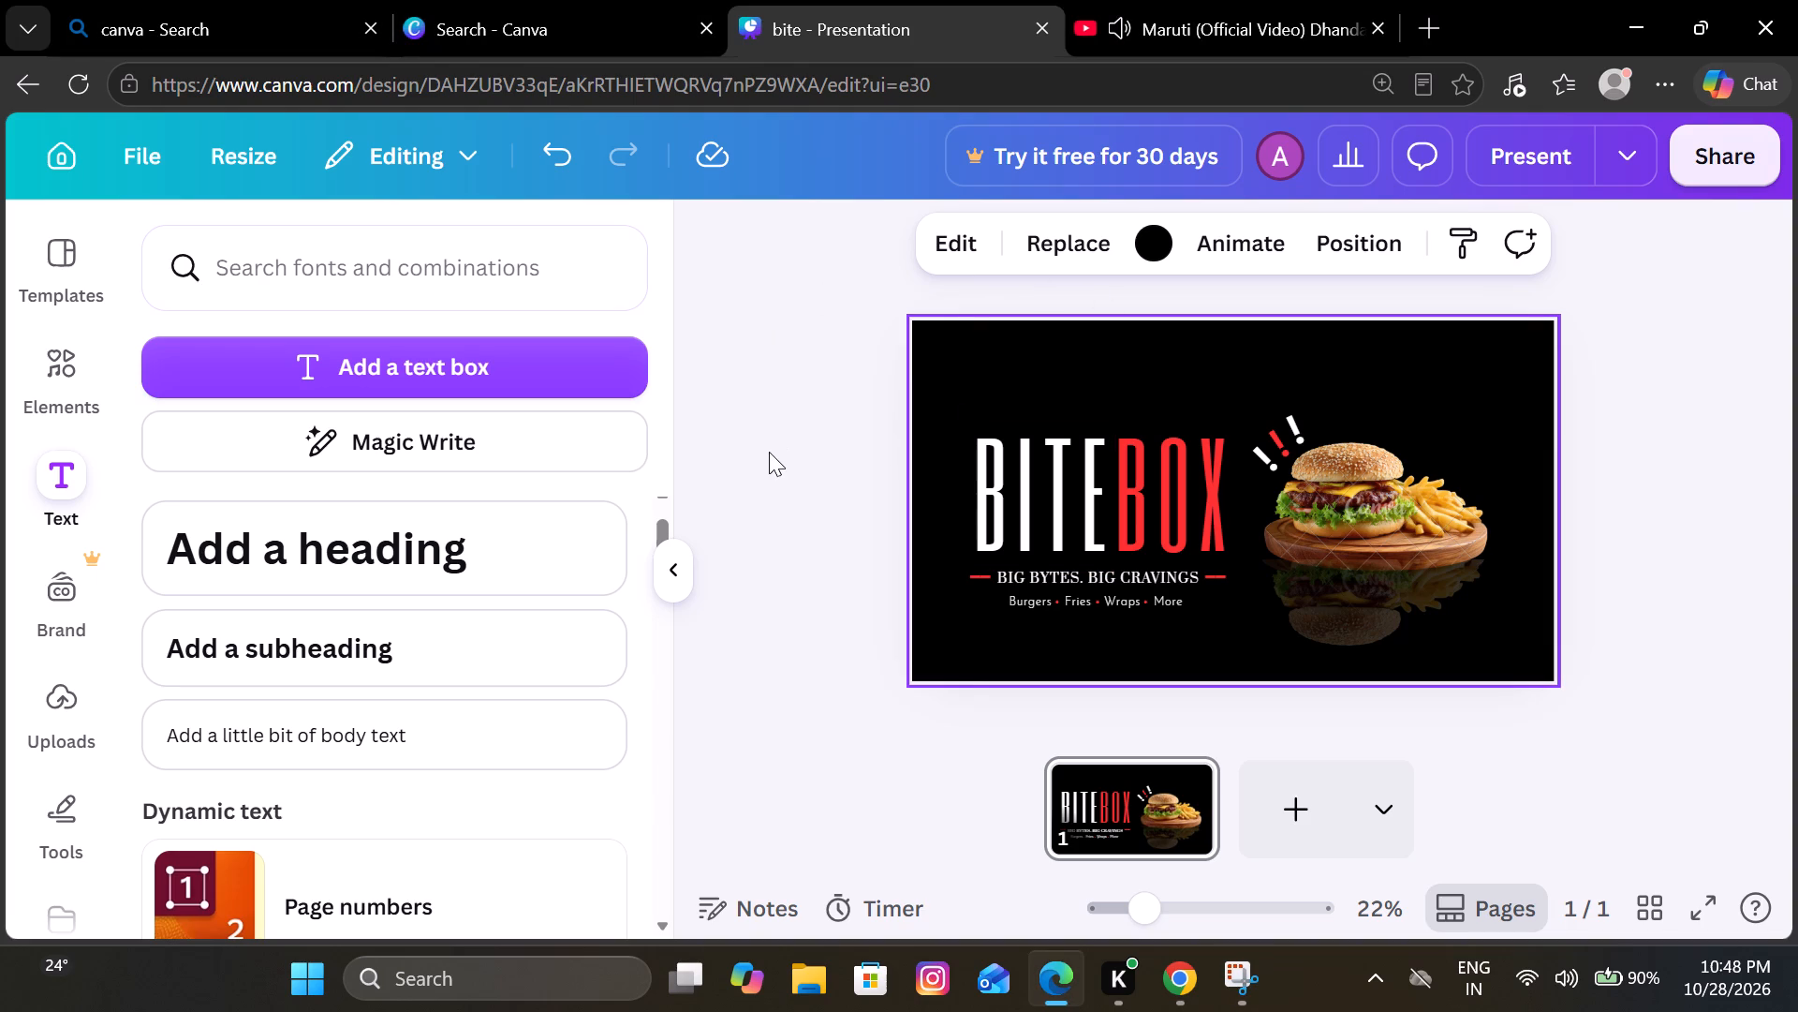
click(769, 452)
click(59, 682)
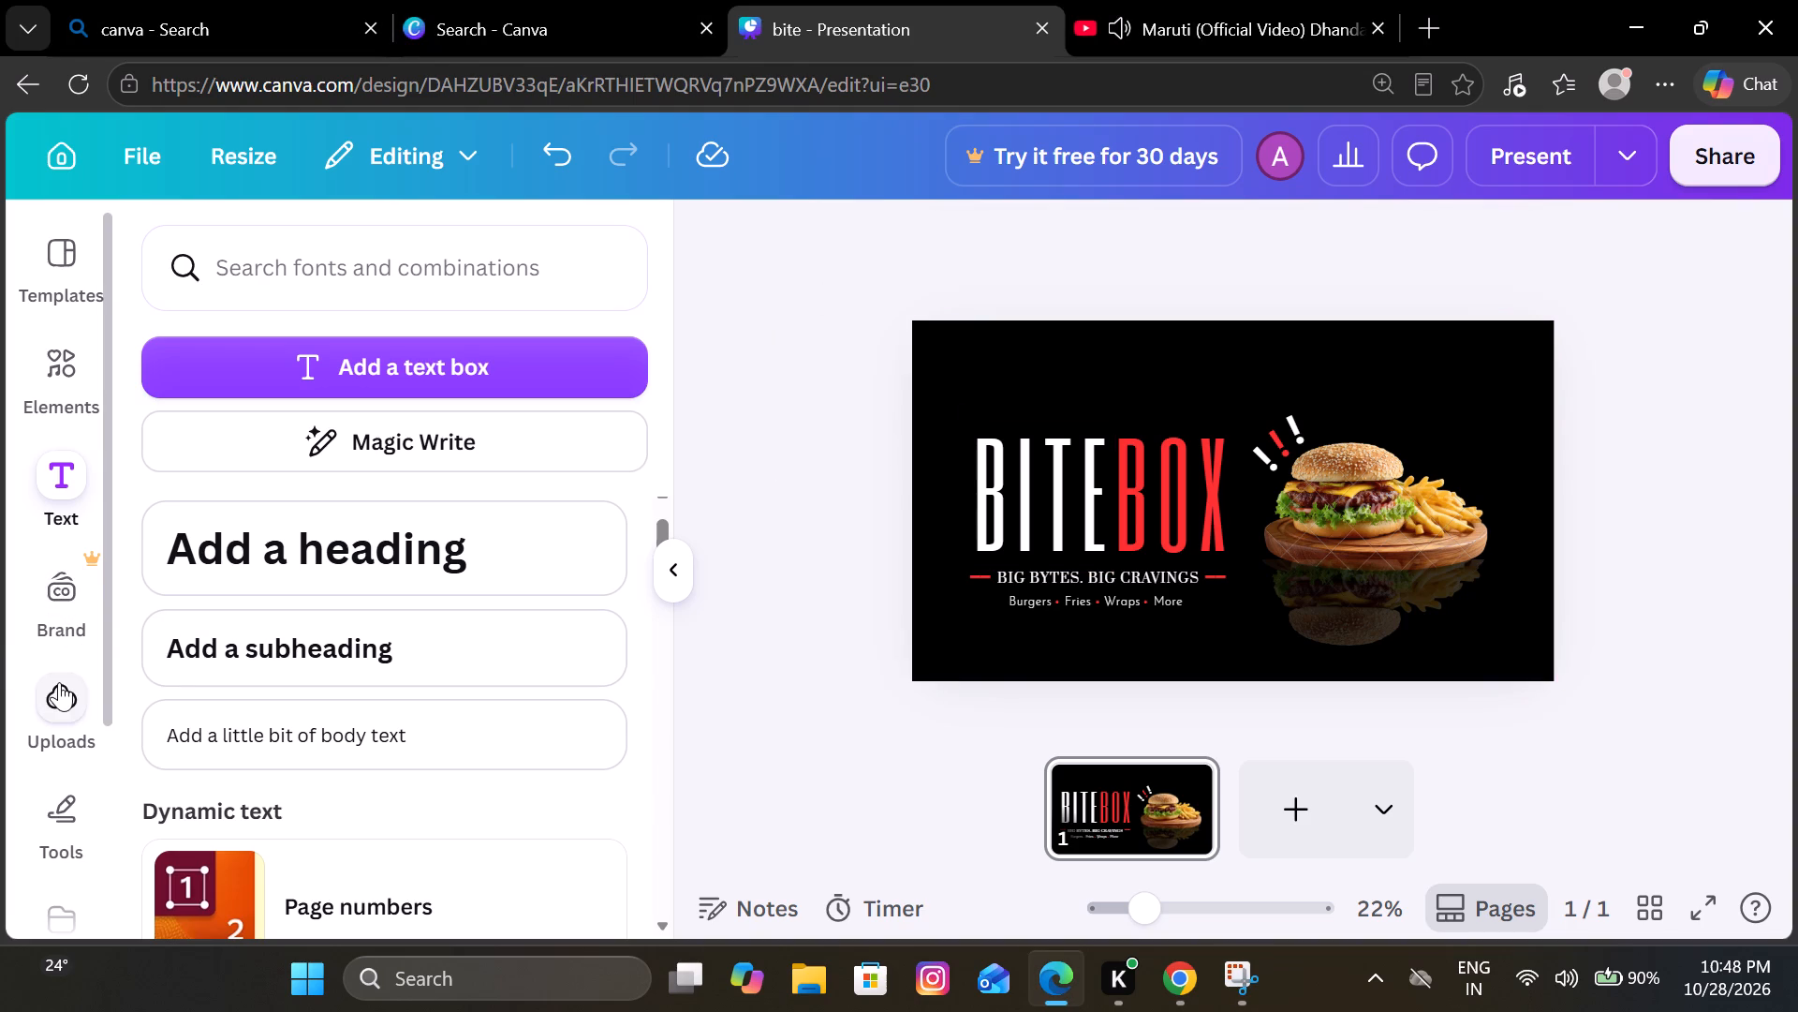
click(448, 372)
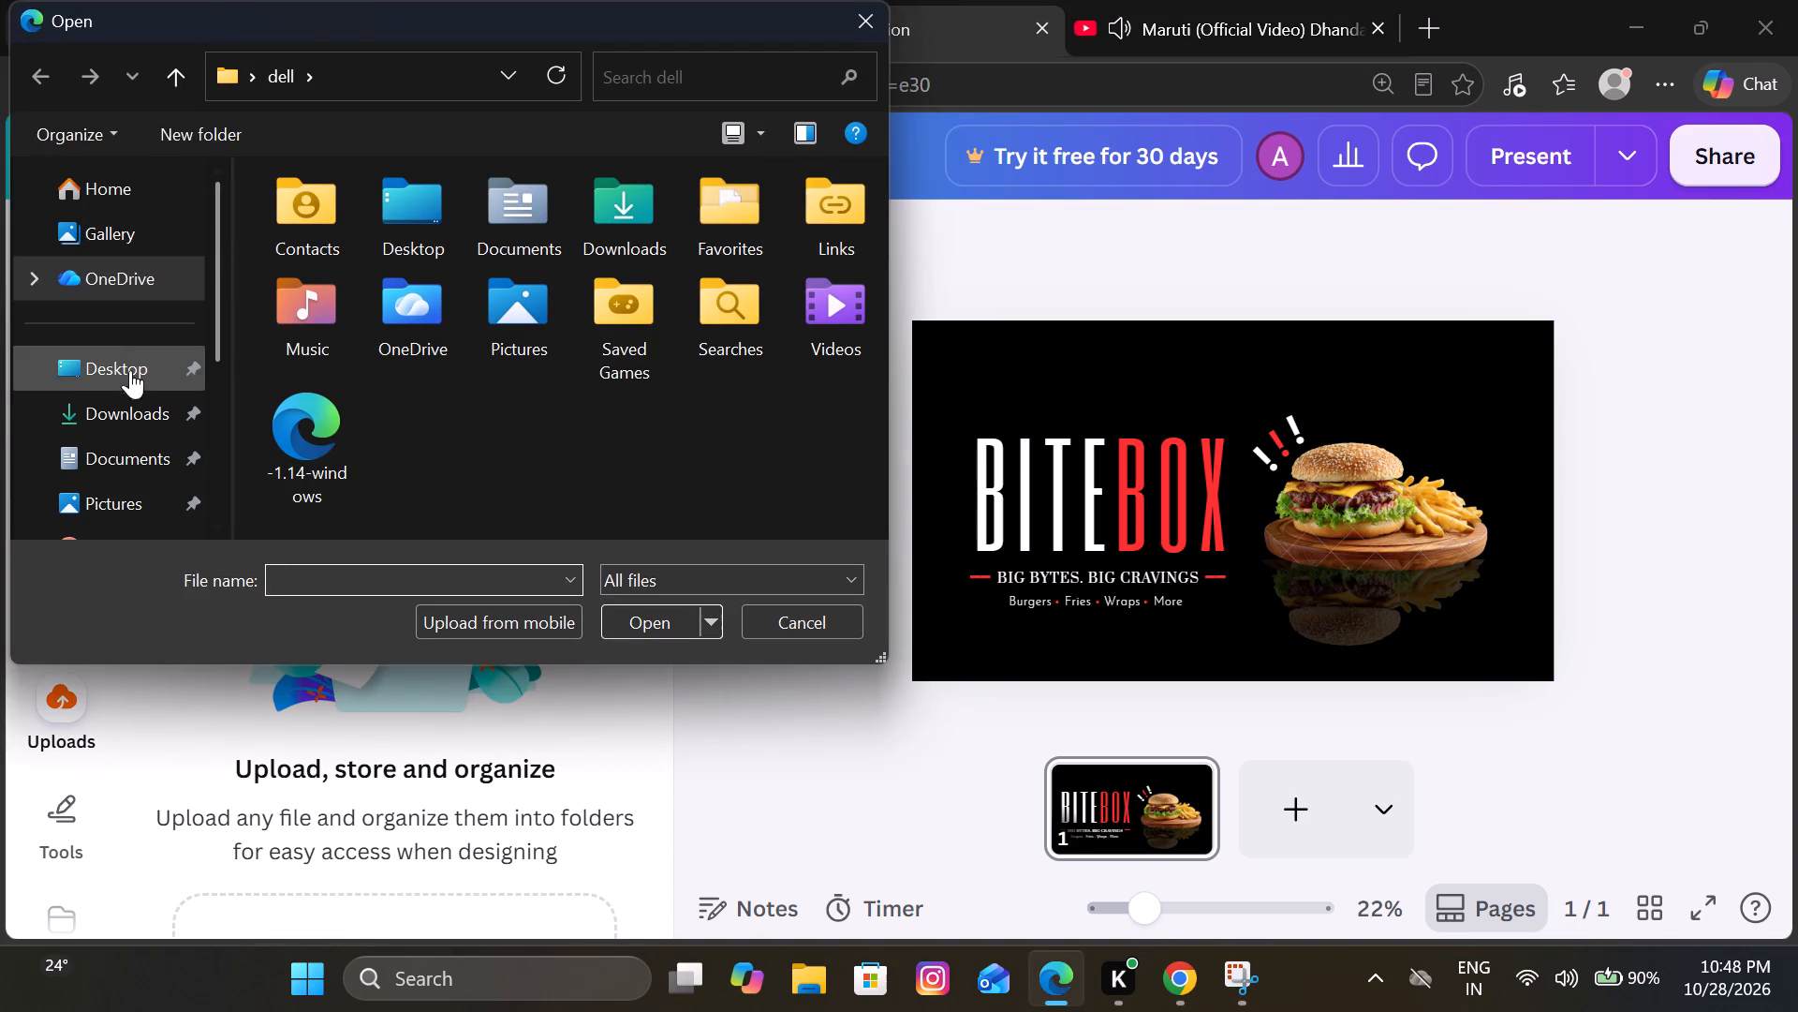
click(136, 400)
click(132, 365)
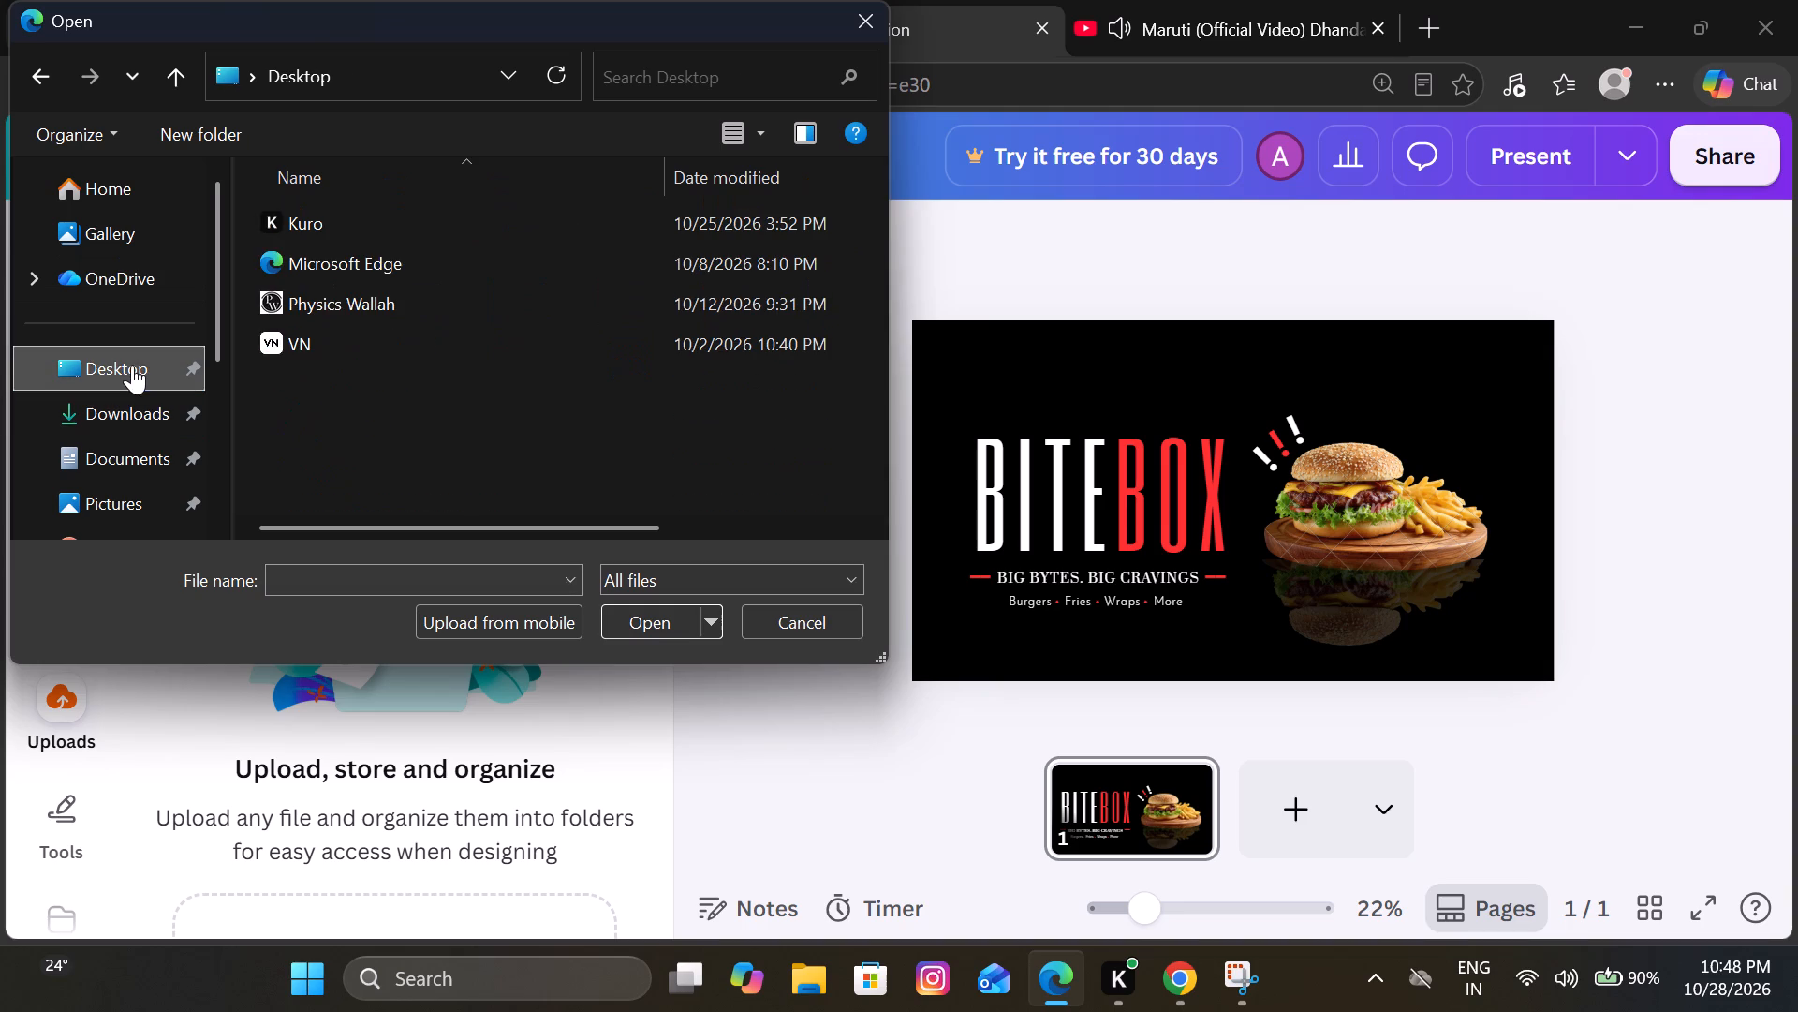
click(114, 233)
click(338, 272)
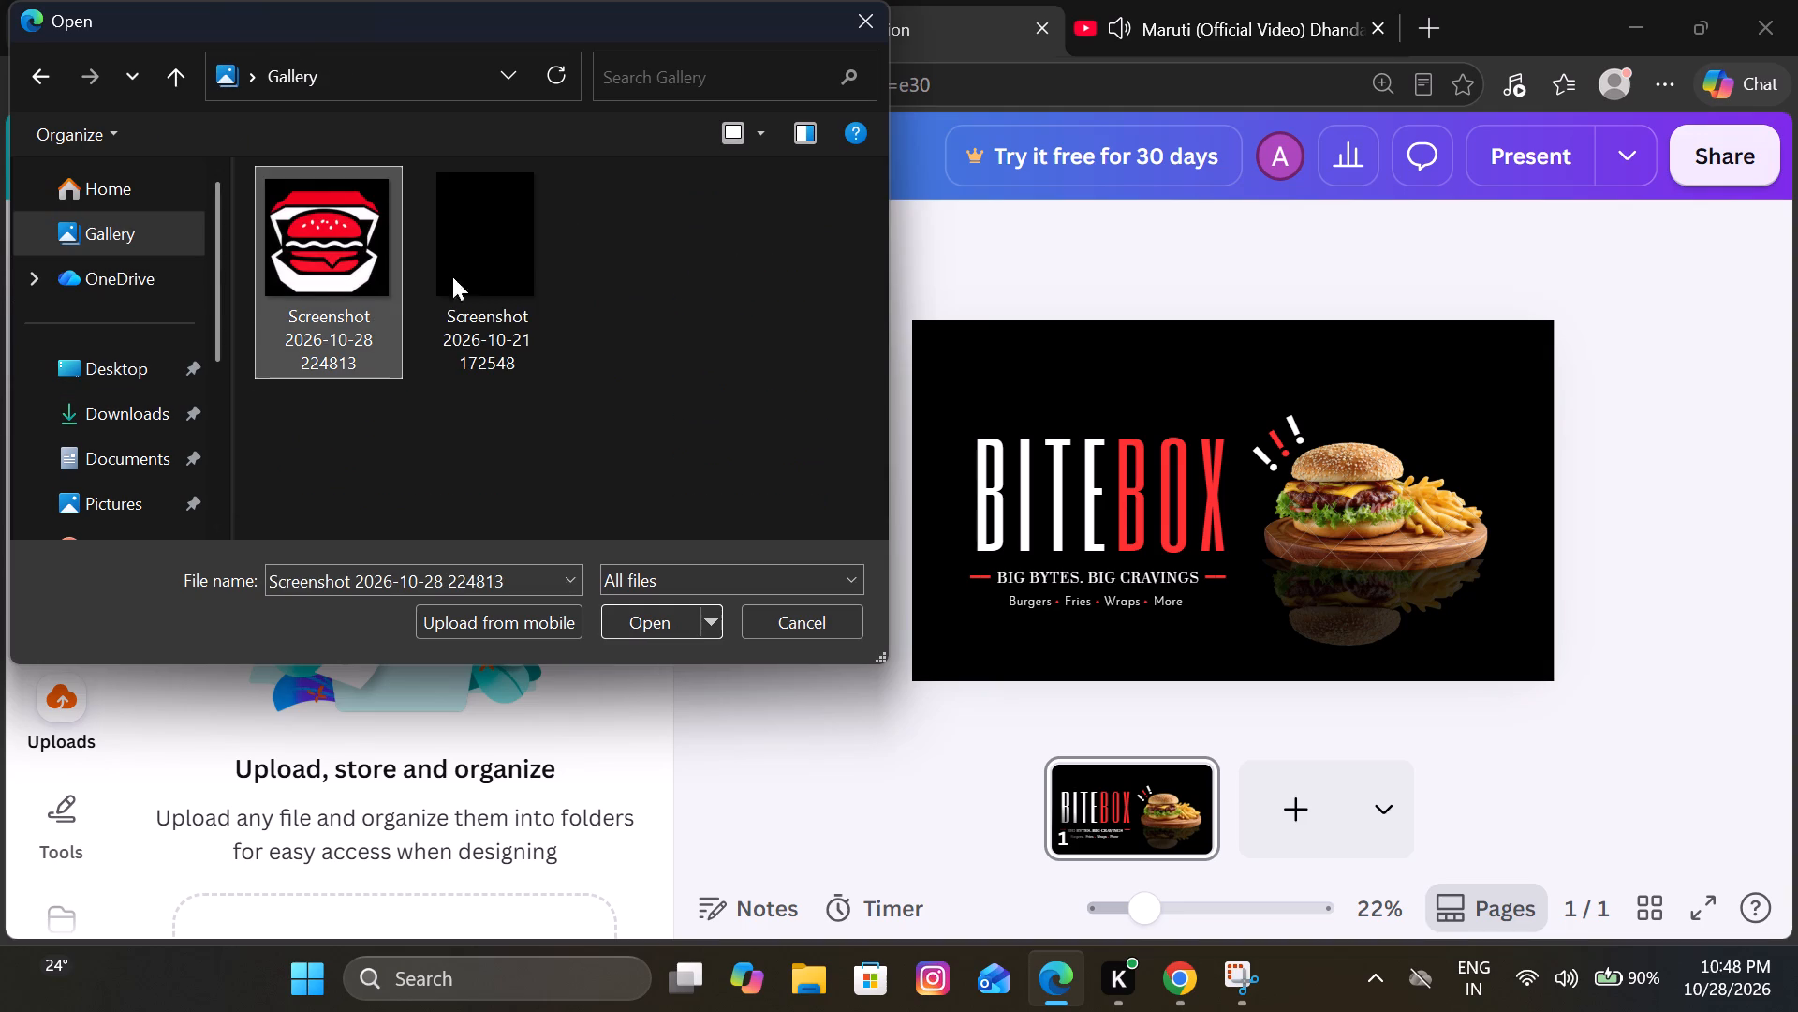
click(647, 642)
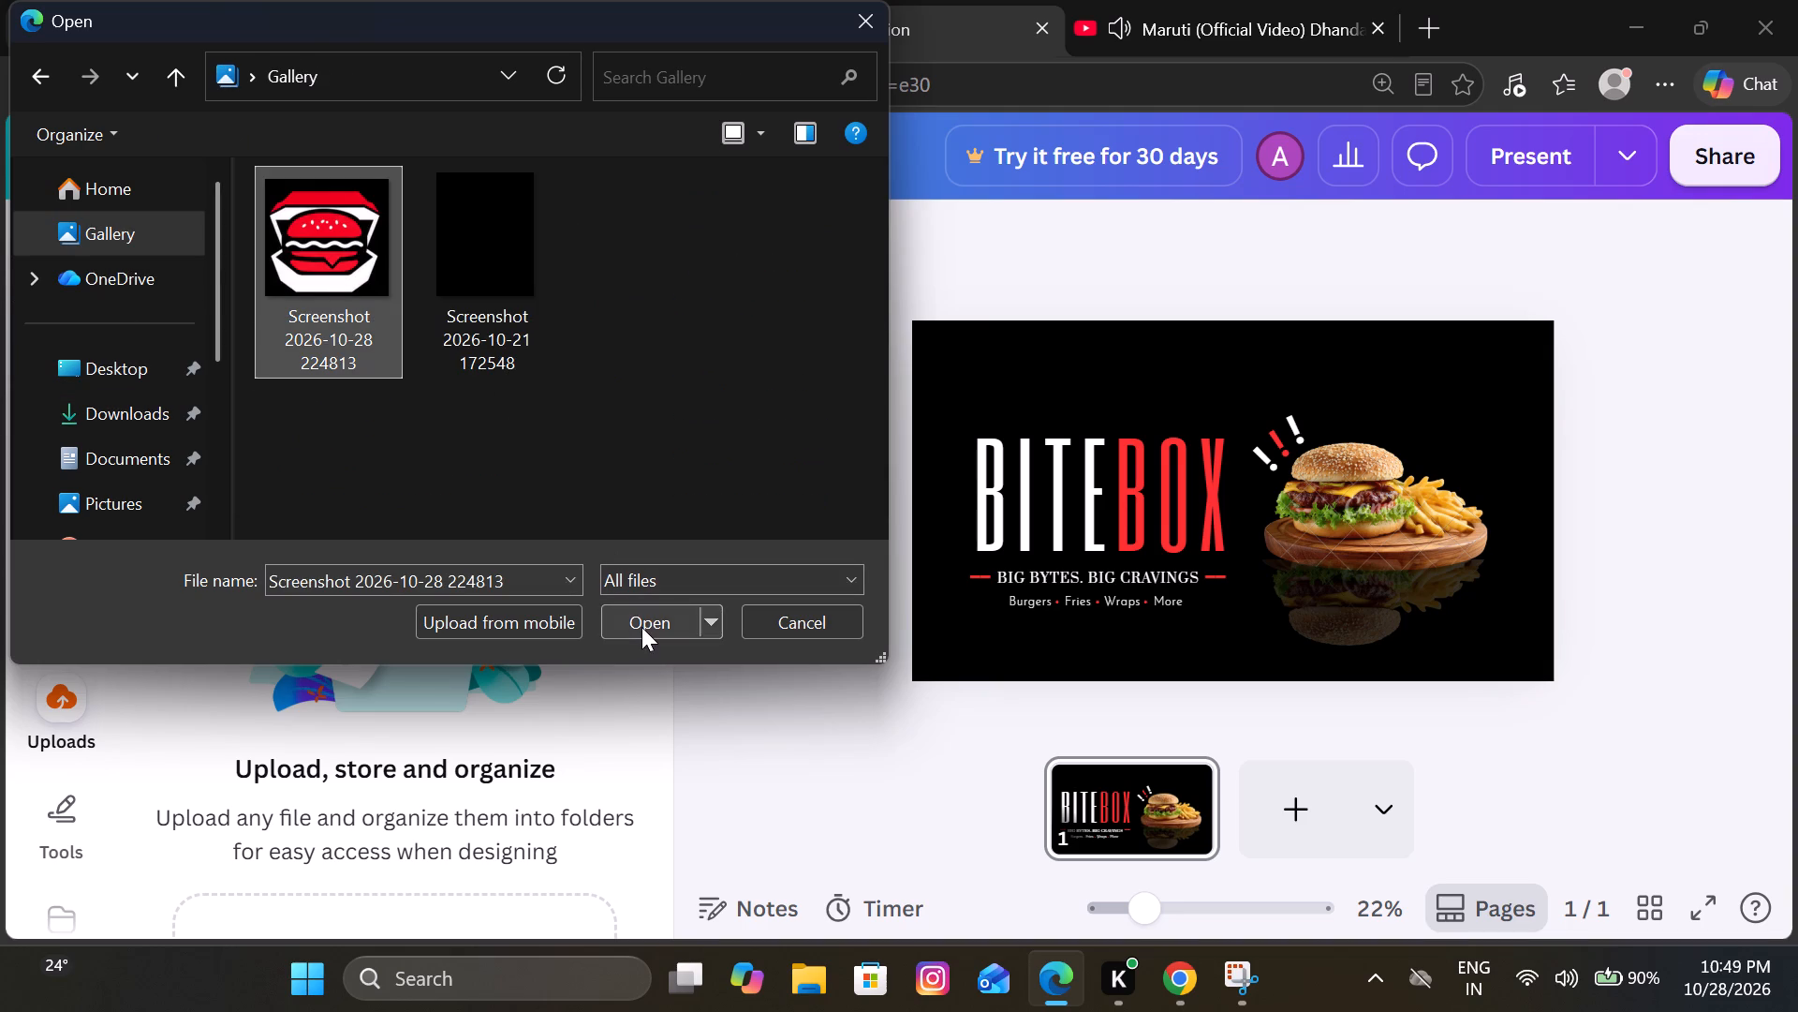
click(641, 627)
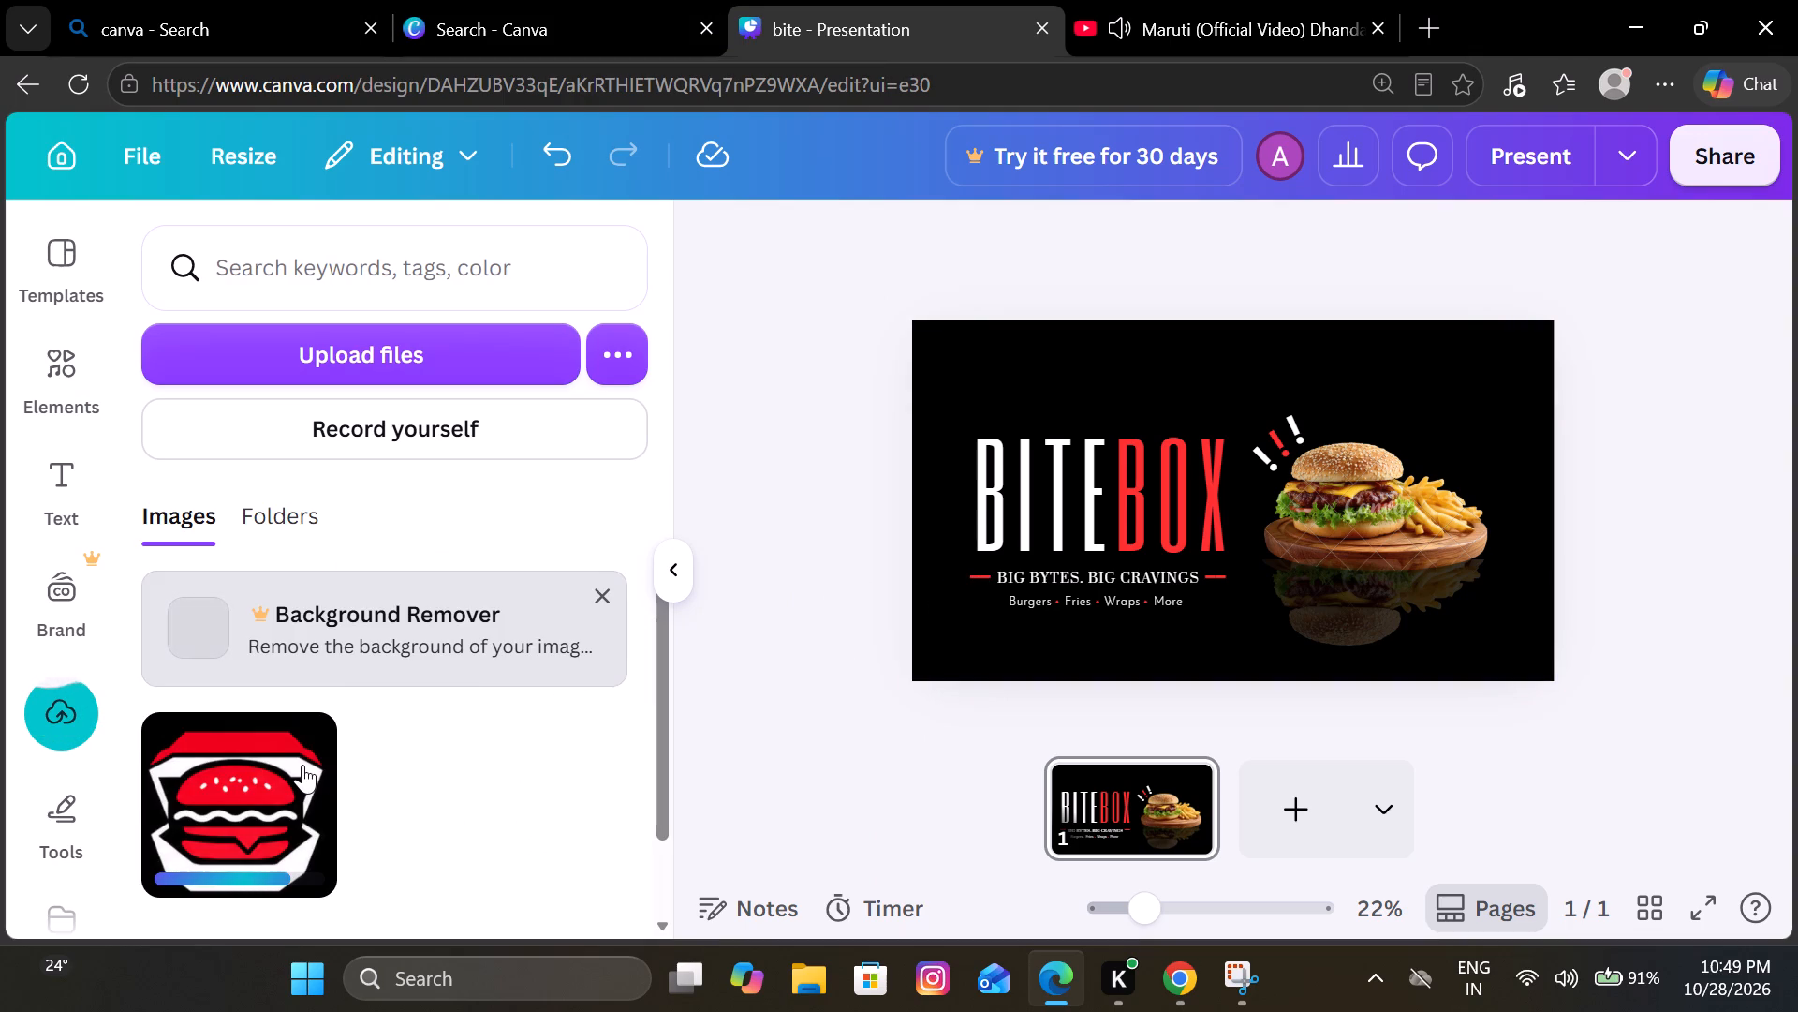
Add the uploaded burger-box logo to the banner, move it over the BITEBOX title and shrink it to a small logo.
scroll(405, 802, down, 1)
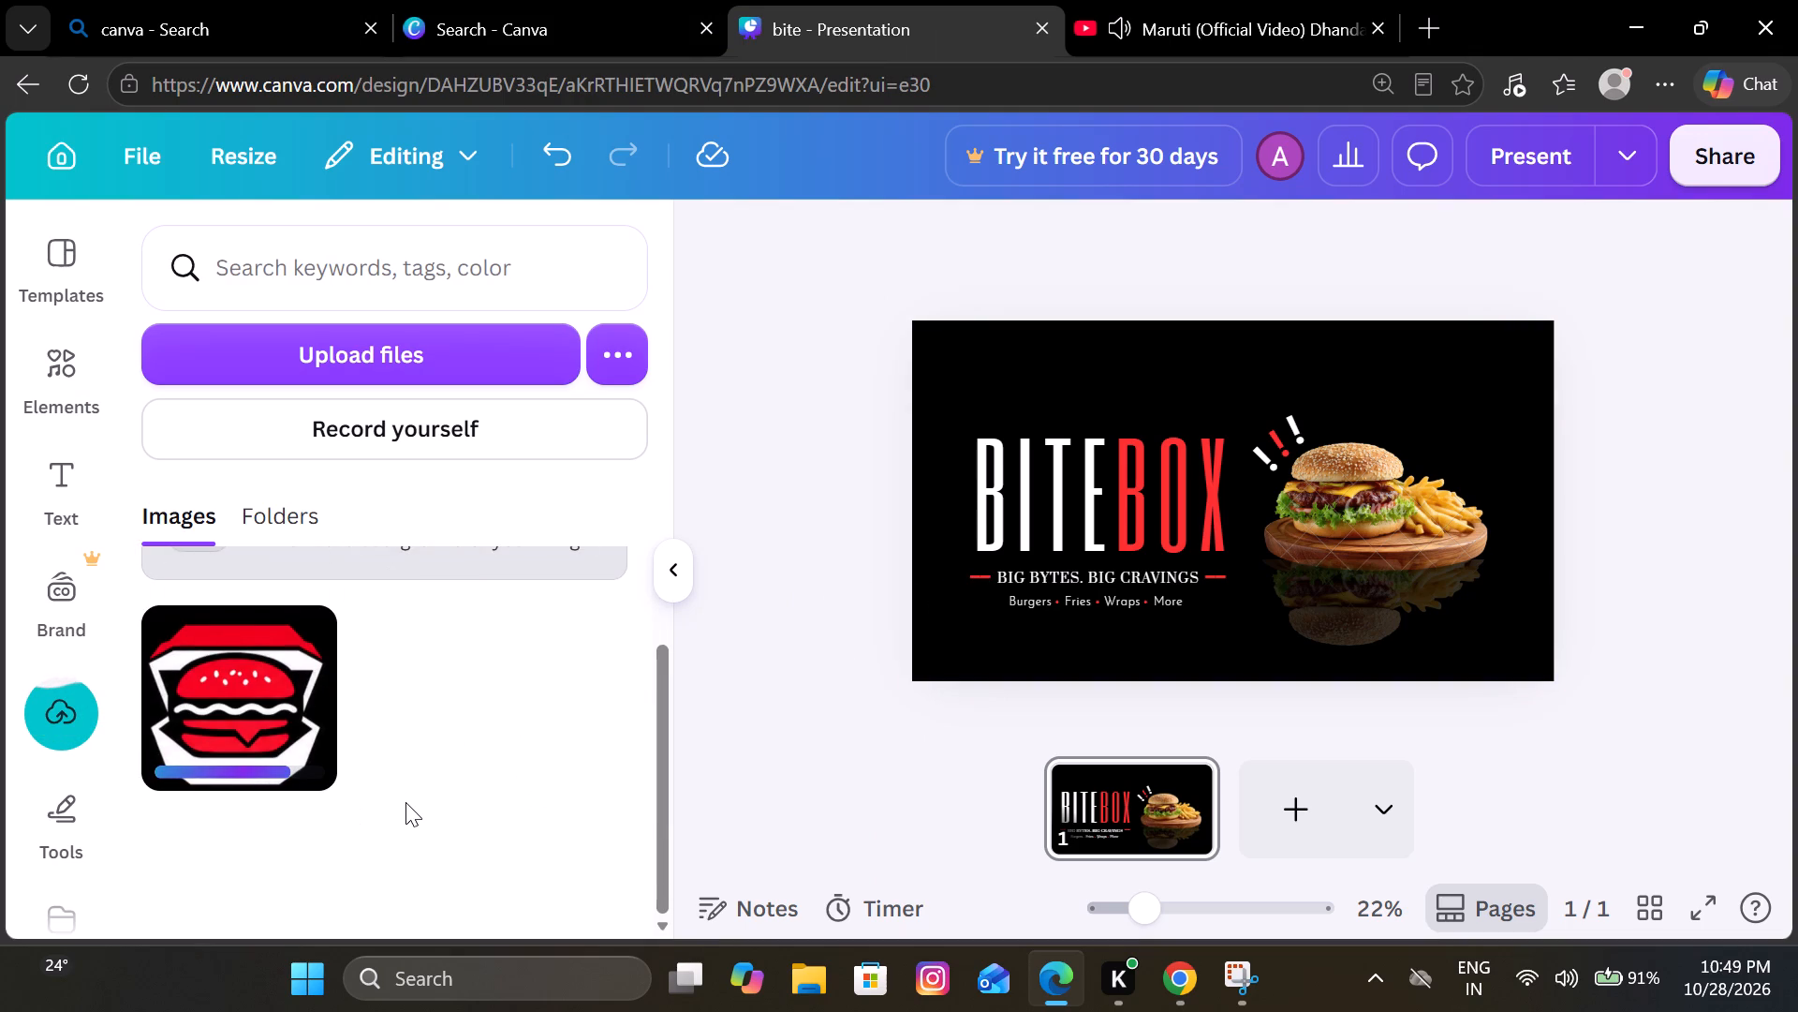
click(260, 726)
scroll(431, 682, up, 1)
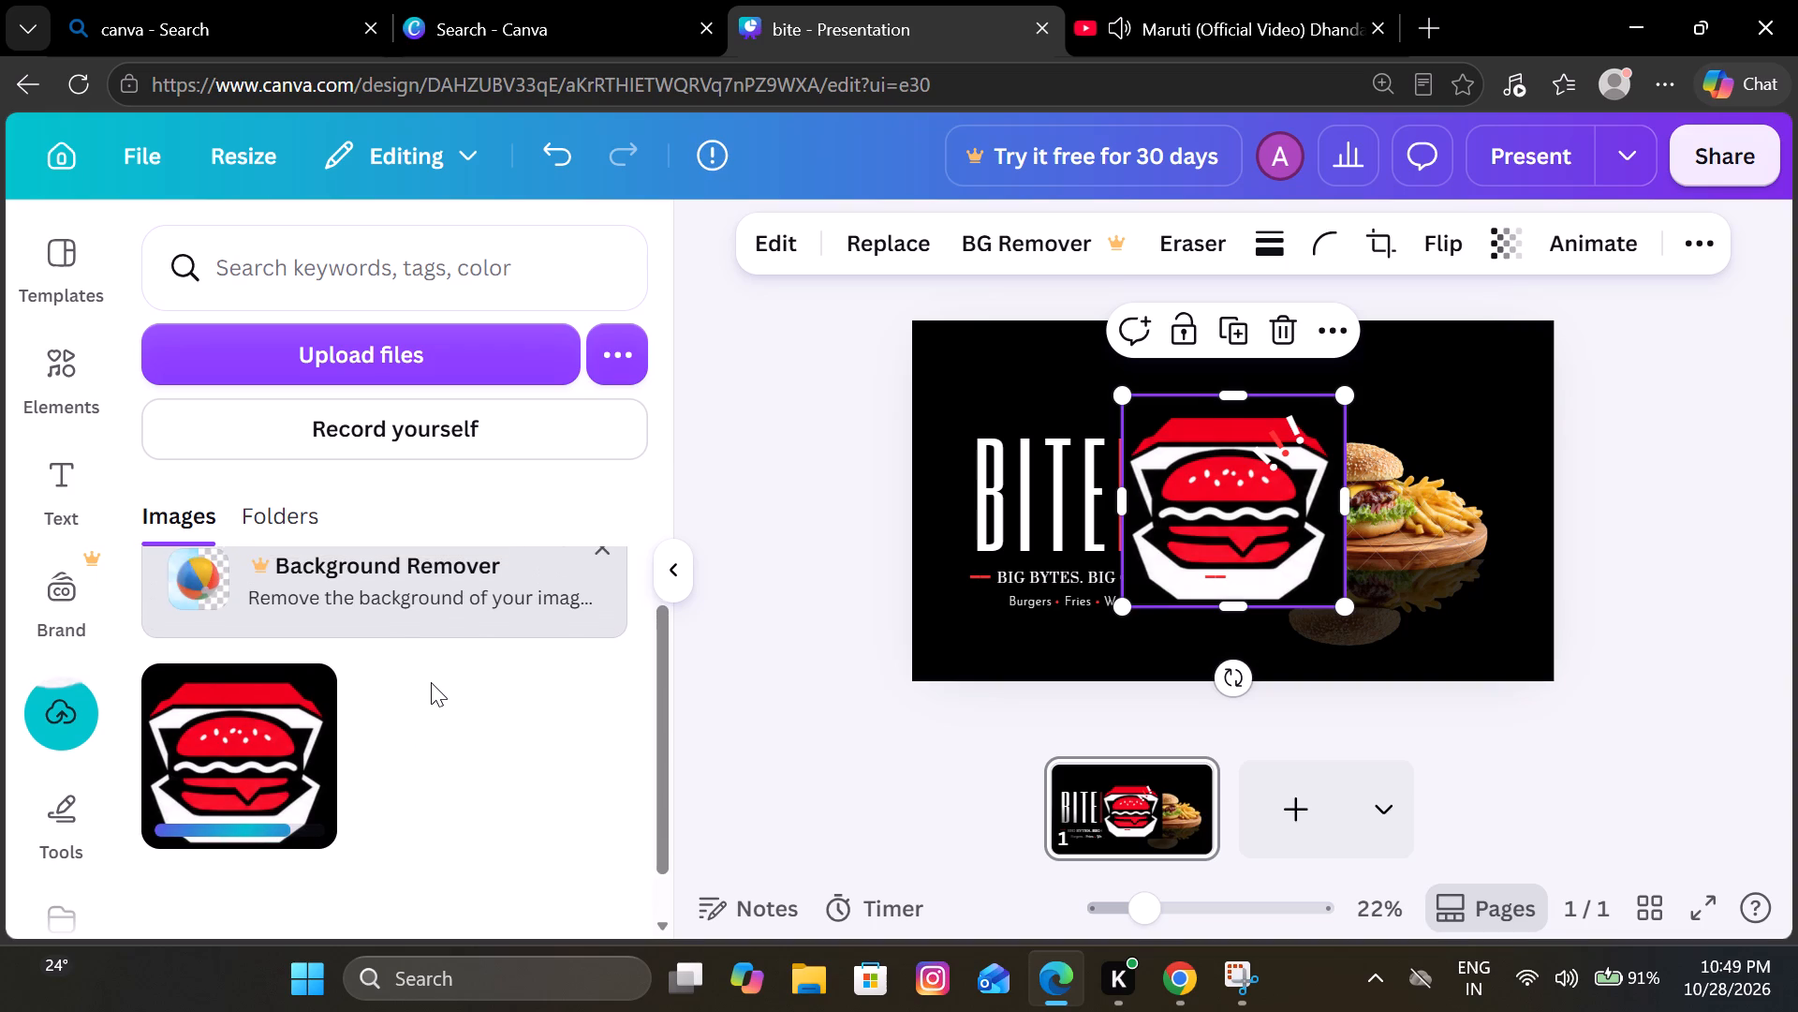
scroll(431, 682, up, 1)
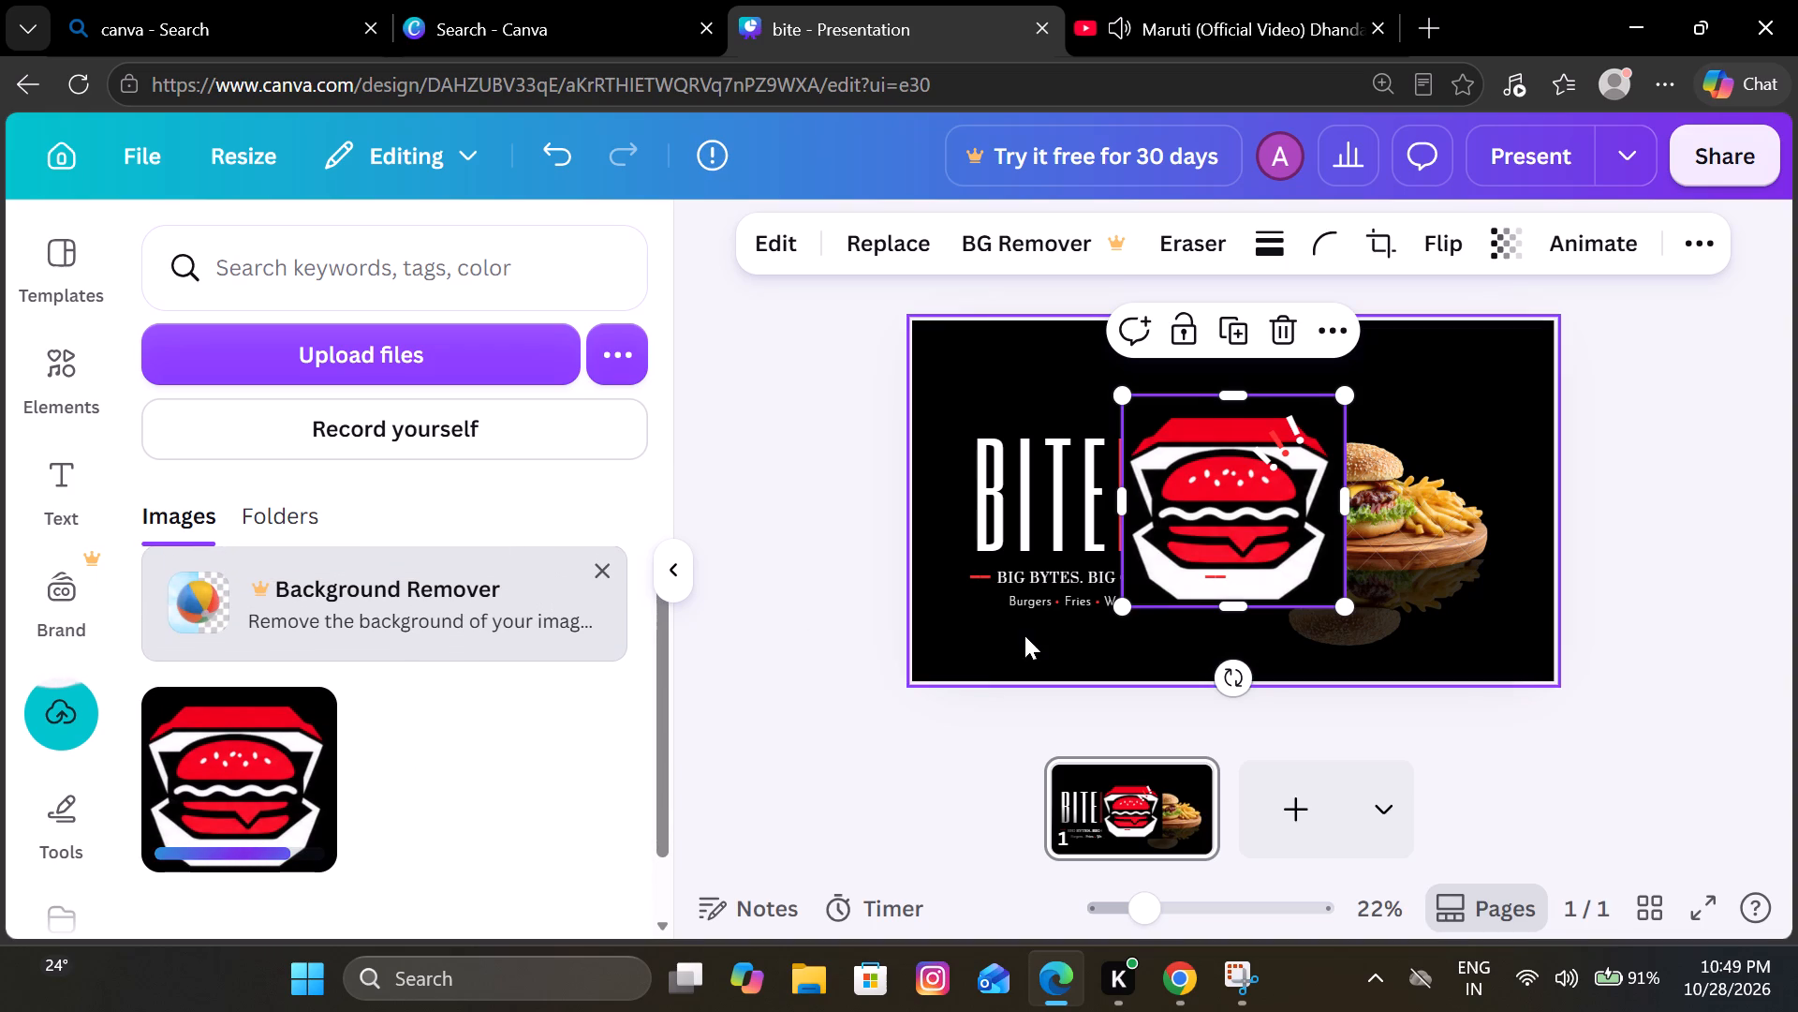
drag(1217, 524, 1108, 431)
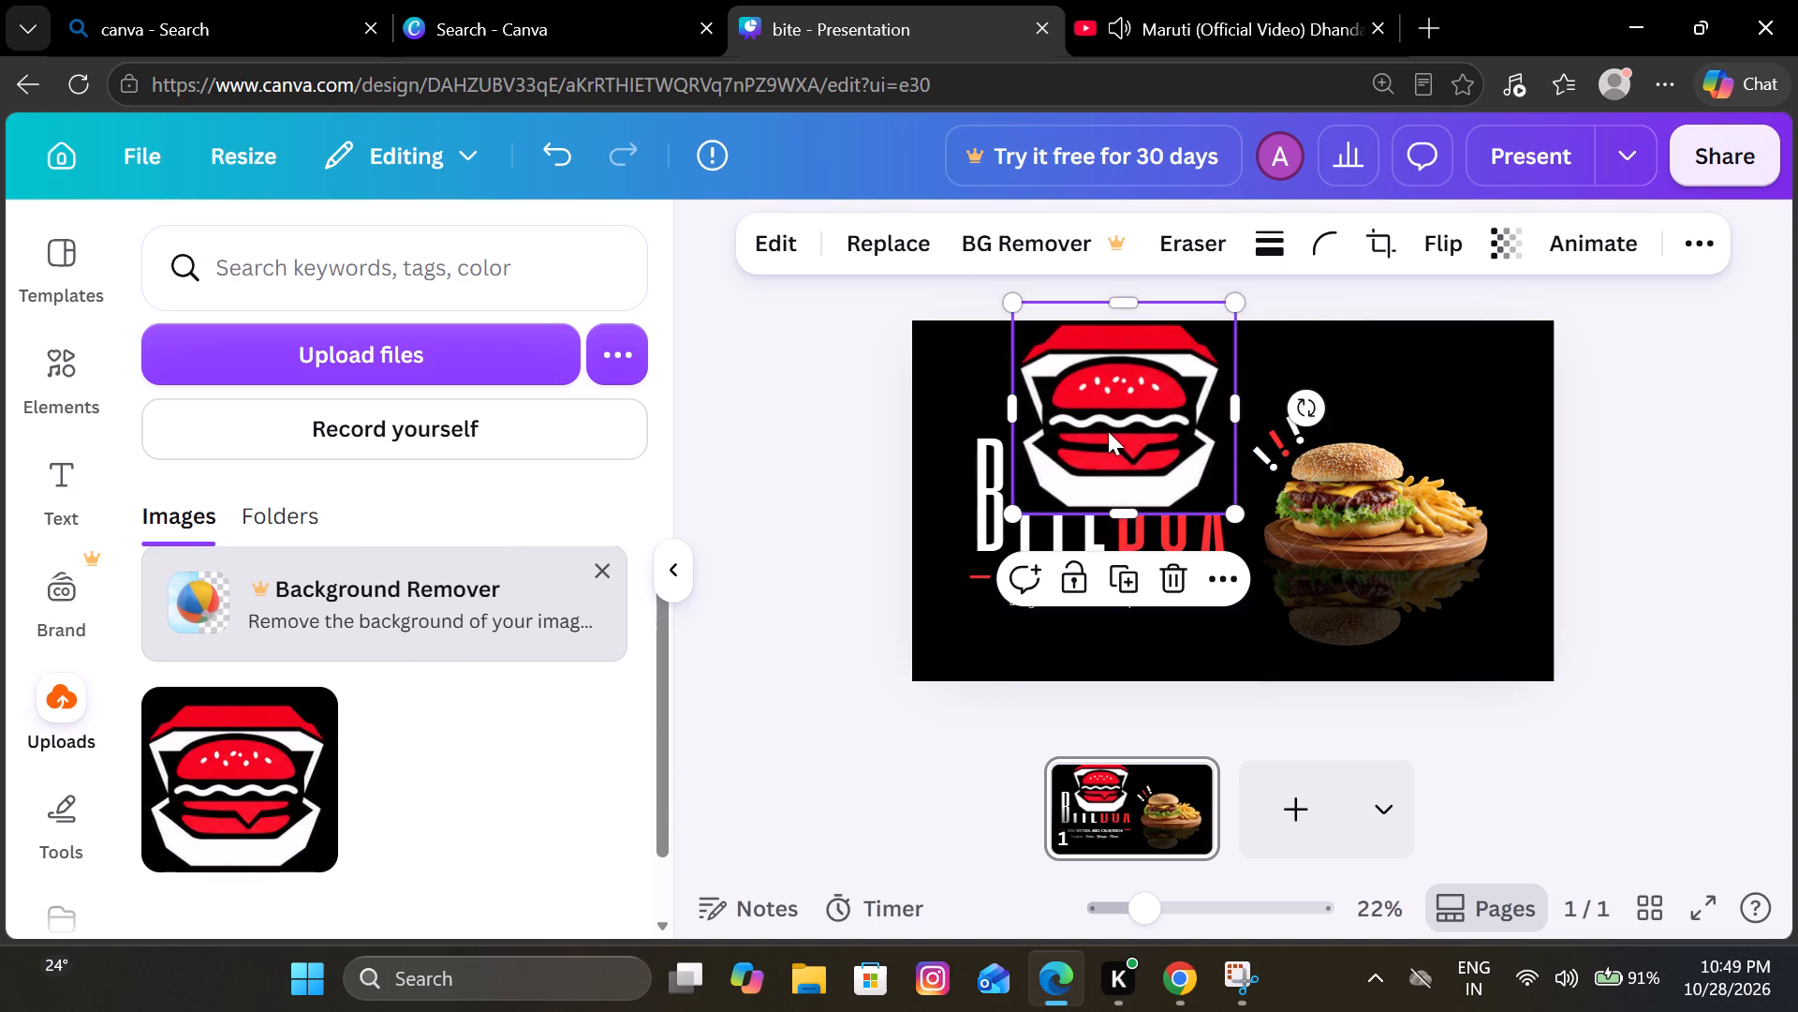
drag(1242, 520, 1117, 394)
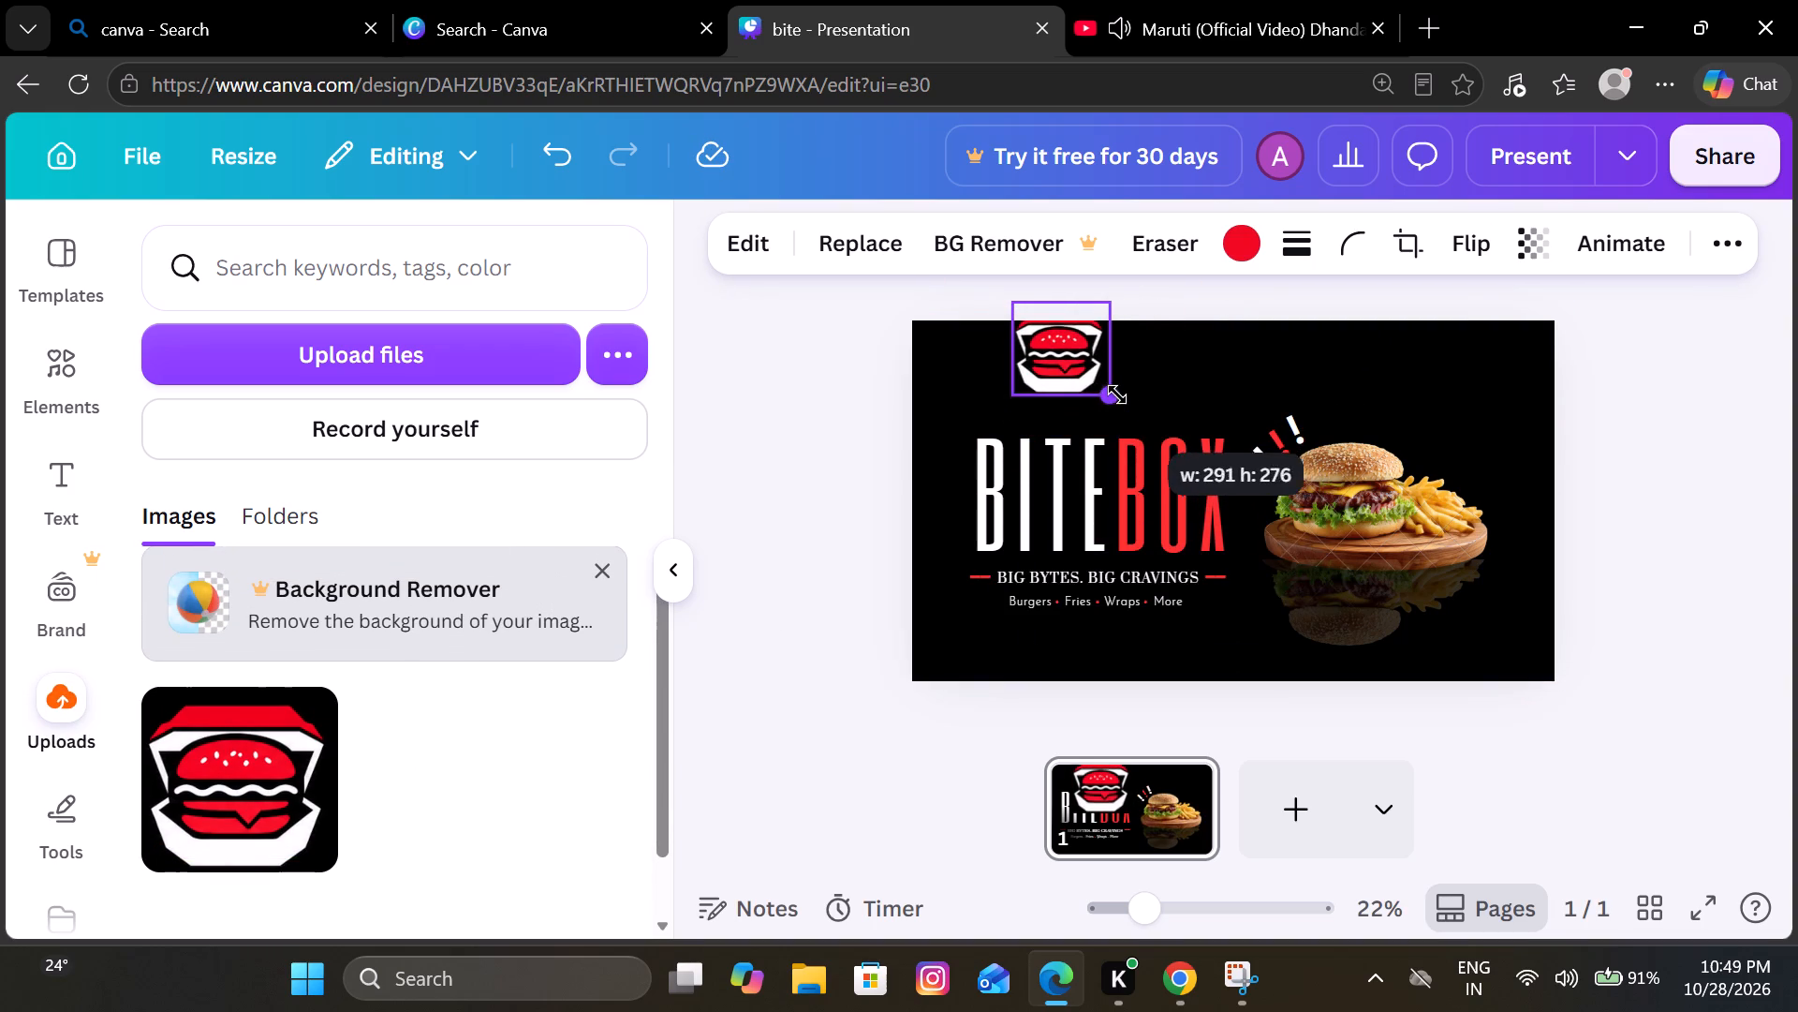
drag(1117, 394, 1112, 388)
Position the small burger-box logo just above the BITEBOX title, horizontally centred over it.
drag(1058, 357, 1086, 376)
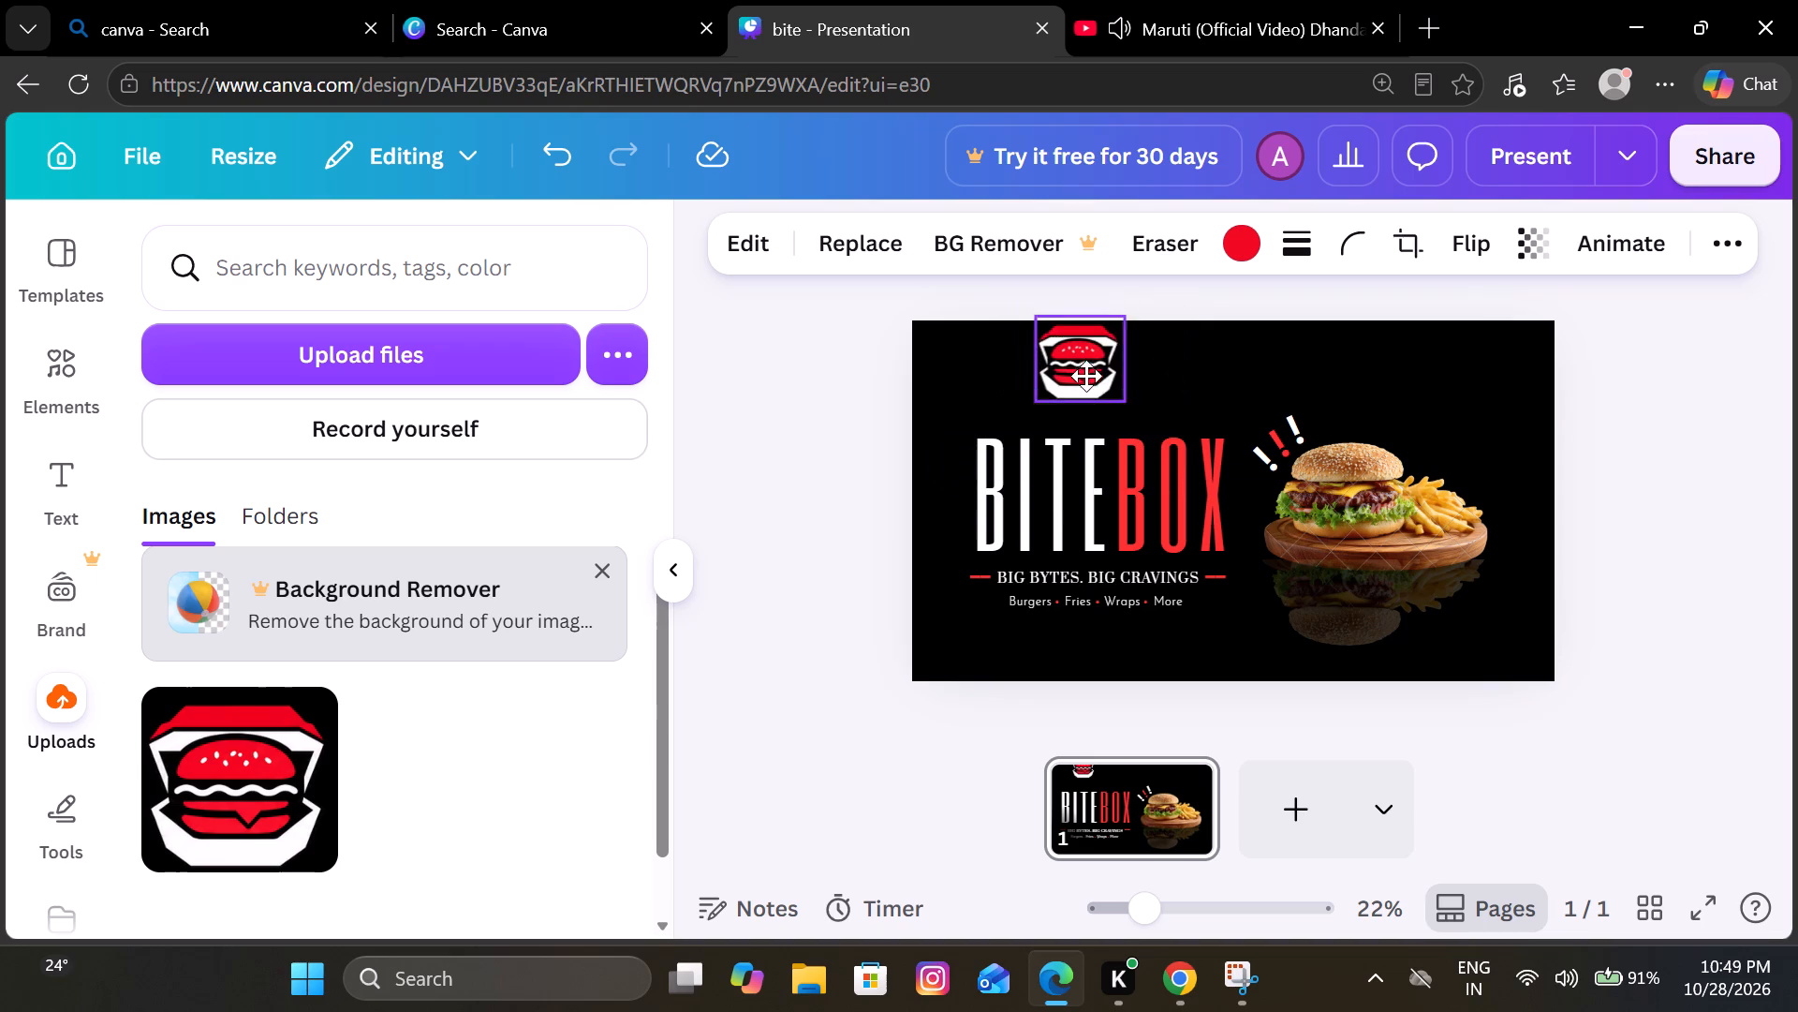
drag(1086, 376, 1097, 395)
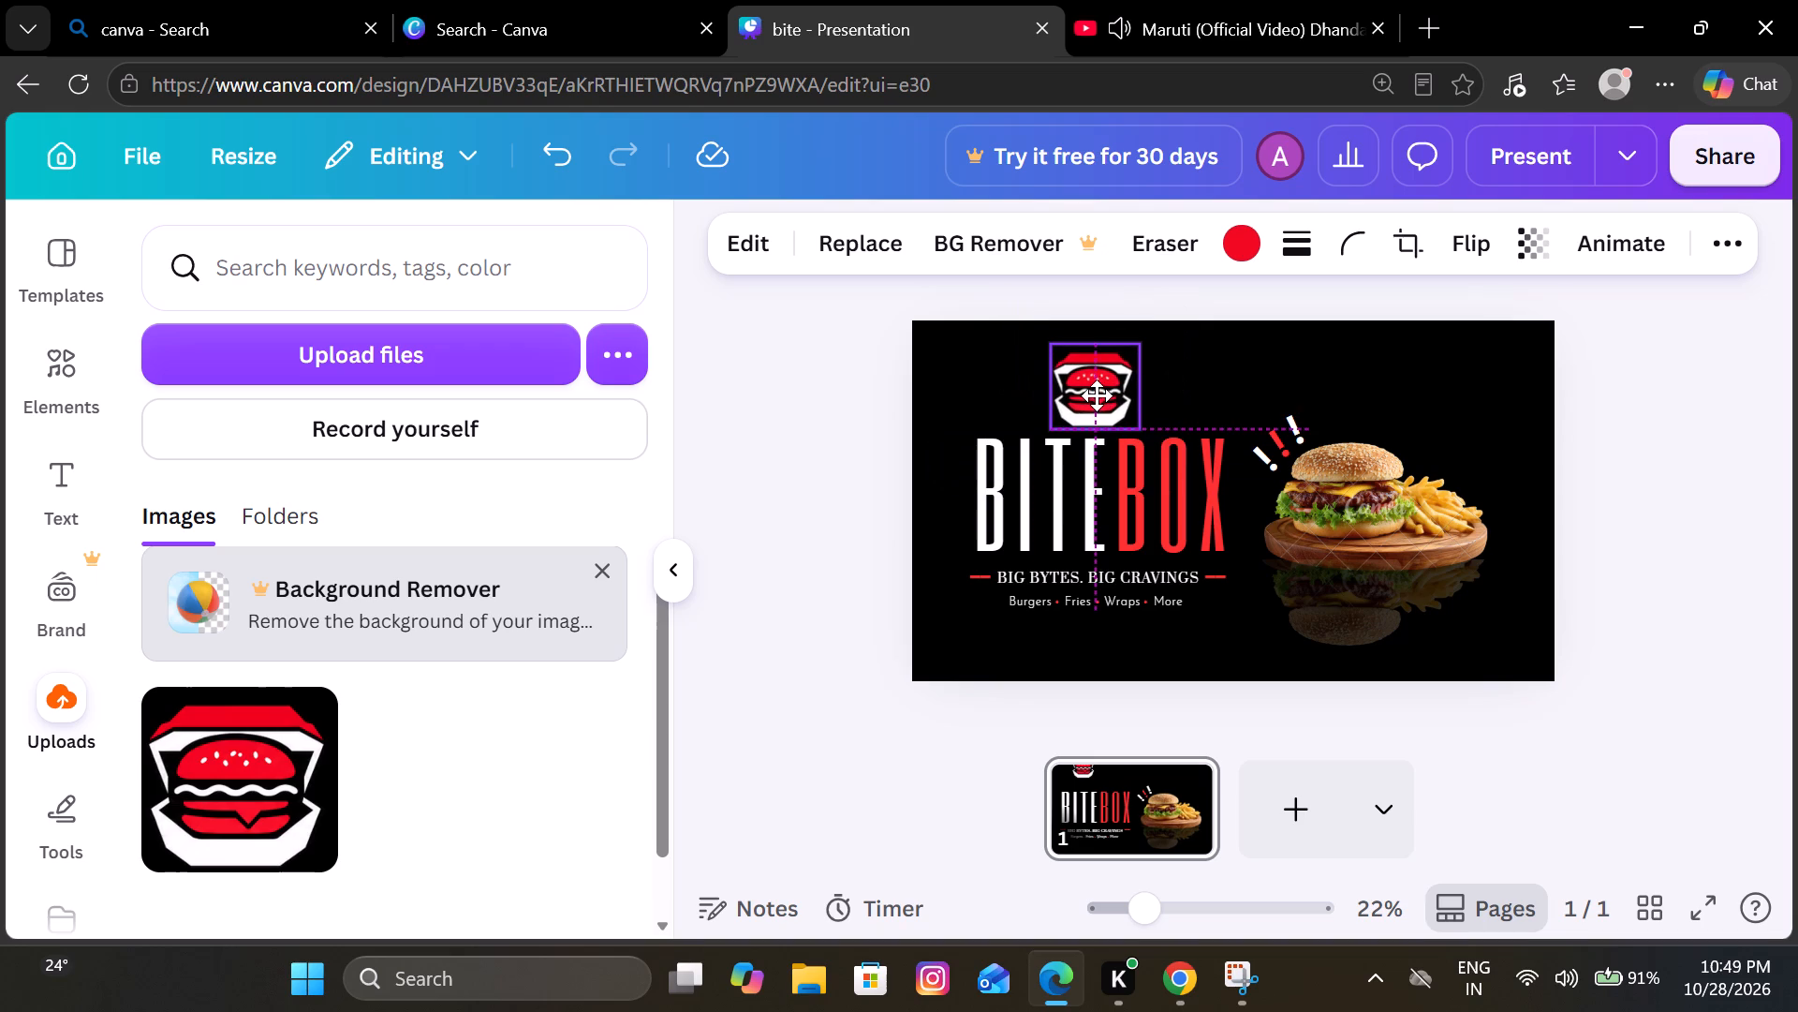
drag(1097, 395, 1097, 389)
click(1296, 383)
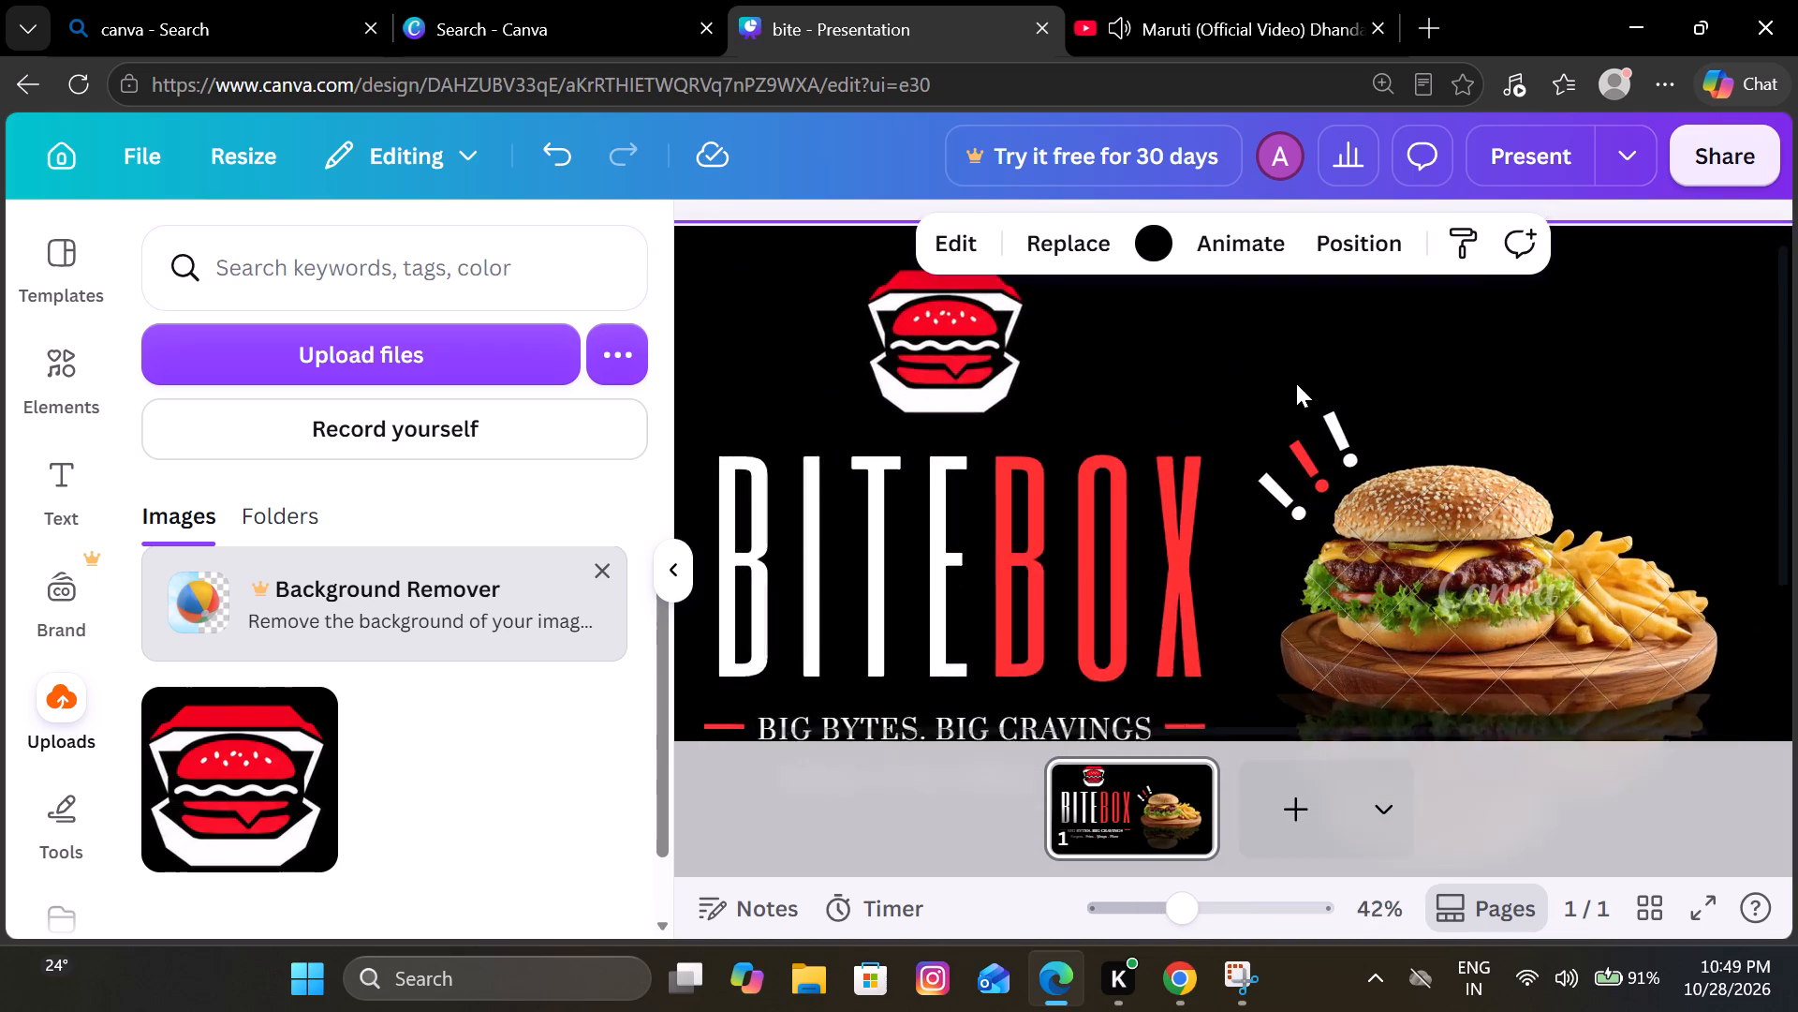
drag(910, 363, 910, 375)
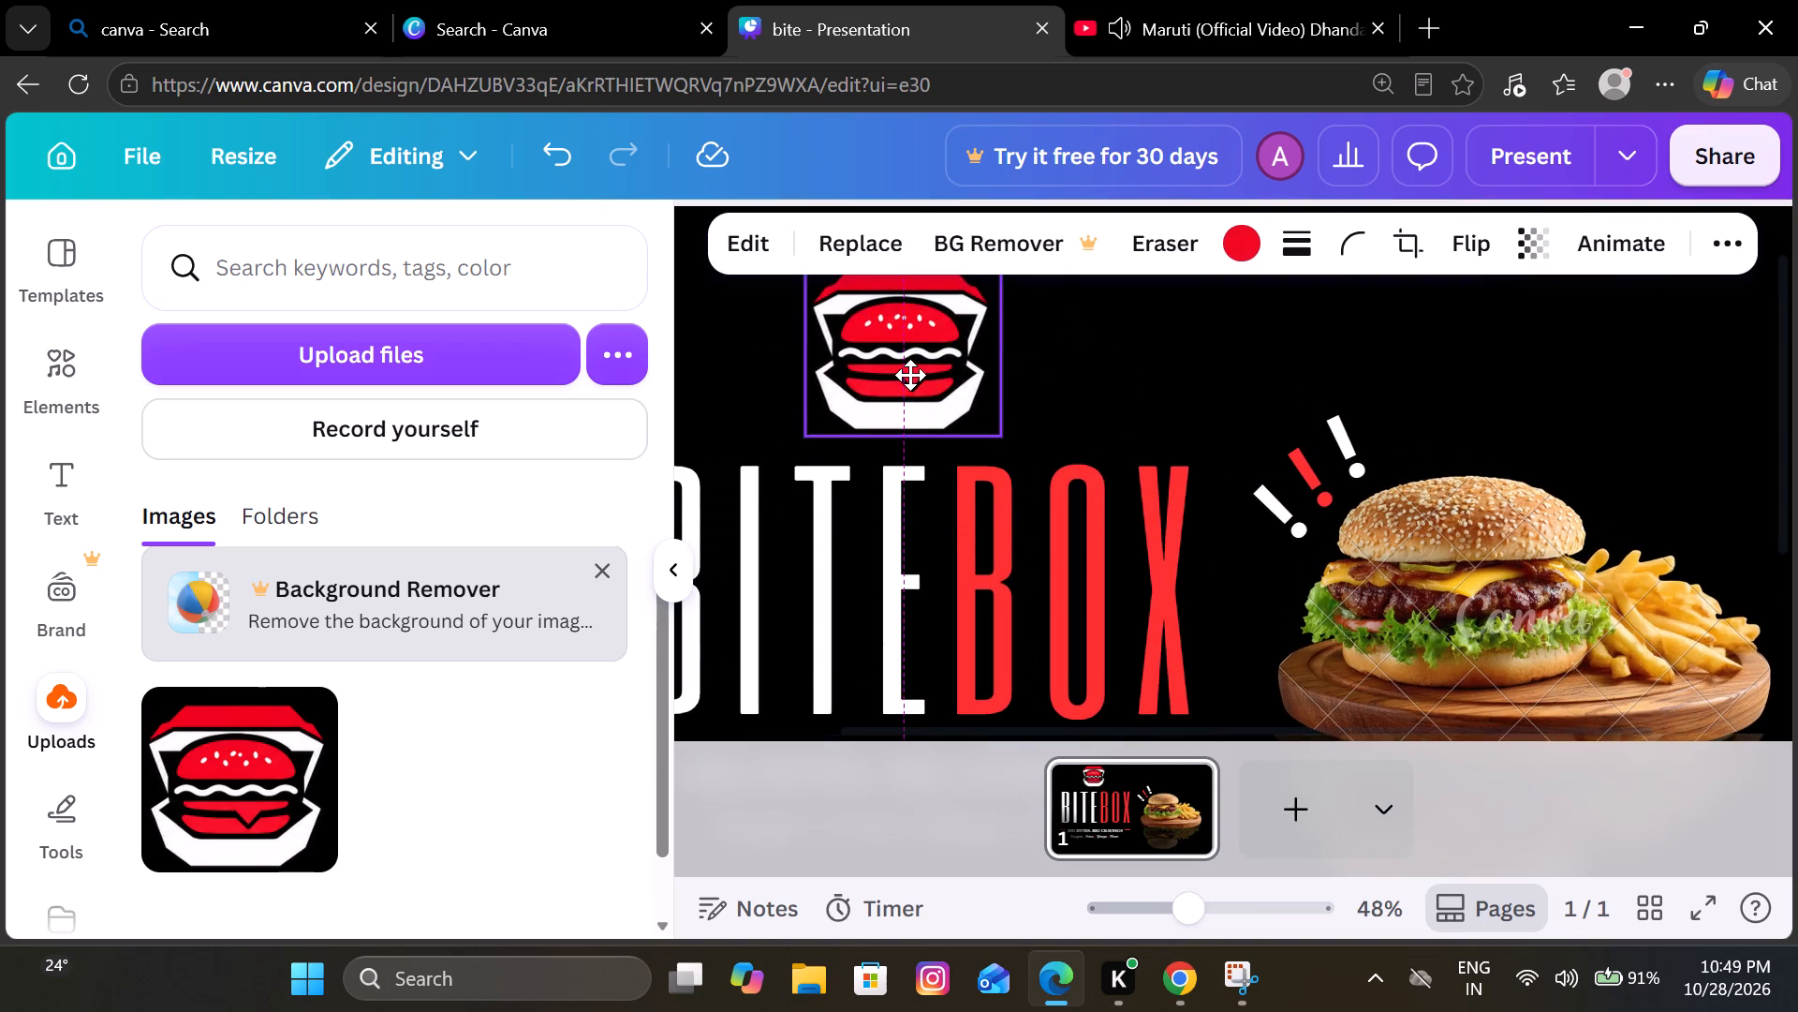
drag(910, 375, 910, 379)
click(1204, 362)
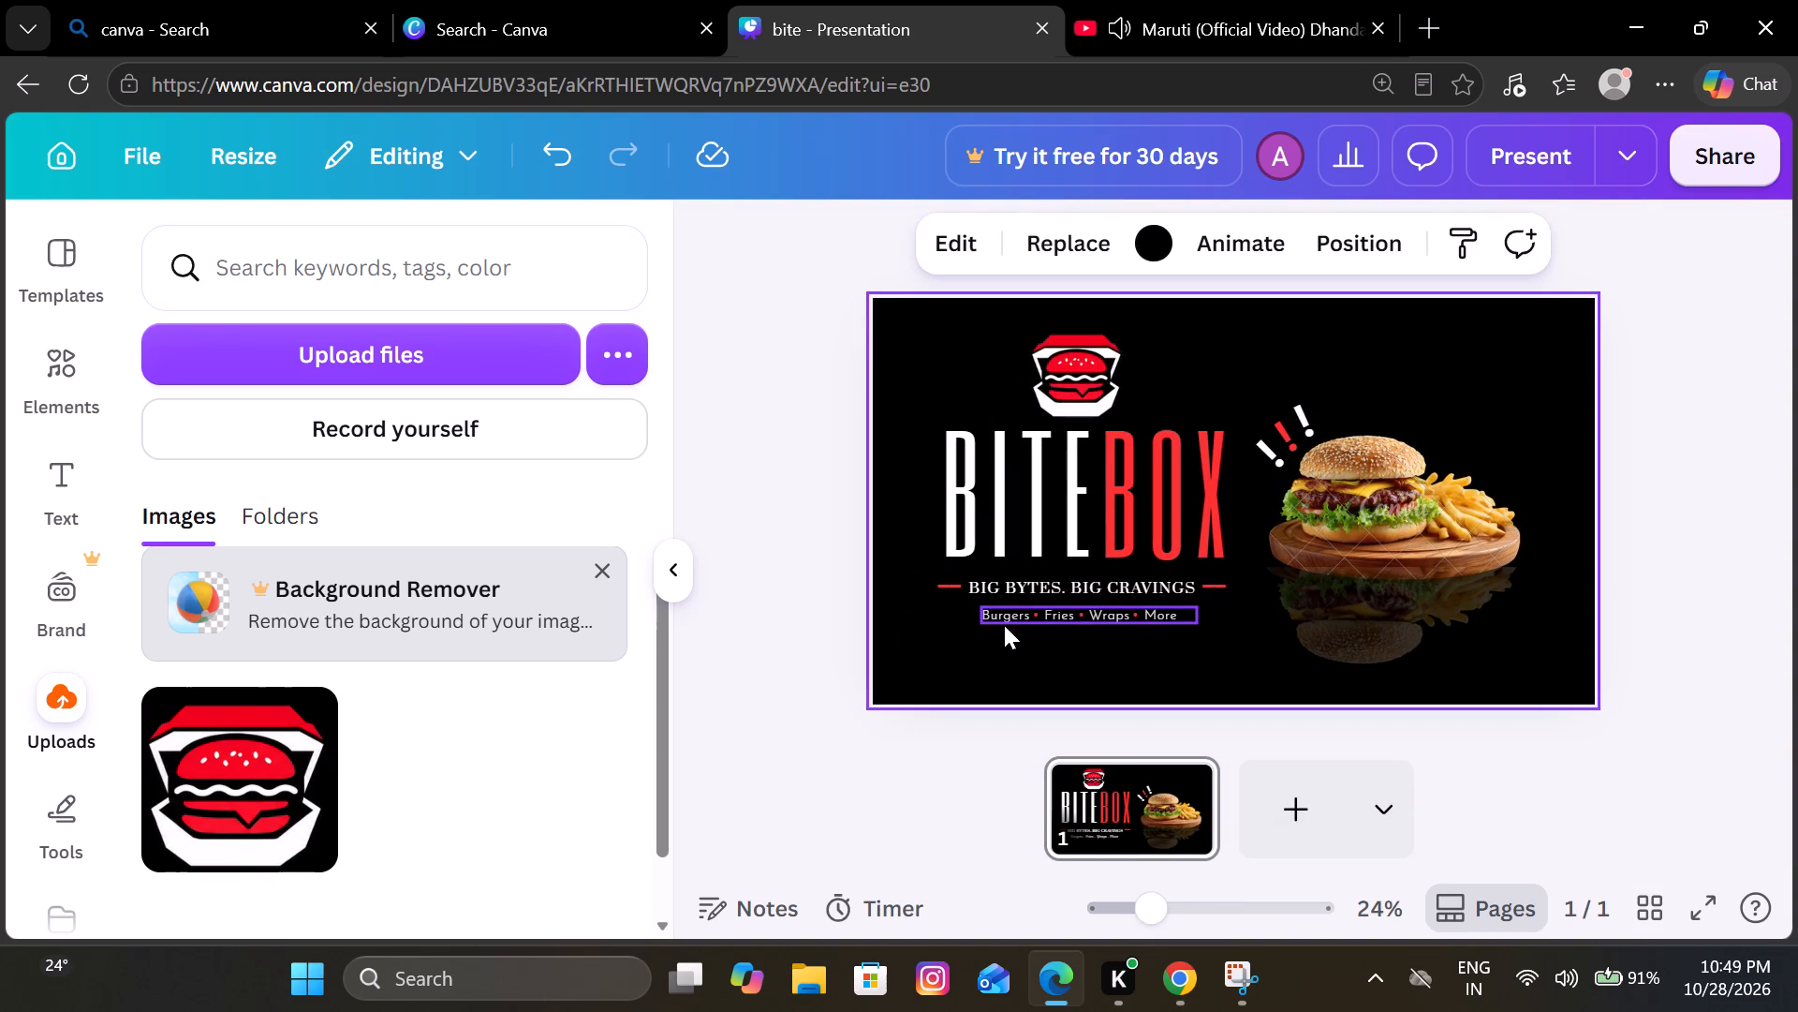
Move the Burgers, Fries, Wraps, More text line further down below the BIG BYTES. BIG CRAVINGS tagline.
scroll(1004, 625, down, 1)
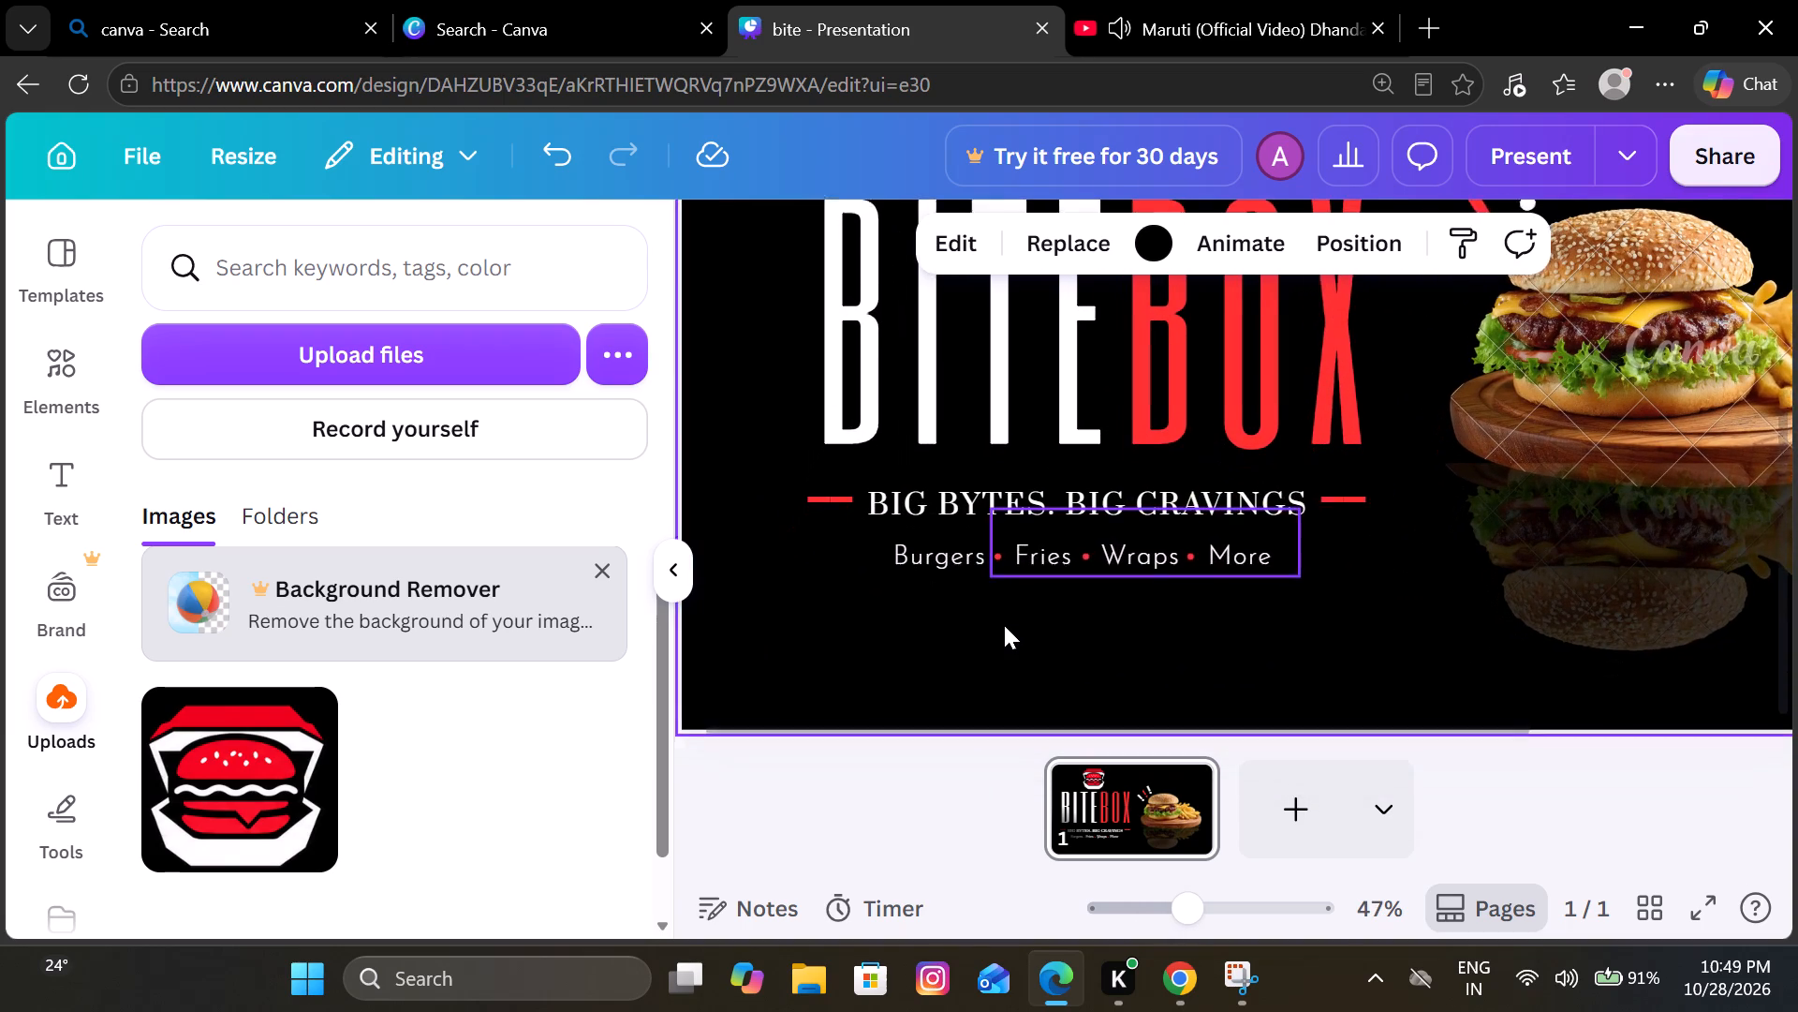
scroll(1004, 625, down, 1)
drag(946, 550, 943, 601)
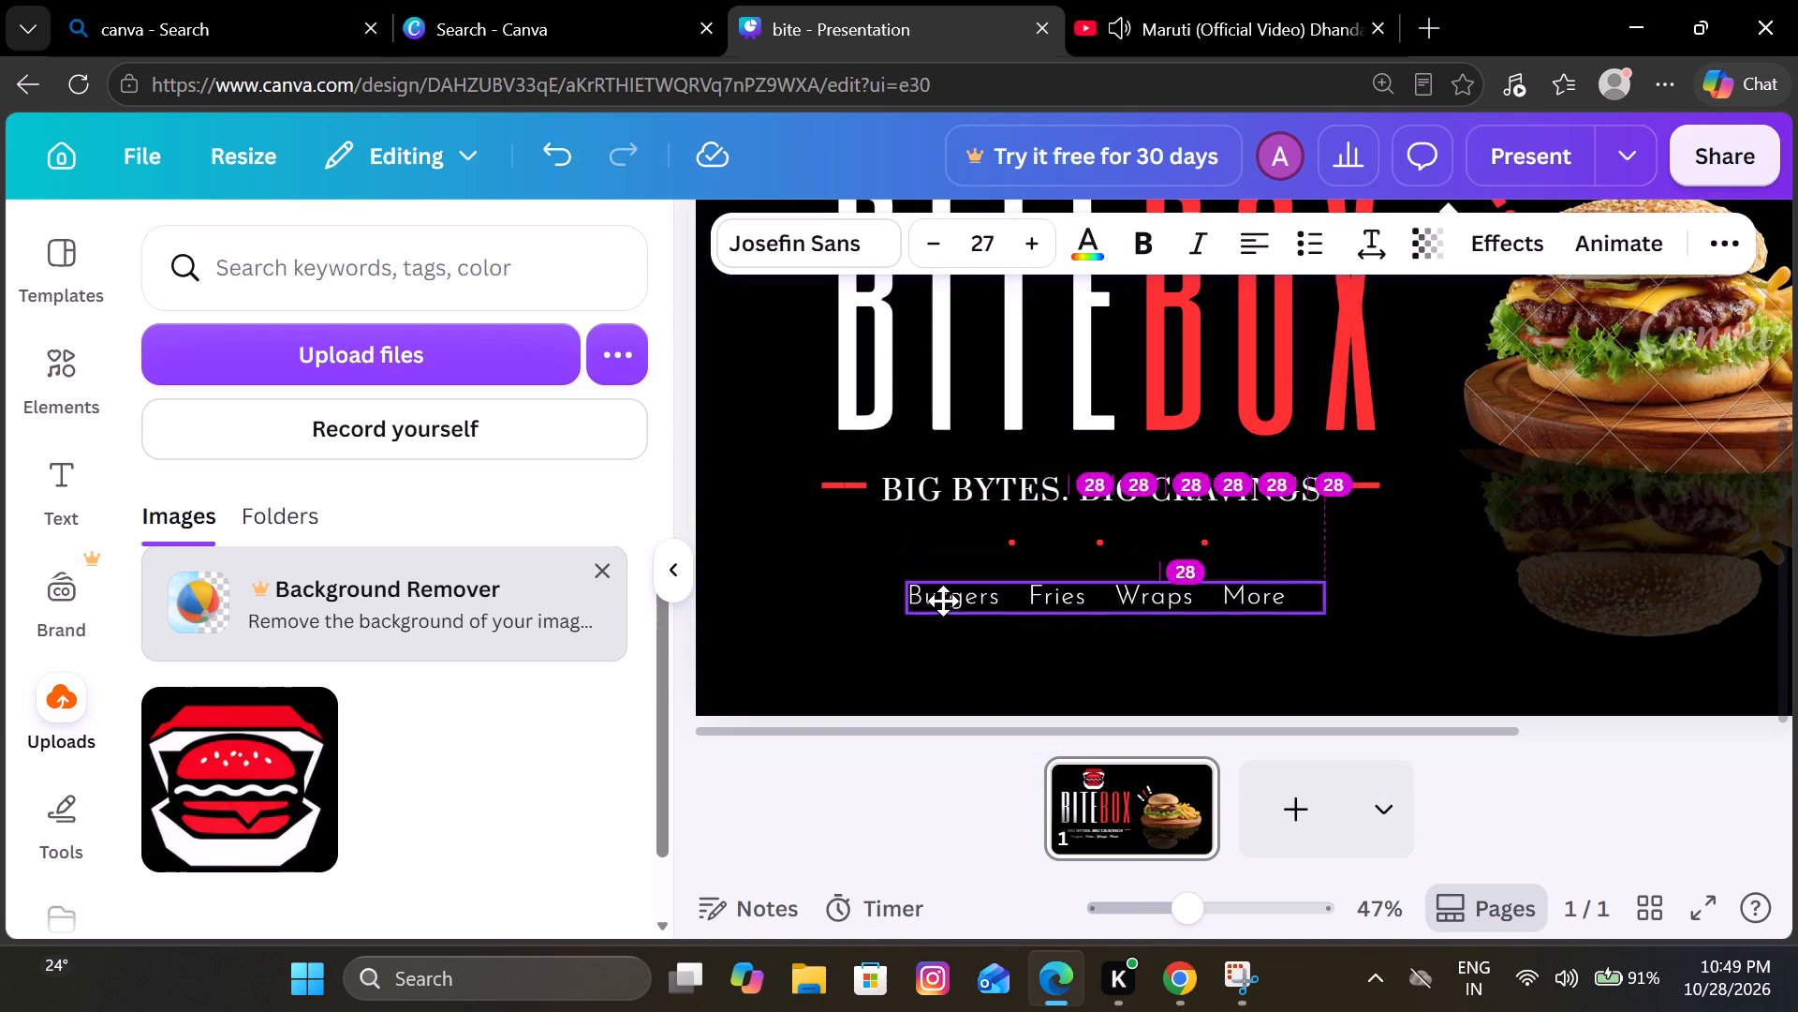
drag(943, 601, 936, 617)
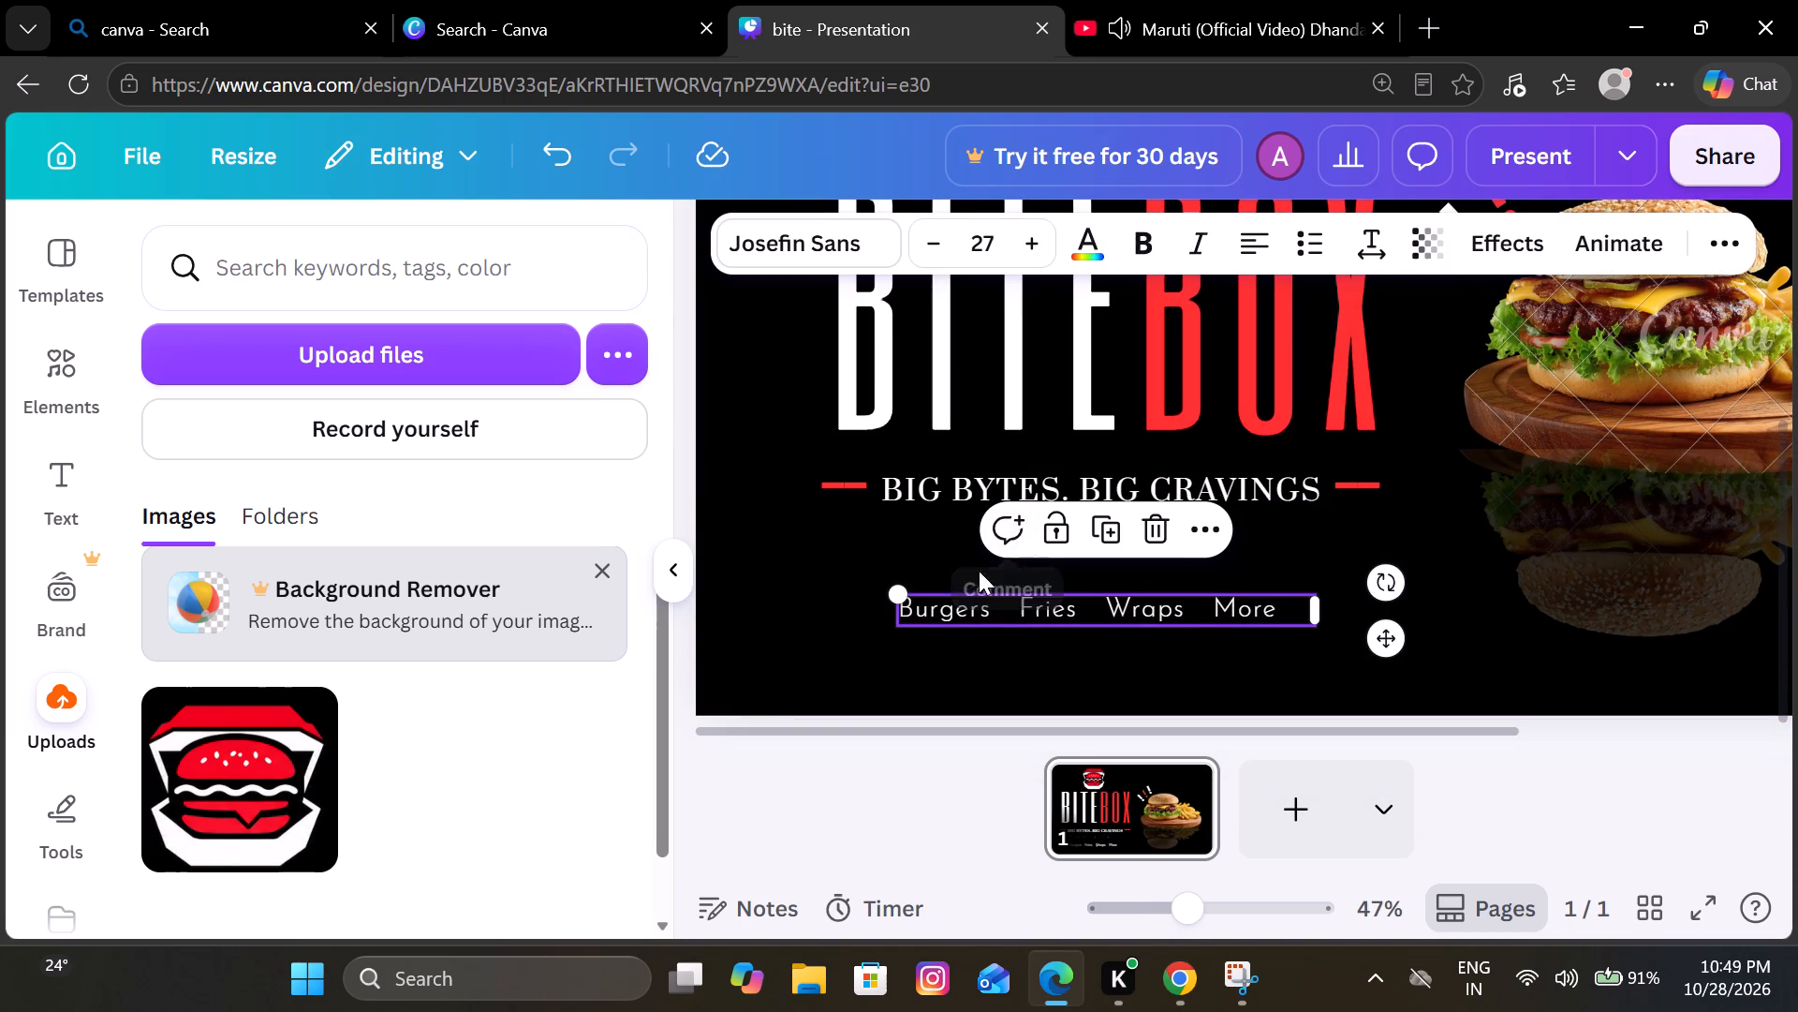
click(868, 560)
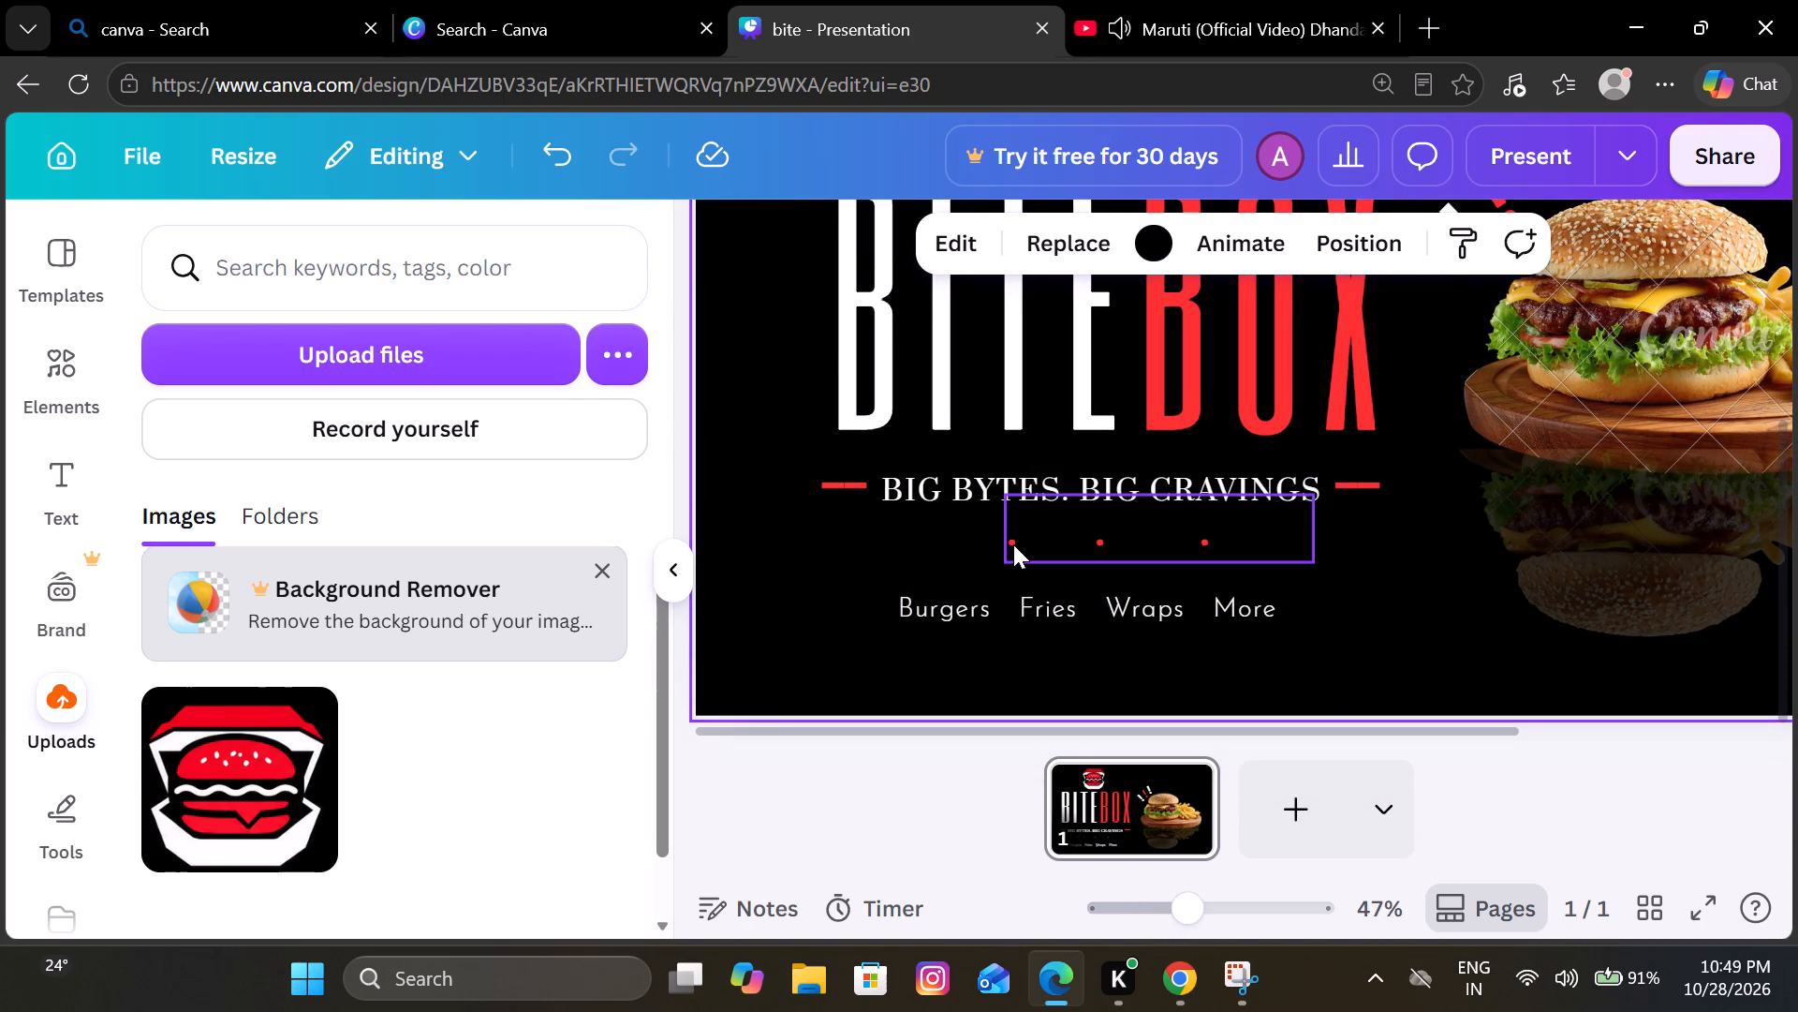
Move the three red dots down into the category line, one in each gap between Burgers, Fries, Wraps and More.
drag(1013, 544, 1007, 609)
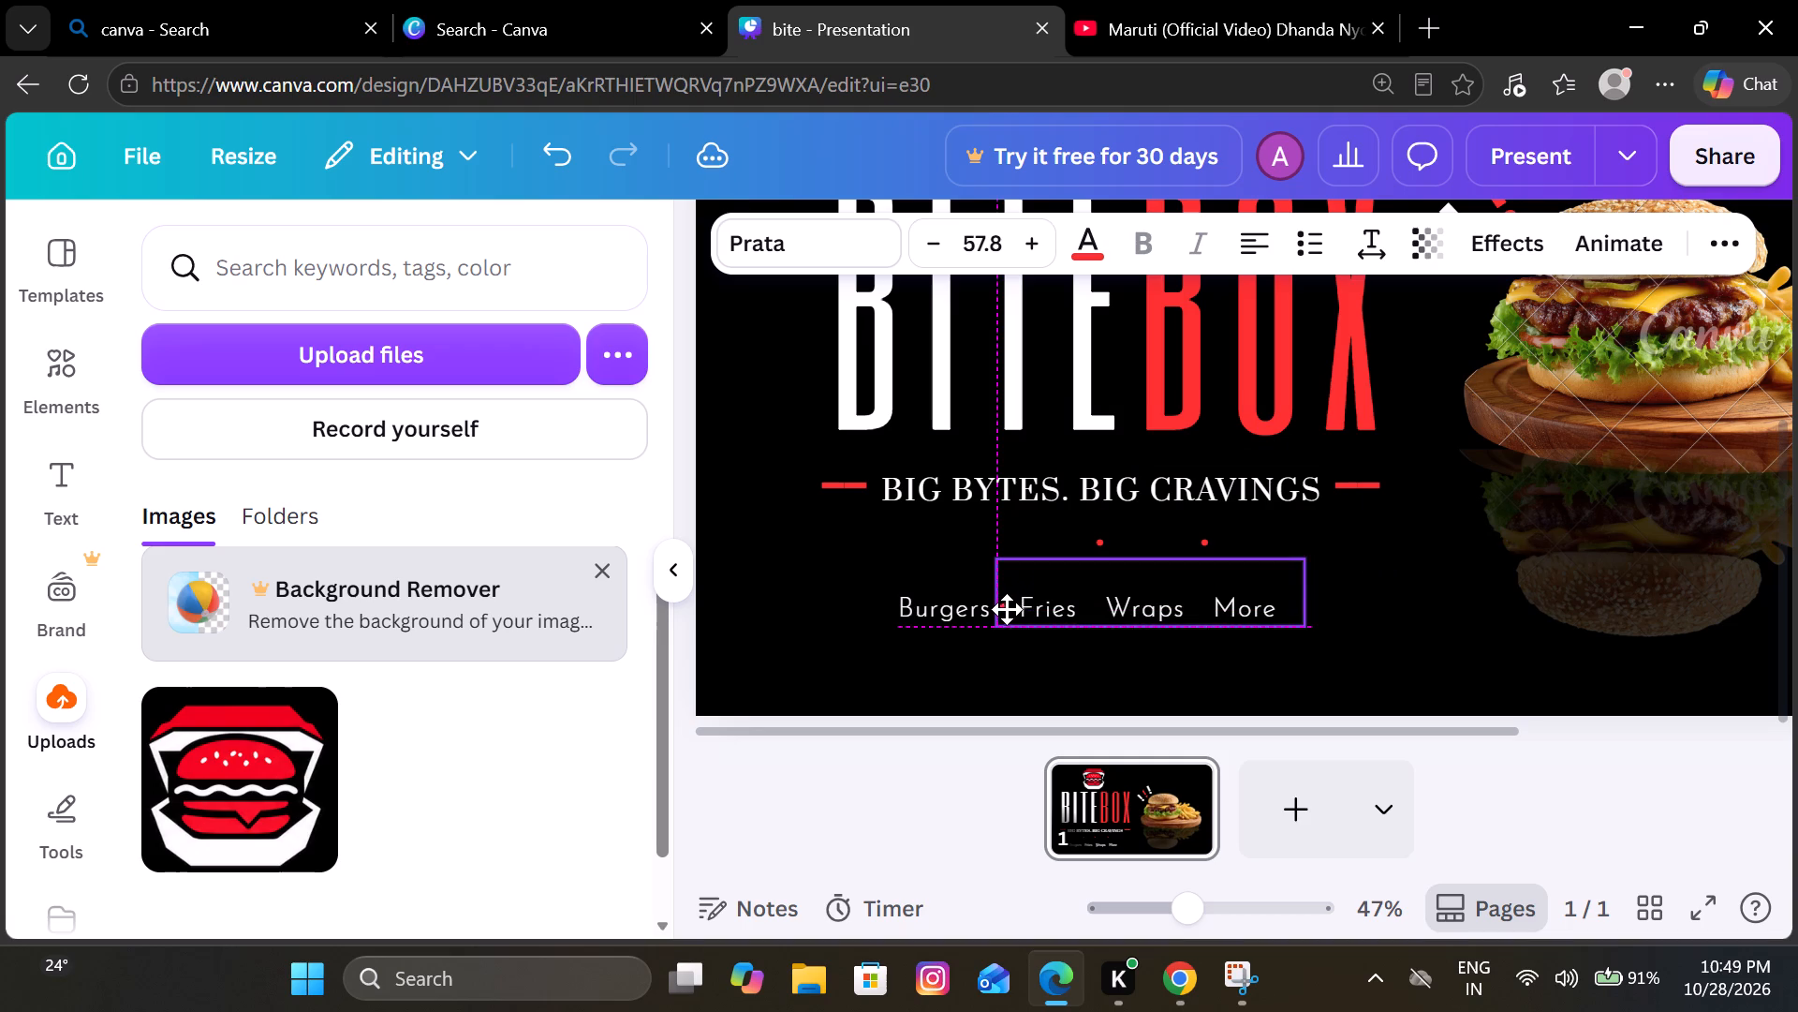
drag(1007, 609, 1007, 606)
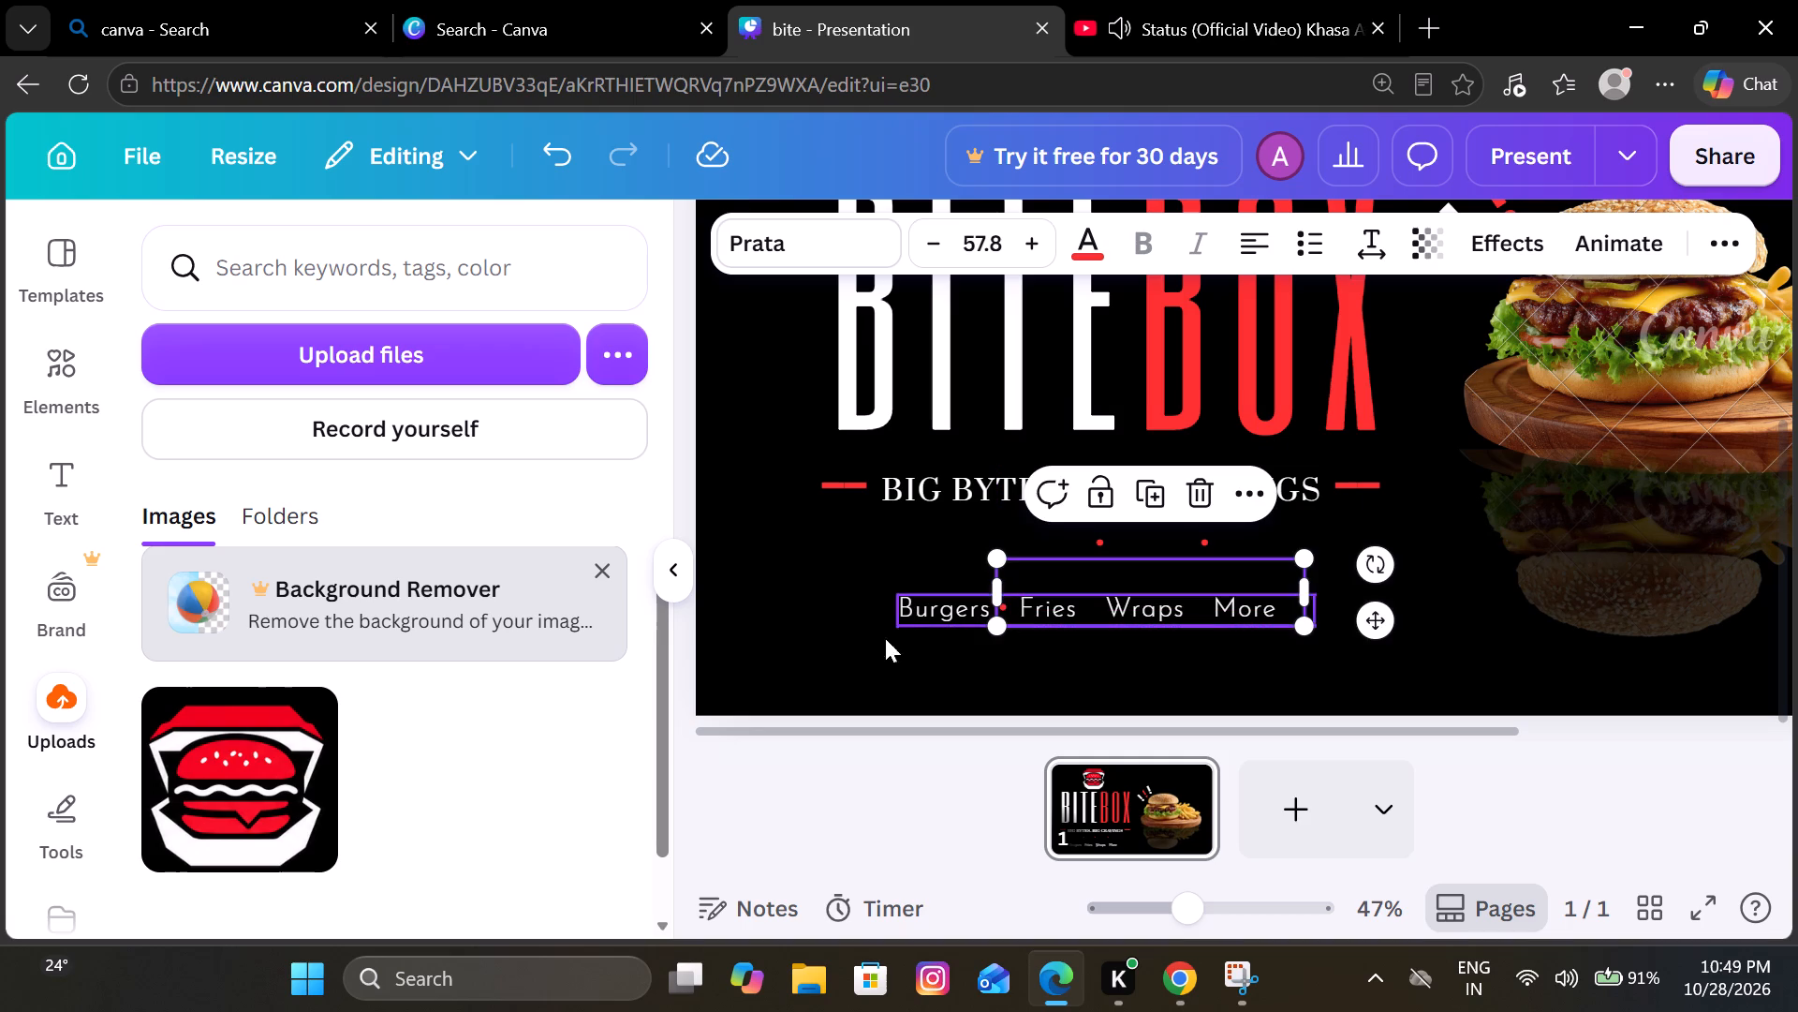
click(854, 693)
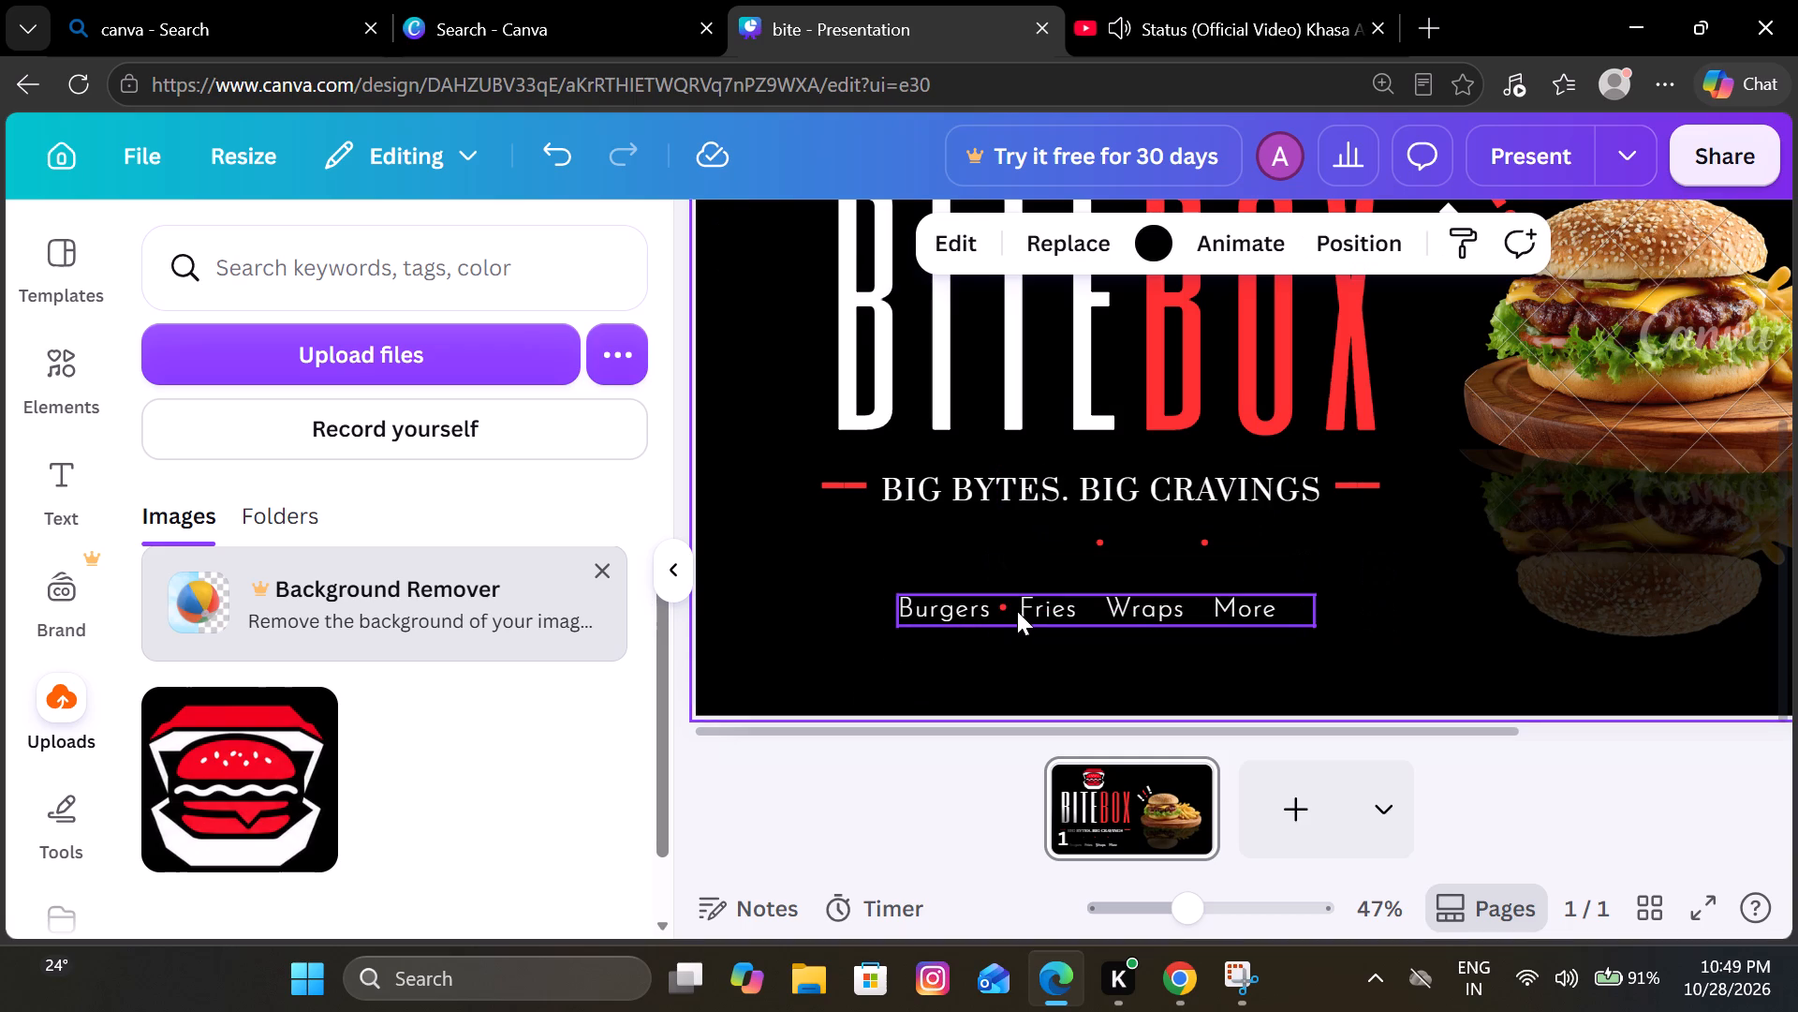
click(1017, 611)
drag(1017, 611, 1029, 619)
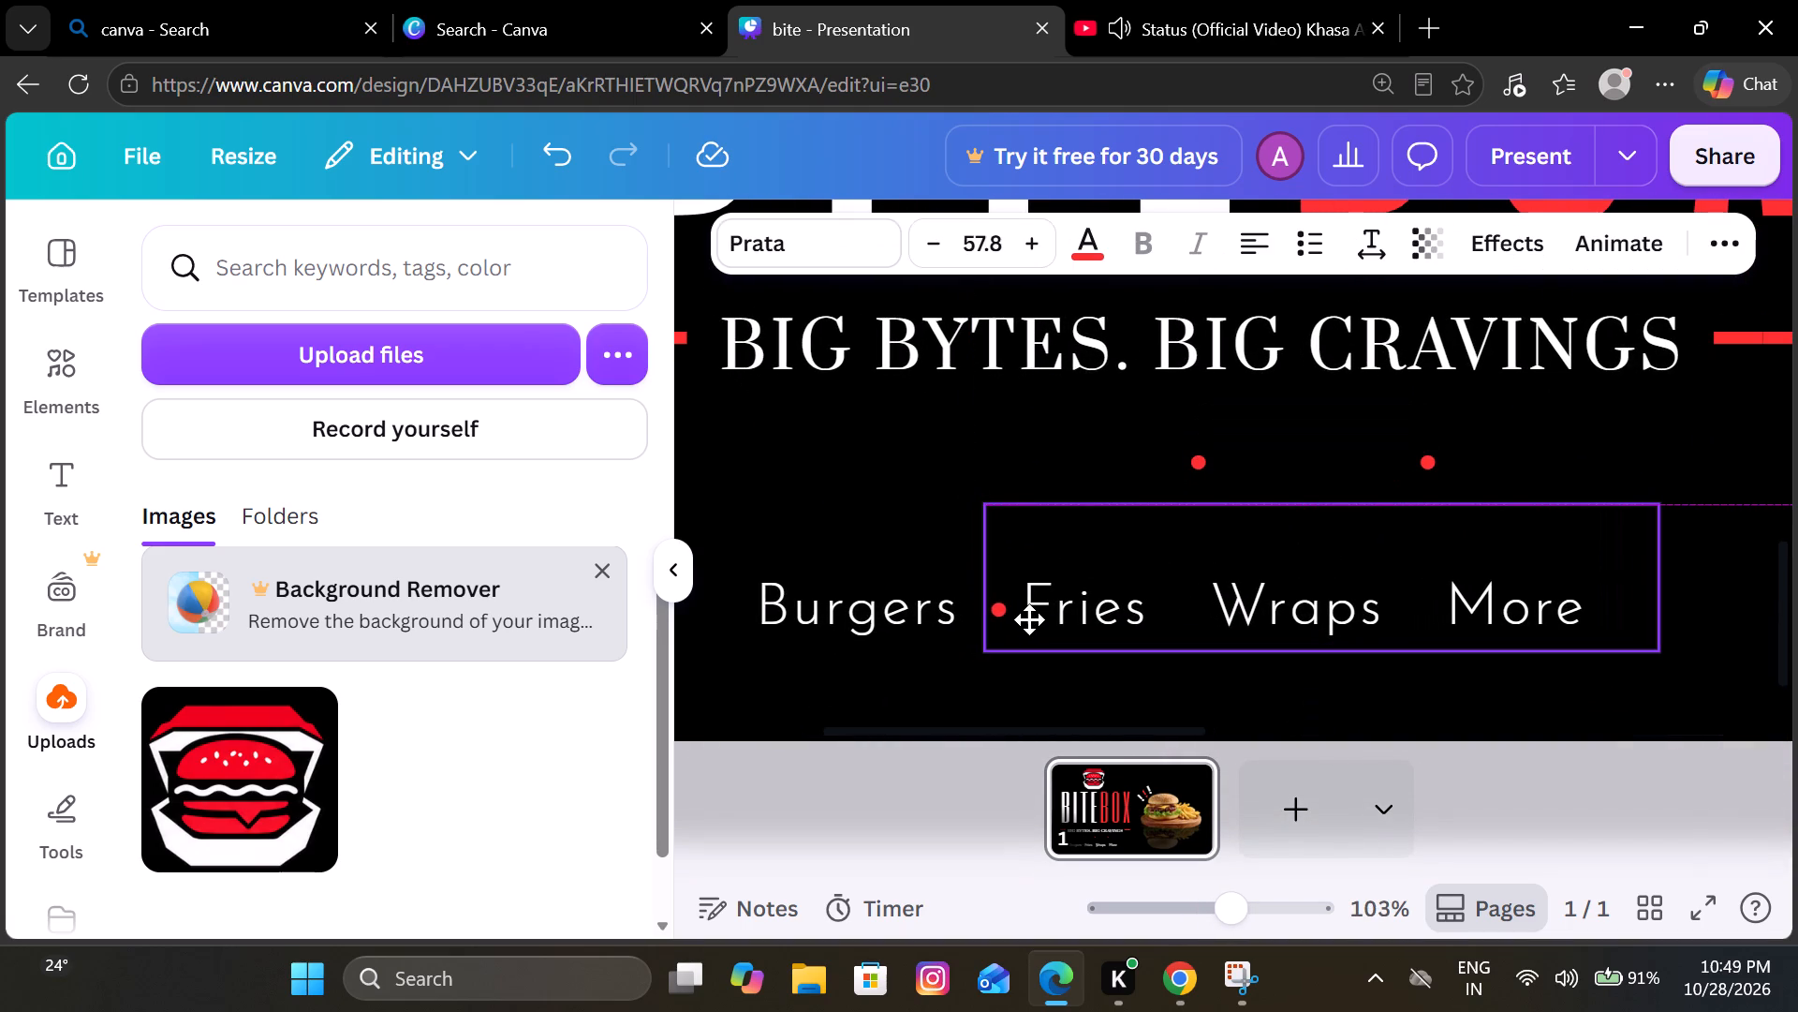
drag(1029, 619, 1024, 619)
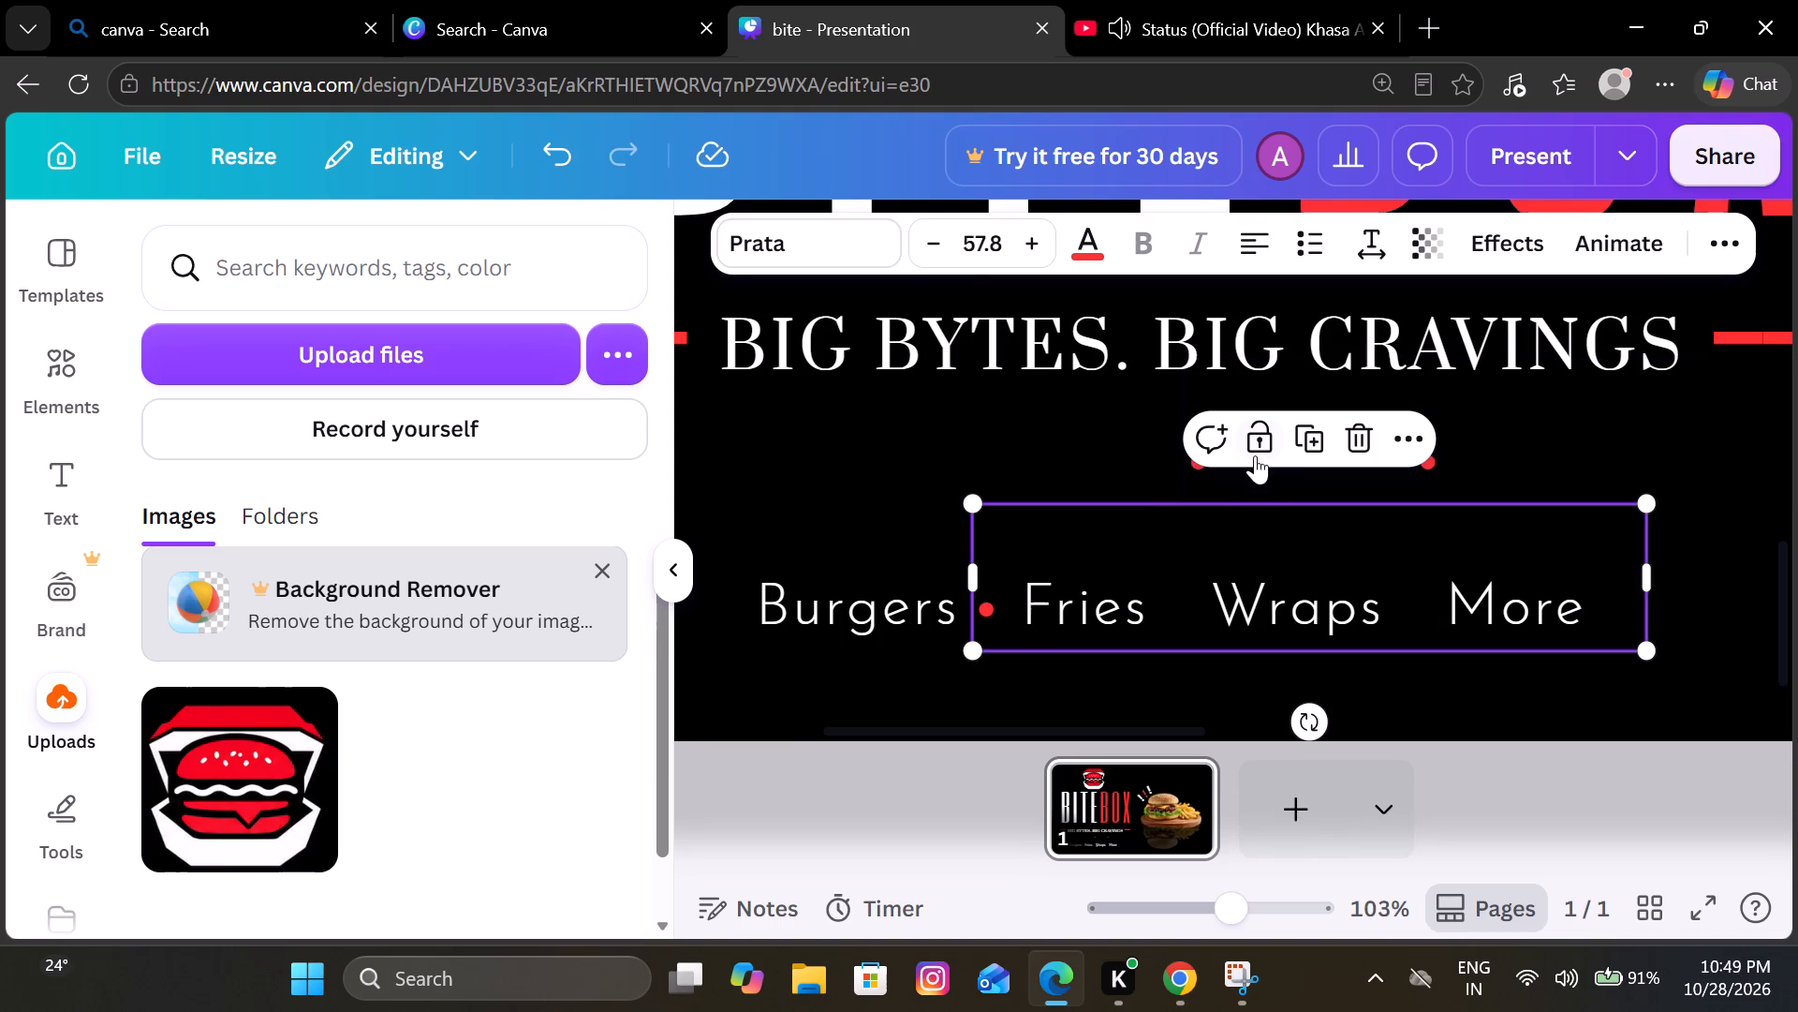
drag(1249, 473, 1240, 616)
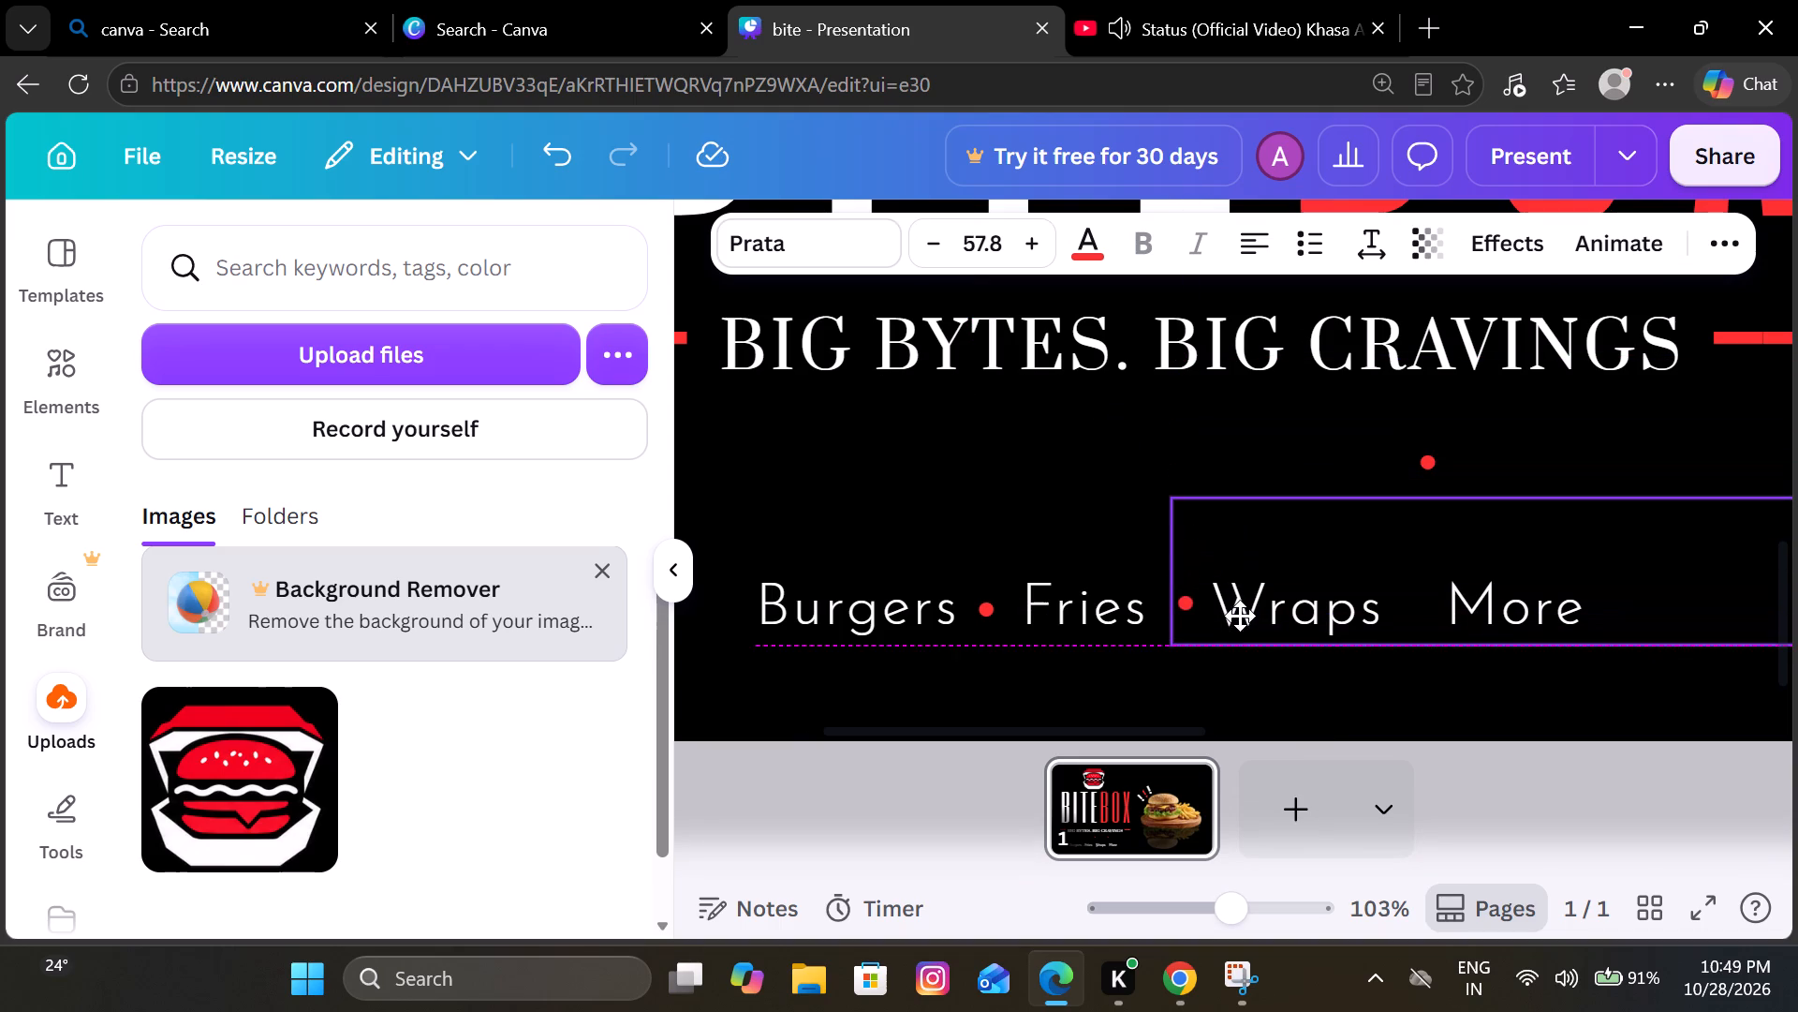
drag(1240, 616, 1240, 620)
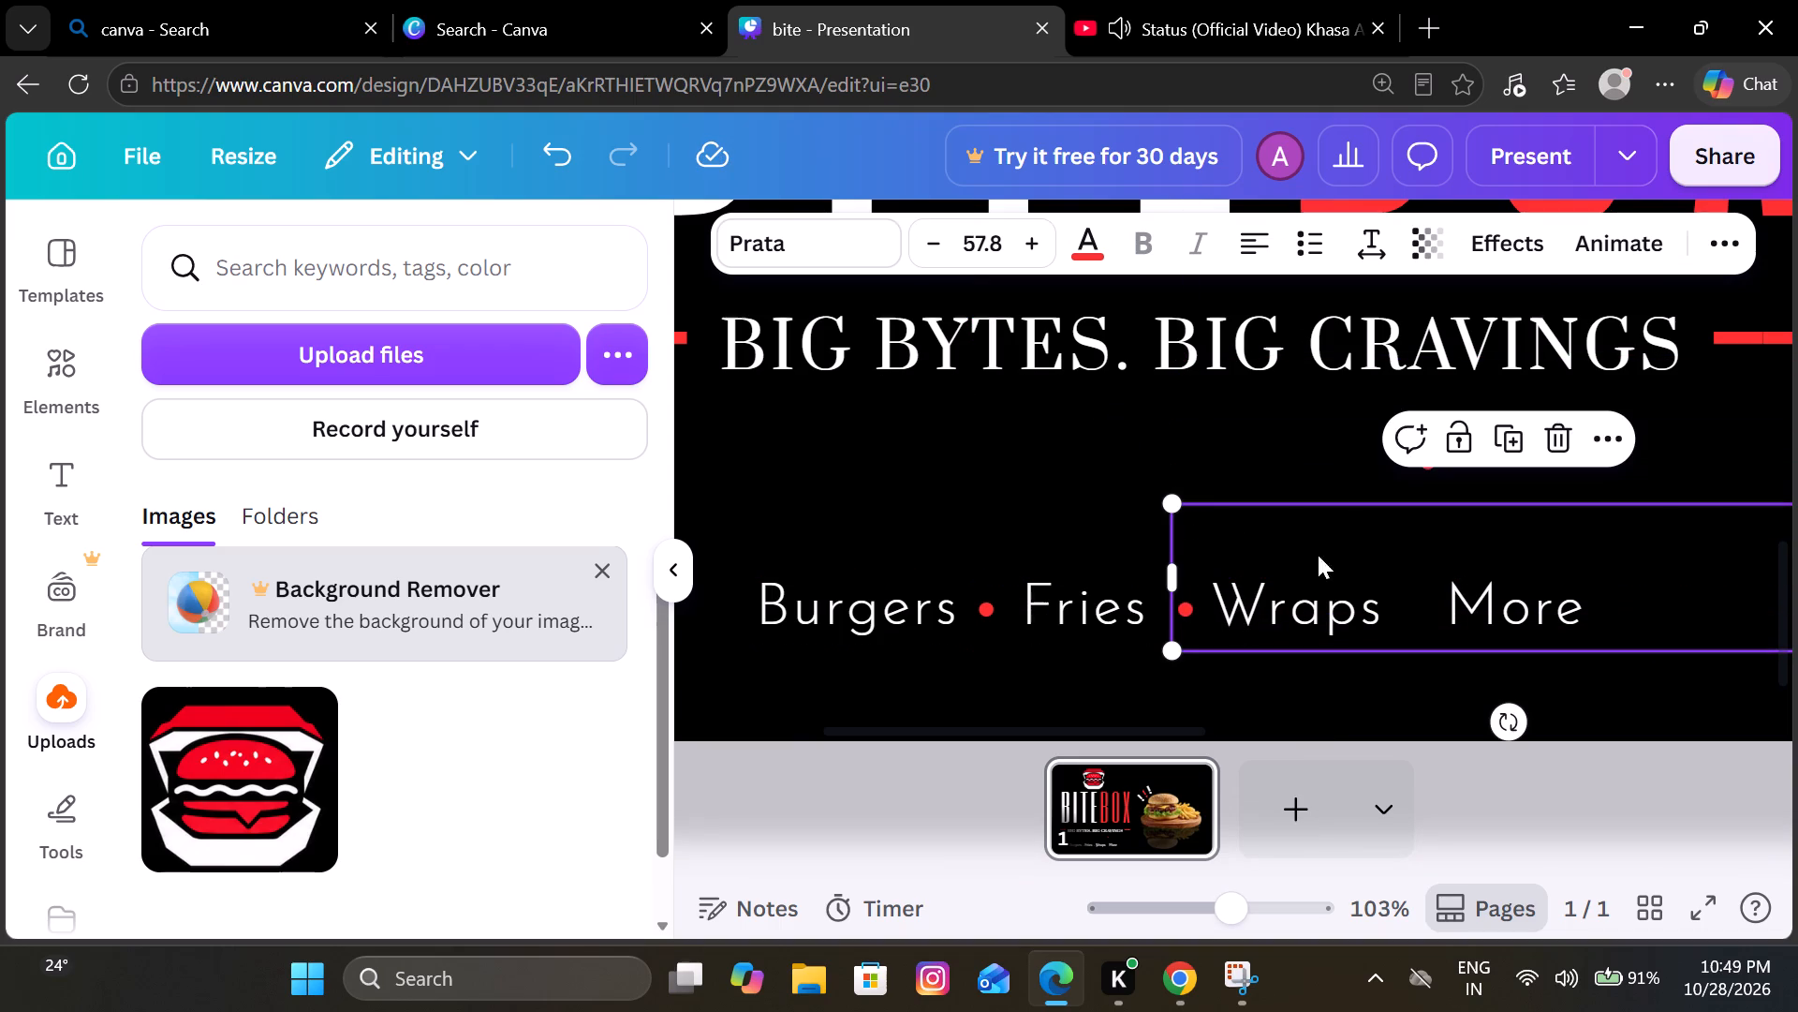
drag(1502, 479, 1499, 587)
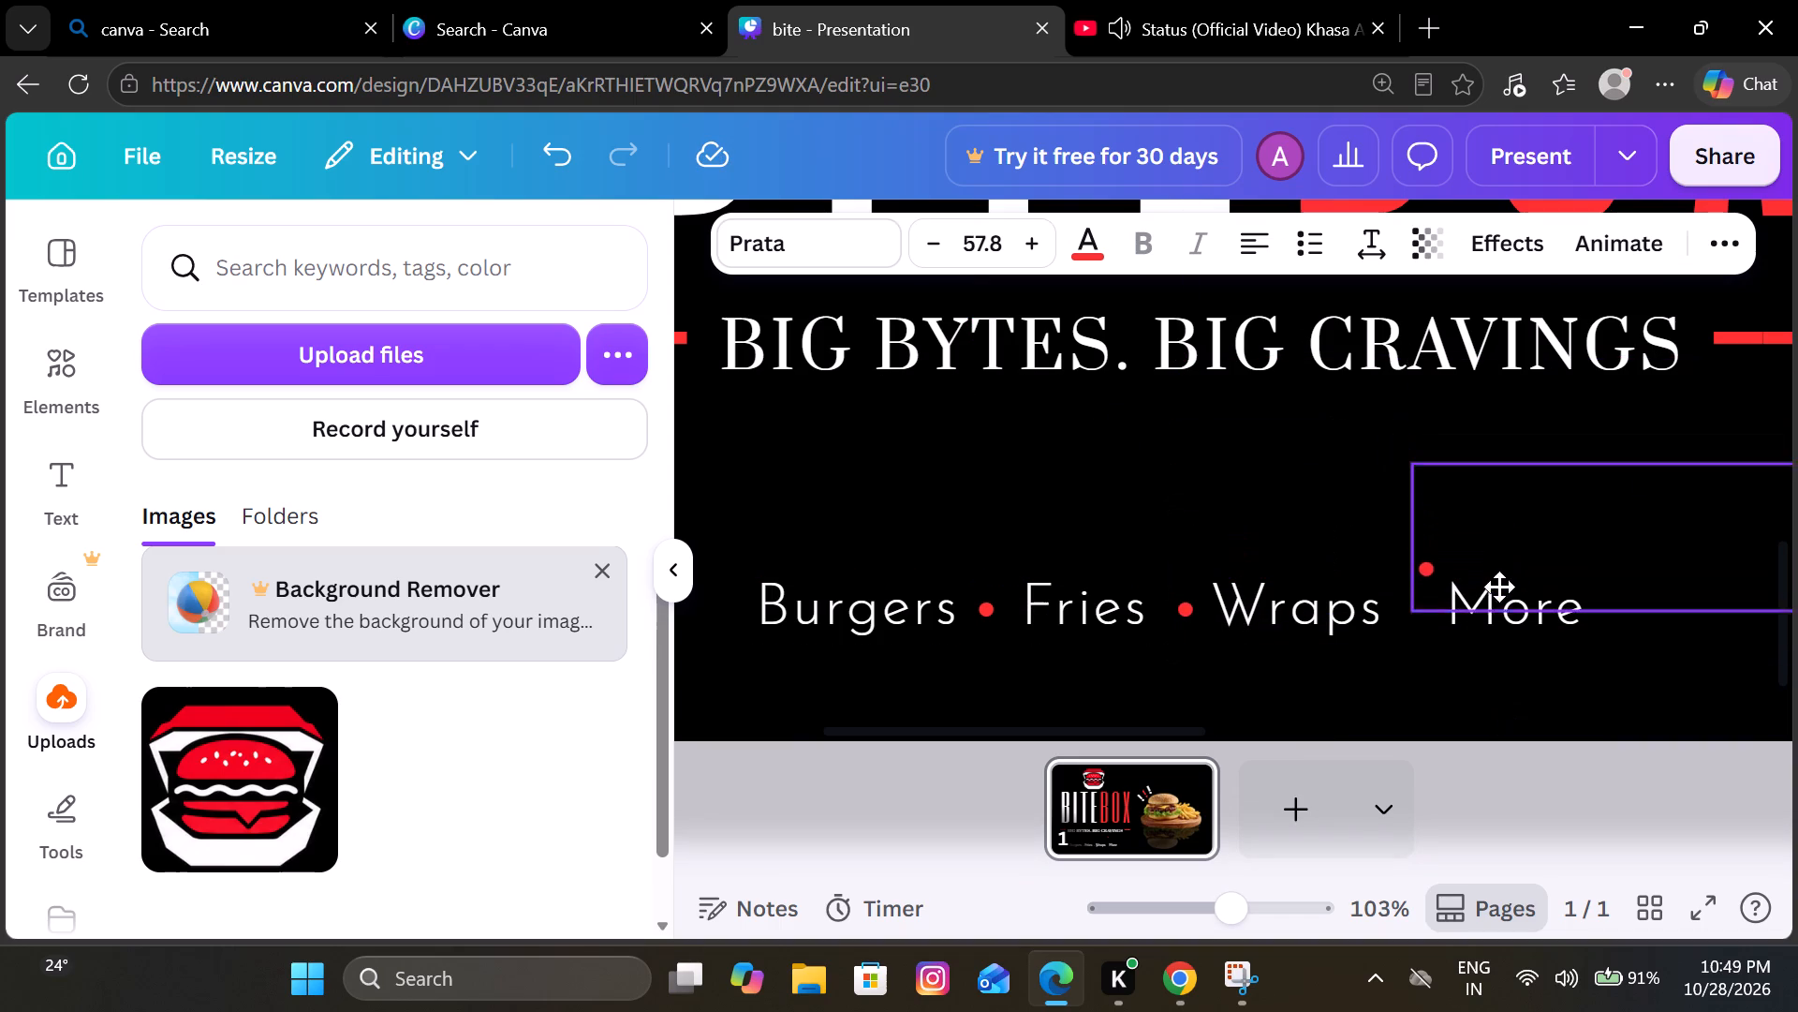
drag(1499, 587, 1495, 625)
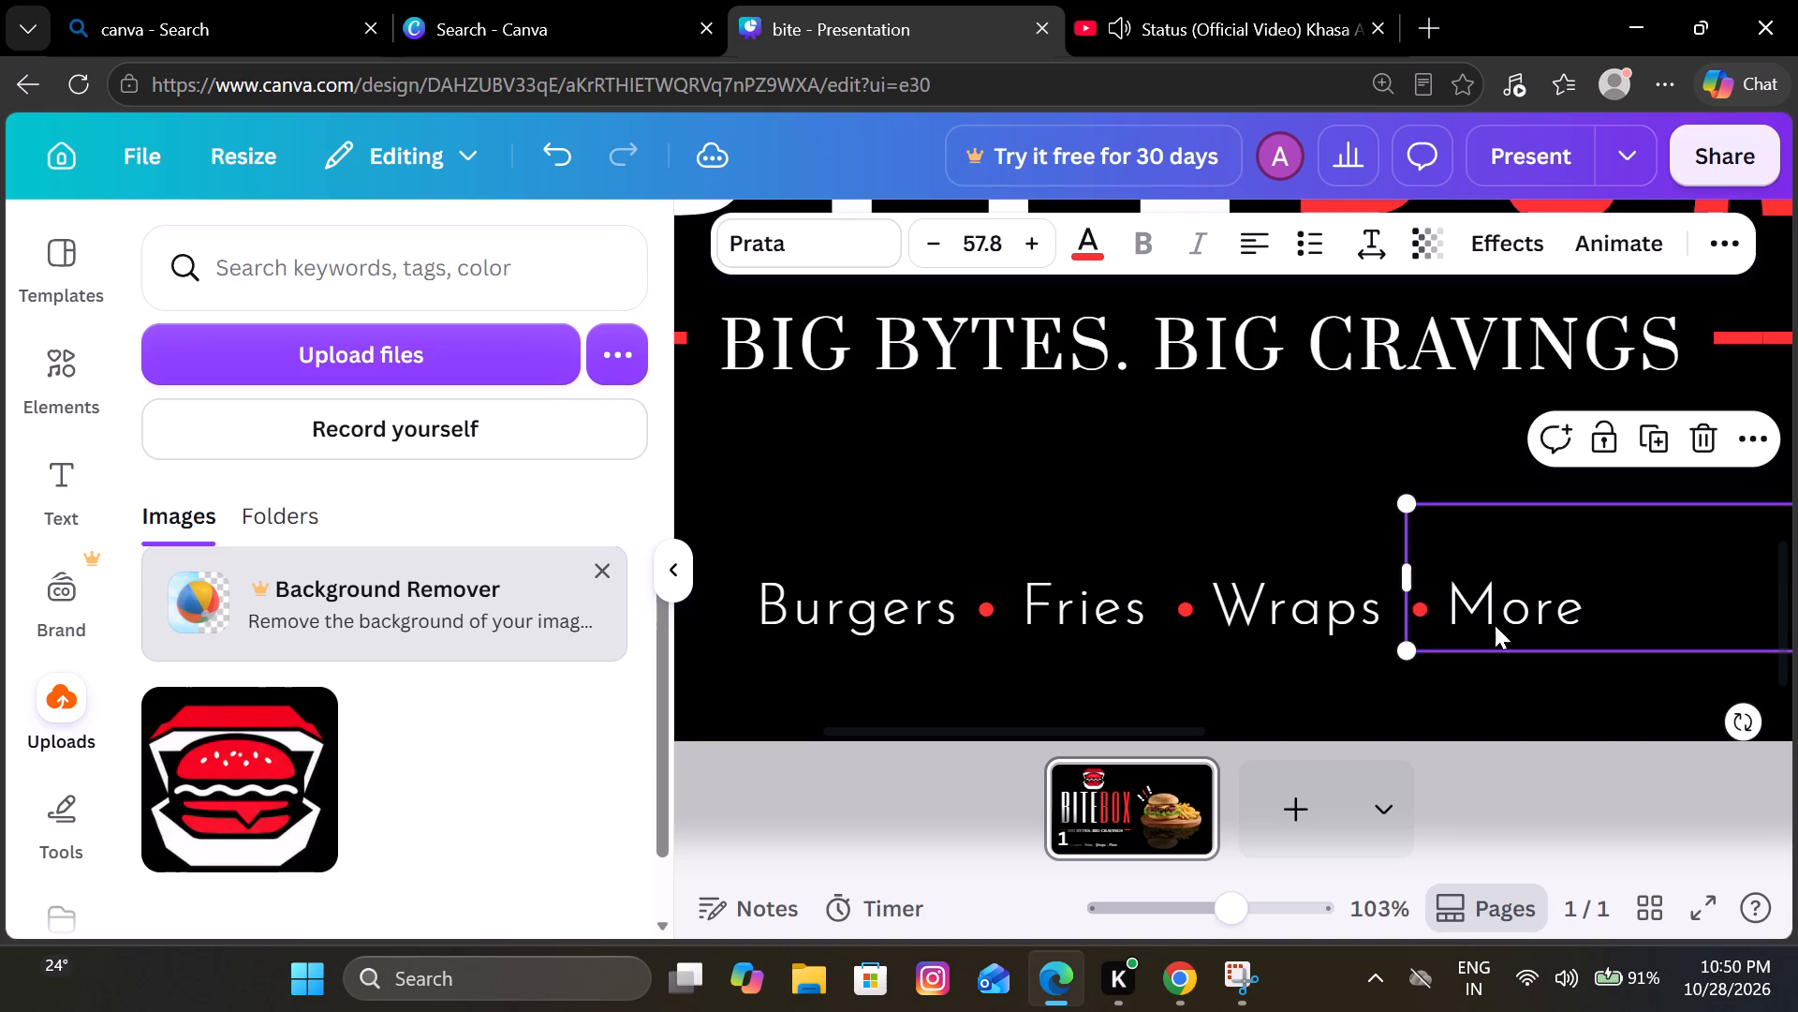
click(1287, 475)
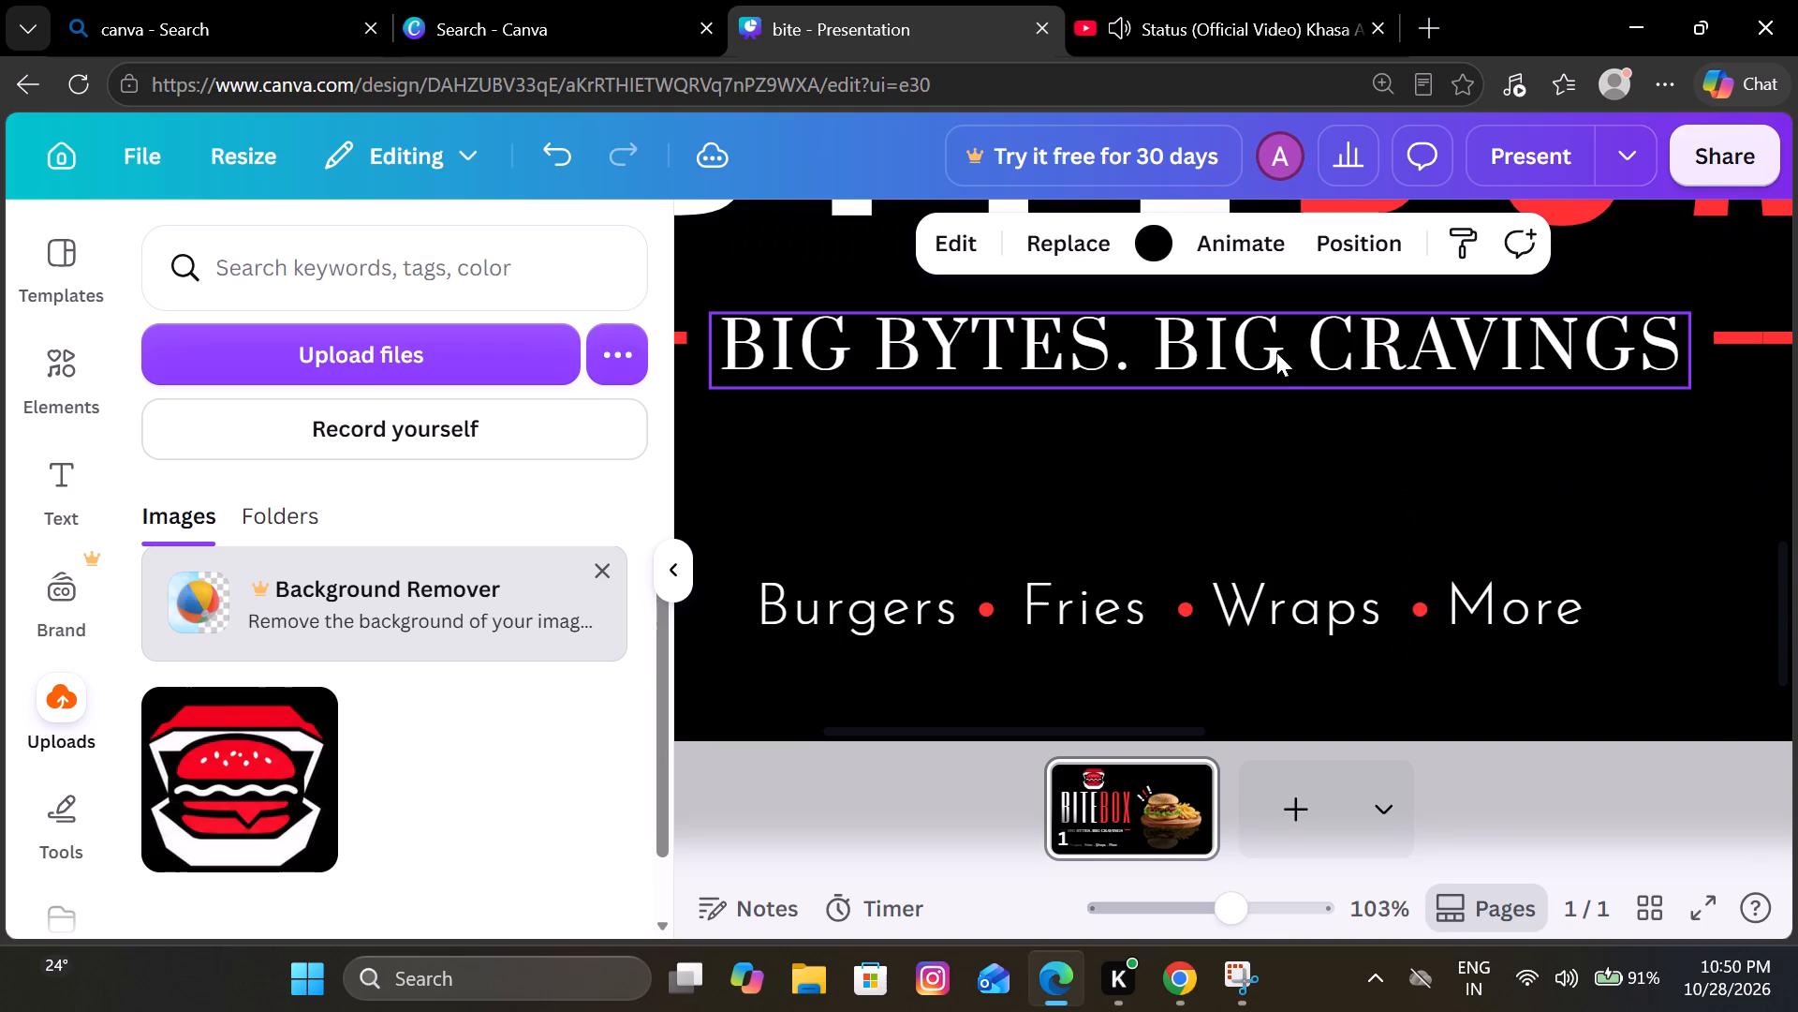
Move the BIG BYTES. BIG CRAVINGS tagline down to sit just above the Burgers, Fries, Wraps, More line.
drag(1275, 351, 1283, 517)
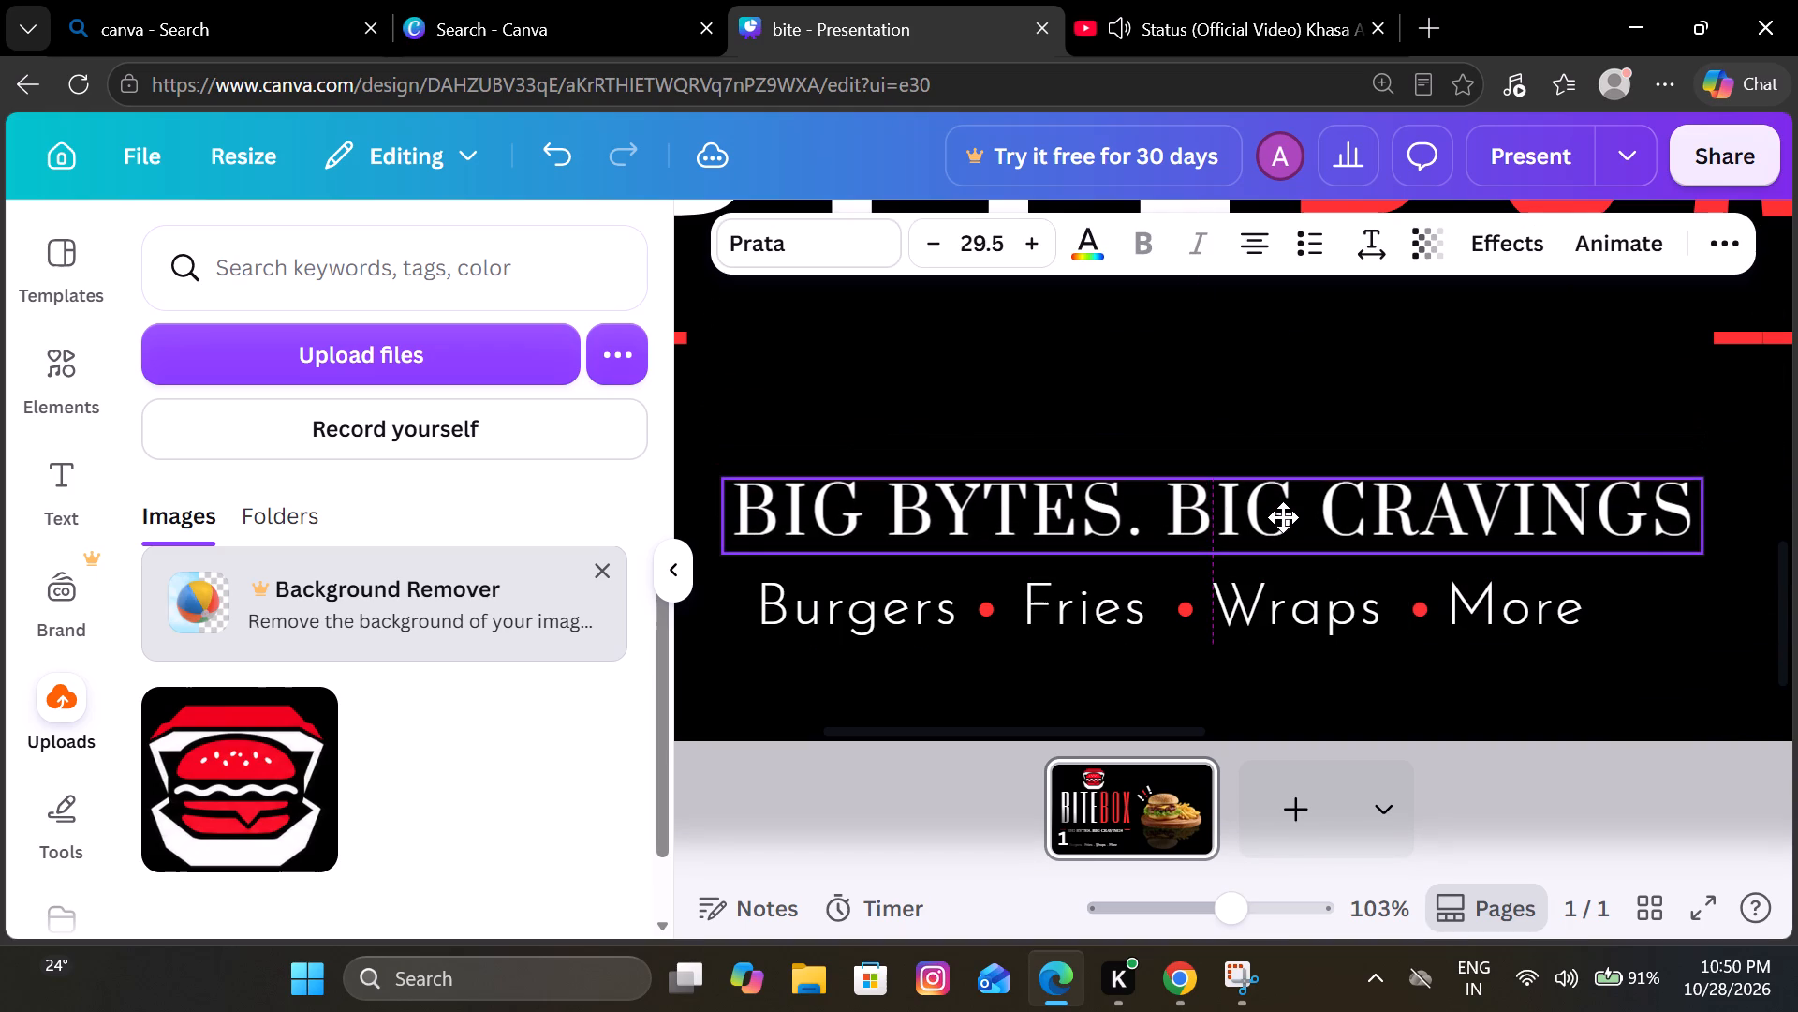
drag(1283, 517, 1283, 518)
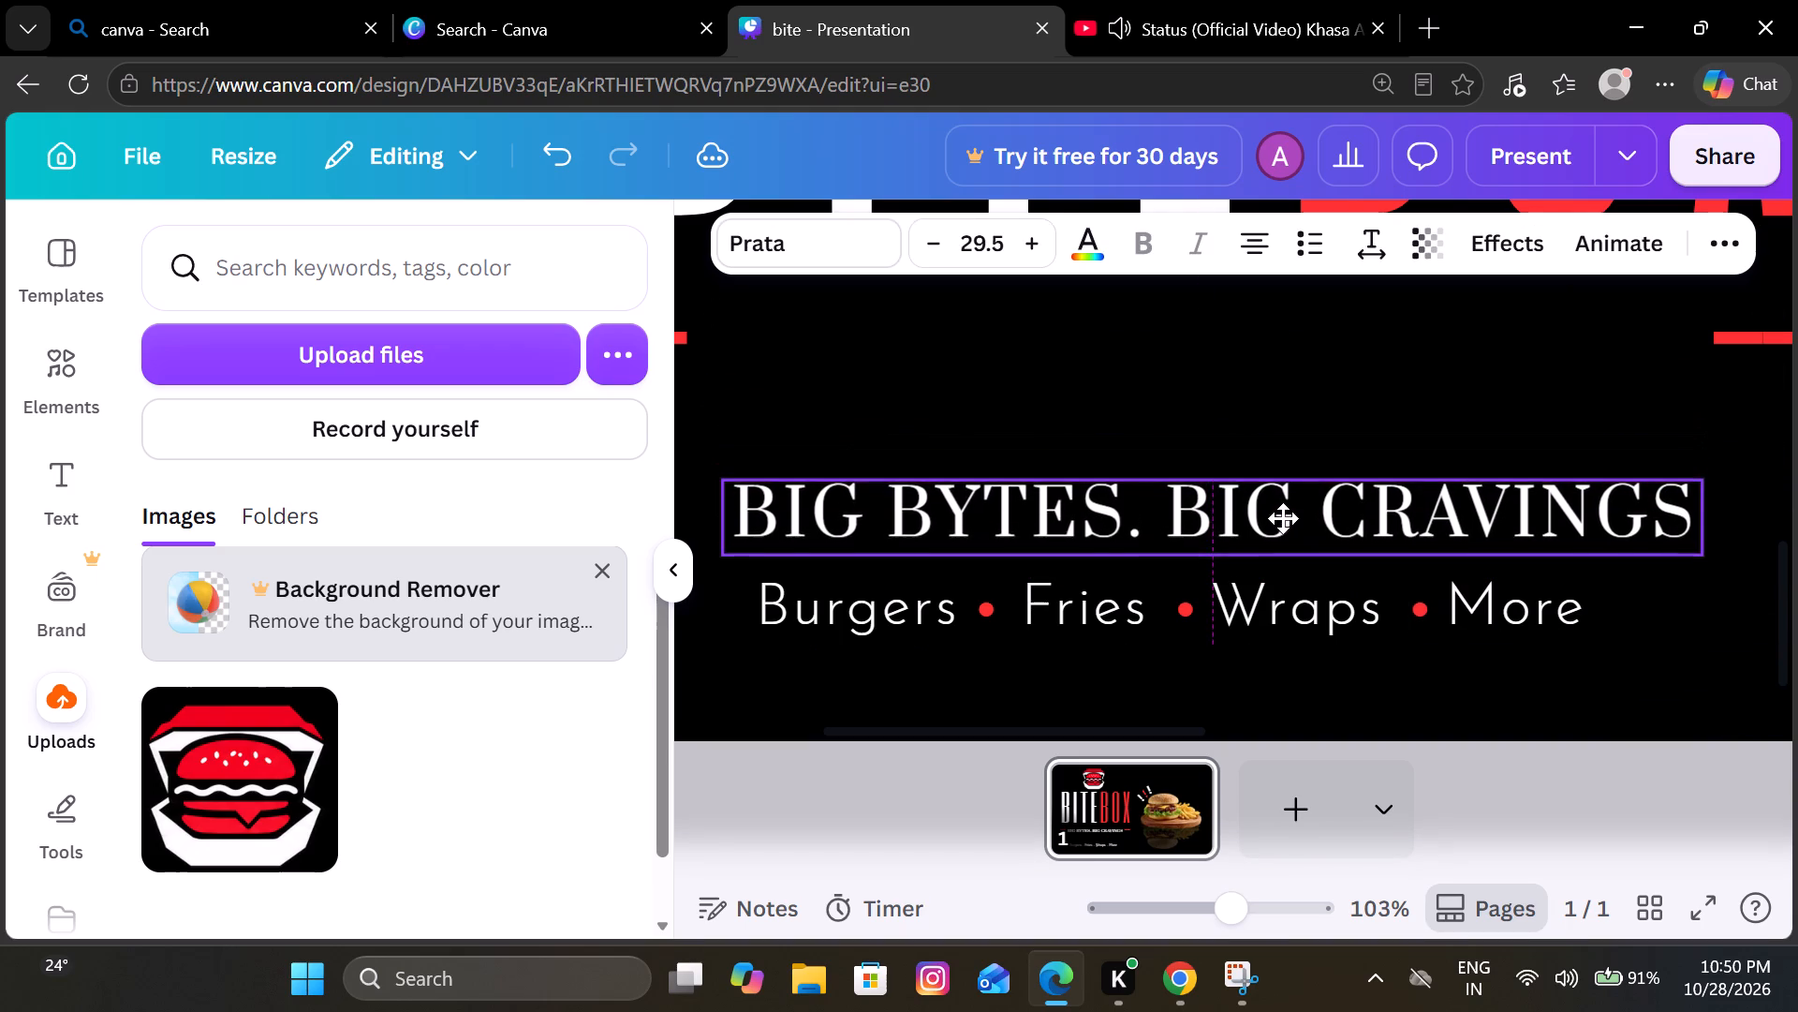
drag(1283, 518, 1283, 528)
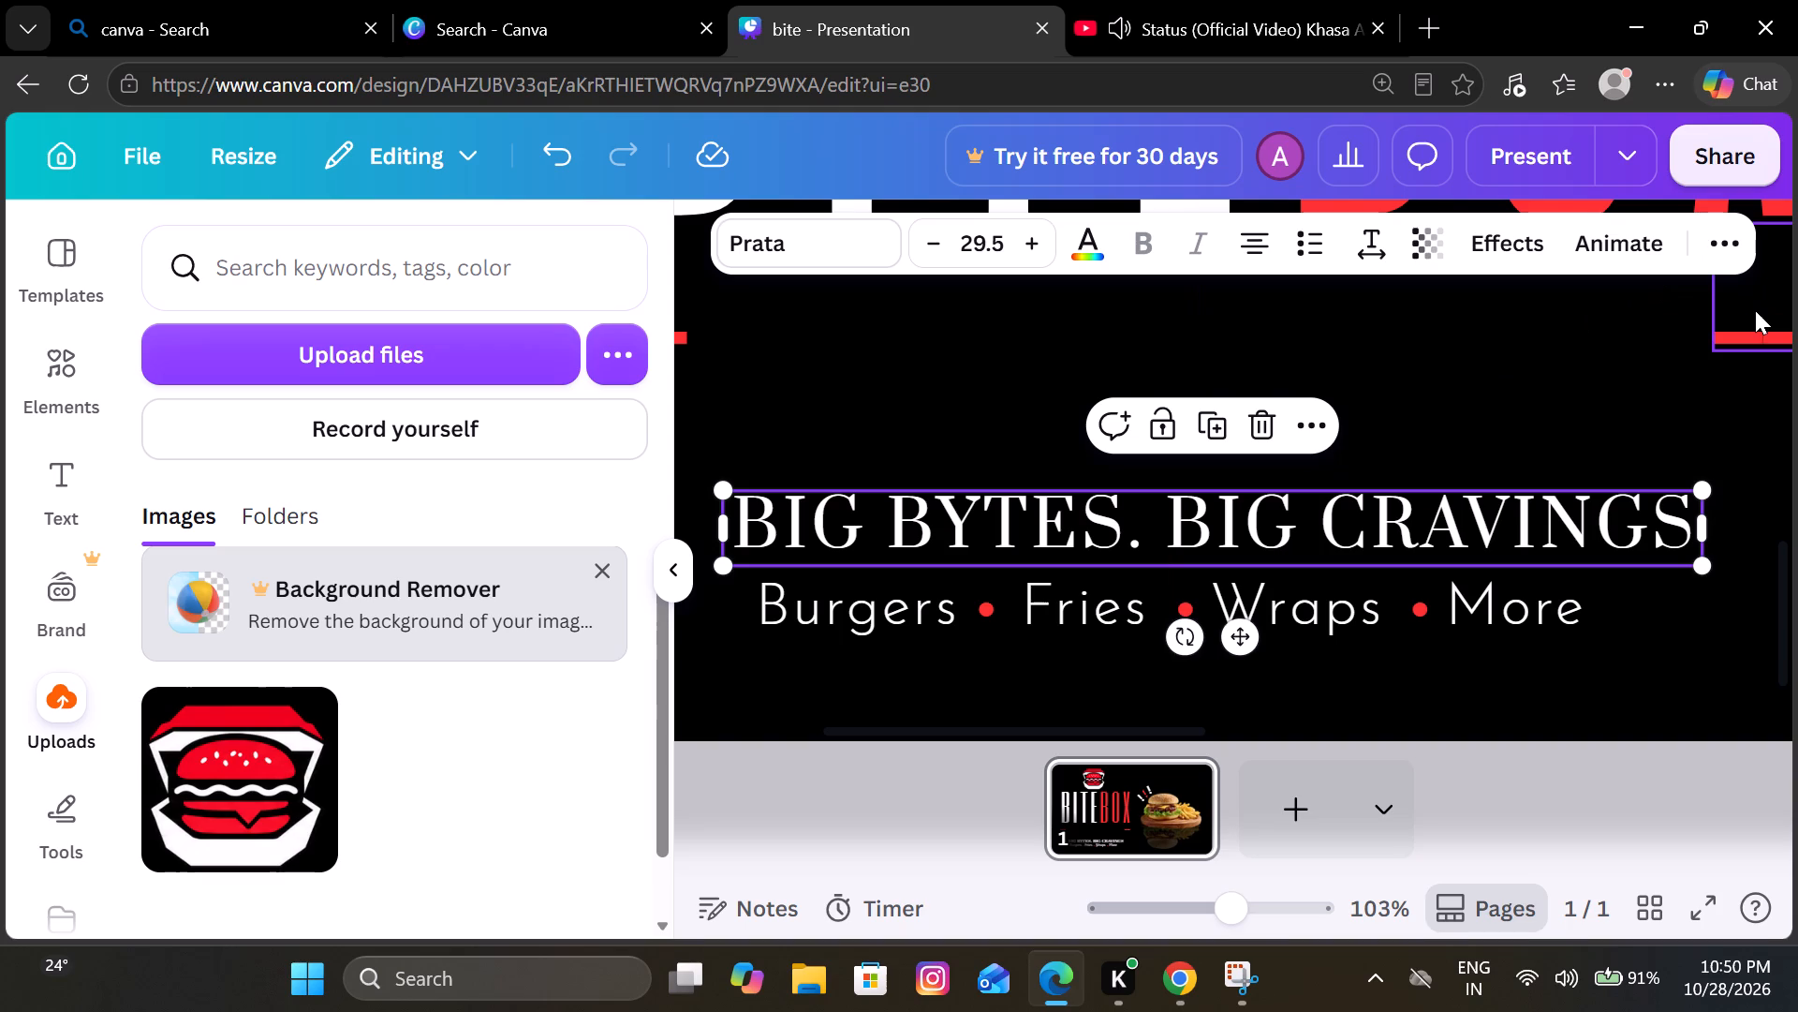
Move the two red dashes down to flank the BIG BYTES. BIG CRAVINGS tagline, one at each end.
drag(1770, 334, 1779, 519)
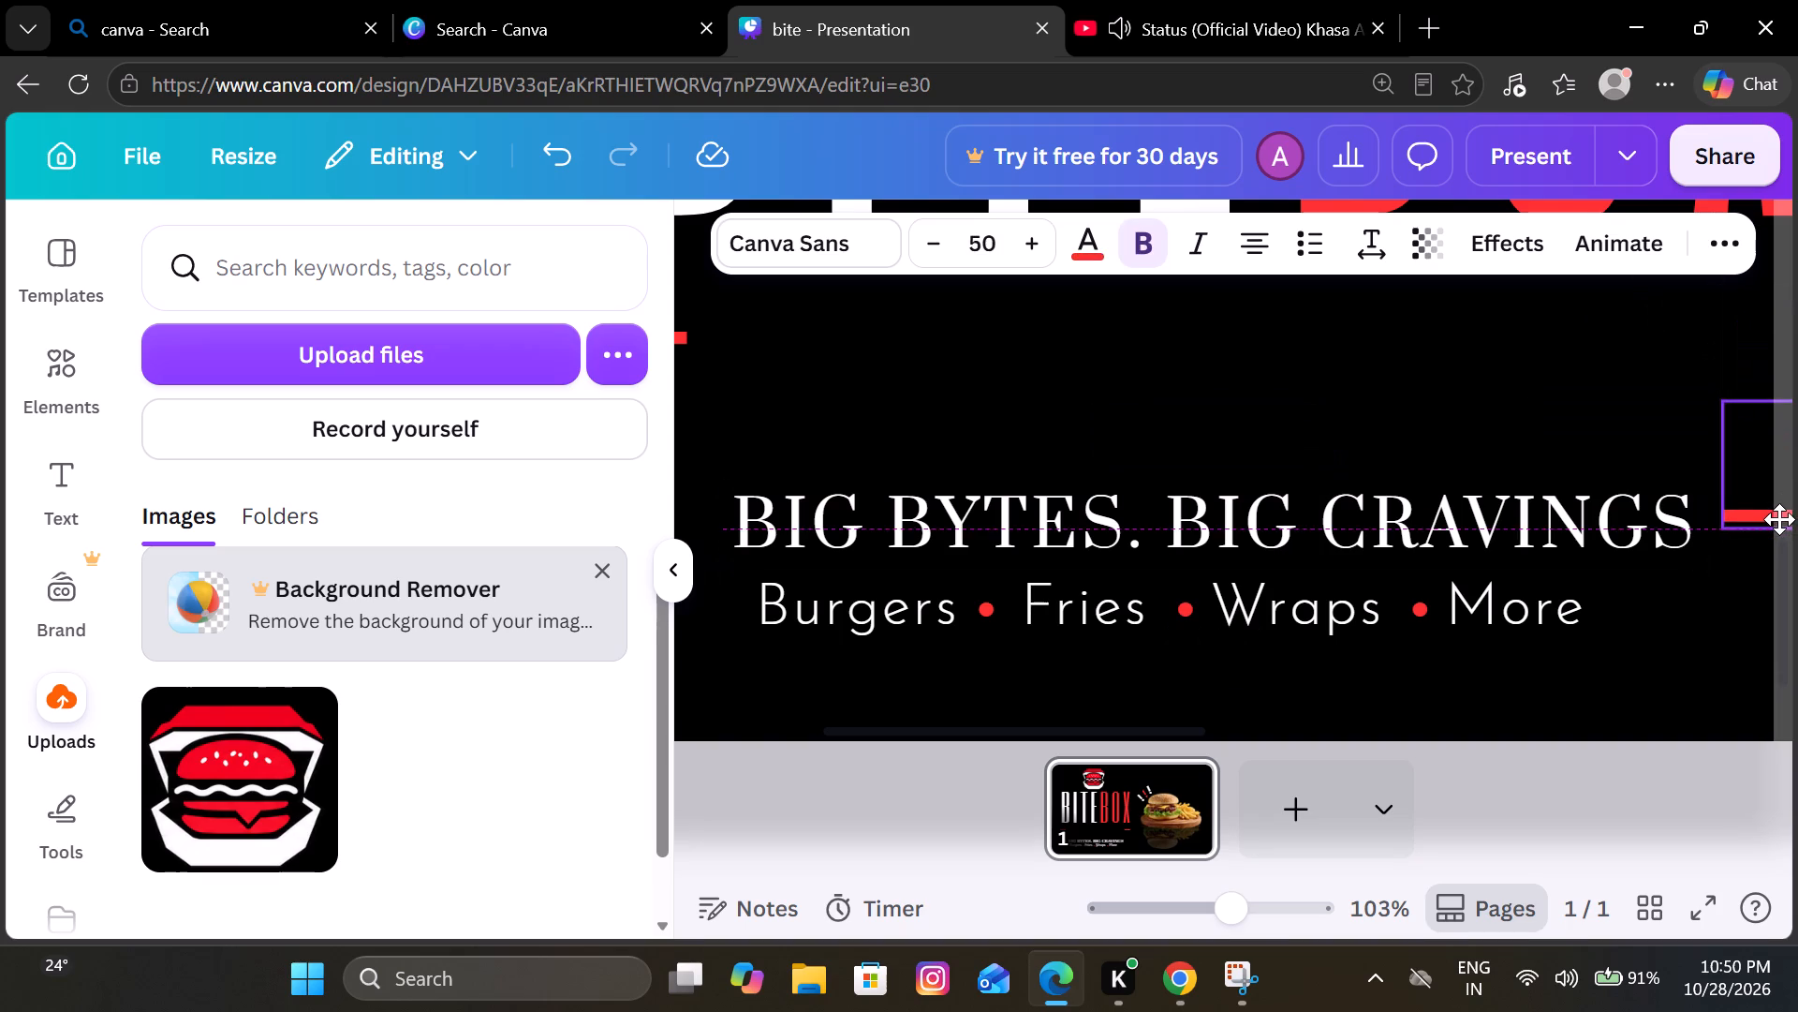
drag(1779, 519, 1766, 516)
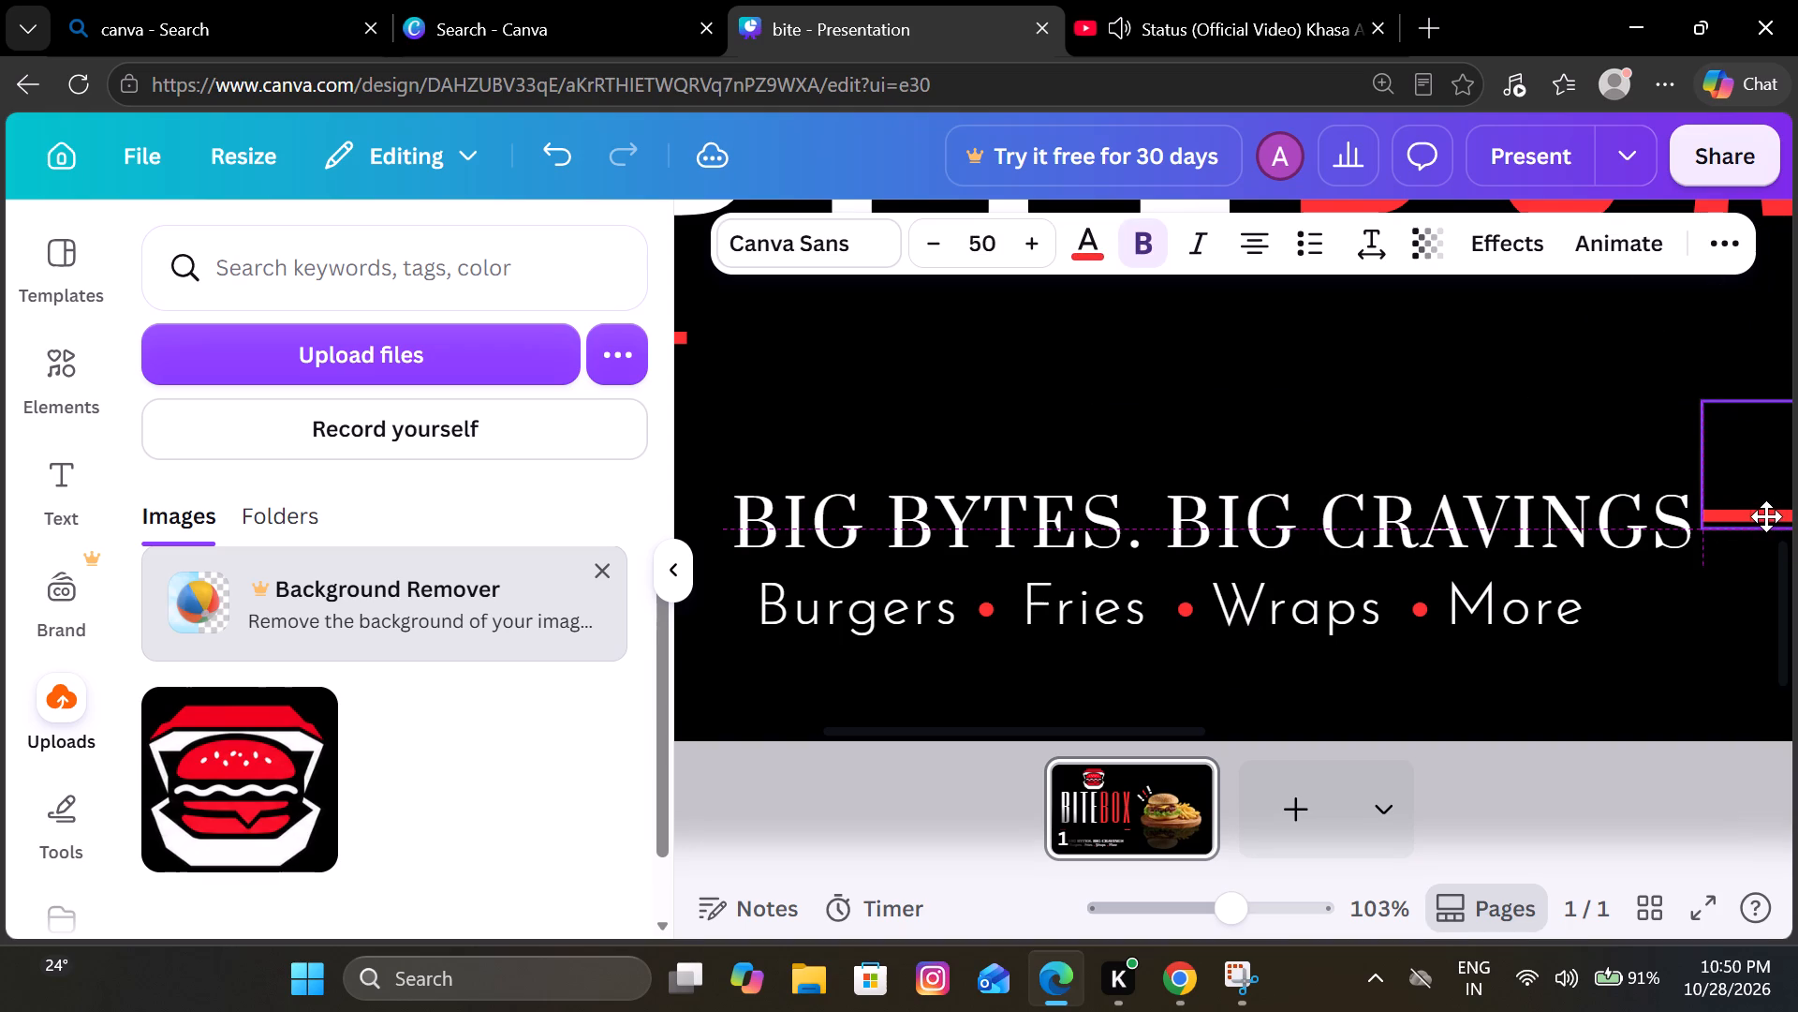
drag(1766, 516, 1771, 518)
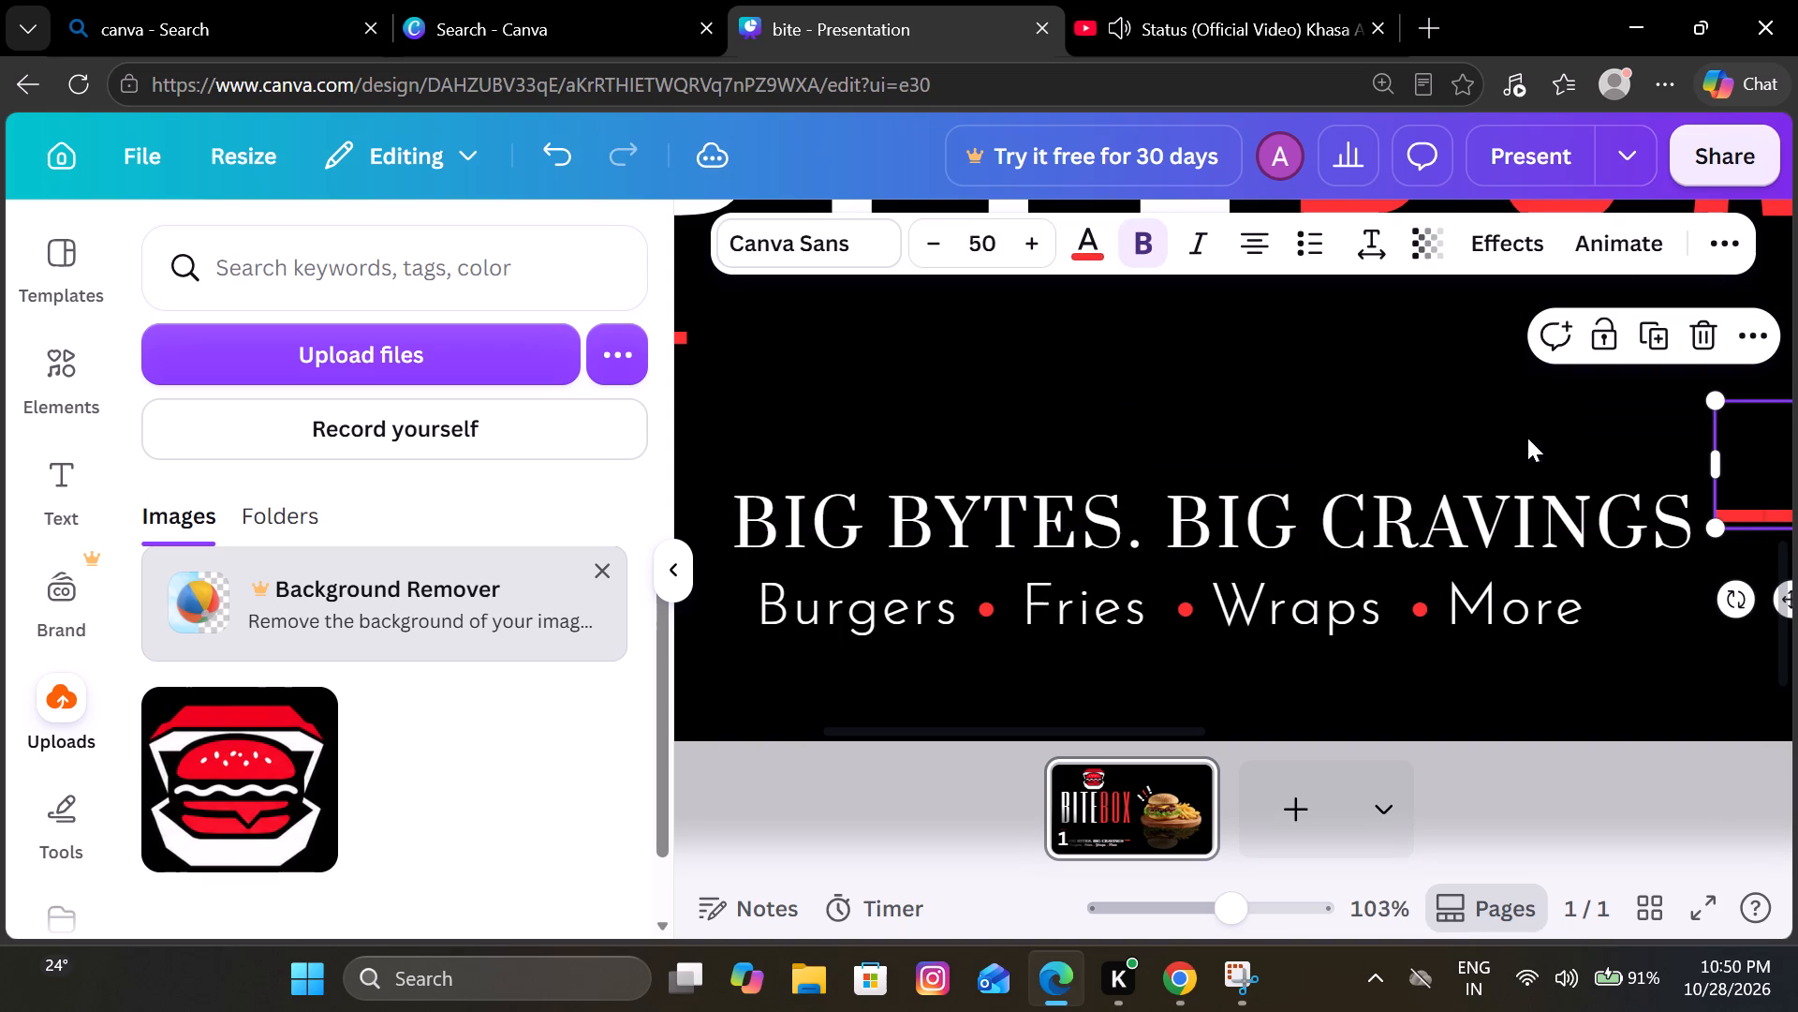
click(1496, 402)
scroll(1496, 402, right, 2)
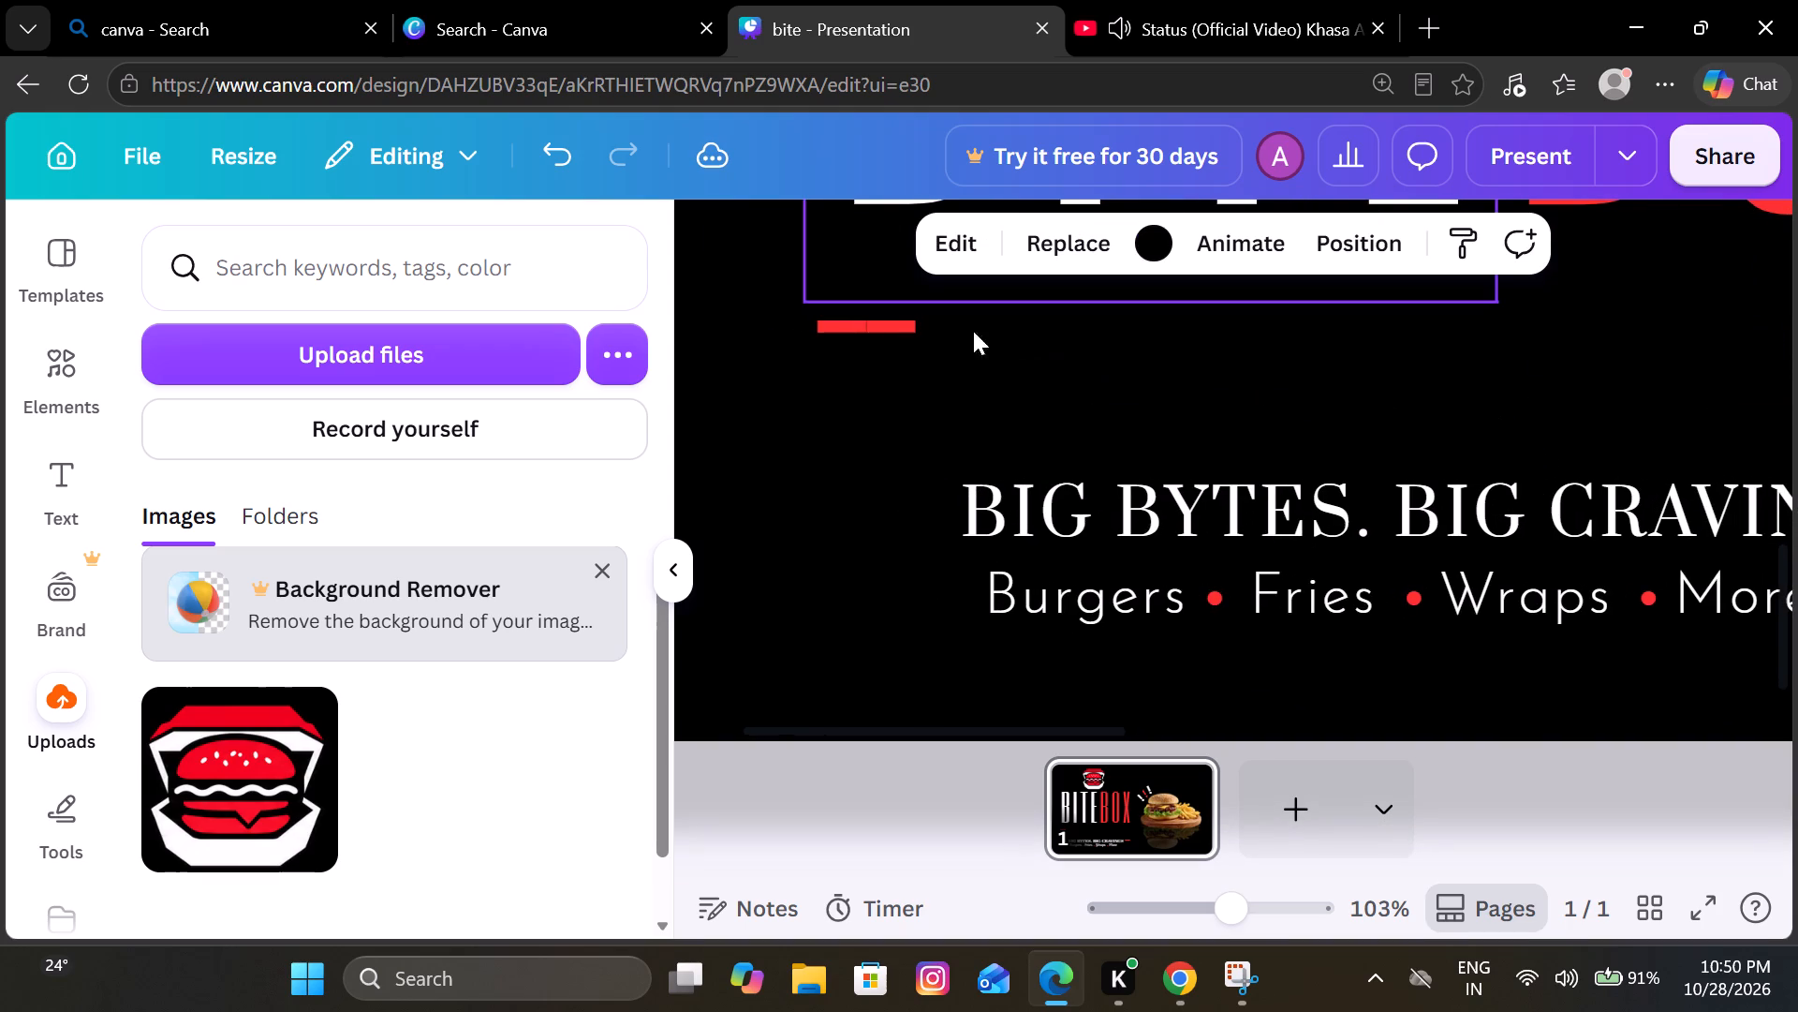
drag(875, 324, 887, 500)
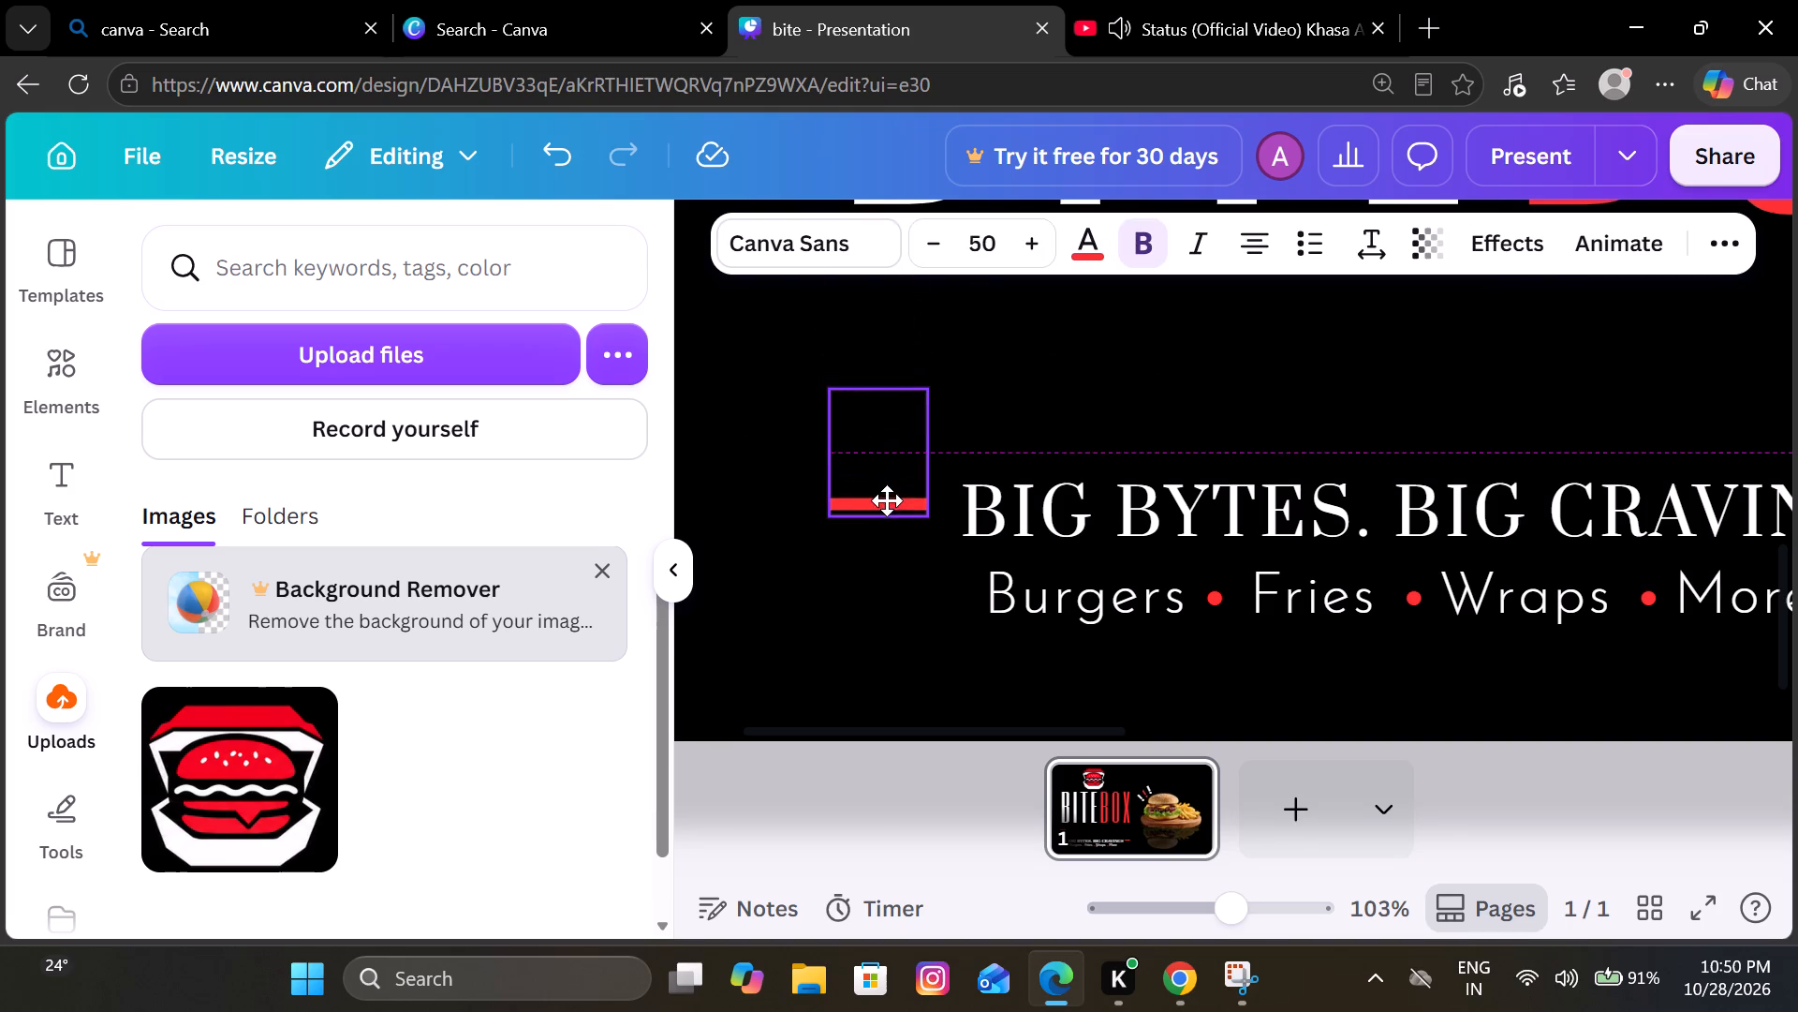
drag(887, 500, 906, 571)
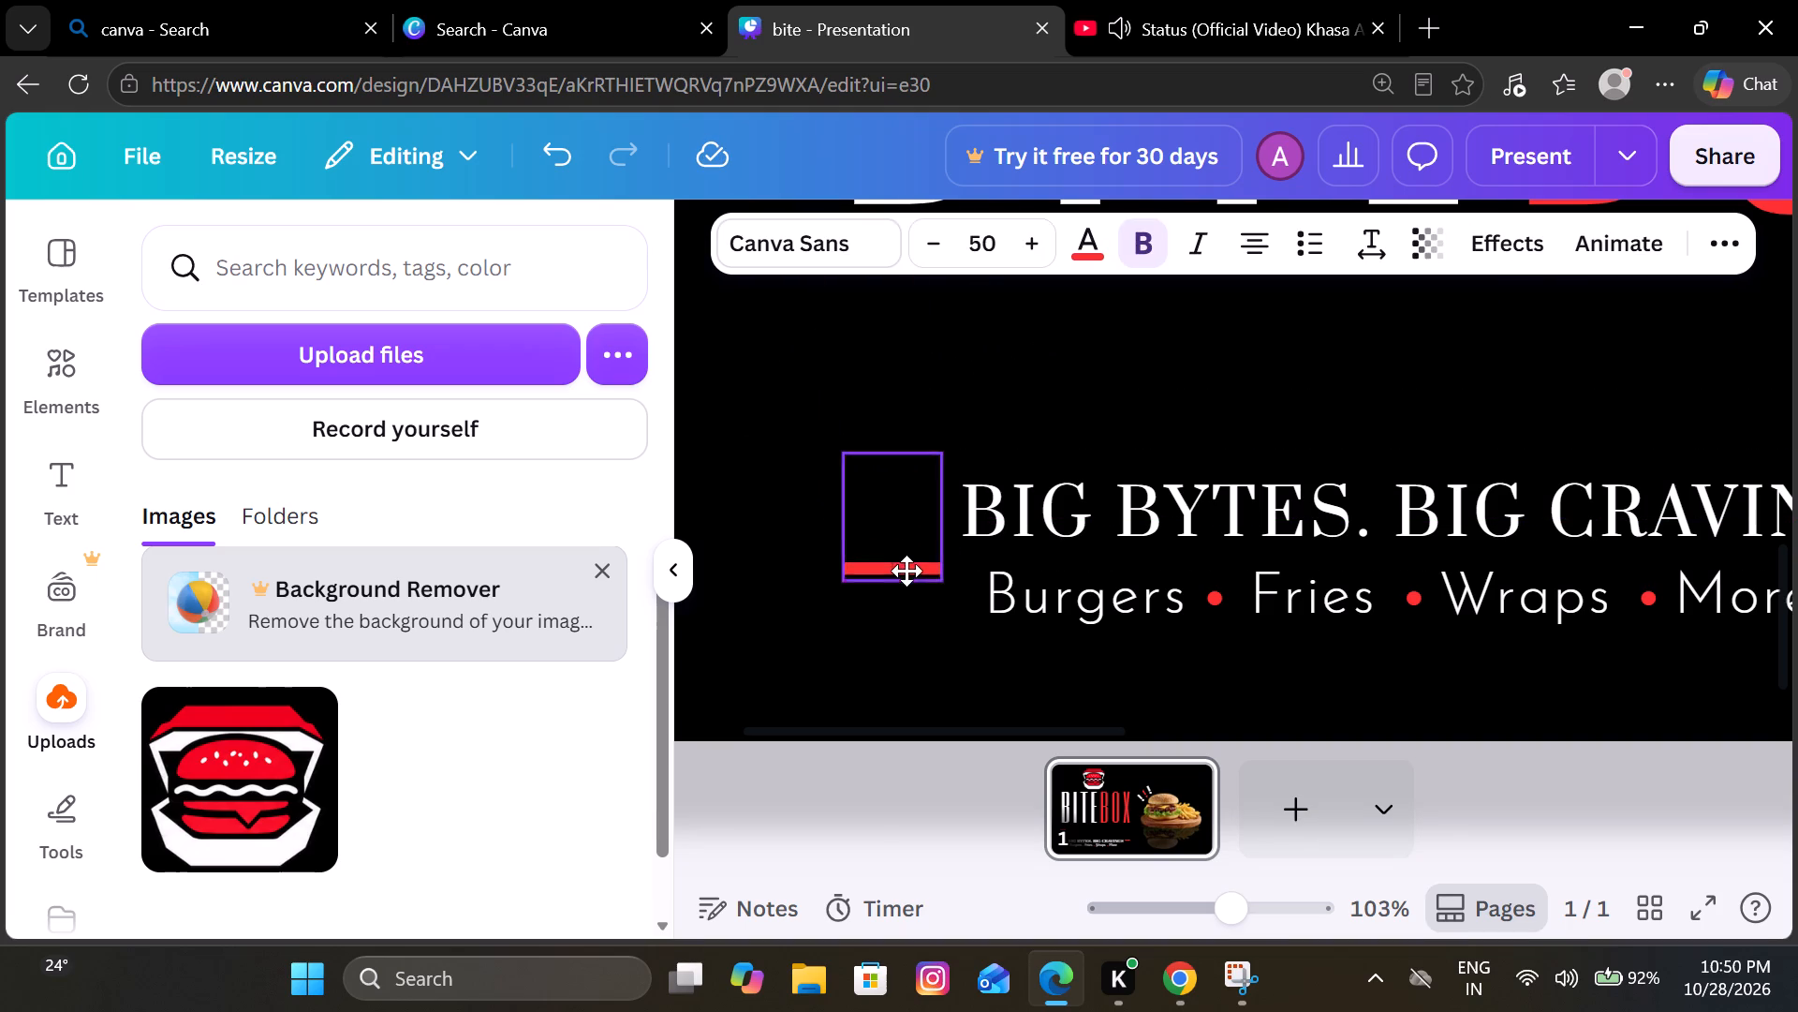
drag(906, 571, 903, 507)
scroll(990, 676, left, 2)
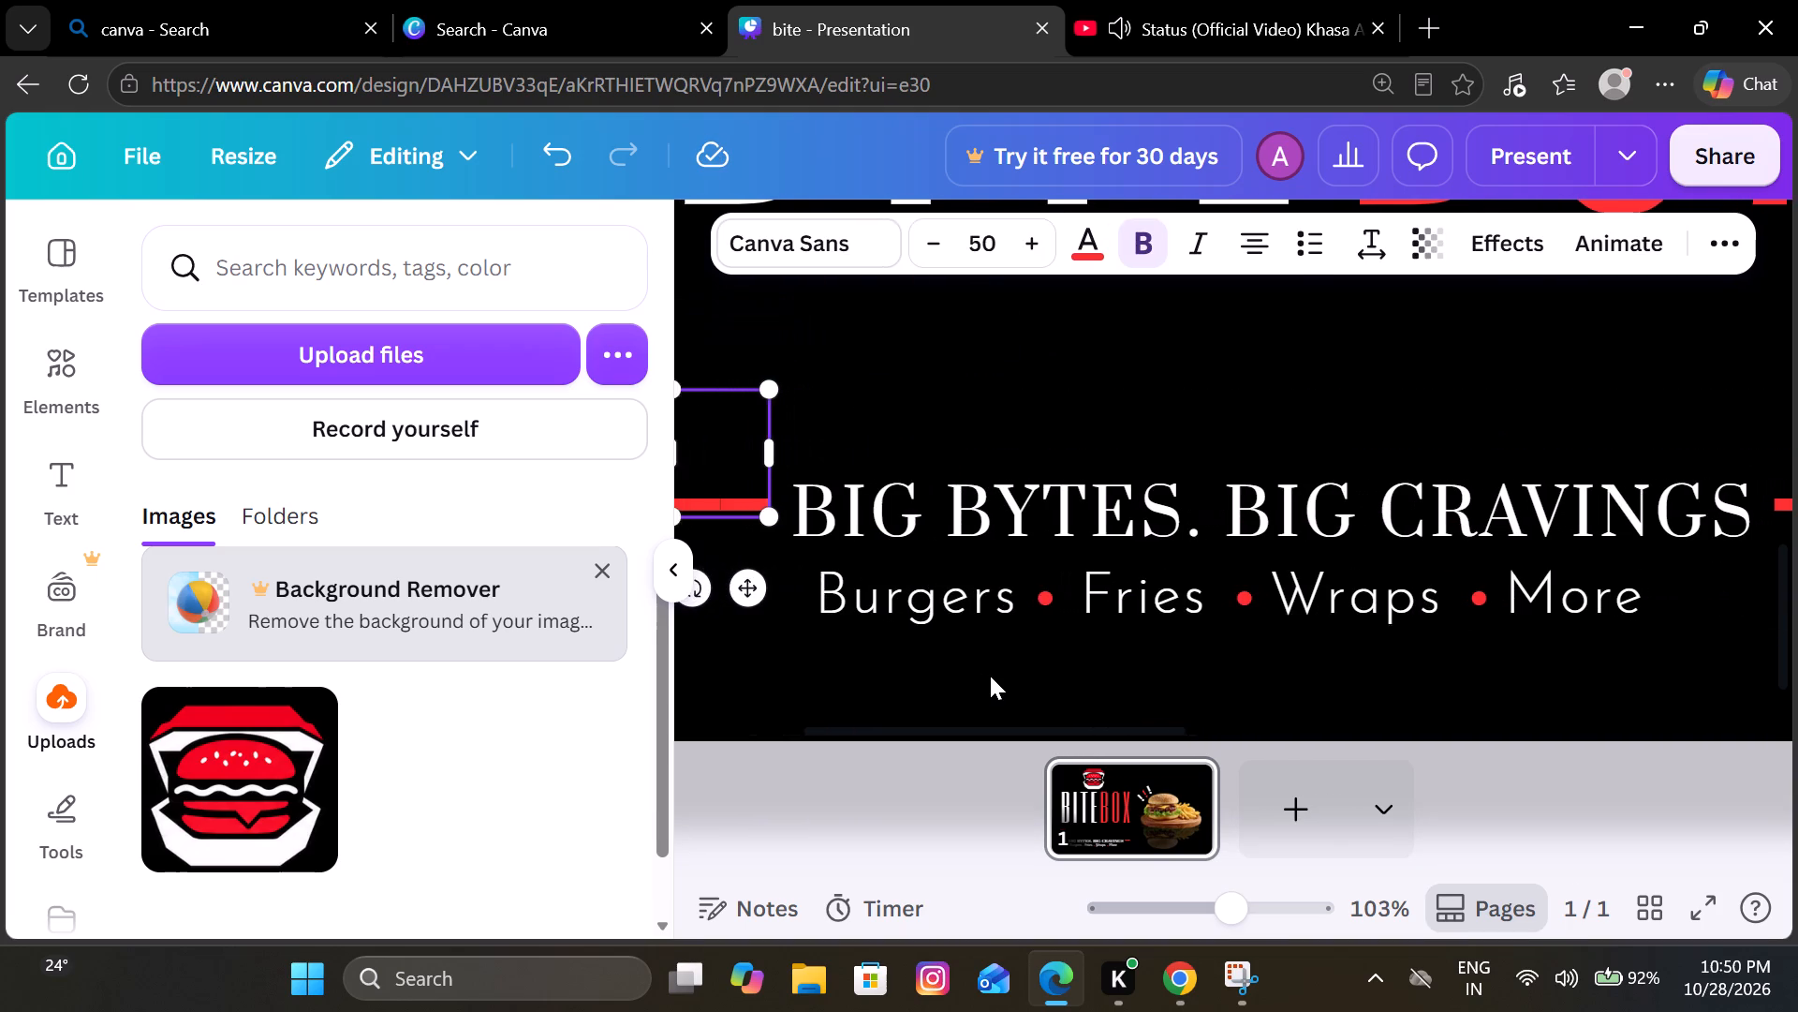
click(990, 676)
scroll(990, 676, left, 1)
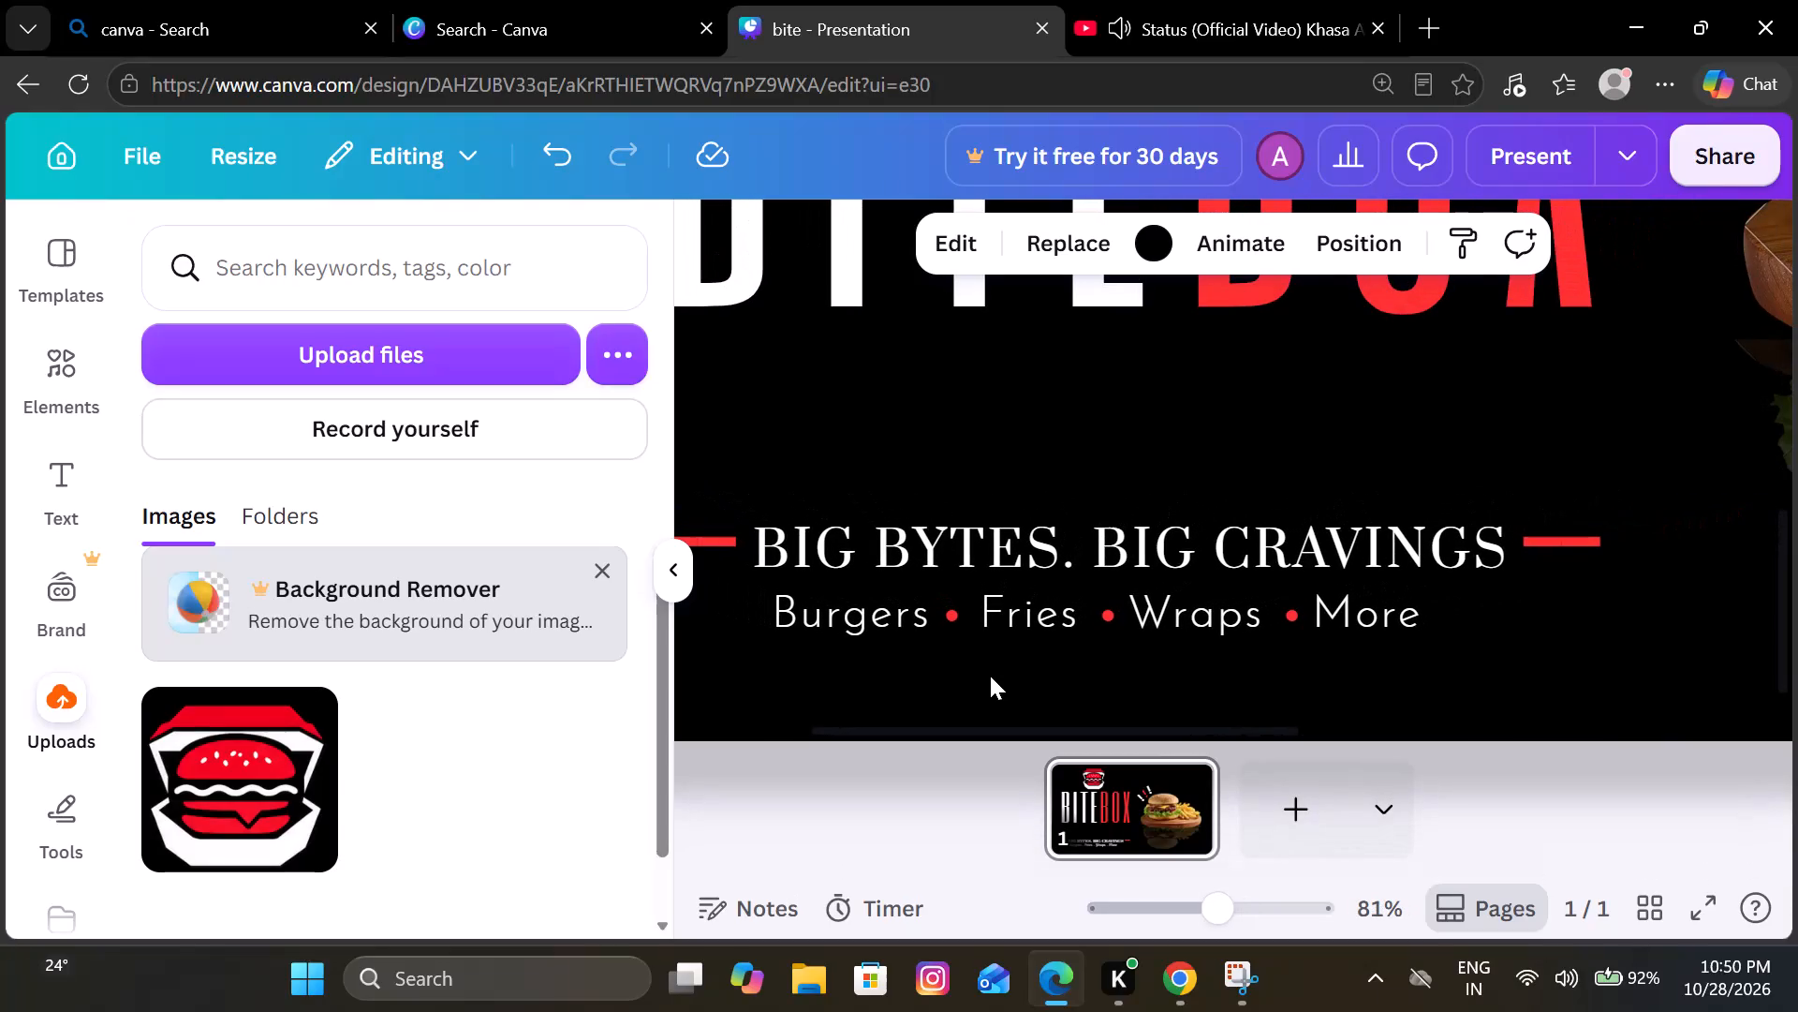
click(729, 540)
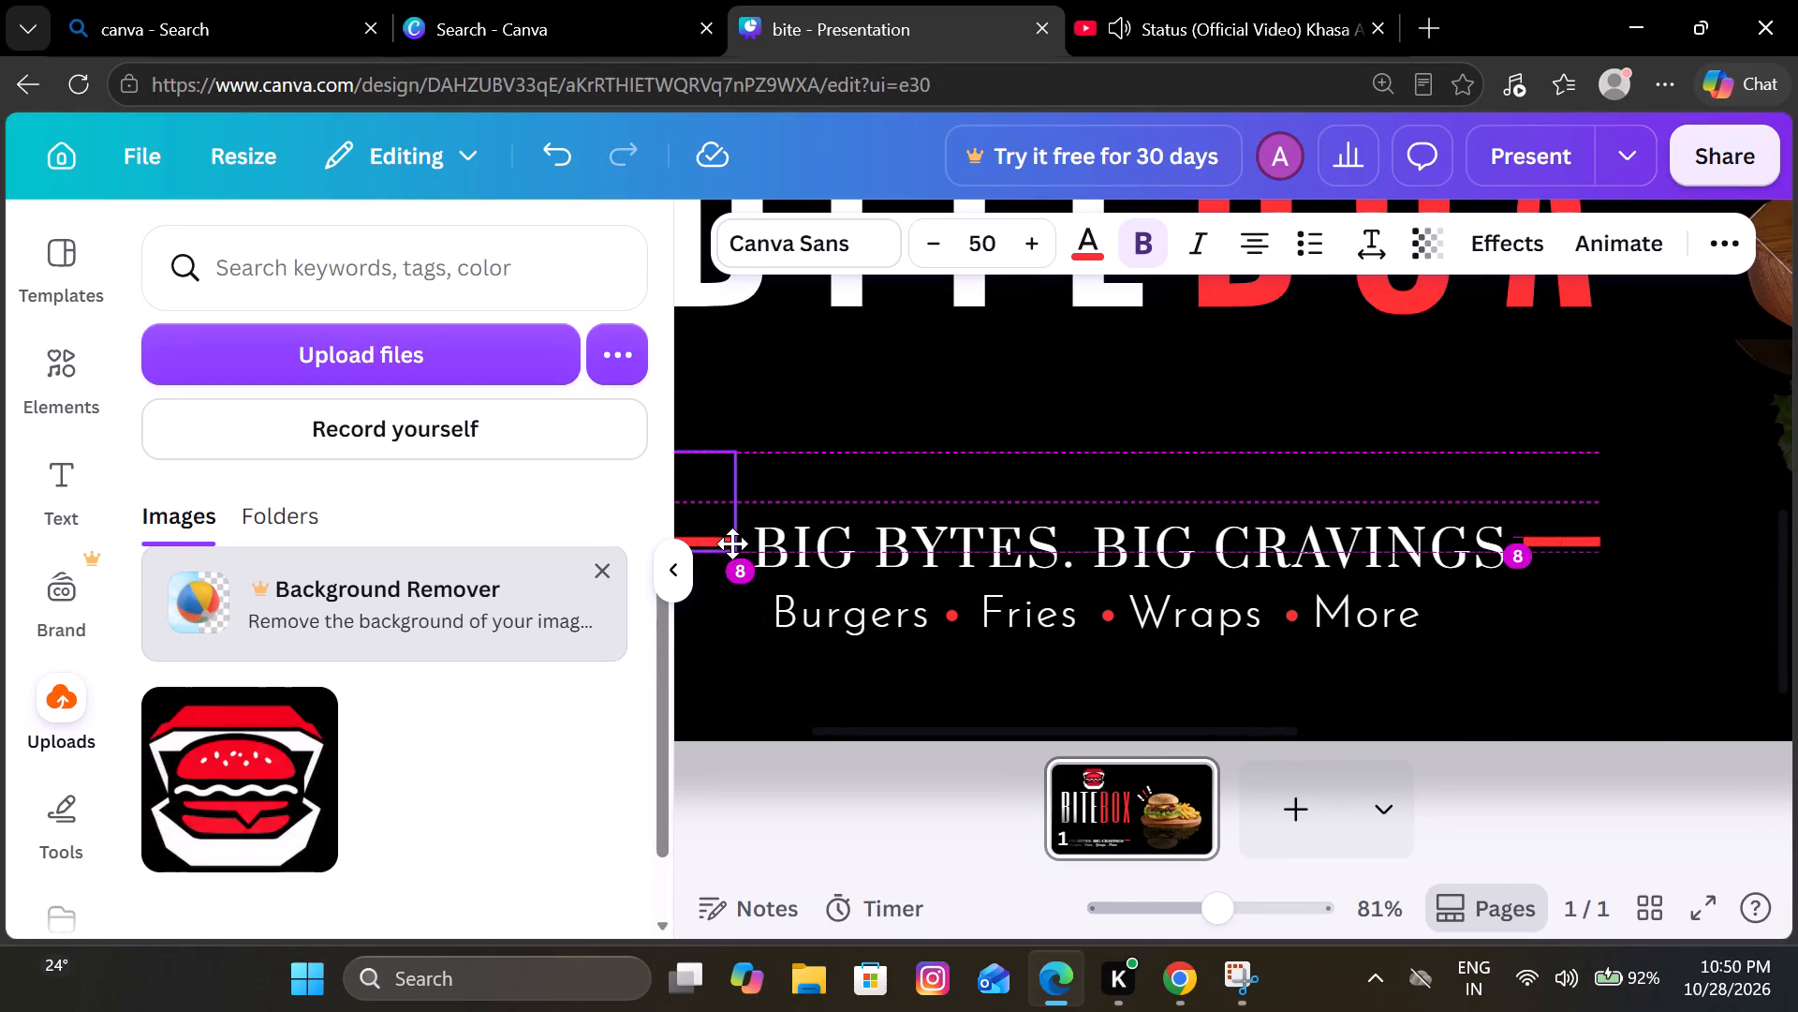
click(939, 697)
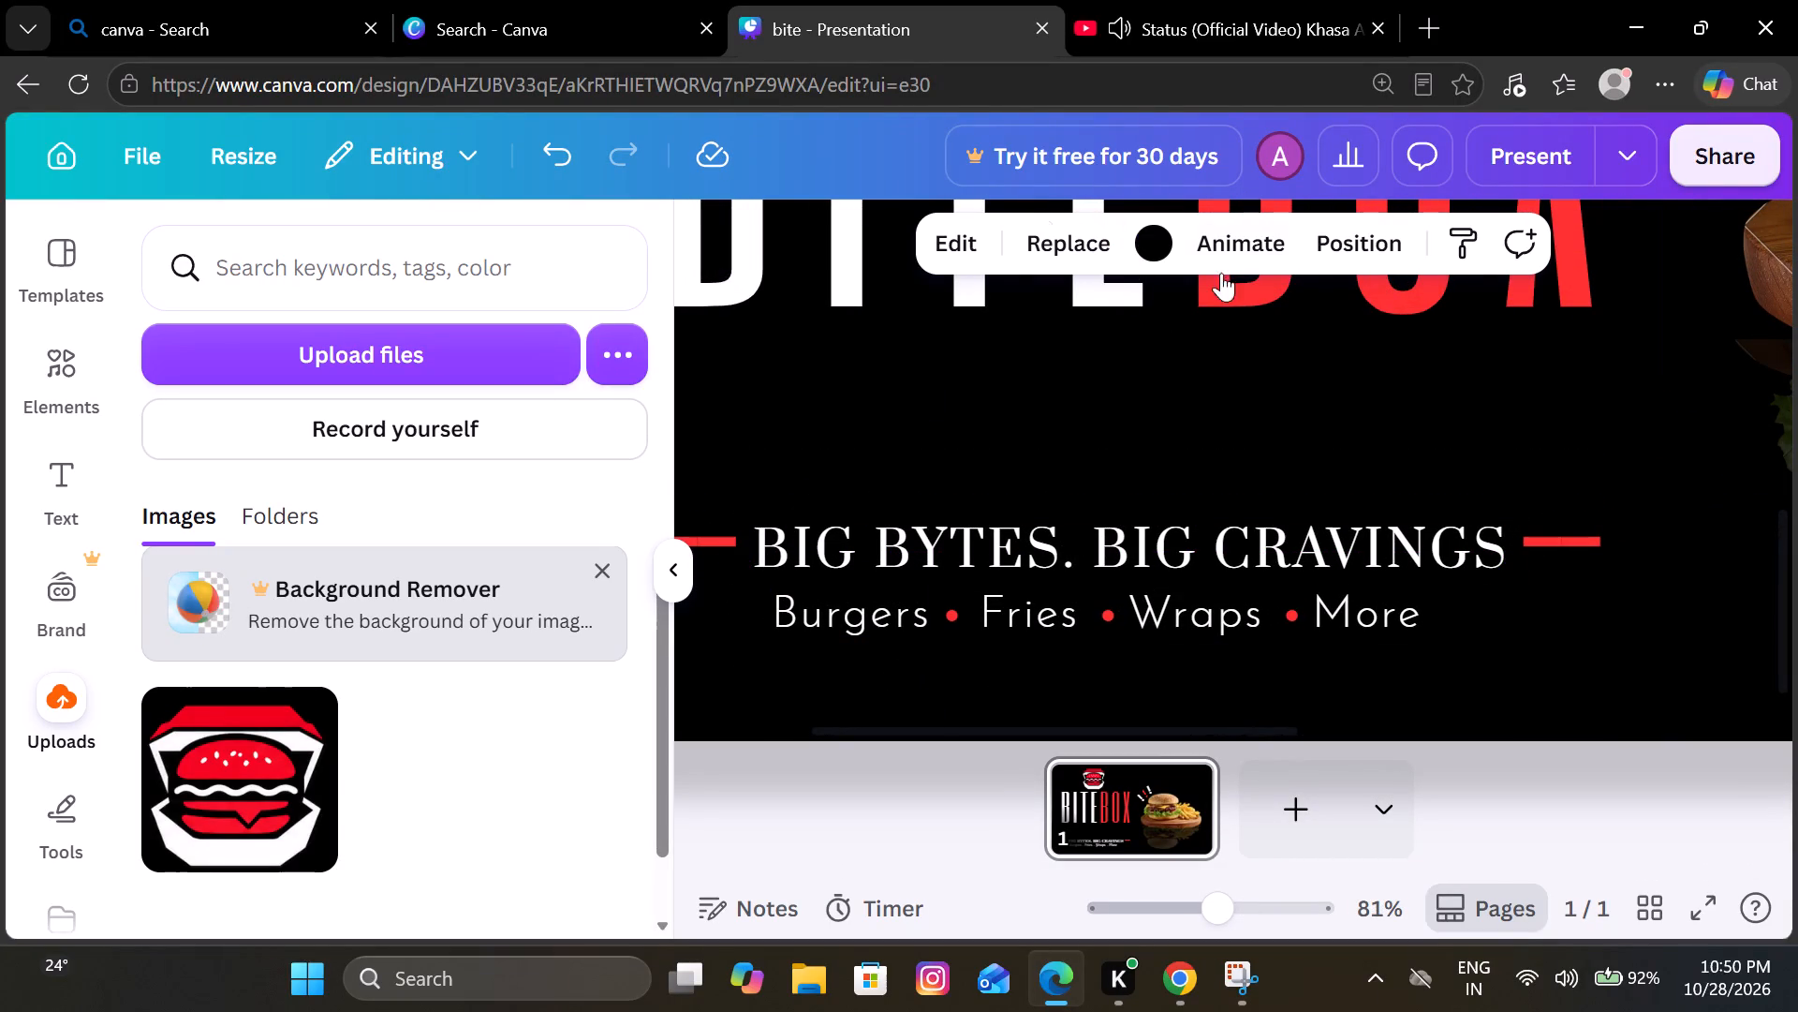
Move the BOX and BITE title words down, level with each other, to sit just above the tagline.
drag(1221, 274, 1222, 332)
drag(1222, 332, 1222, 382)
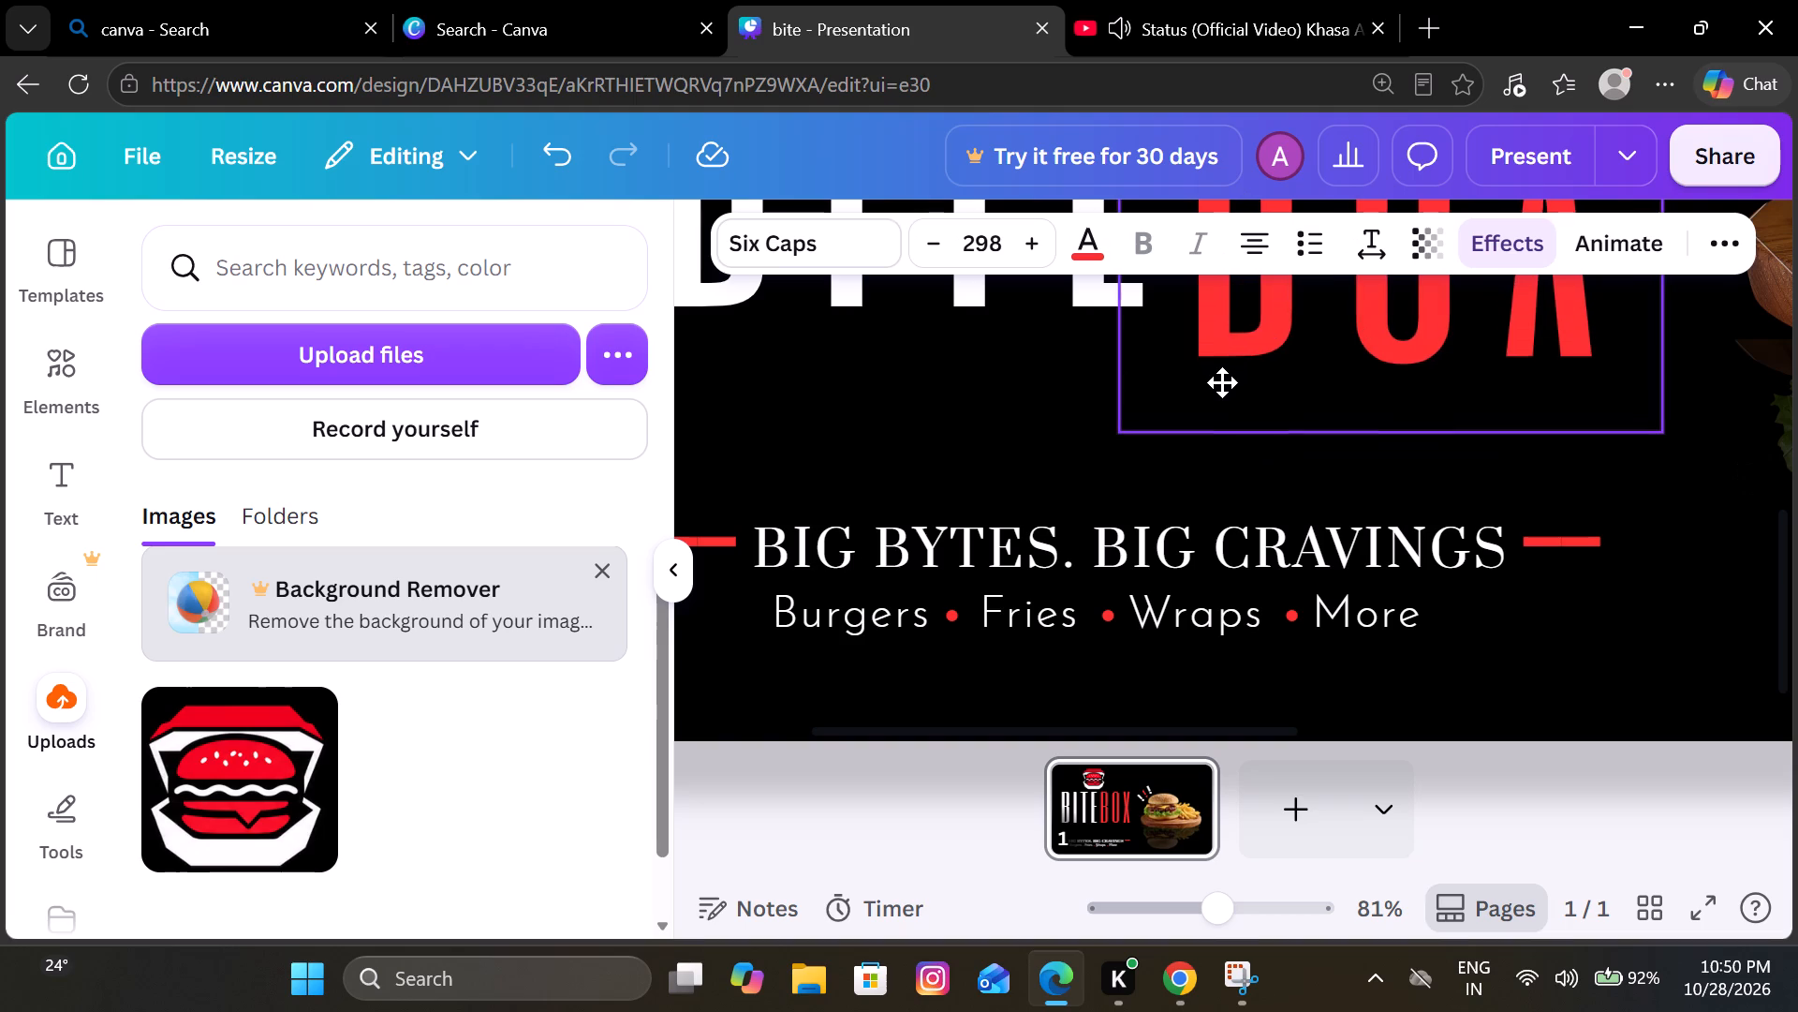
drag(1222, 382, 1222, 435)
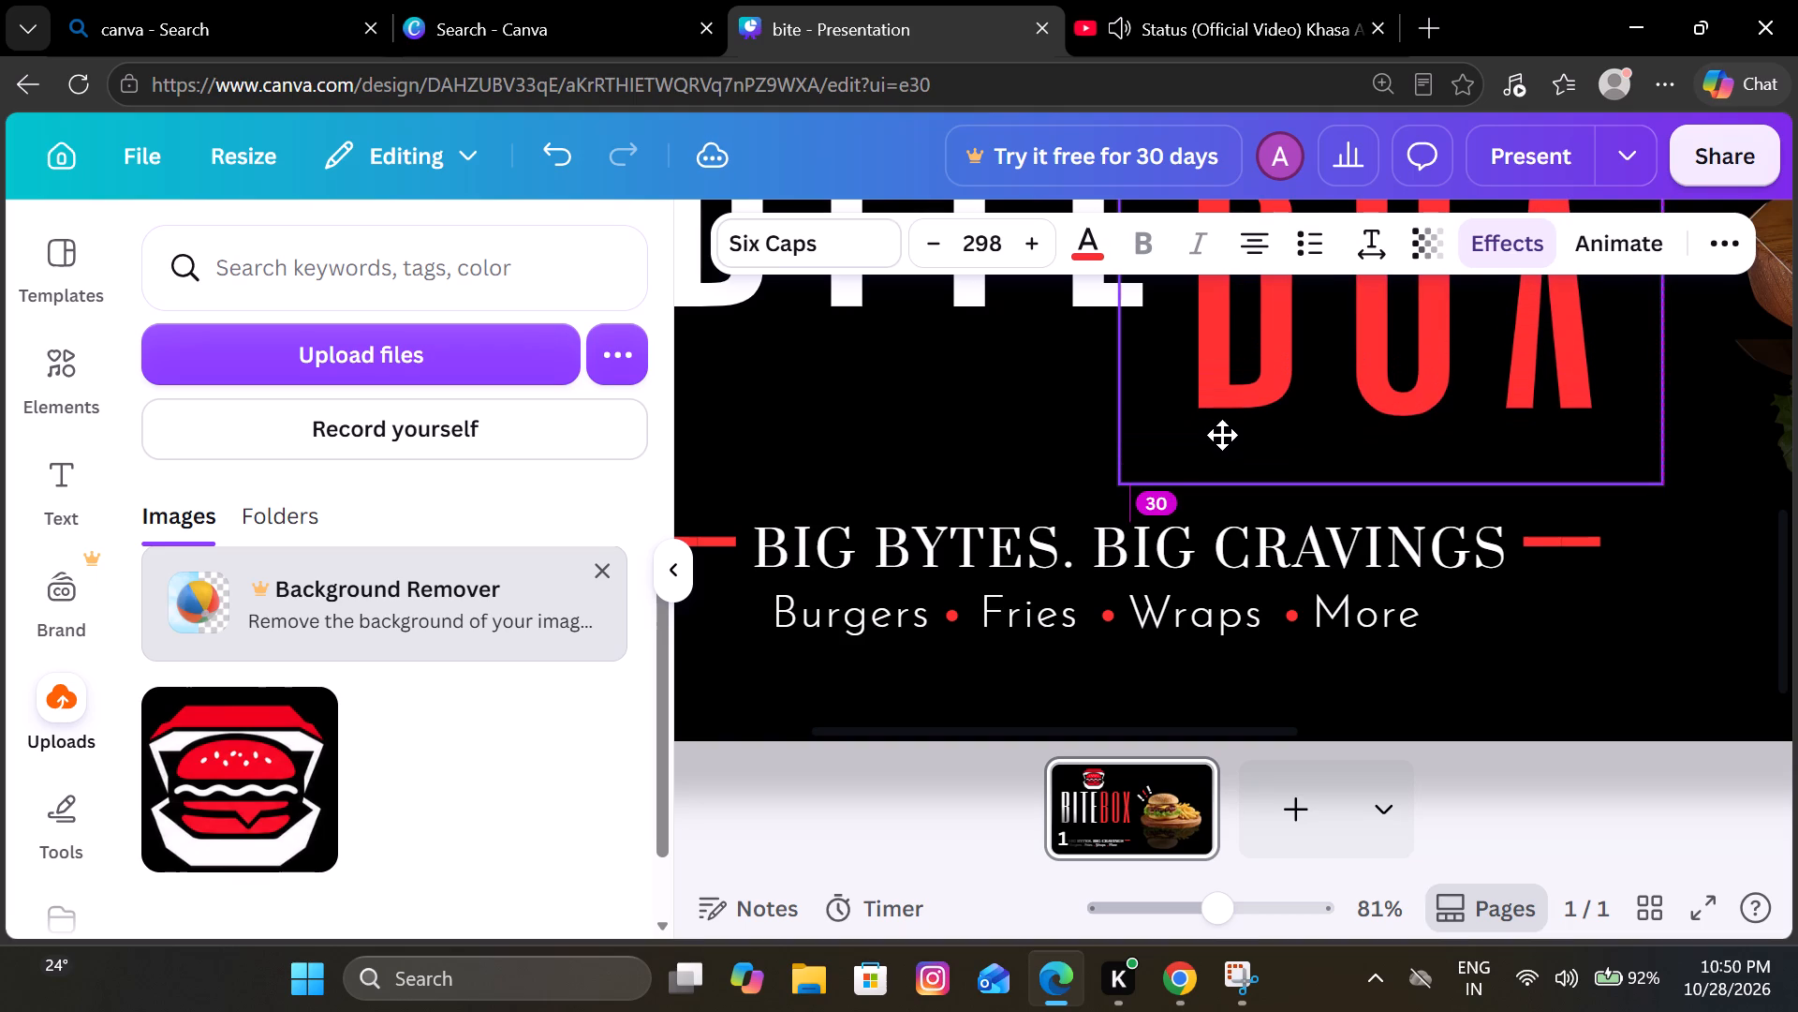
drag(1222, 435, 1220, 482)
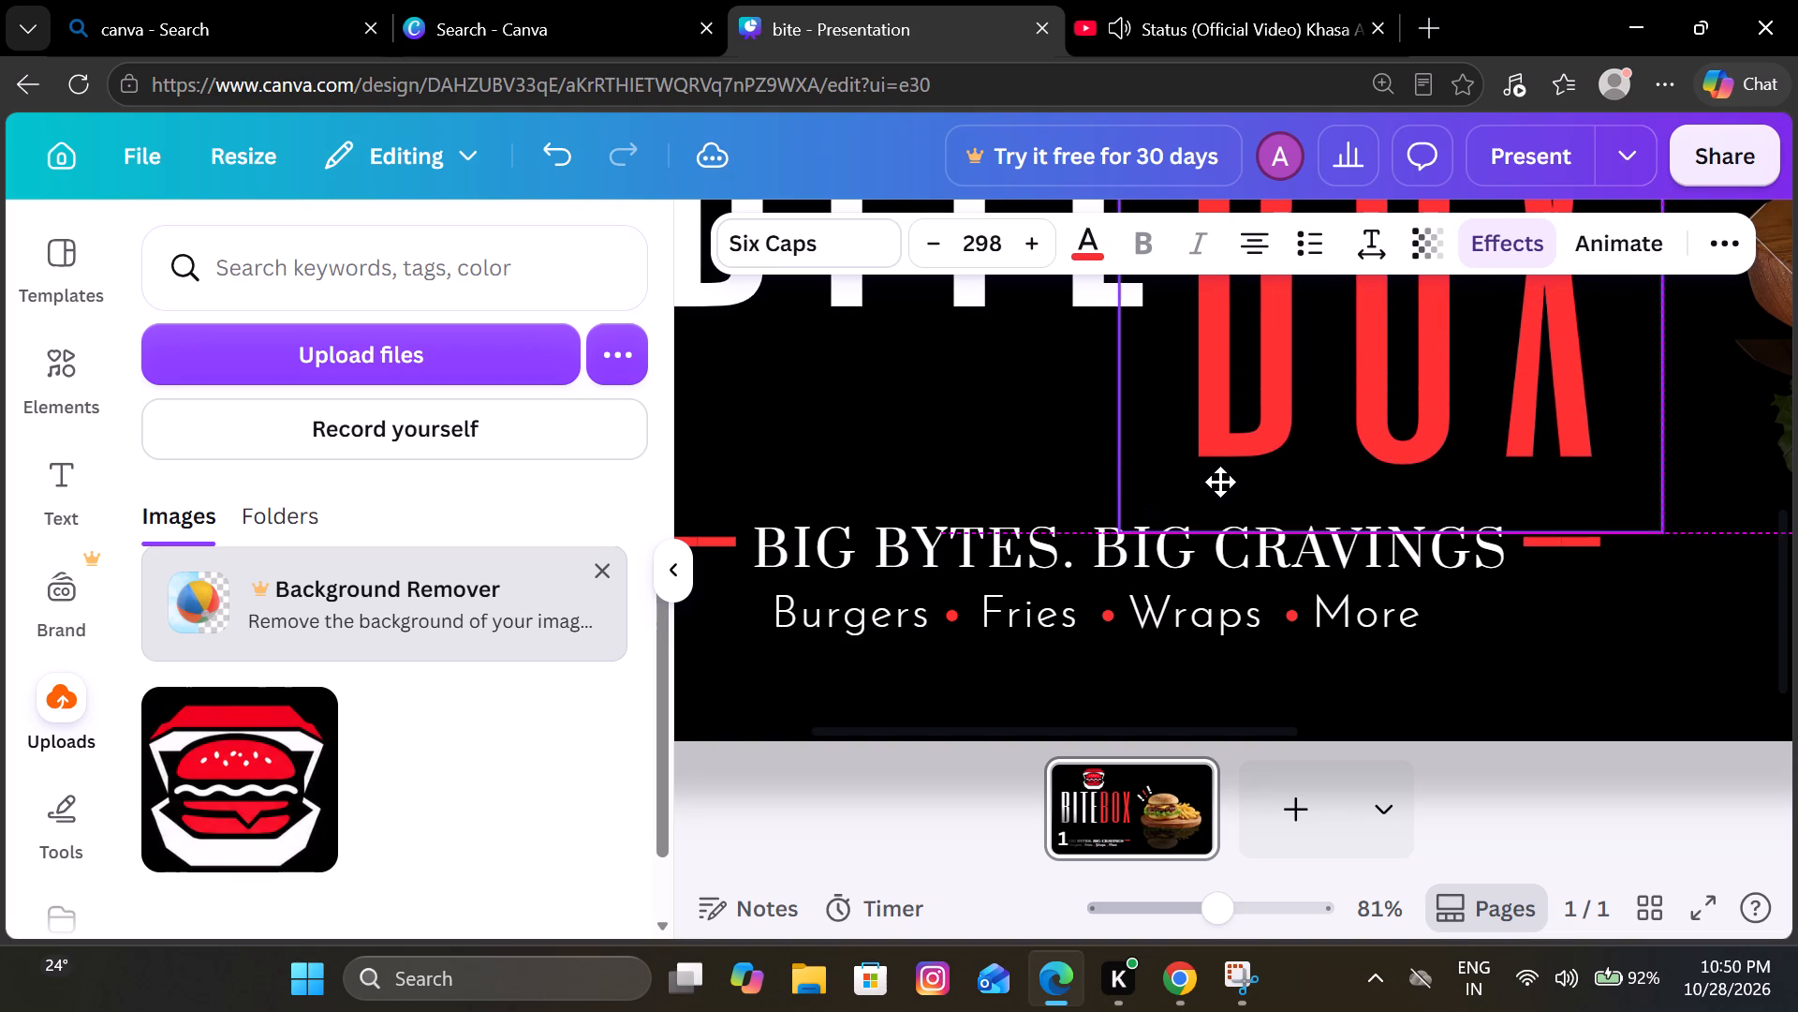
drag(1220, 482, 1221, 513)
drag(958, 319, 956, 424)
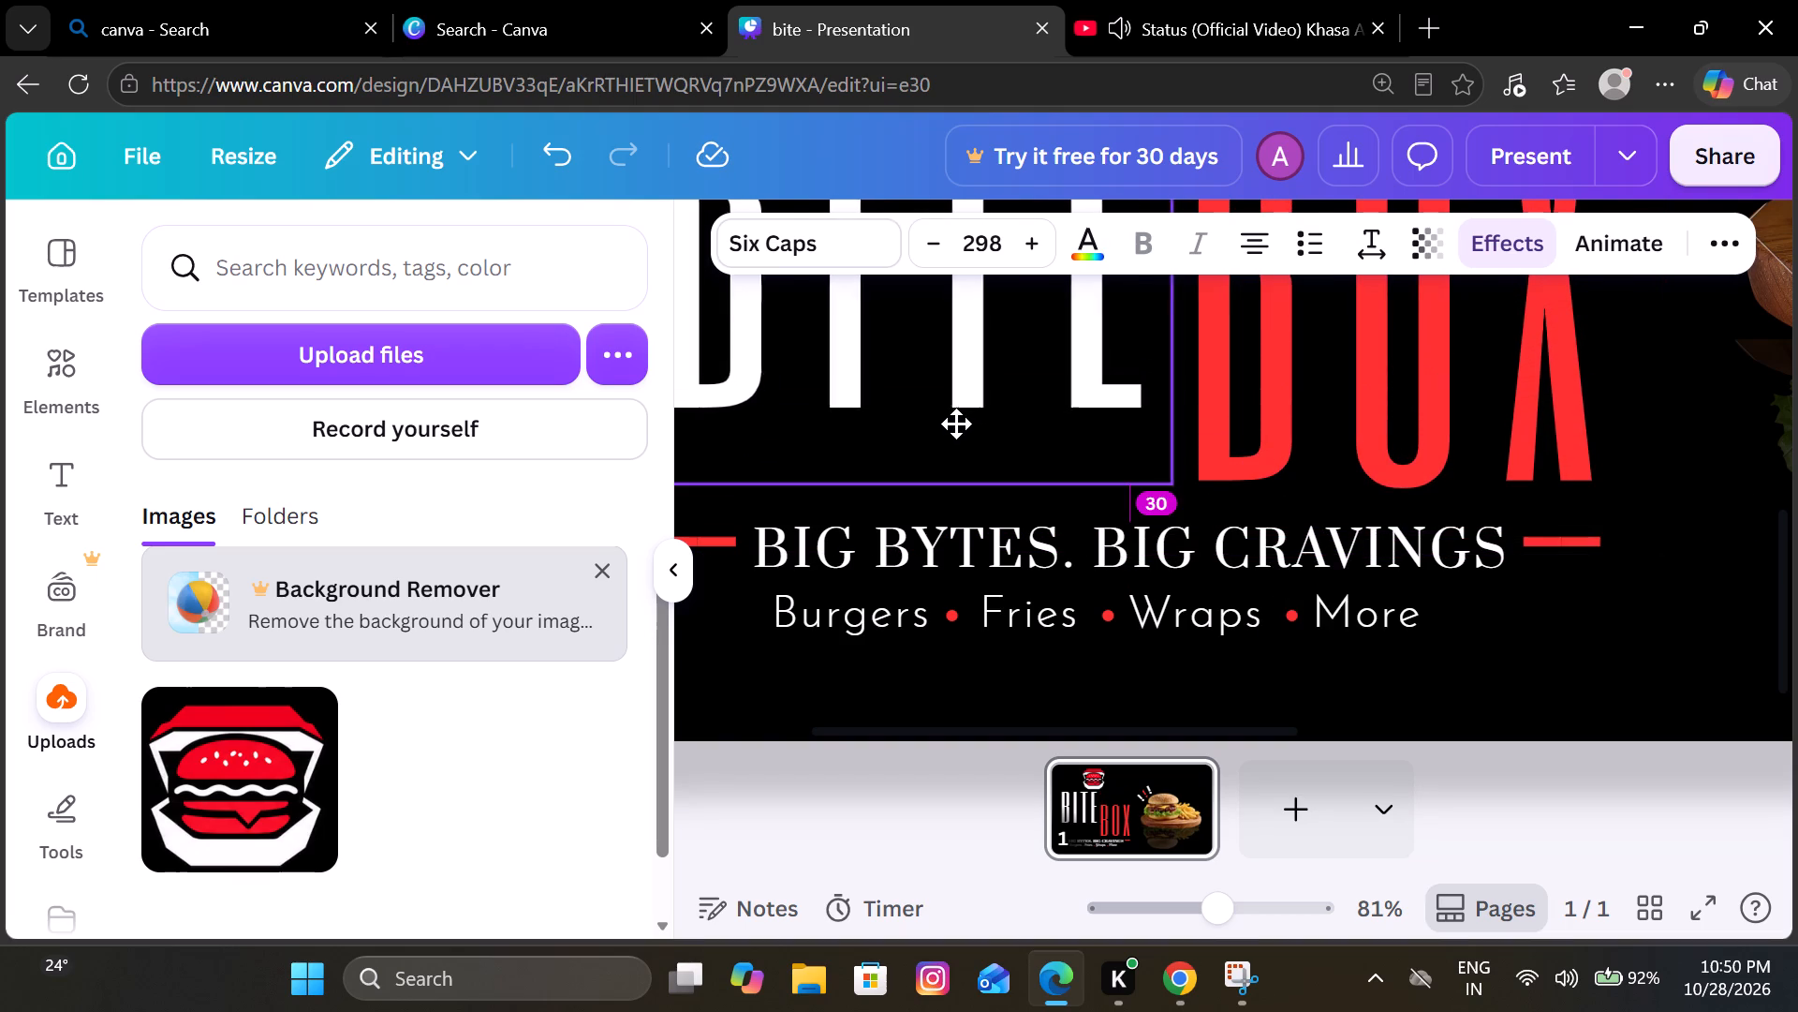
drag(956, 424, 954, 476)
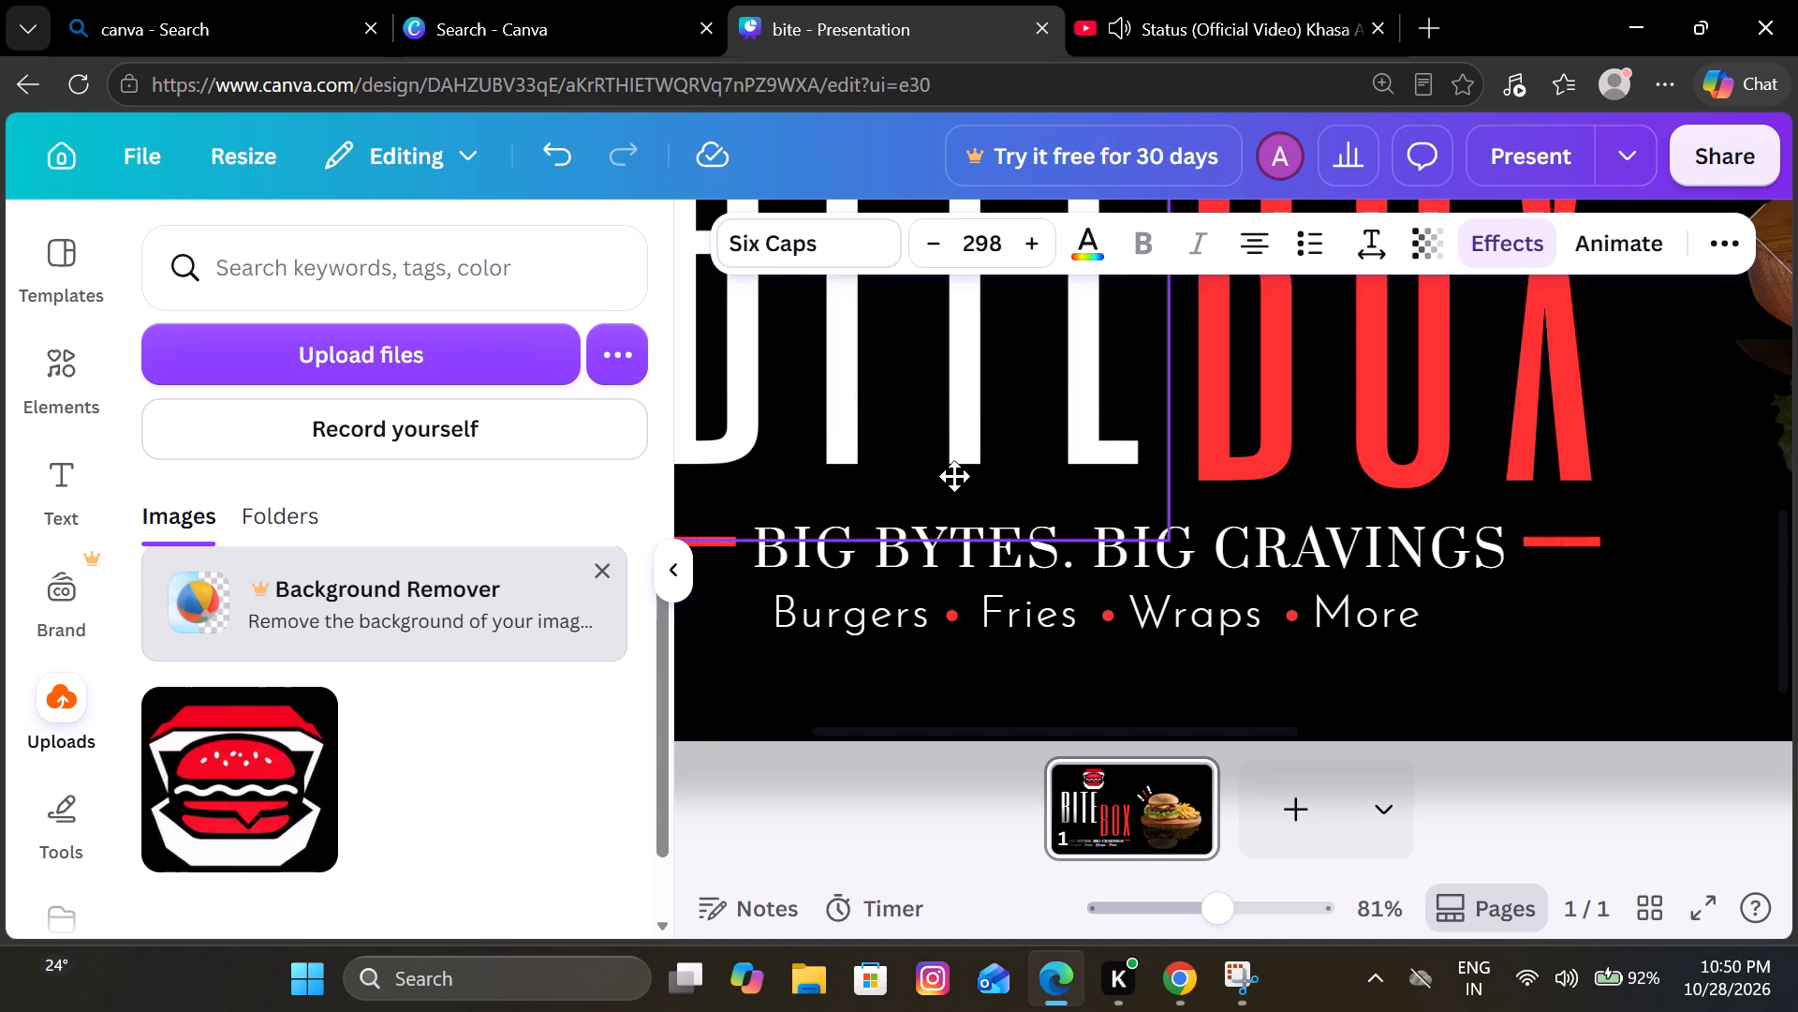
drag(954, 476, 956, 494)
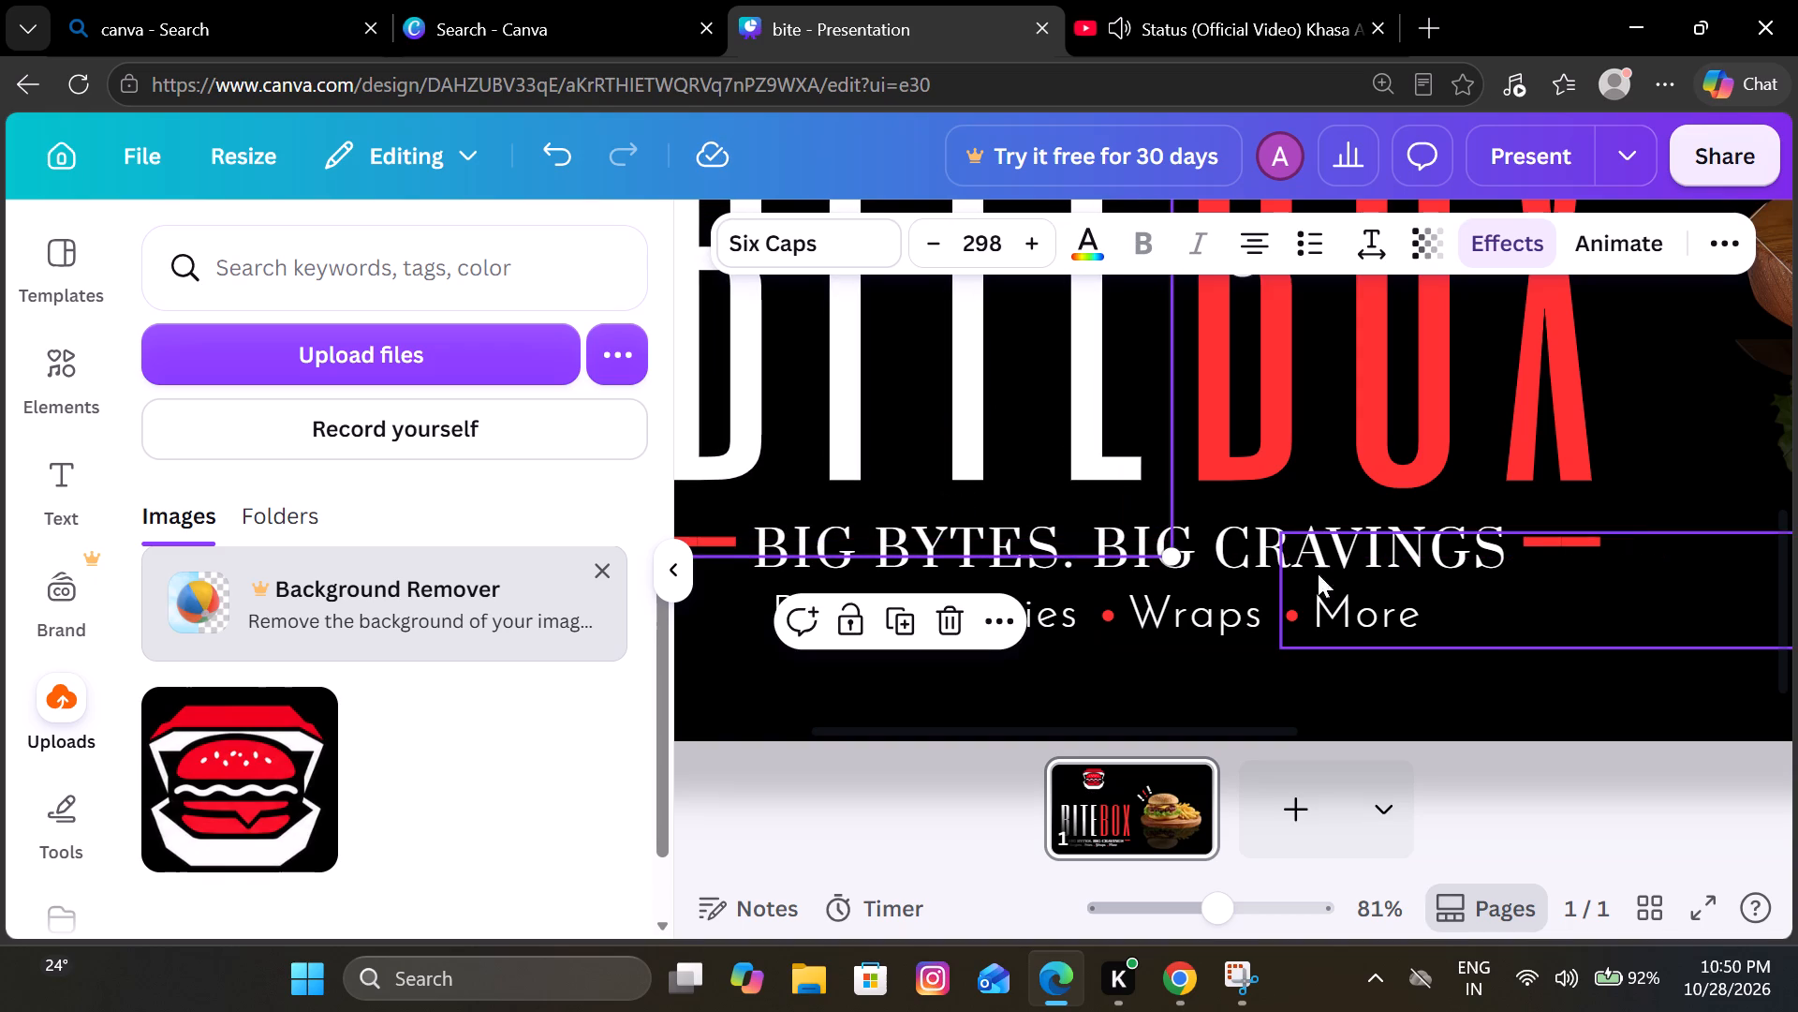
click(1529, 727)
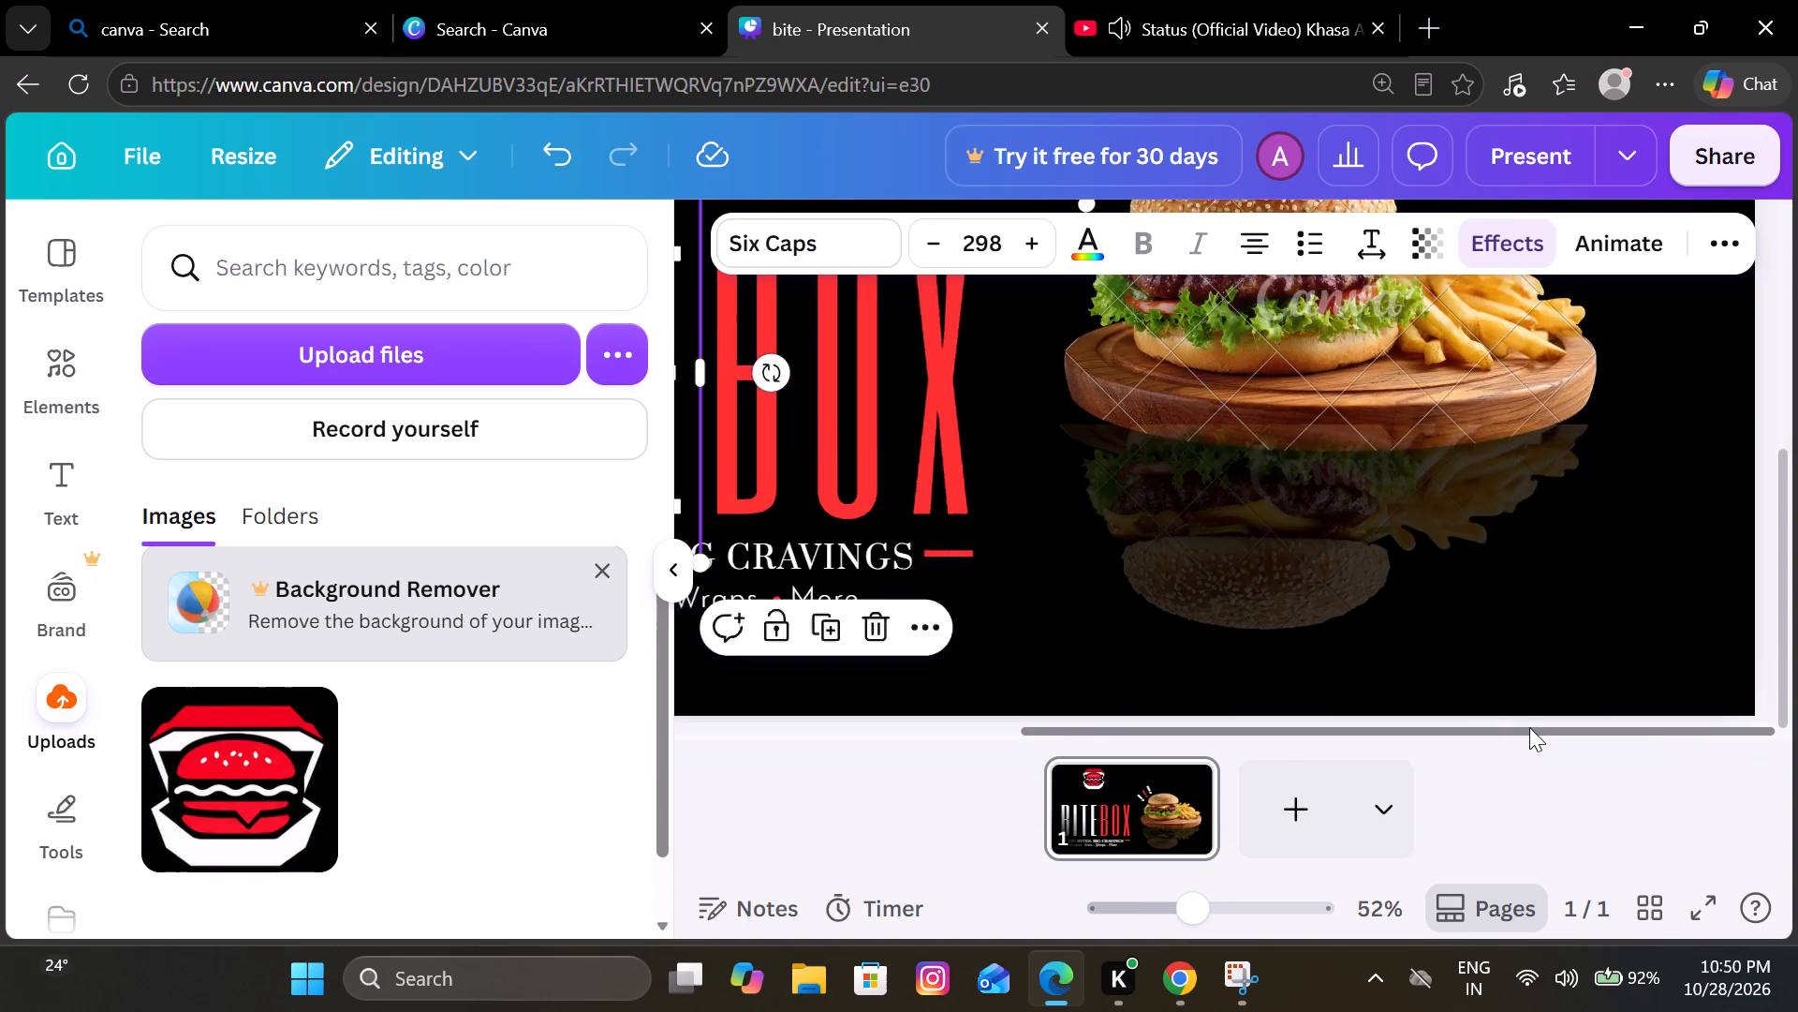
scroll(1529, 727, right, 2)
click(1317, 668)
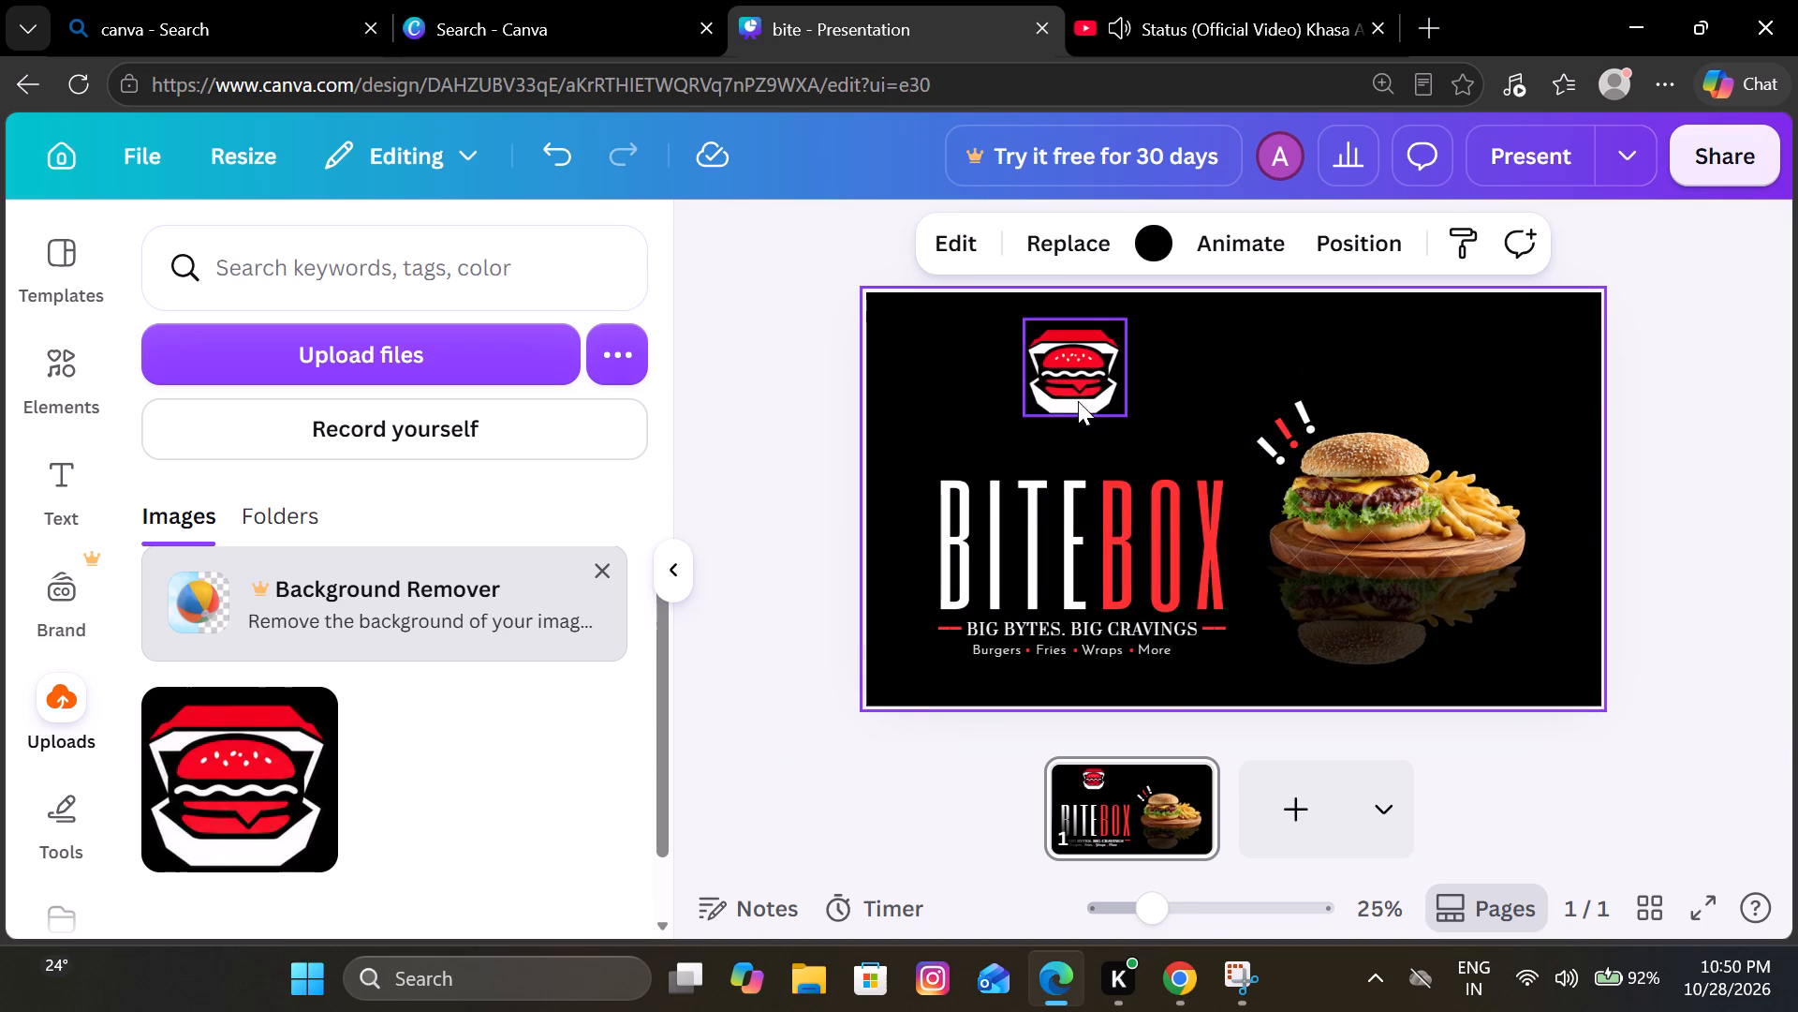
Move the burger-box logo down to just above the BITEBOX title, centred over it.
drag(1078, 401, 1080, 444)
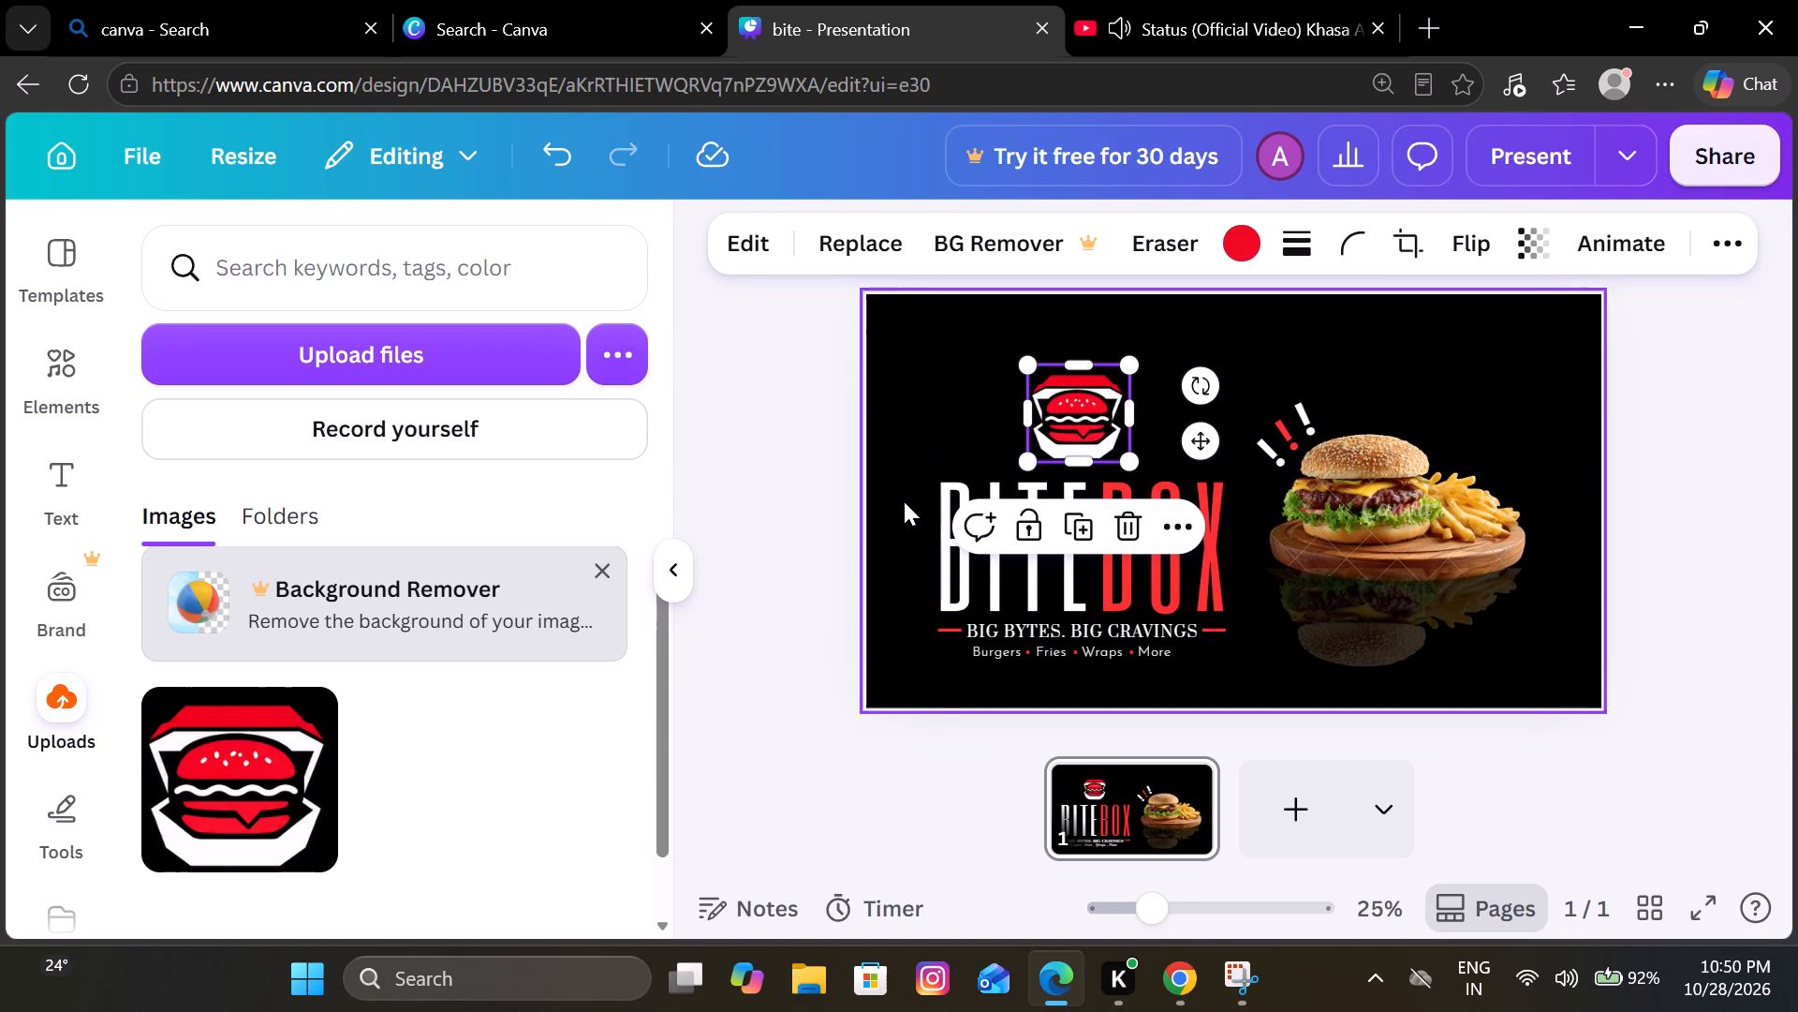
click(903, 500)
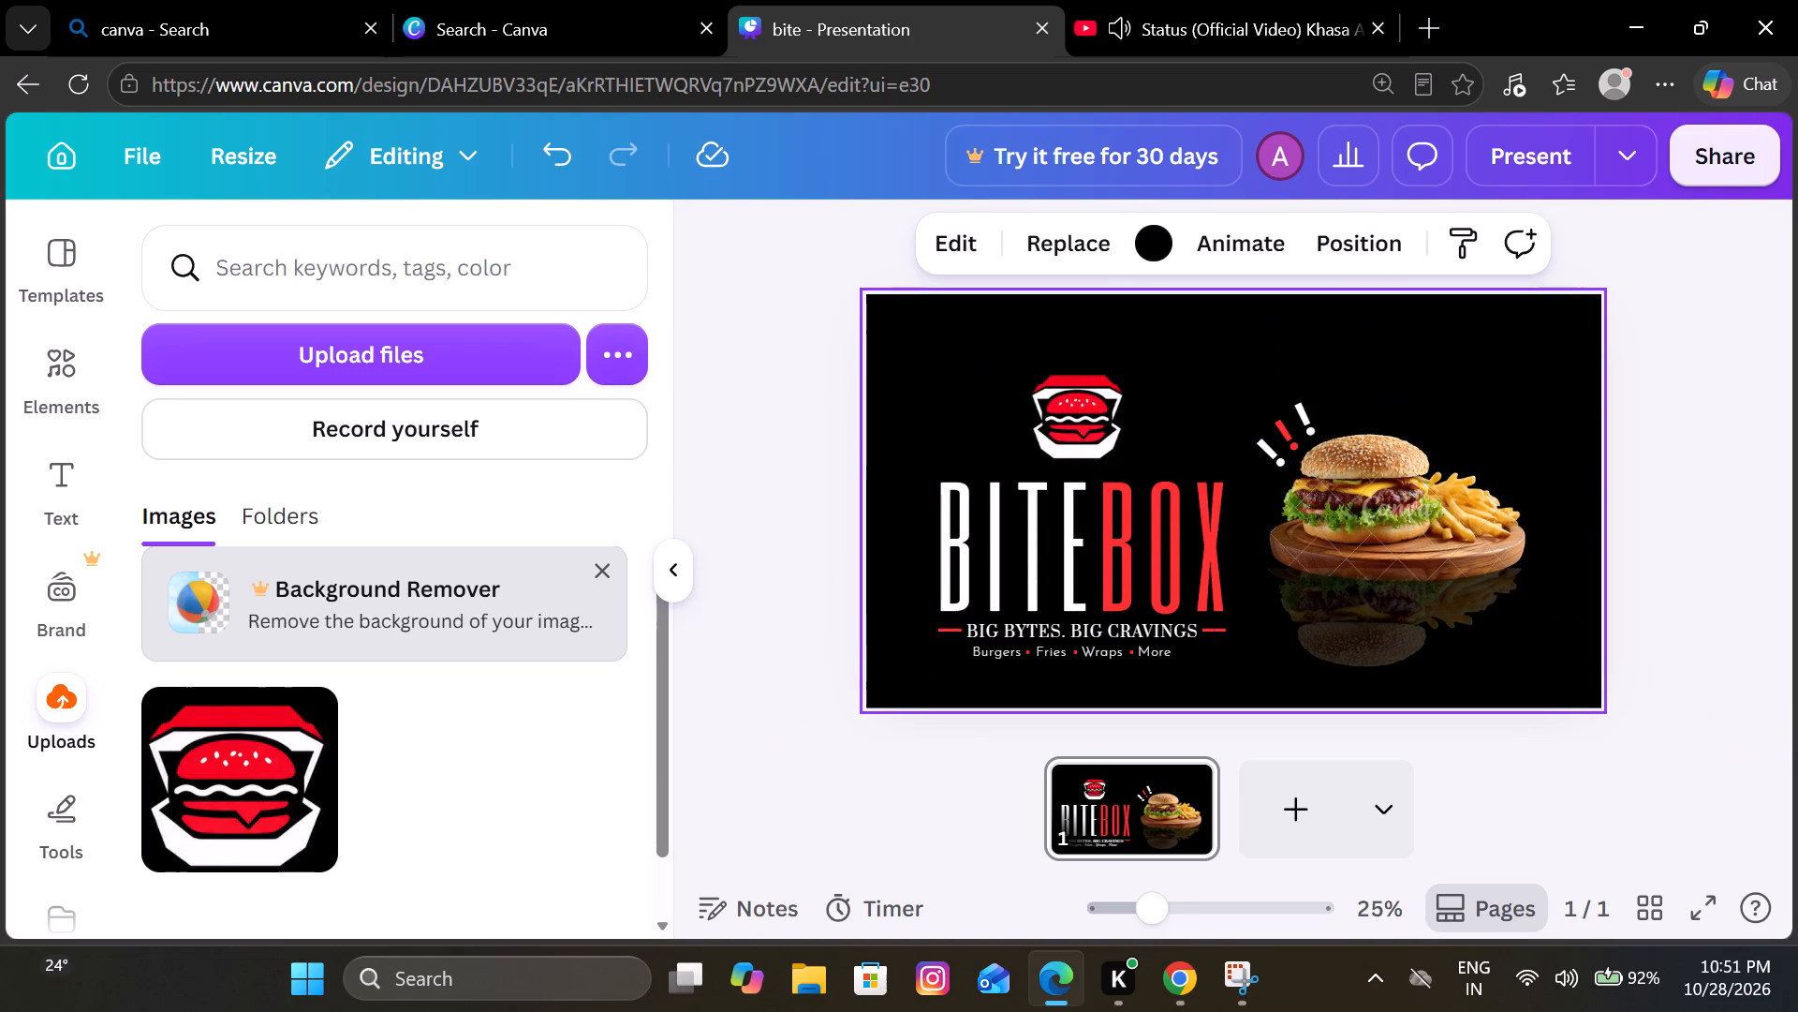
Search the elements library for fire and narrow the results to photos.
click(524, 264)
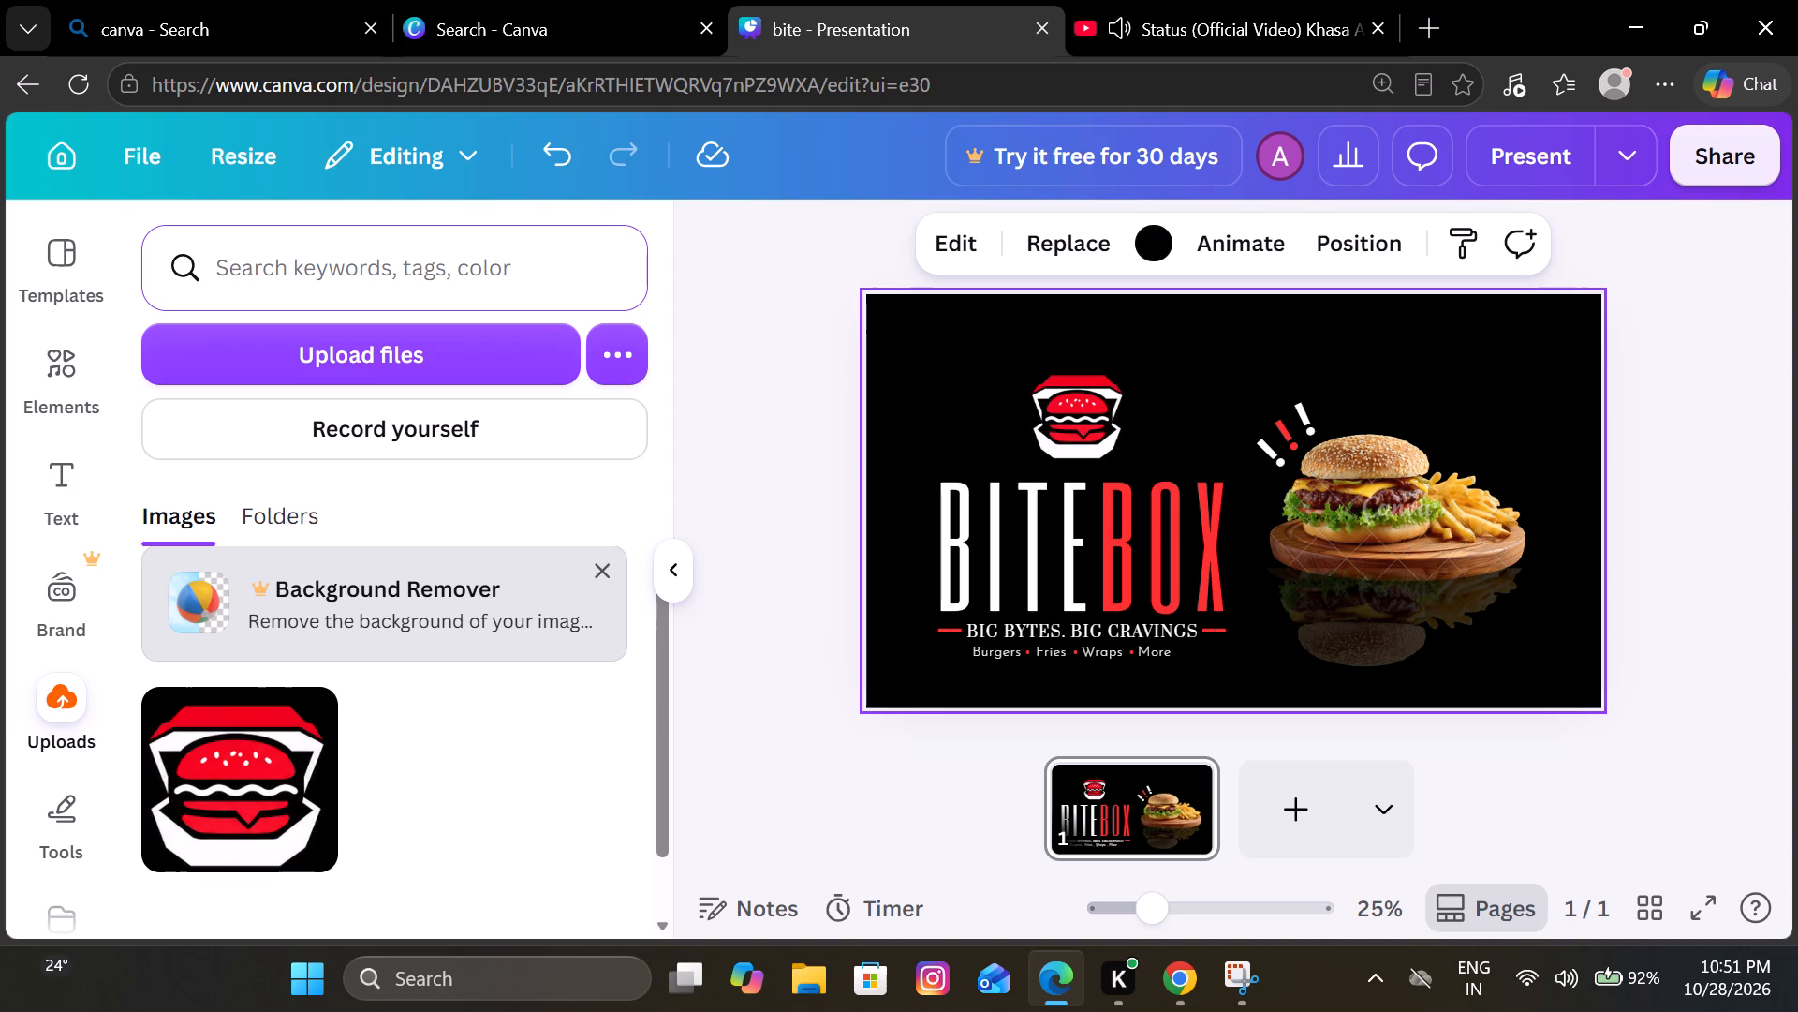
click(81, 365)
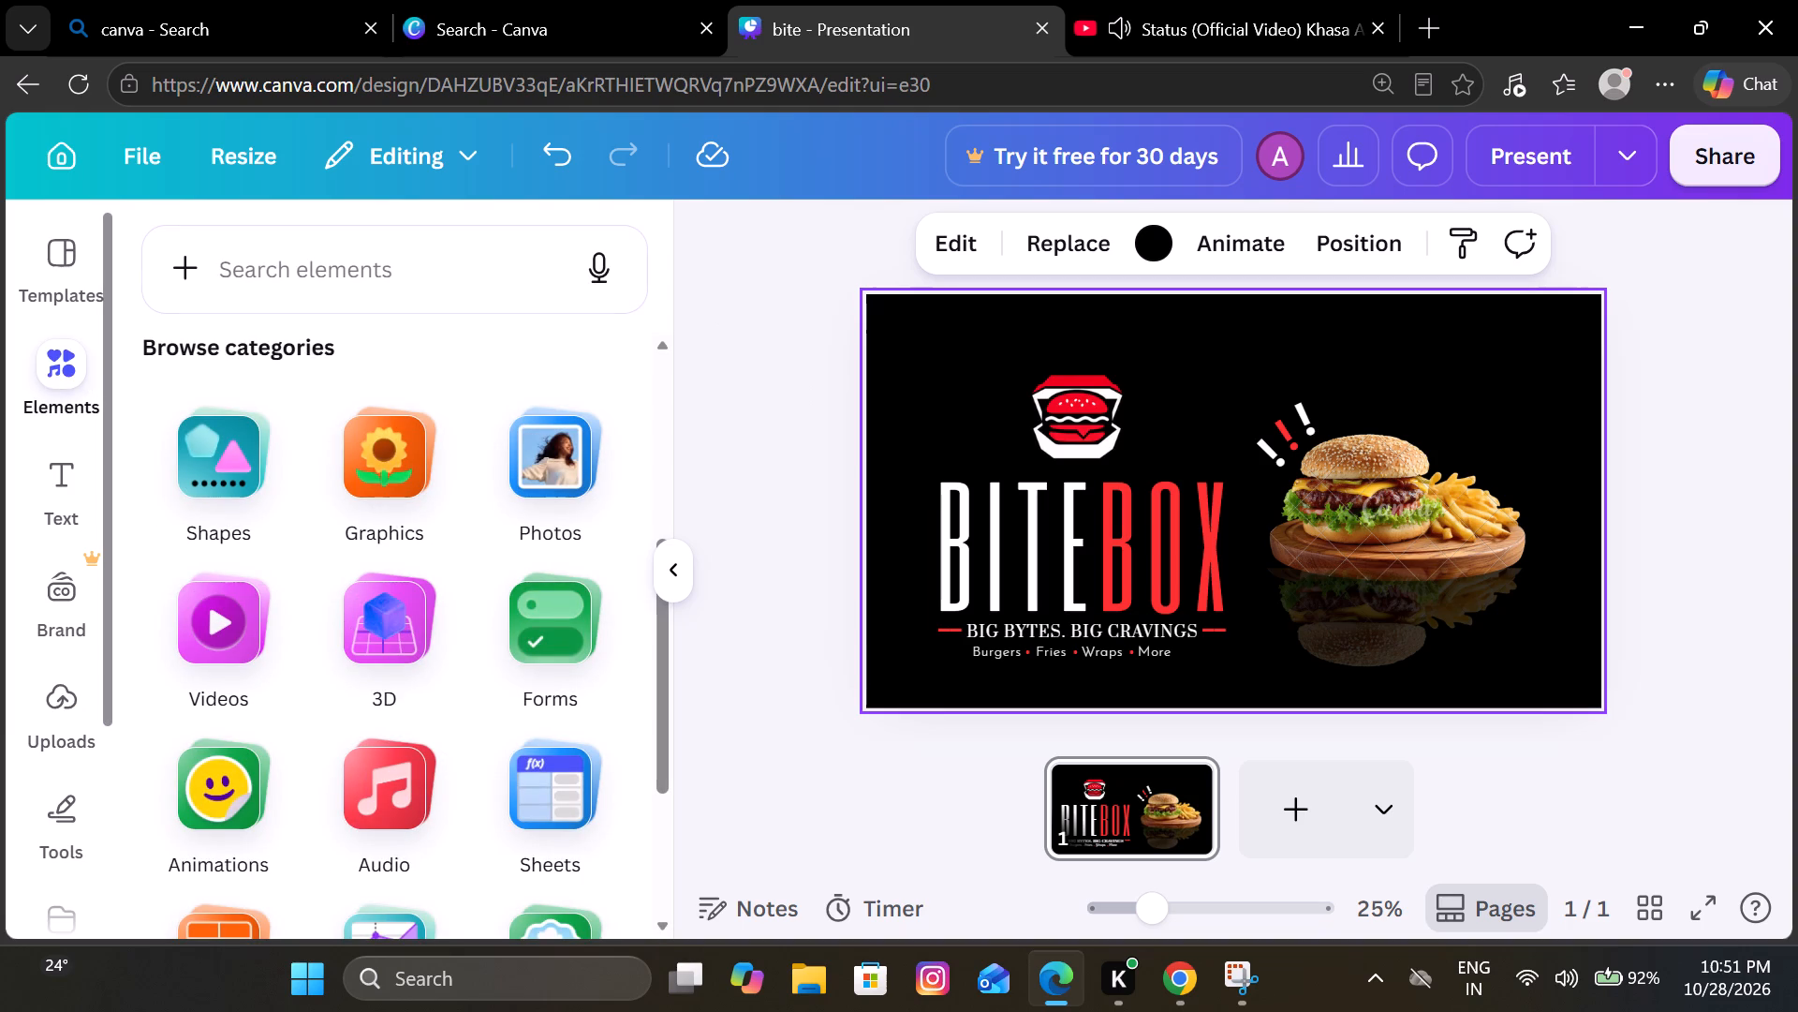
click(297, 272)
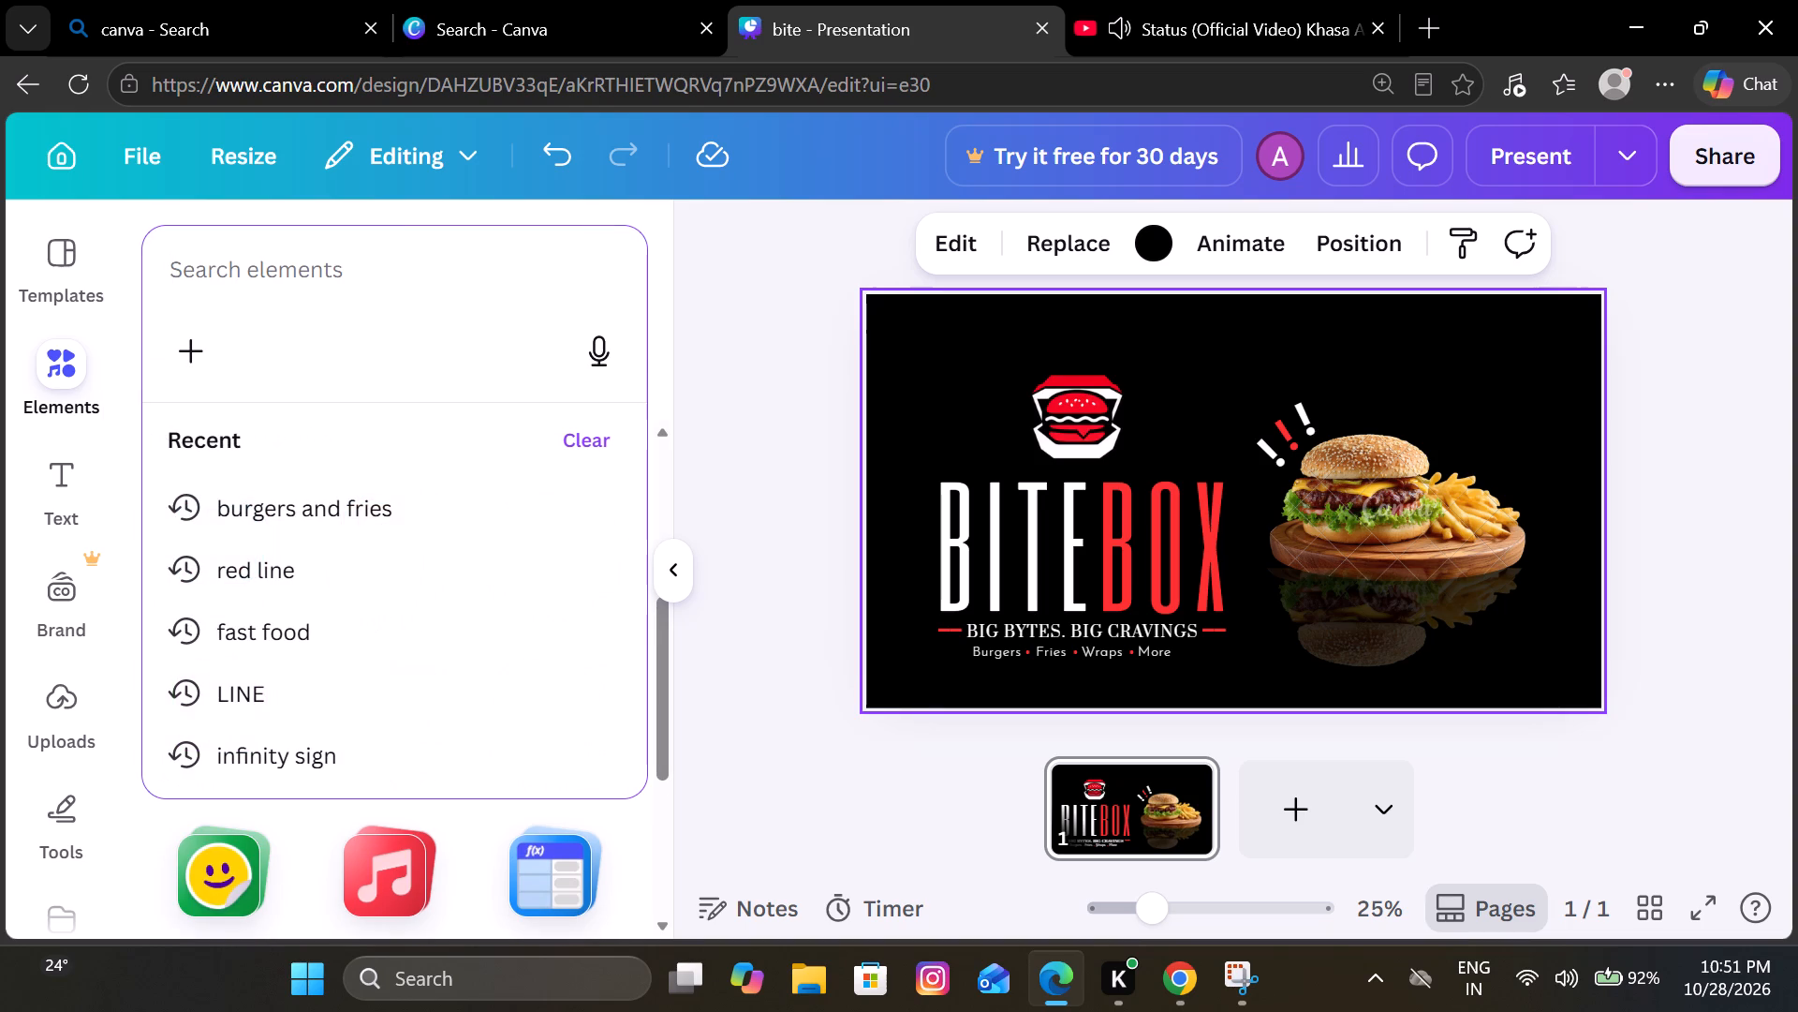
text(fure)
key(Return)
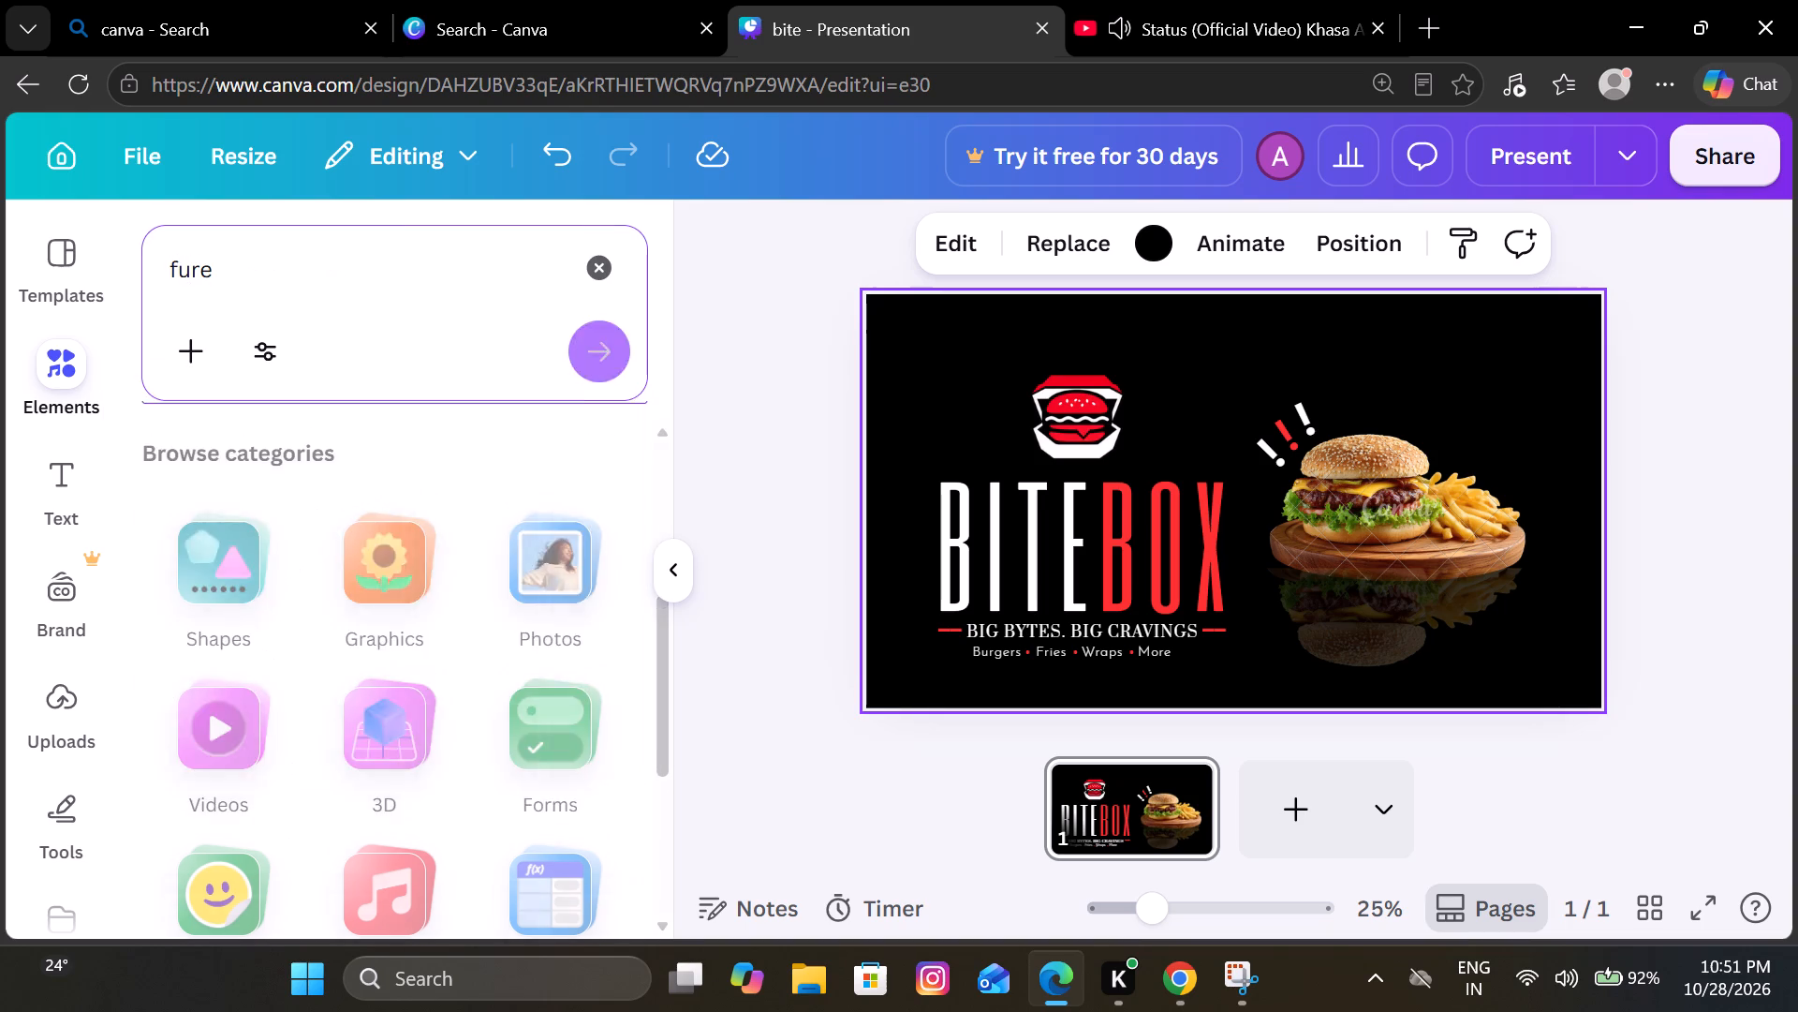
click(187, 269)
key(BackSpace)
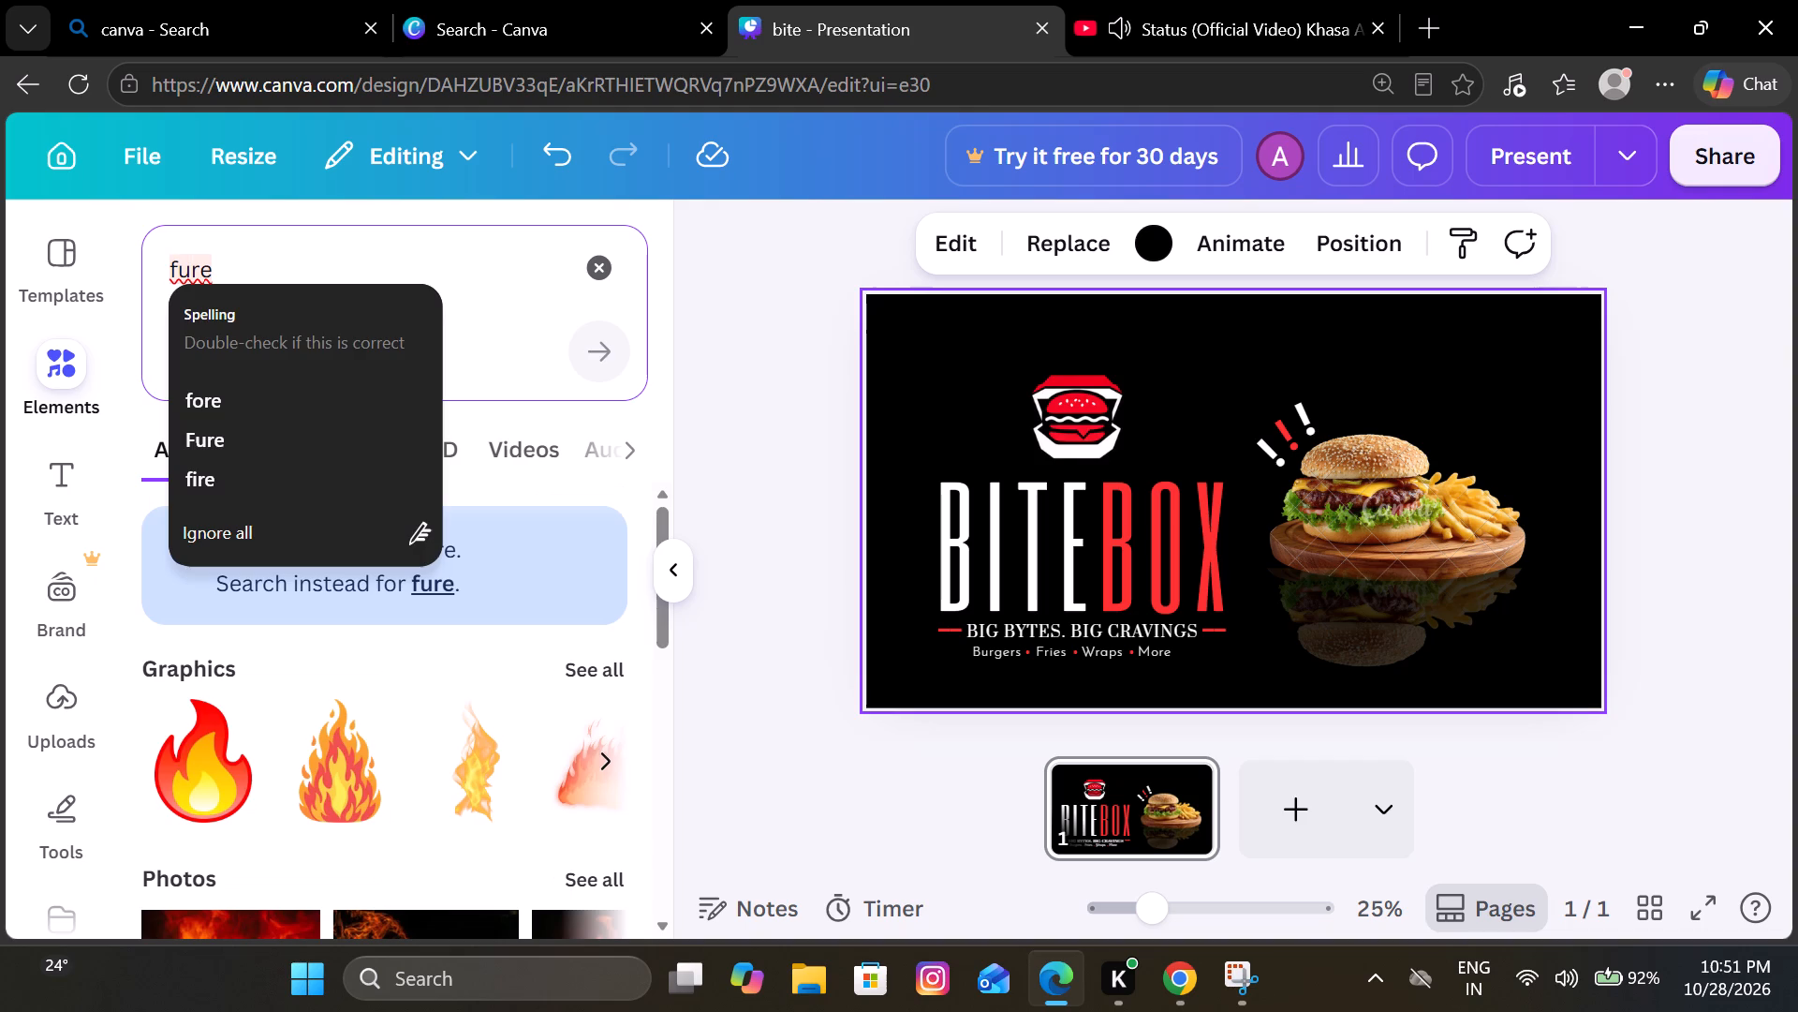
key(i)
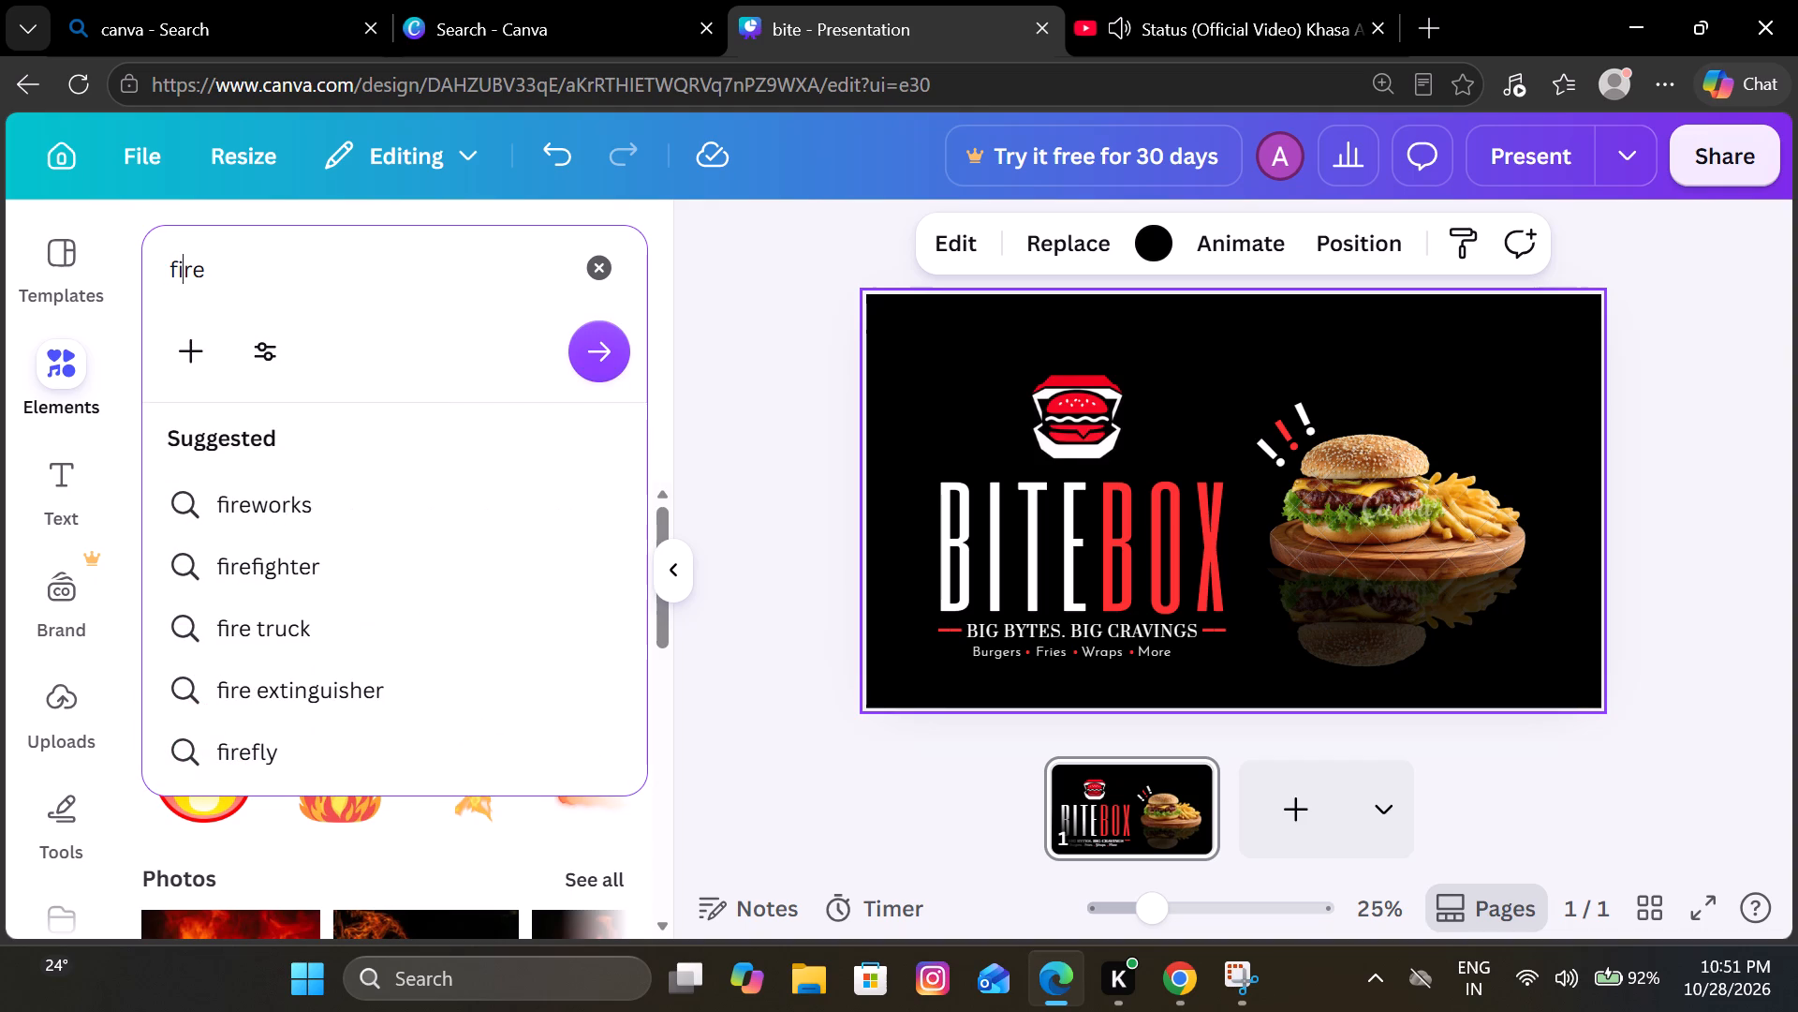
click(595, 365)
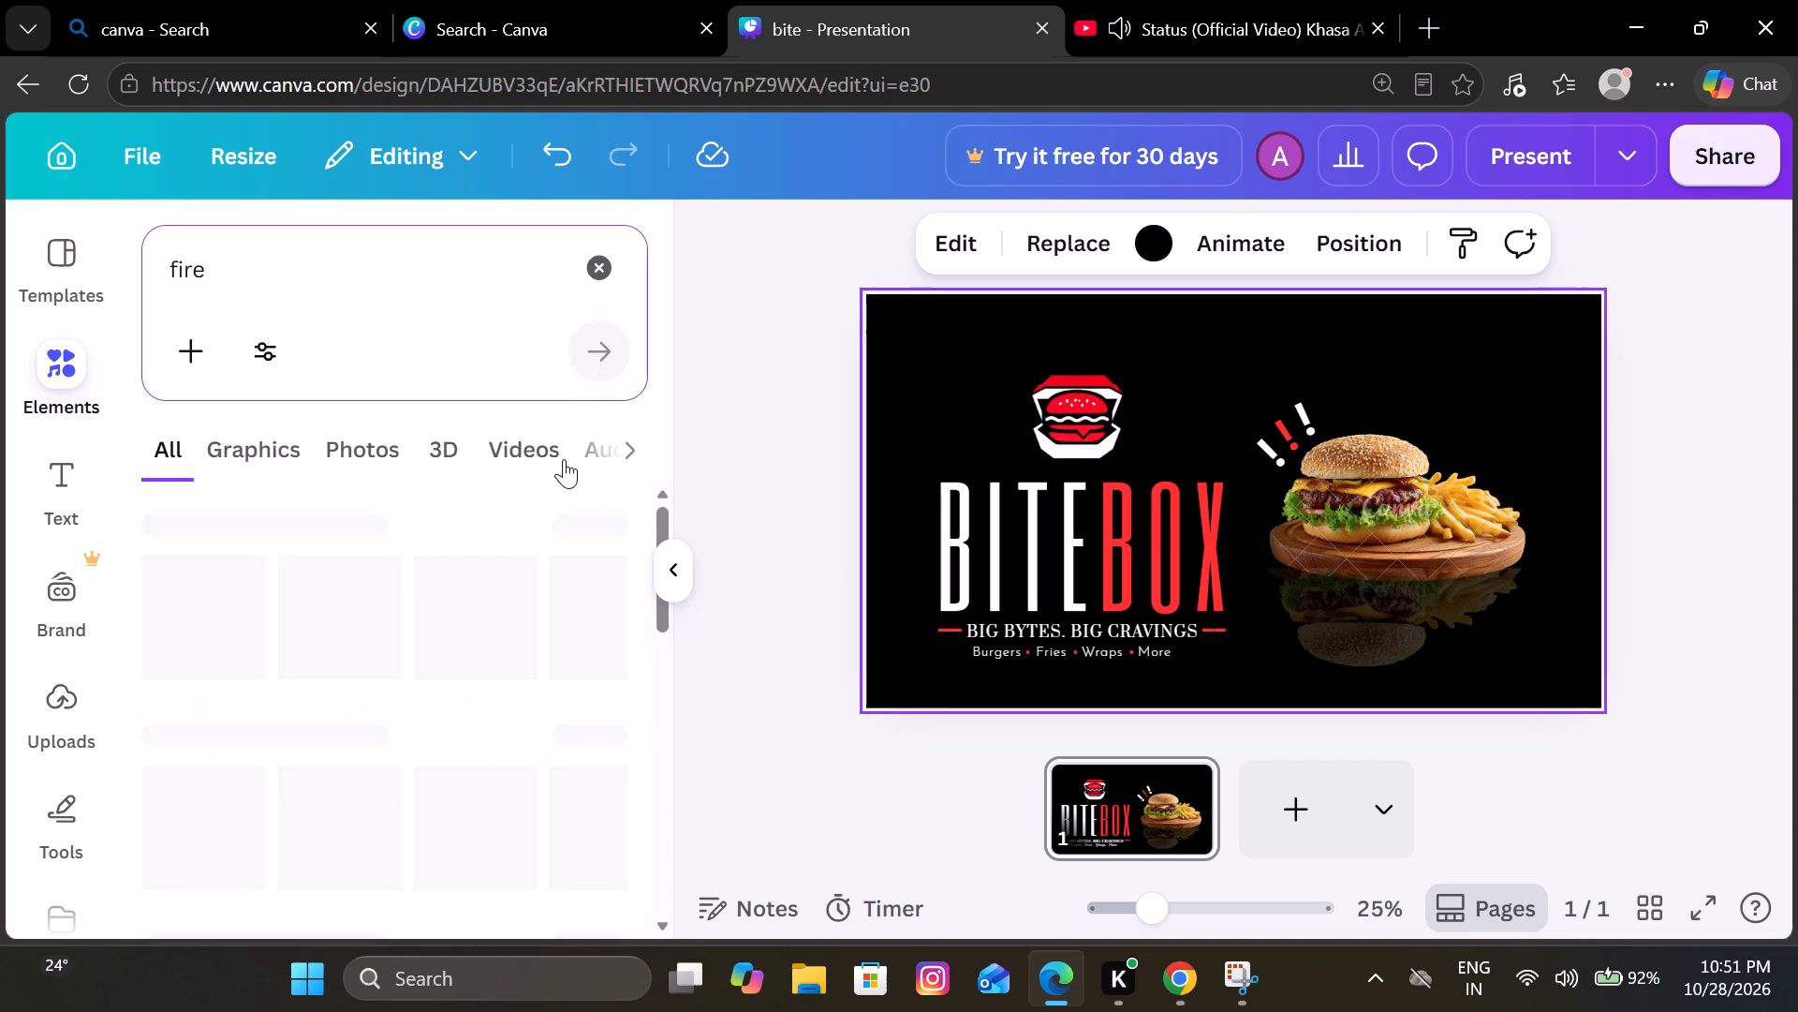
scroll(464, 635, down, 1)
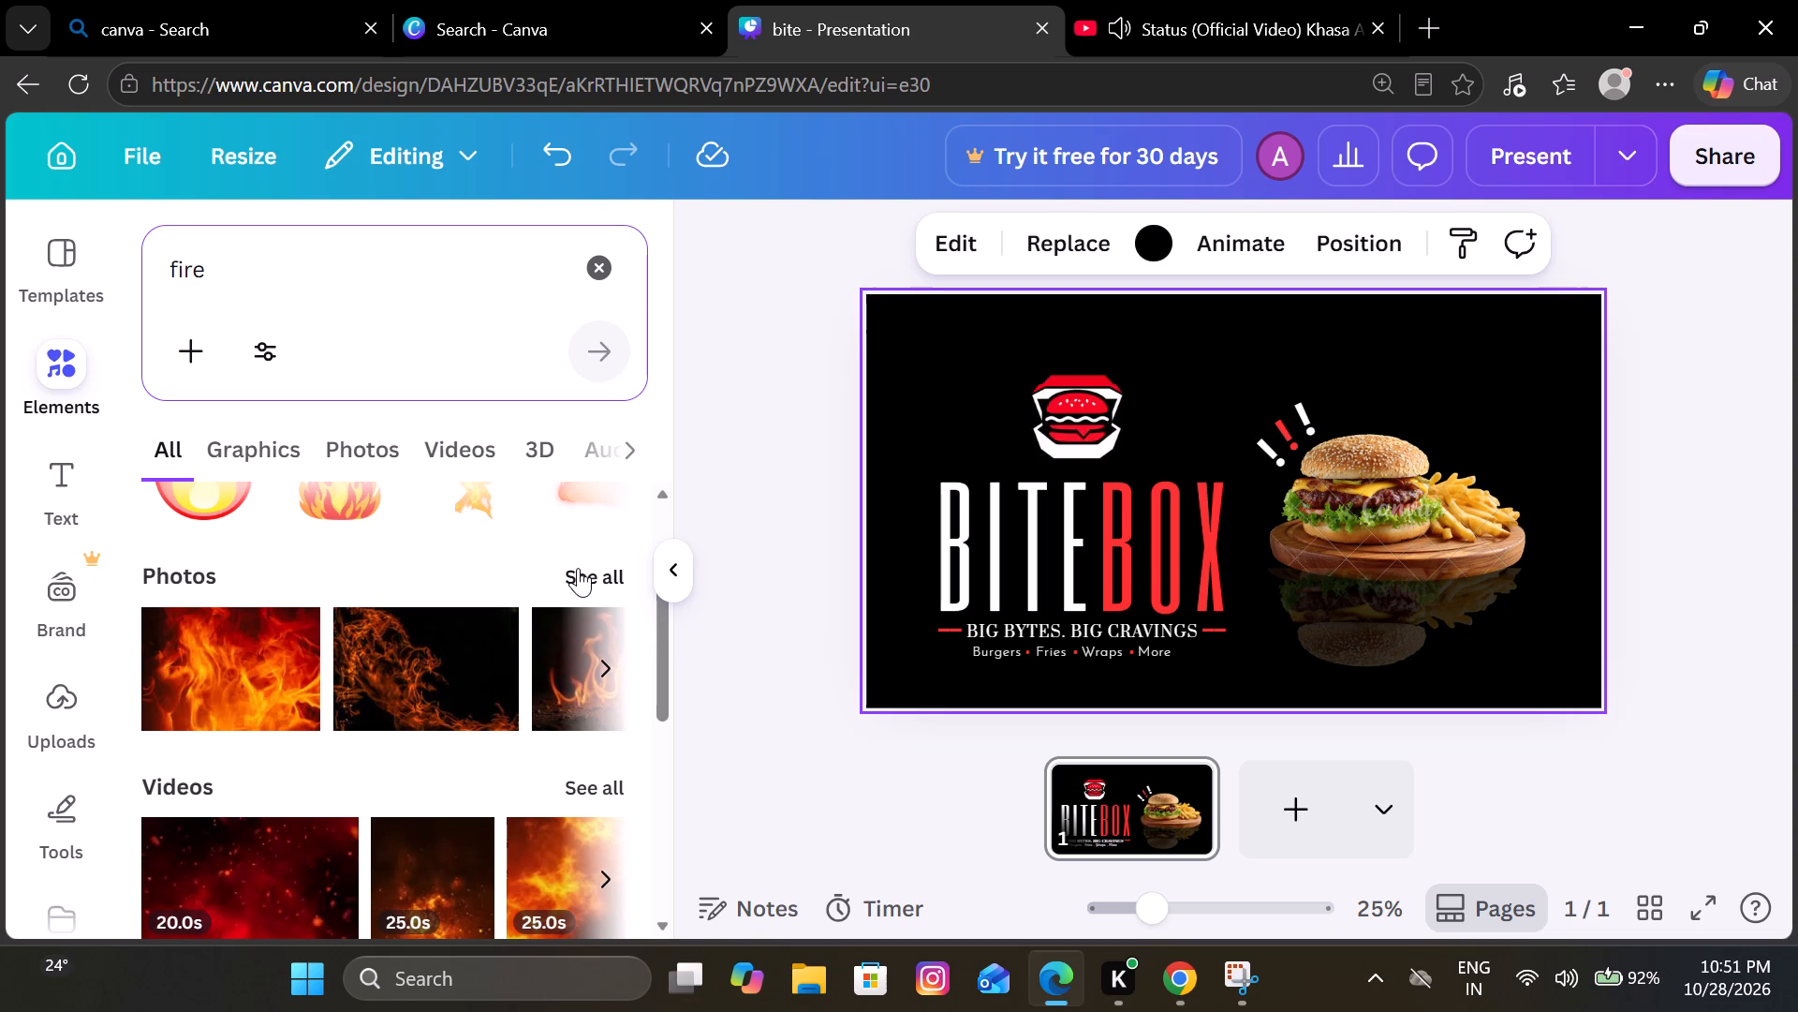
scroll(498, 645, up, 1)
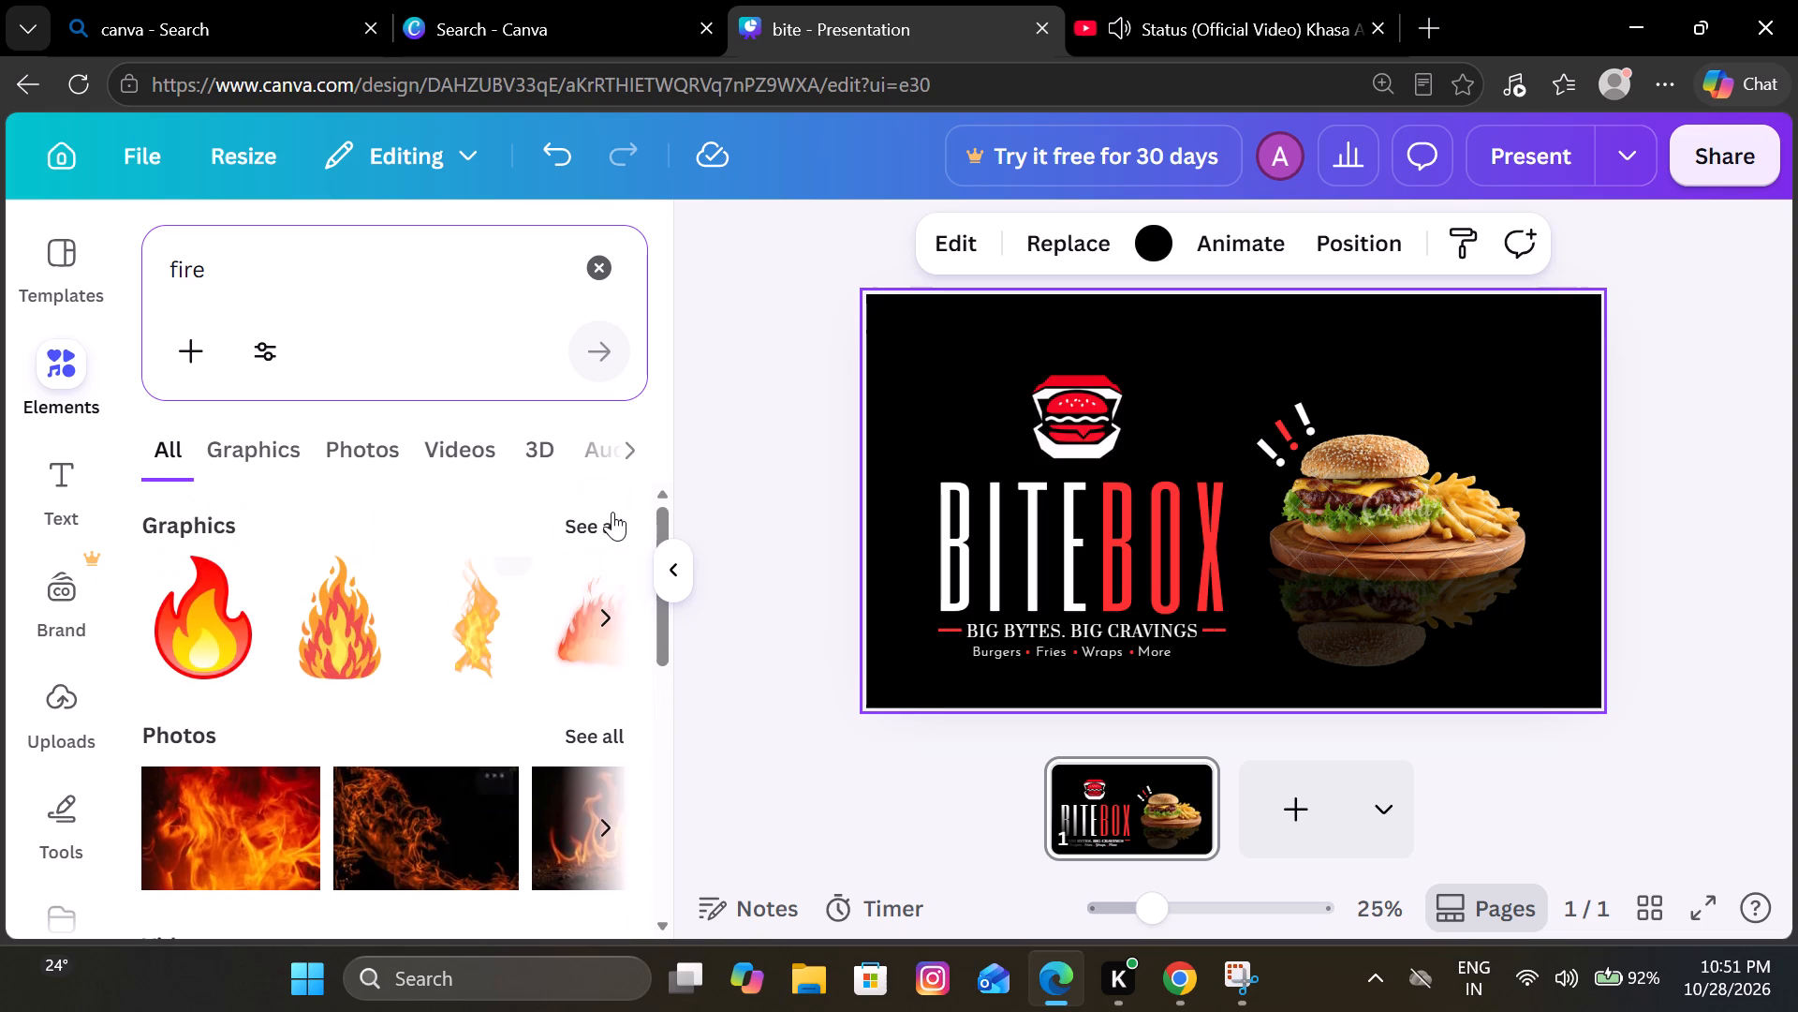
click(608, 513)
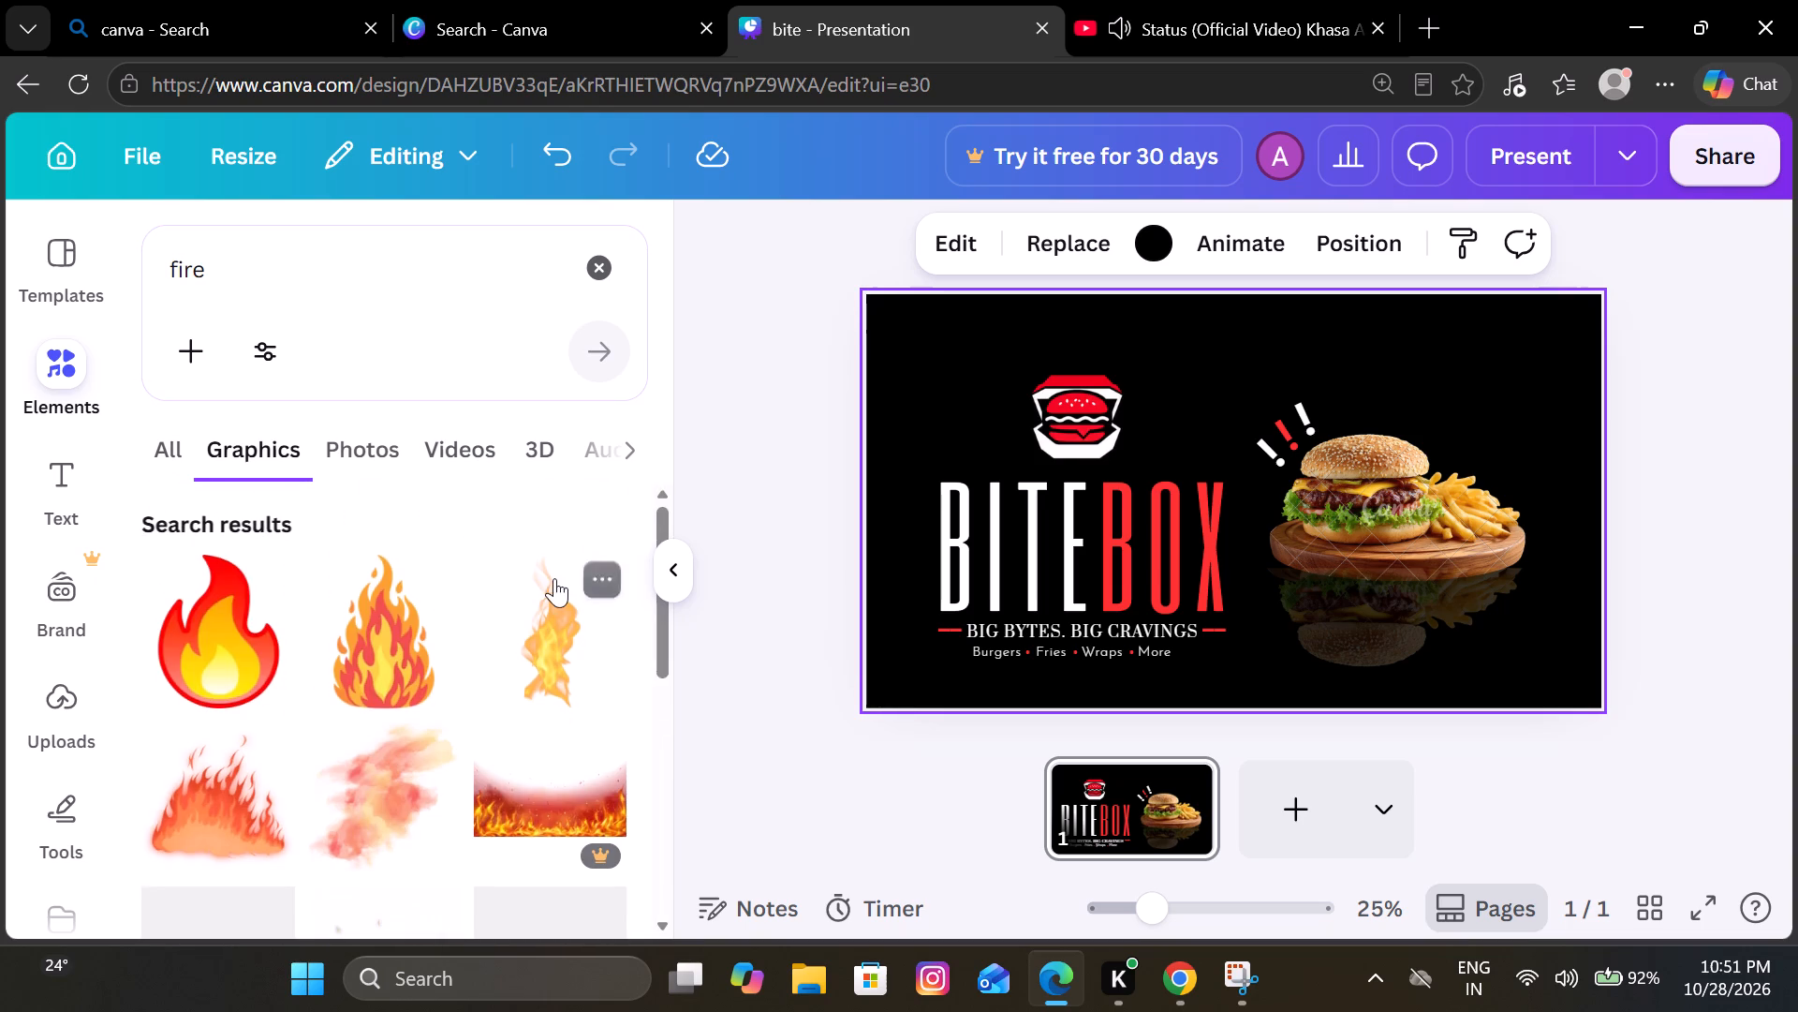
click(357, 452)
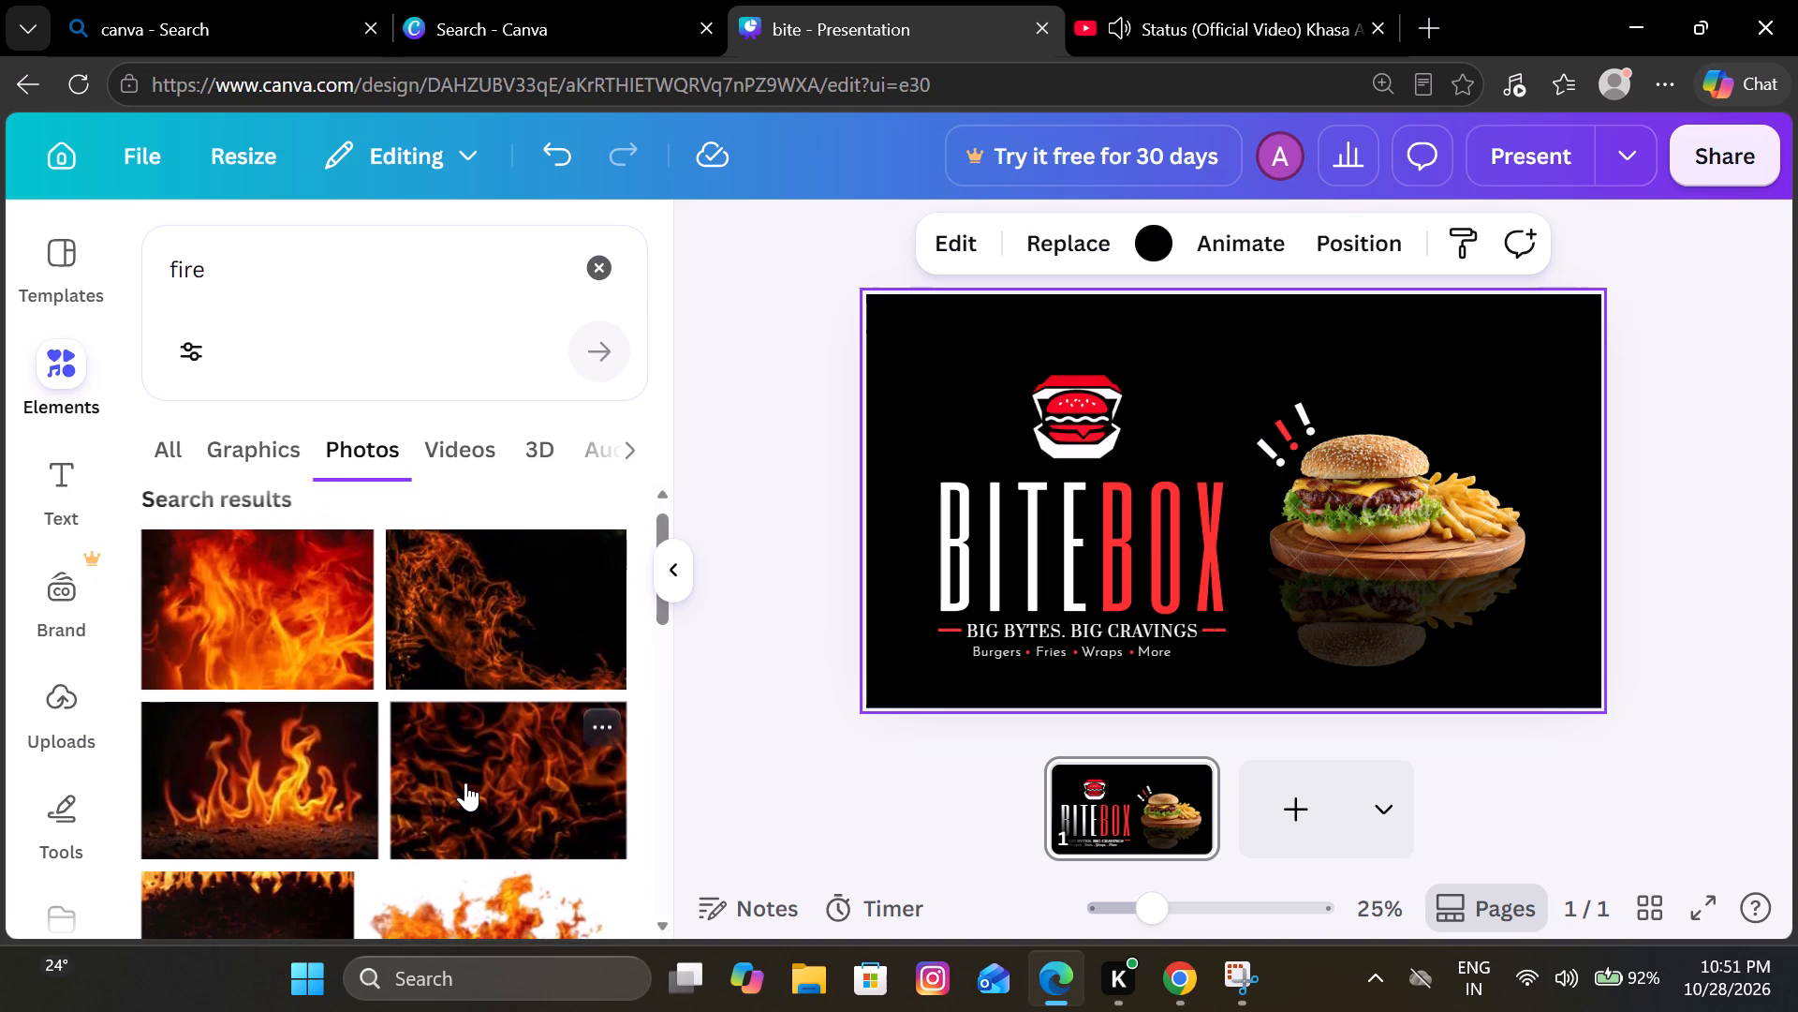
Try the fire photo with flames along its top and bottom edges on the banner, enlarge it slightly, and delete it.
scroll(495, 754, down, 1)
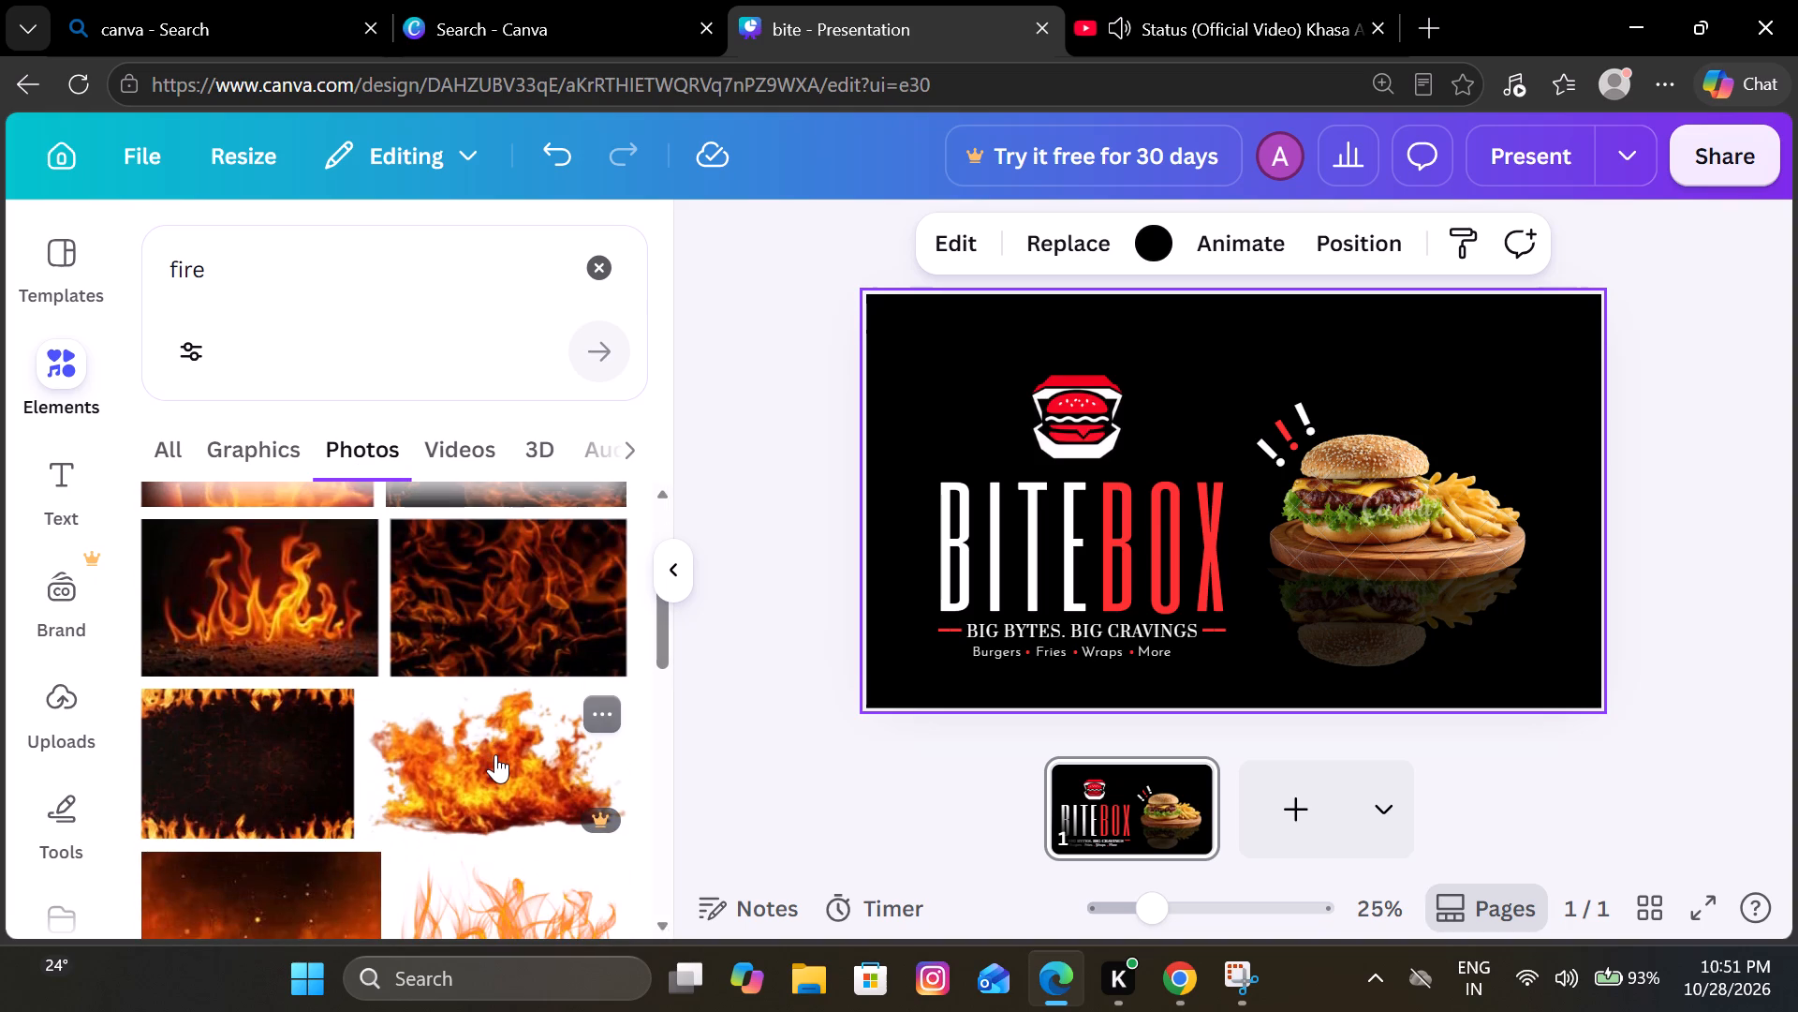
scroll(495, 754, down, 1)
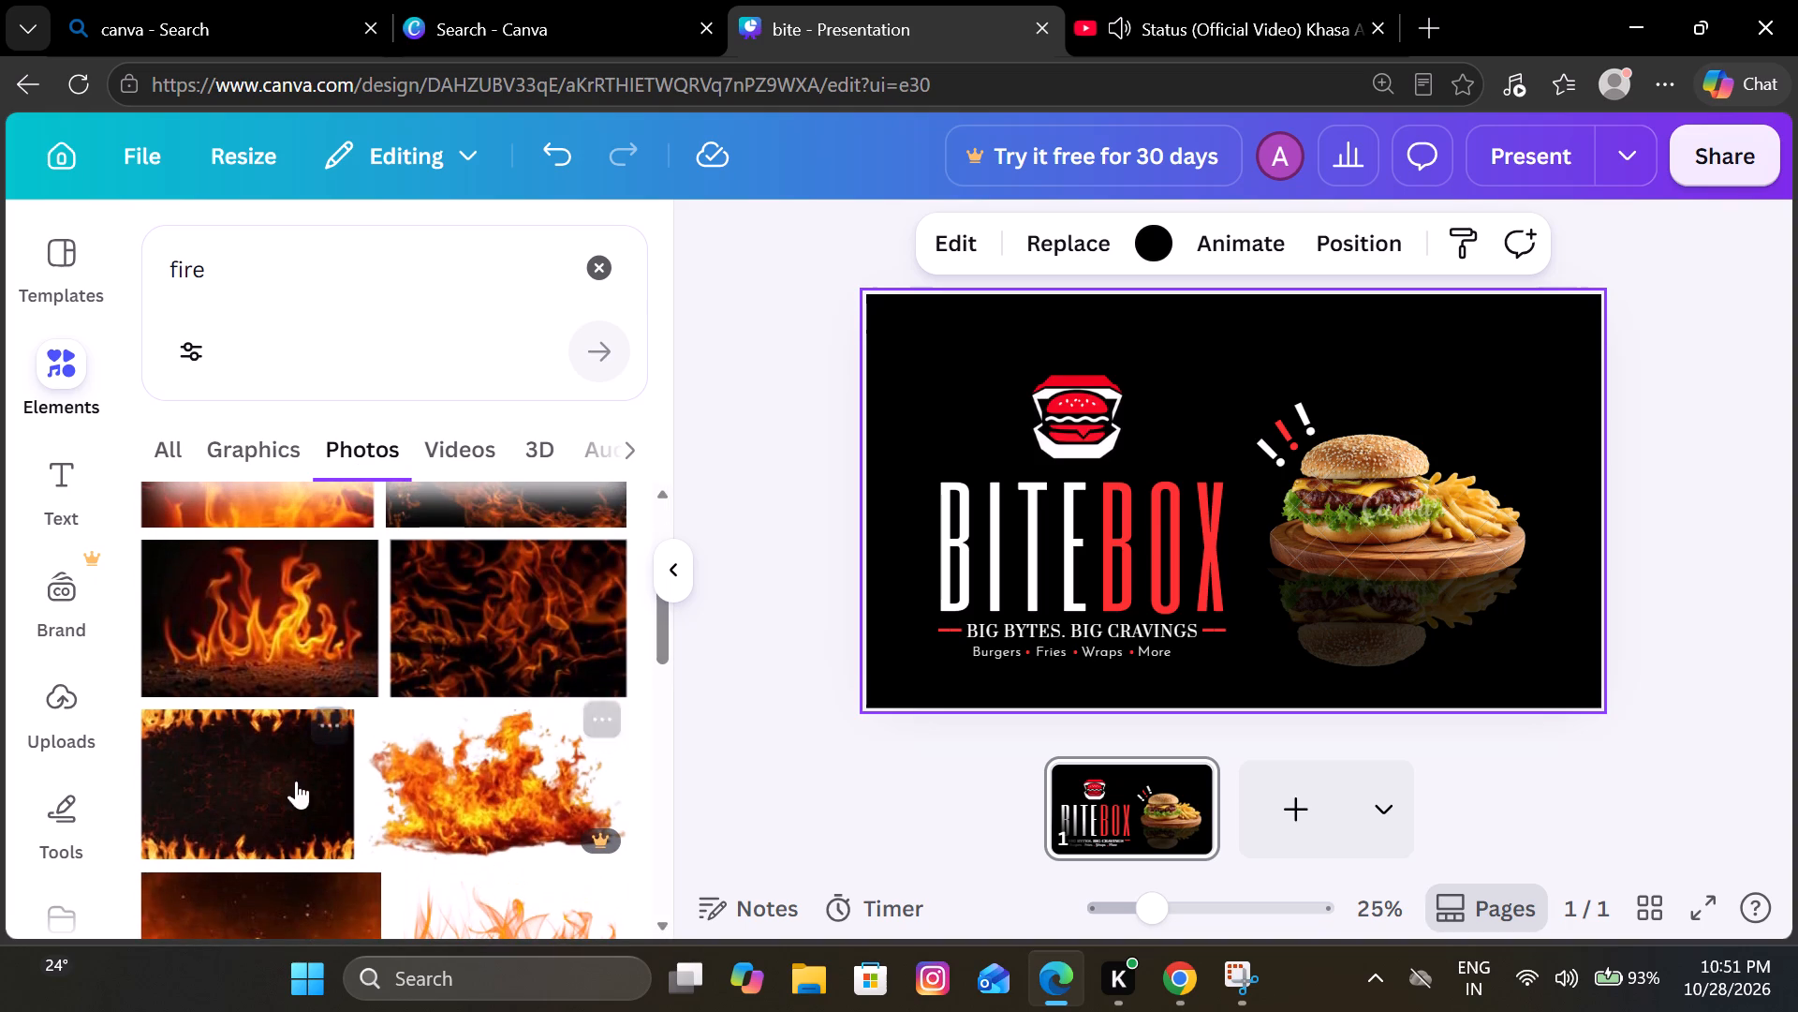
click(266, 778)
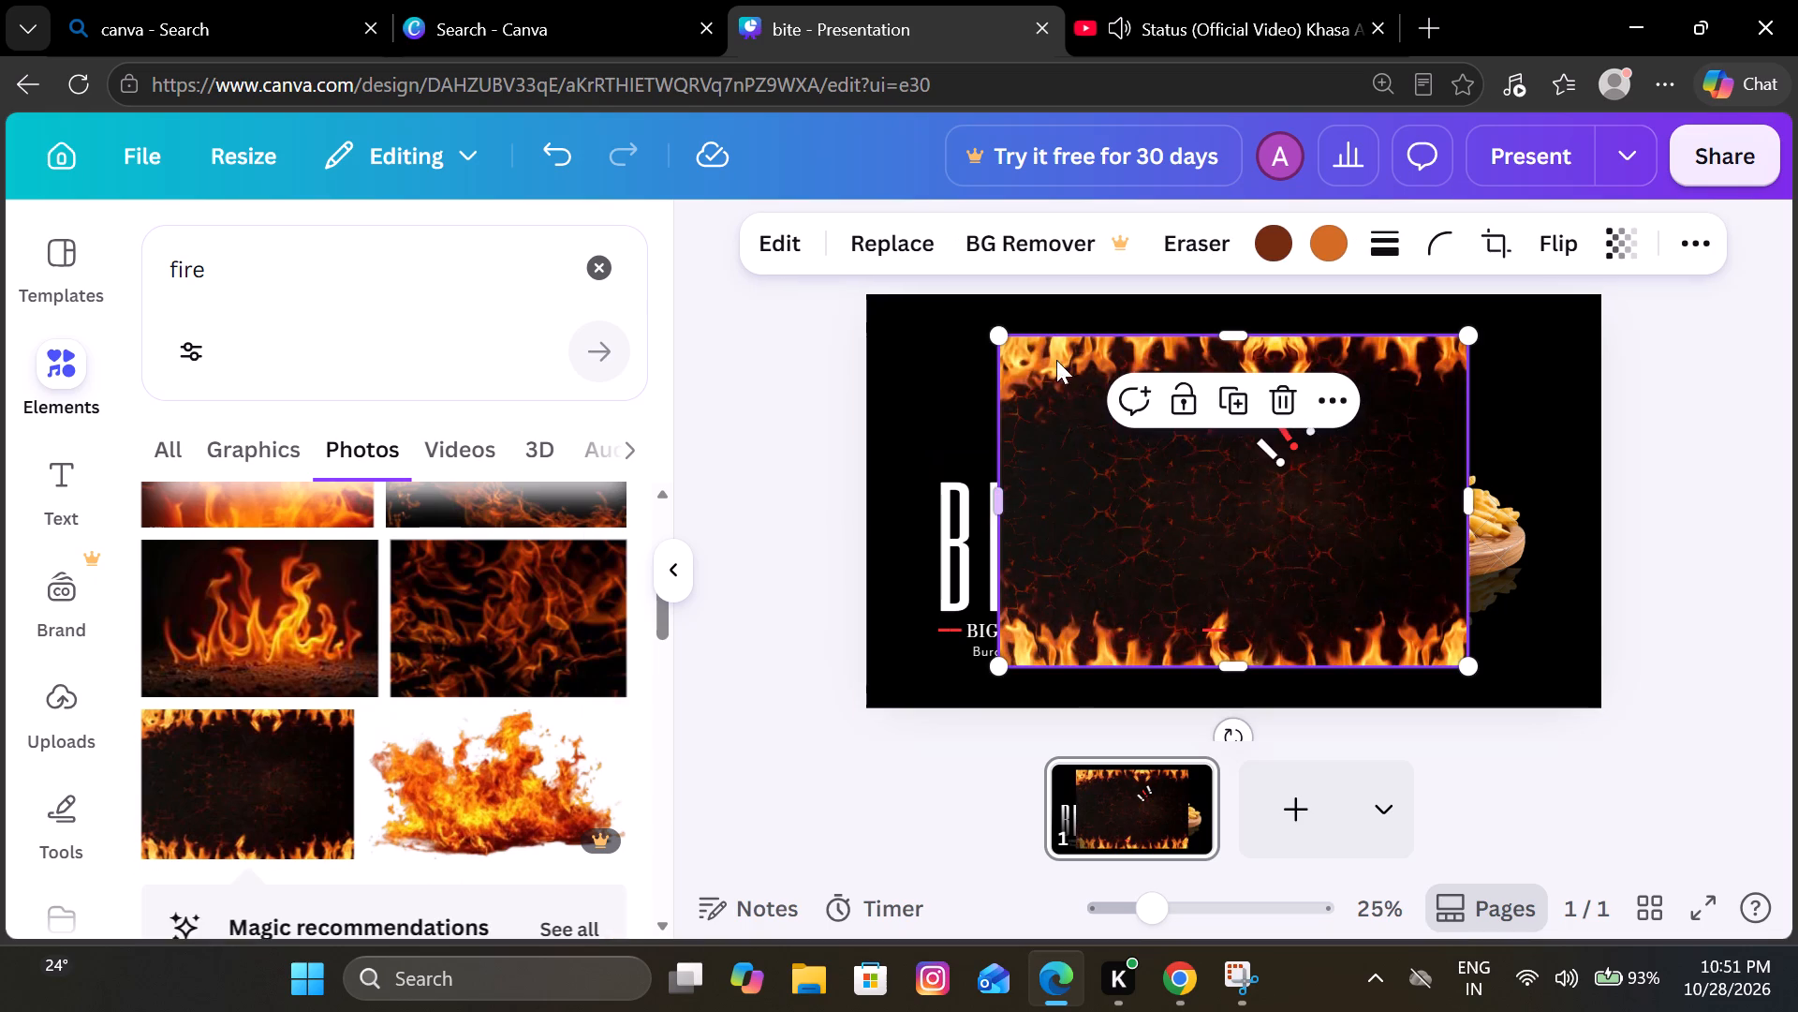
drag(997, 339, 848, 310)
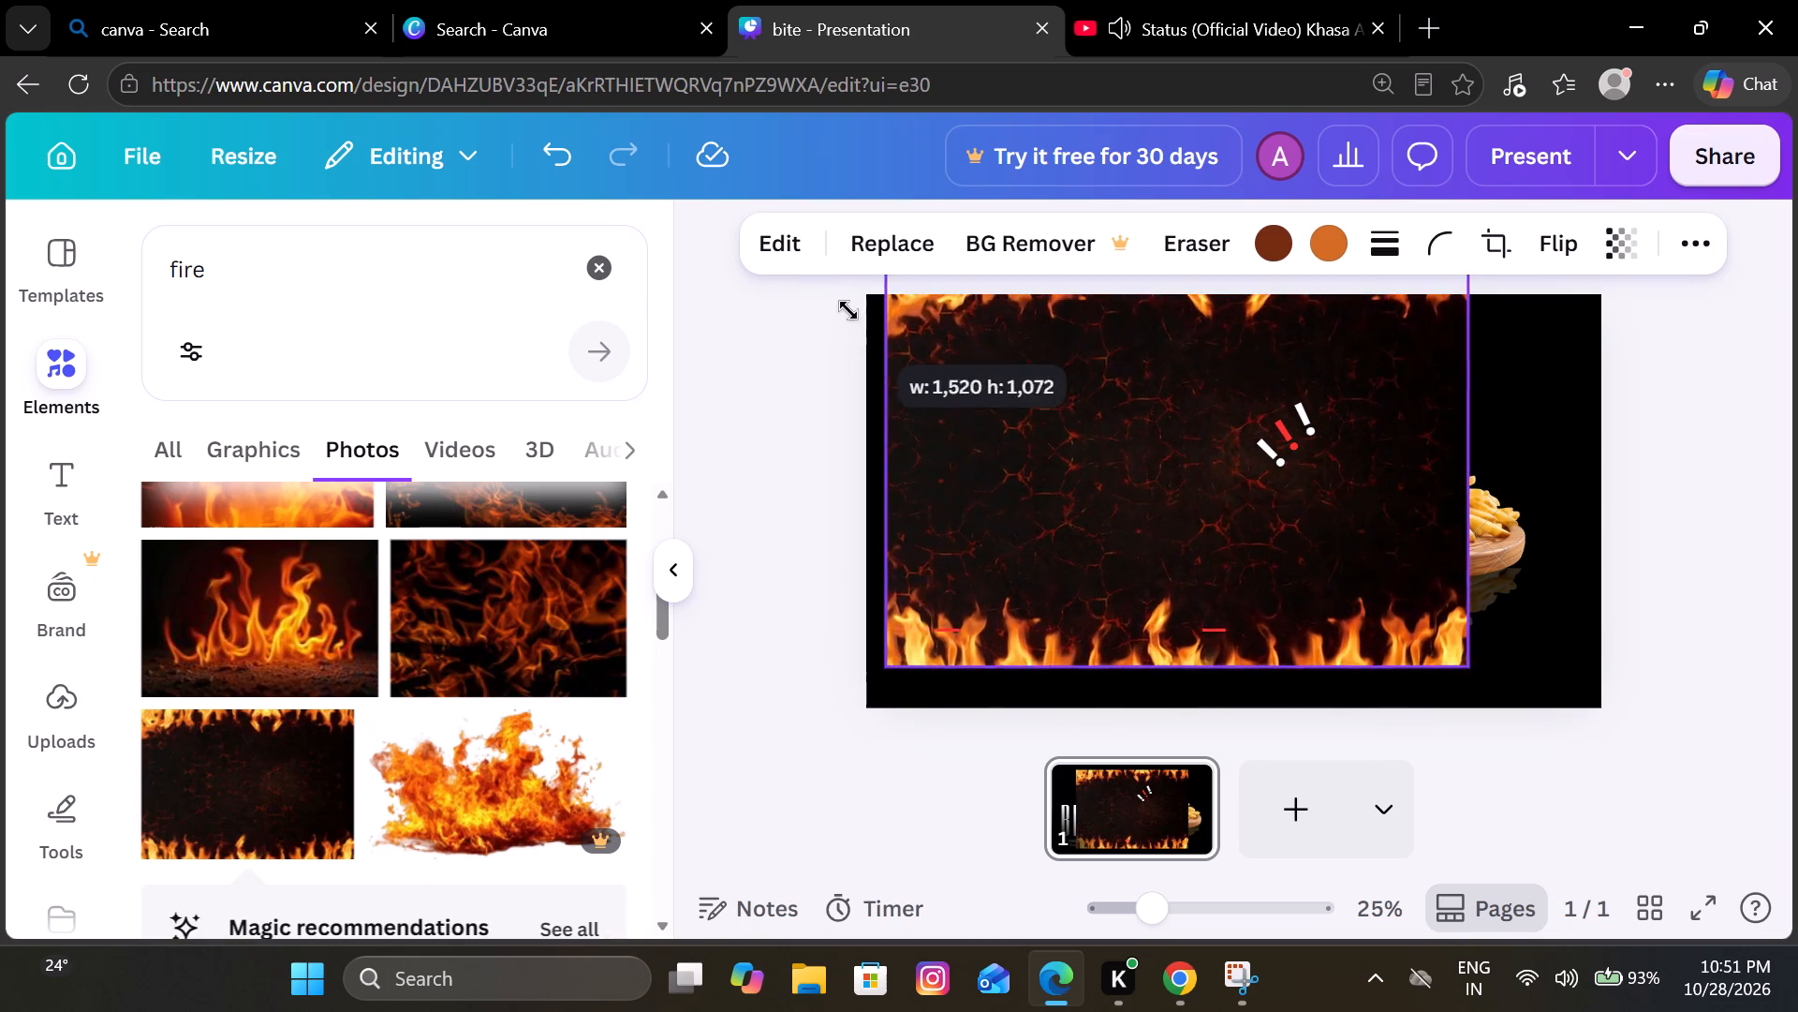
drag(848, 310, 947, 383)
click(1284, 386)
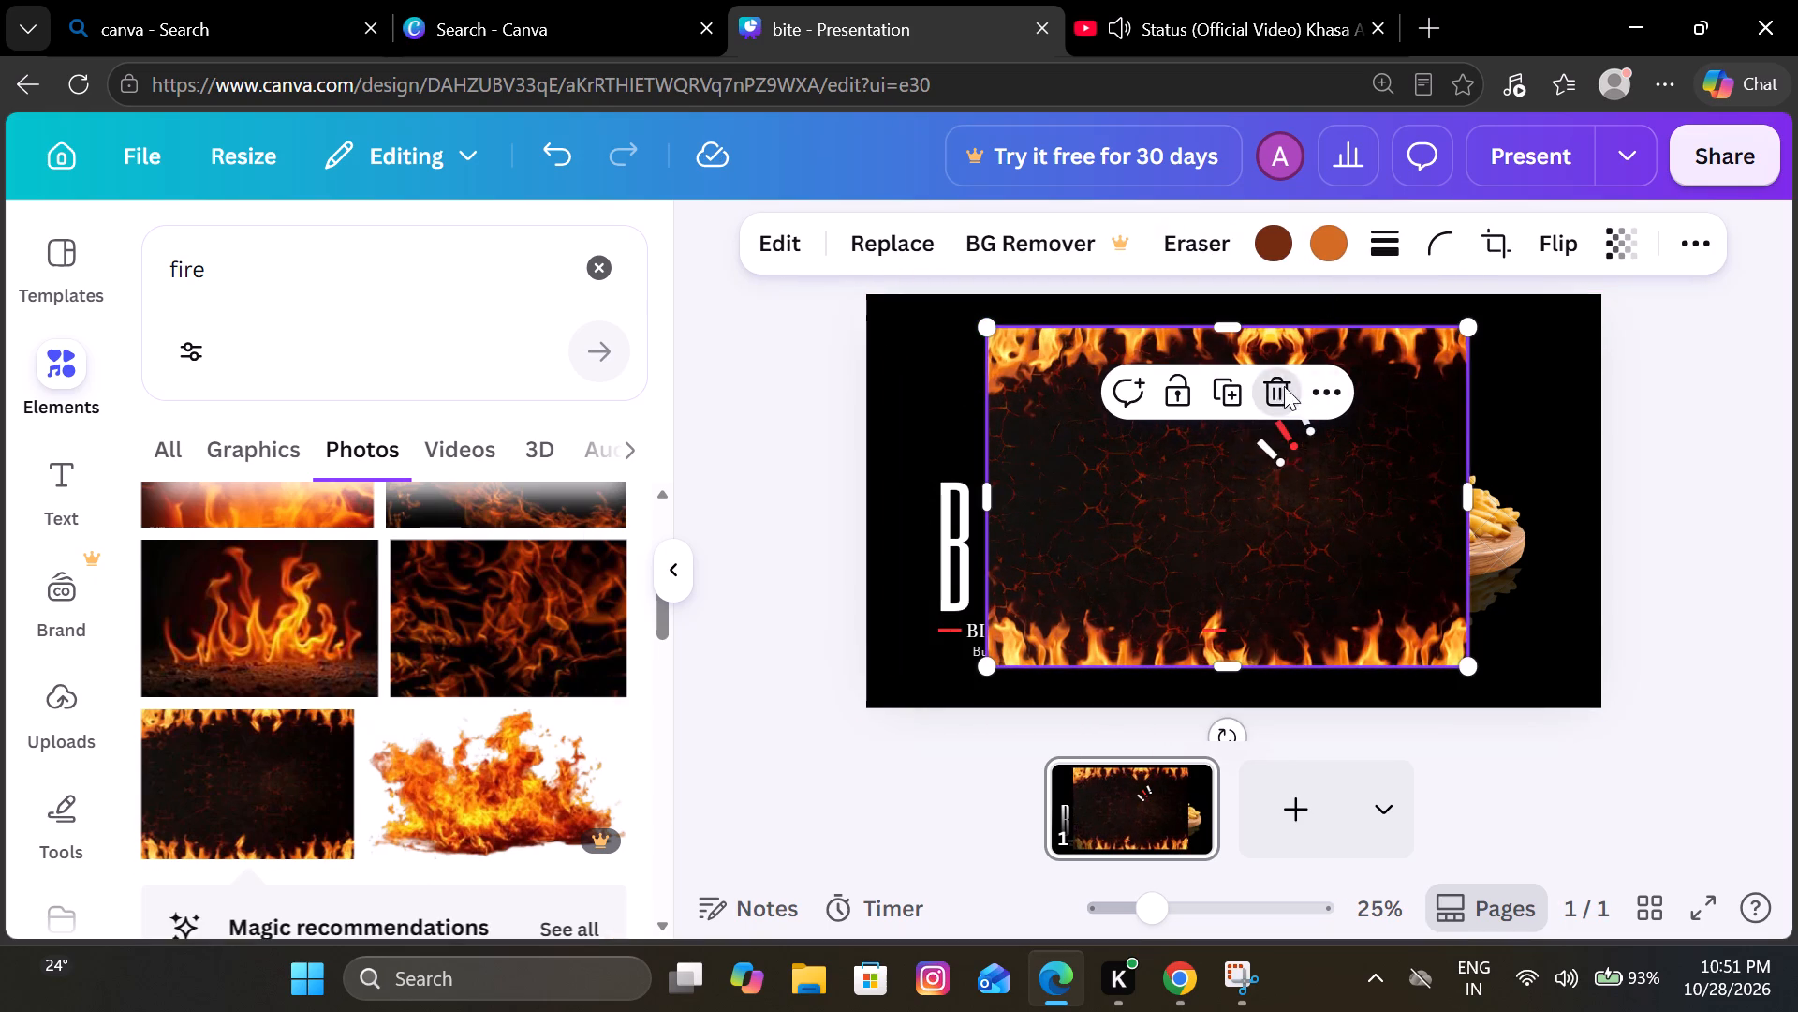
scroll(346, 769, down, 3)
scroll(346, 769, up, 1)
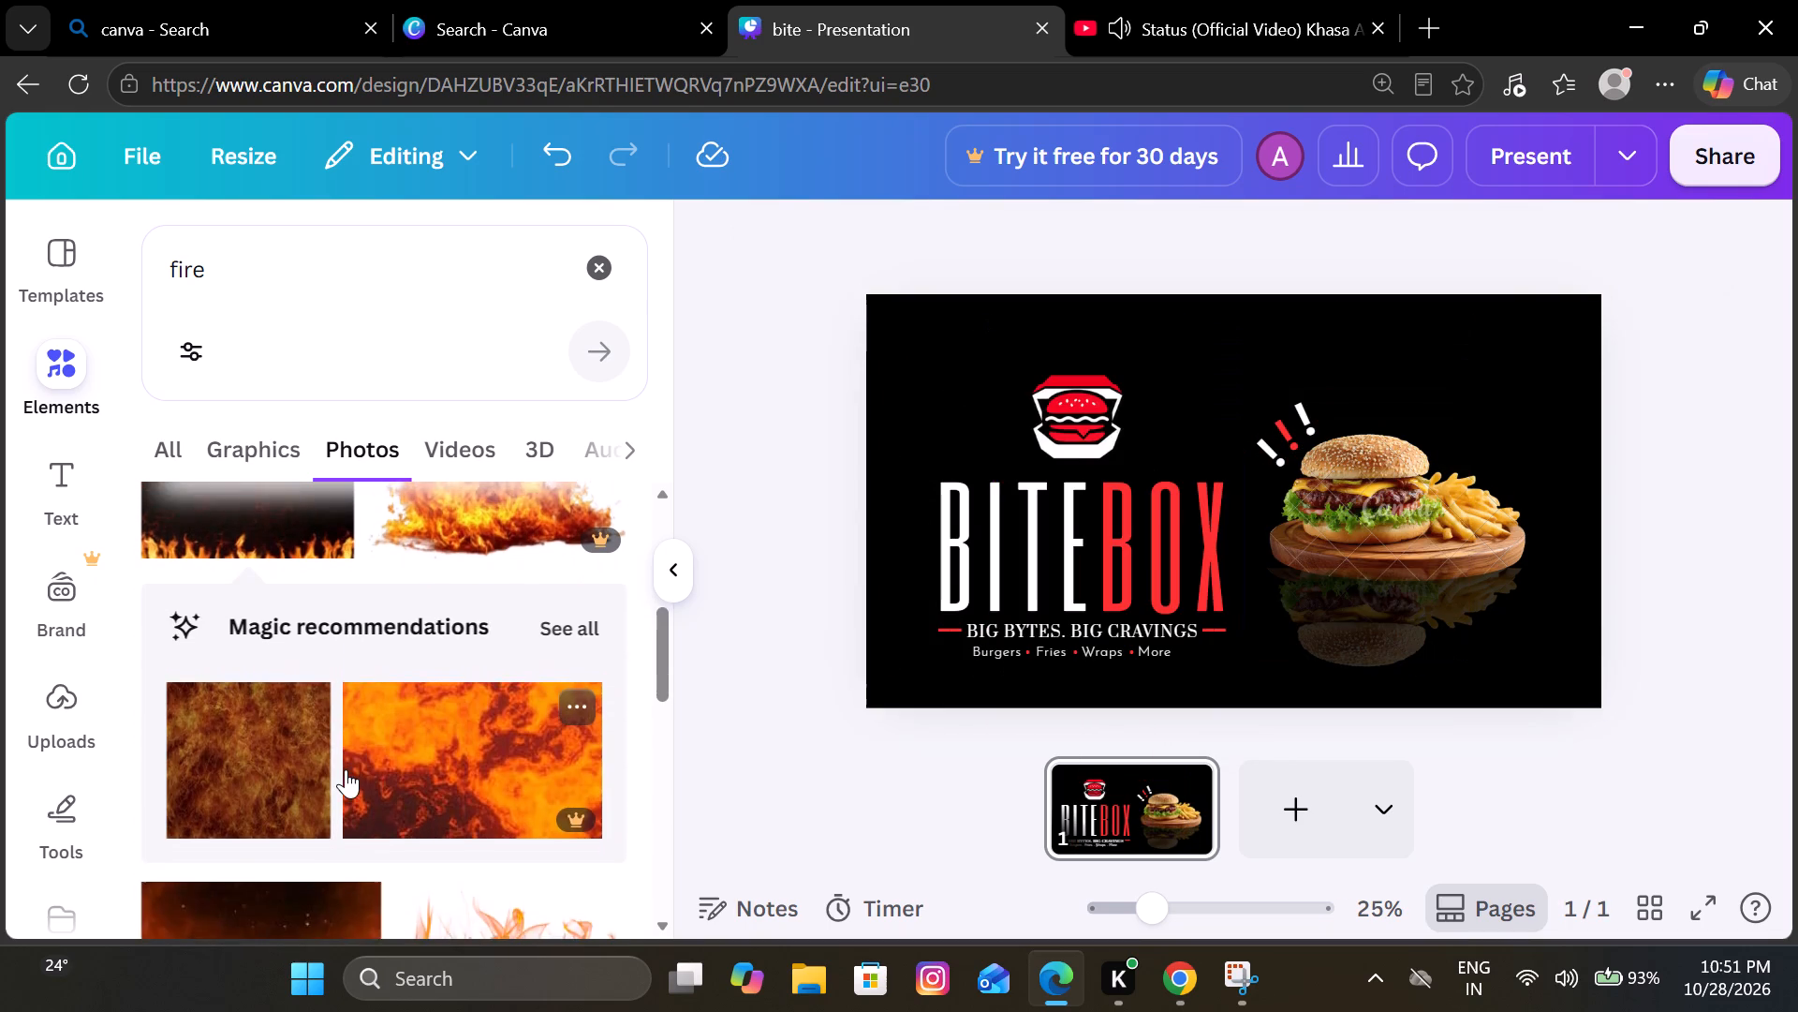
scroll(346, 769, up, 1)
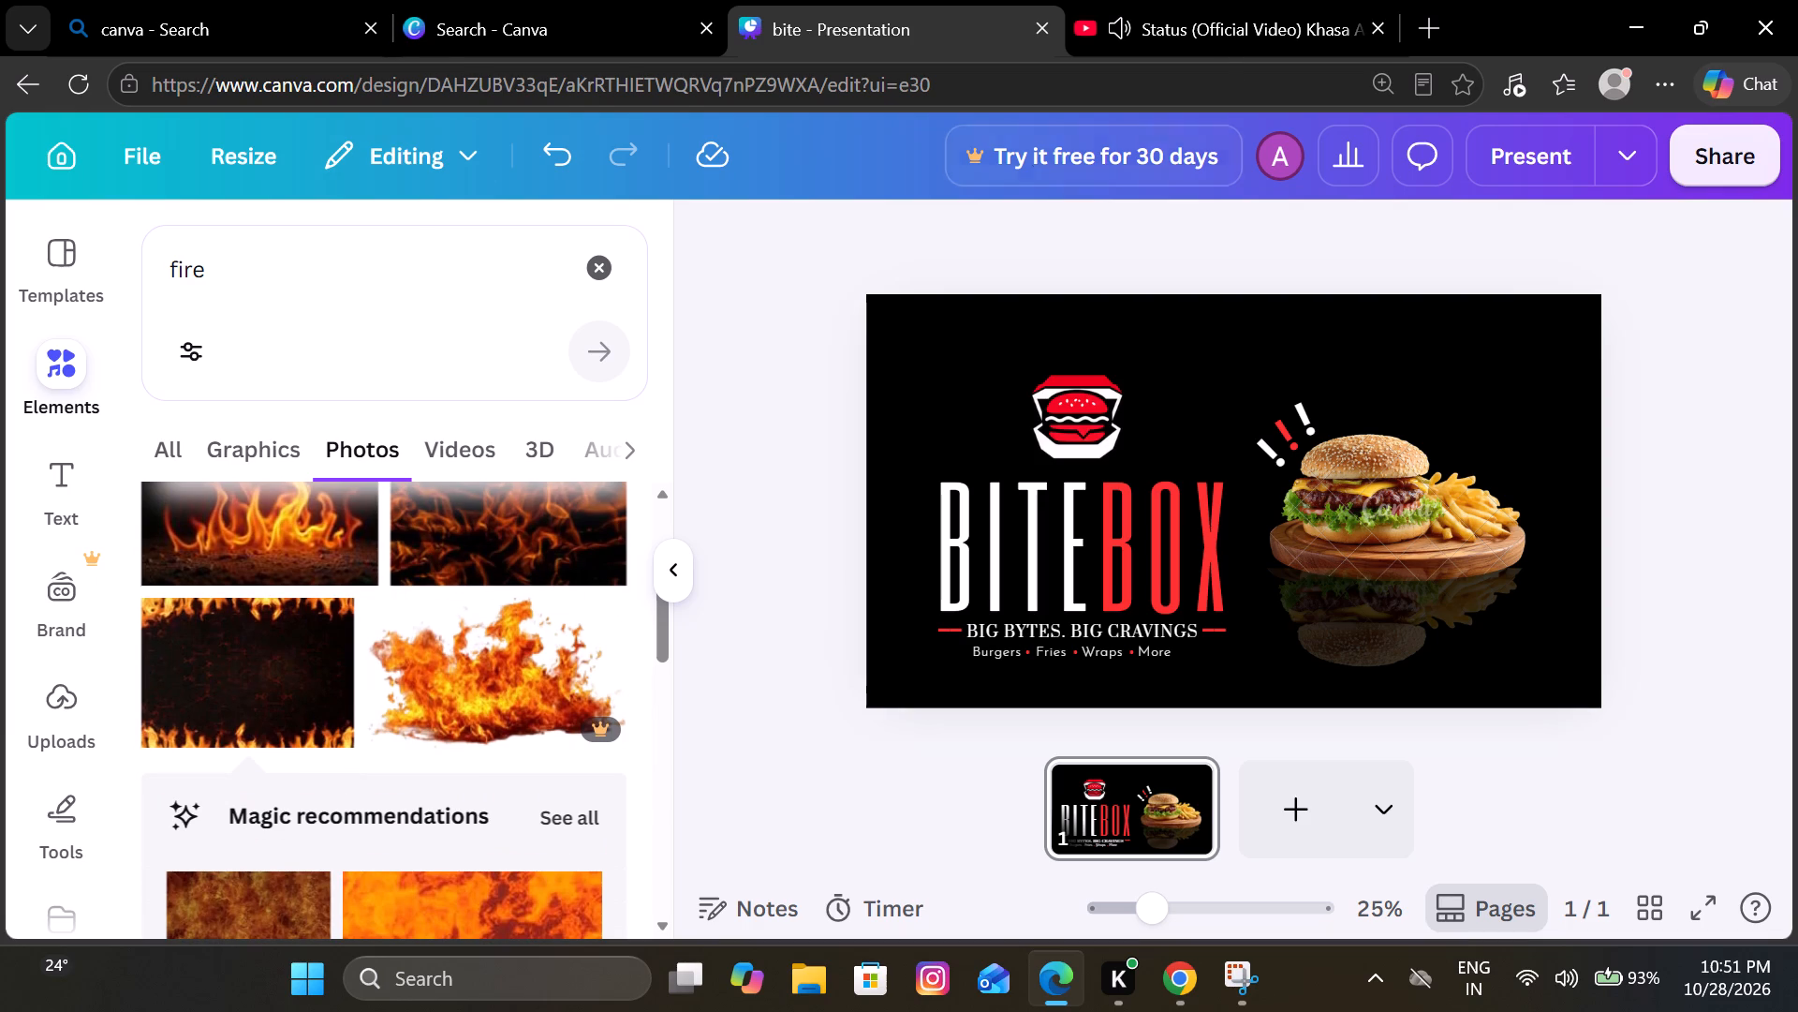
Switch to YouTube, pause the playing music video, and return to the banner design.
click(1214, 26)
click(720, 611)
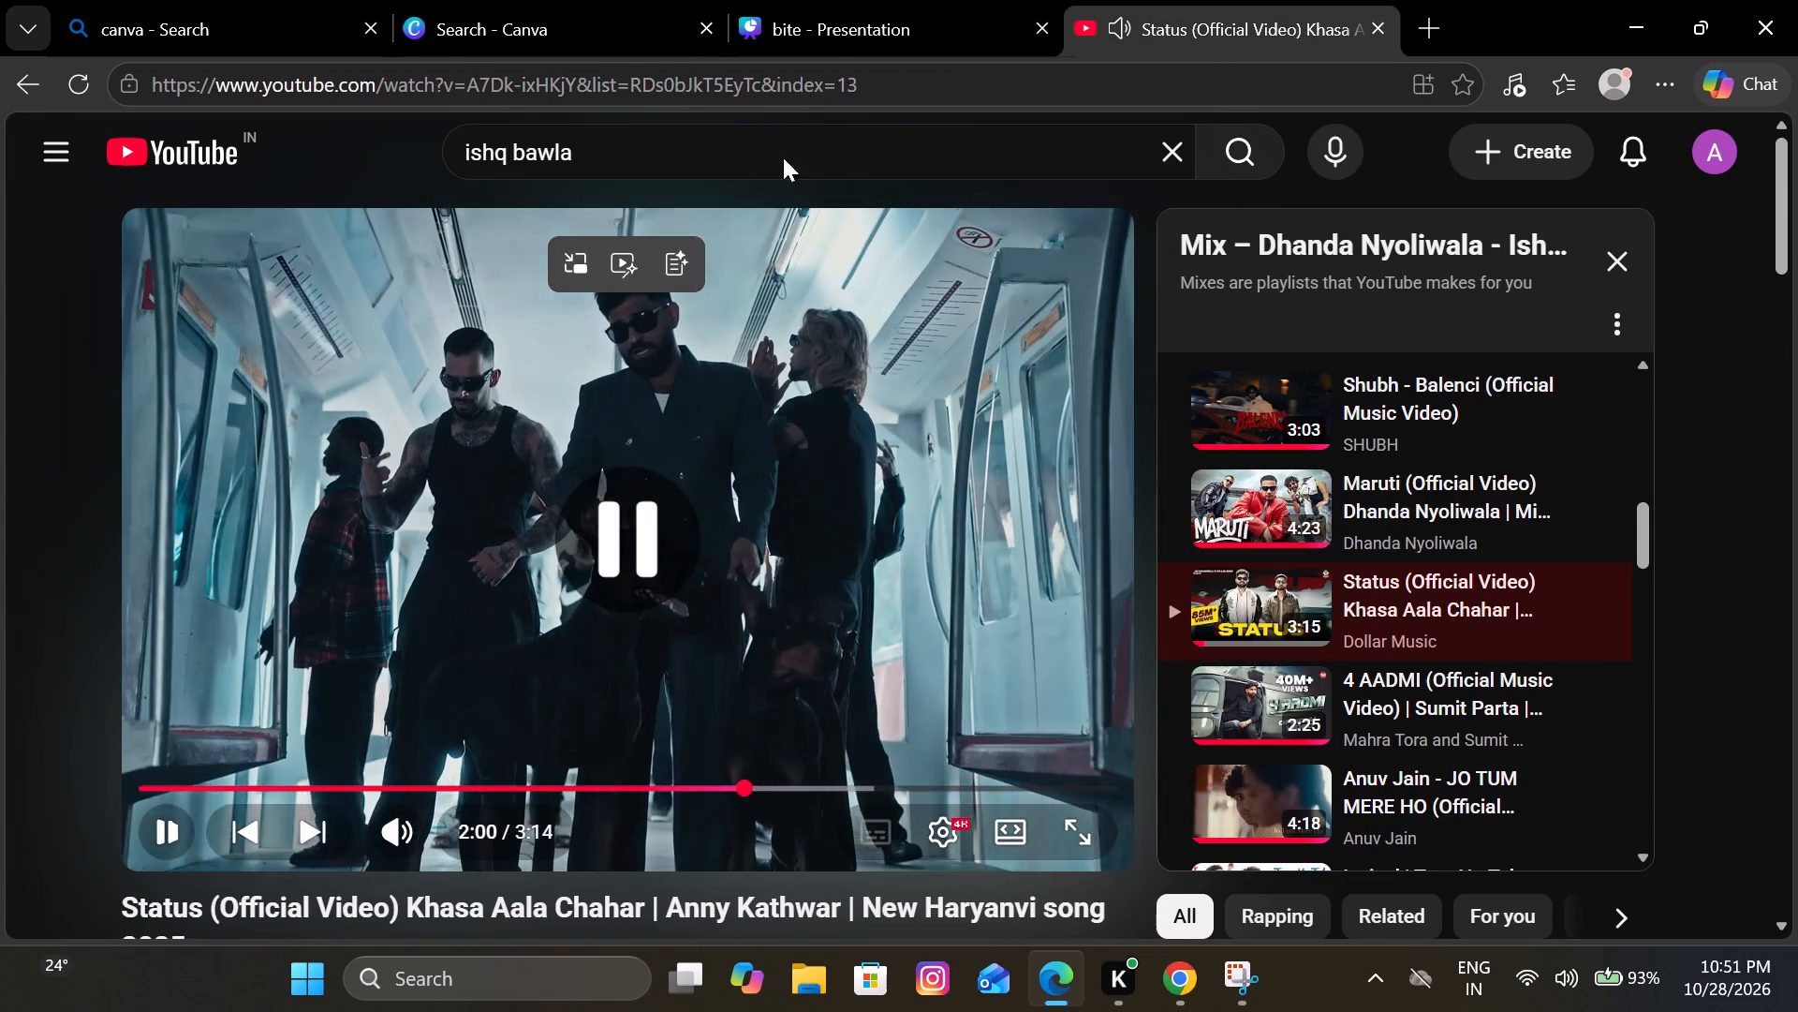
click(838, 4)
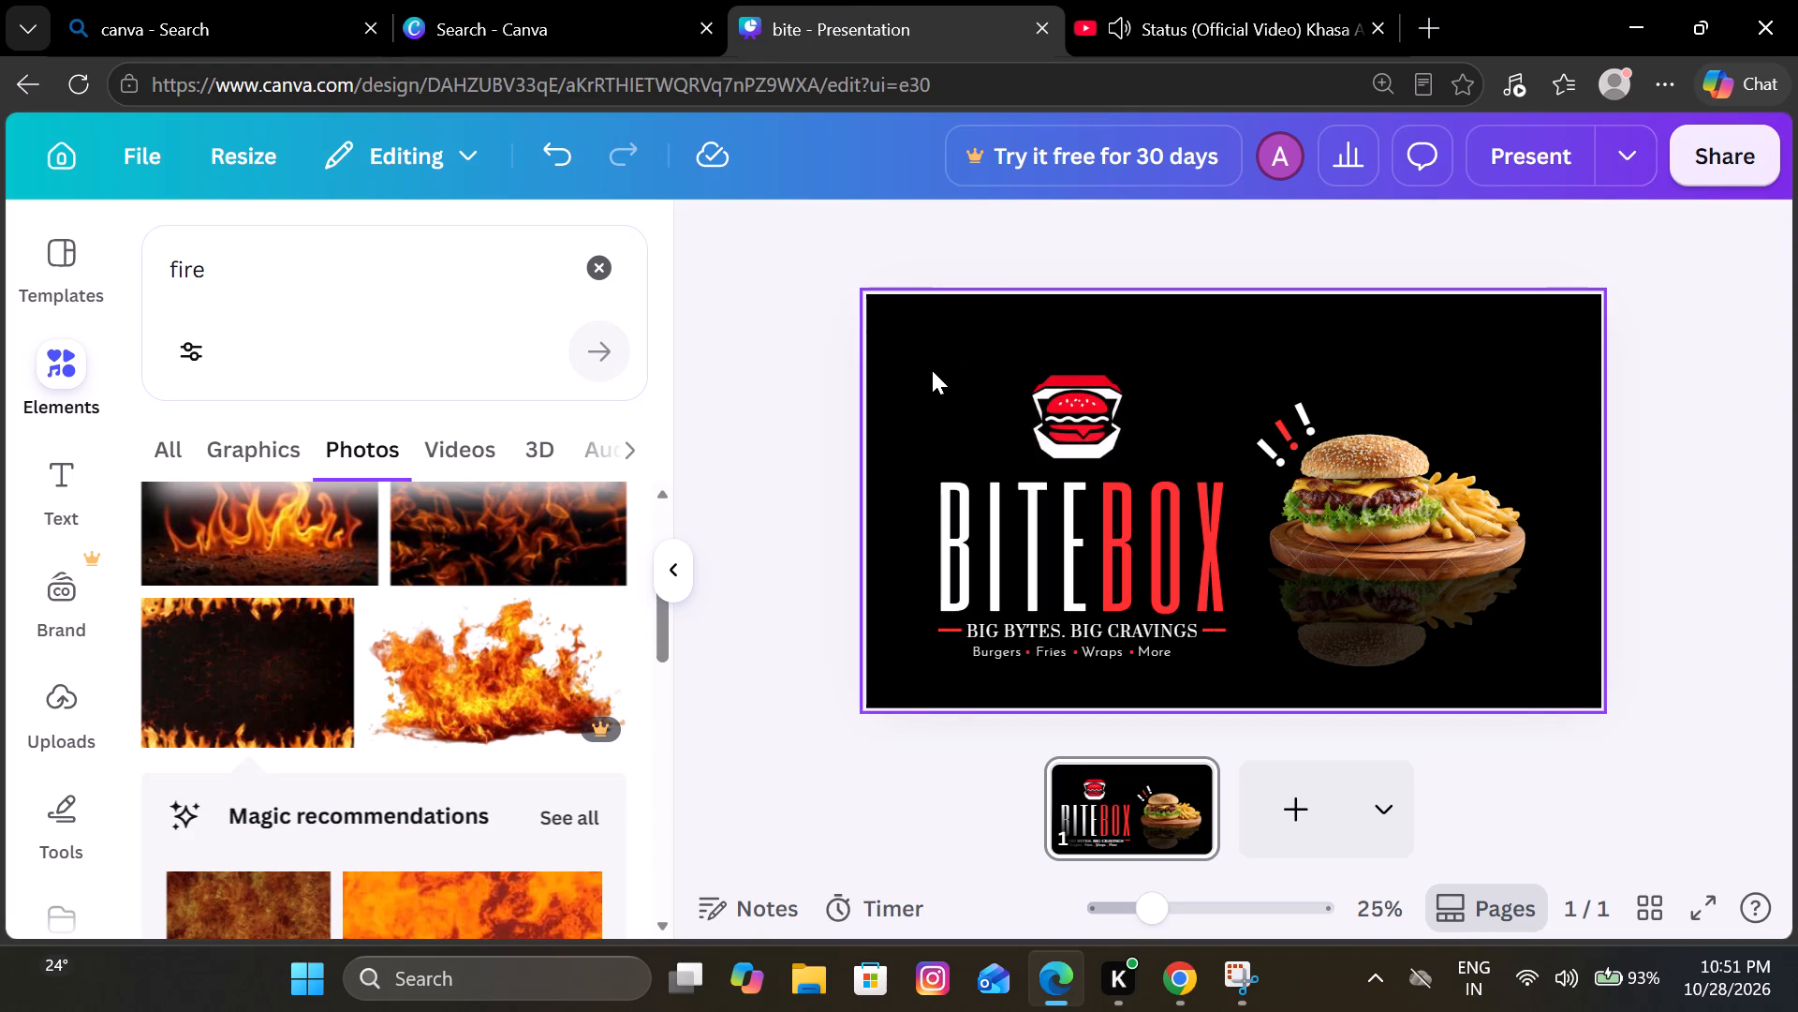
Add the photo of orange flames swirling on black and shrink it to about a quarter of its width.
scroll(515, 693, down, 2)
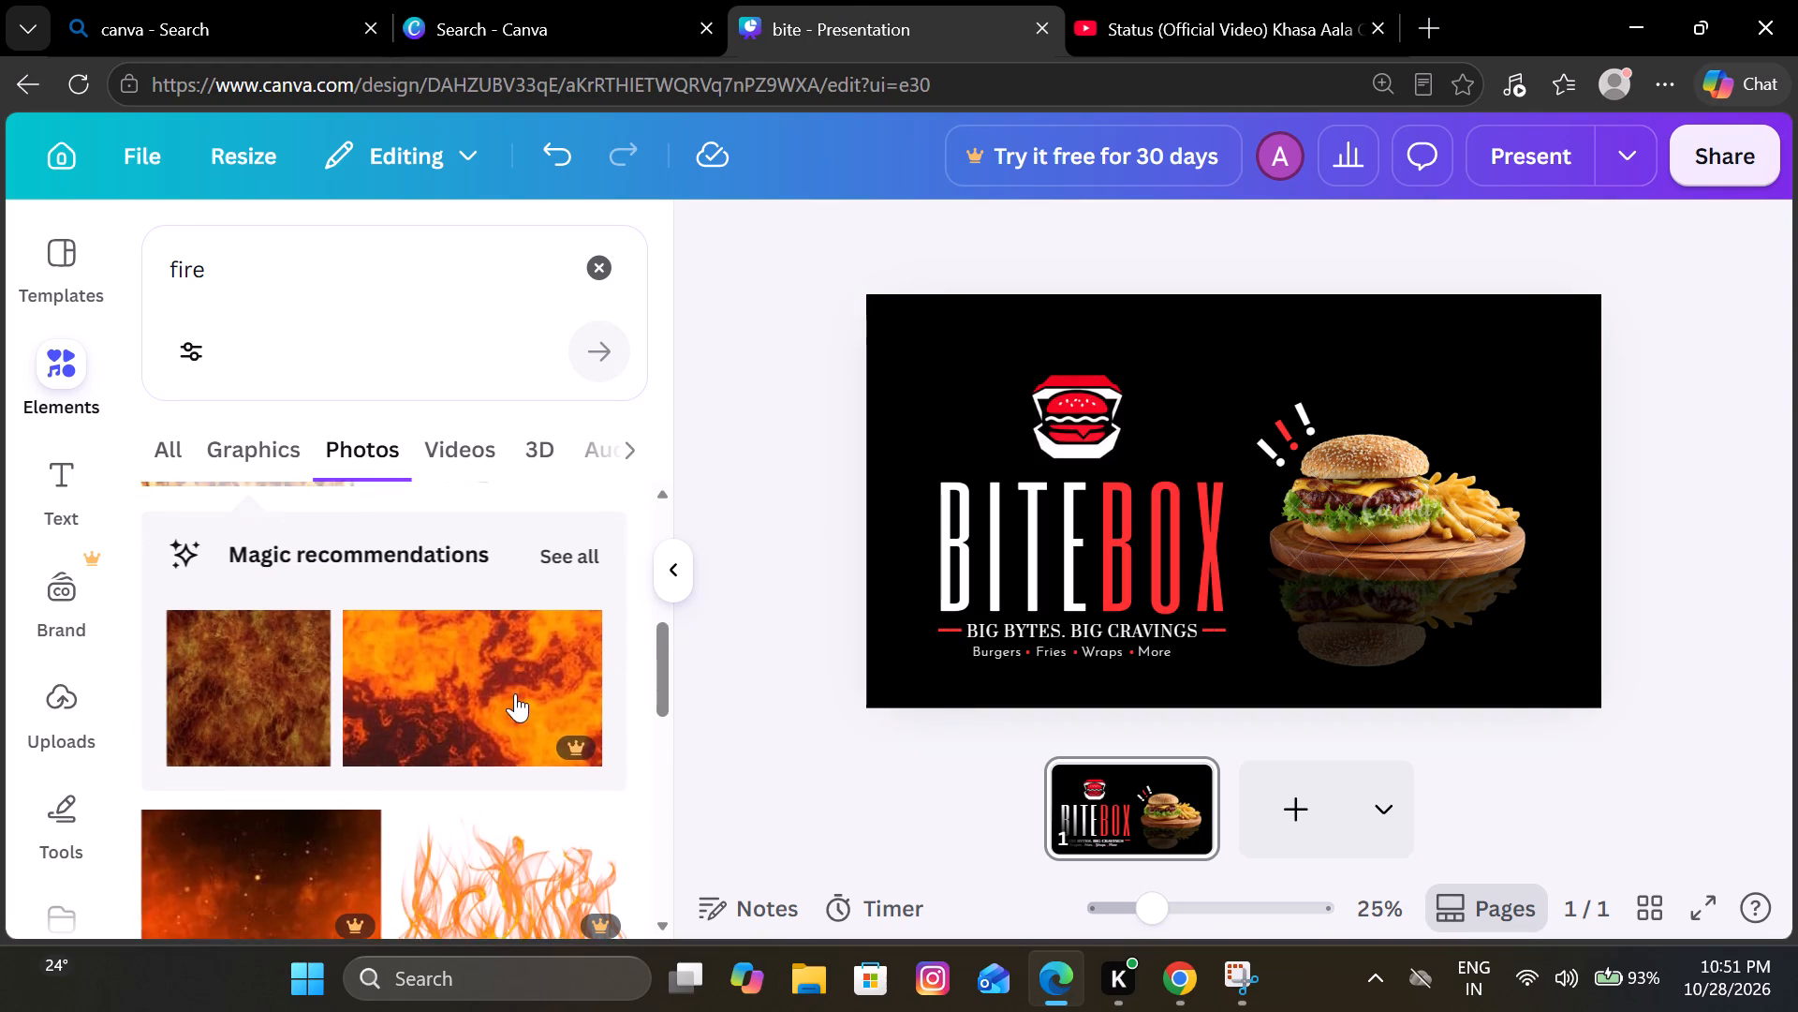
scroll(515, 693, down, 4)
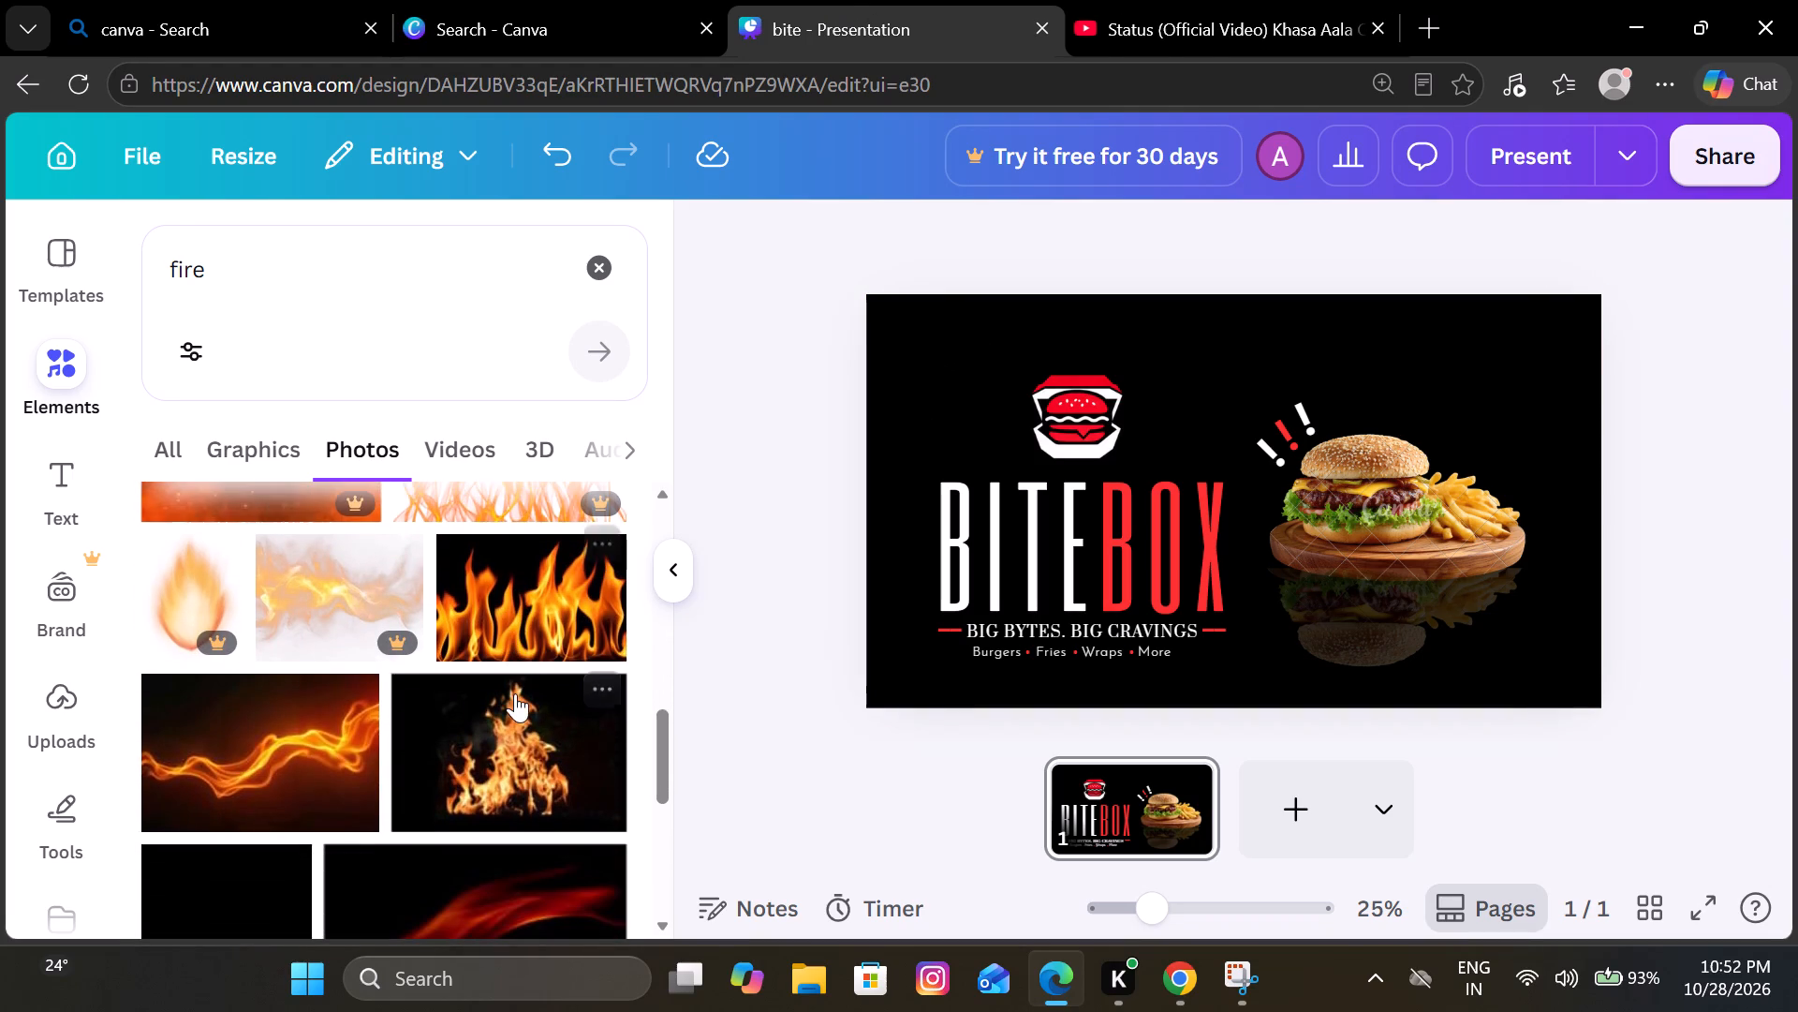
scroll(331, 762, up, 5)
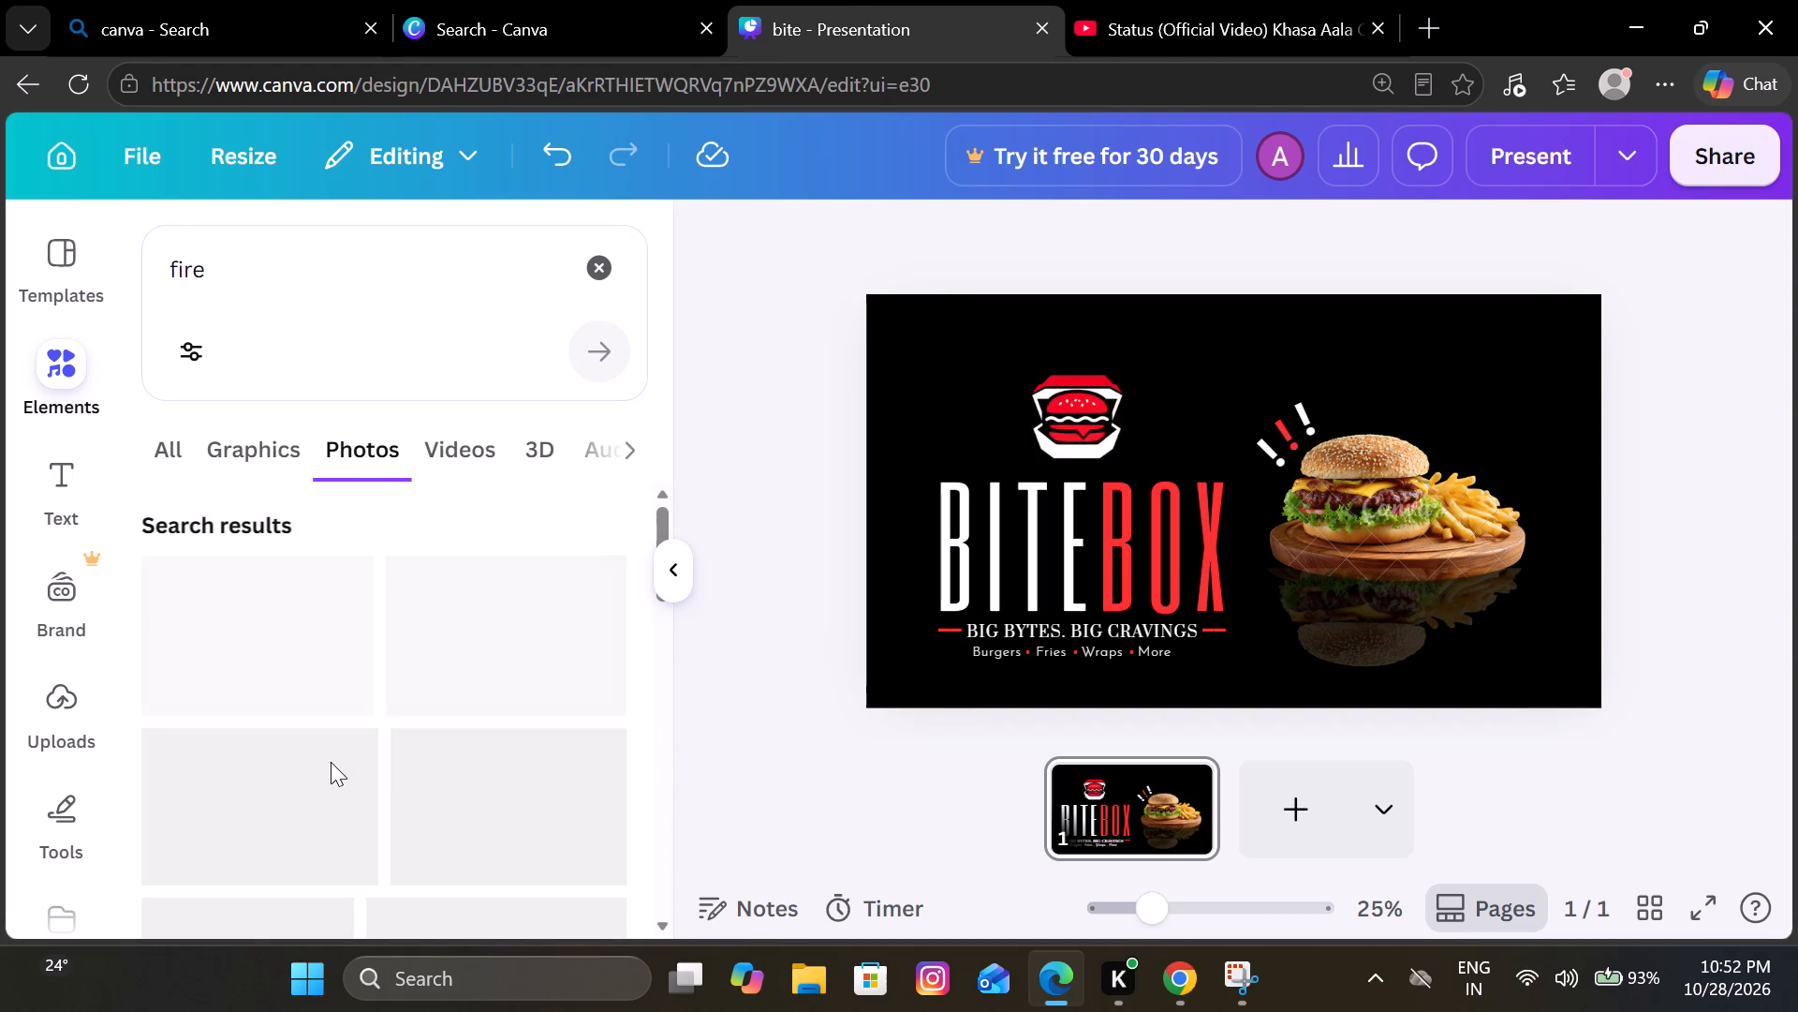
click(463, 677)
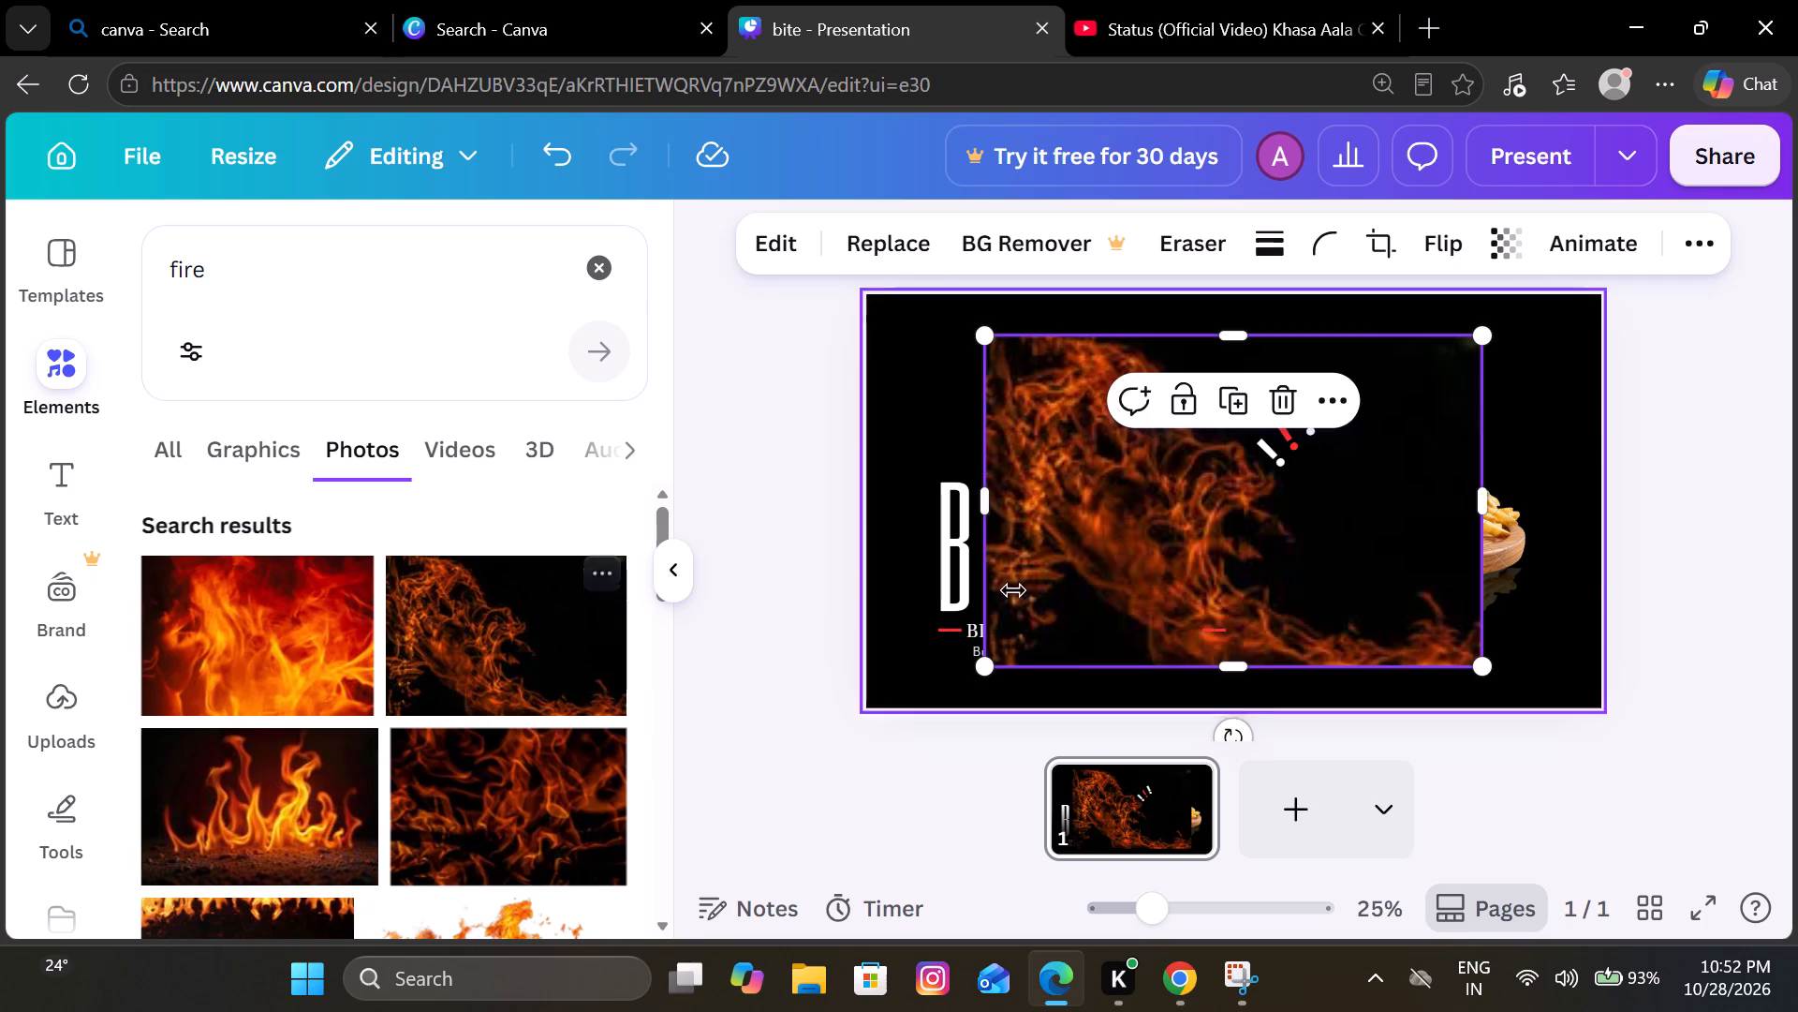
drag(1472, 652, 1543, 632)
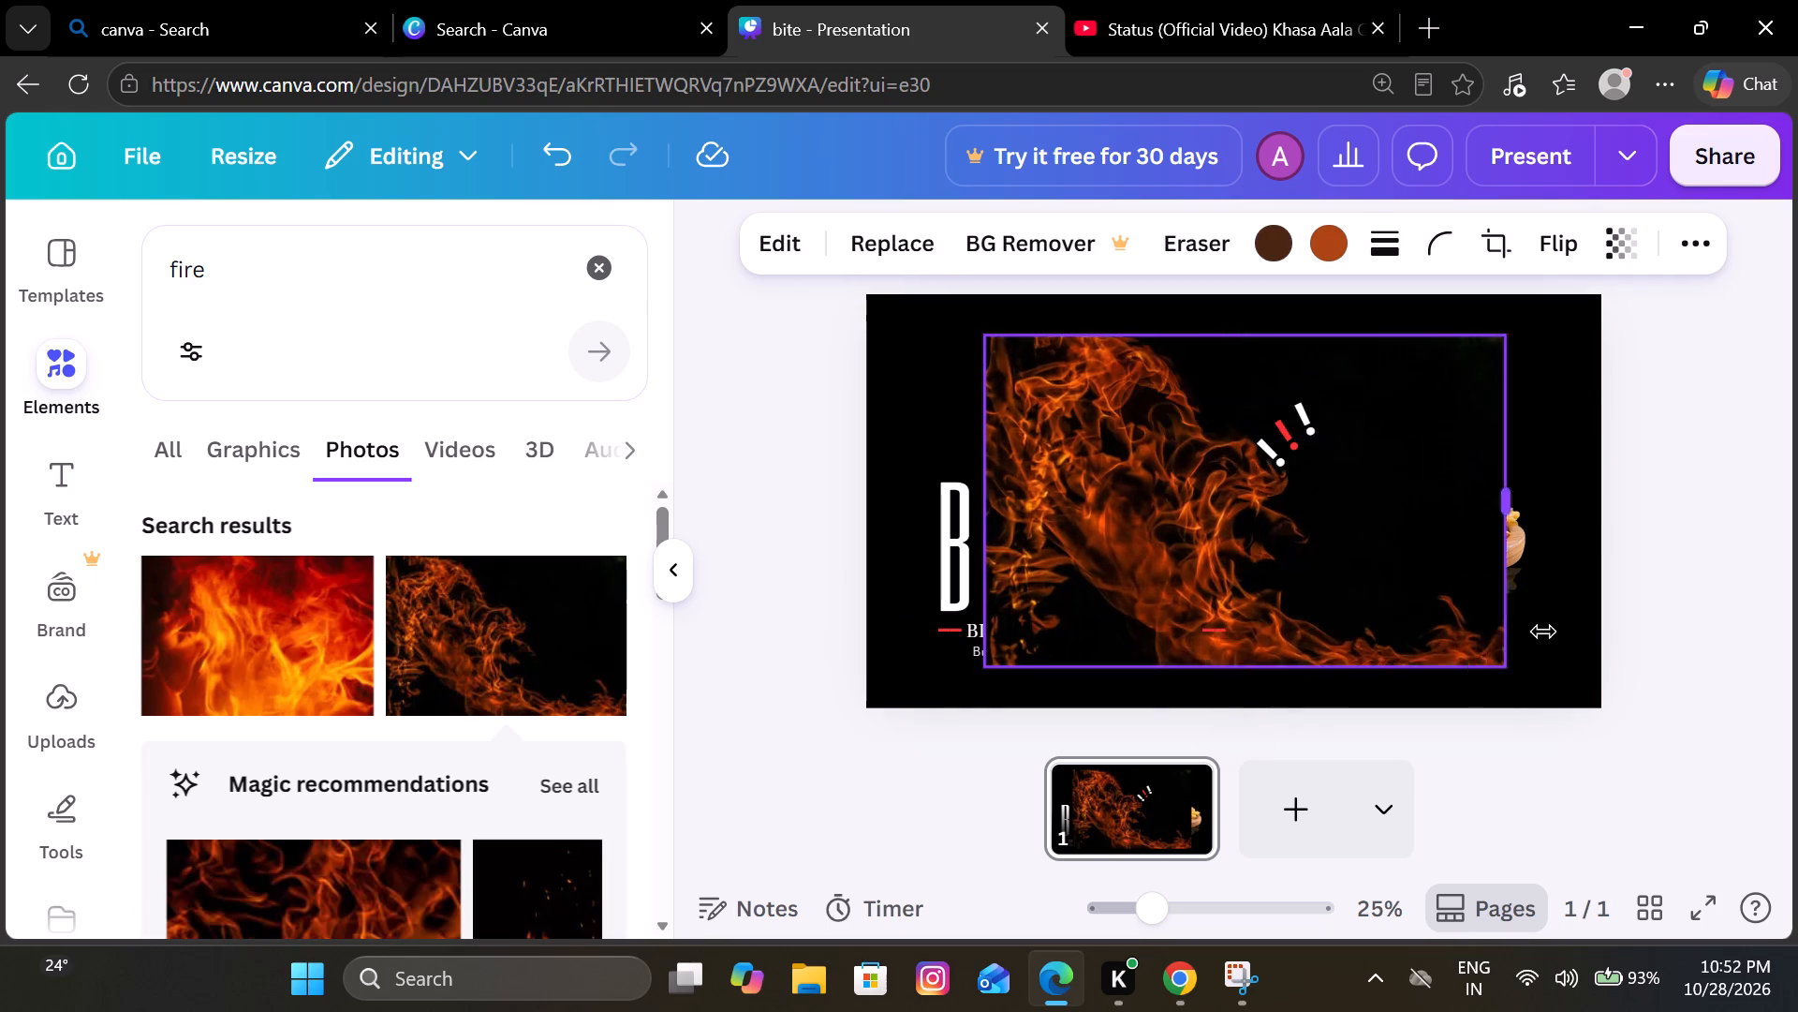
drag(1543, 632, 1489, 542)
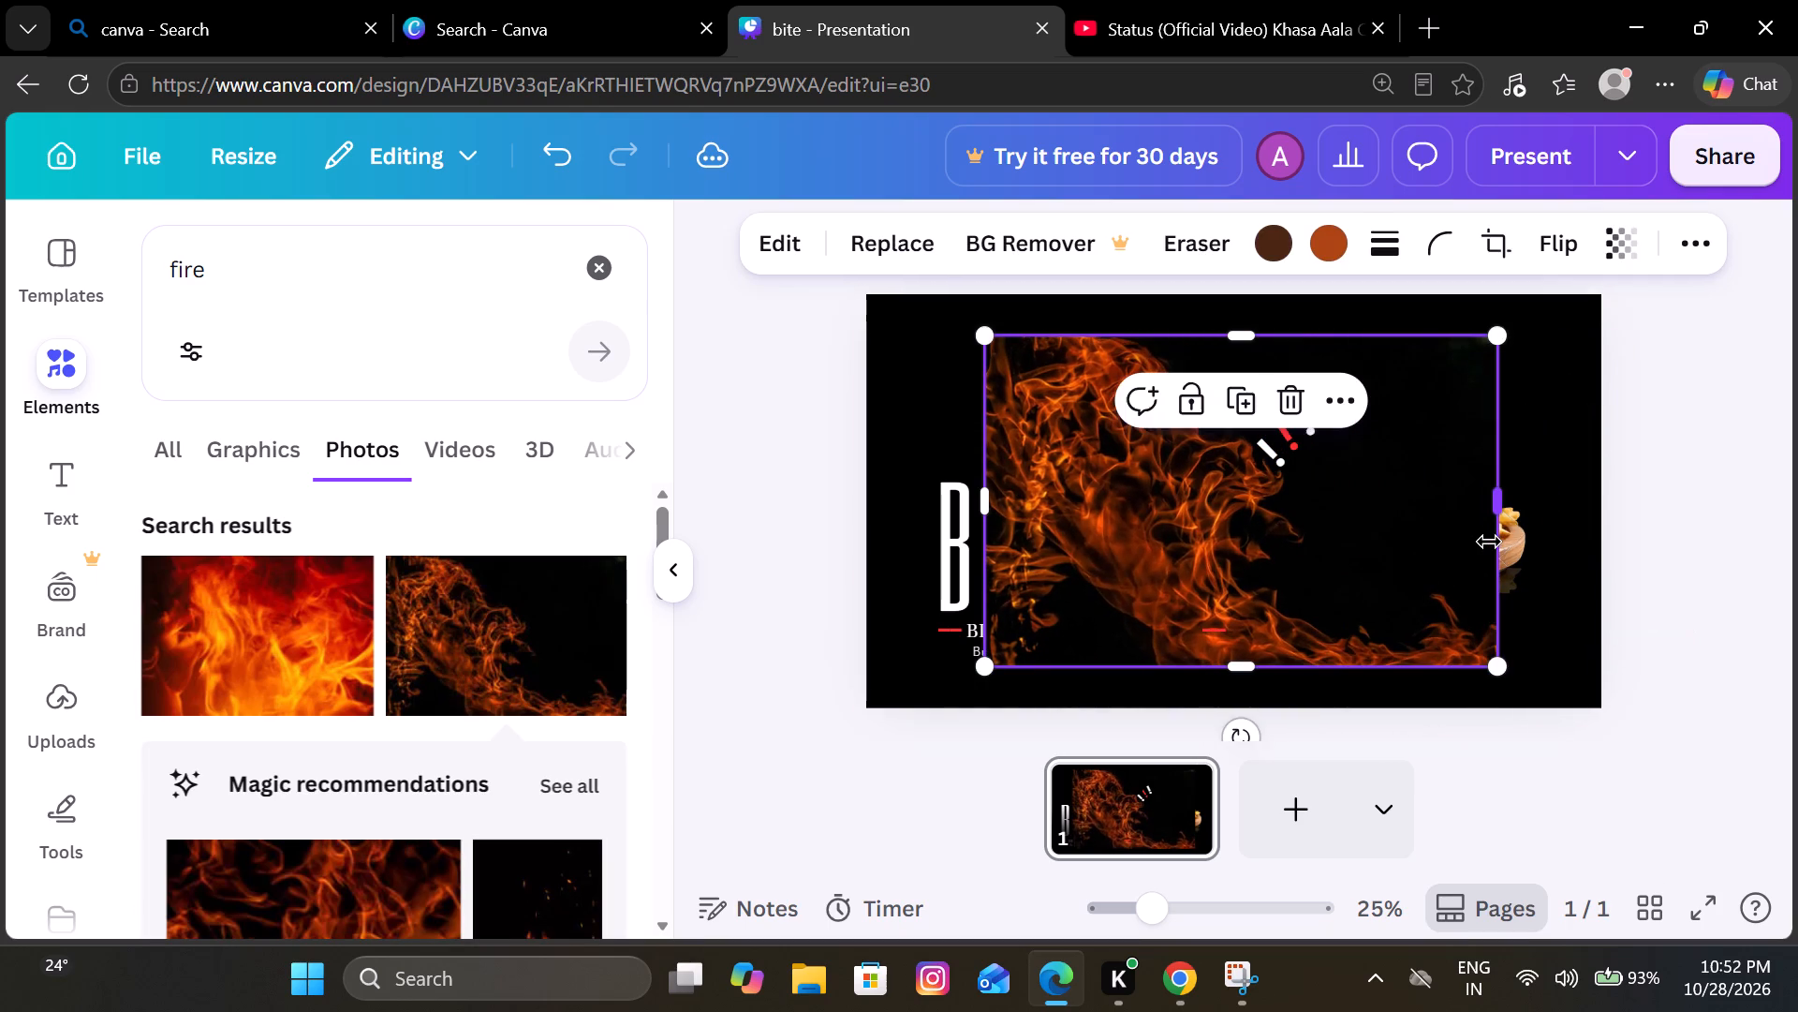
drag(1489, 542, 1466, 615)
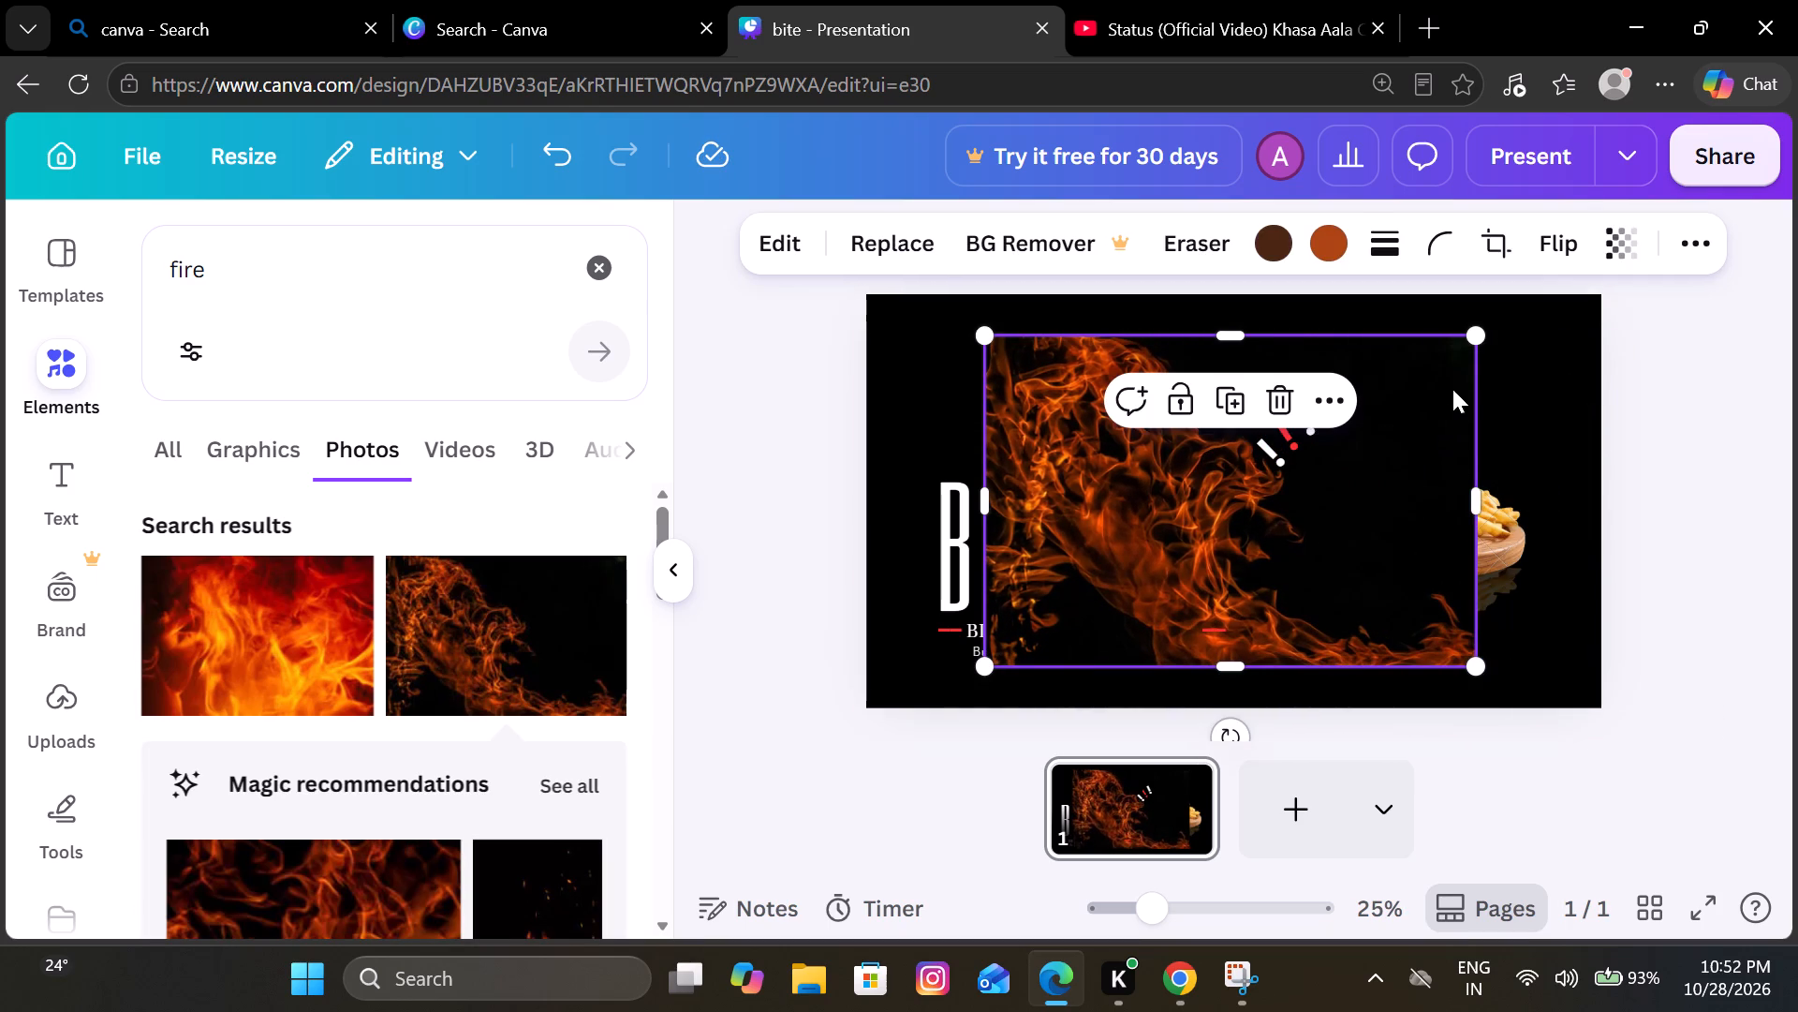
drag(1473, 344, 1399, 460)
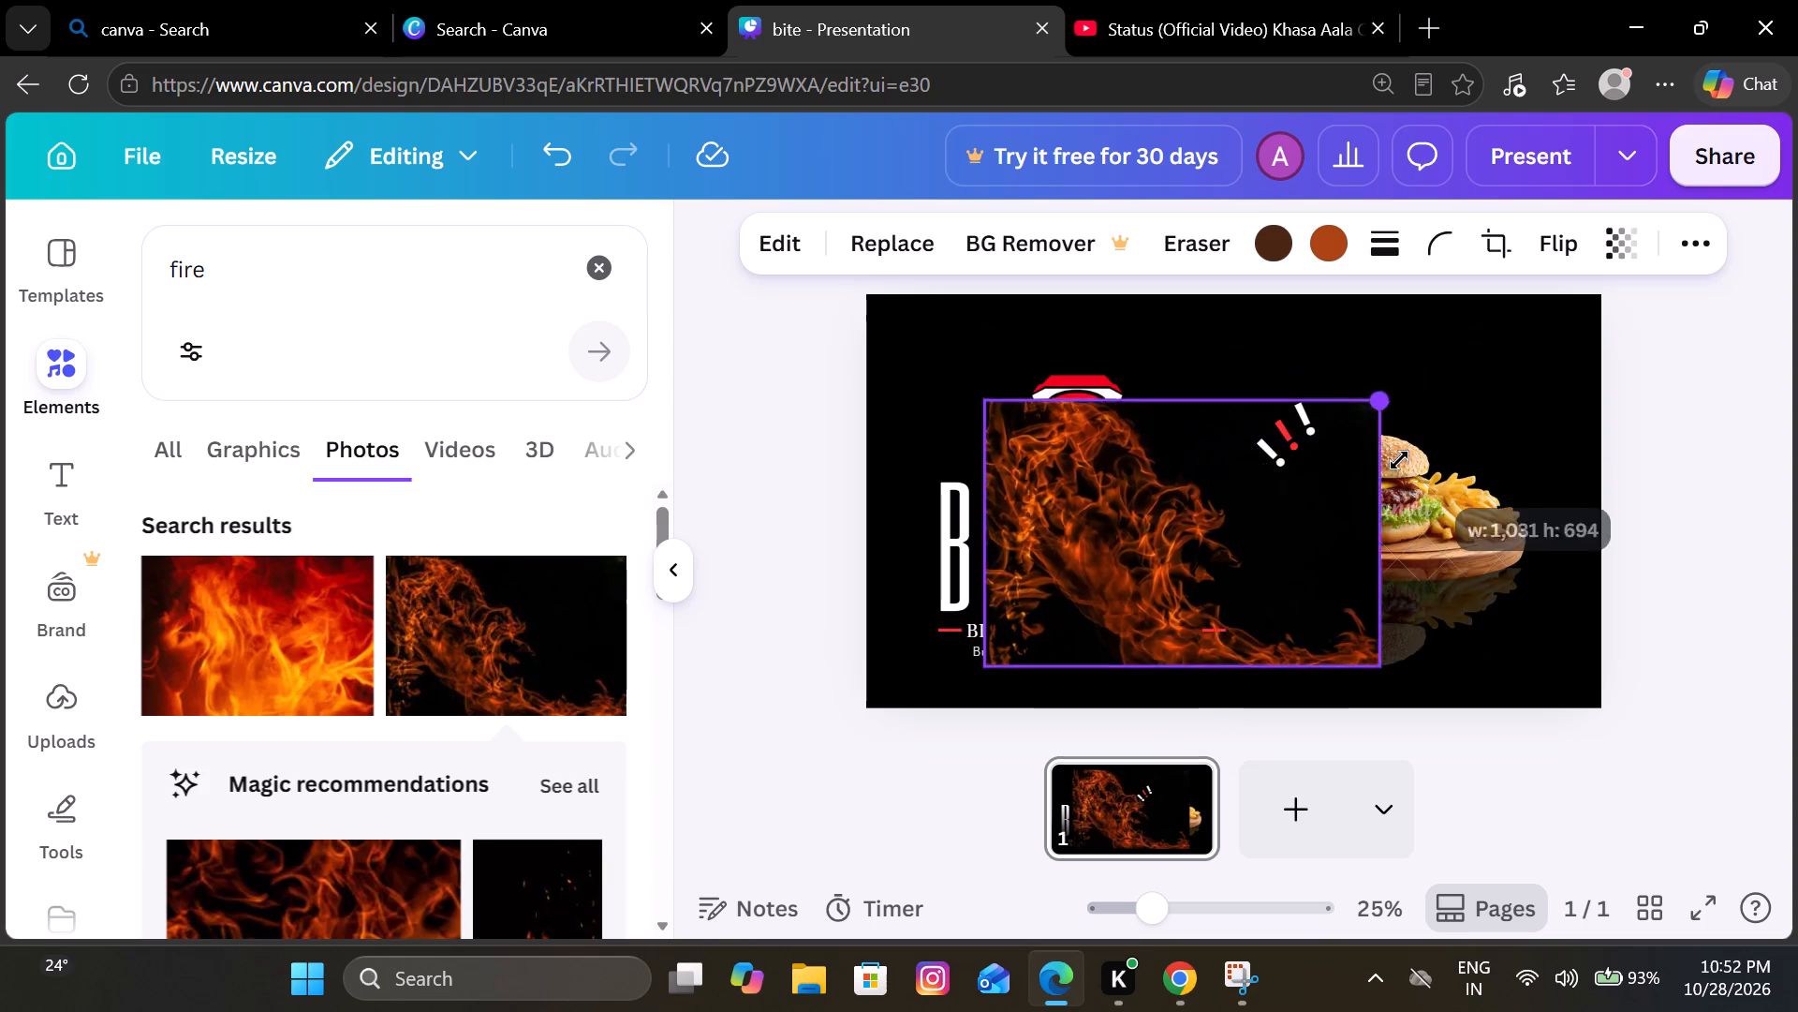
drag(1399, 460, 1167, 668)
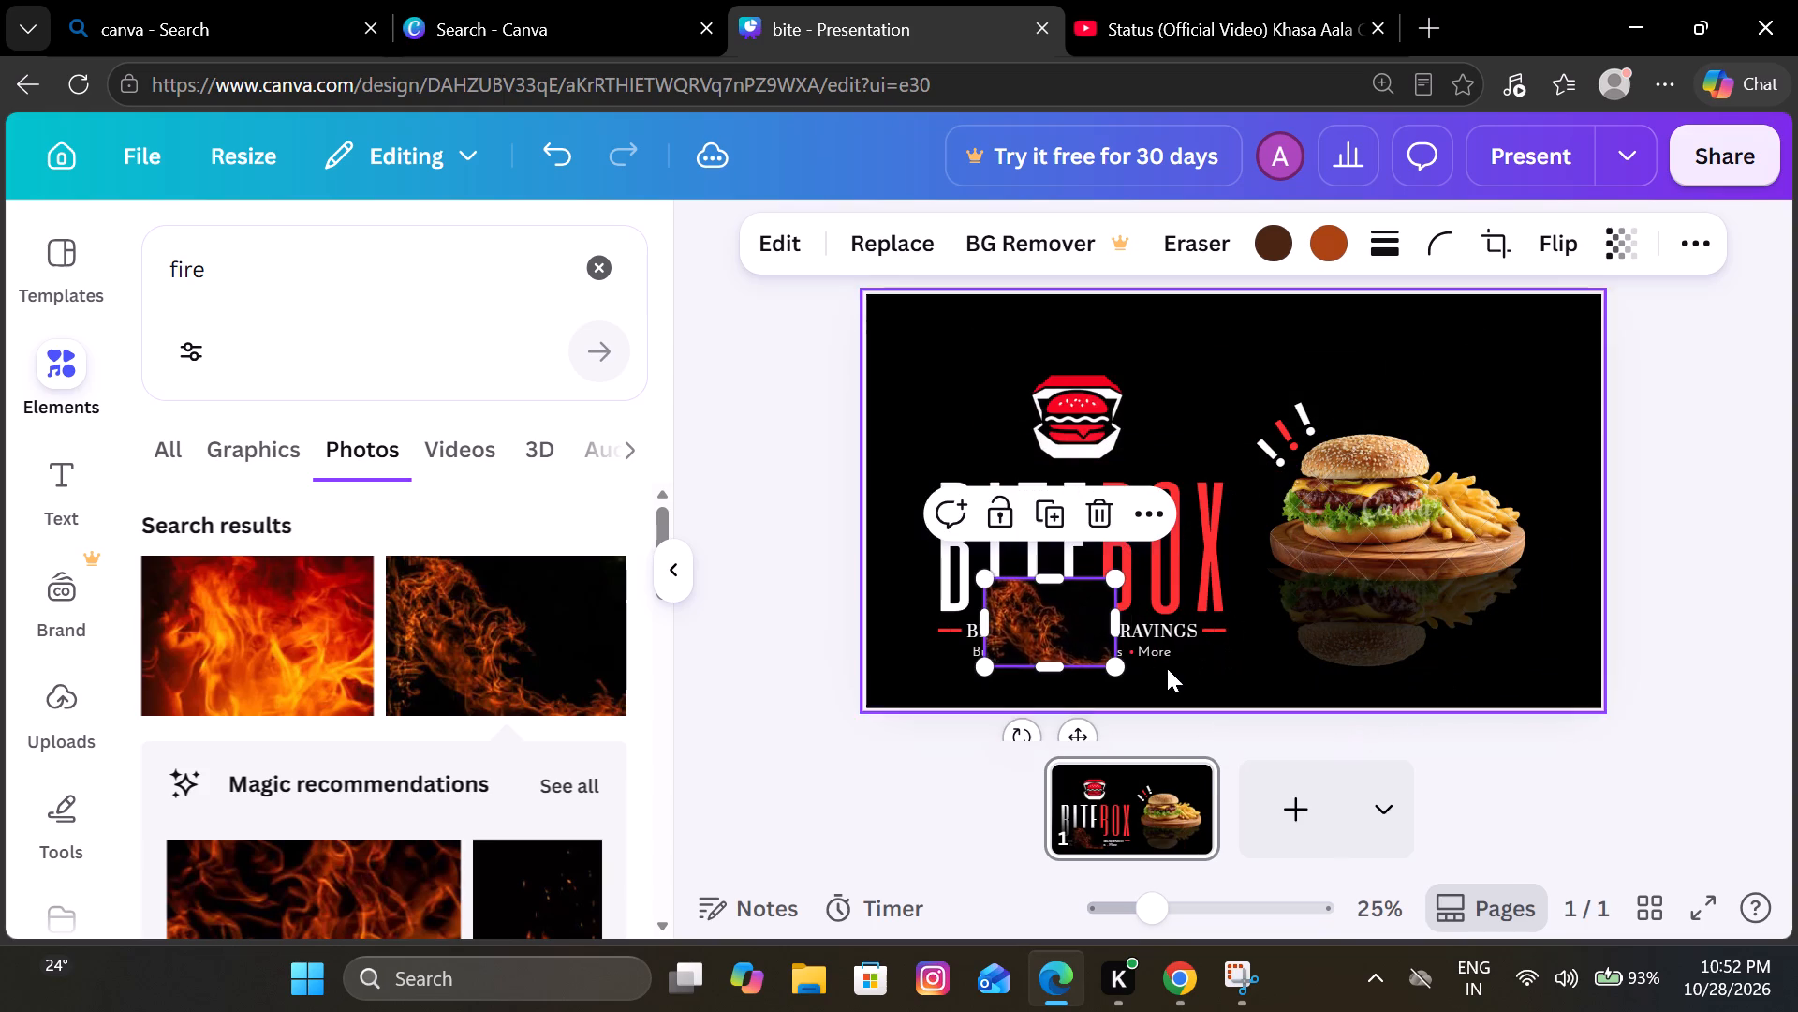
Move the small flame photo into the banner's bottom-right corner, flush with the bottom and right edges.
drag(1059, 634, 1557, 666)
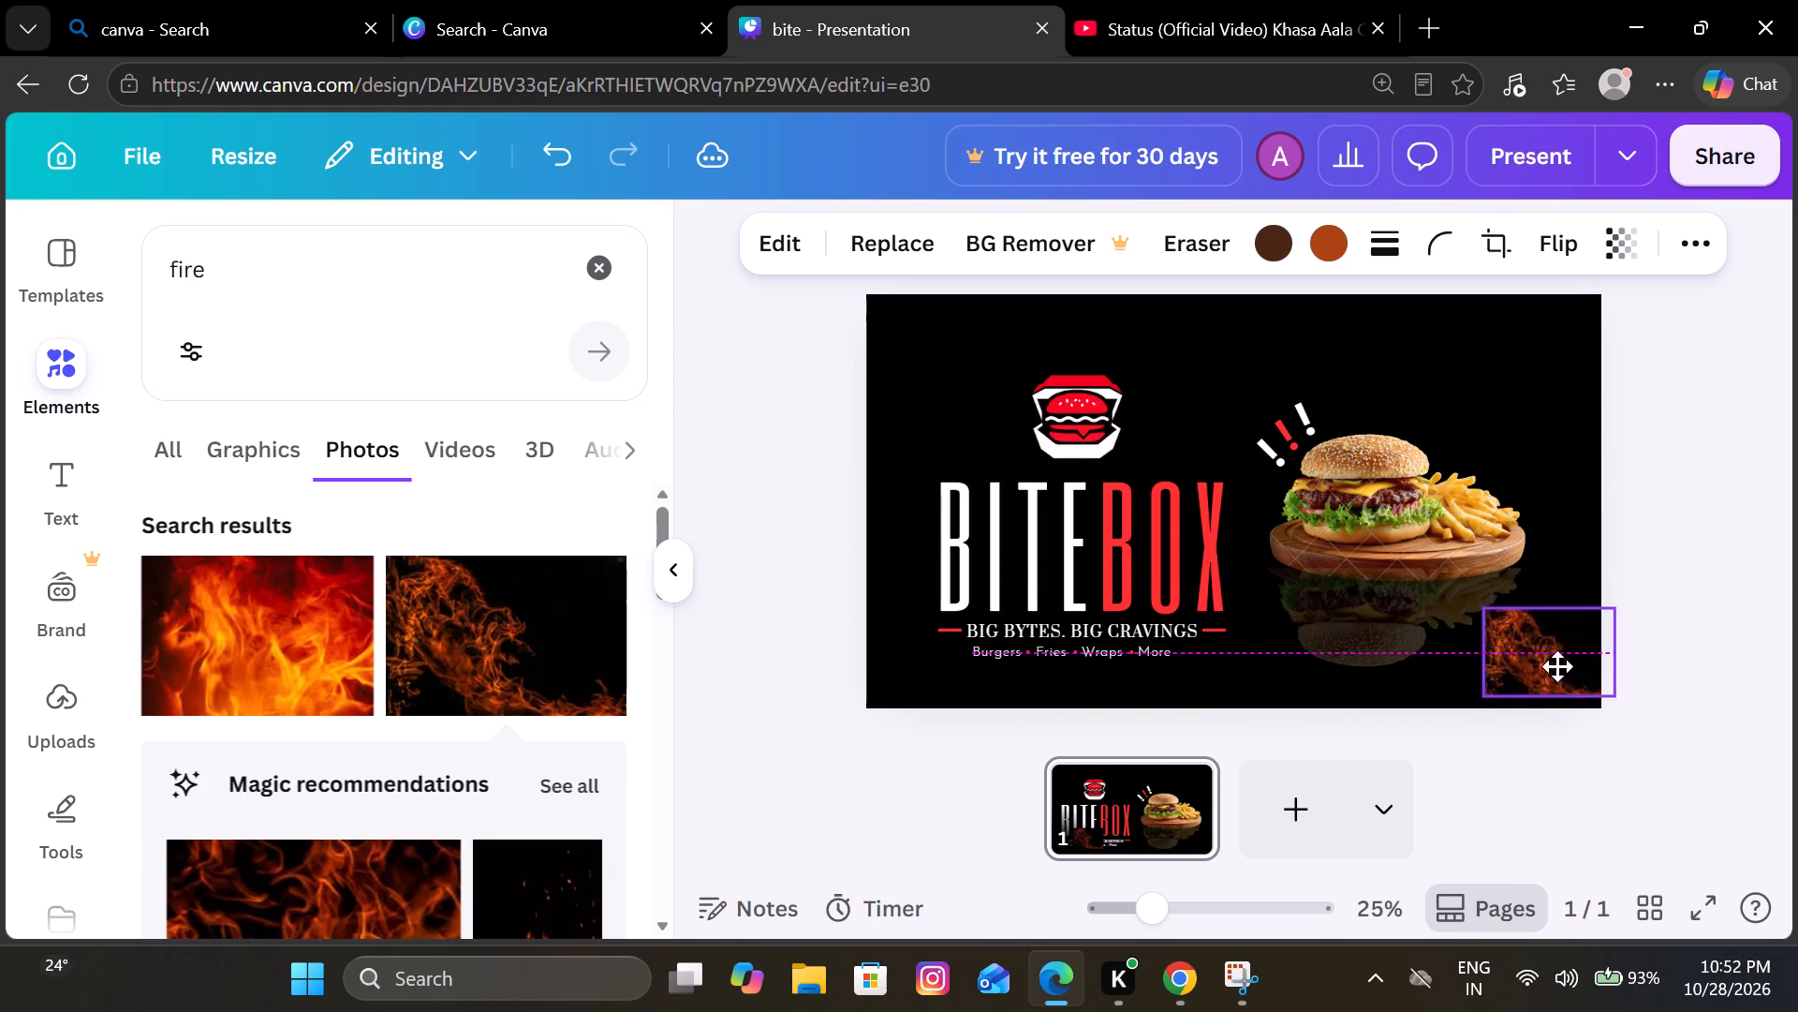
drag(1557, 666, 1555, 673)
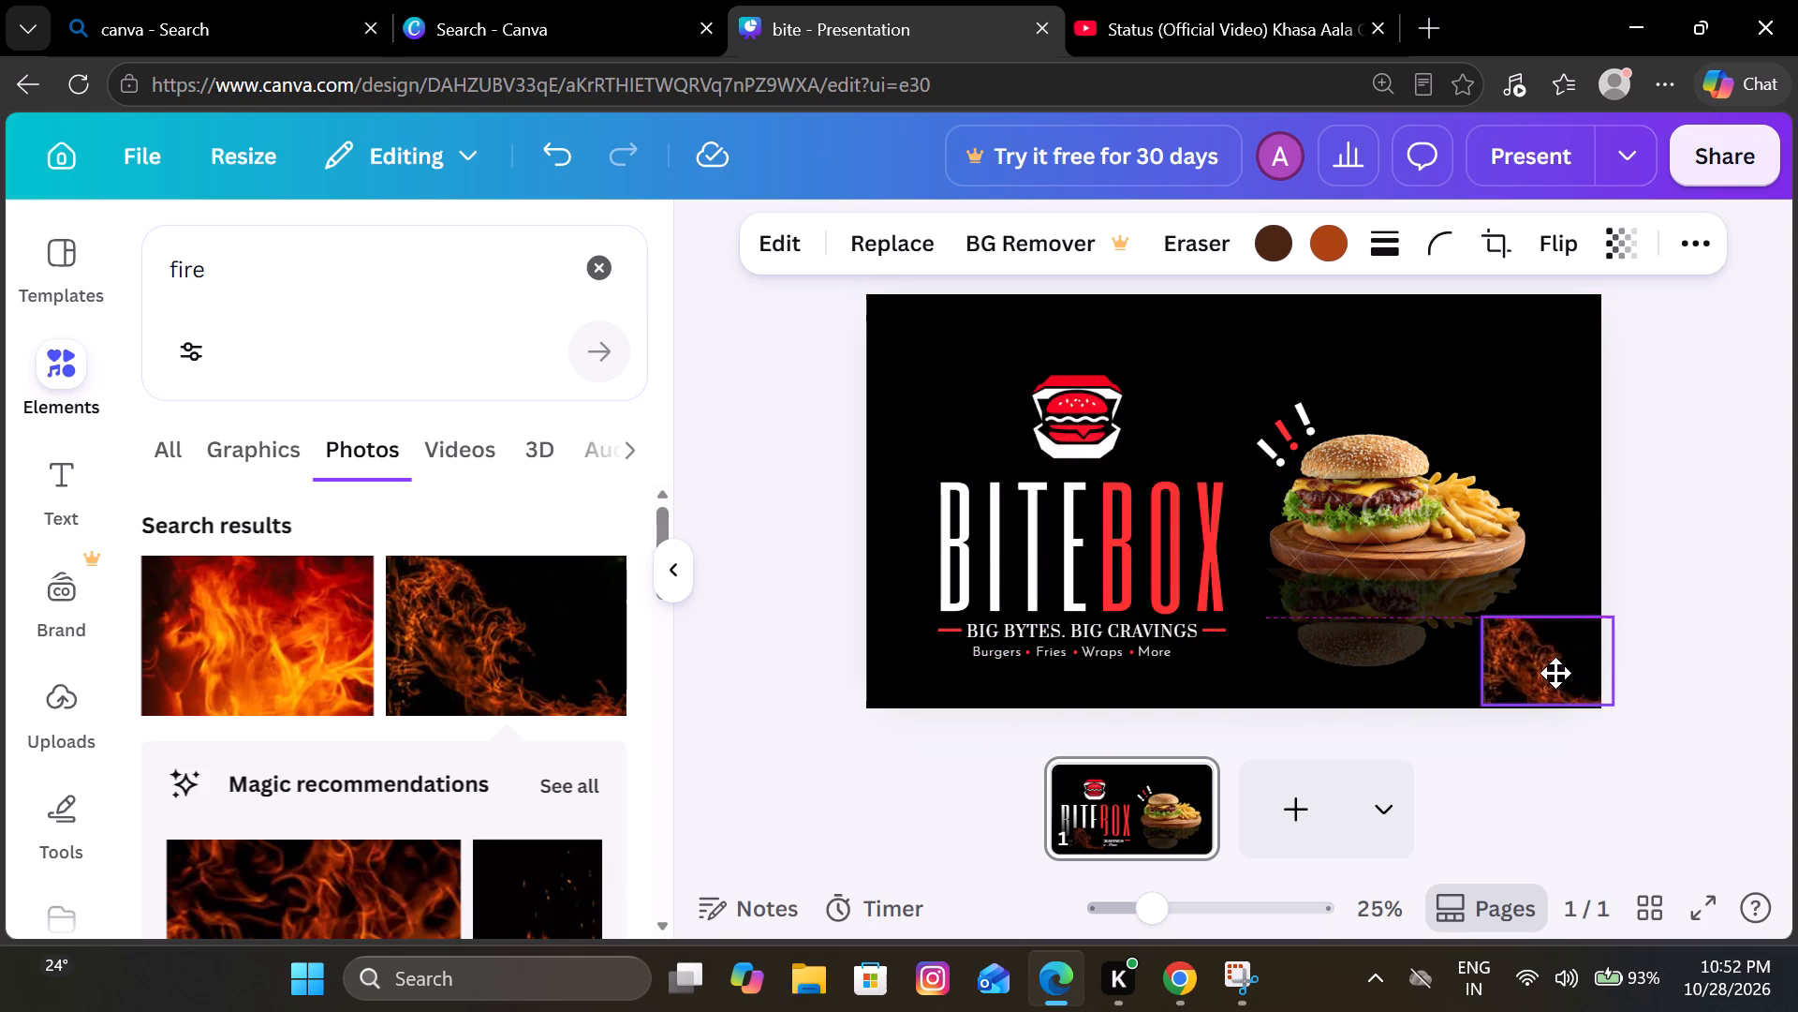
drag(1555, 673, 1544, 675)
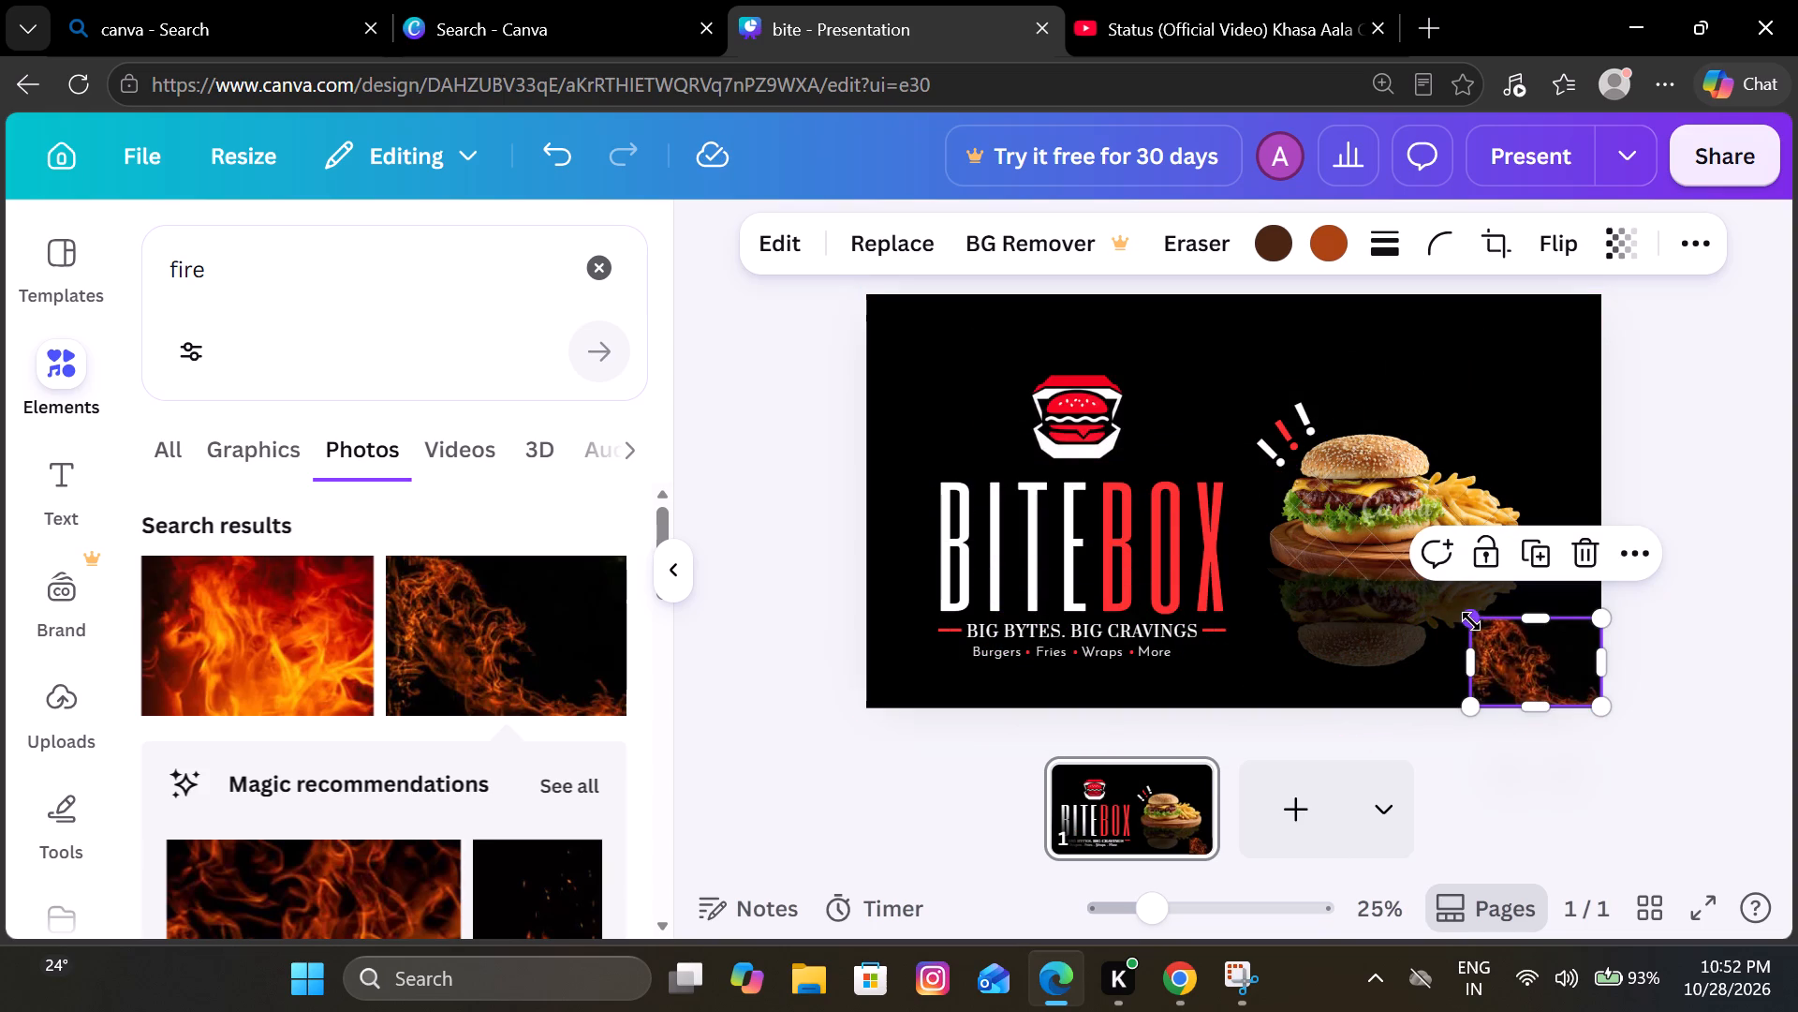
click(1471, 621)
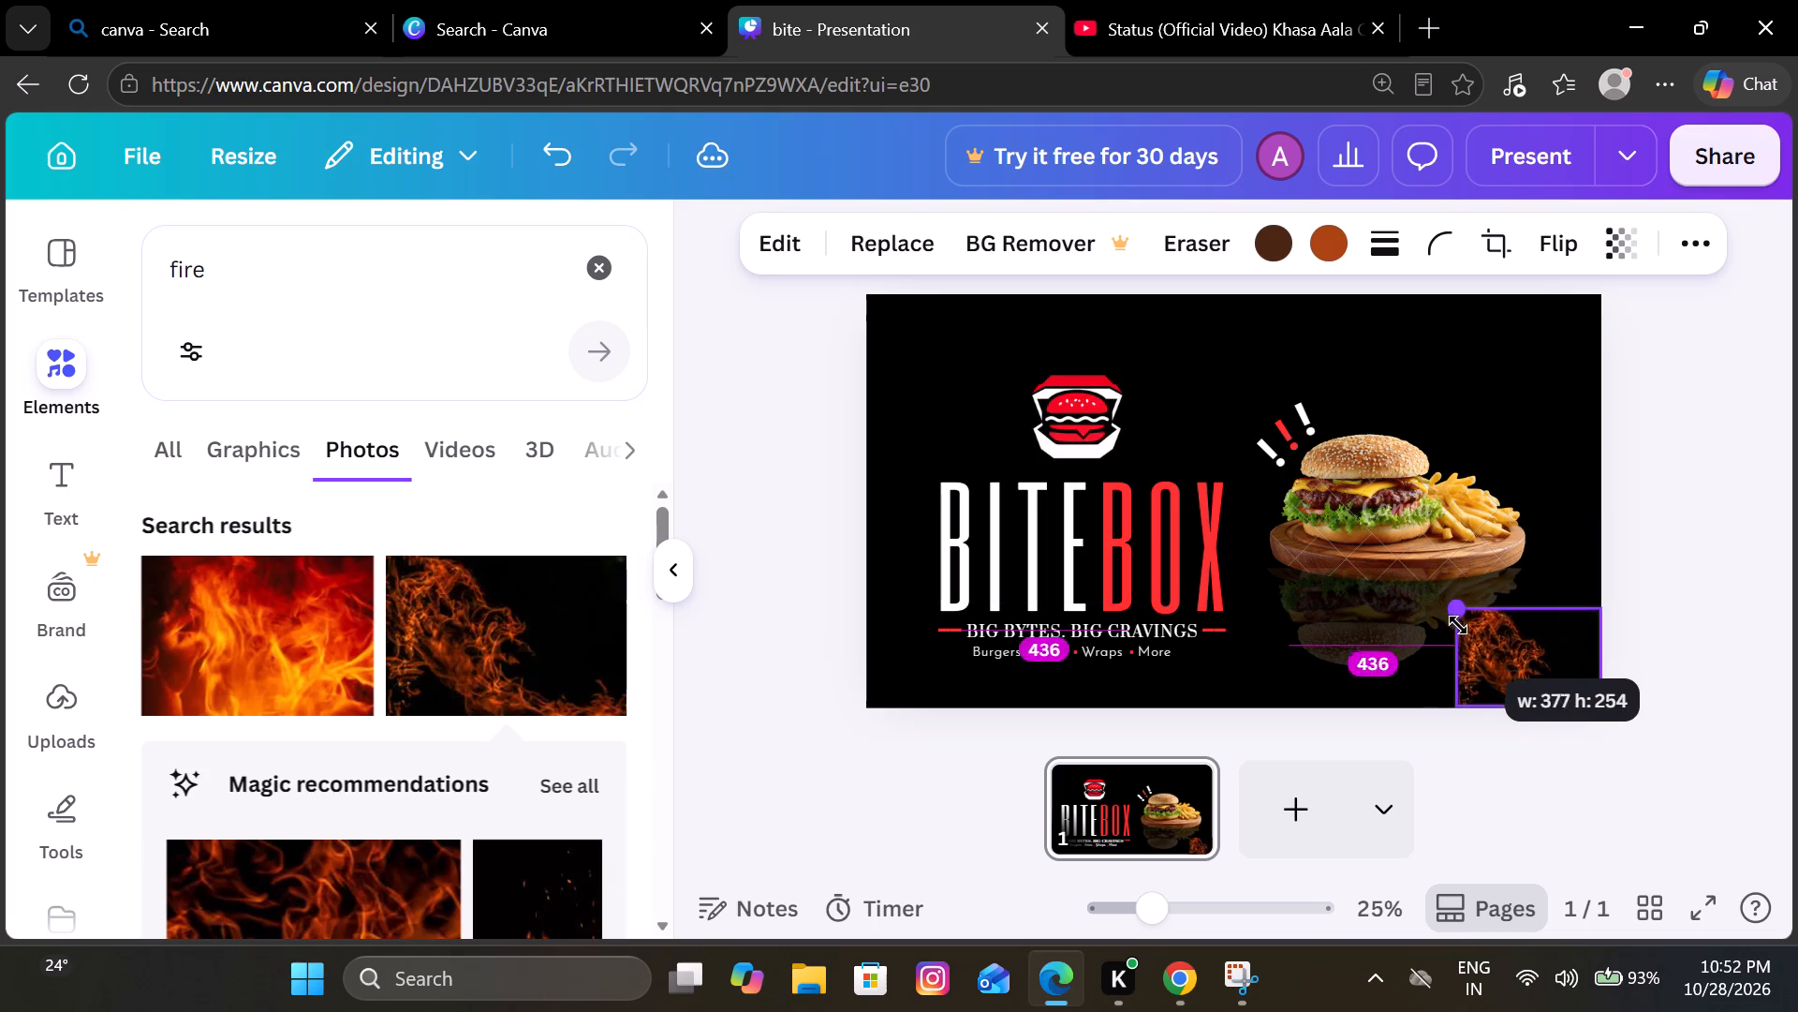
click(1511, 392)
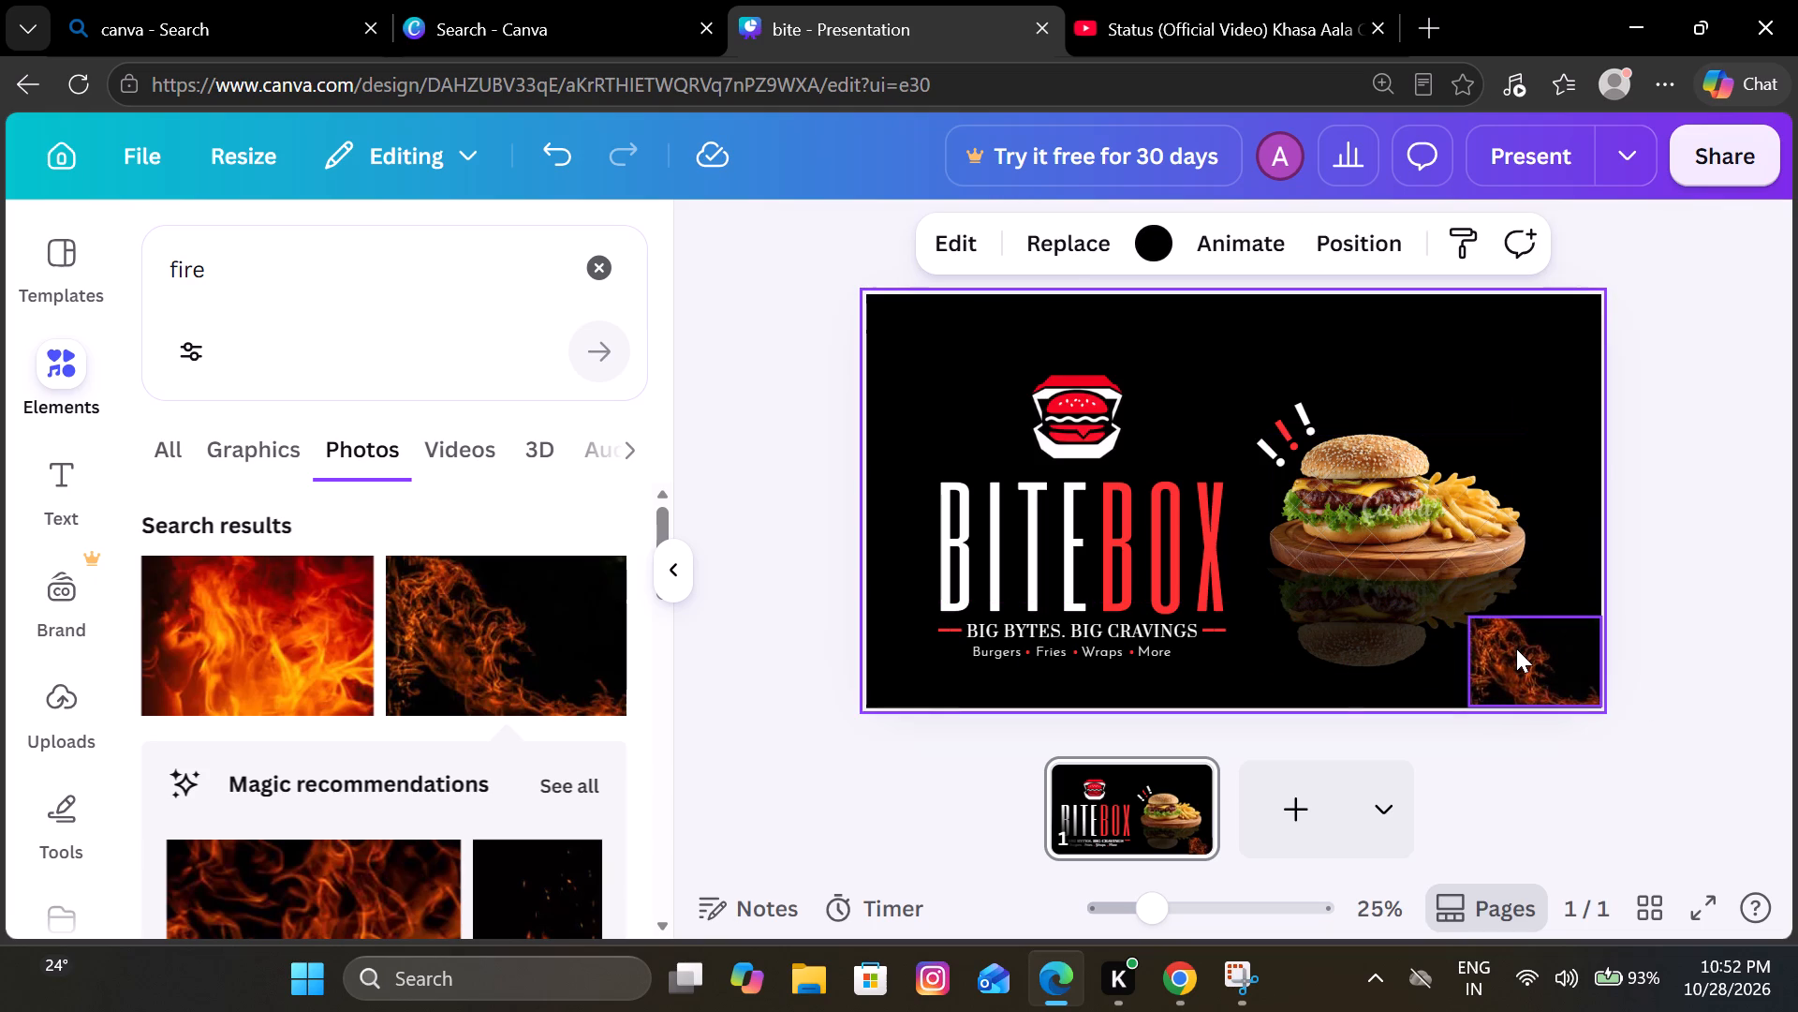
Add the photo of sparks rising from flames on black and rotate it clockwise to about 90°.
scroll(445, 760, down, 1)
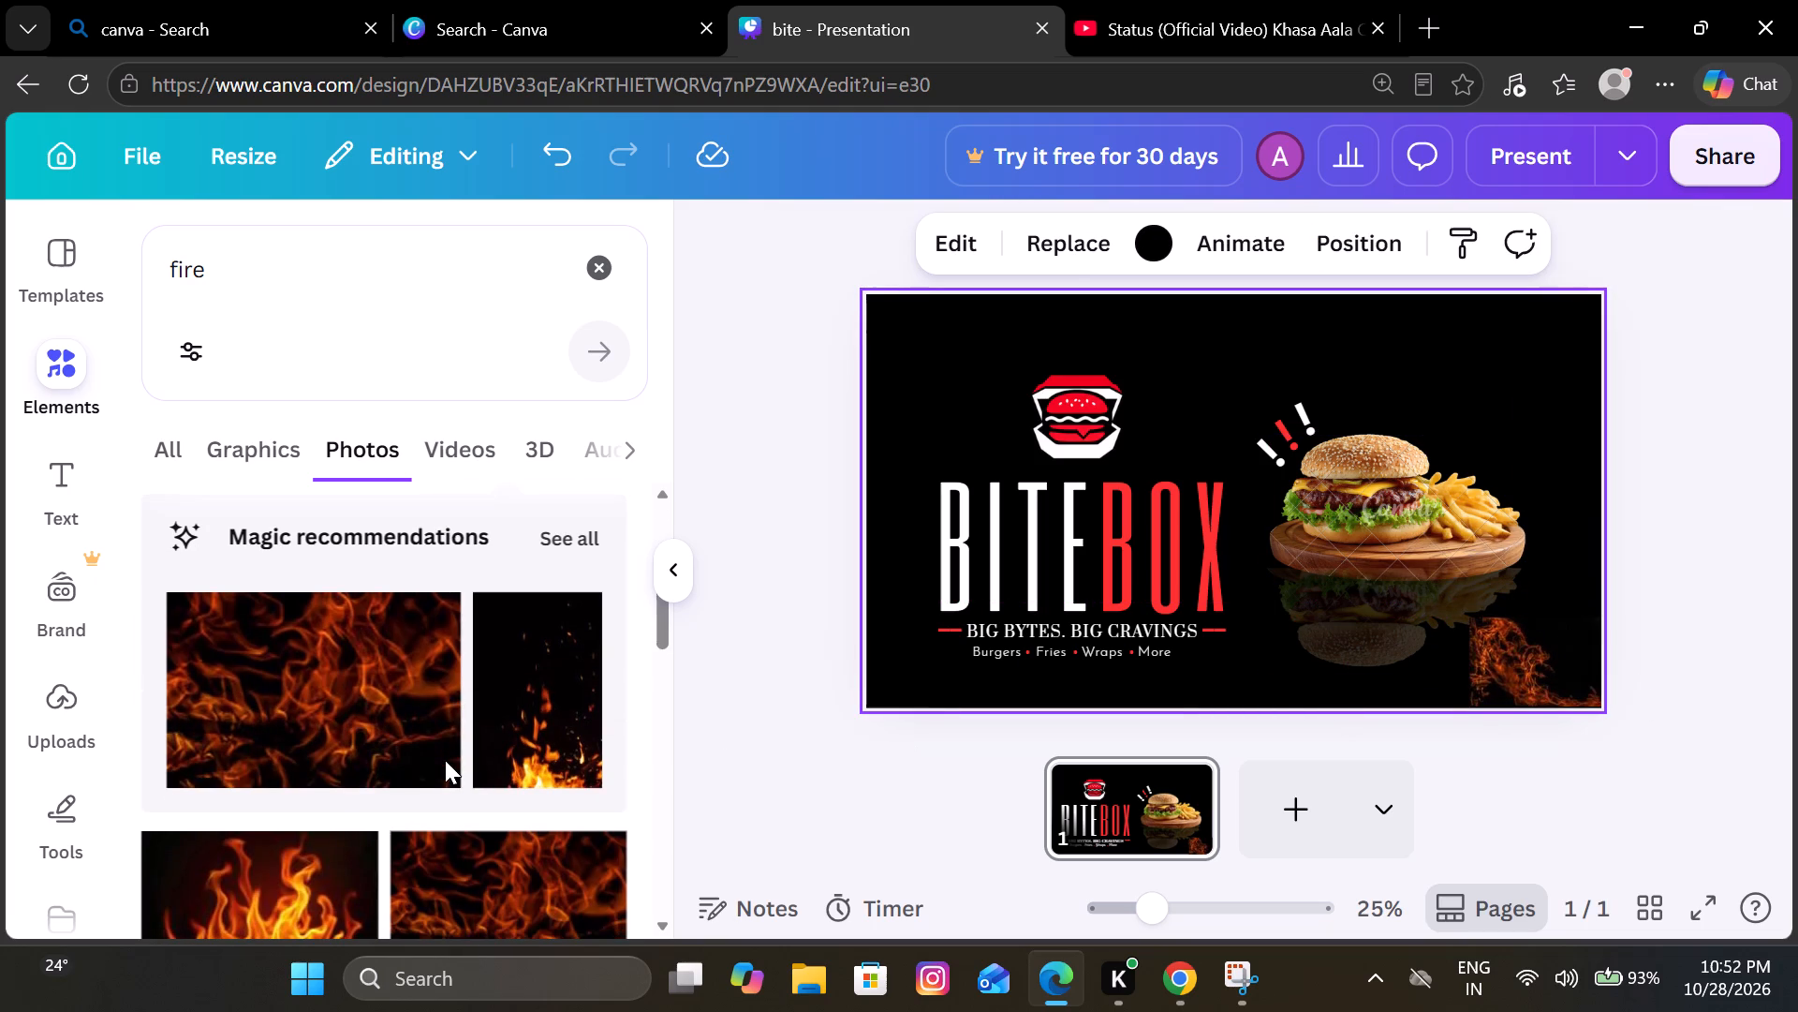
scroll(445, 760, down, 2)
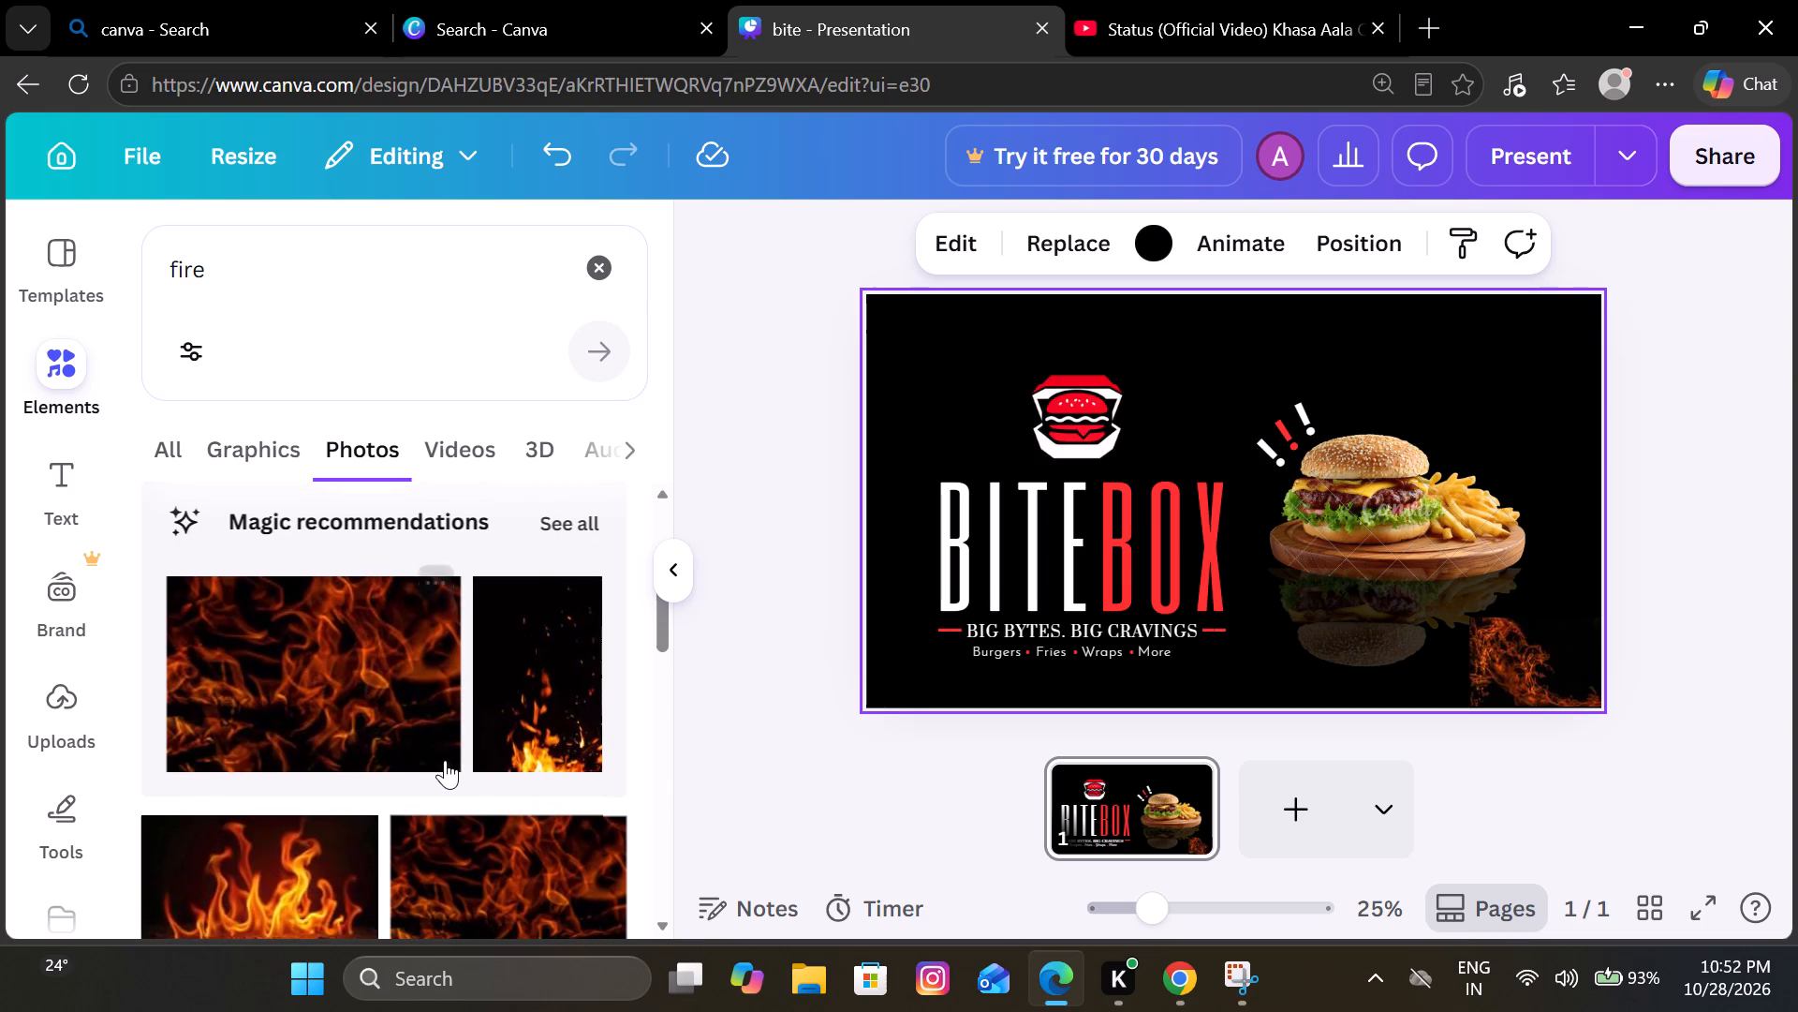
click(547, 723)
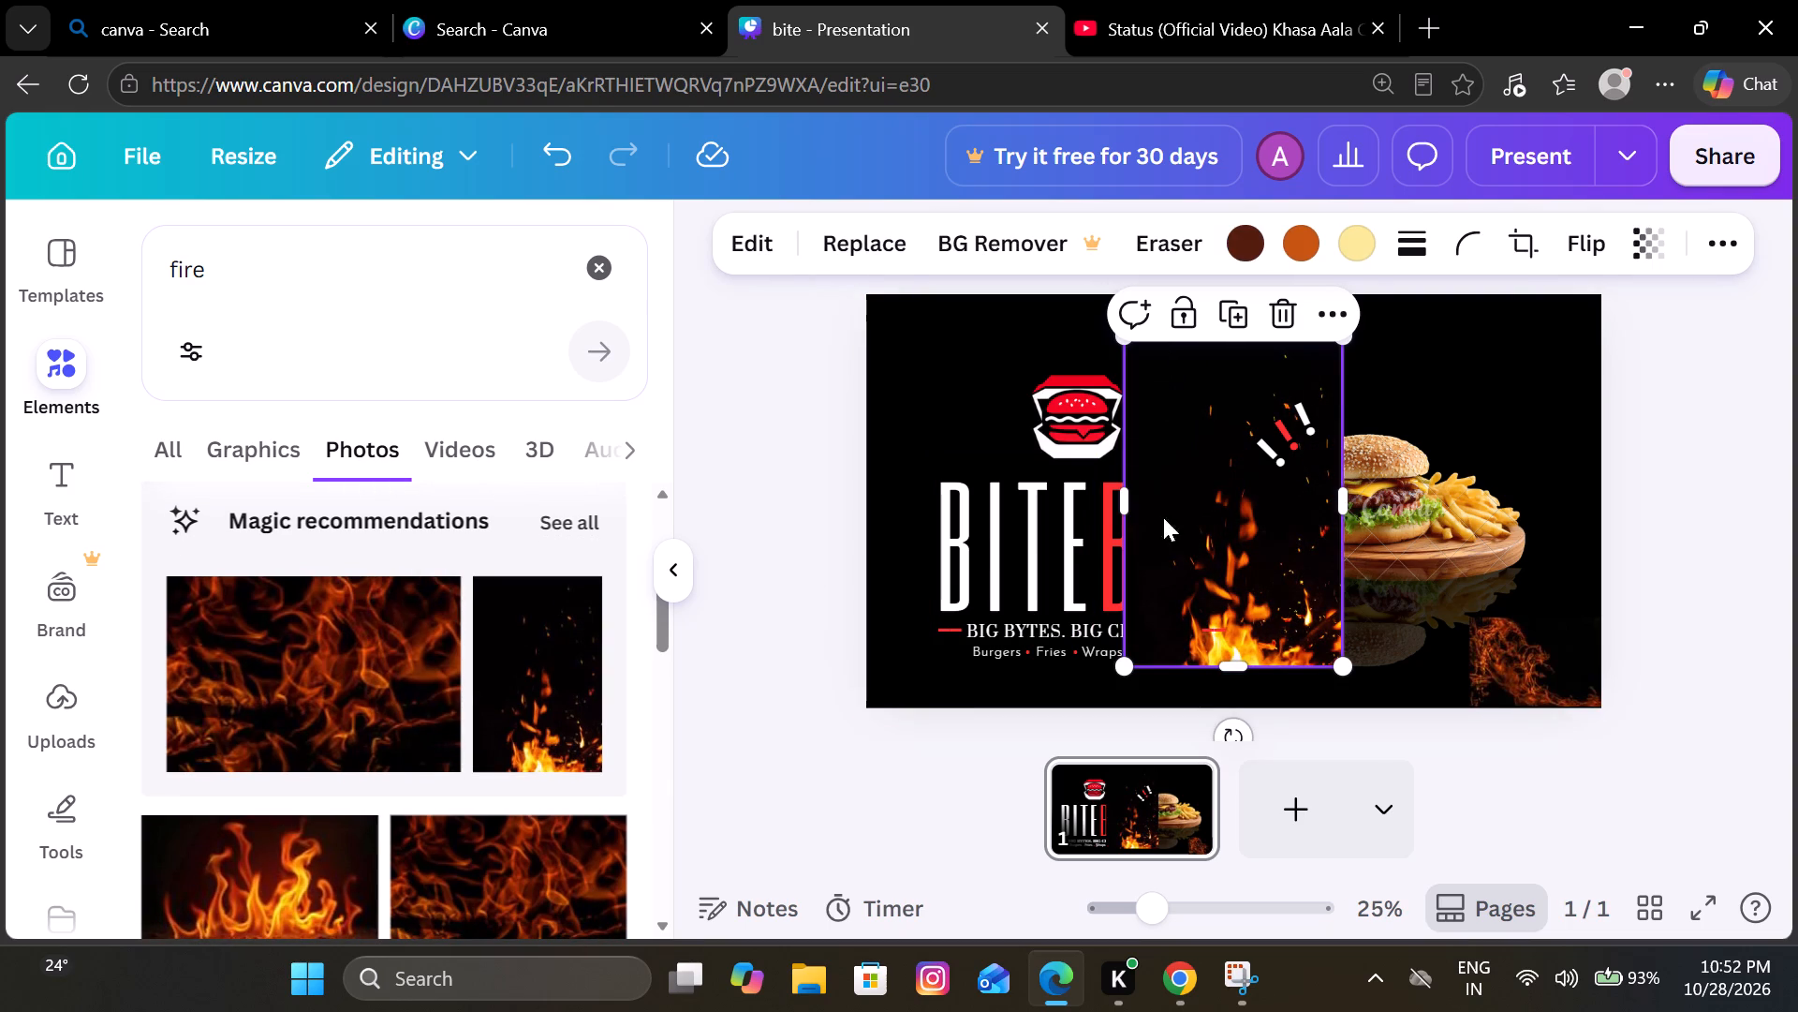
drag(1236, 734, 1134, 674)
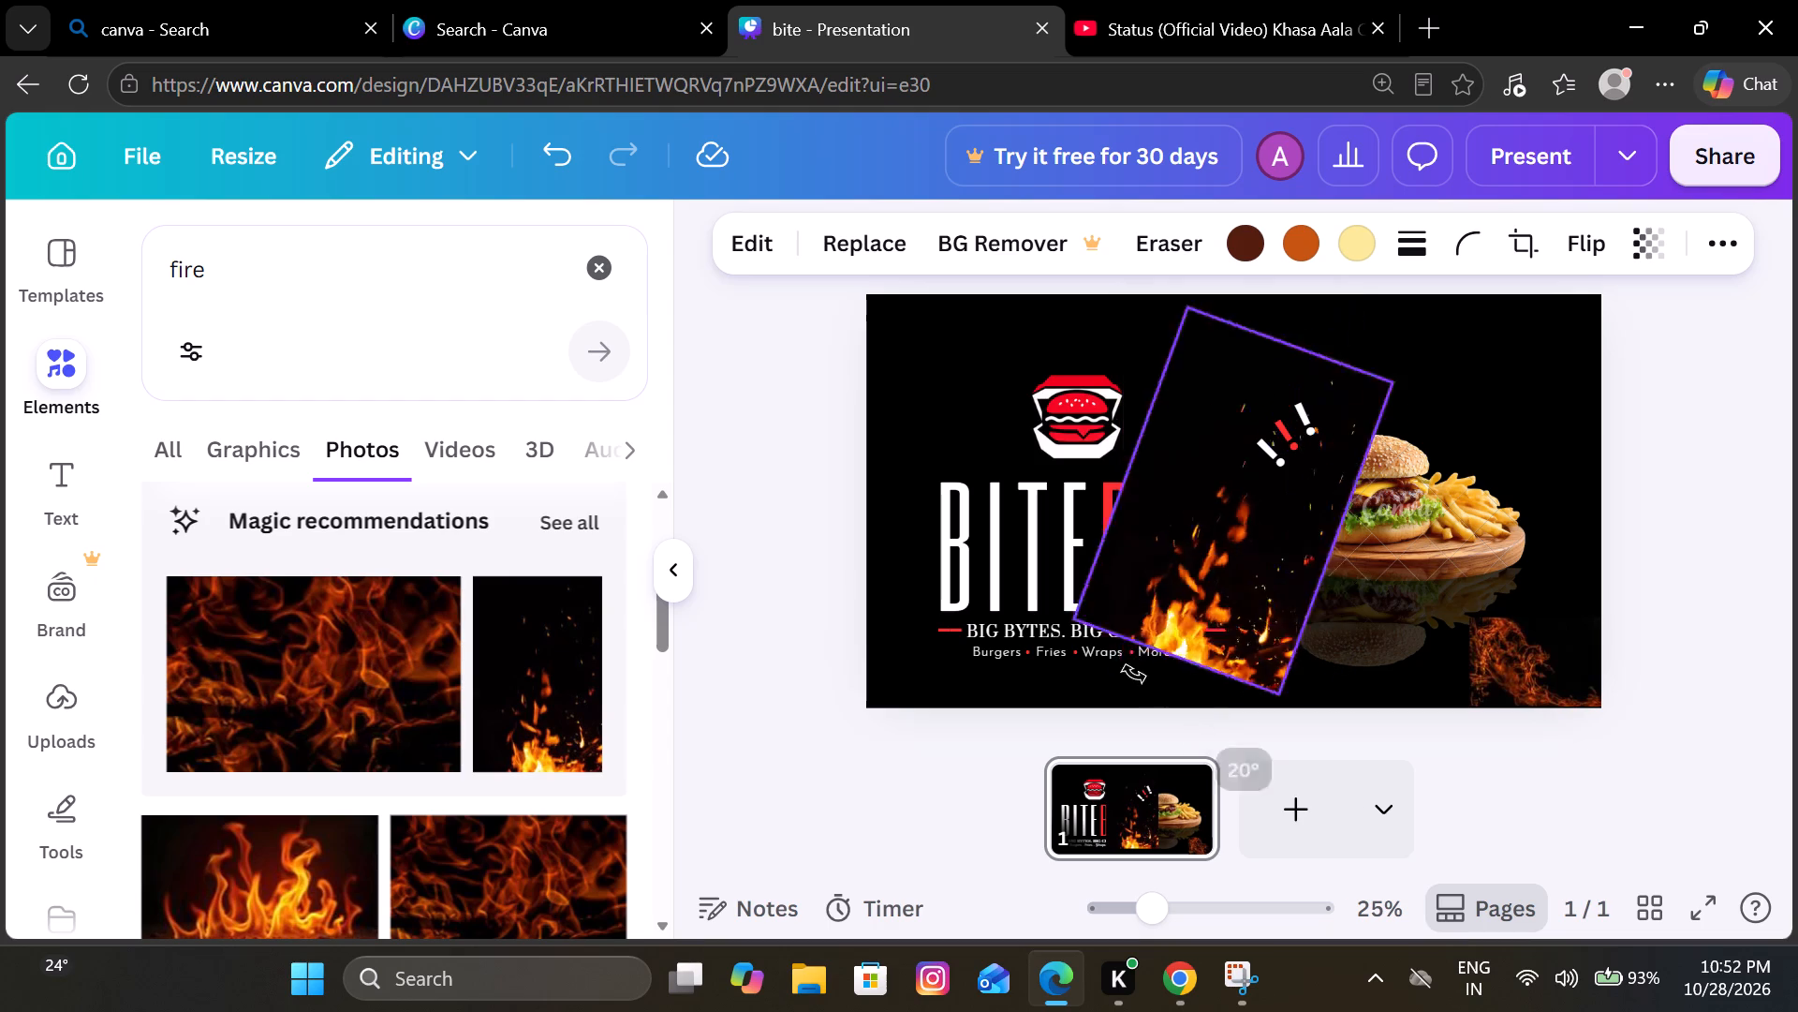
drag(1134, 674, 1054, 499)
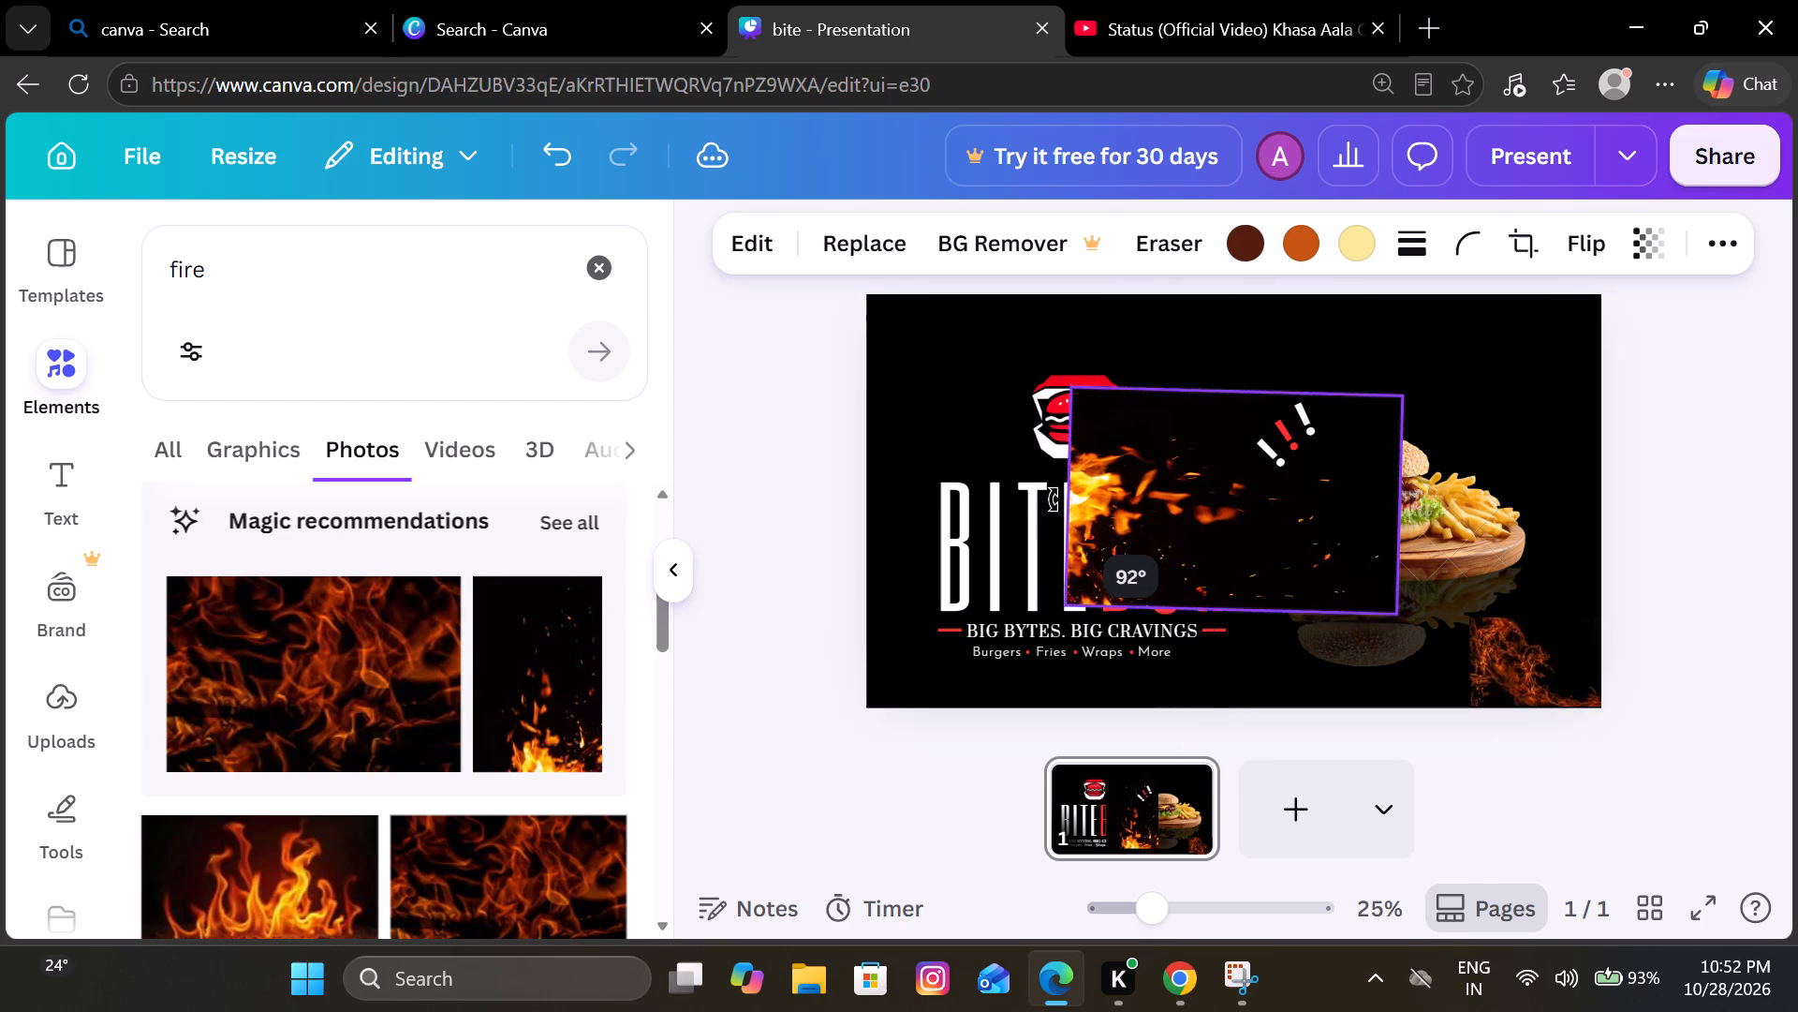
drag(1054, 499, 1055, 505)
Fit the rotated sparks photo into the banner's top-left corner, shrinking it to a little over half its size.
drag(1202, 459, 990, 345)
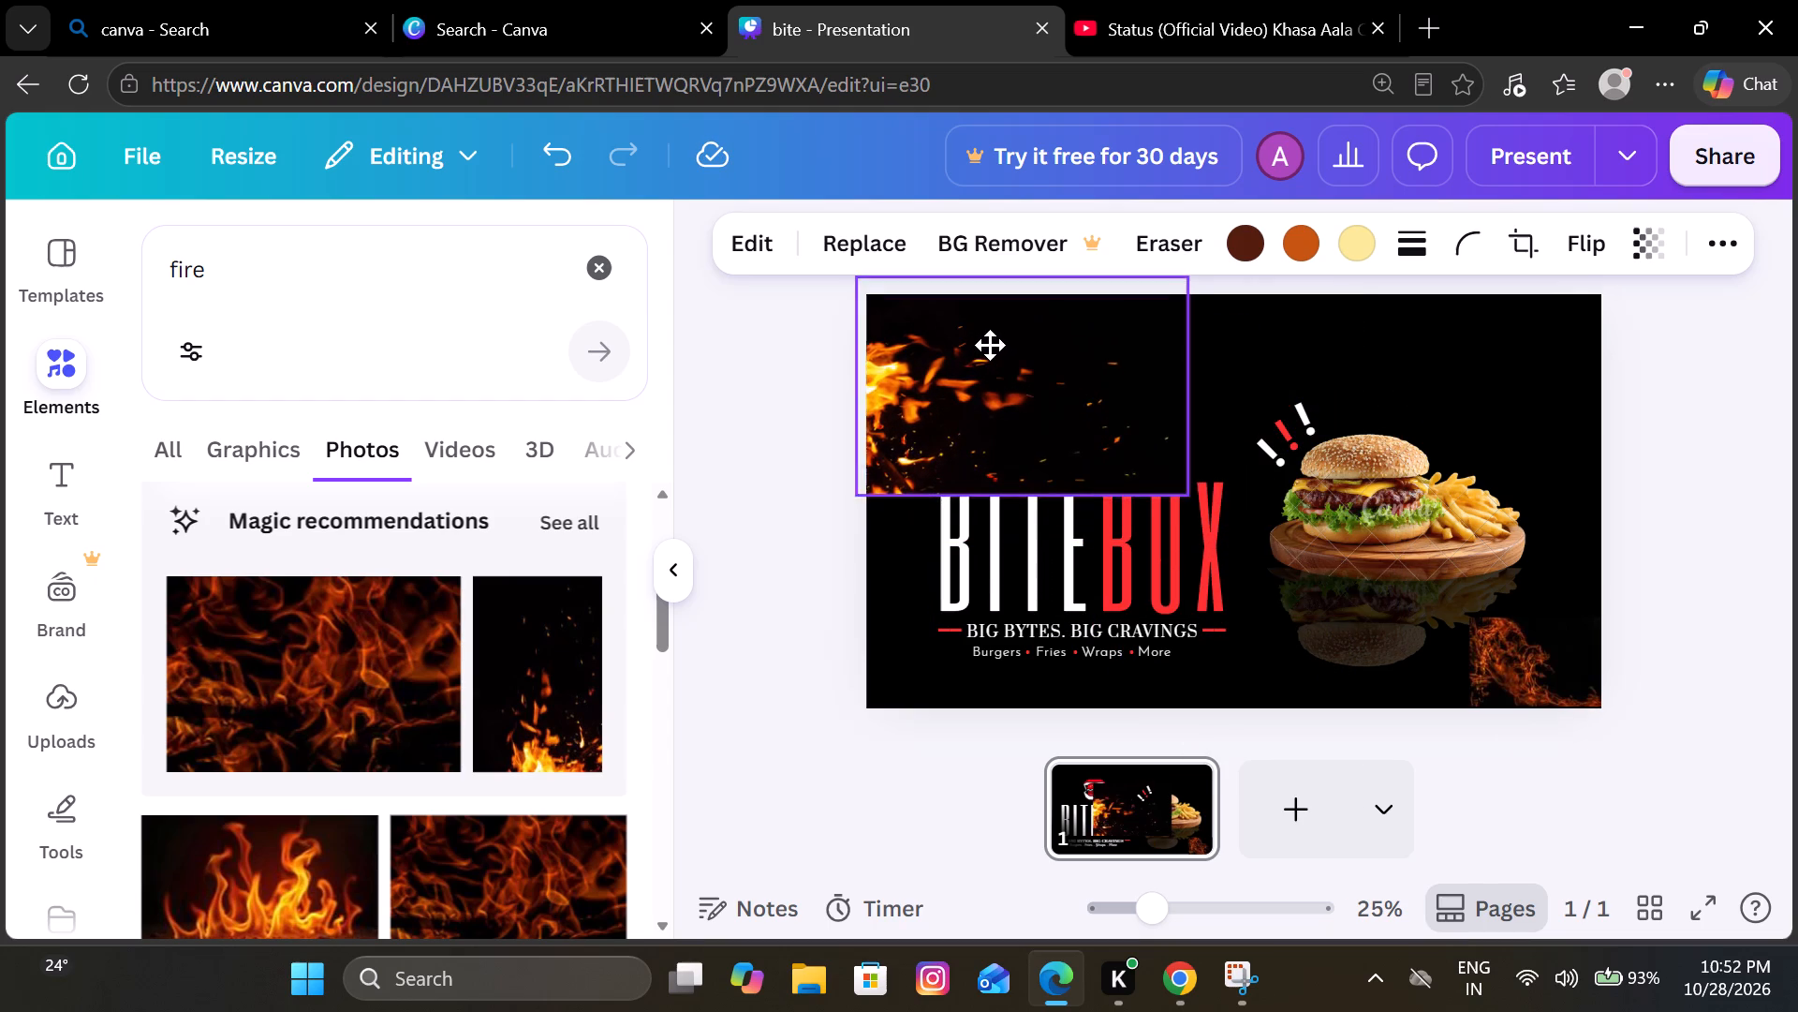
drag(990, 345, 996, 321)
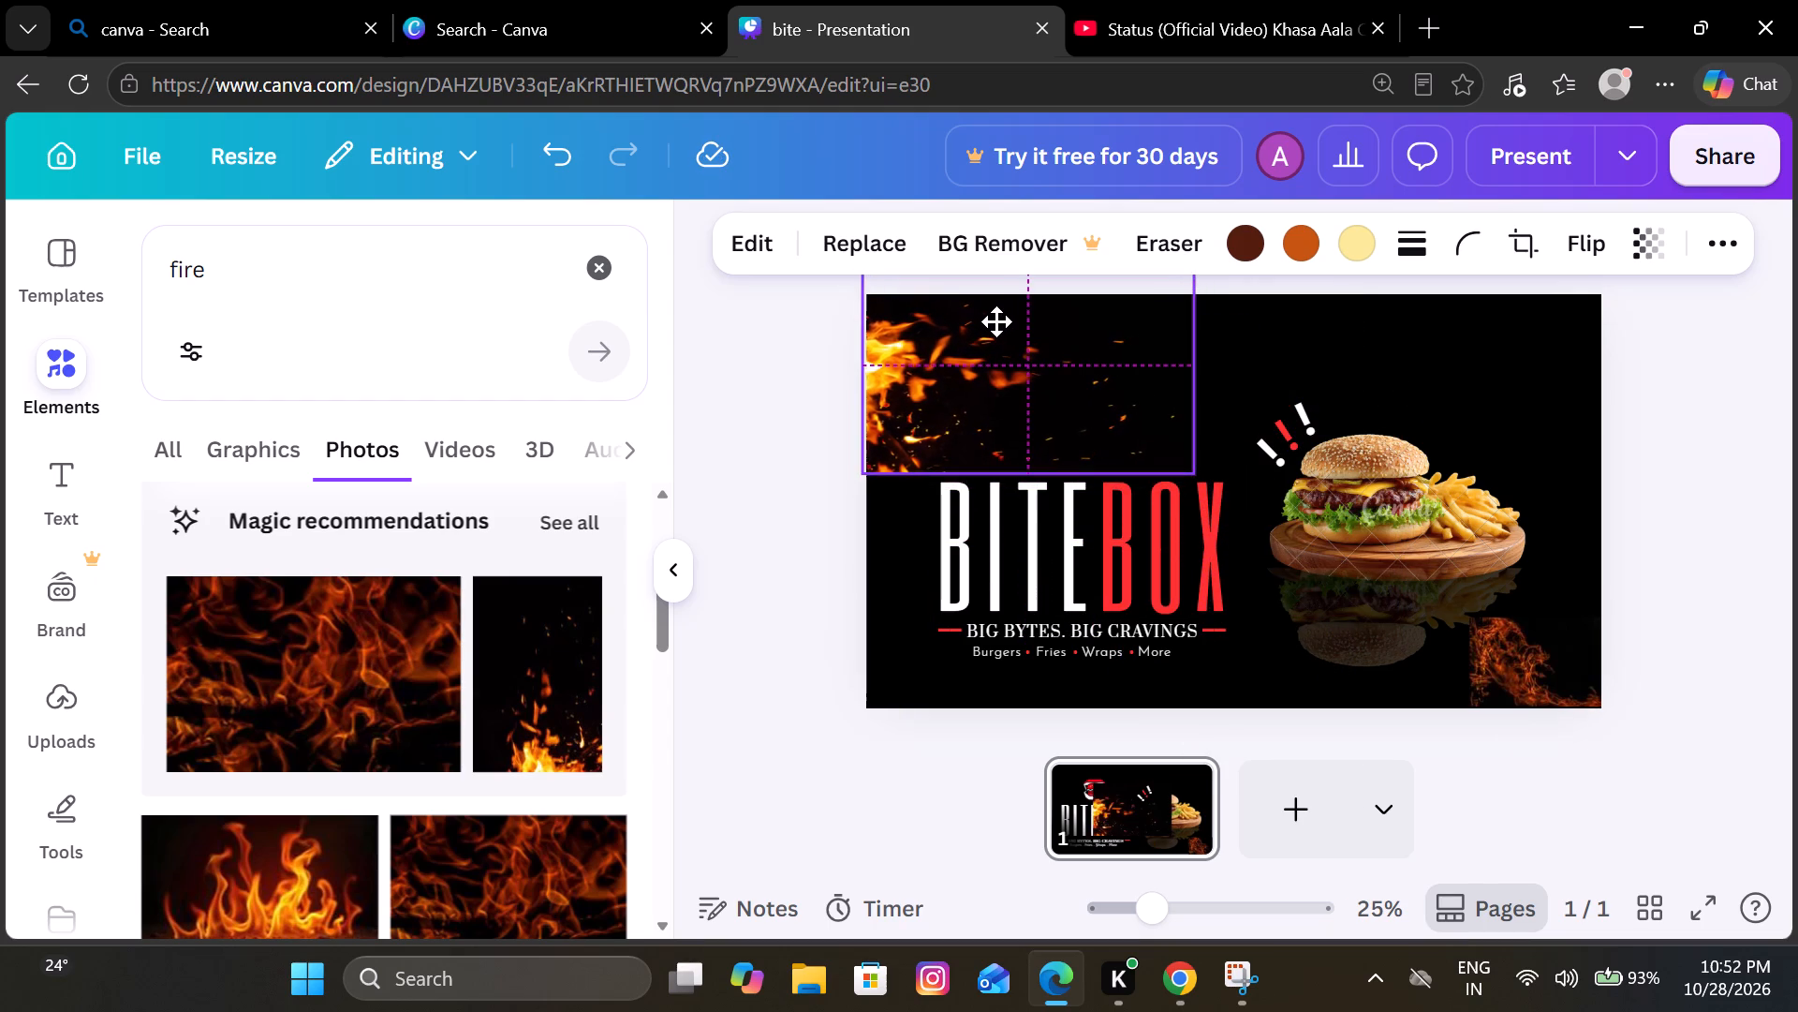
drag(996, 321, 1001, 323)
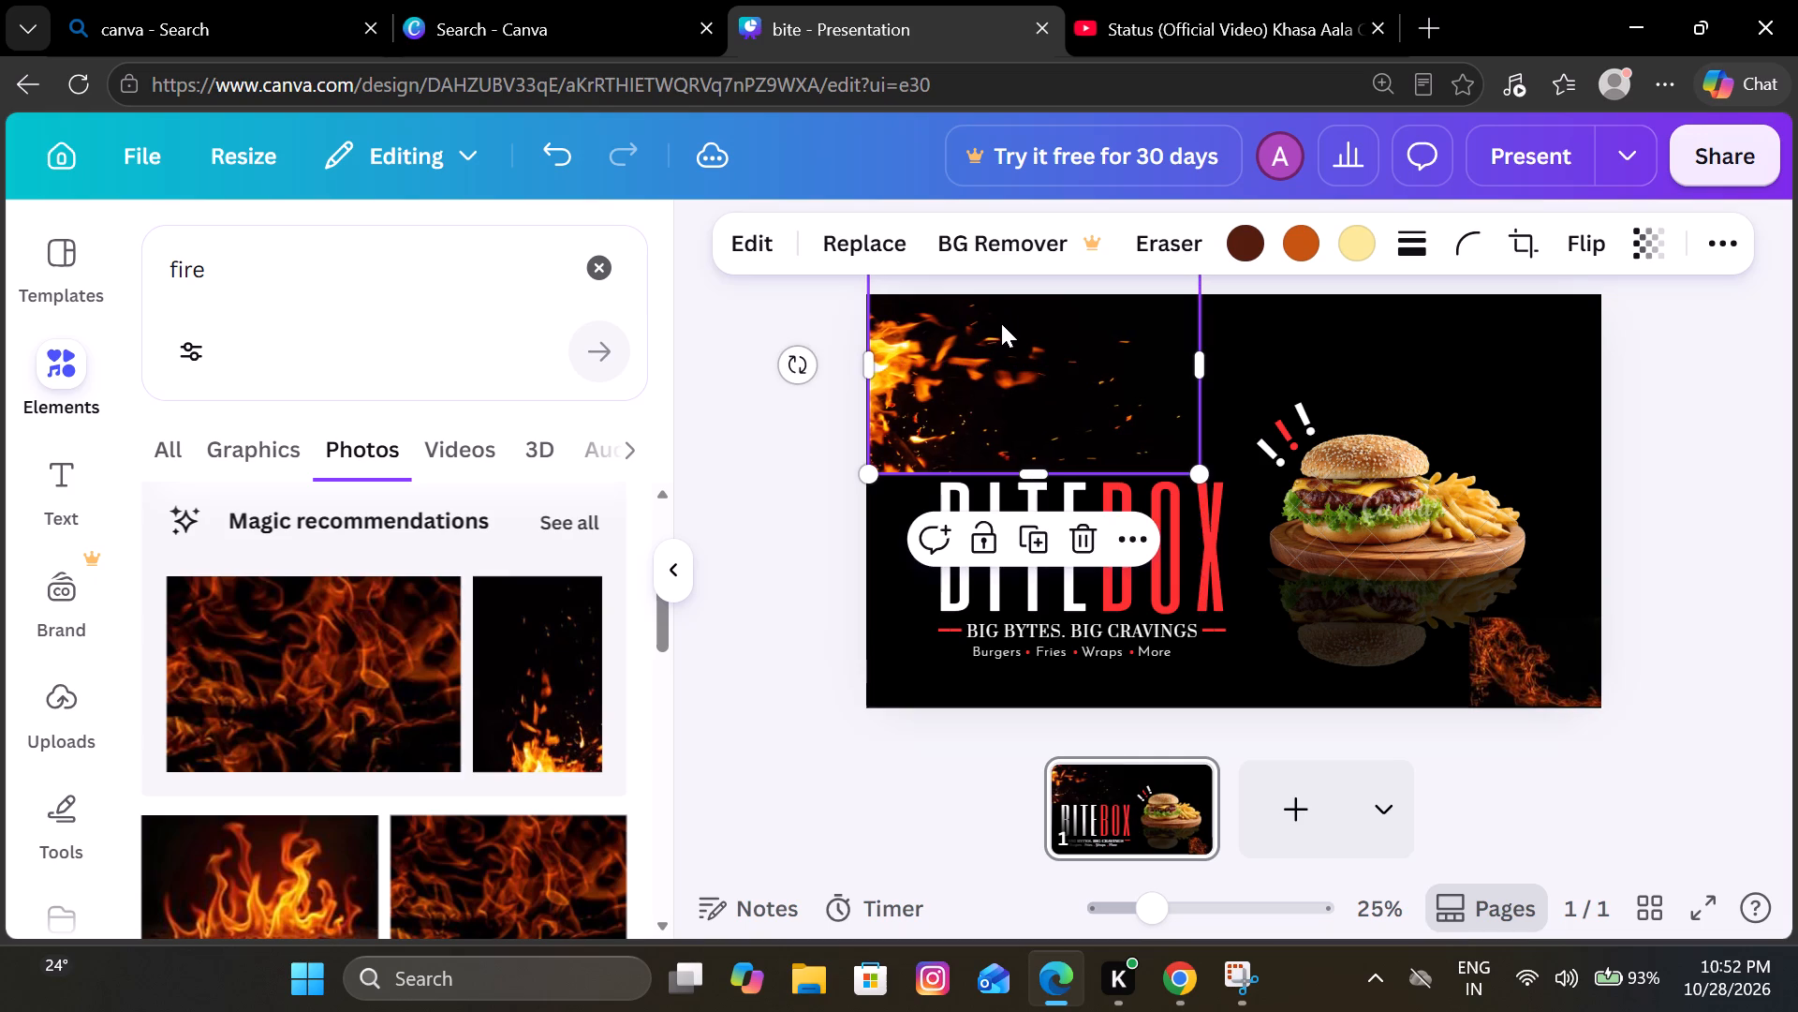
drag(1194, 466, 1144, 419)
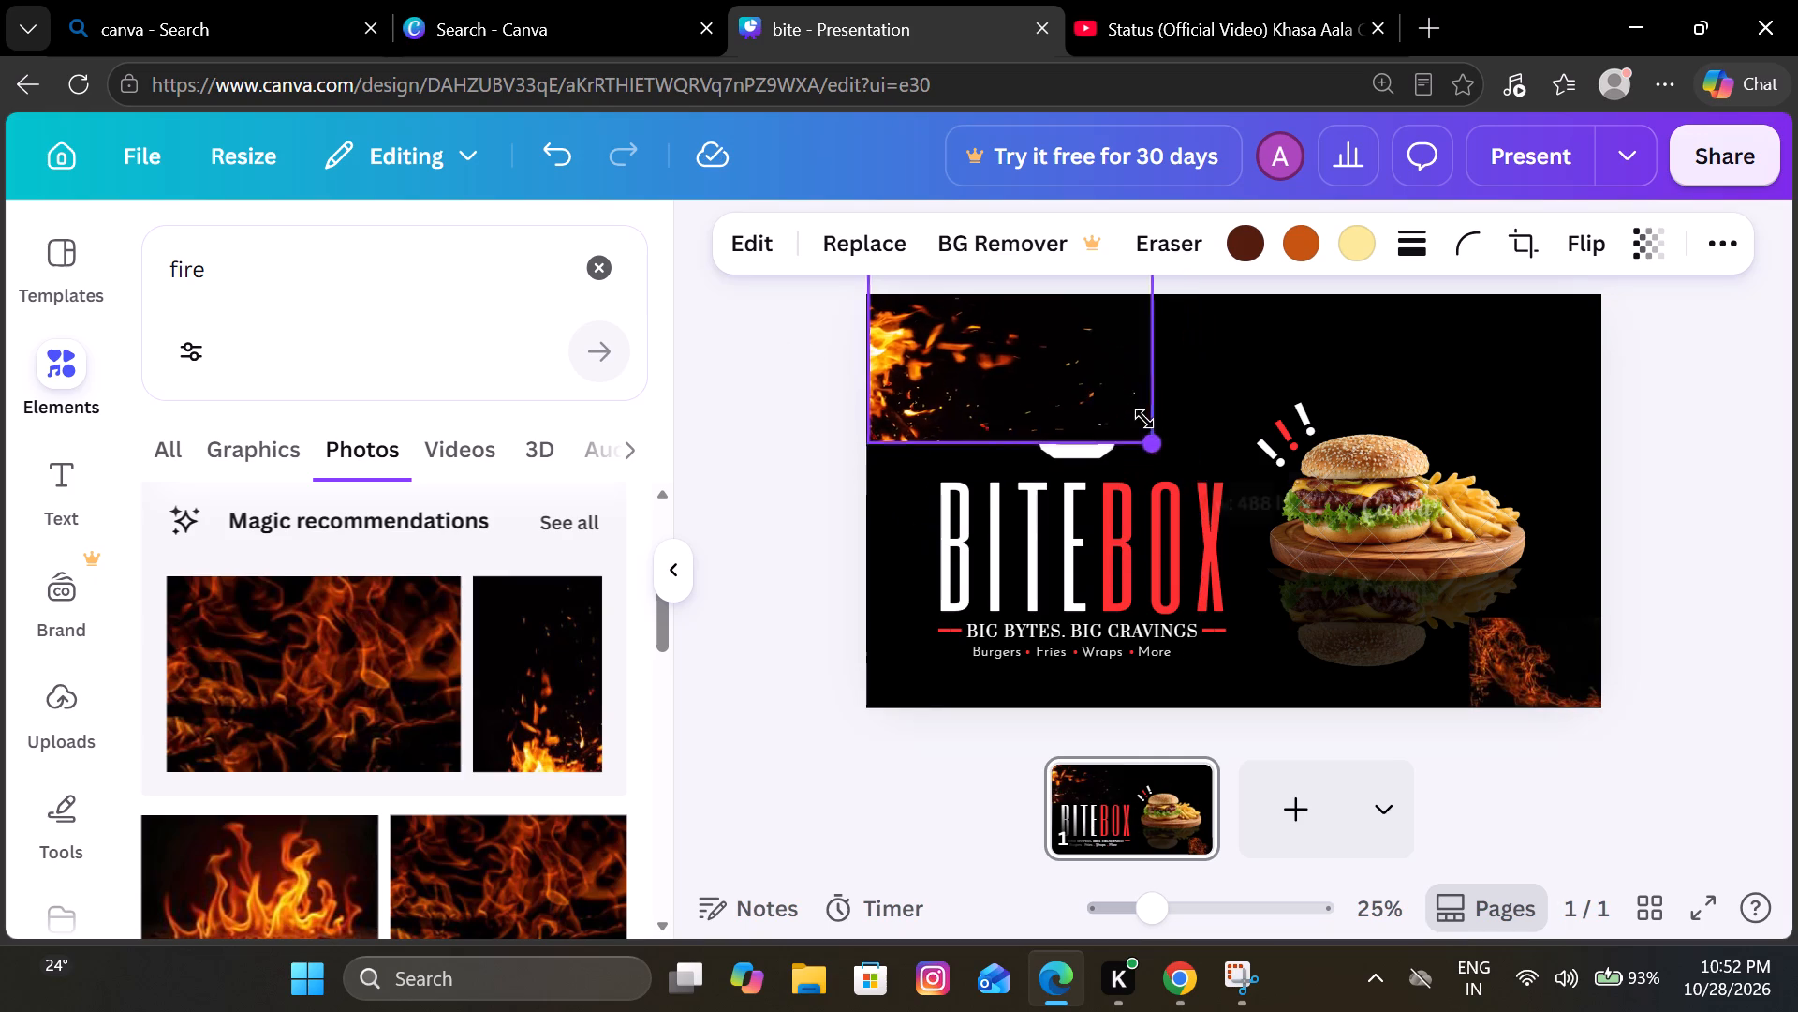
drag(1144, 419, 1098, 366)
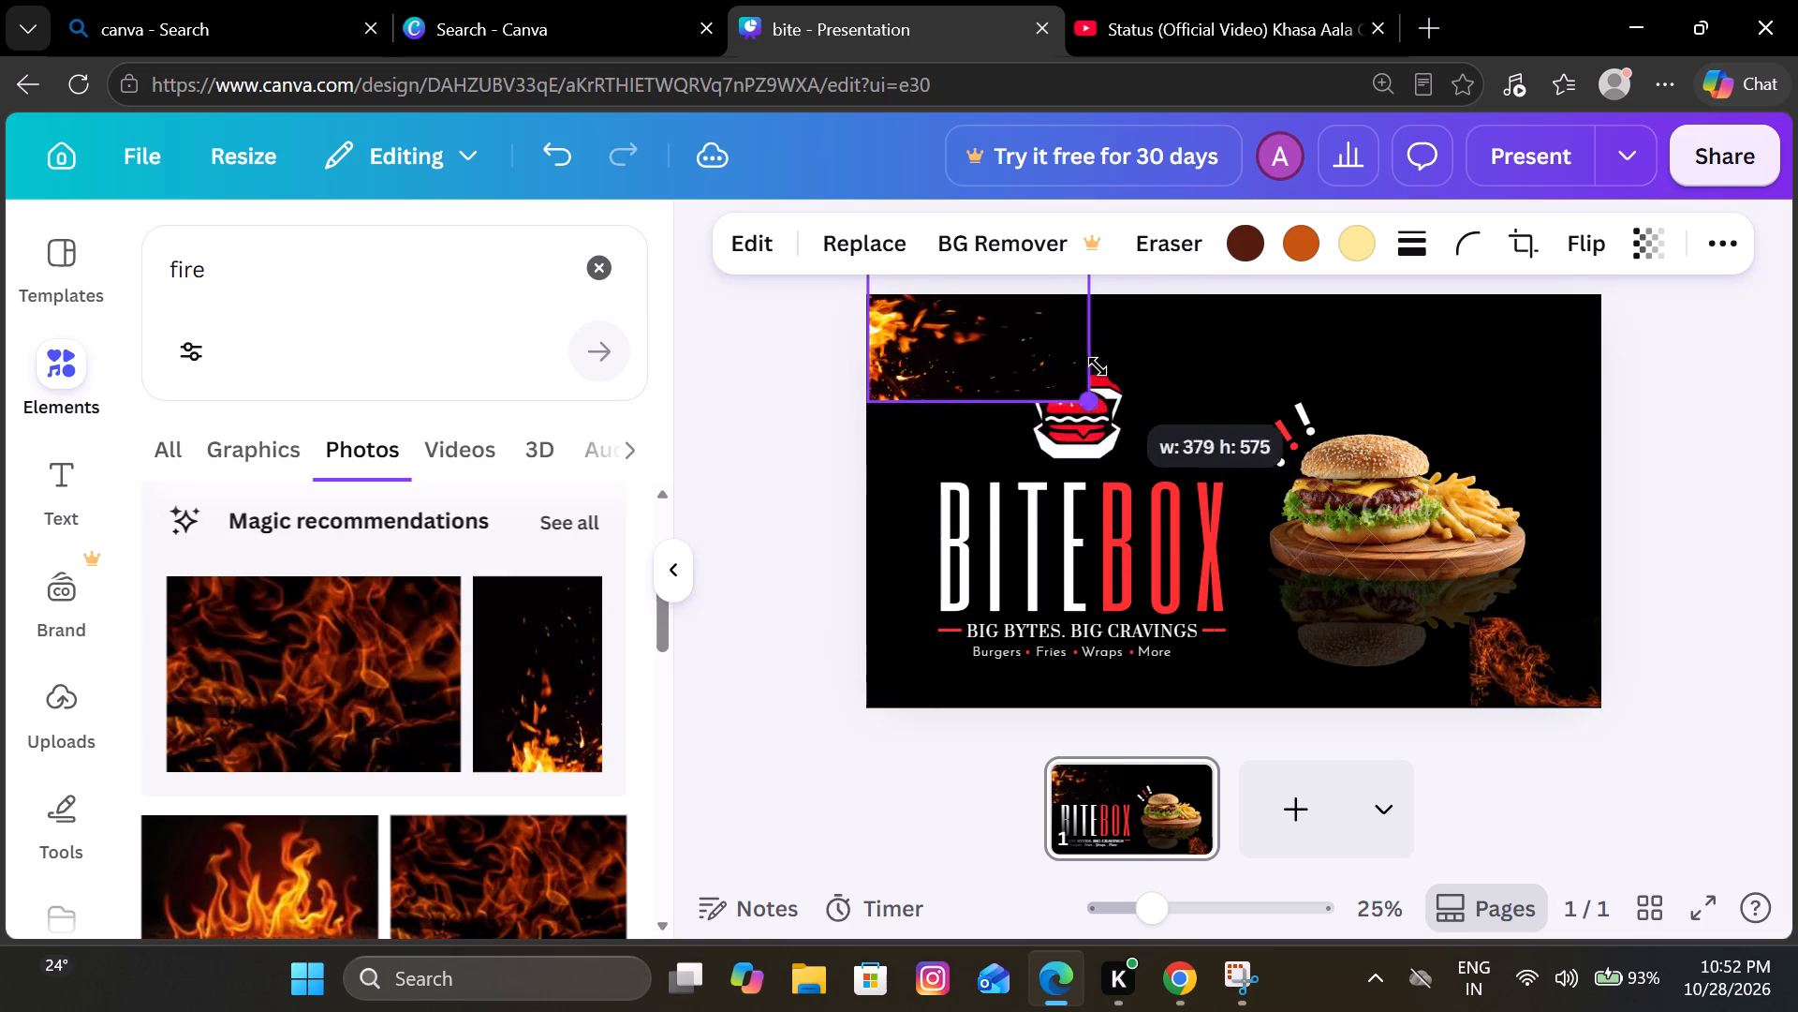
drag(1098, 366, 1065, 339)
click(1065, 339)
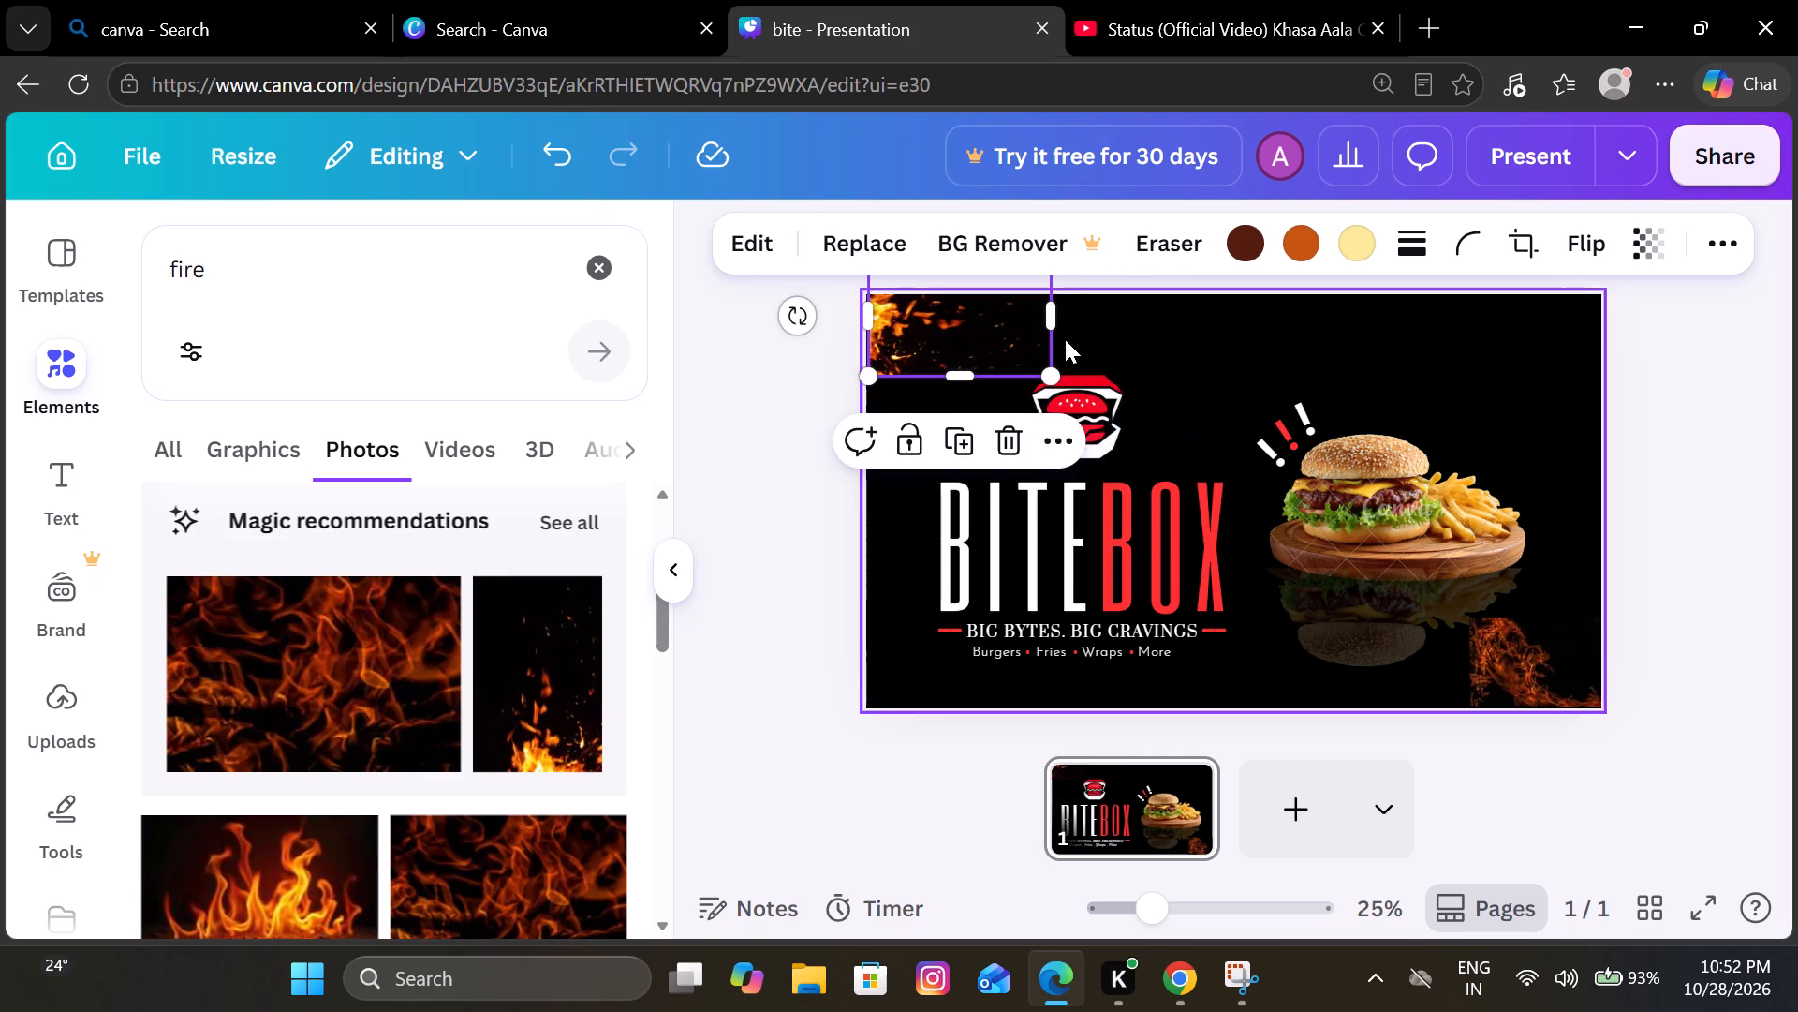
drag(987, 318, 986, 354)
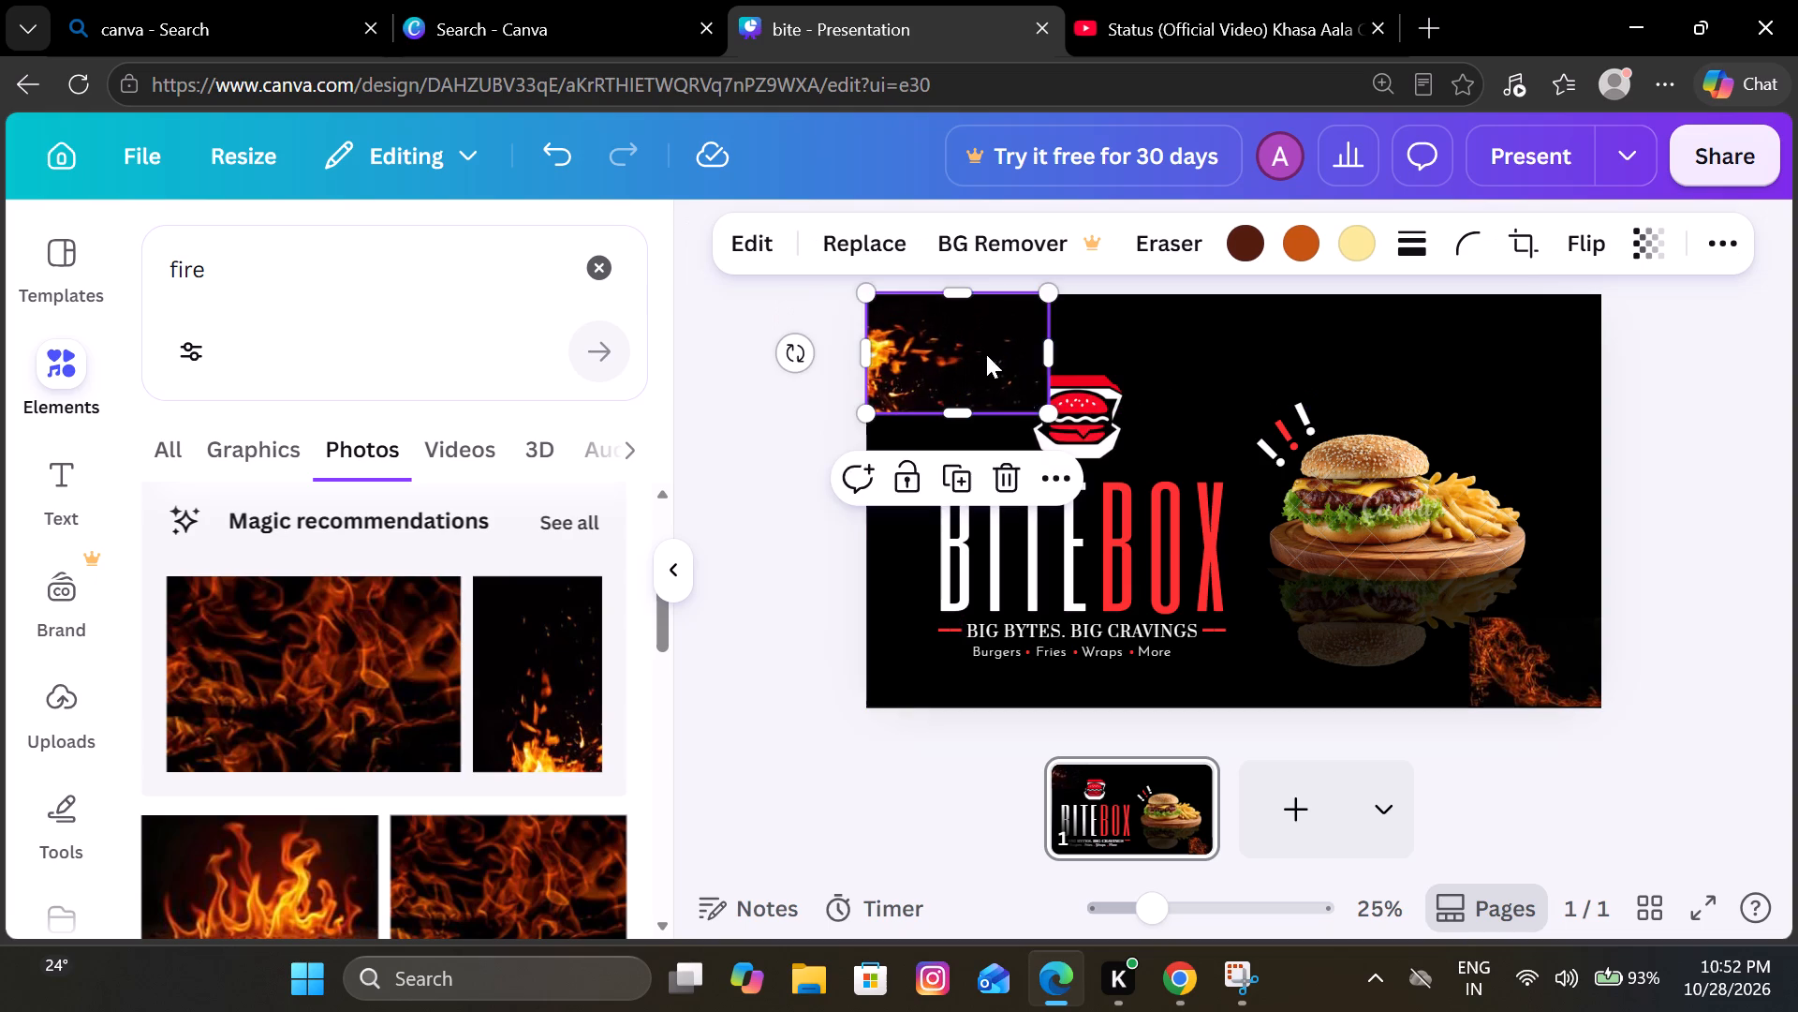
Move the burger-box logo slightly to the right above the BITEBOX title.
drag(1088, 418, 1107, 425)
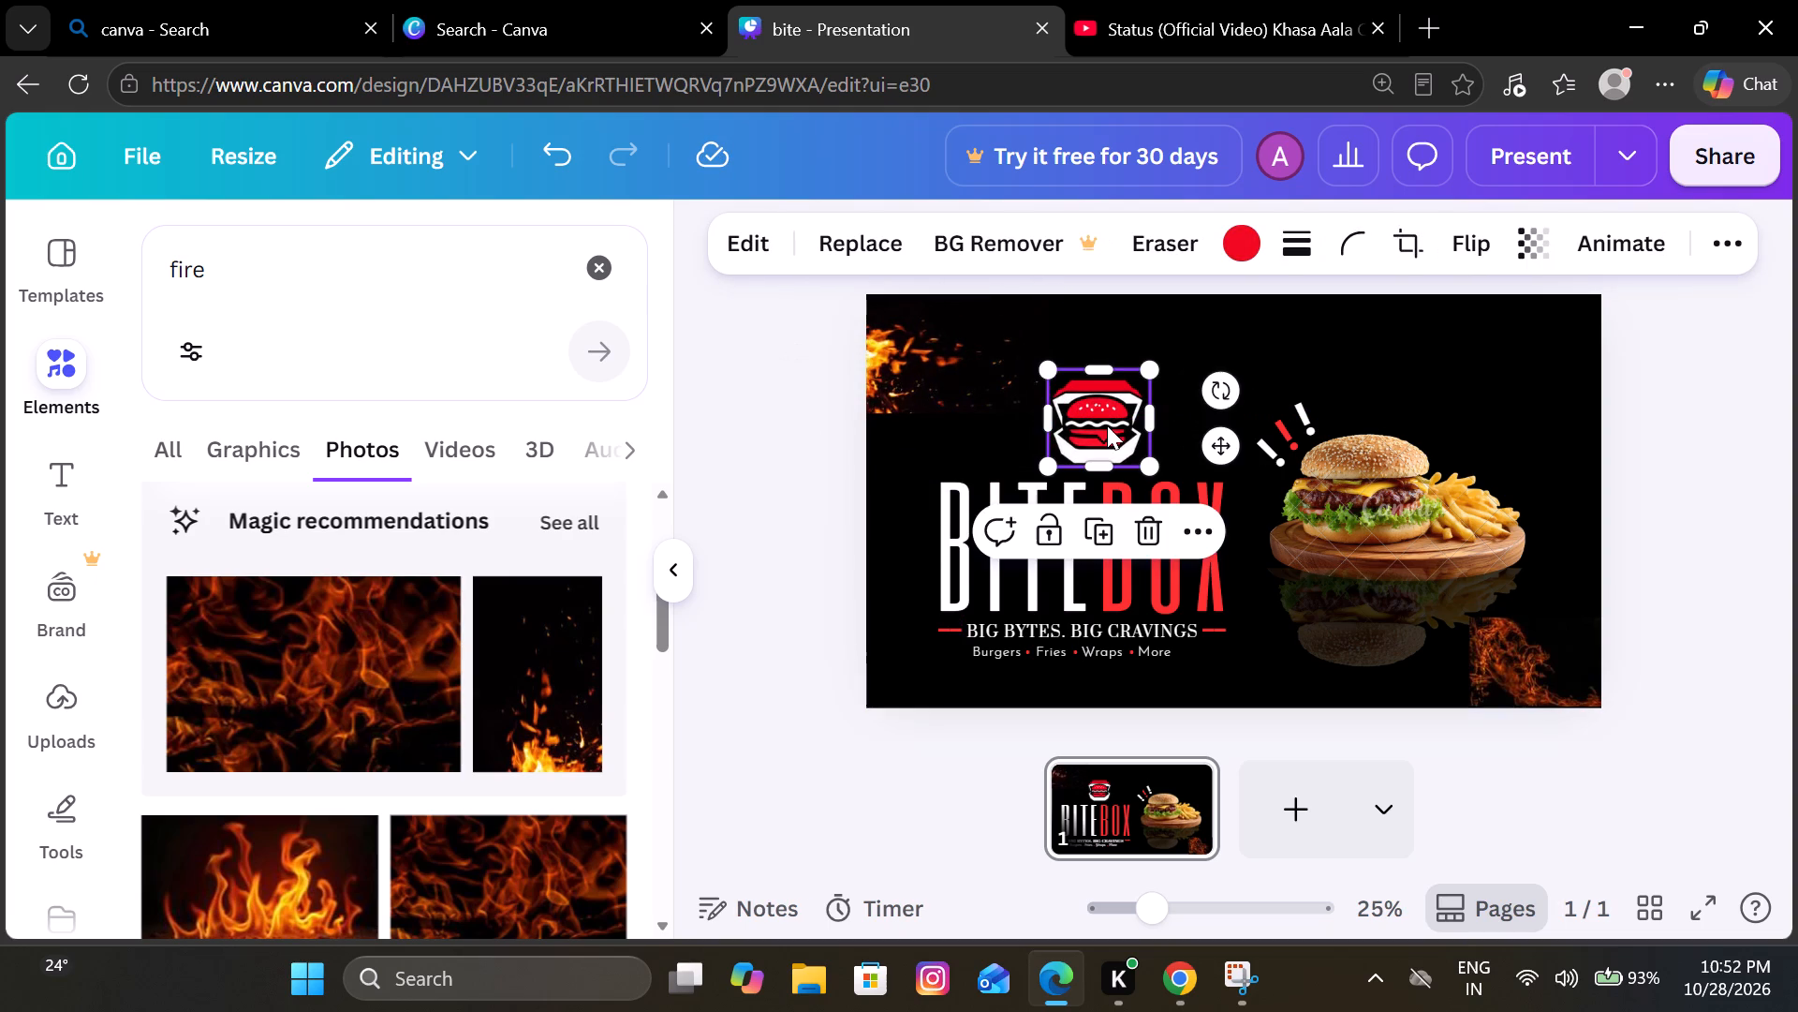
click(768, 535)
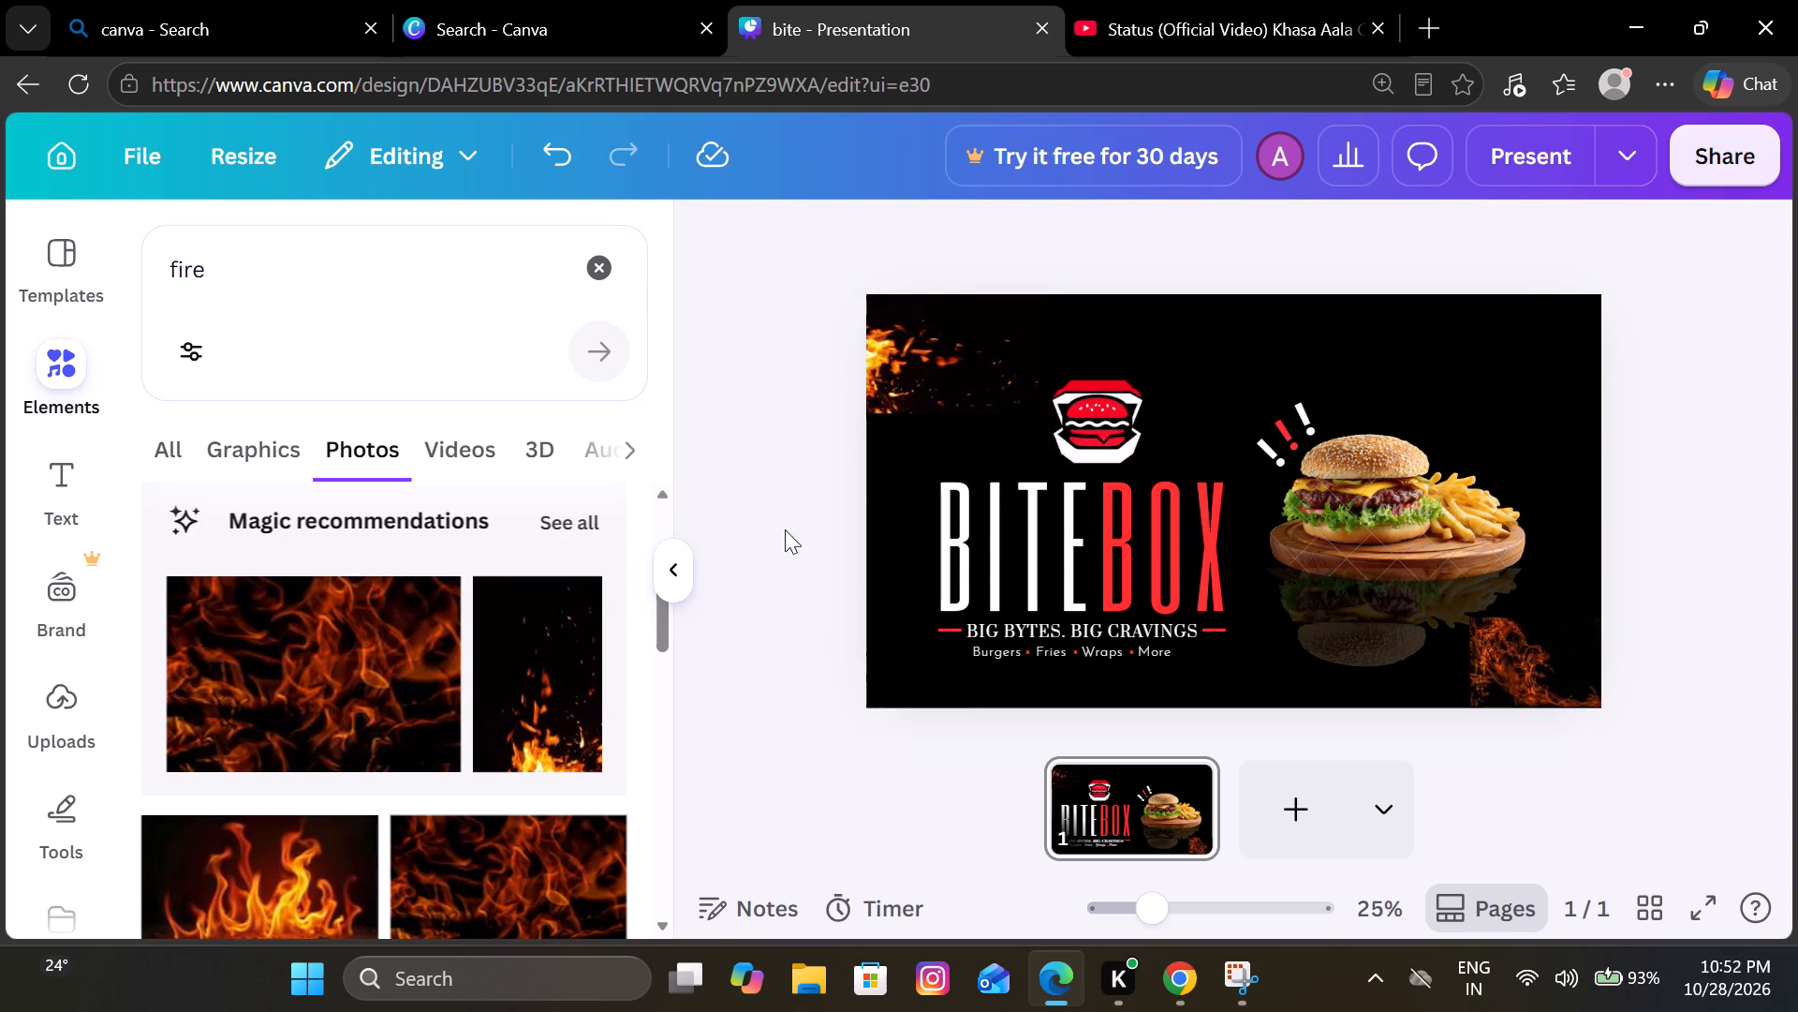
click(805, 509)
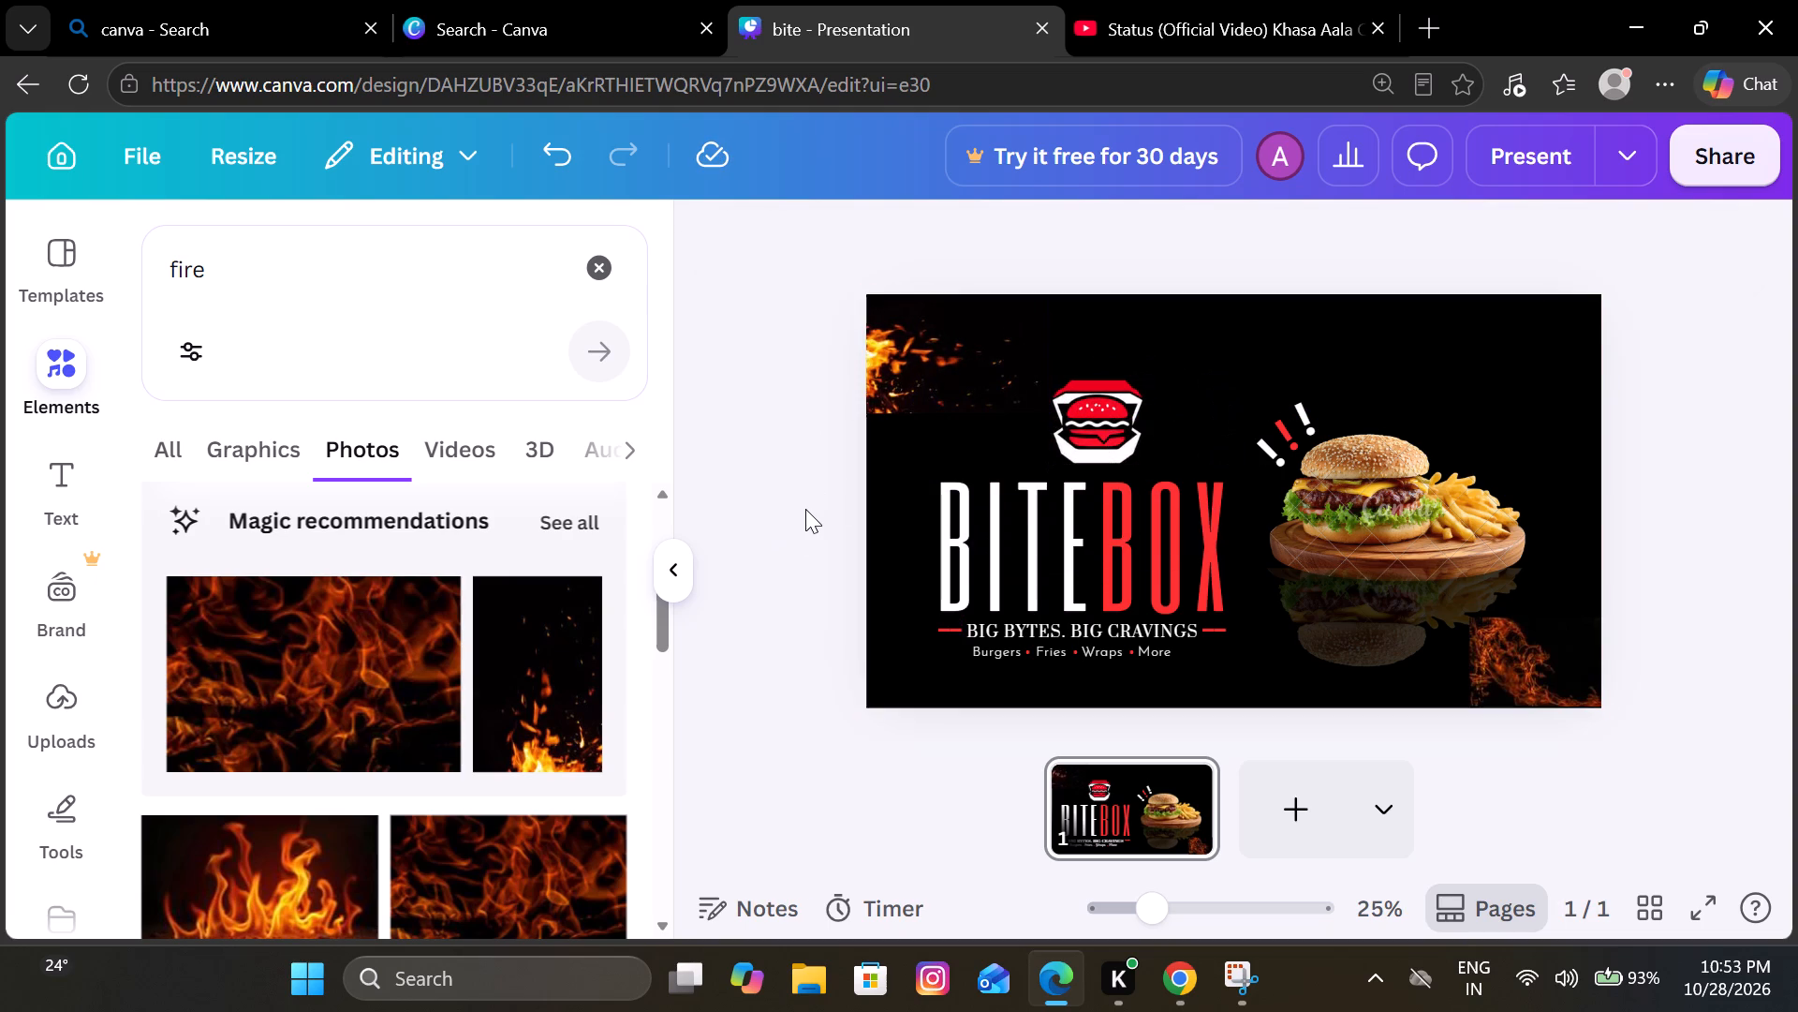
Raise the sparks photo so it extends slightly past the banner's top edge.
drag(906, 372, 906, 342)
click(906, 342)
click(804, 499)
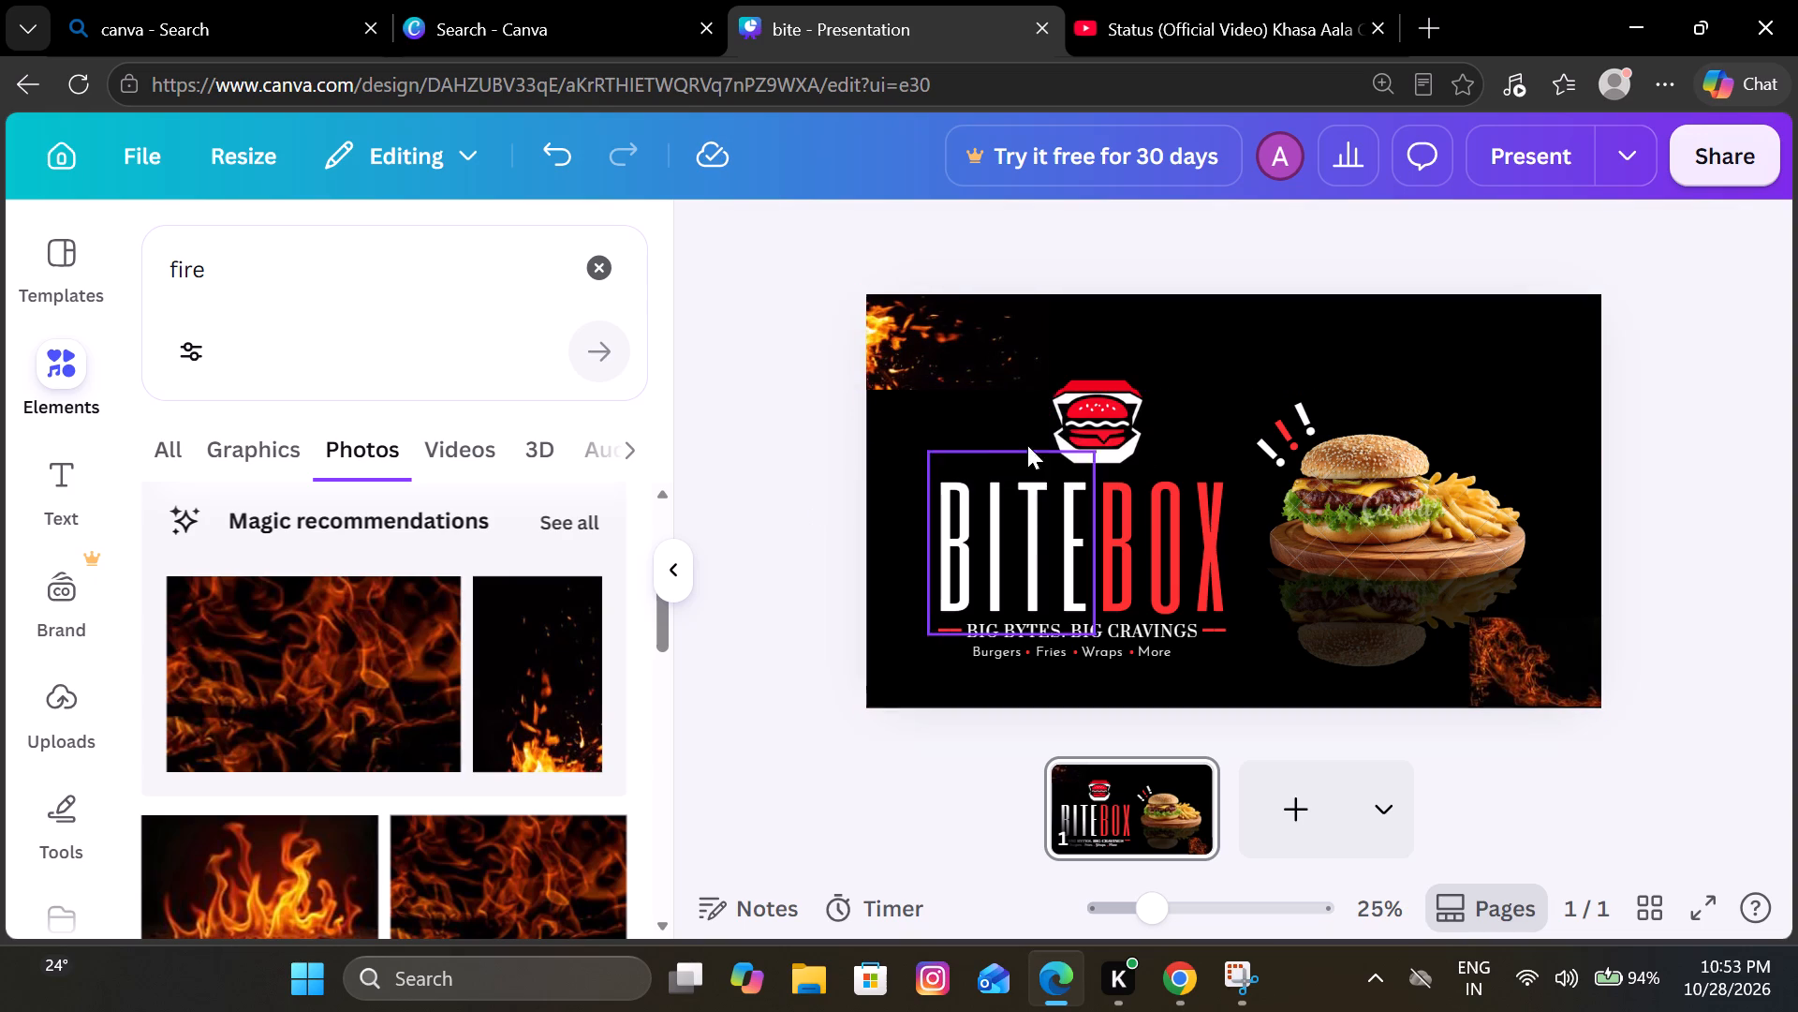
Nudge the burger-box logo a touch further right.
click(1079, 436)
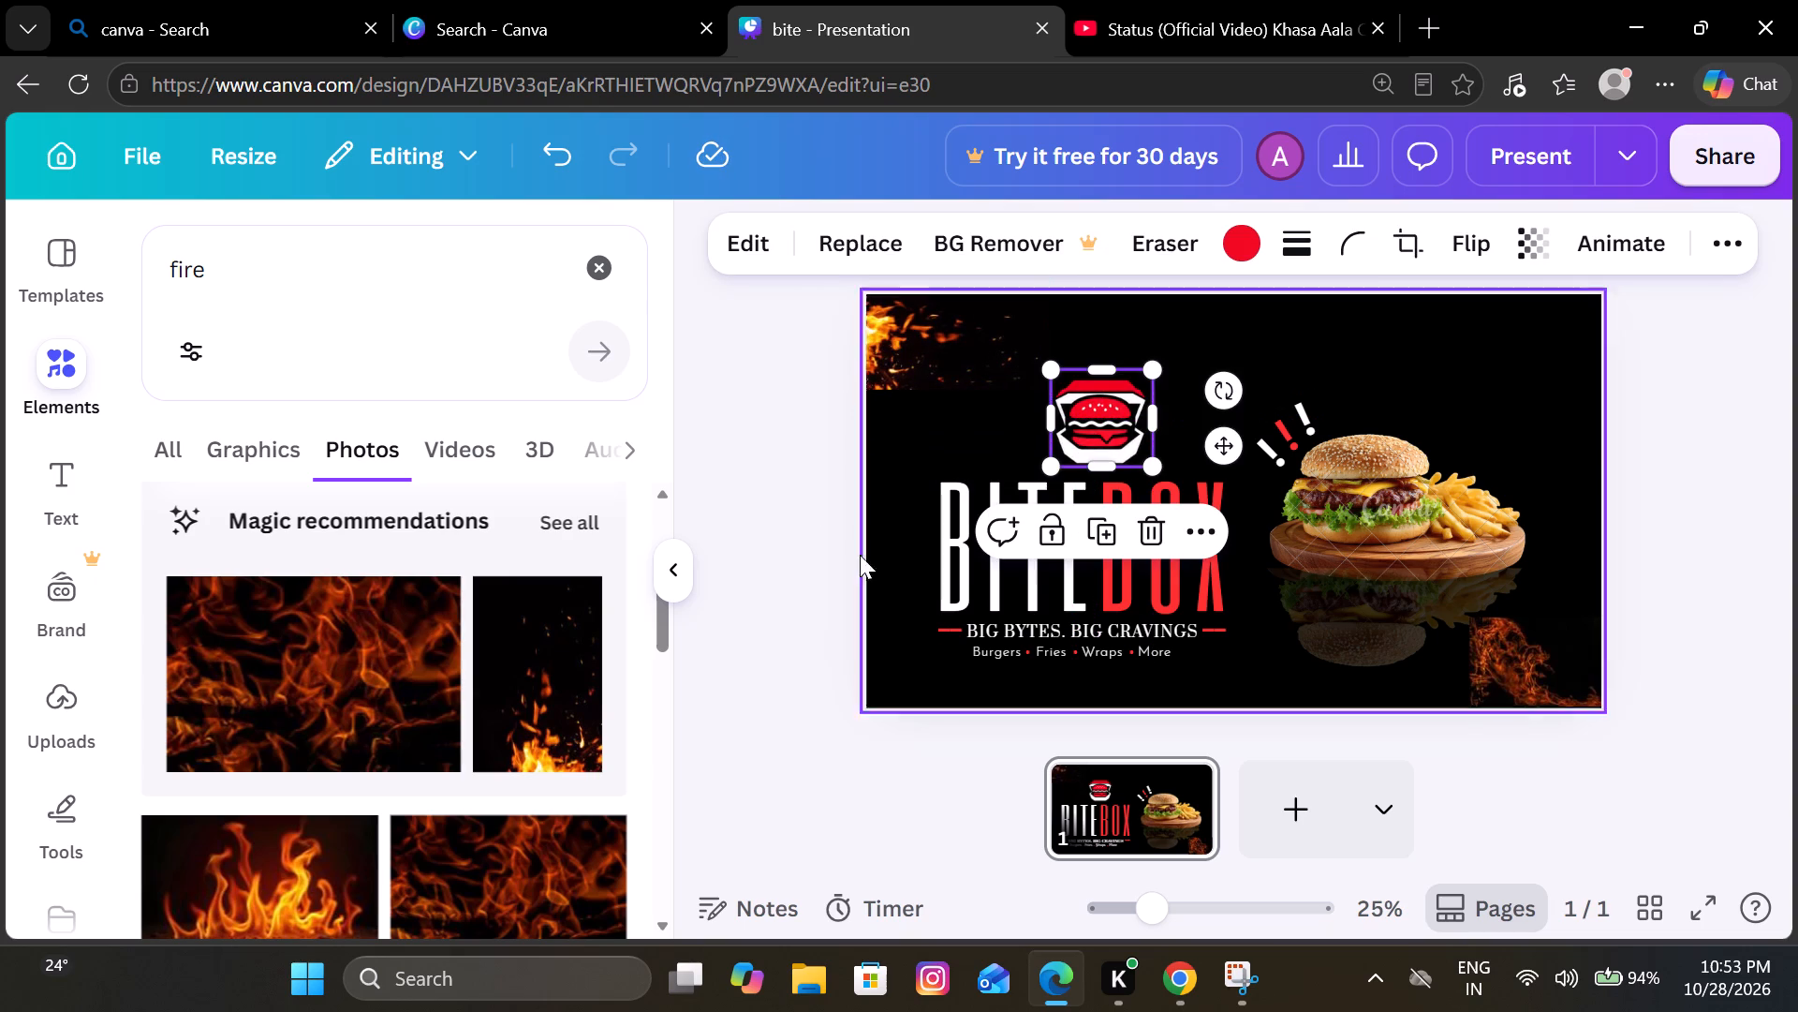
click(813, 535)
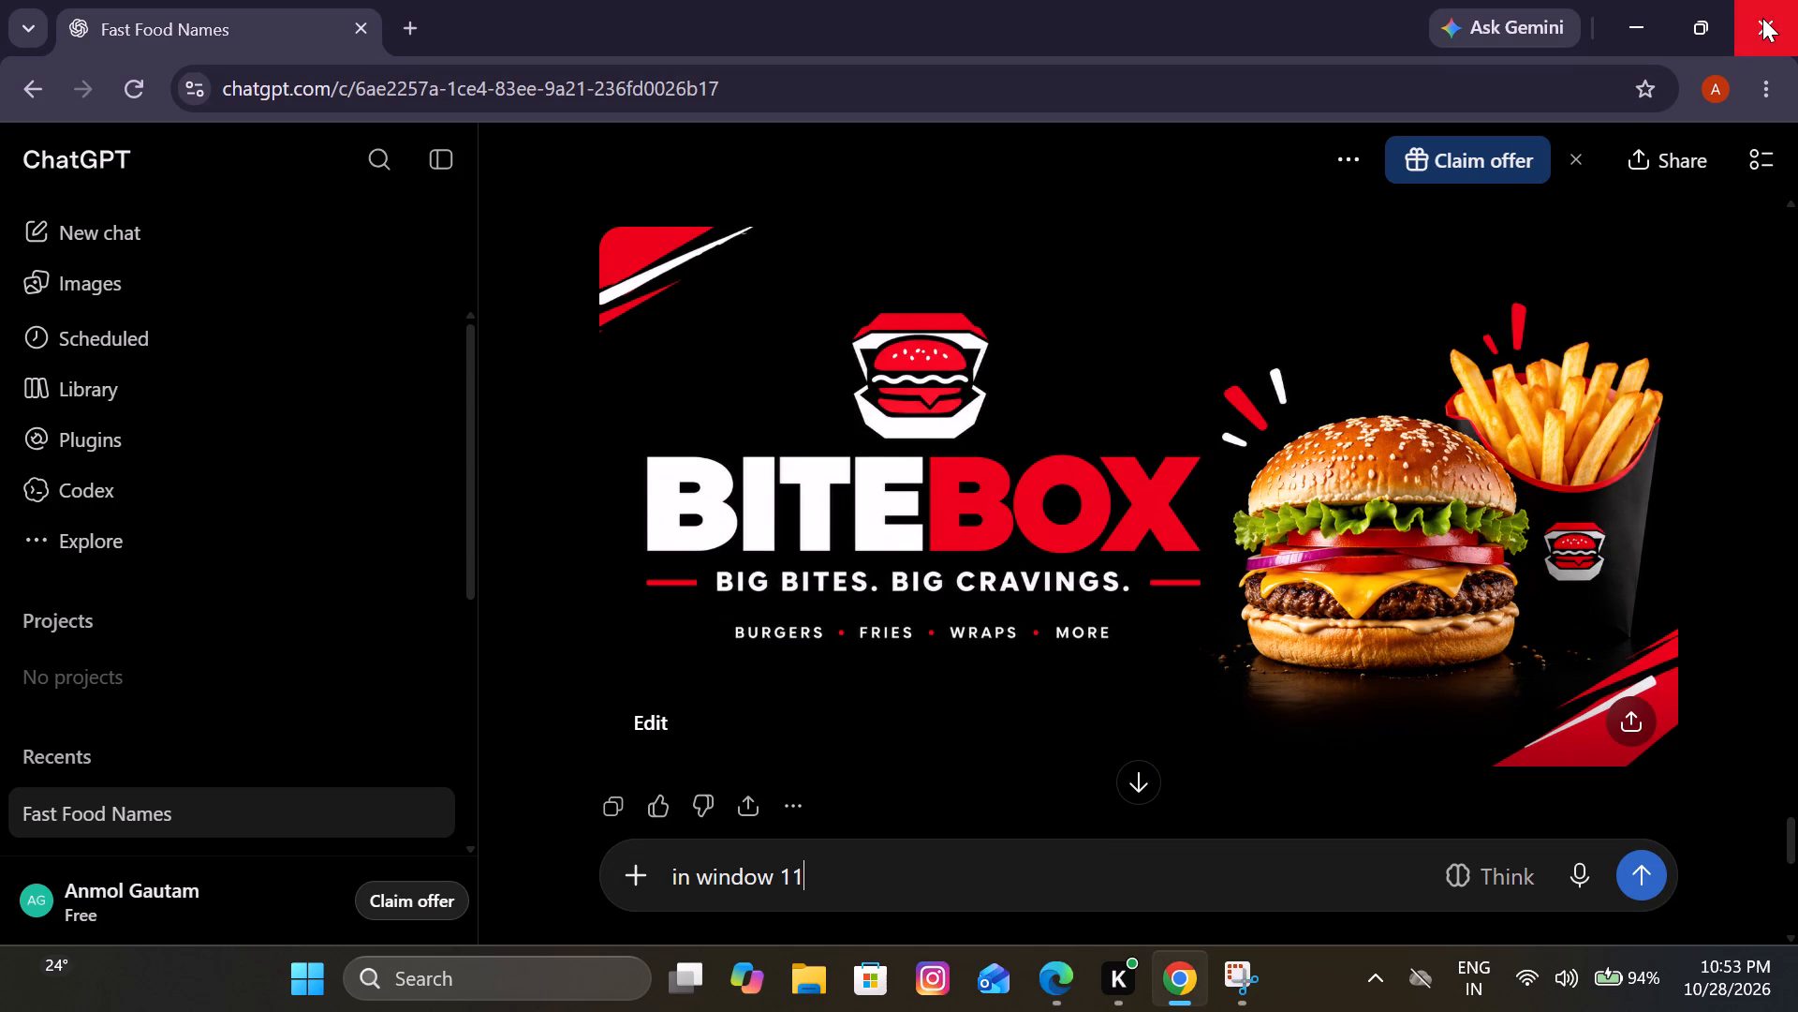
Close the Chrome window with the ChatGPT banner reference and return to the banner design.
click(1762, 18)
Add the photo of a single tall orange flame on black from the full set of Magic recommendations.
scroll(368, 725, down, 1)
scroll(368, 725, up, 1)
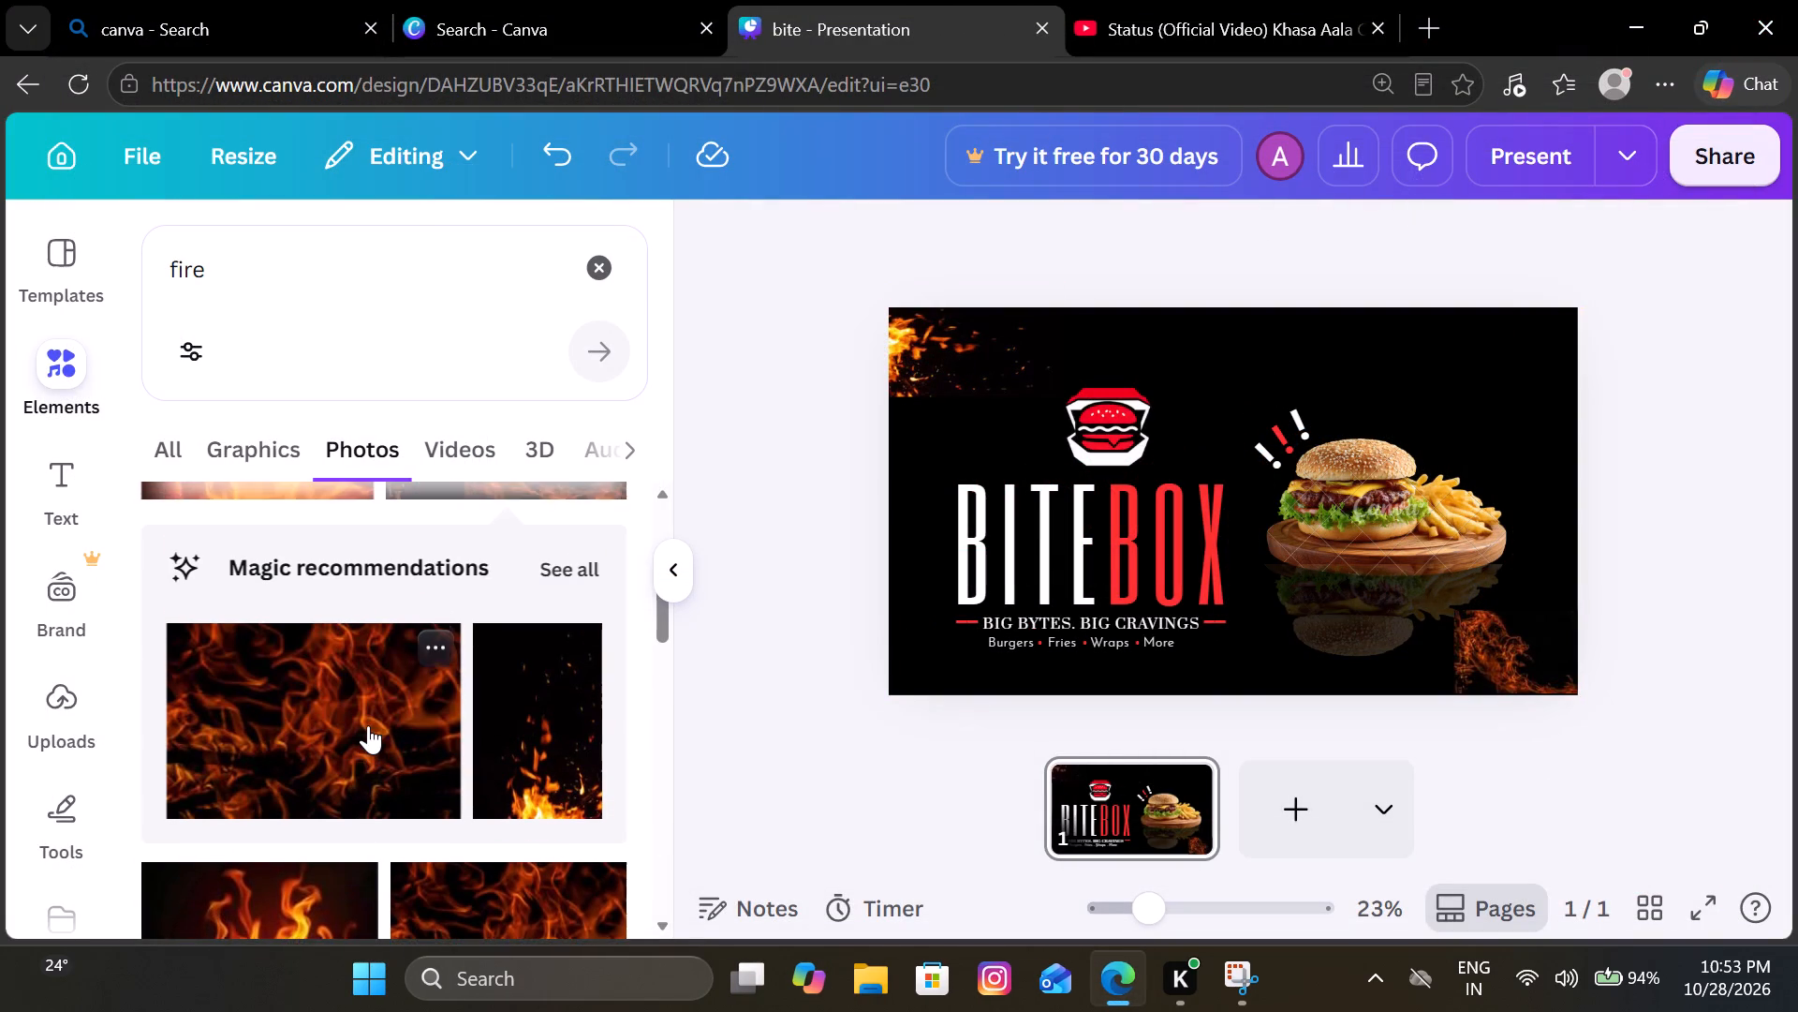
scroll(368, 725, up, 1)
scroll(488, 749, left, 2)
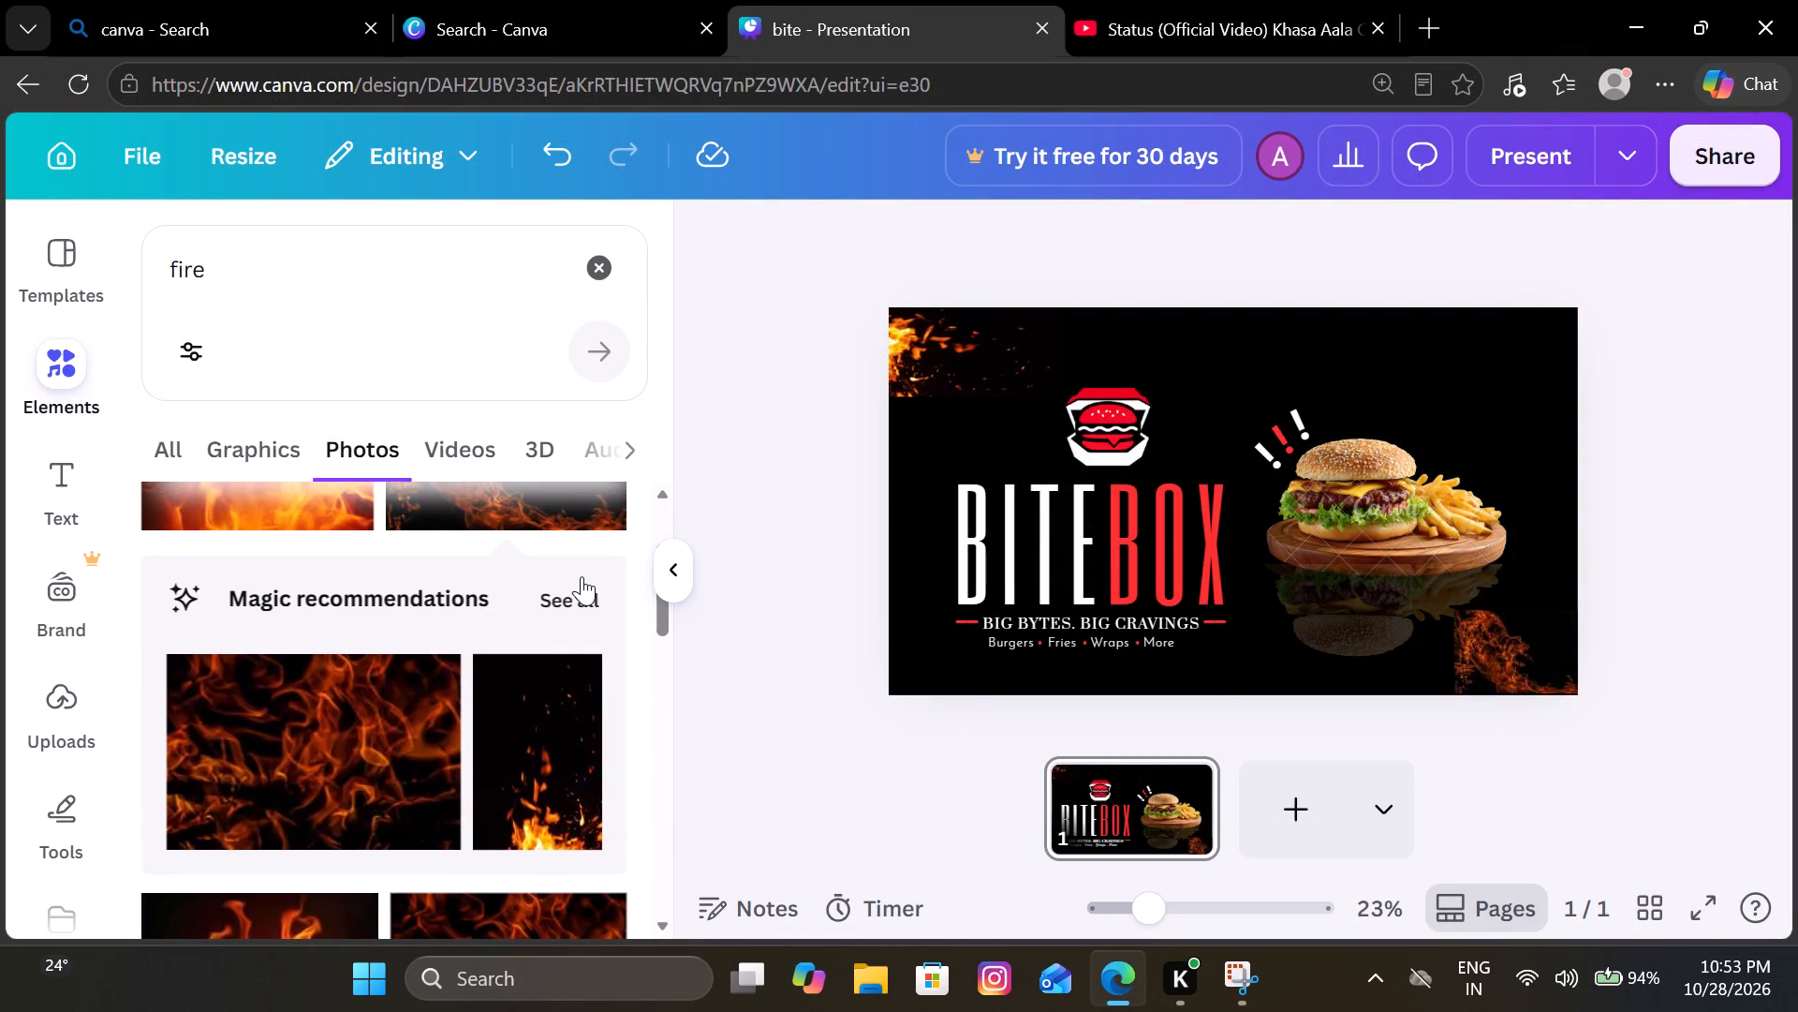
click(582, 576)
scroll(510, 663, down, 1)
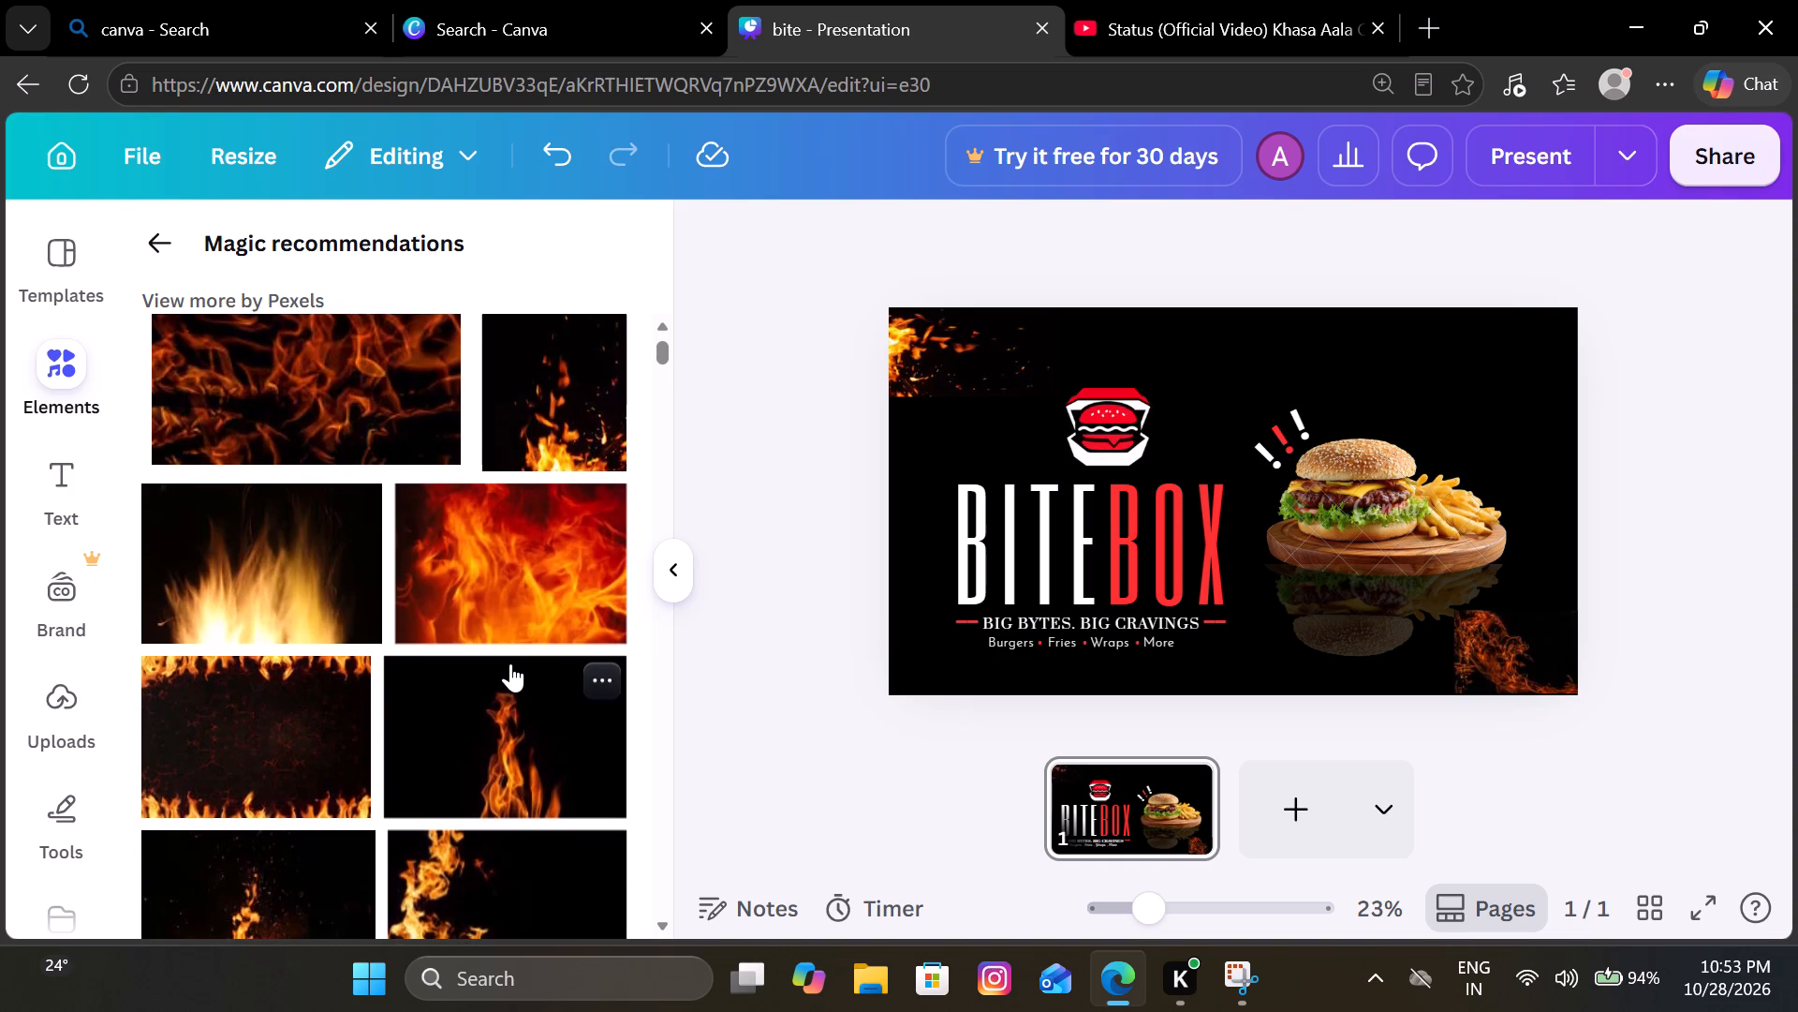
scroll(510, 663, down, 2)
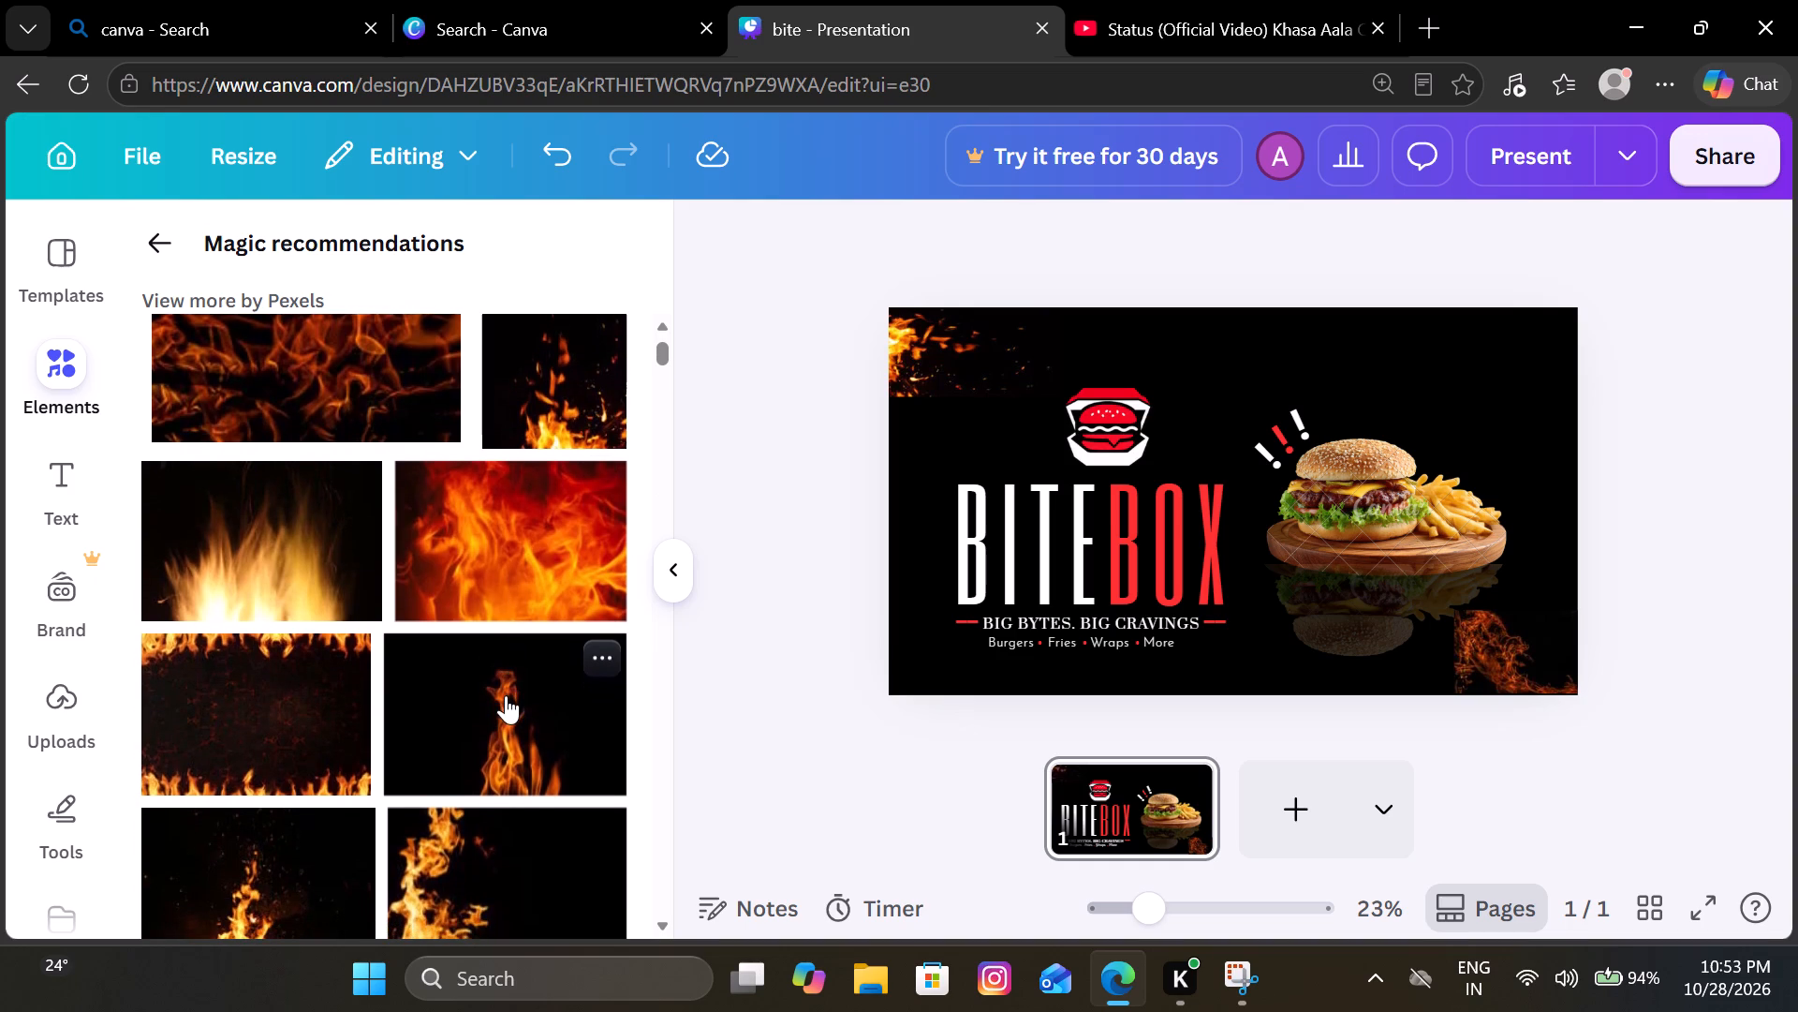
click(506, 695)
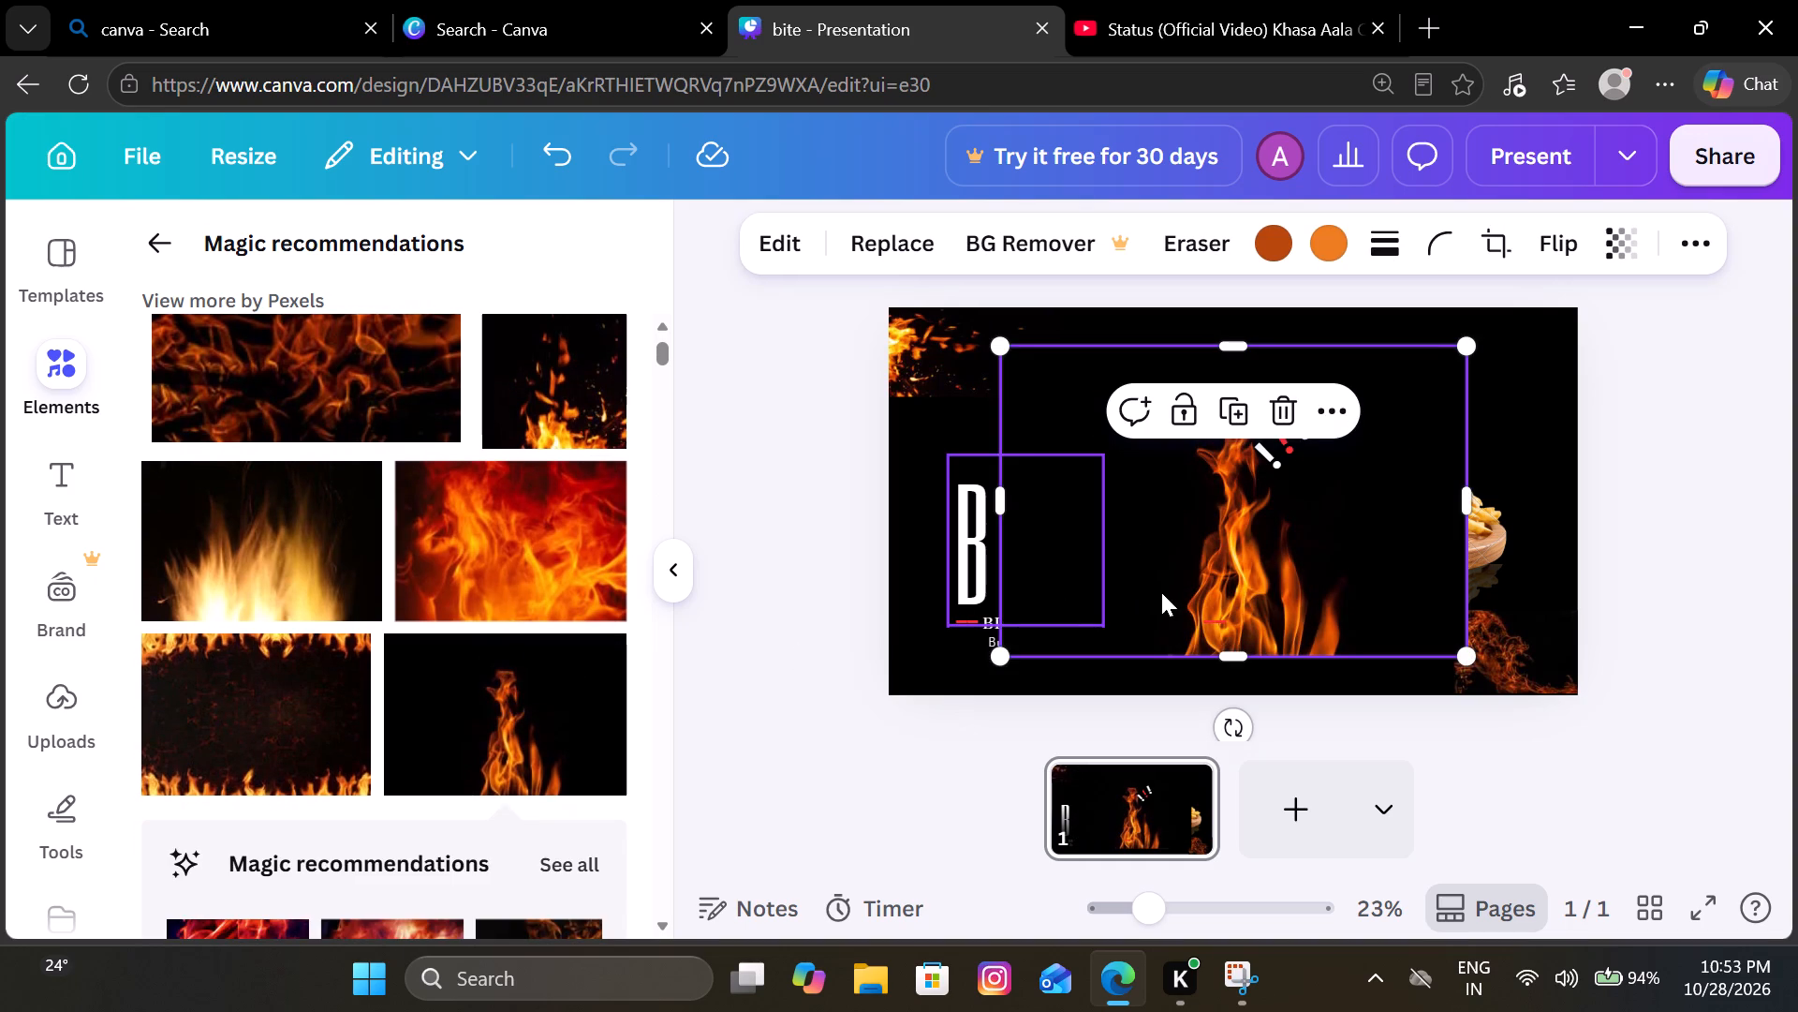
Delete the small flame photo in the banner's bottom-right corner.
click(1532, 653)
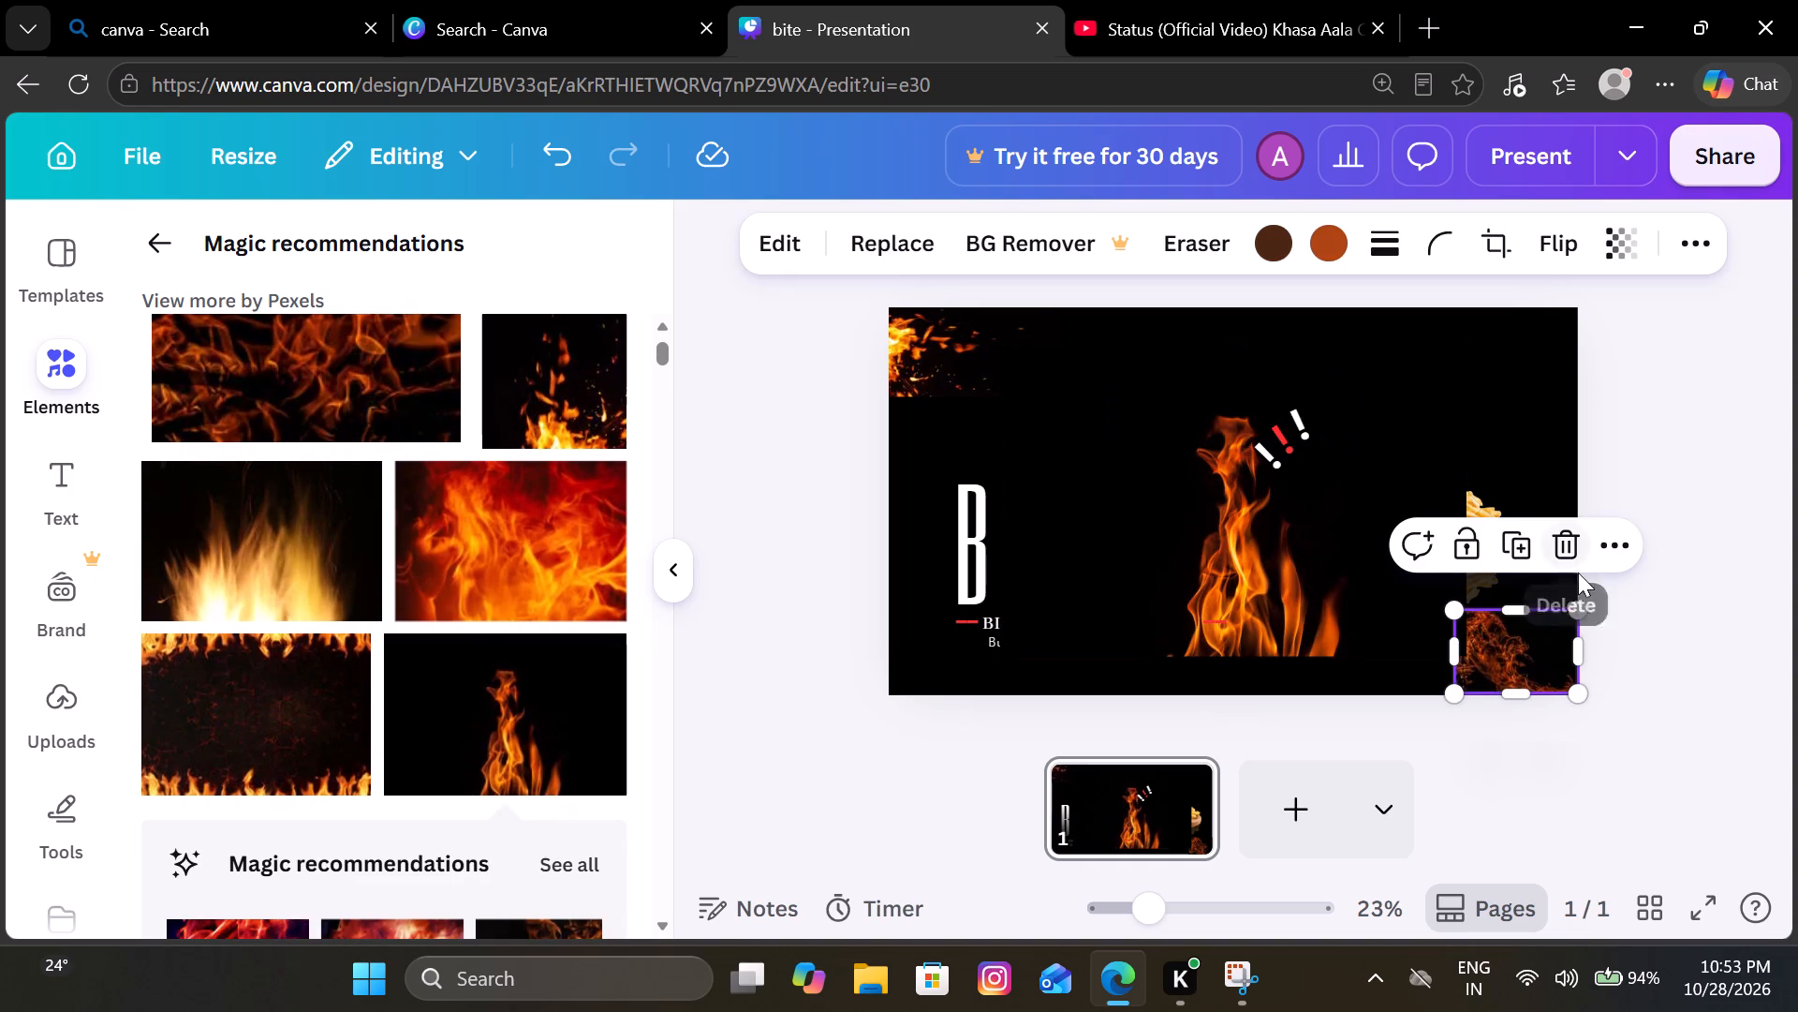
click(1568, 549)
Rotate the tall flame photo a quarter turn counterclockwise and place it at the banner's top right, flush with the right edge.
click(1298, 573)
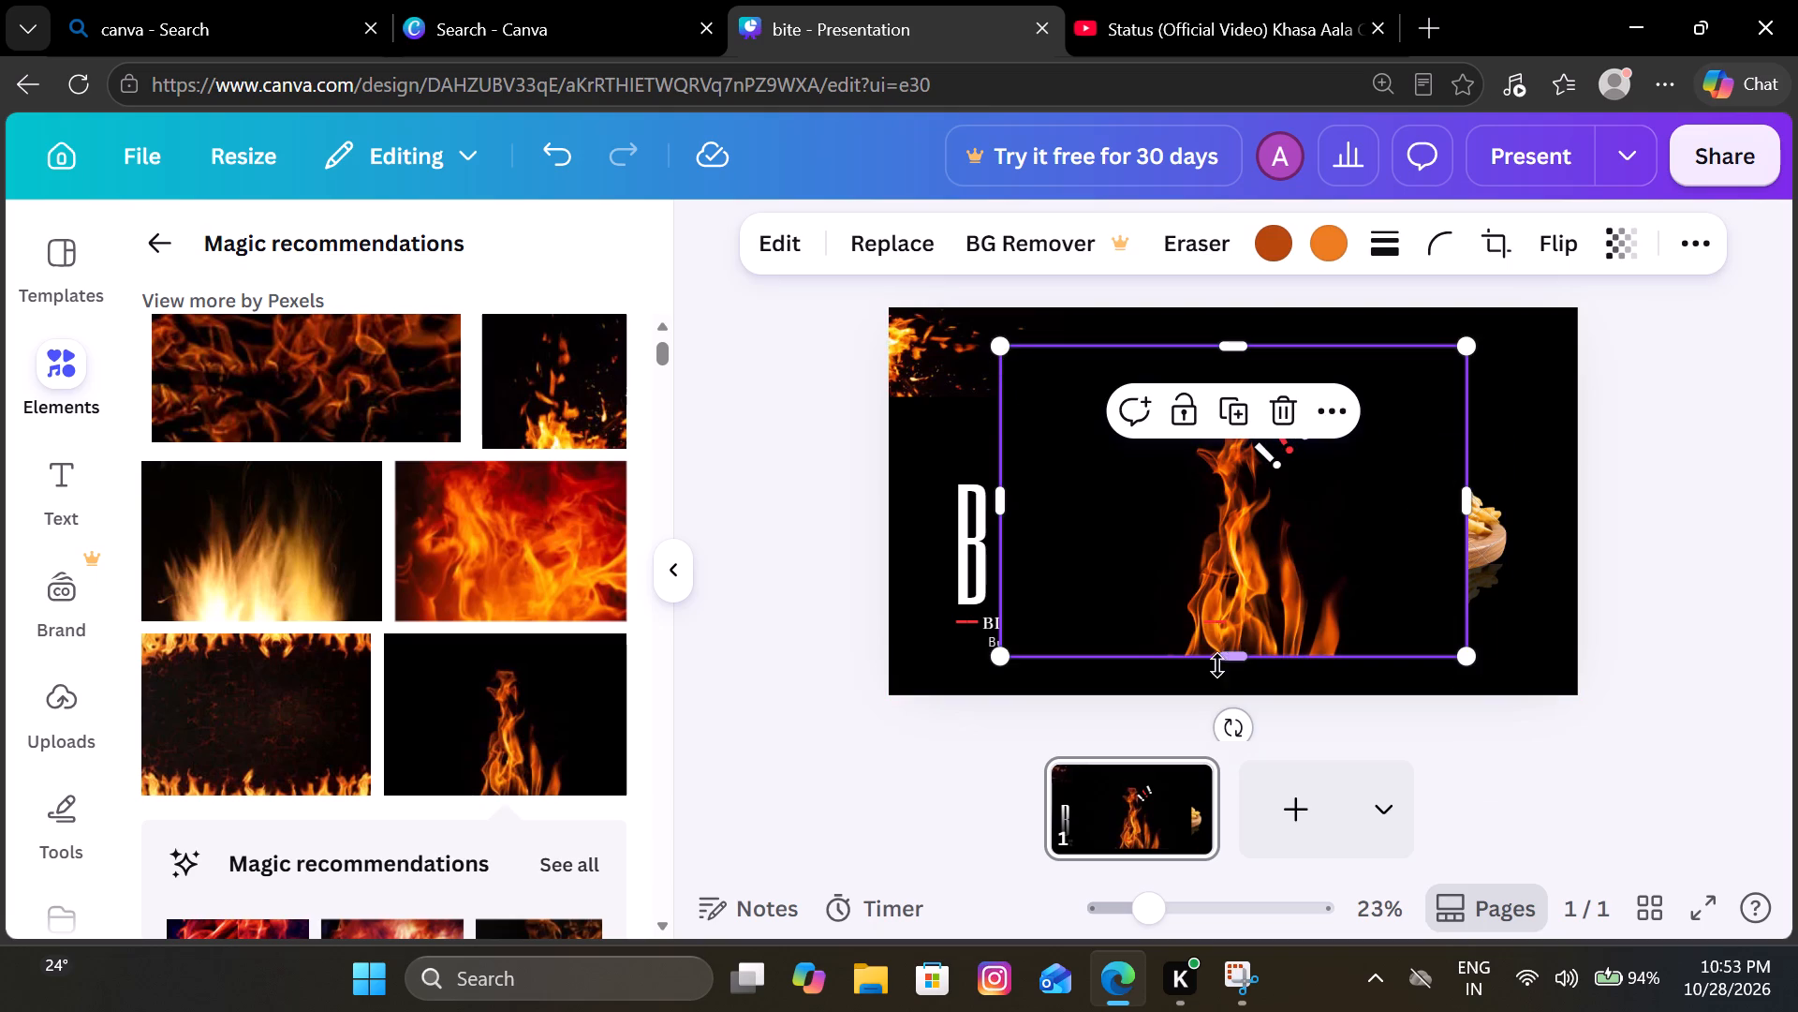
drag(1236, 726, 1472, 483)
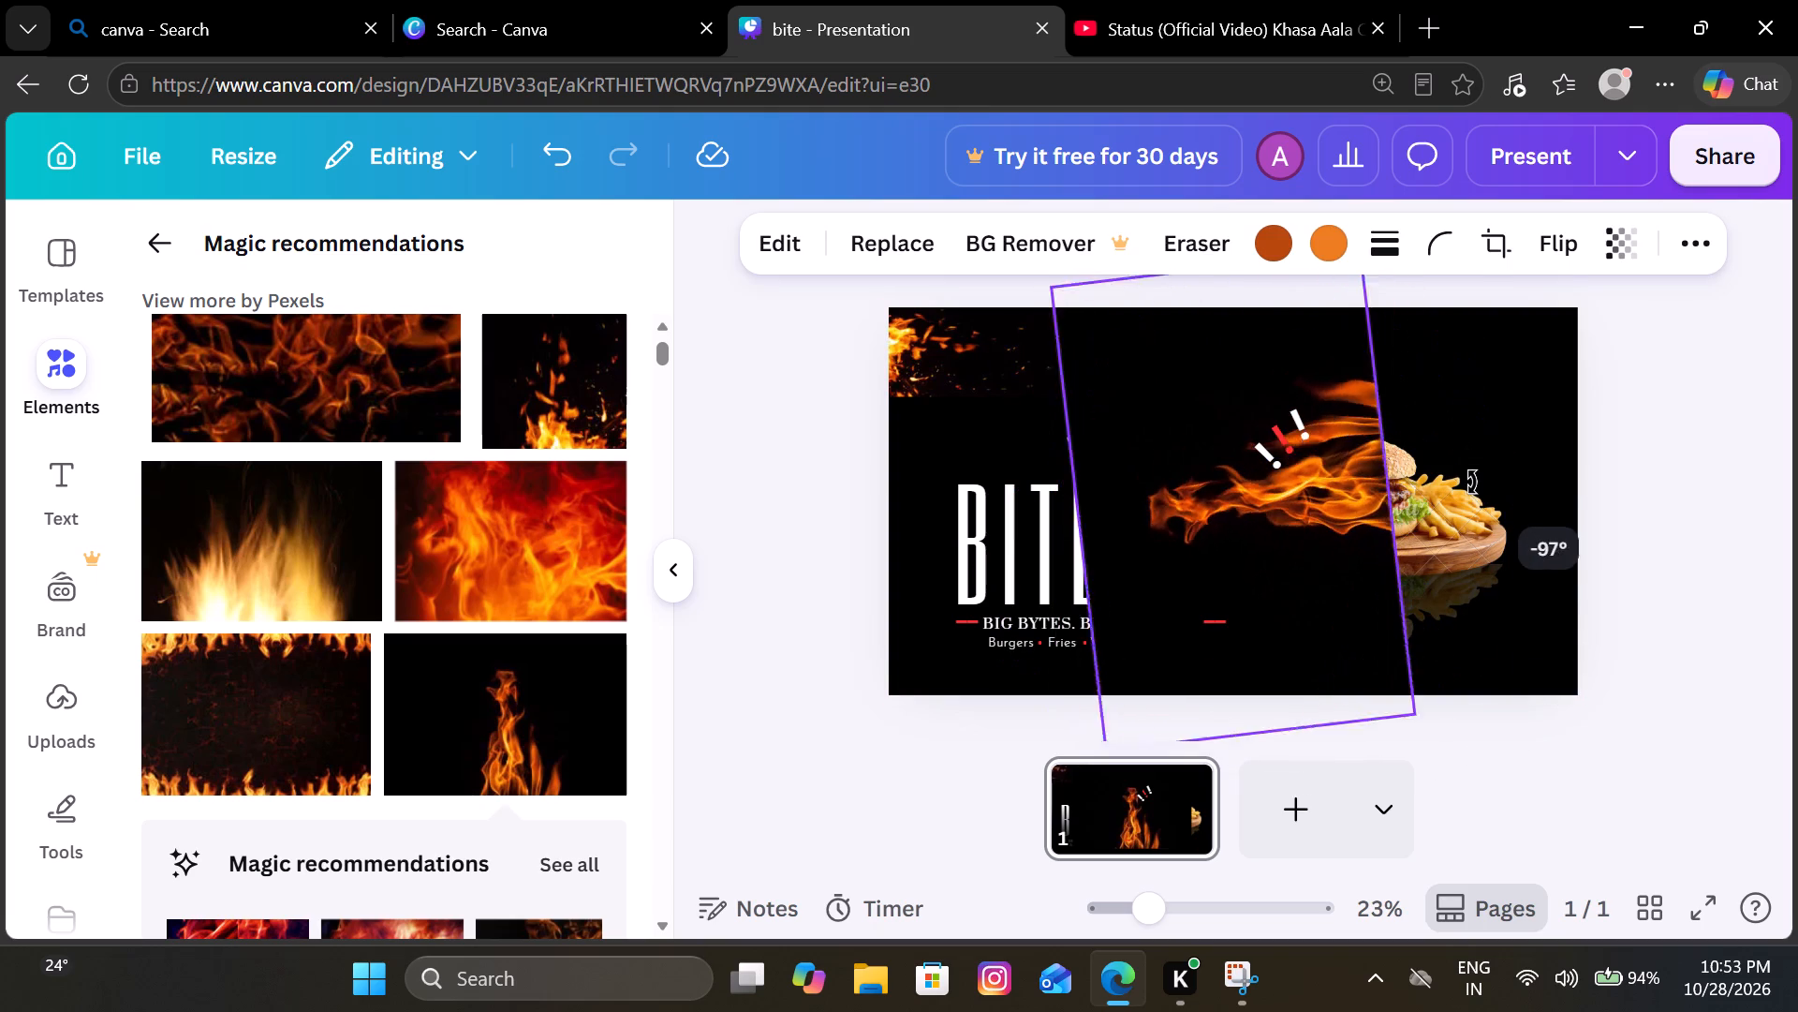
drag(1472, 483, 1484, 500)
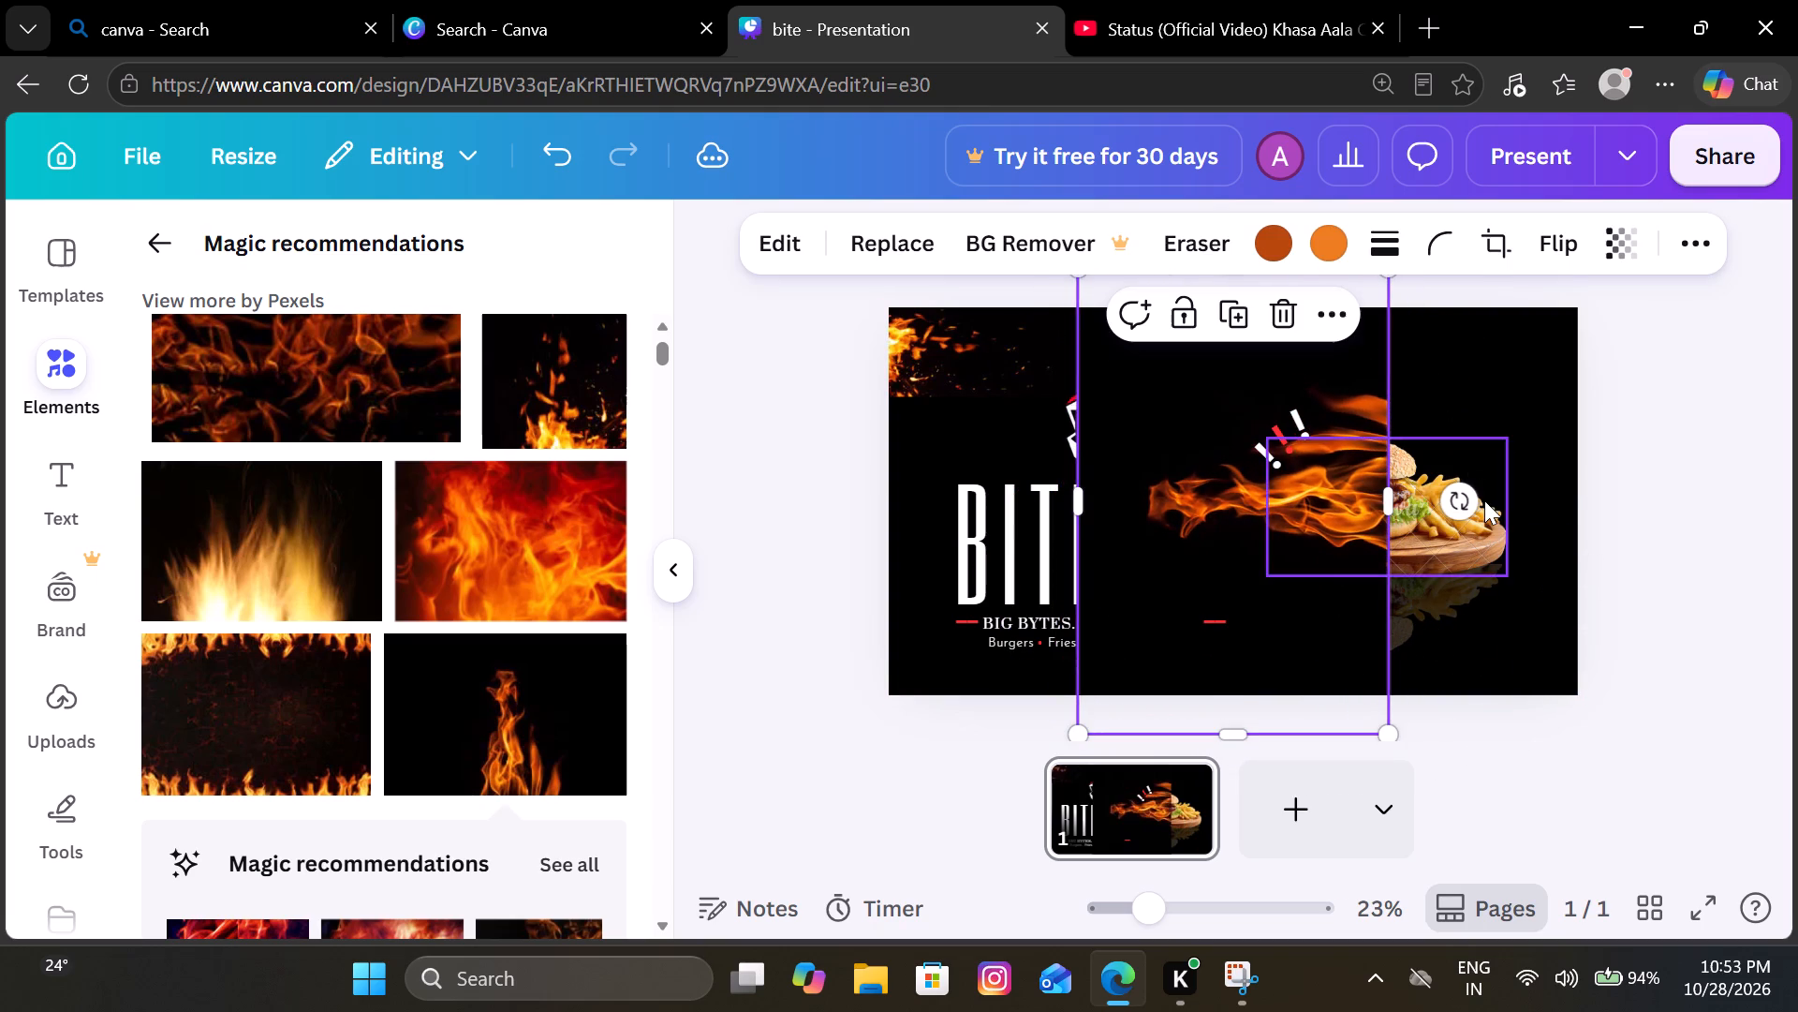
drag(1269, 563, 1540, 450)
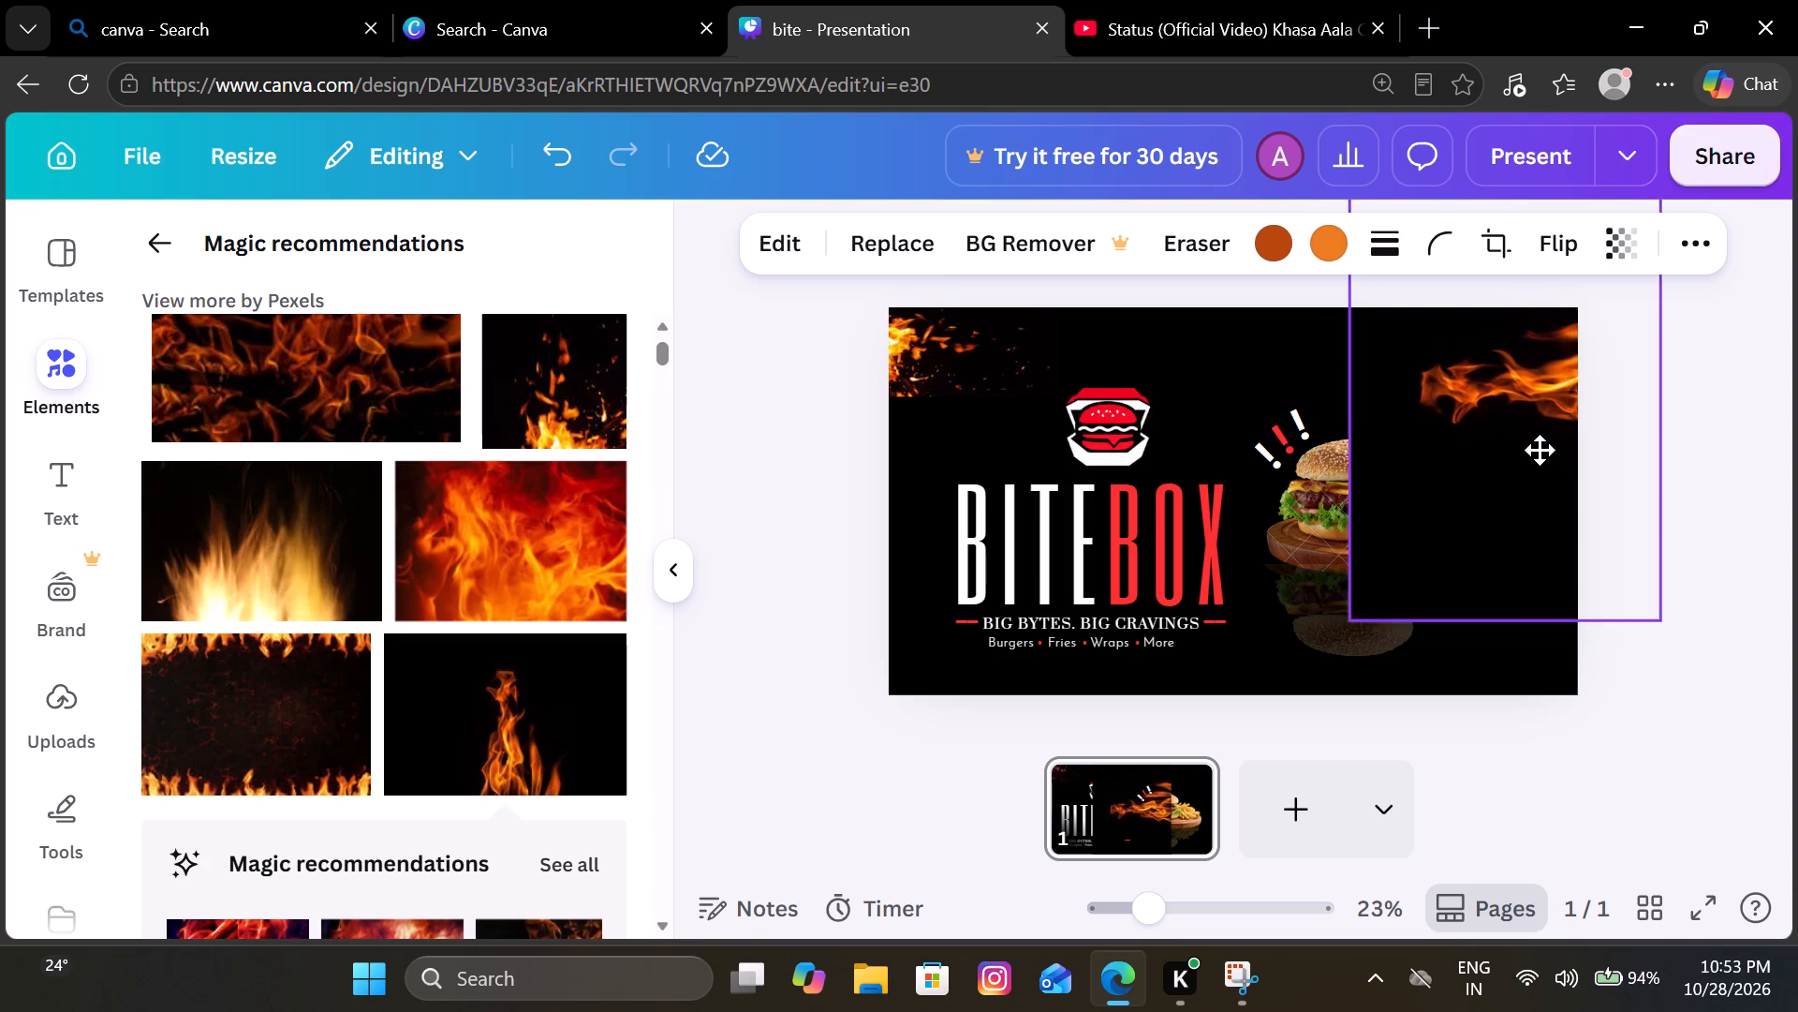
drag(1540, 450, 1454, 454)
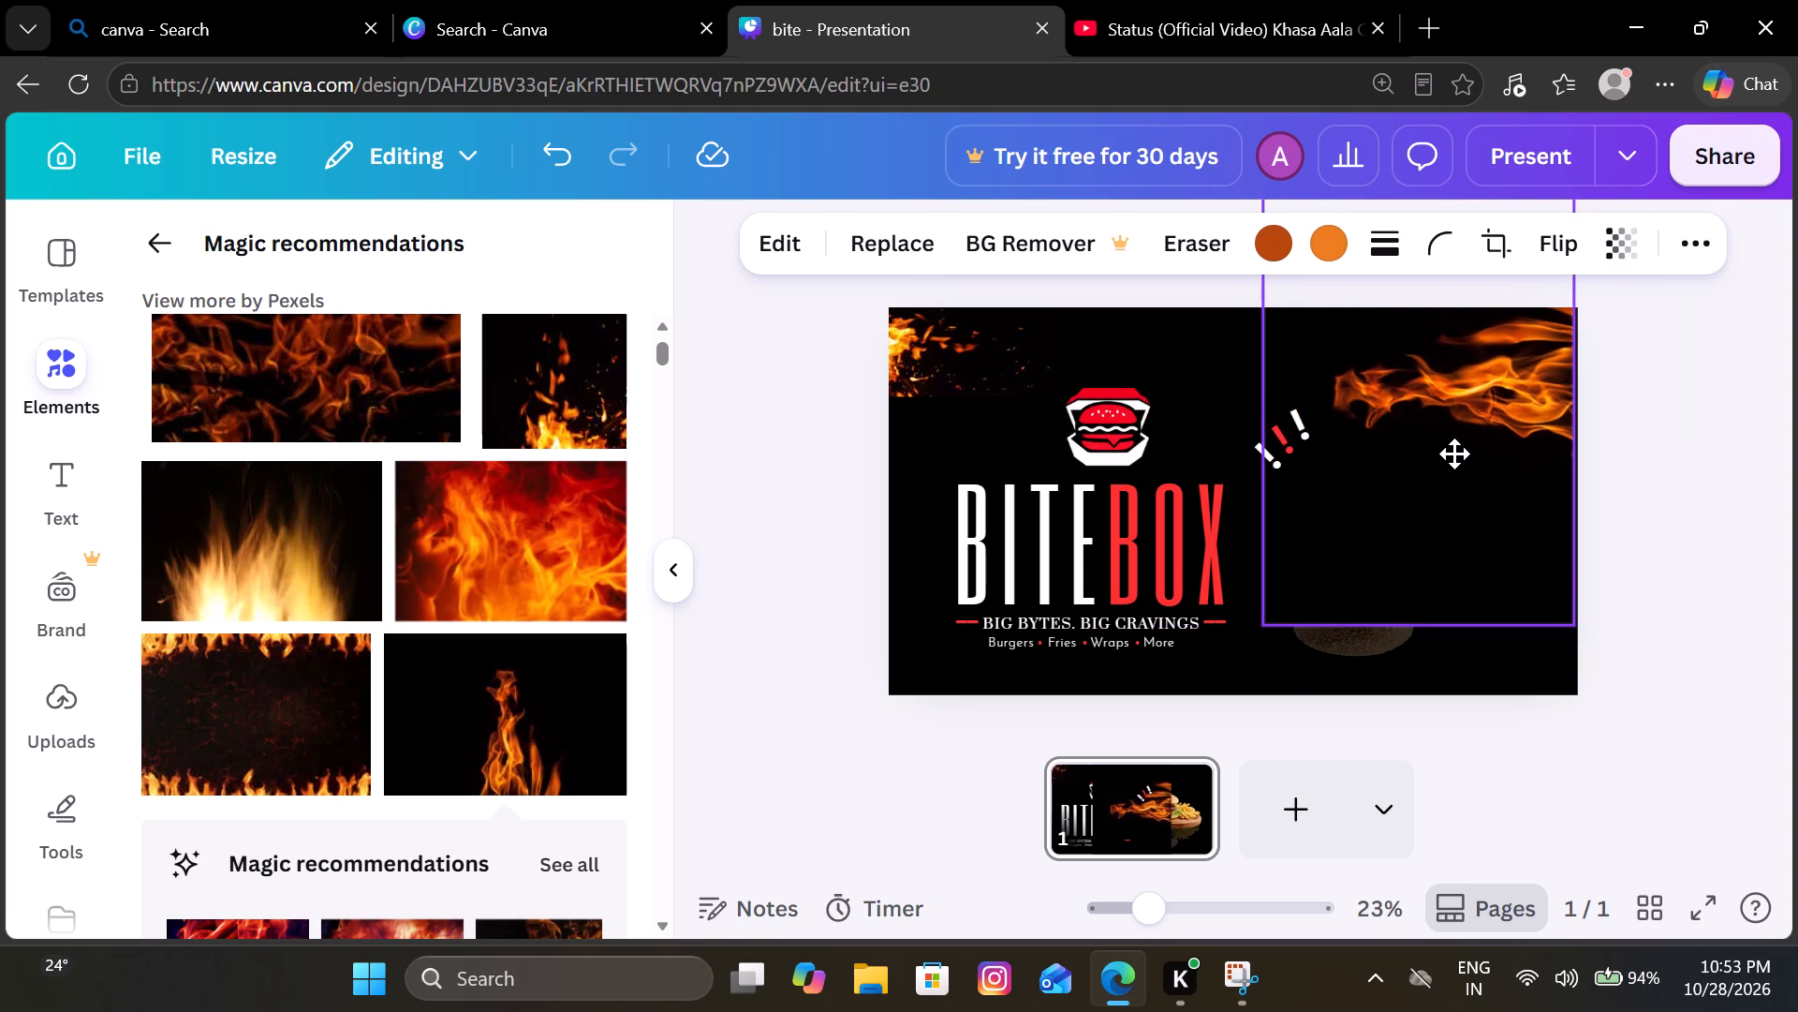
drag(1454, 454, 1455, 455)
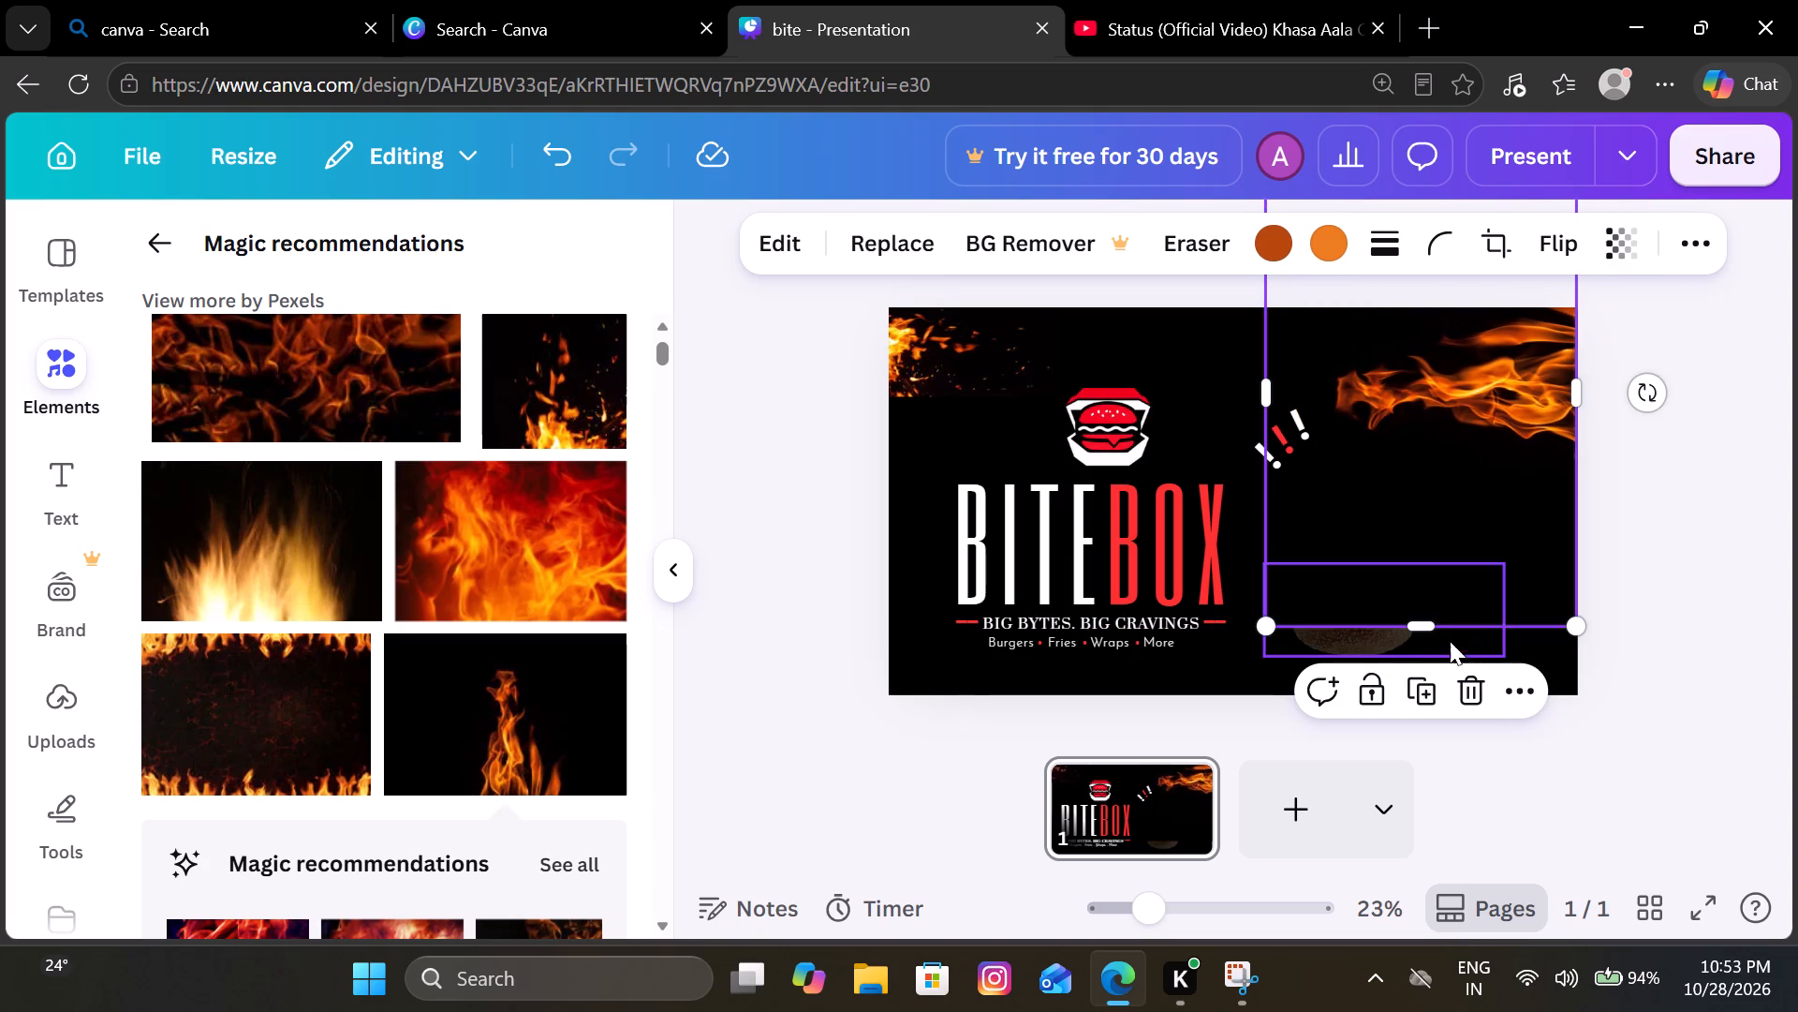
Crop the empty lower part of the rotated flame photo so it ends at the top of the burger bun.
drag(1428, 627, 1425, 424)
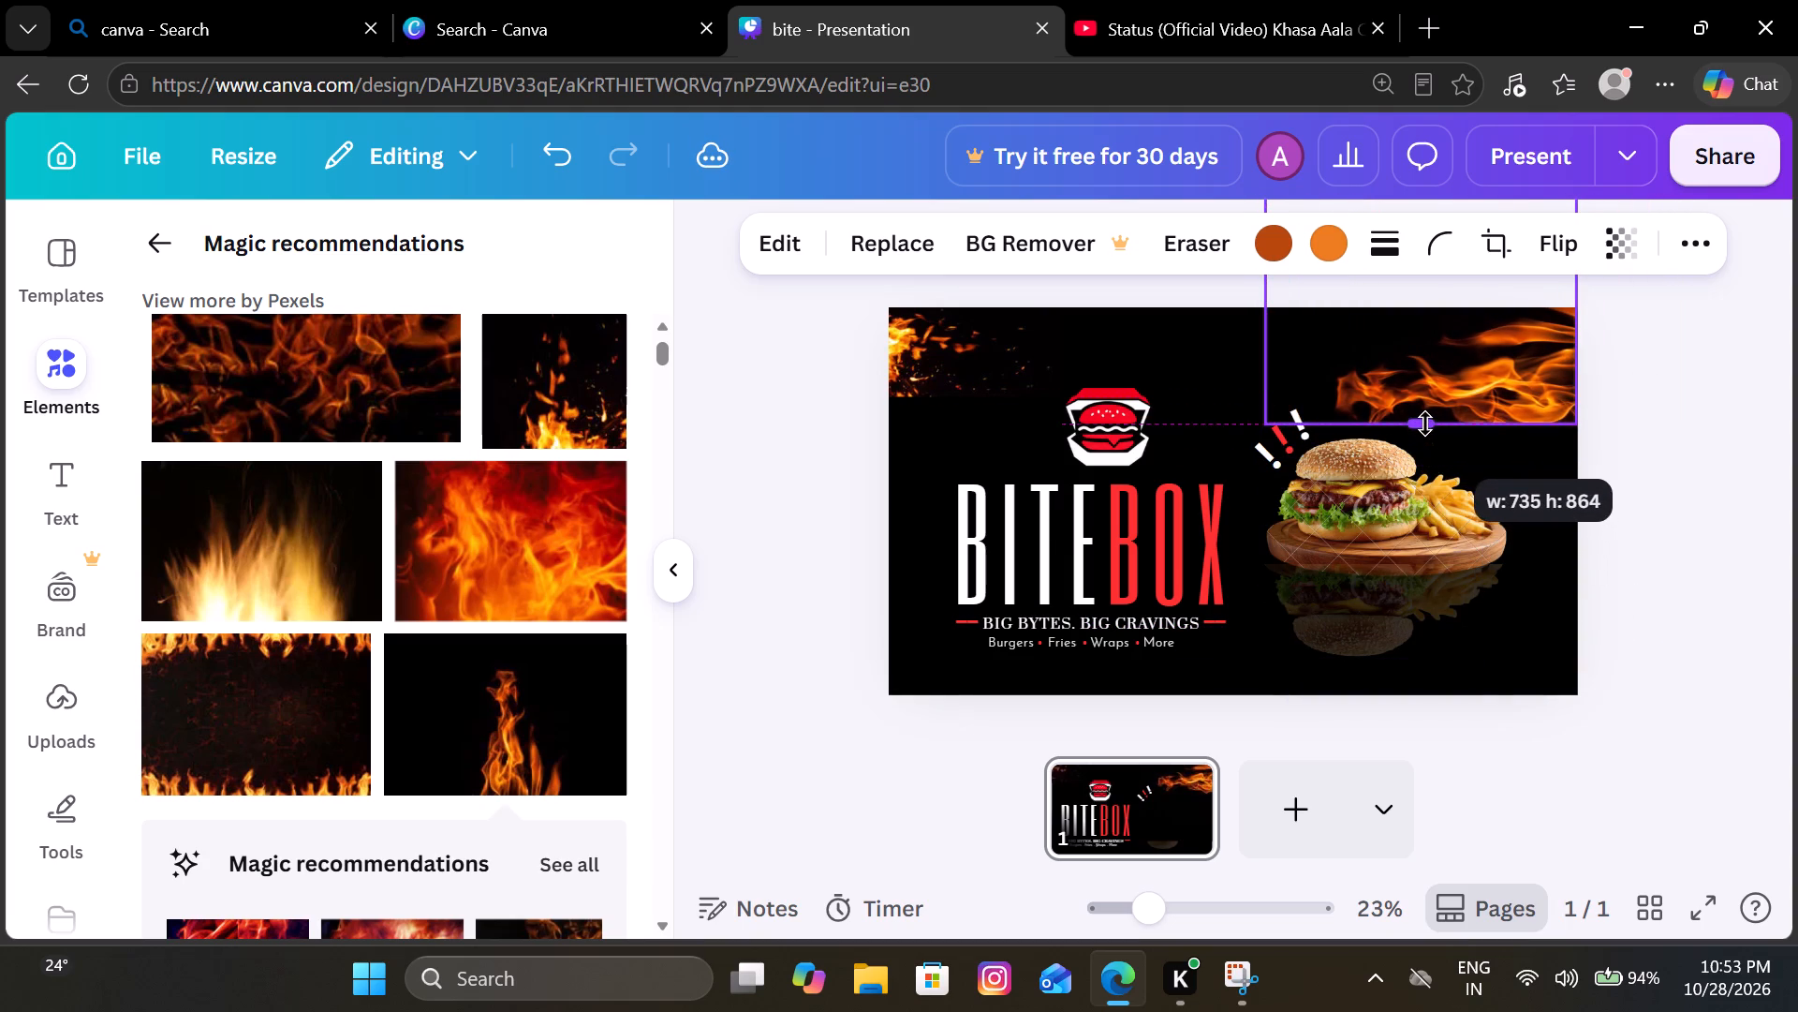
drag(1425, 424, 1425, 433)
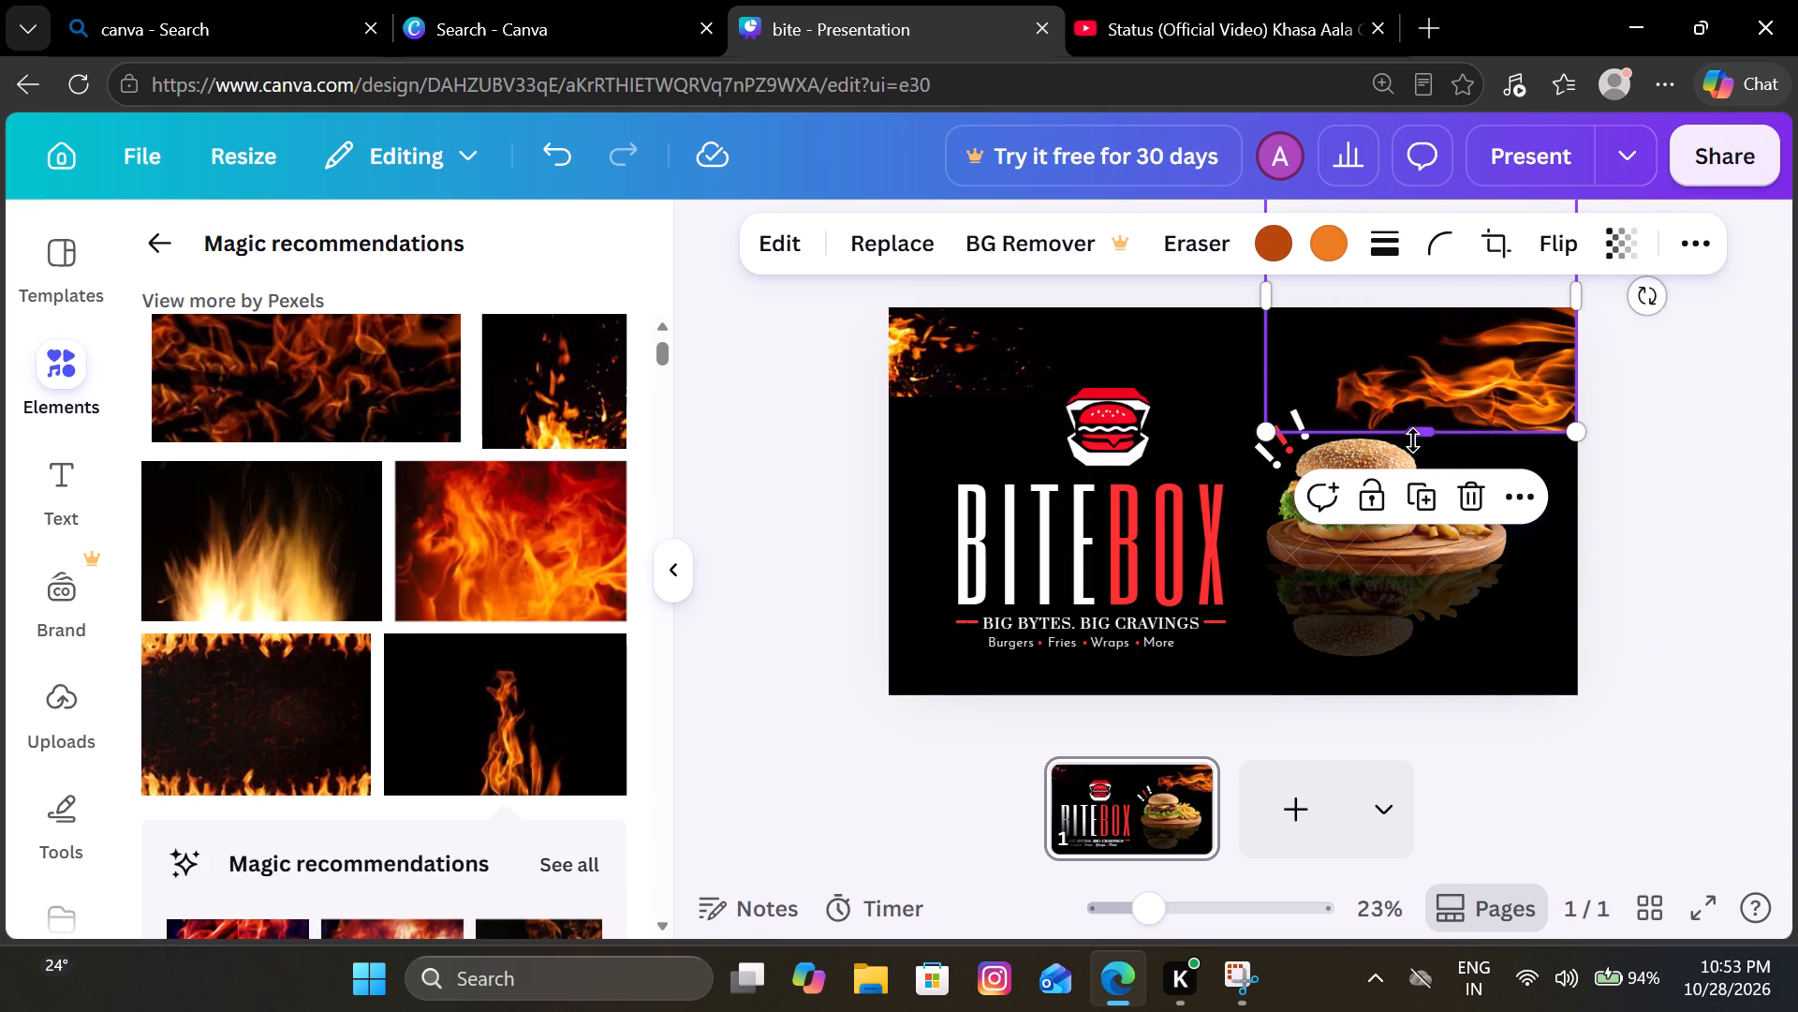
drag(1413, 440, 1419, 457)
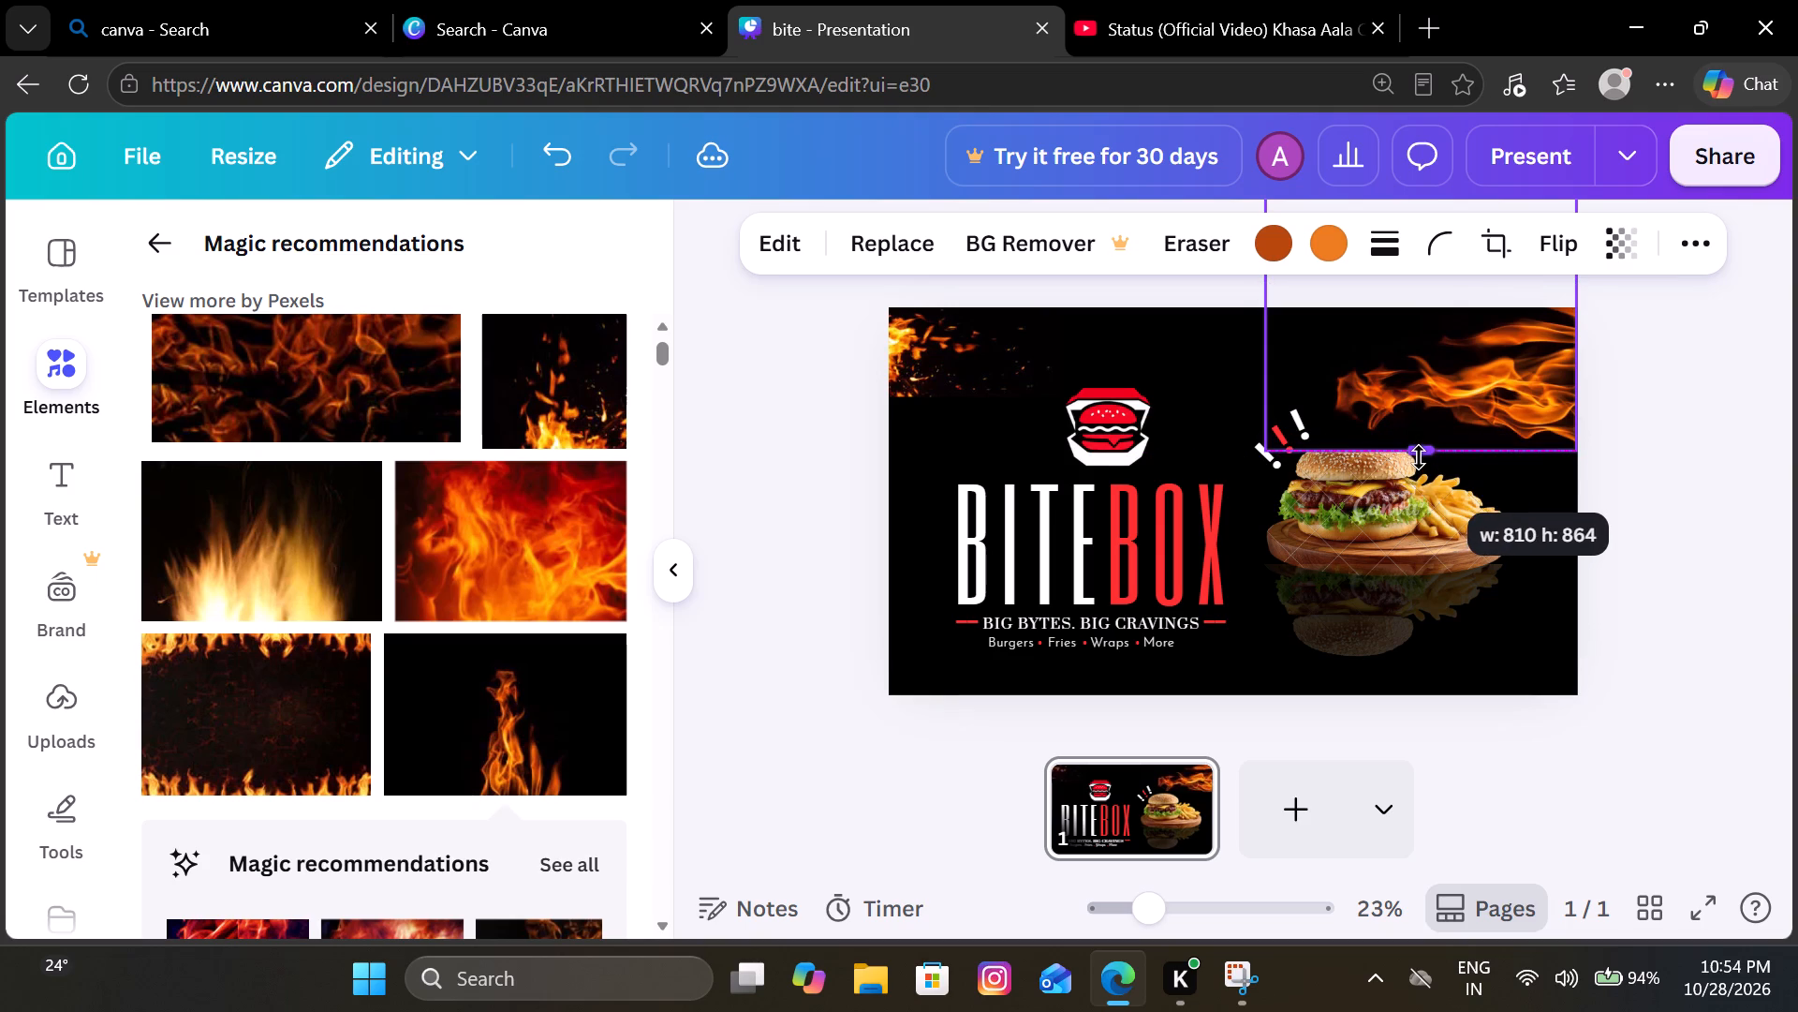
drag(1419, 457, 1419, 453)
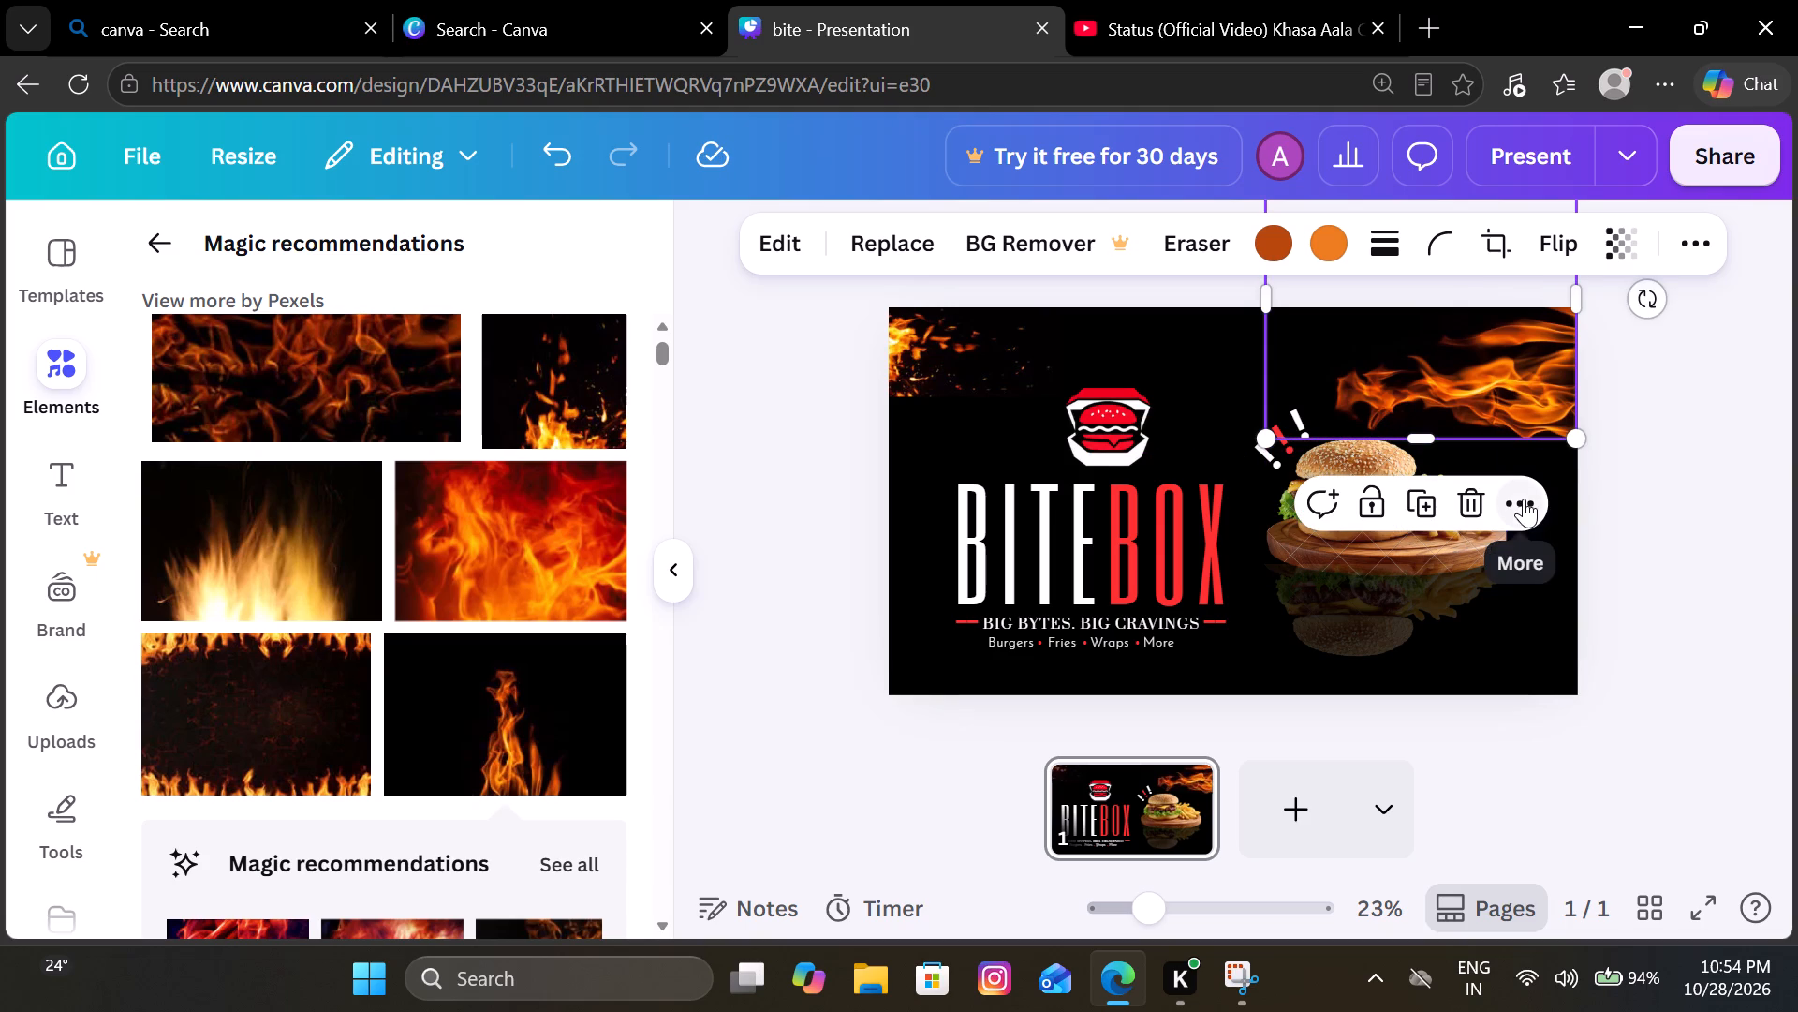
click(1544, 556)
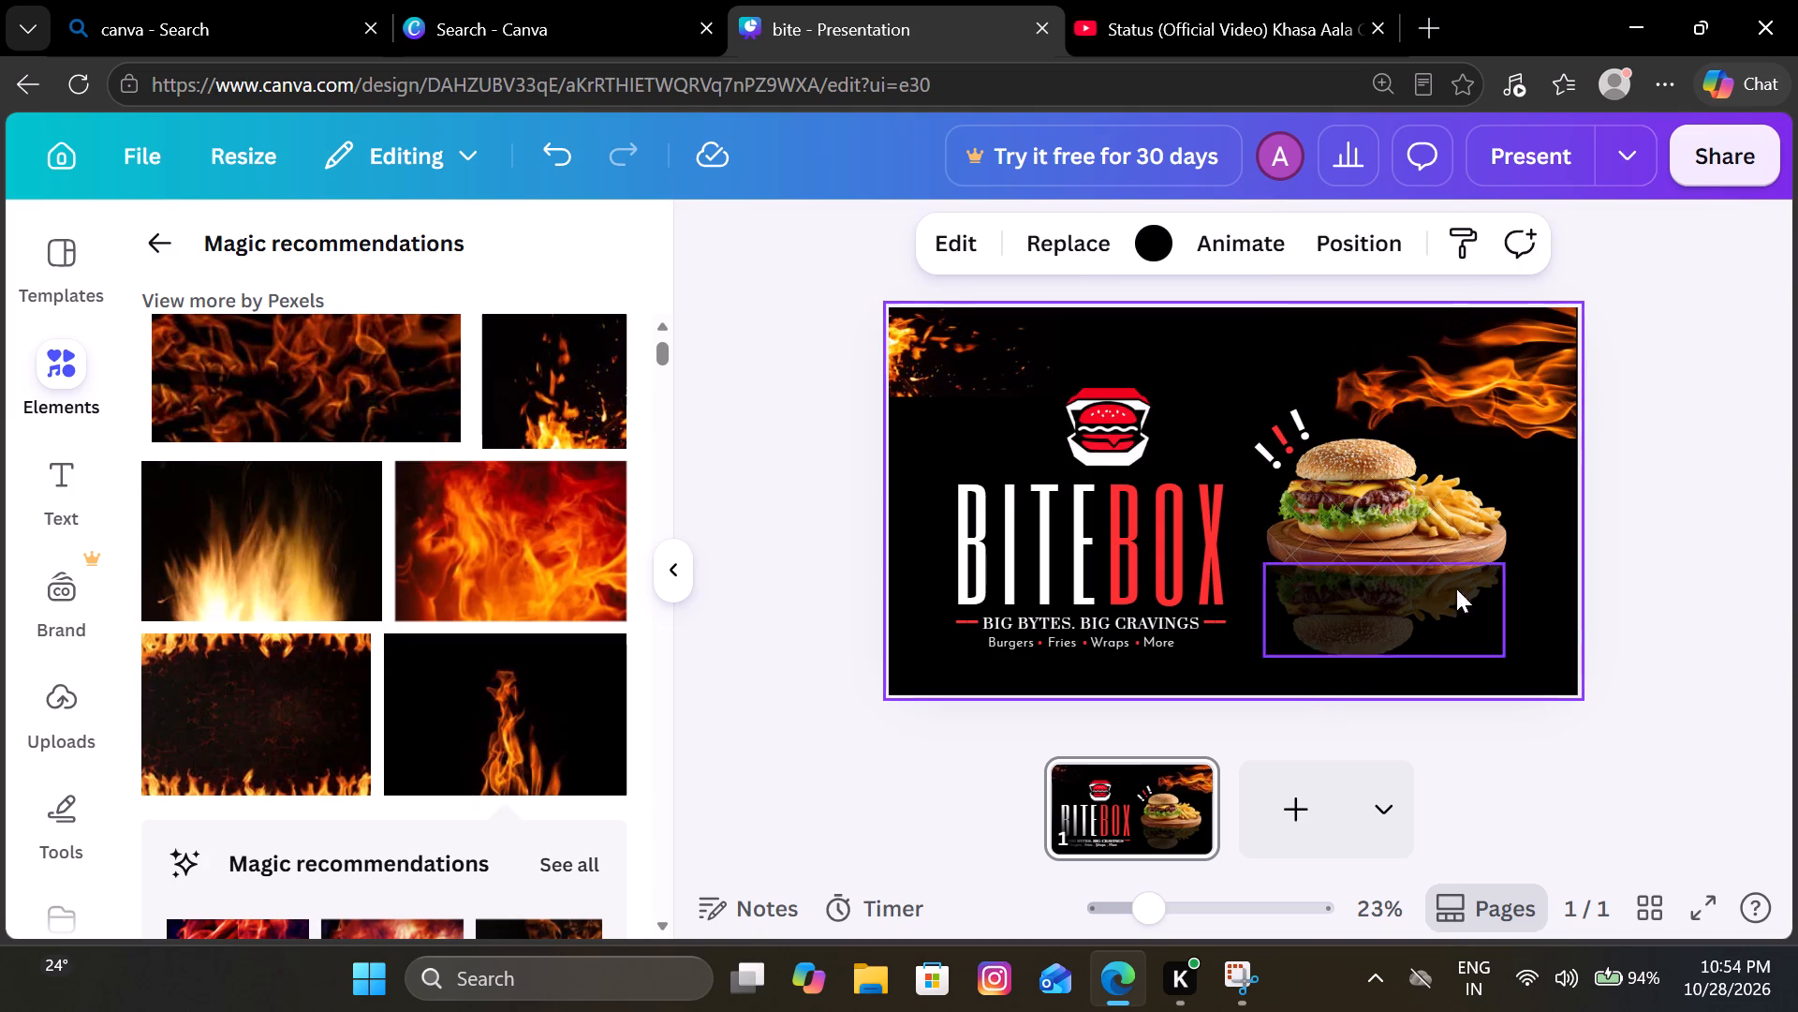
Crop the empty upper part of the rotated flame photo and reposition it in the banner's top-right corner, just above the burger.
drag(1541, 361, 1563, 540)
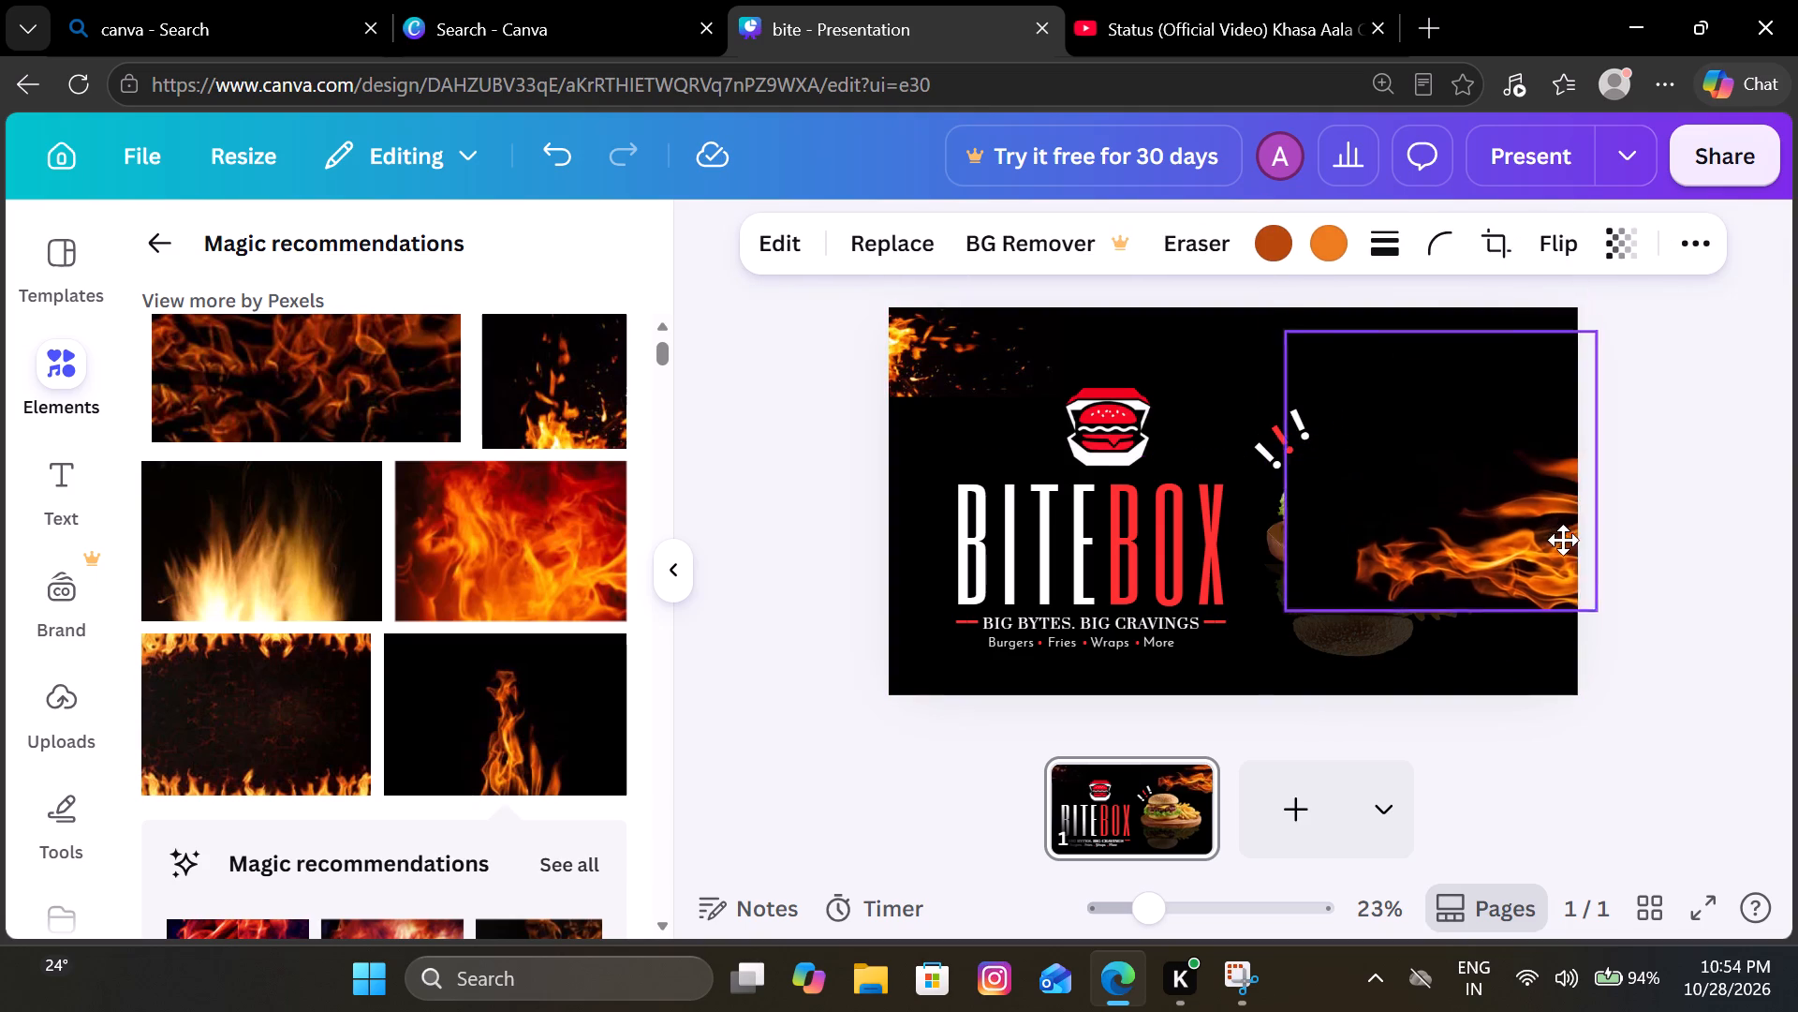
drag(1563, 540, 1552, 622)
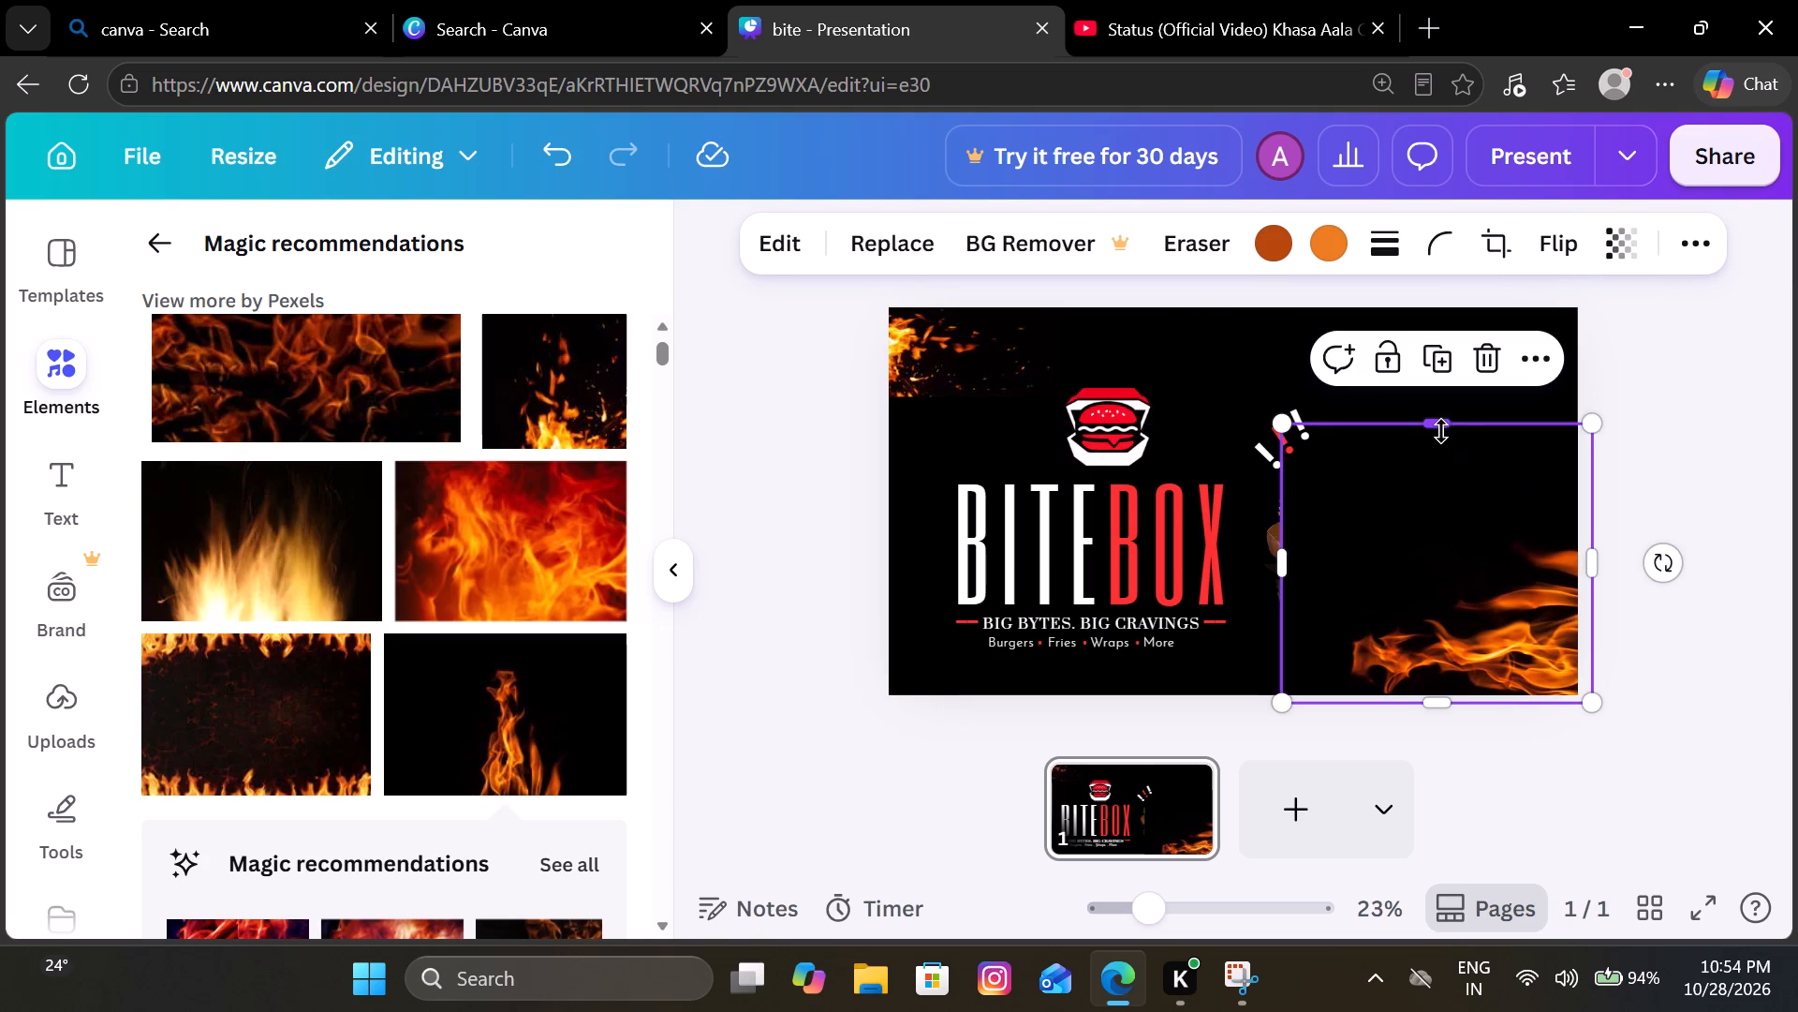
drag(1441, 430, 1459, 565)
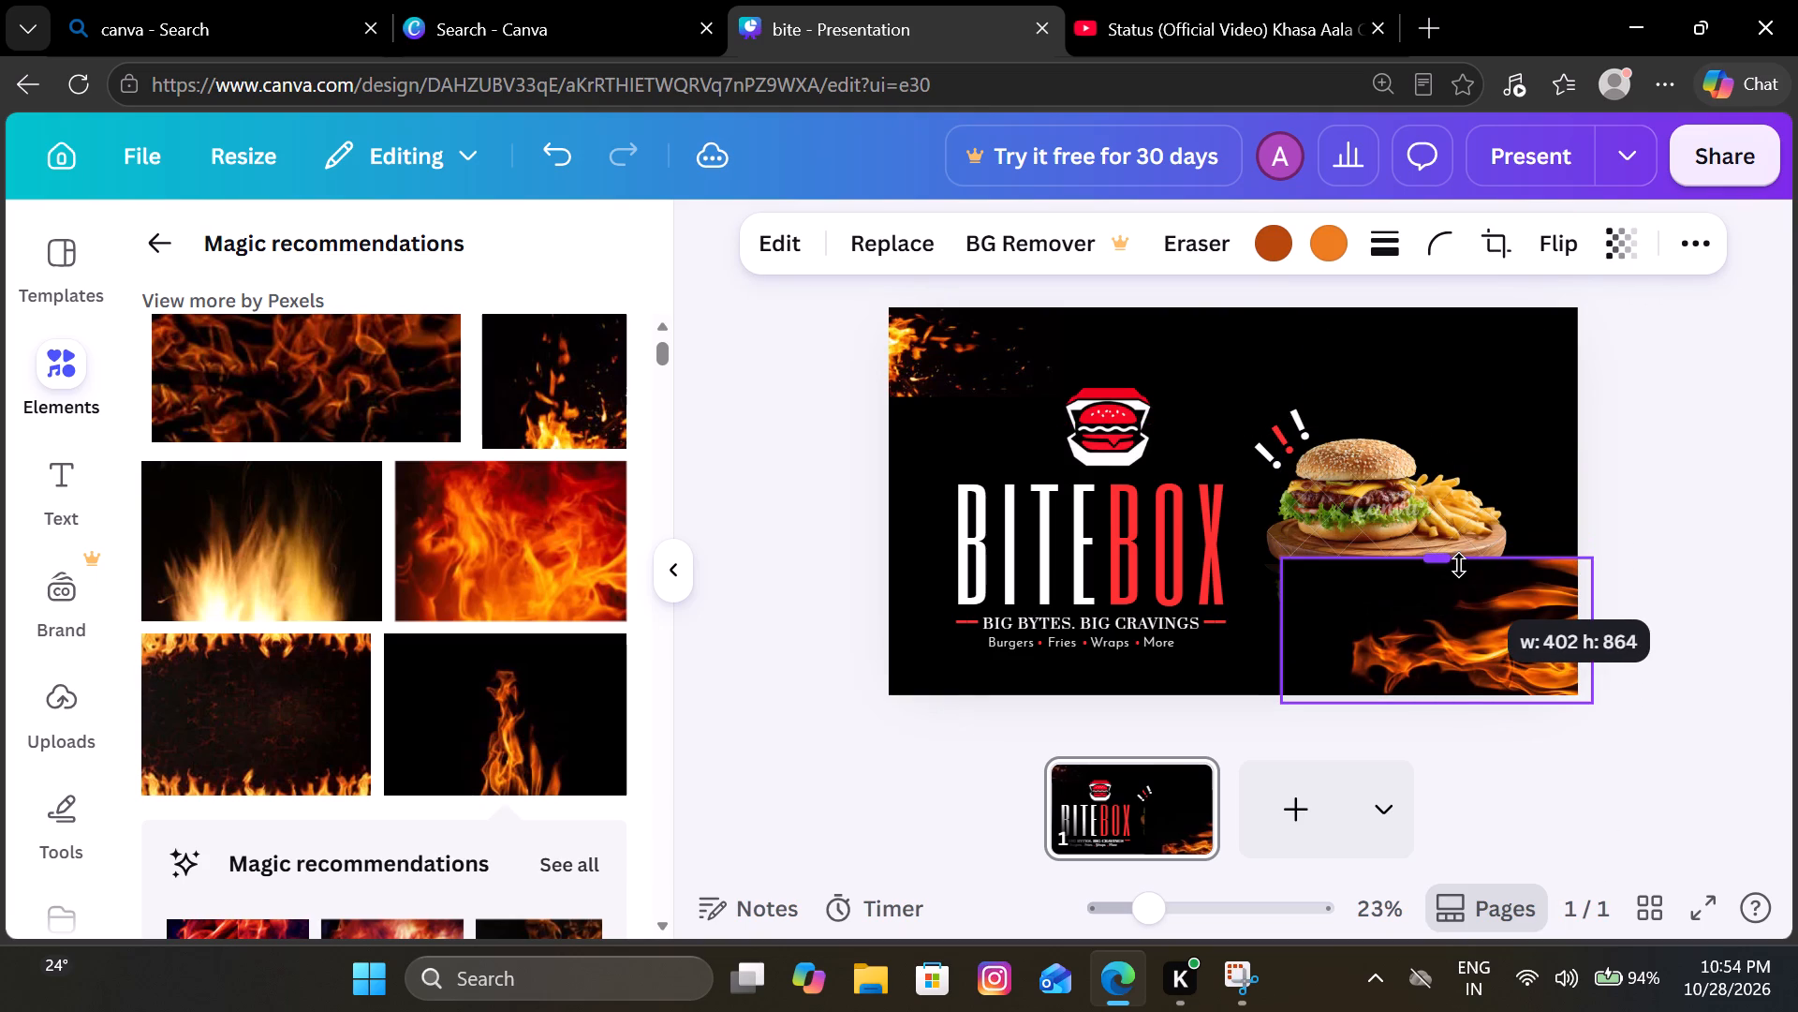
drag(1459, 565, 1481, 505)
drag(1468, 610, 1476, 343)
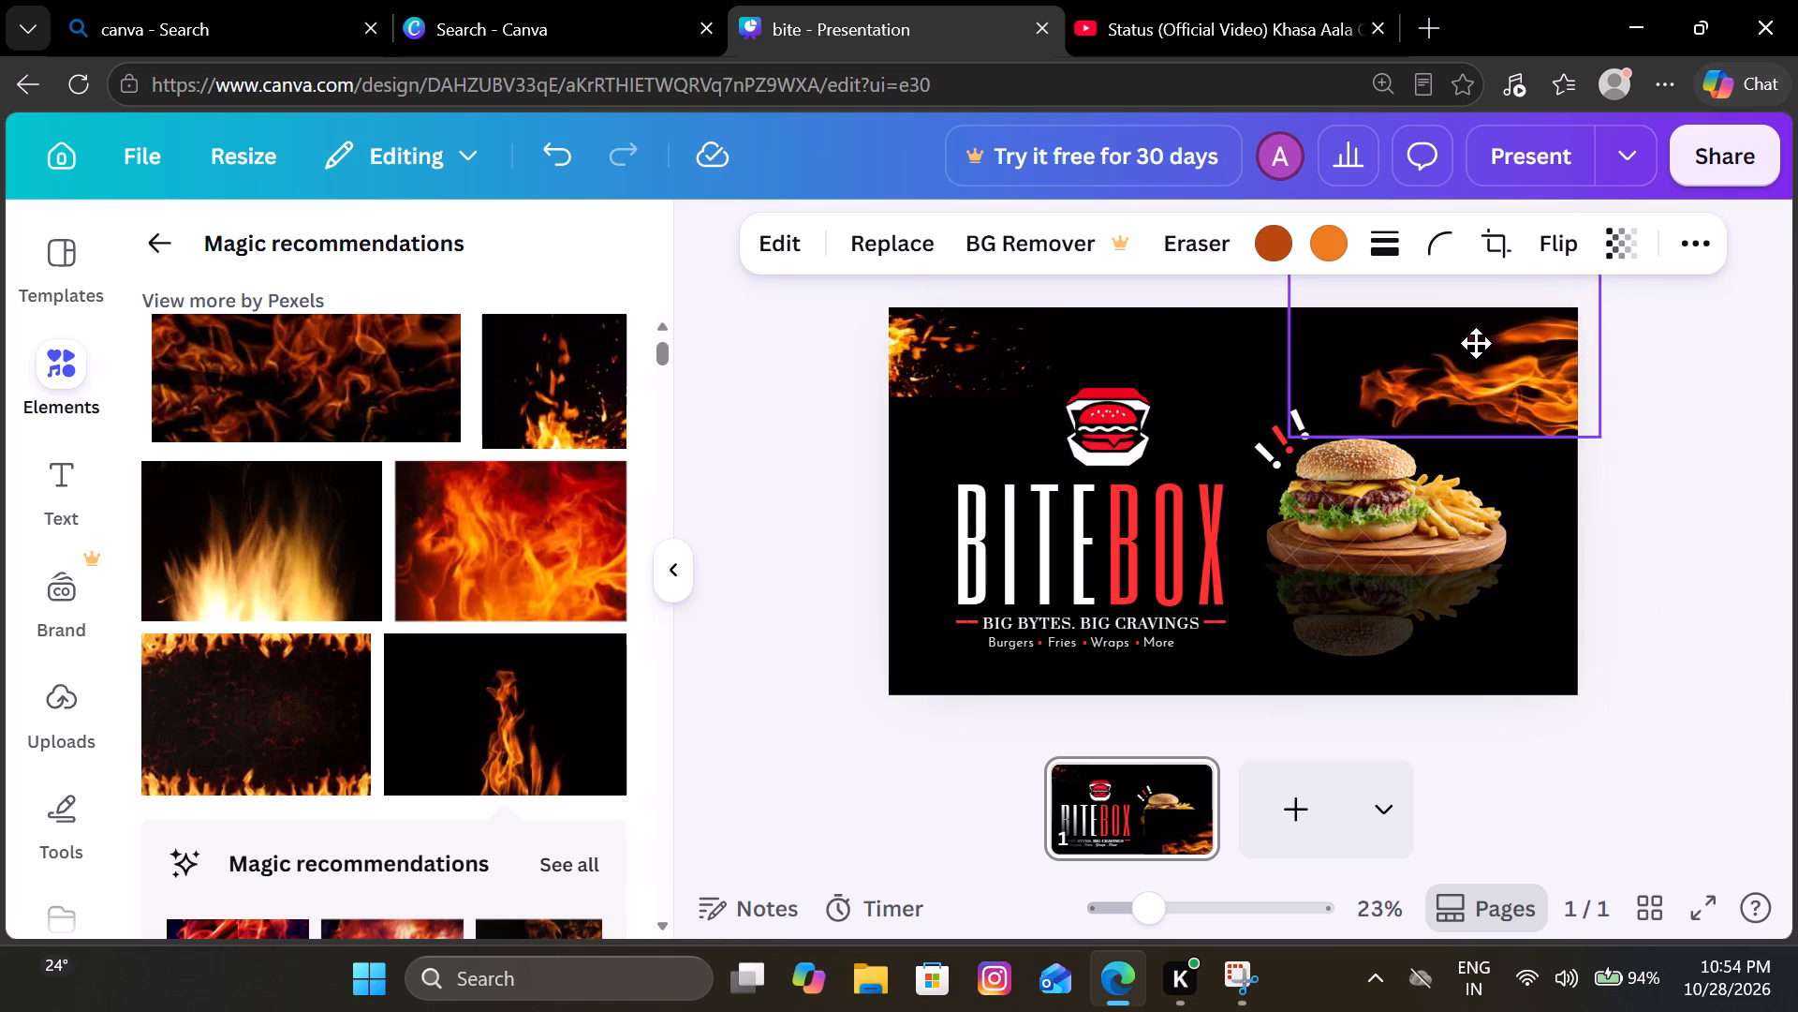
drag(1476, 343, 1474, 348)
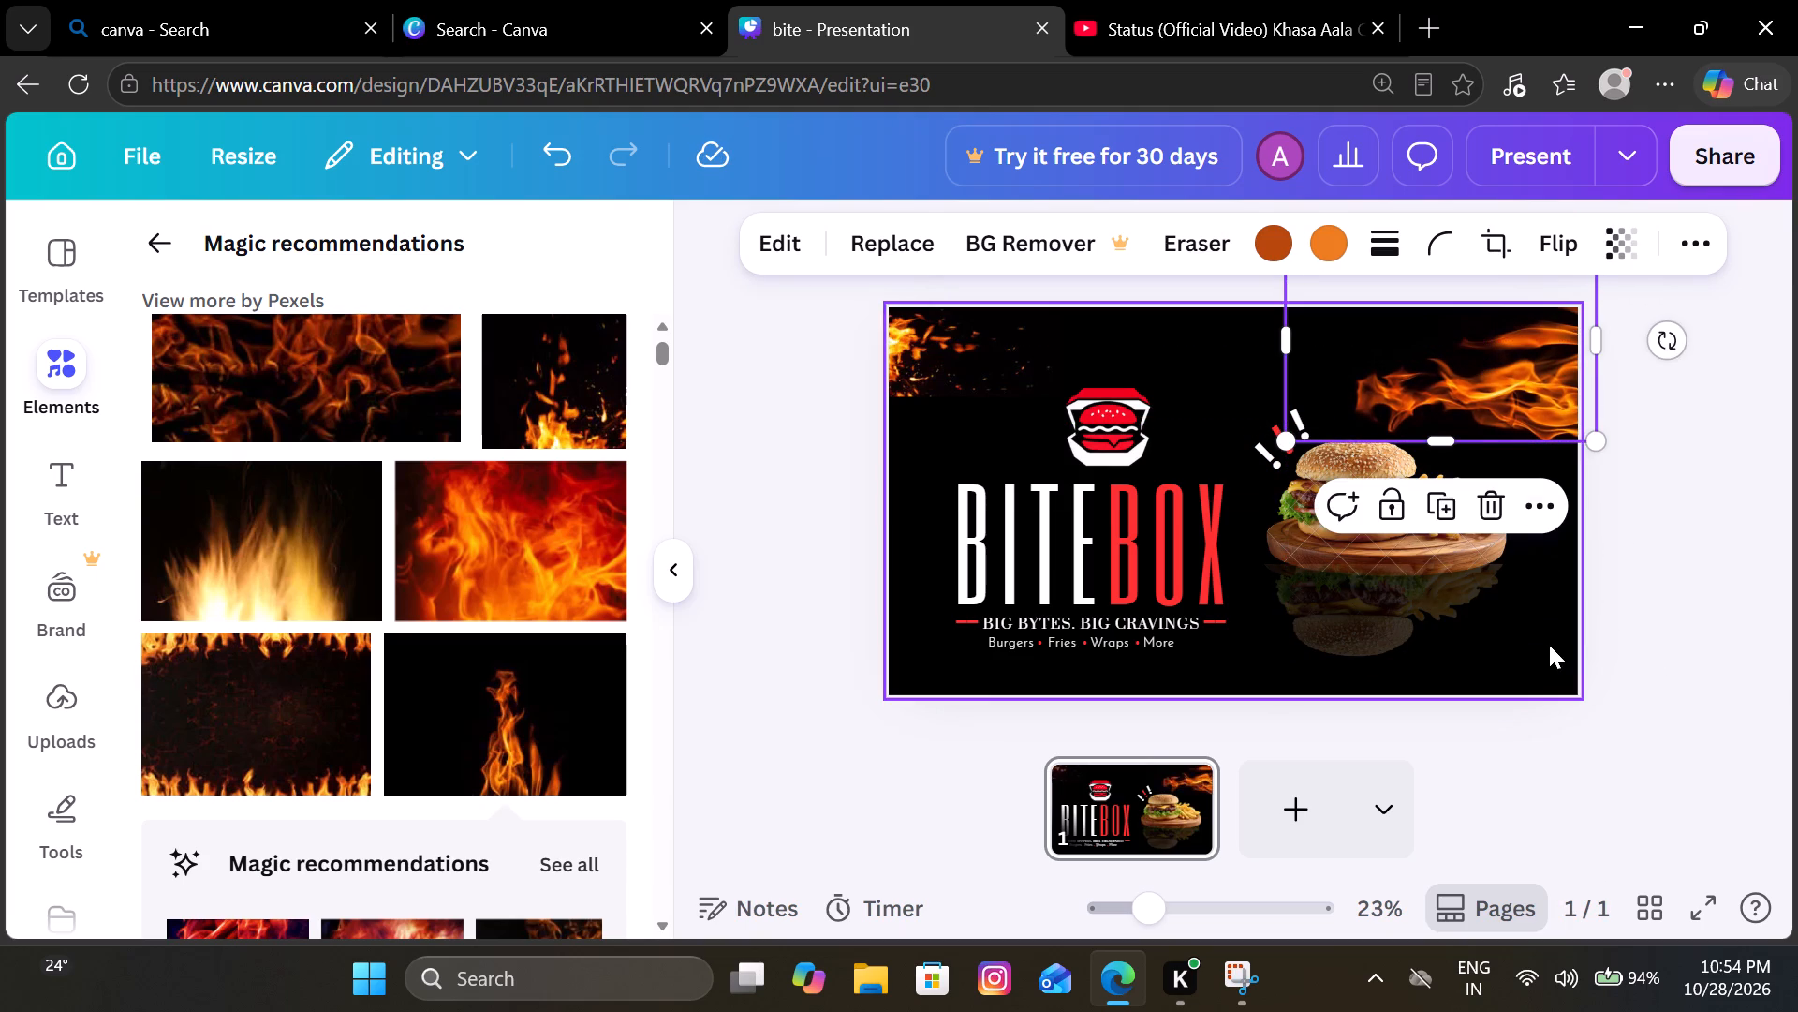
click(1549, 645)
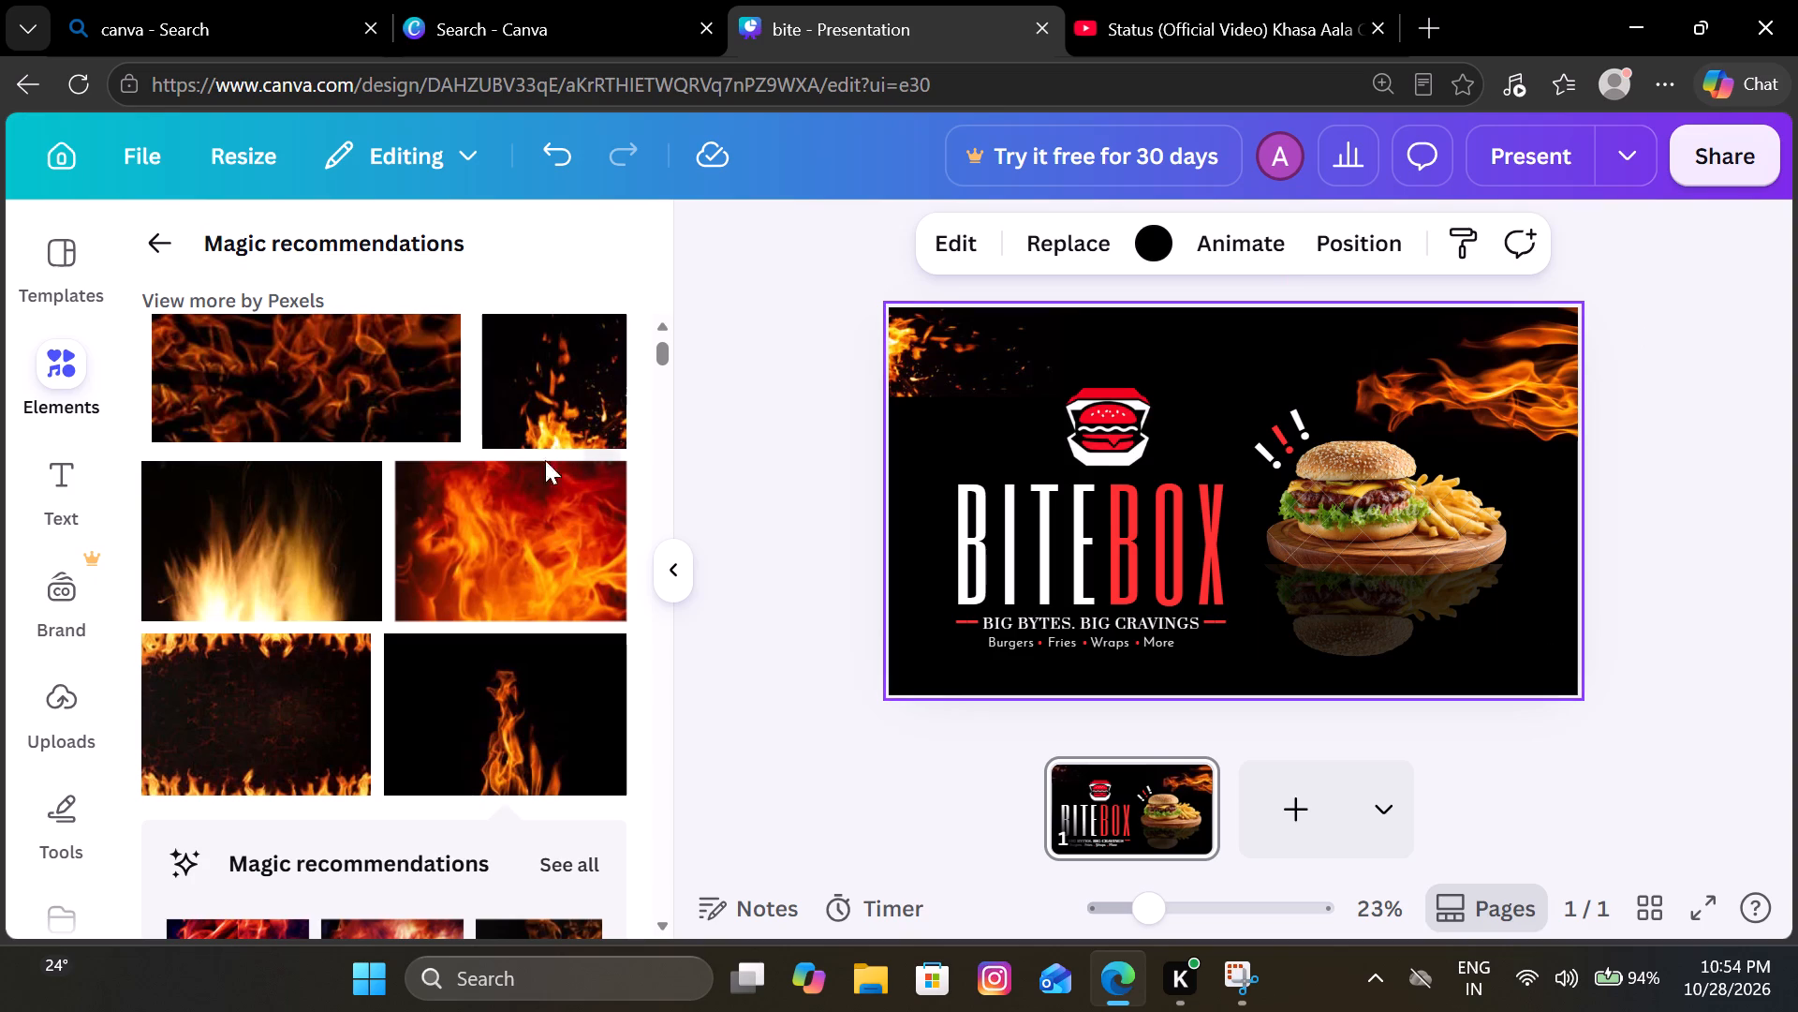
Search the elements for "red and whitw coloue" and look through the frame and photo results.
click(153, 237)
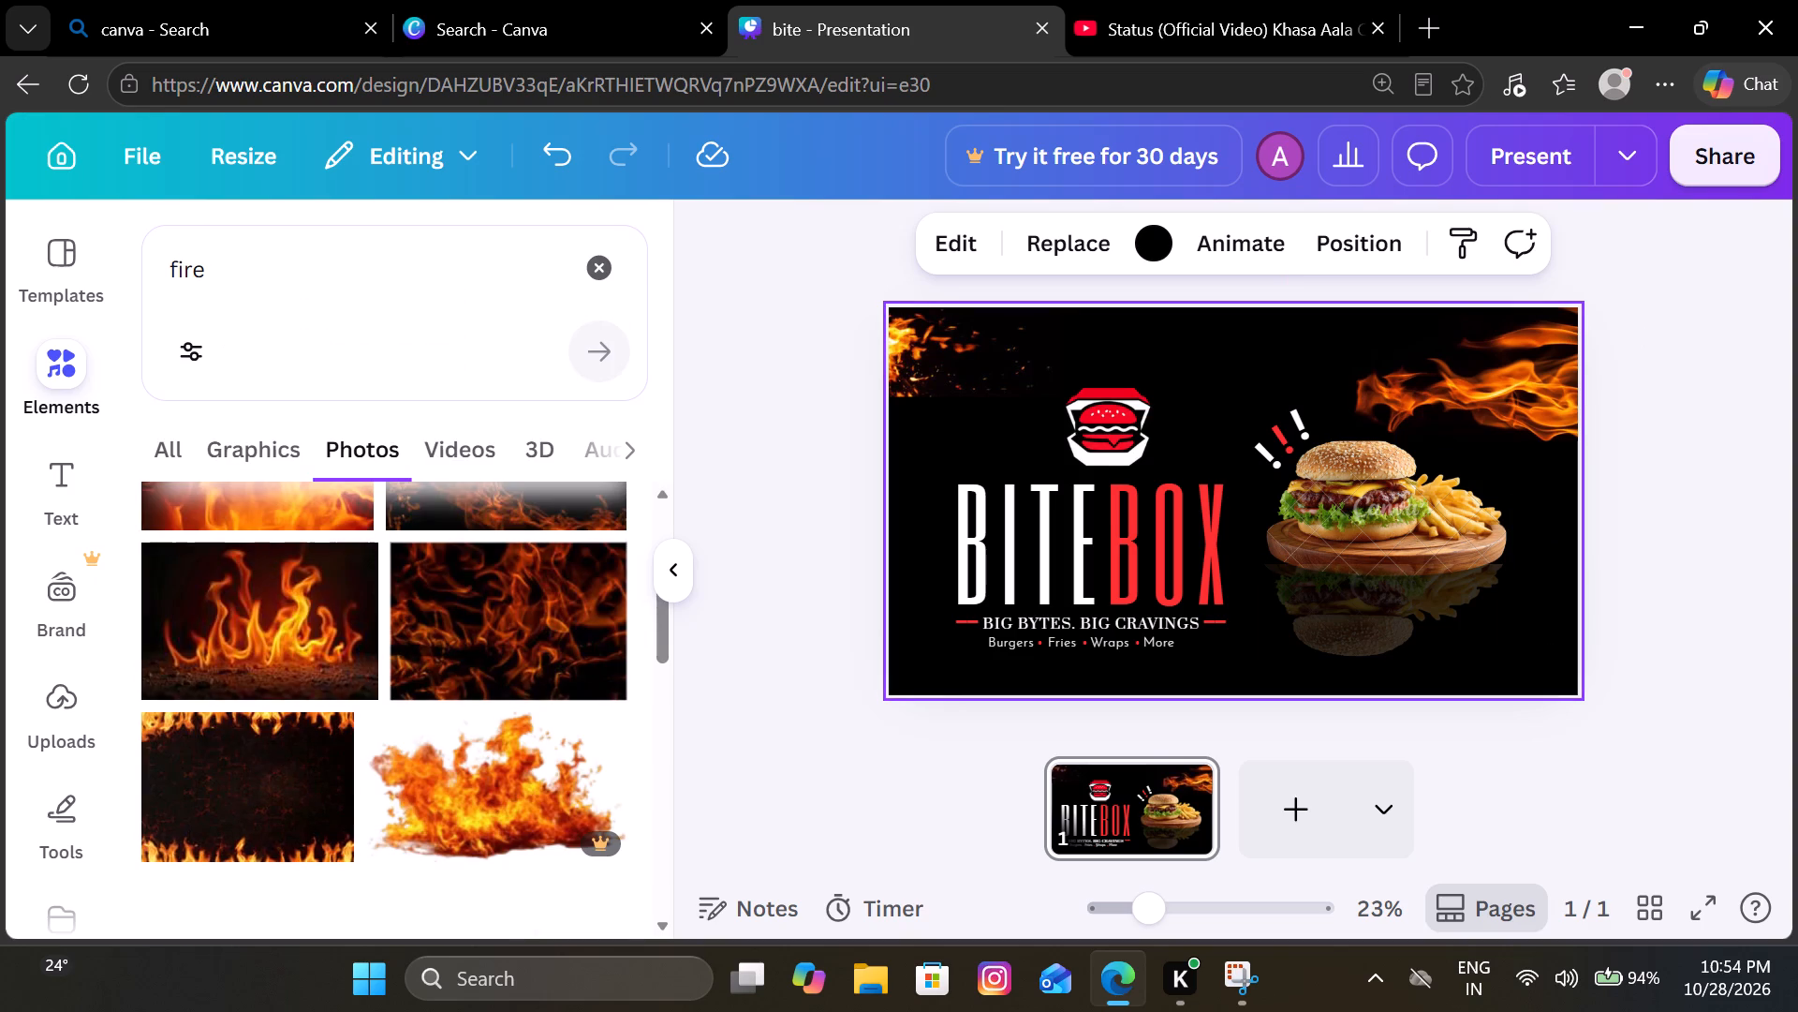
click(603, 269)
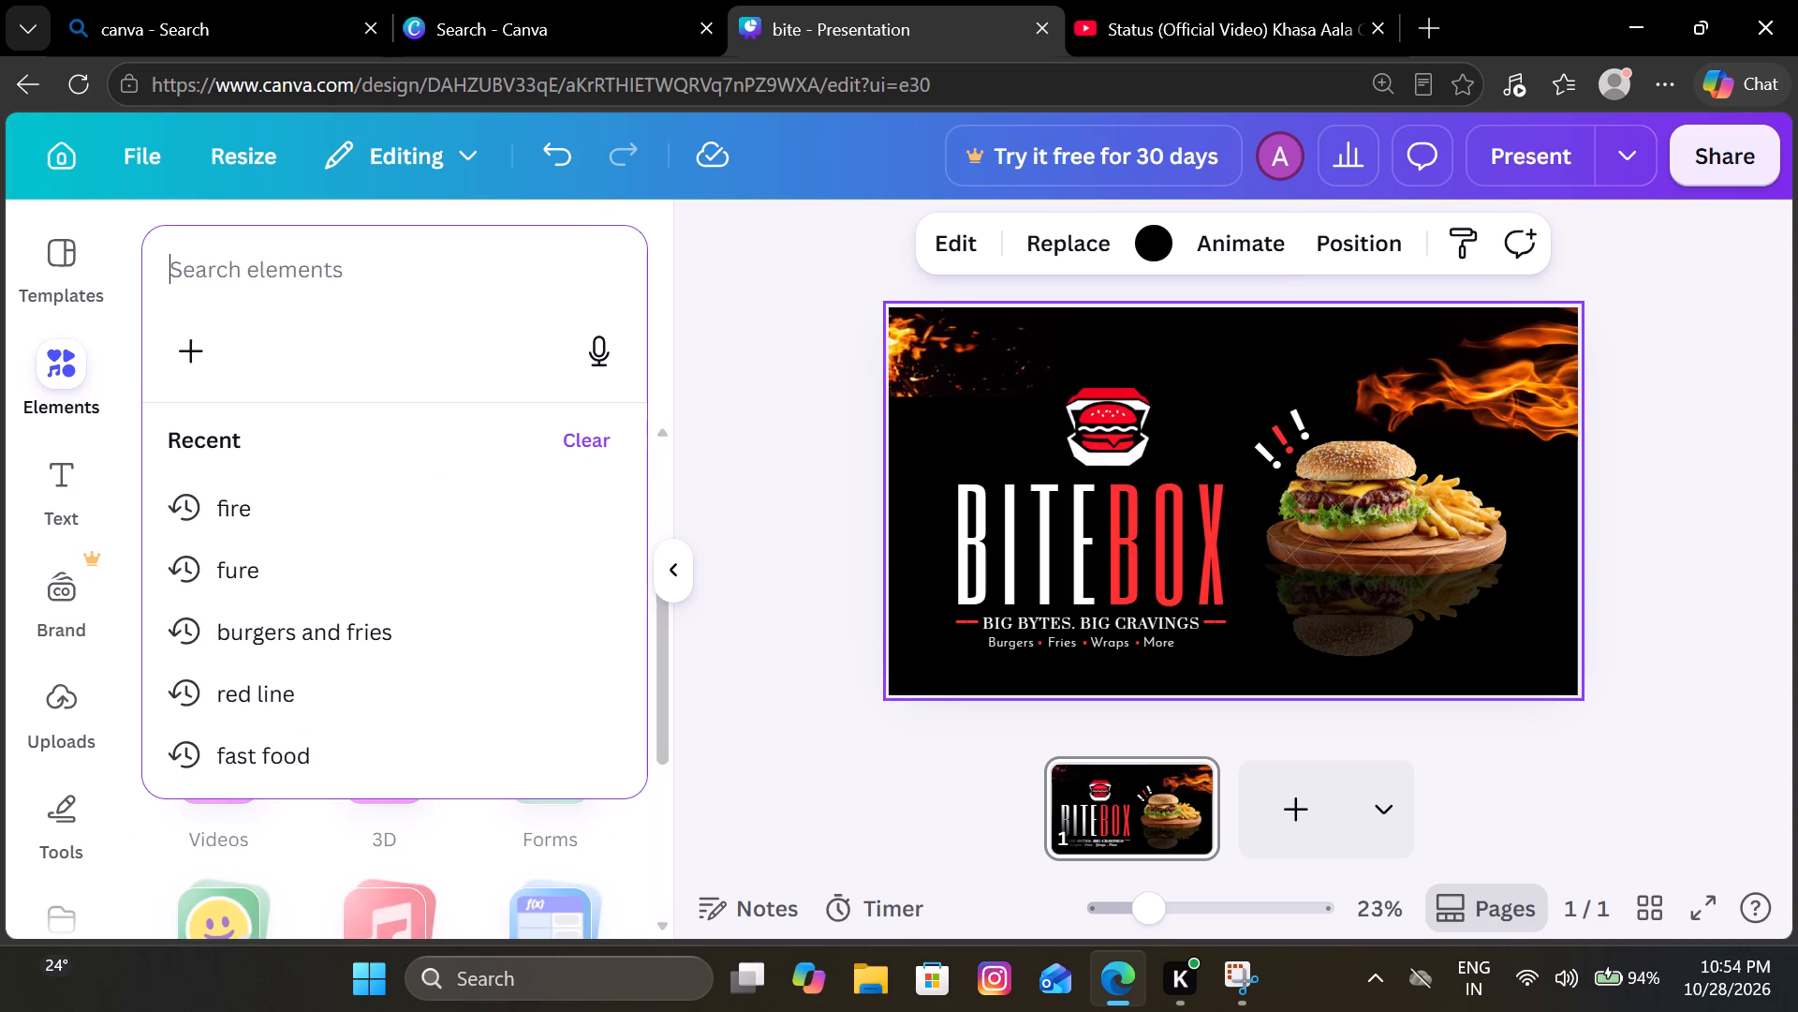
text(red and whitw)
key(space)
text(coloue)
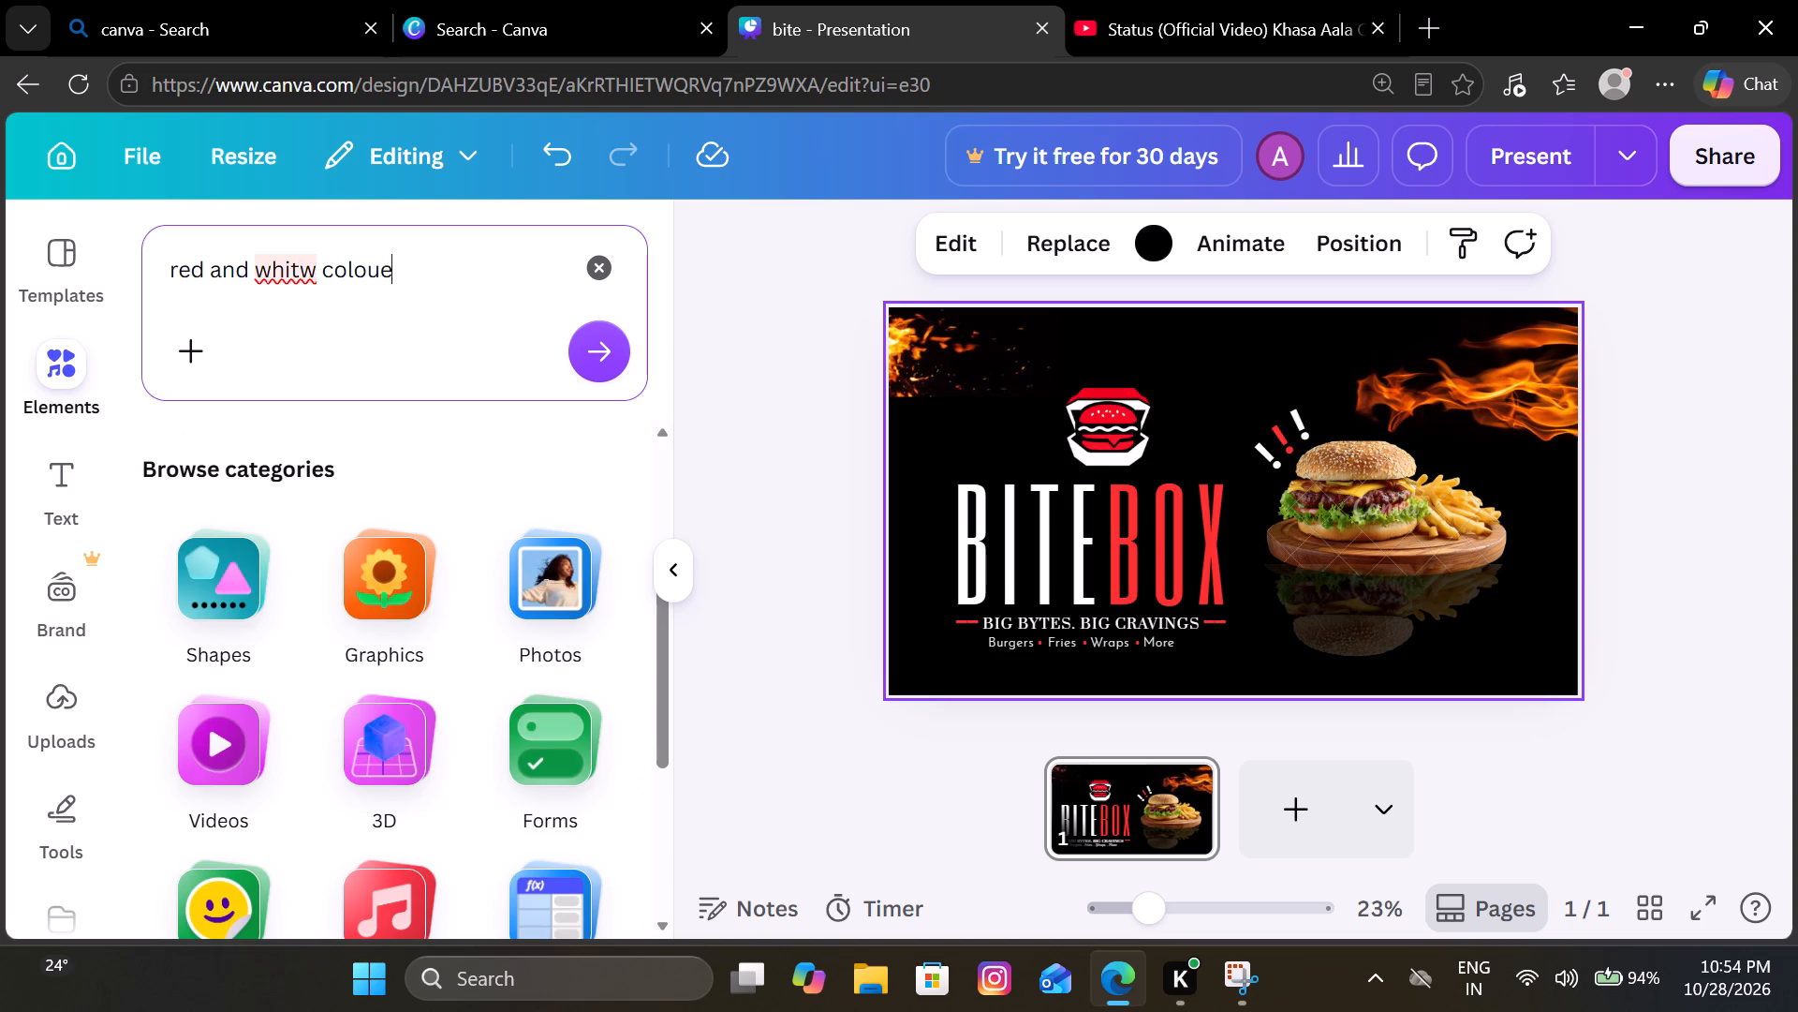
key(space)
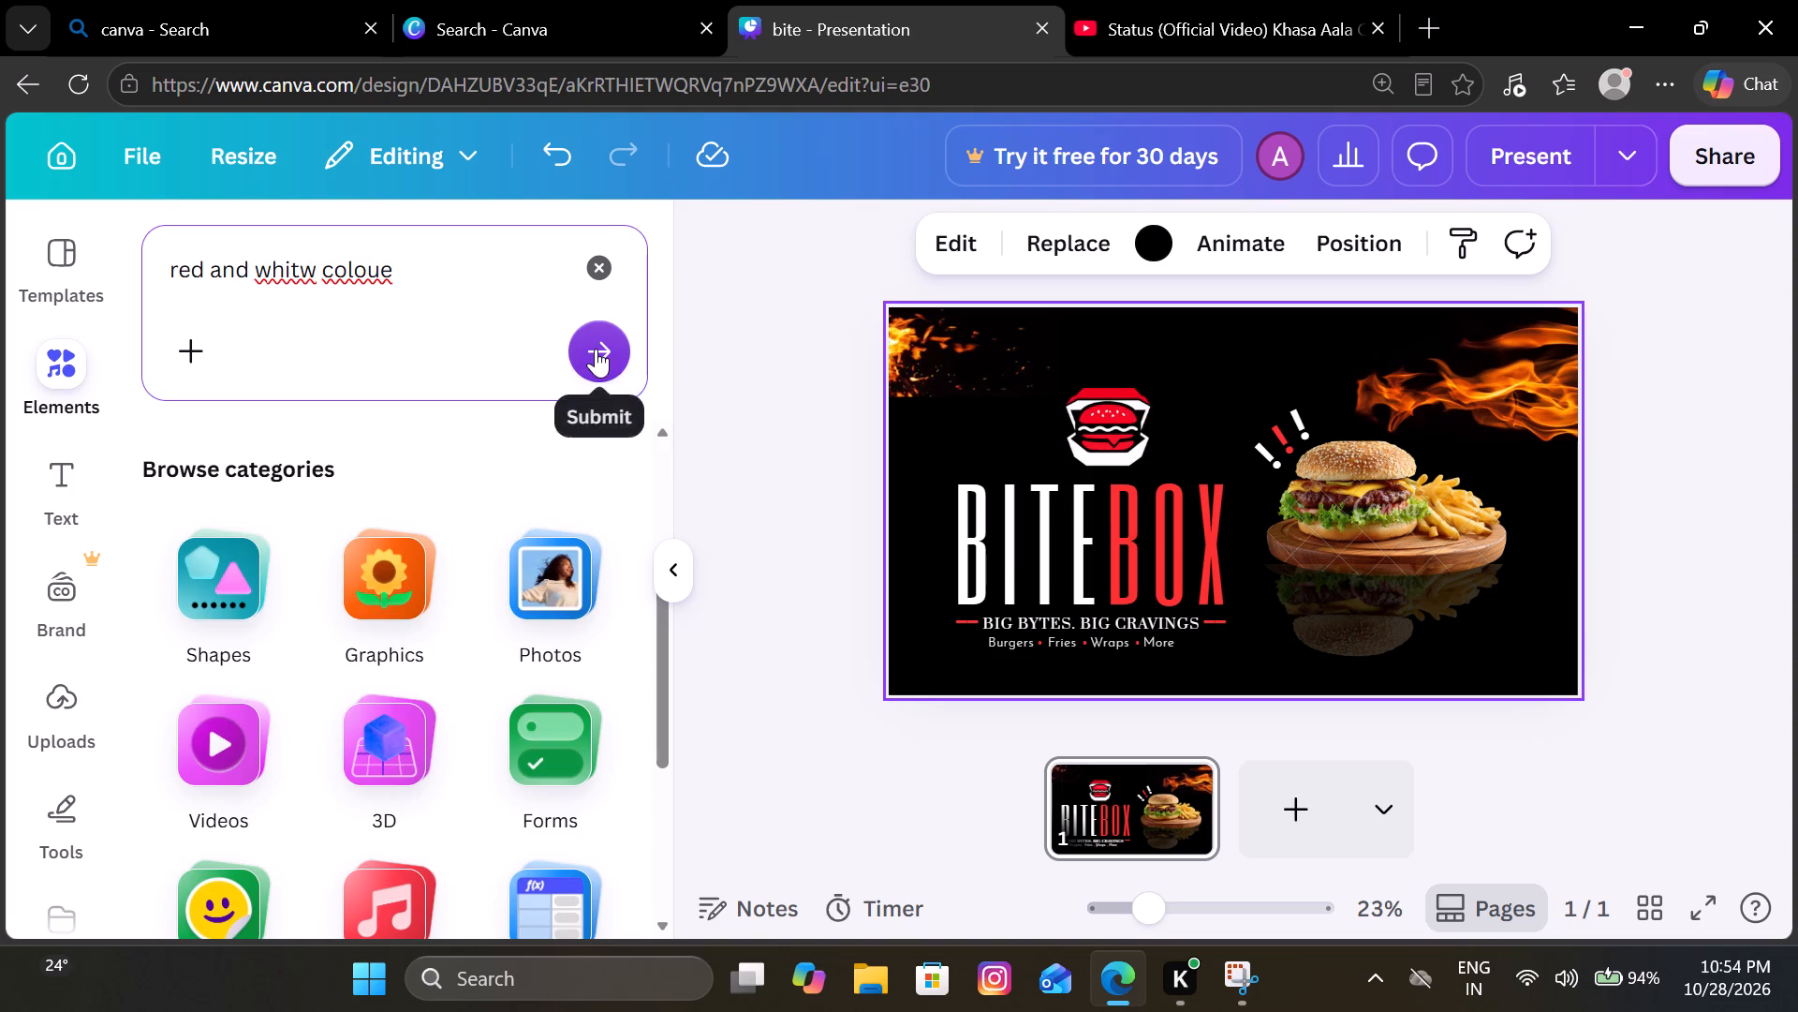
click(596, 349)
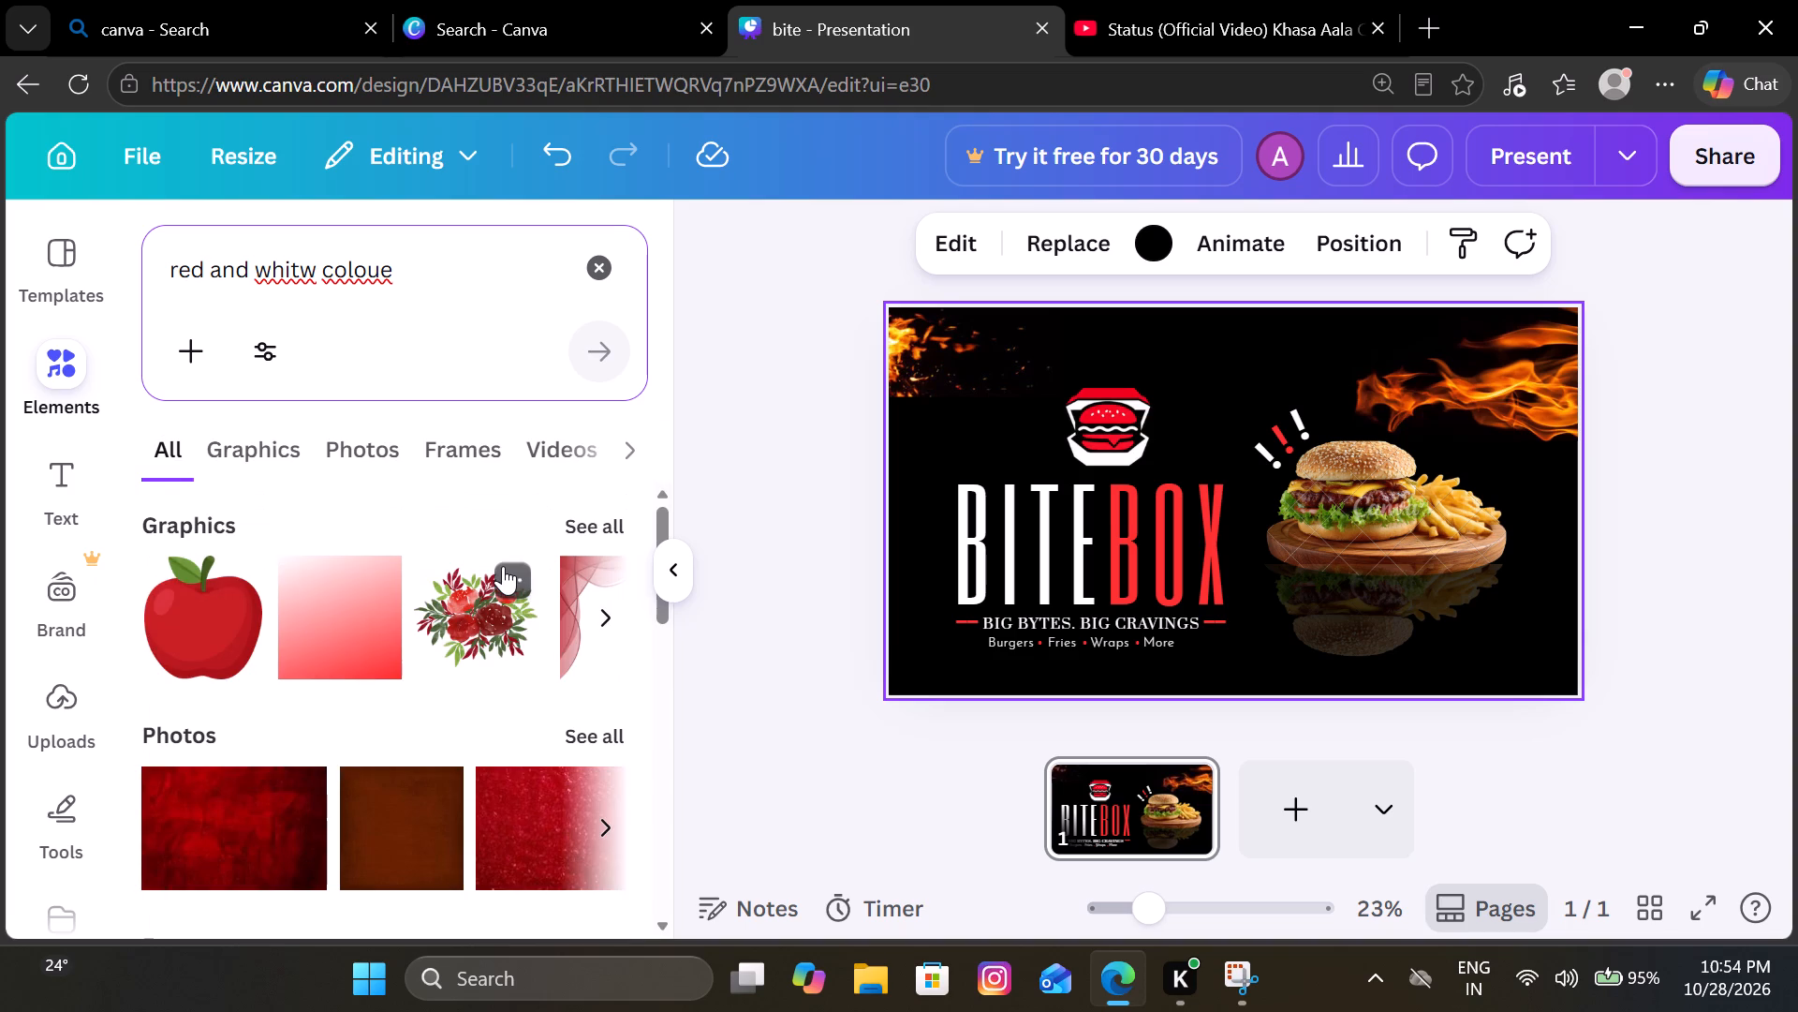
scroll(503, 566, down, 1)
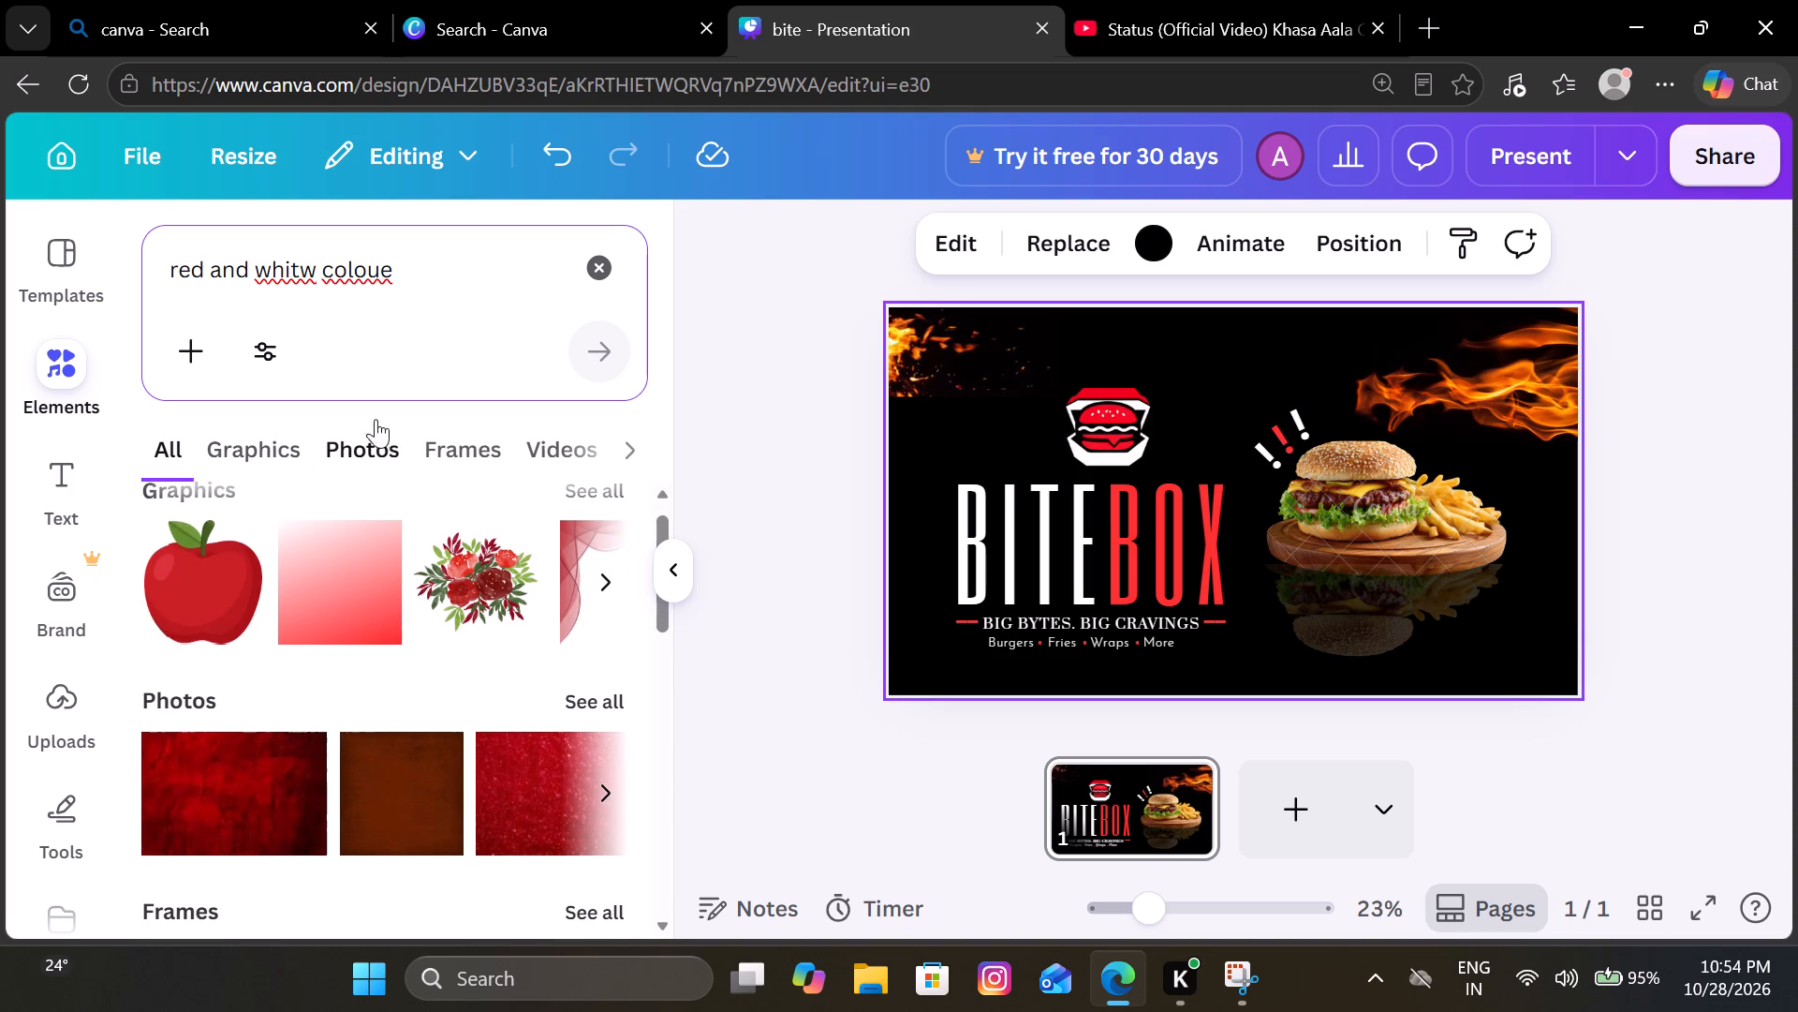
click(467, 458)
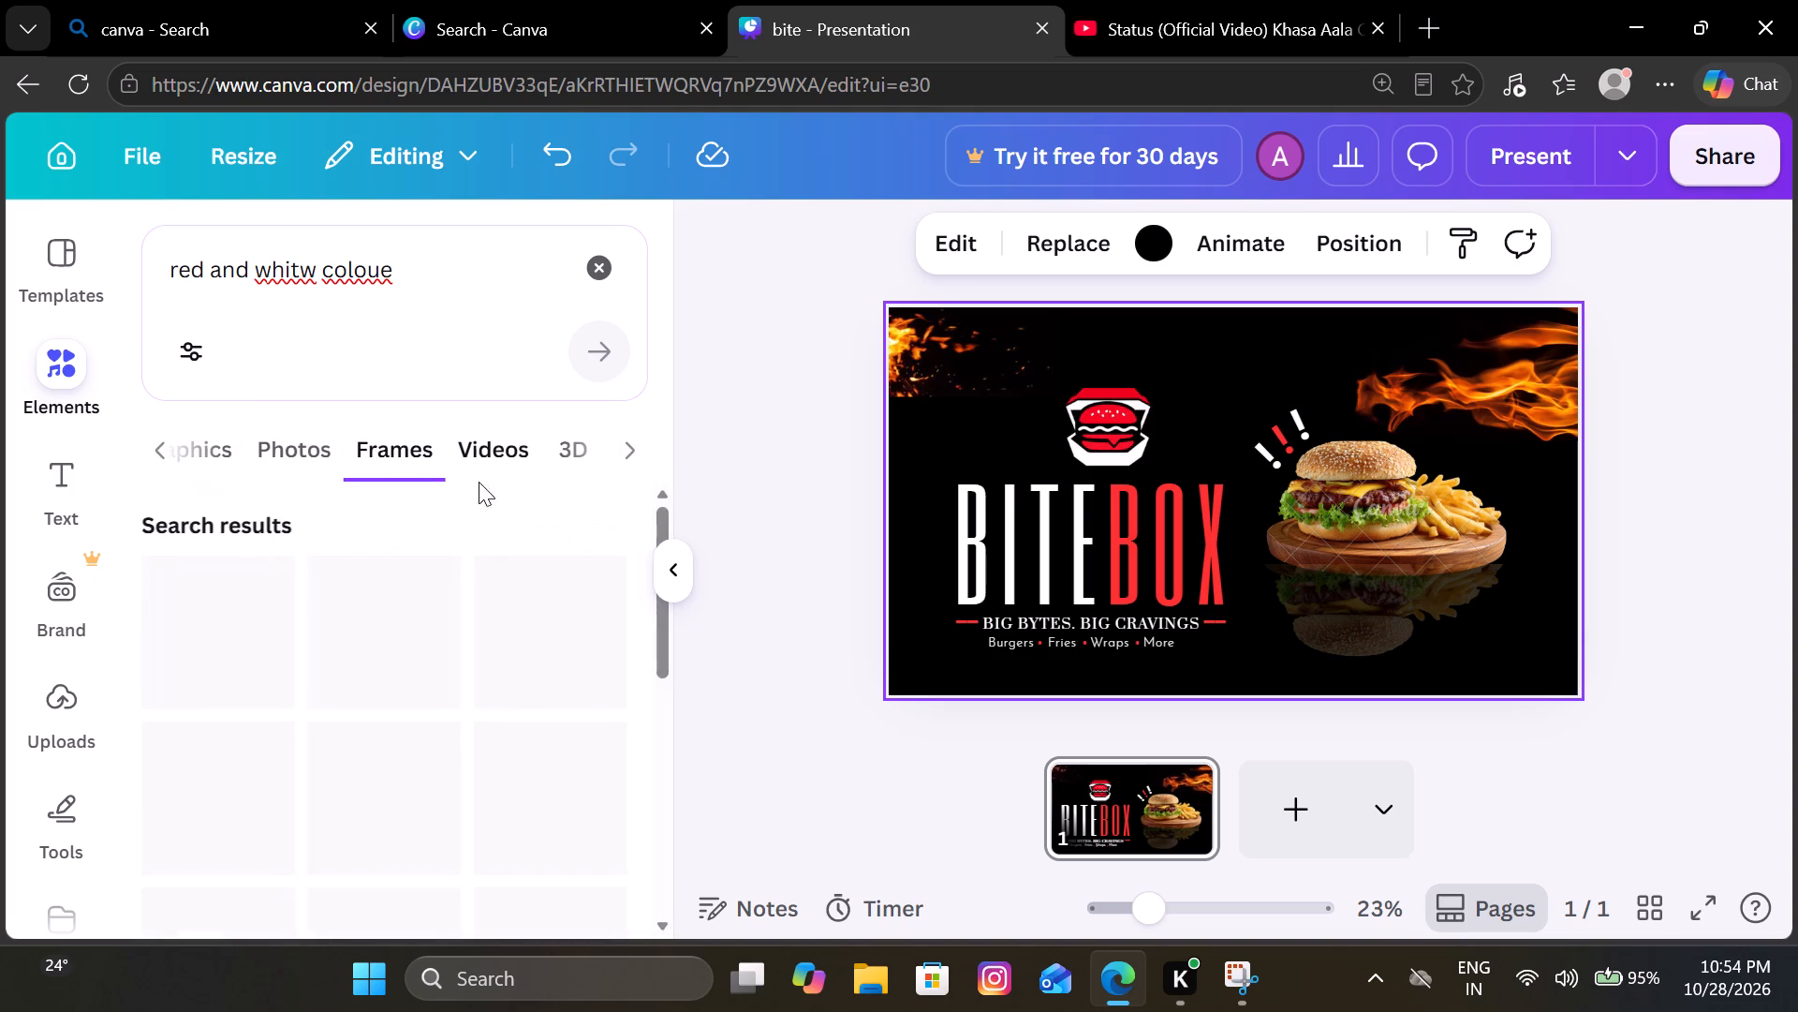
scroll(450, 587, down, 4)
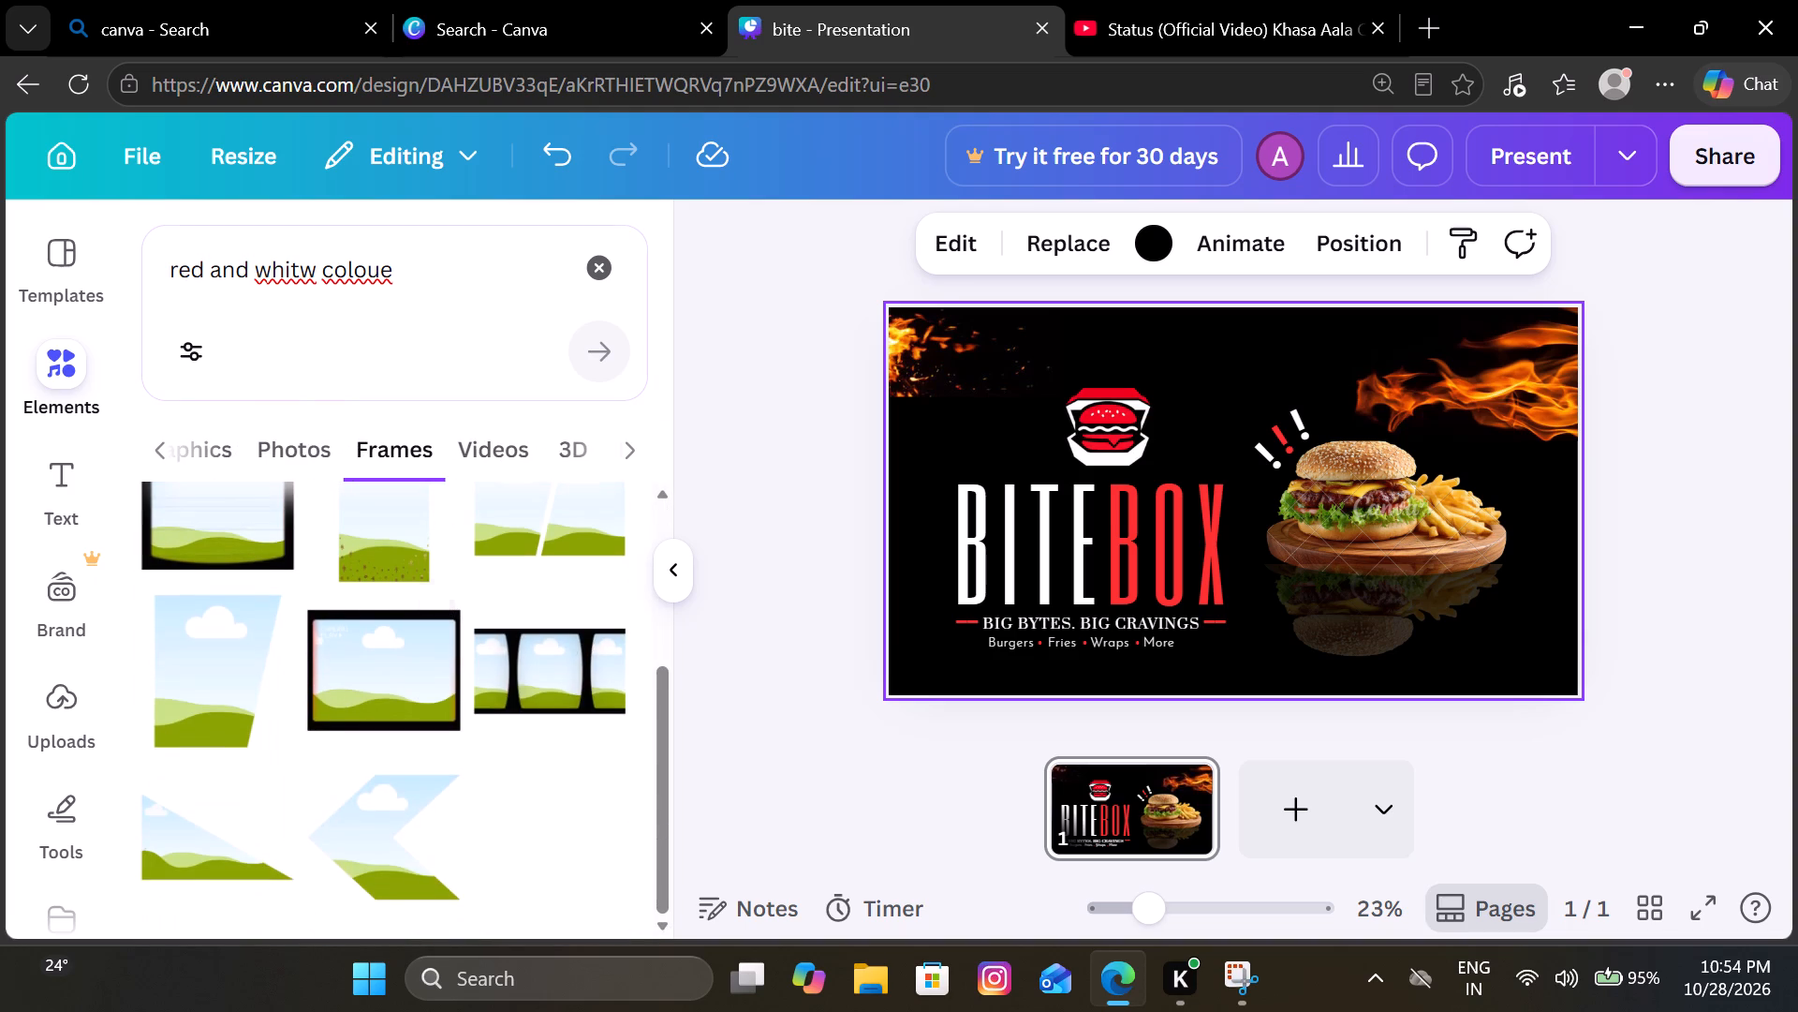
click(302, 465)
scroll(405, 537, down, 5)
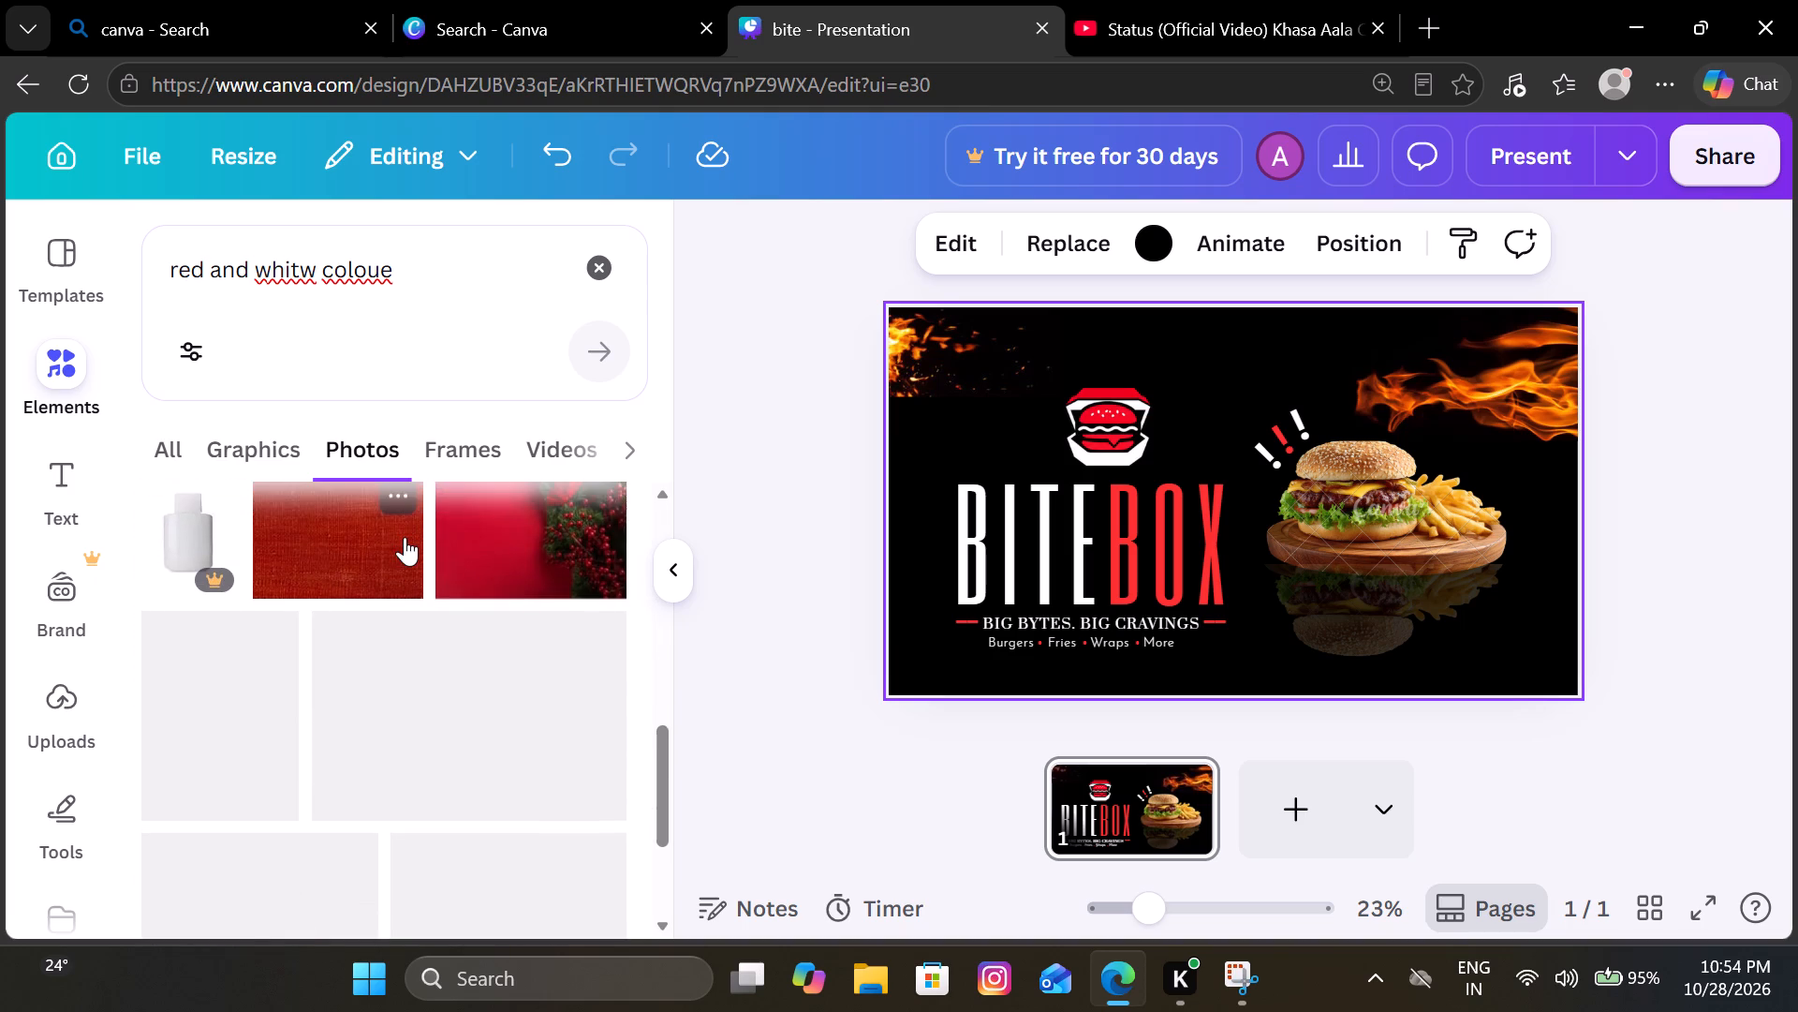
scroll(405, 537, down, 3)
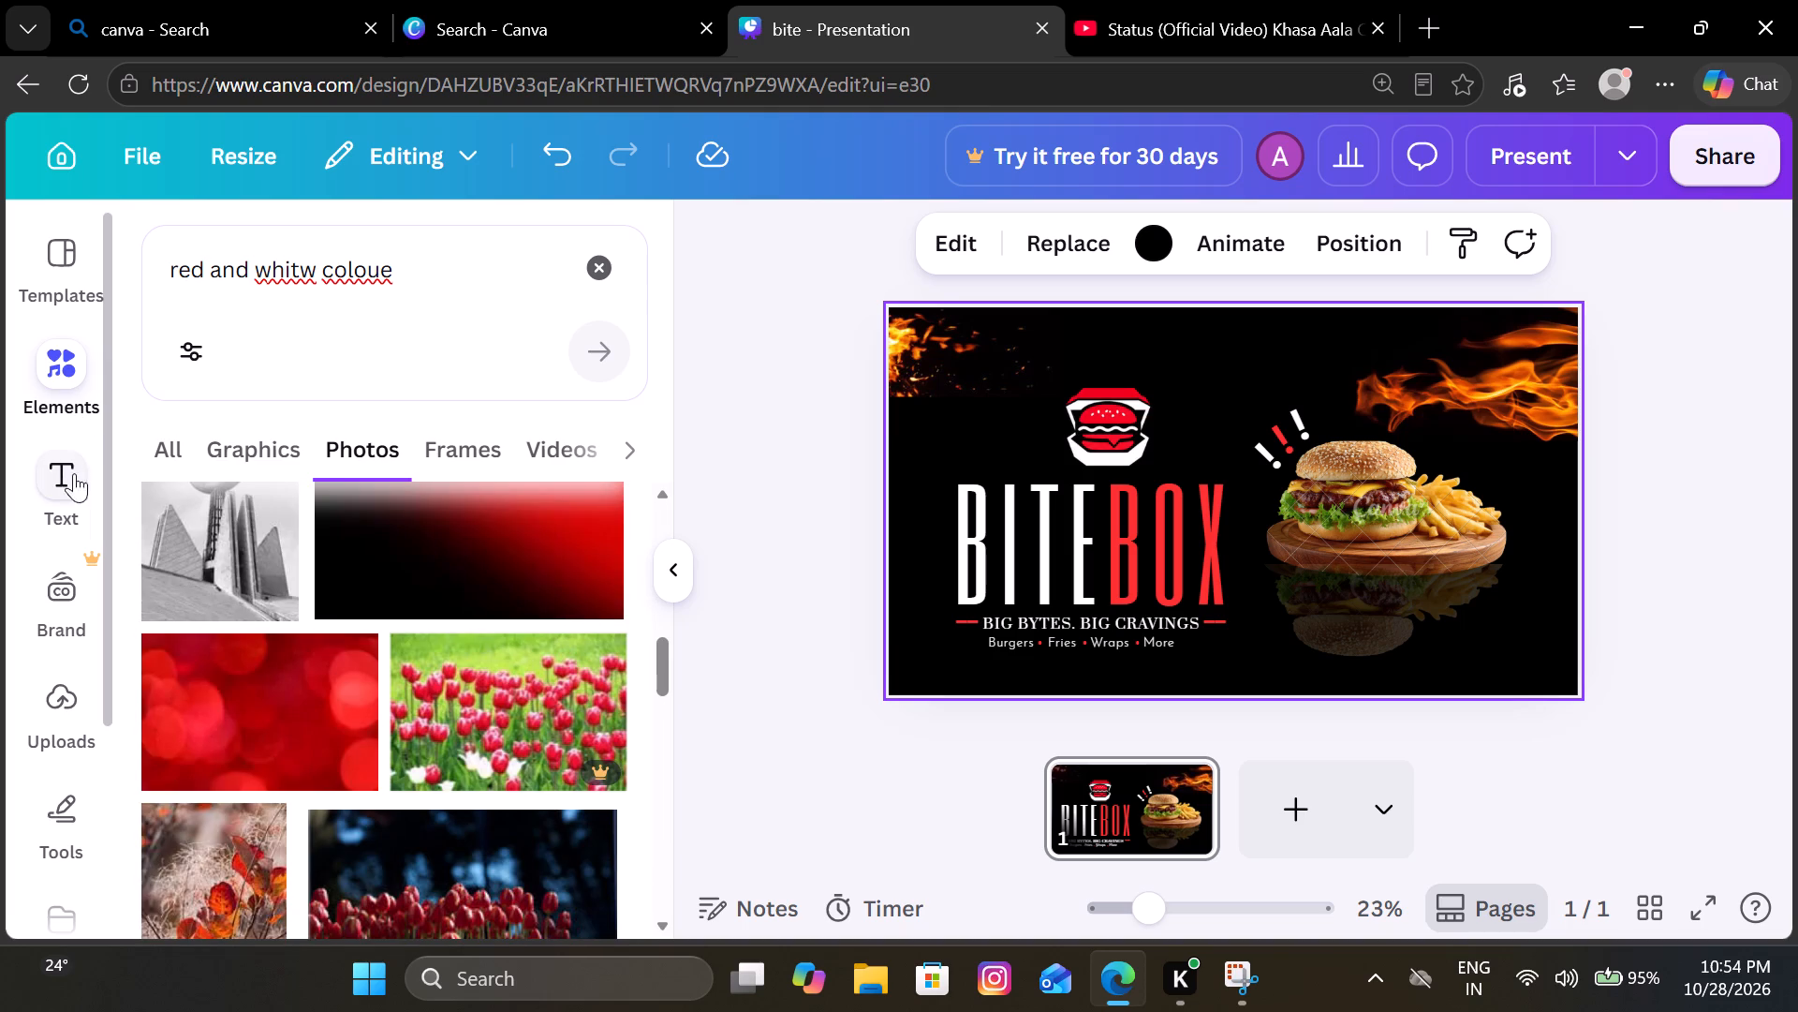
Clear the element search and browse the 3D and Shapes categories for a decorative element.
click(53, 385)
click(590, 266)
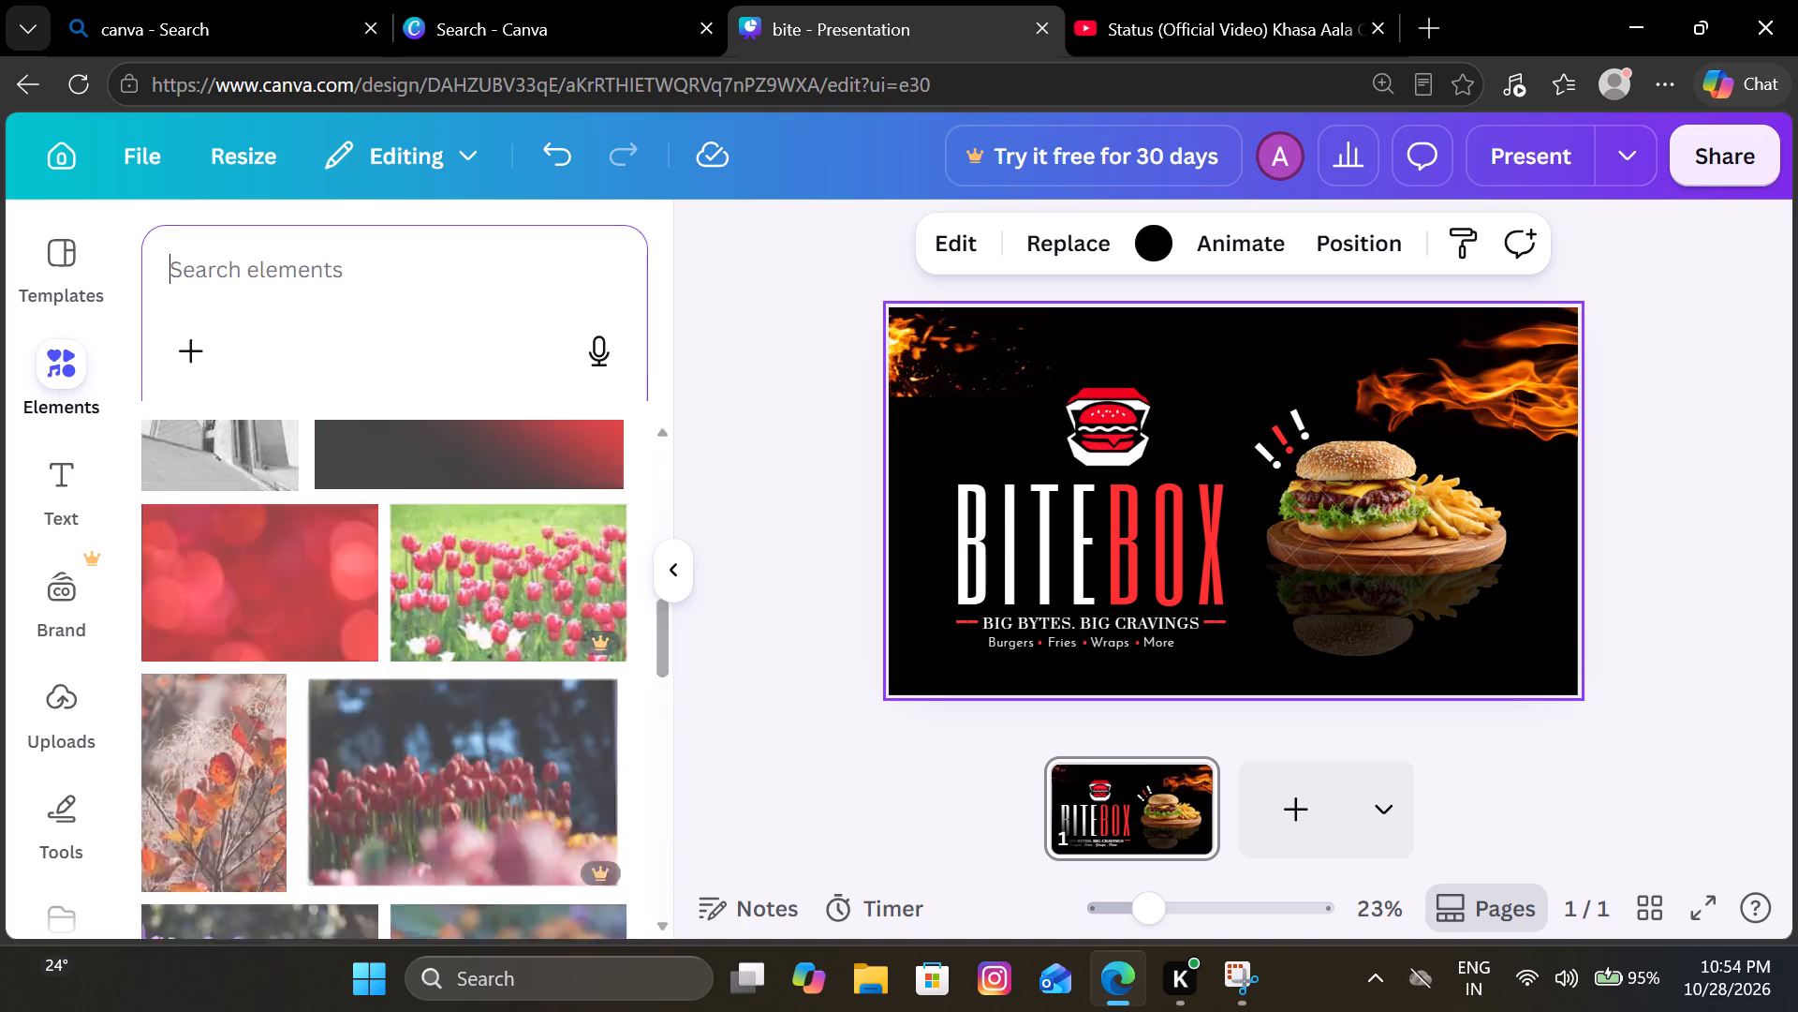
click(444, 826)
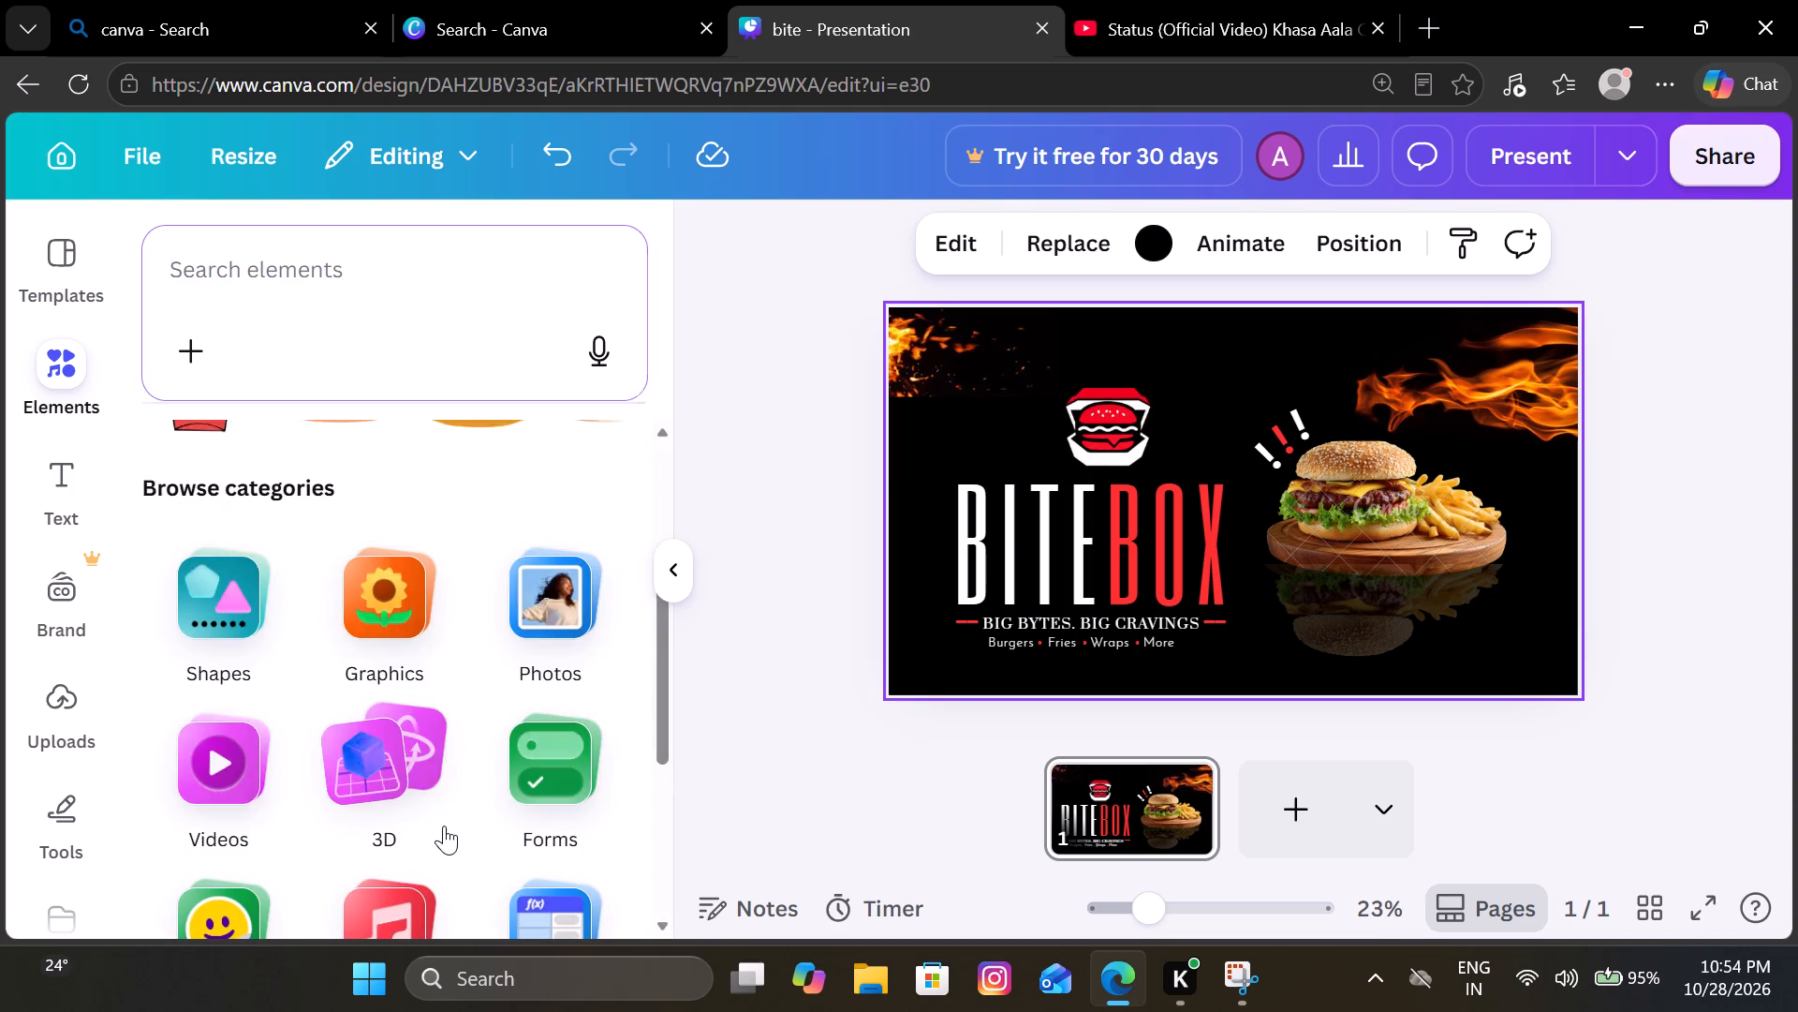
click(169, 231)
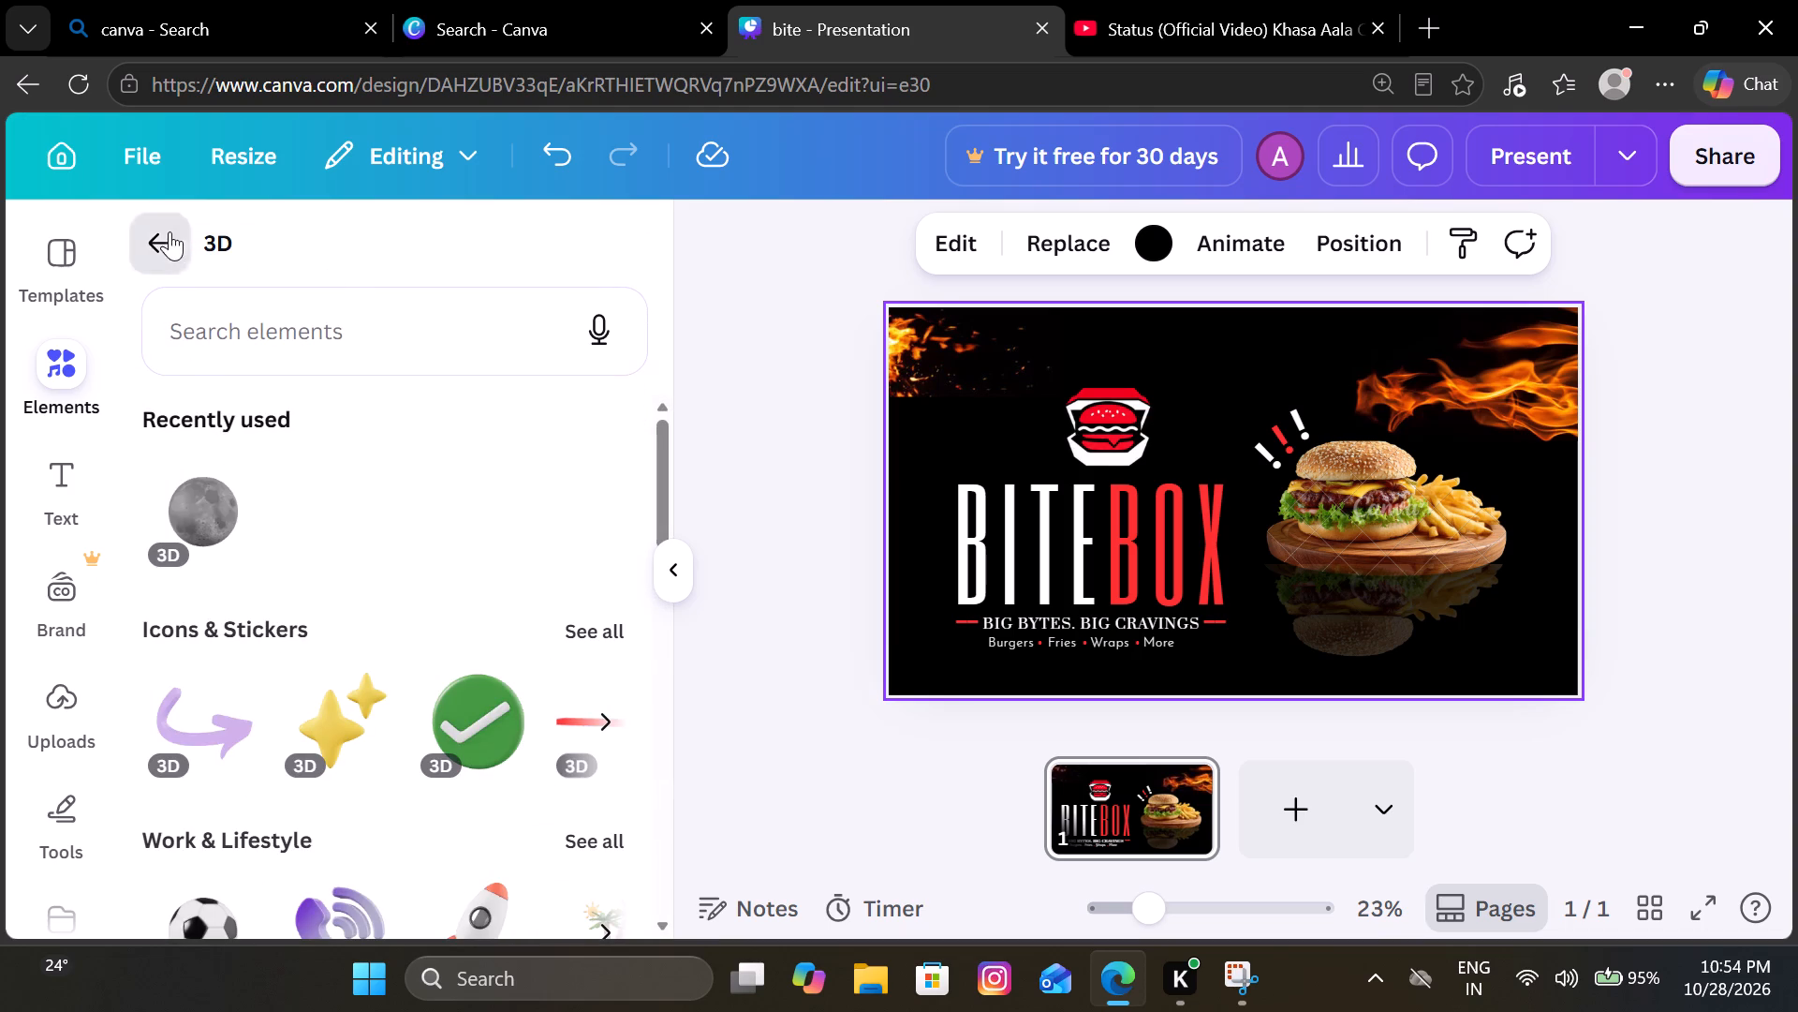
click(213, 454)
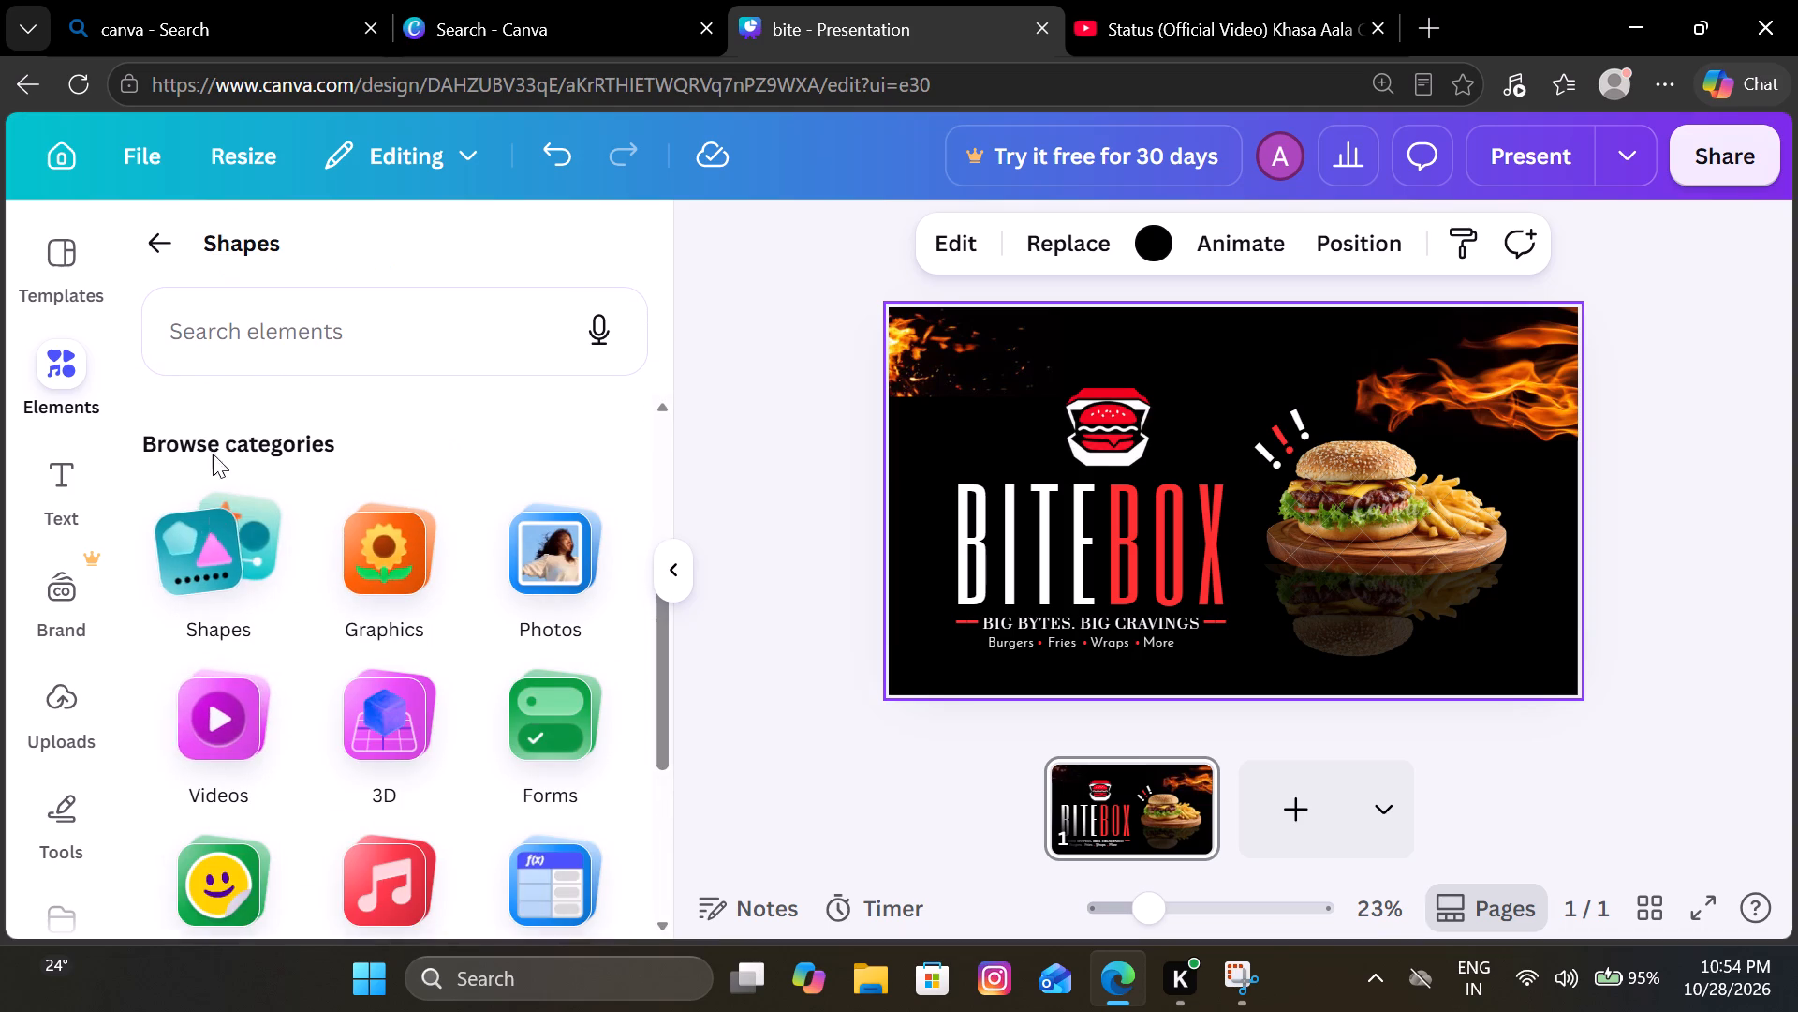
scroll(488, 585, down, 2)
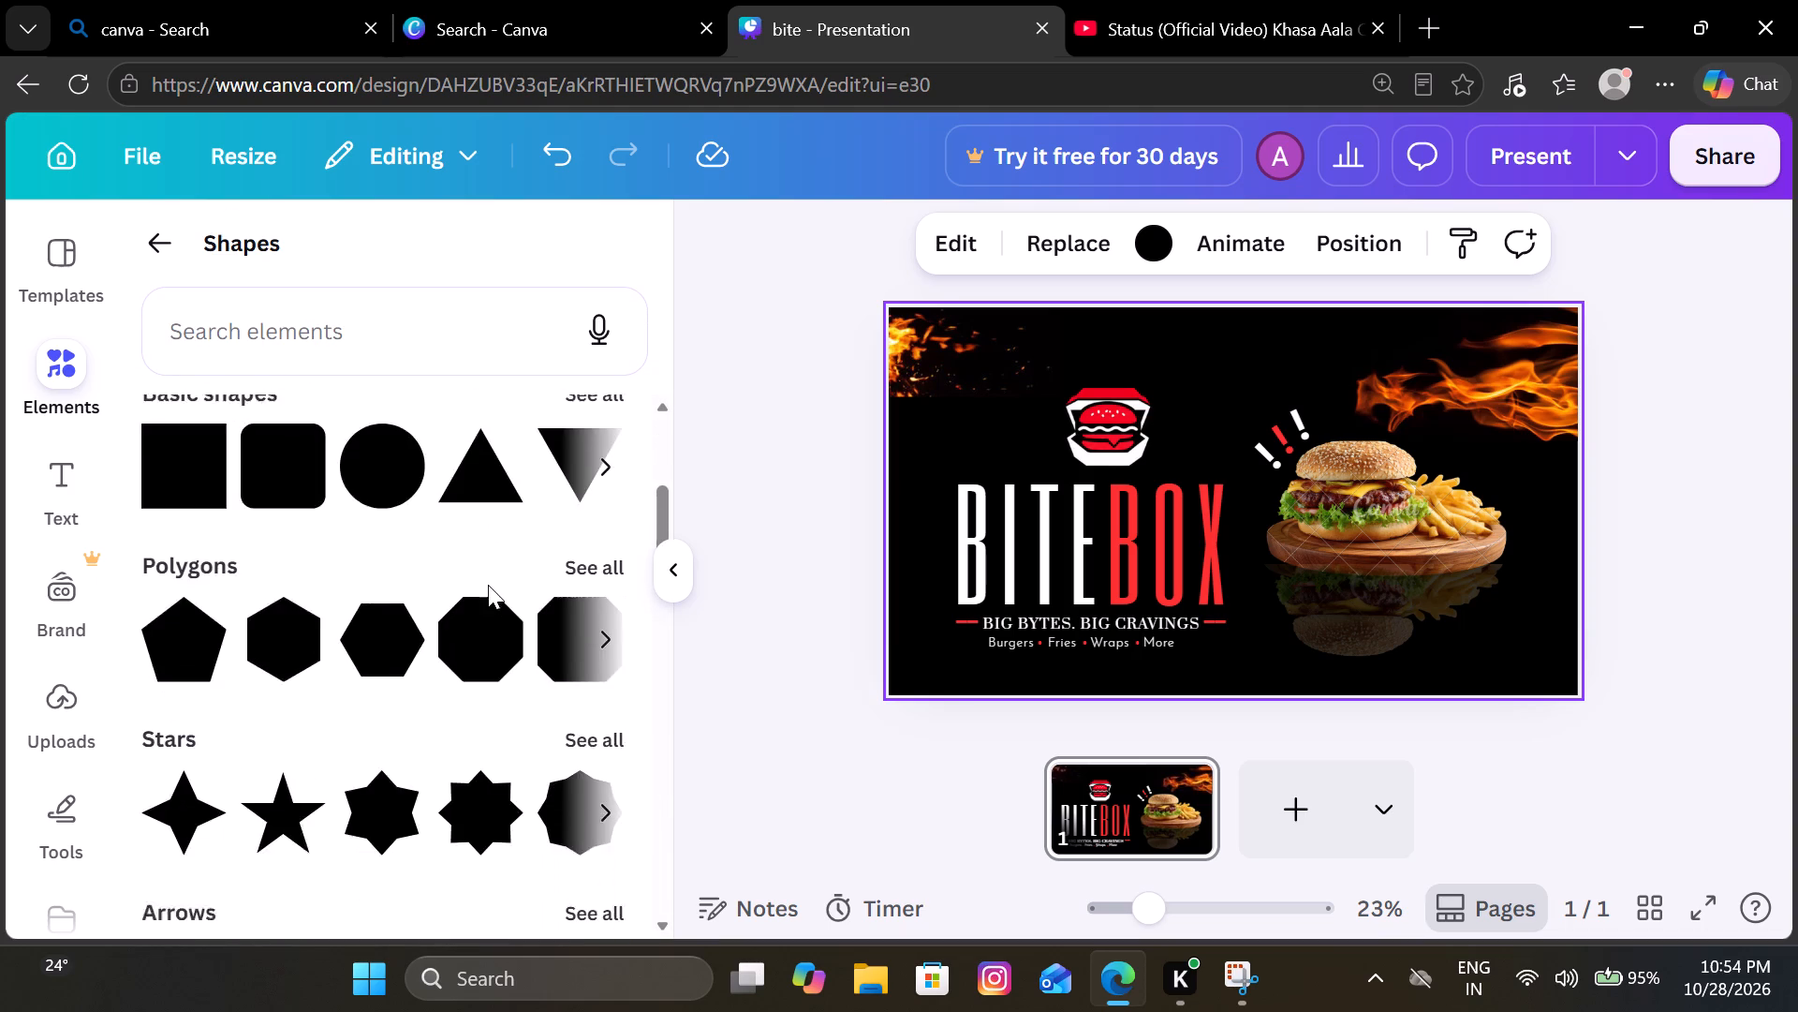
scroll(488, 585, down, 6)
scroll(488, 585, up, 1)
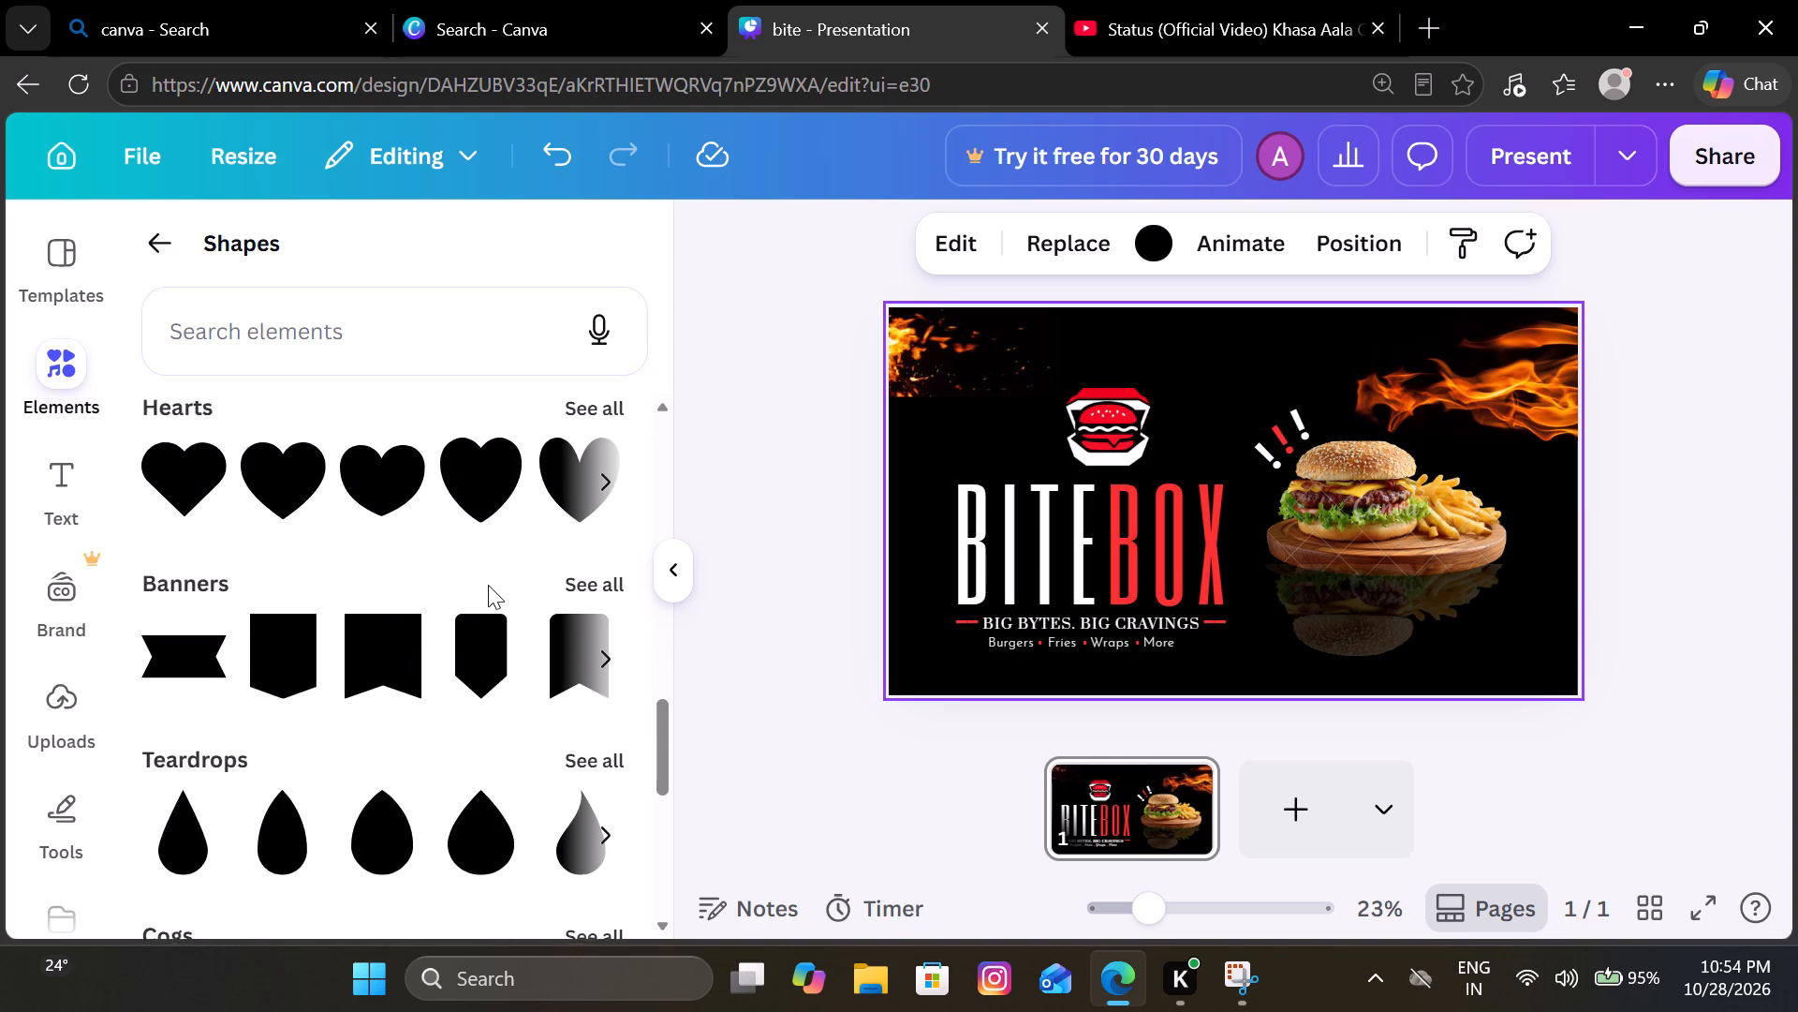
scroll(488, 585, up, 2)
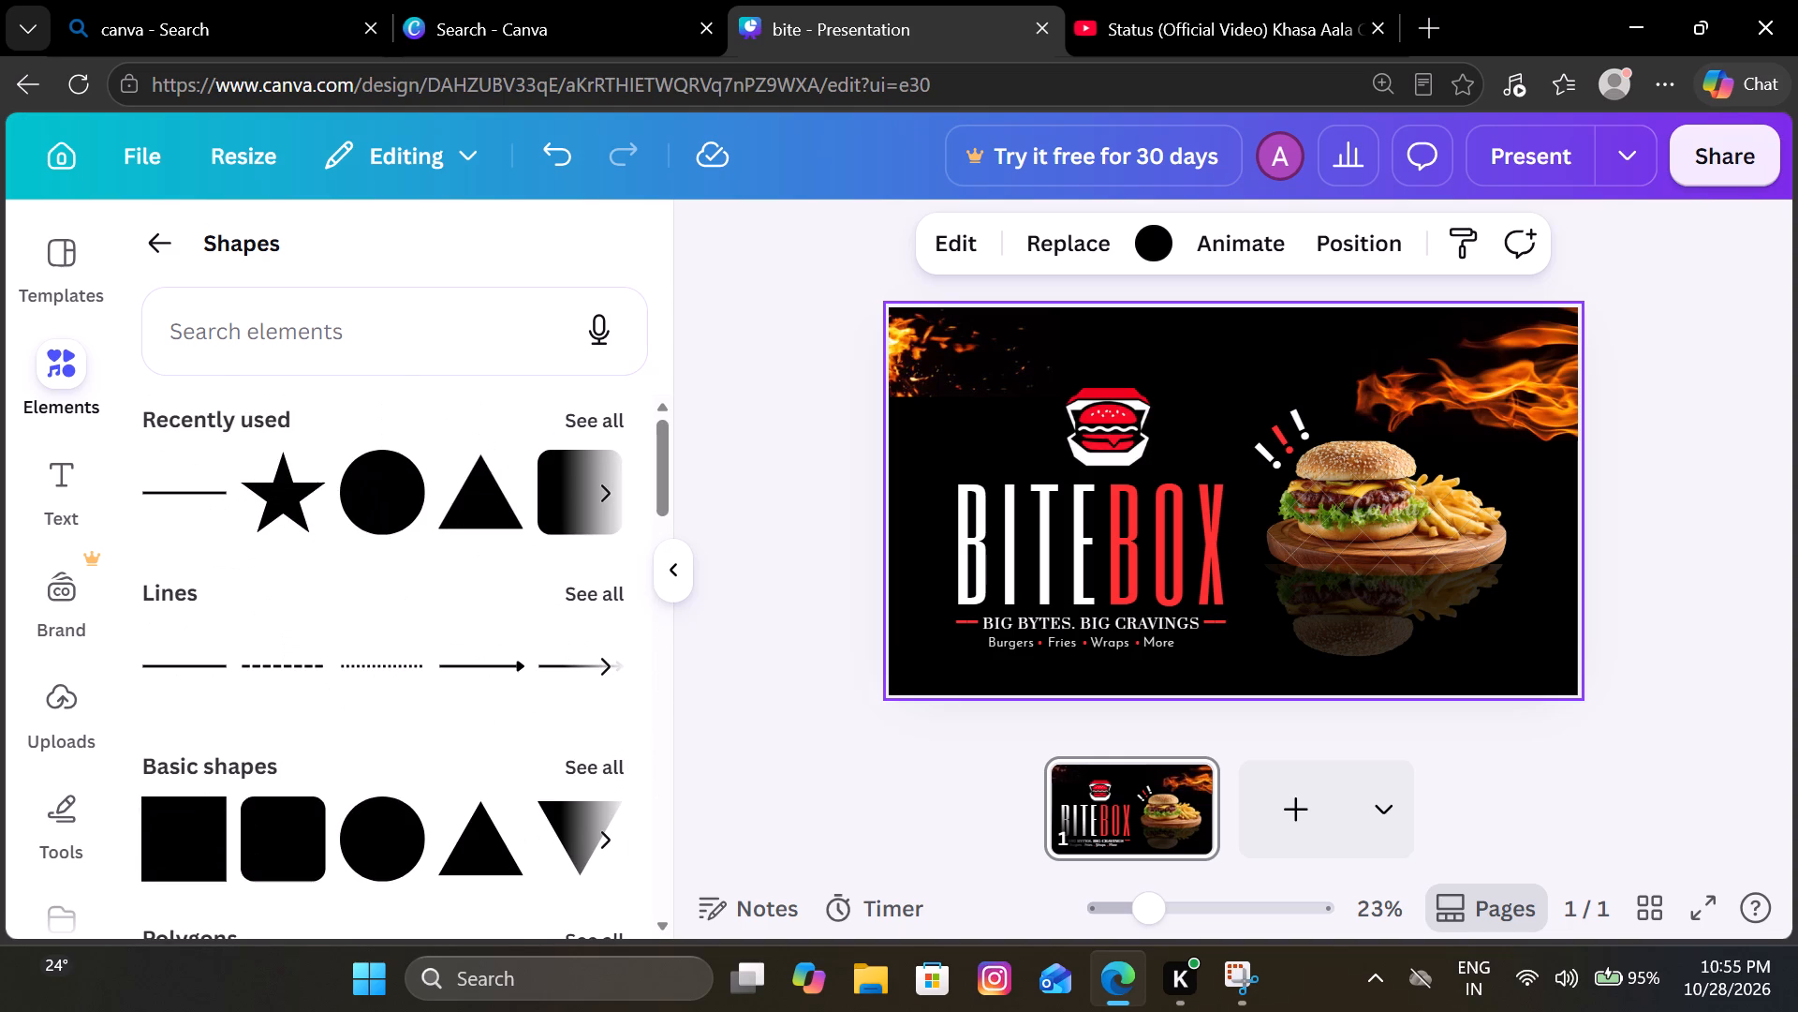
Search the shapes for "red and whitw" and clear the search after viewing the results.
click(385, 314)
text(red and whitw)
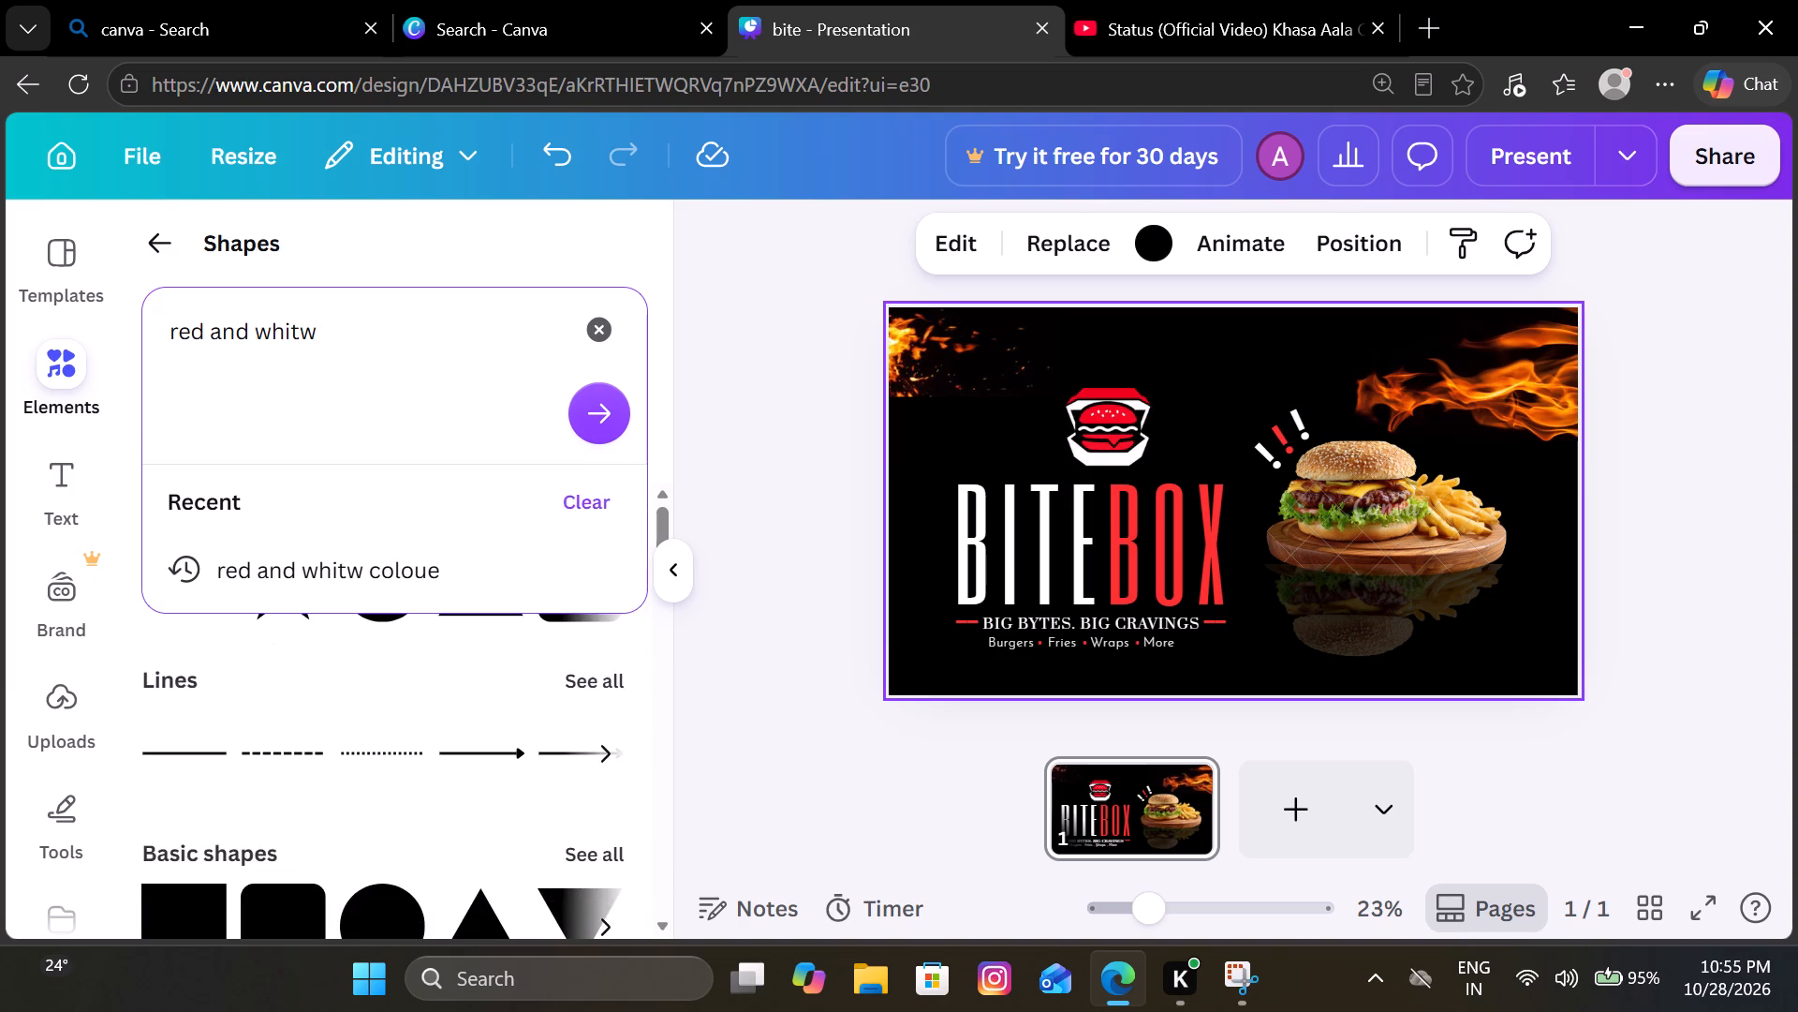
key(Return)
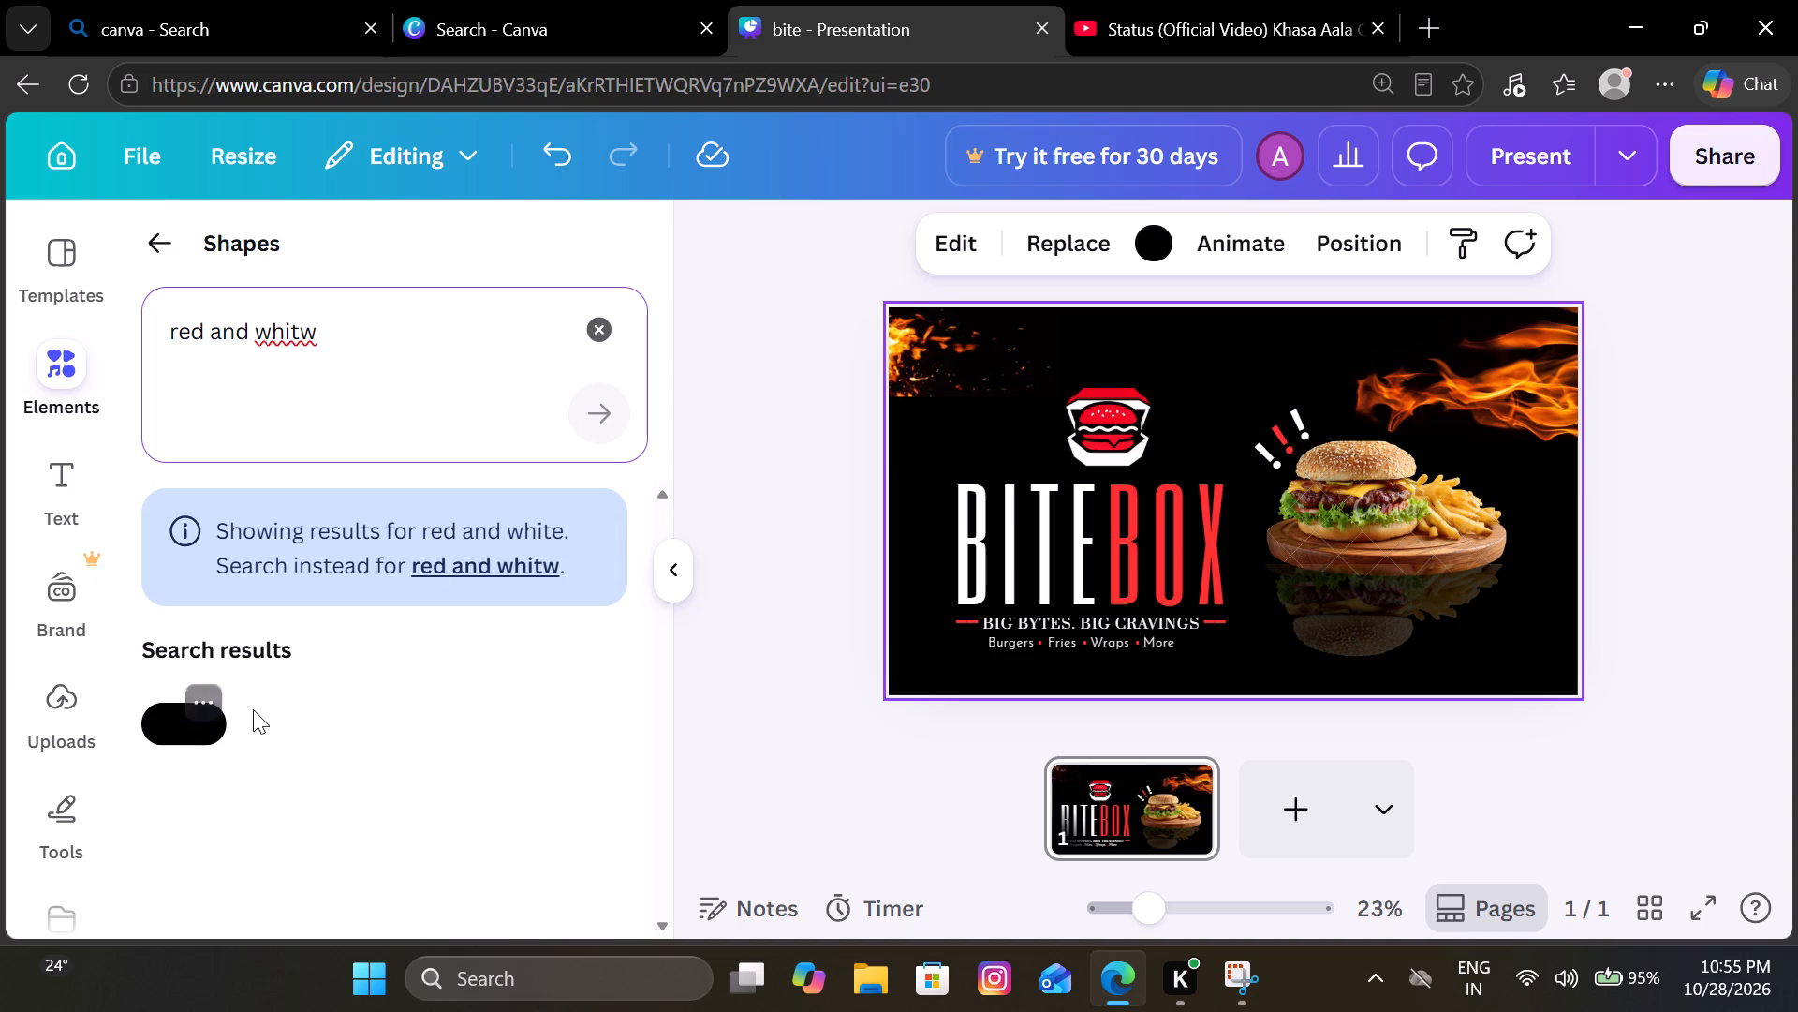
click(601, 328)
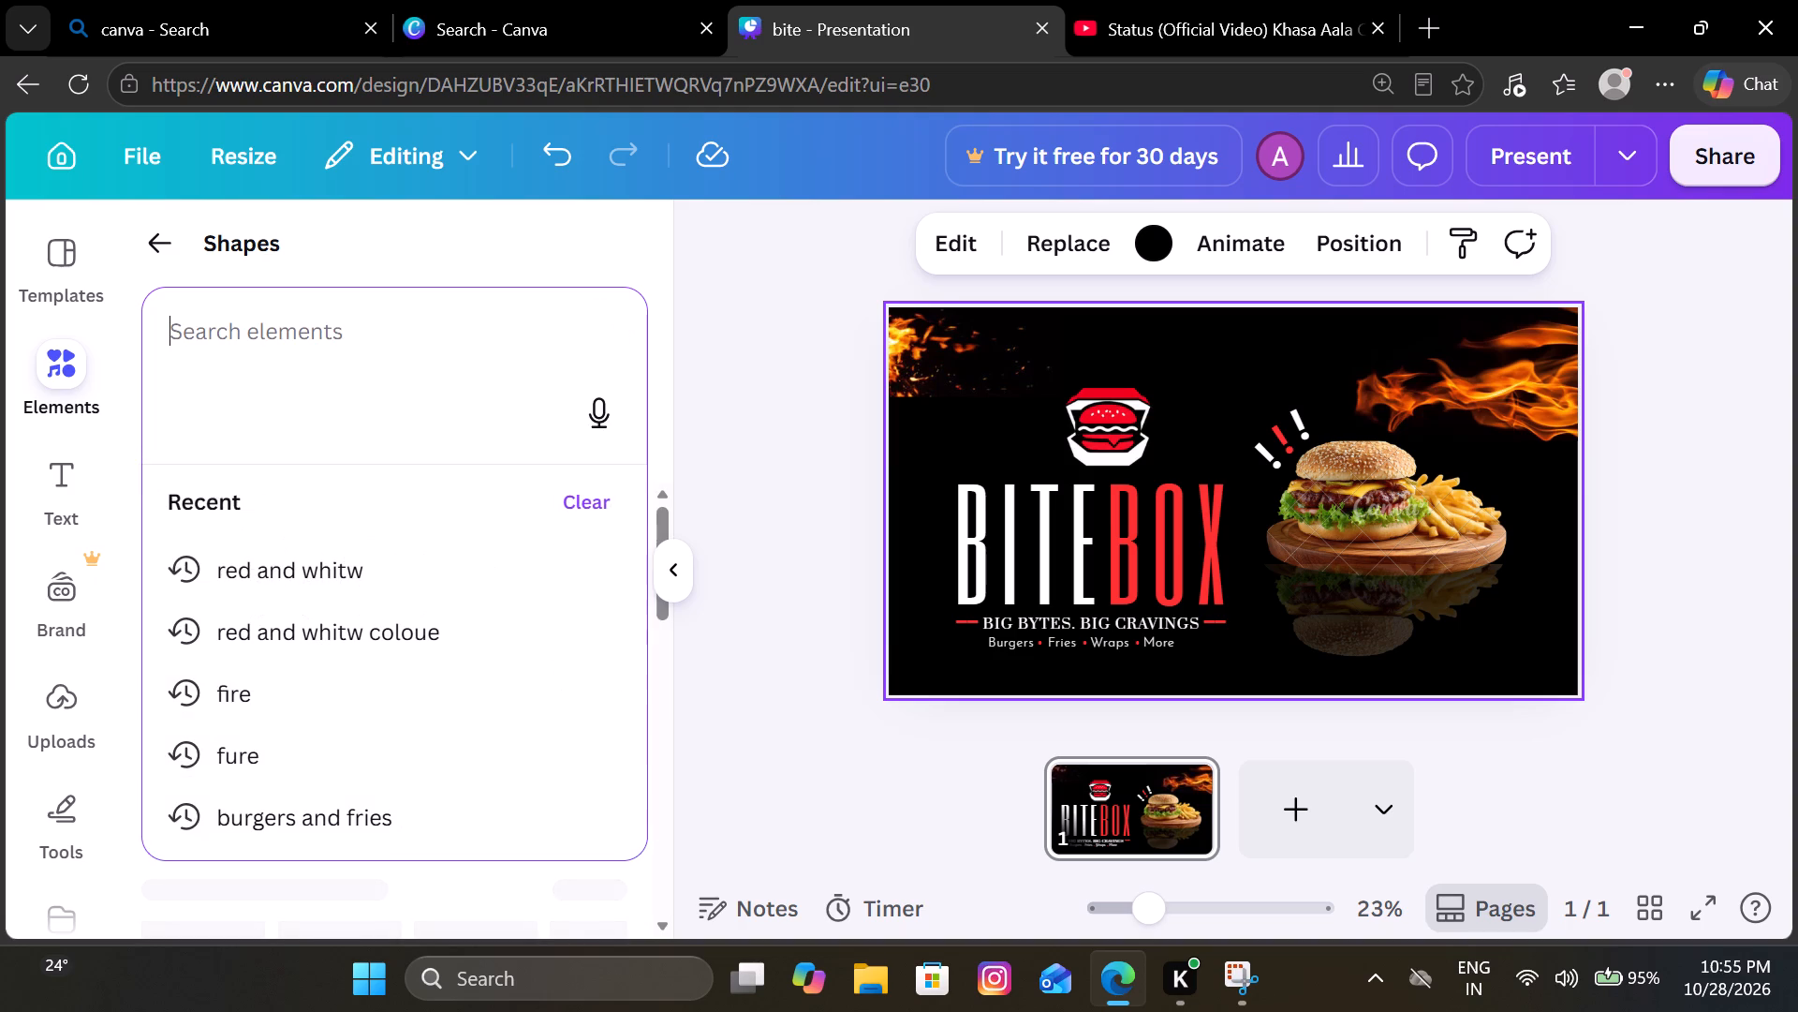
click(728, 821)
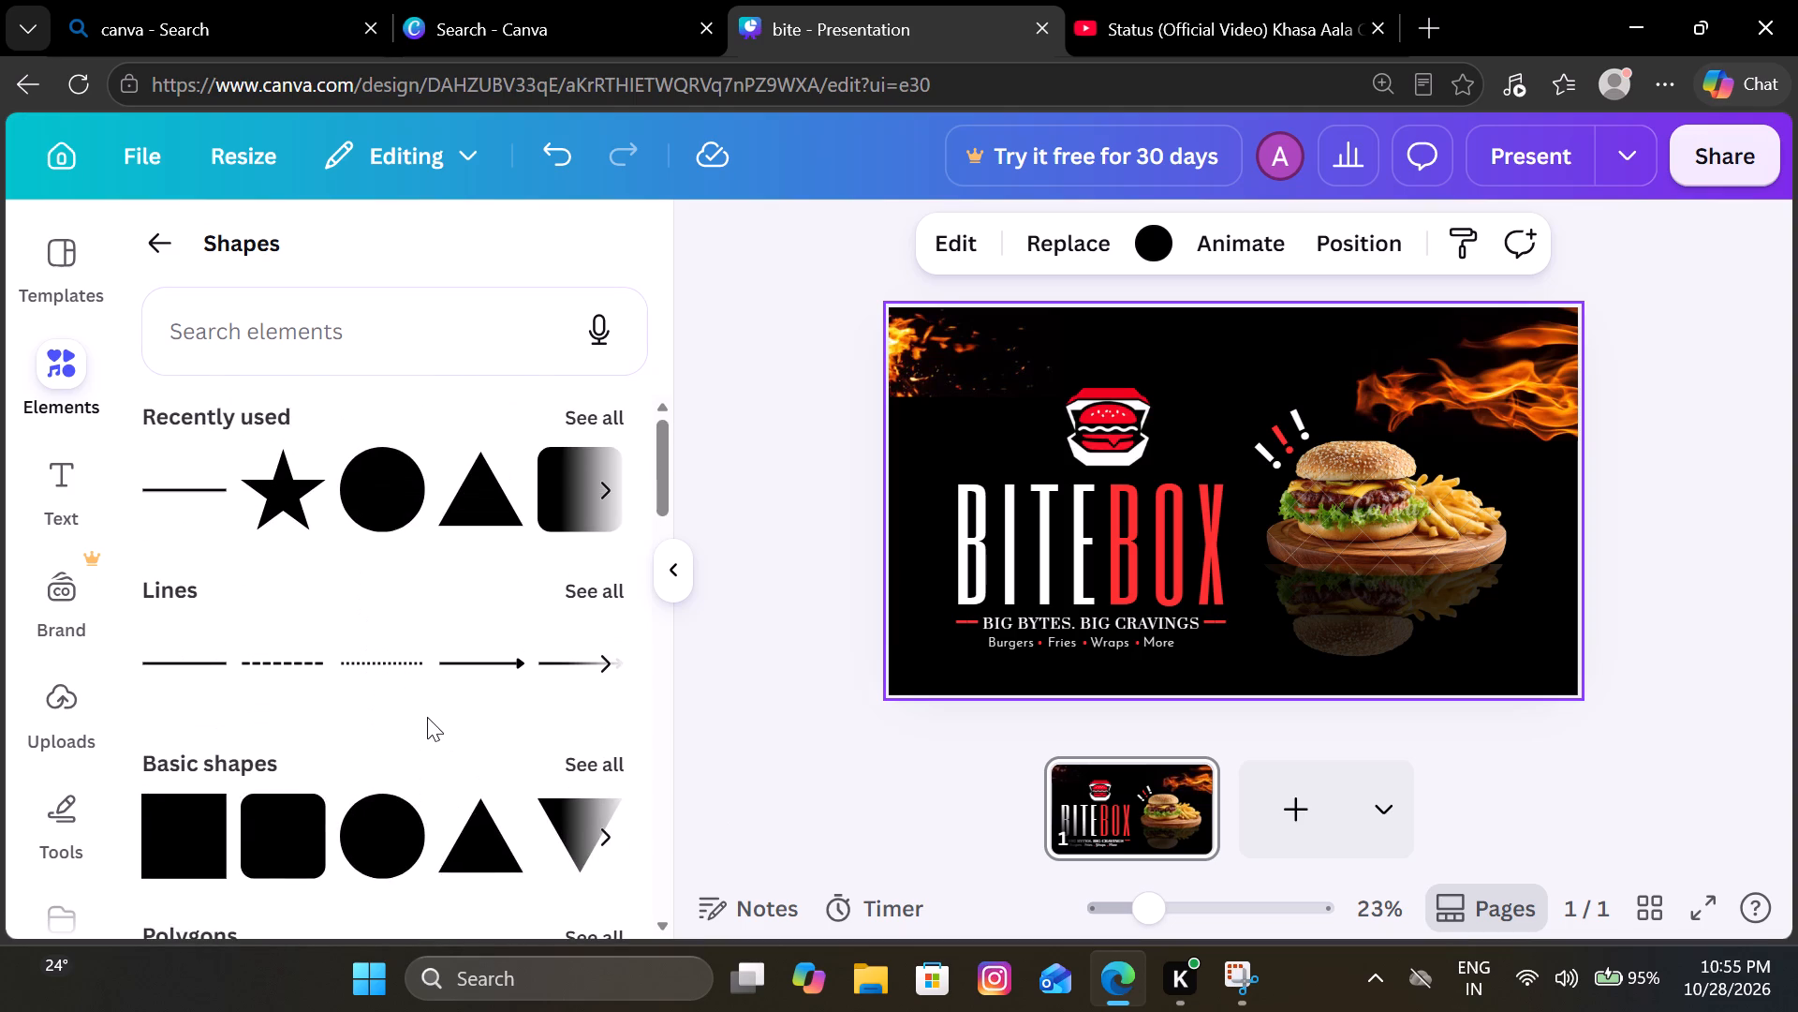
scroll(427, 717, up, 1)
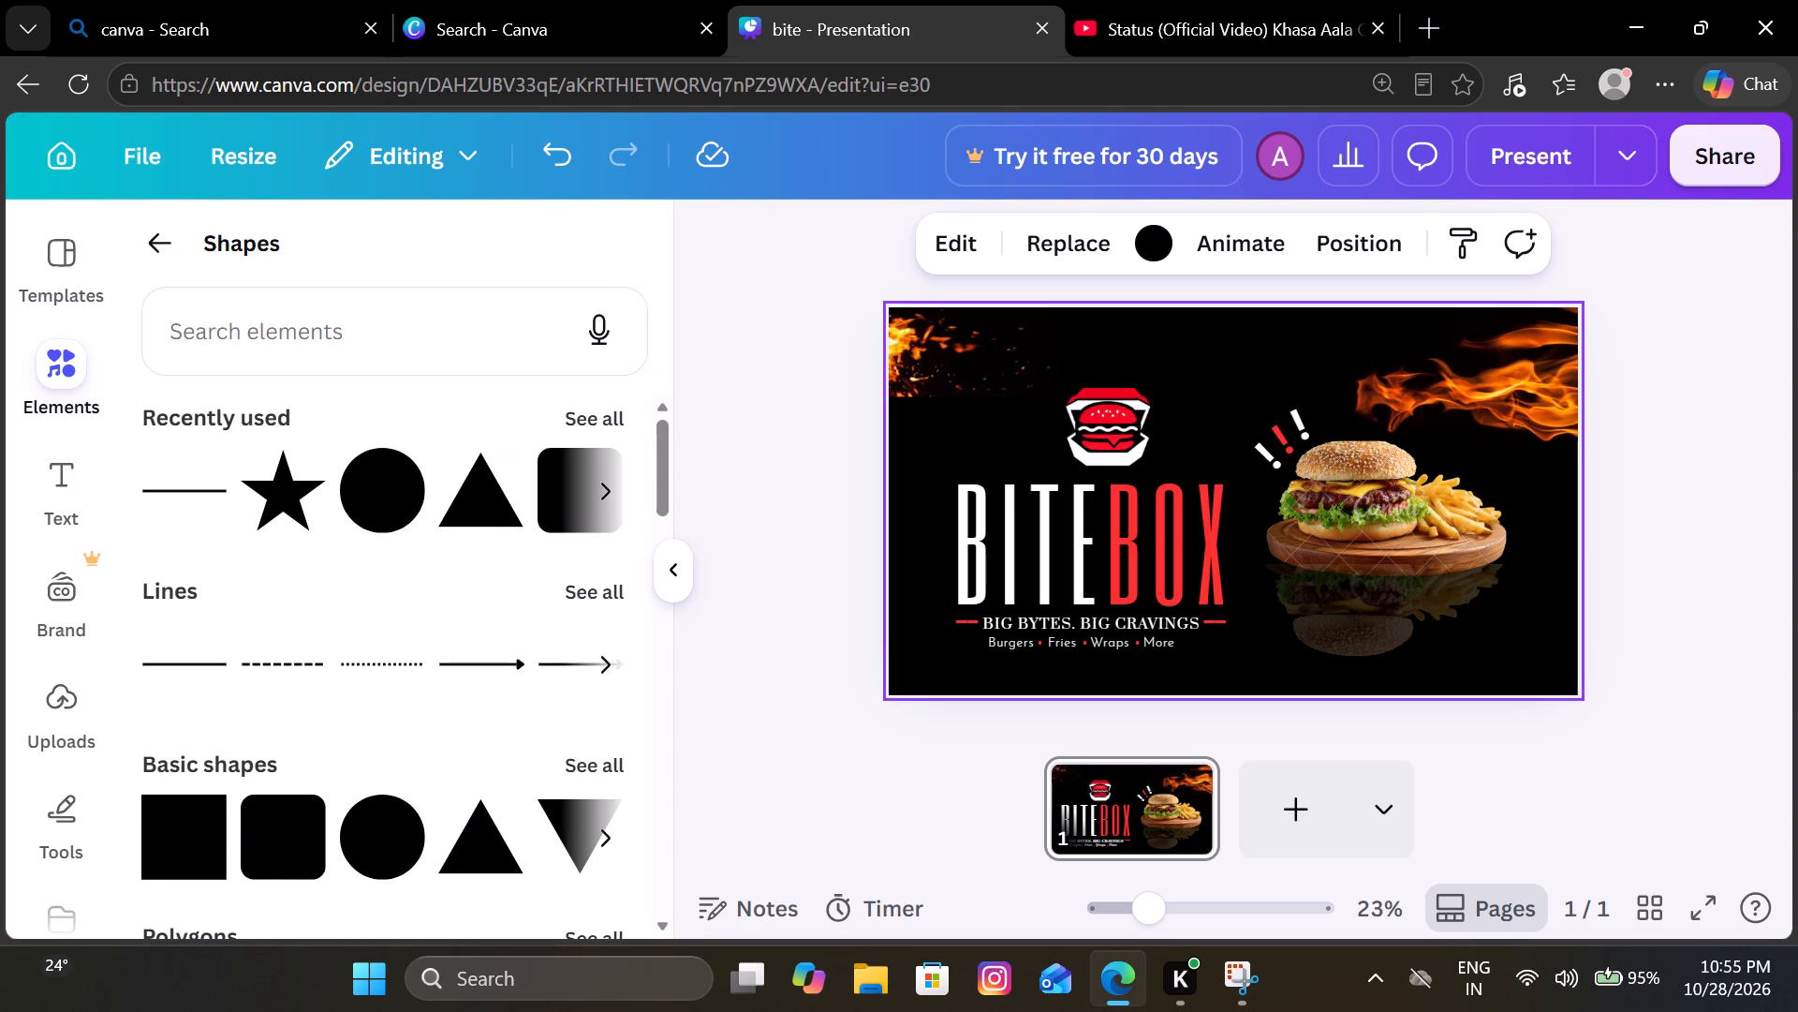
Search the elements for "zigzig" and look through the graphic results for a zigzag decoration.
click(160, 235)
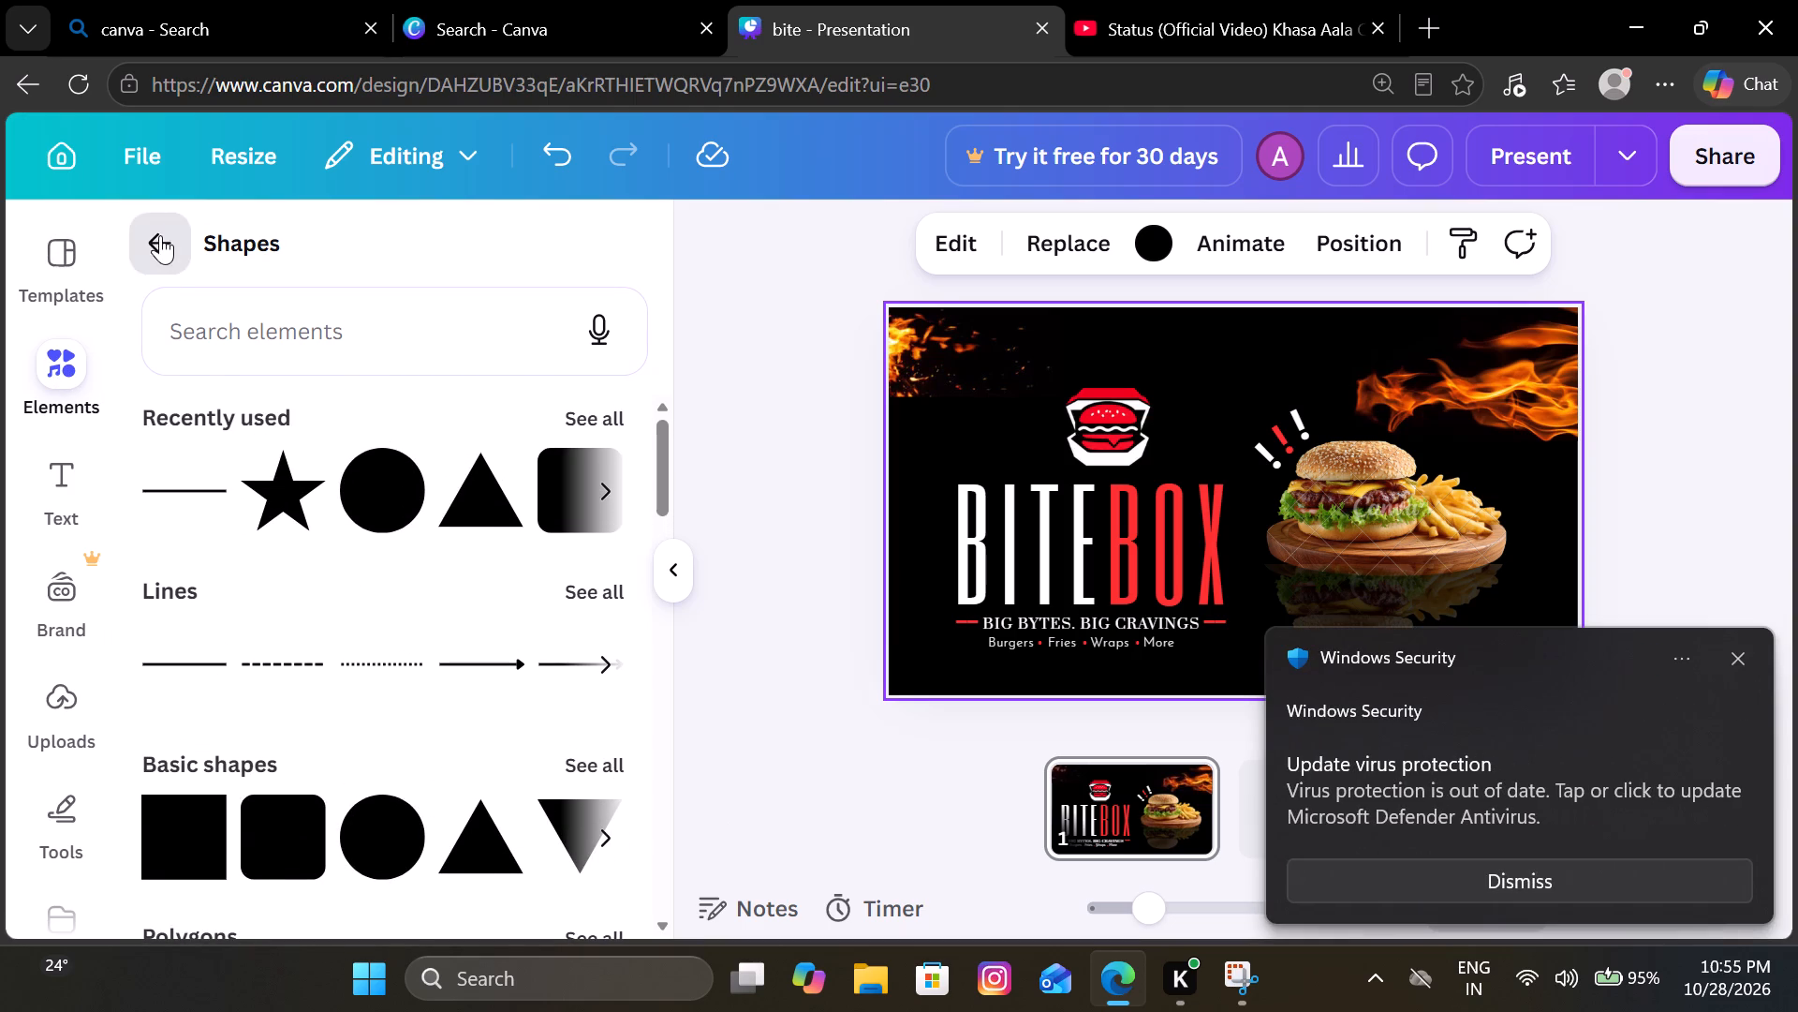
click(1742, 651)
click(335, 278)
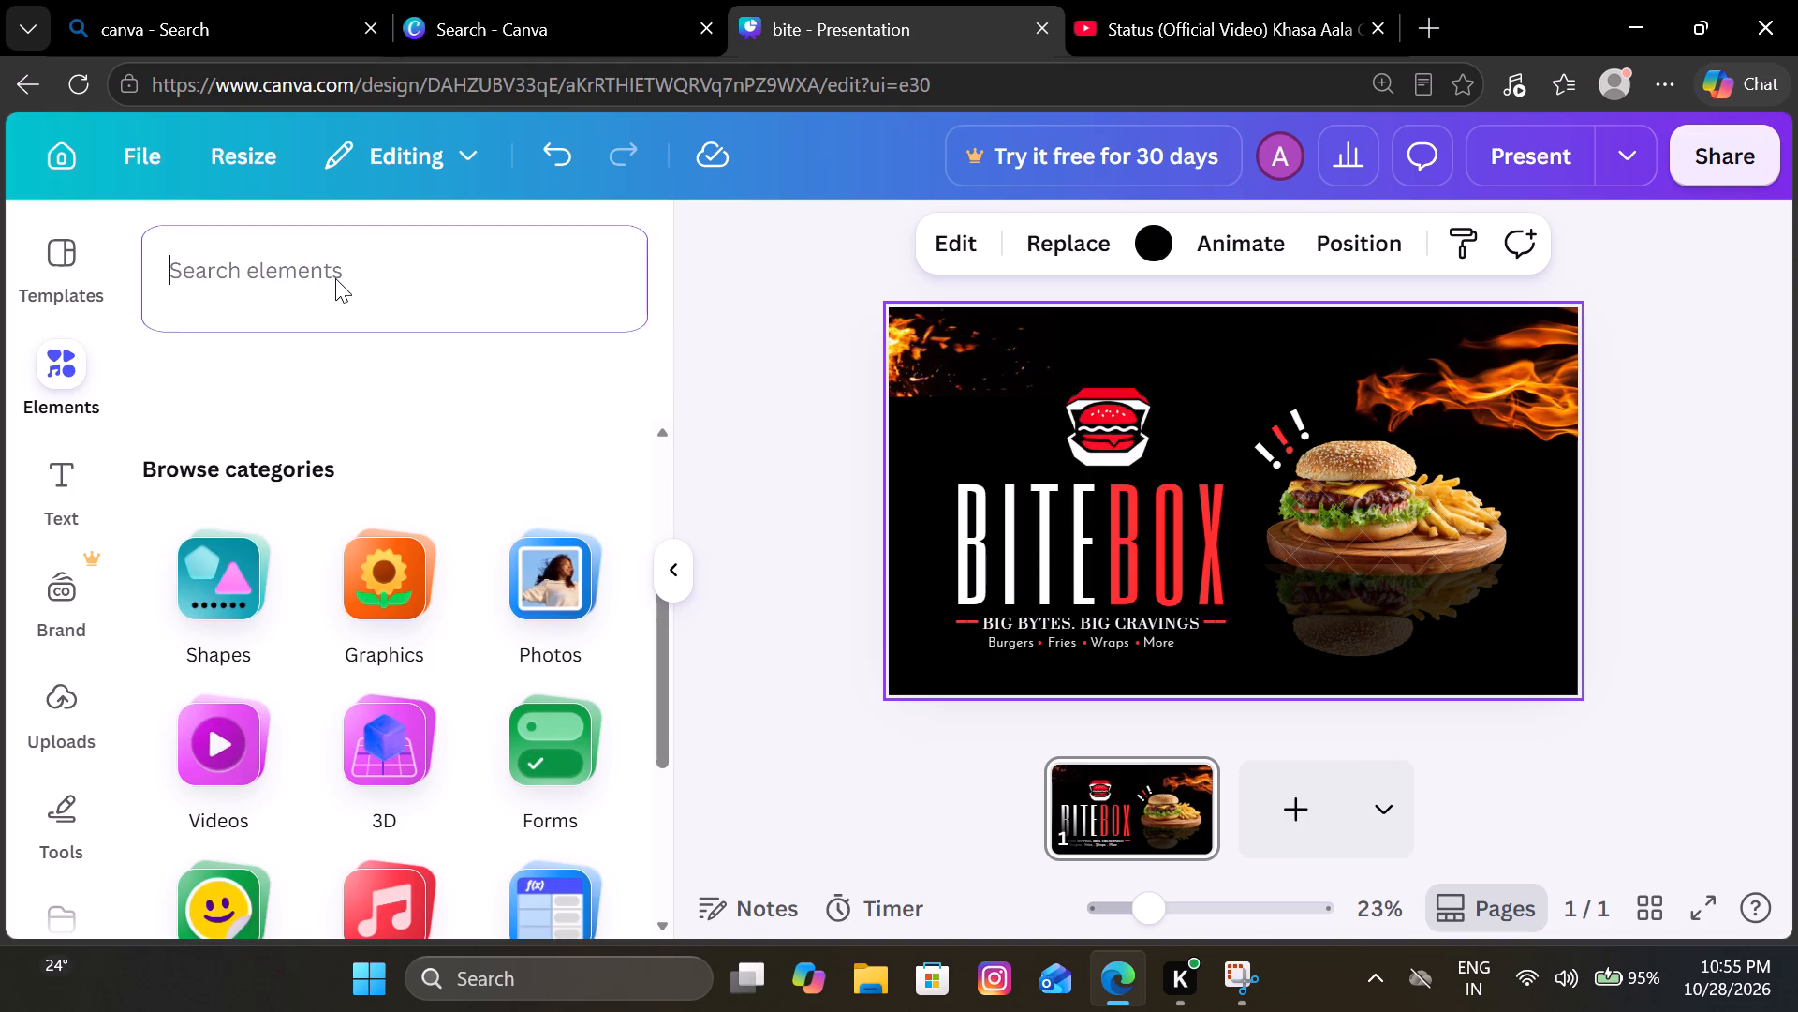
text(zig)
text(zi)
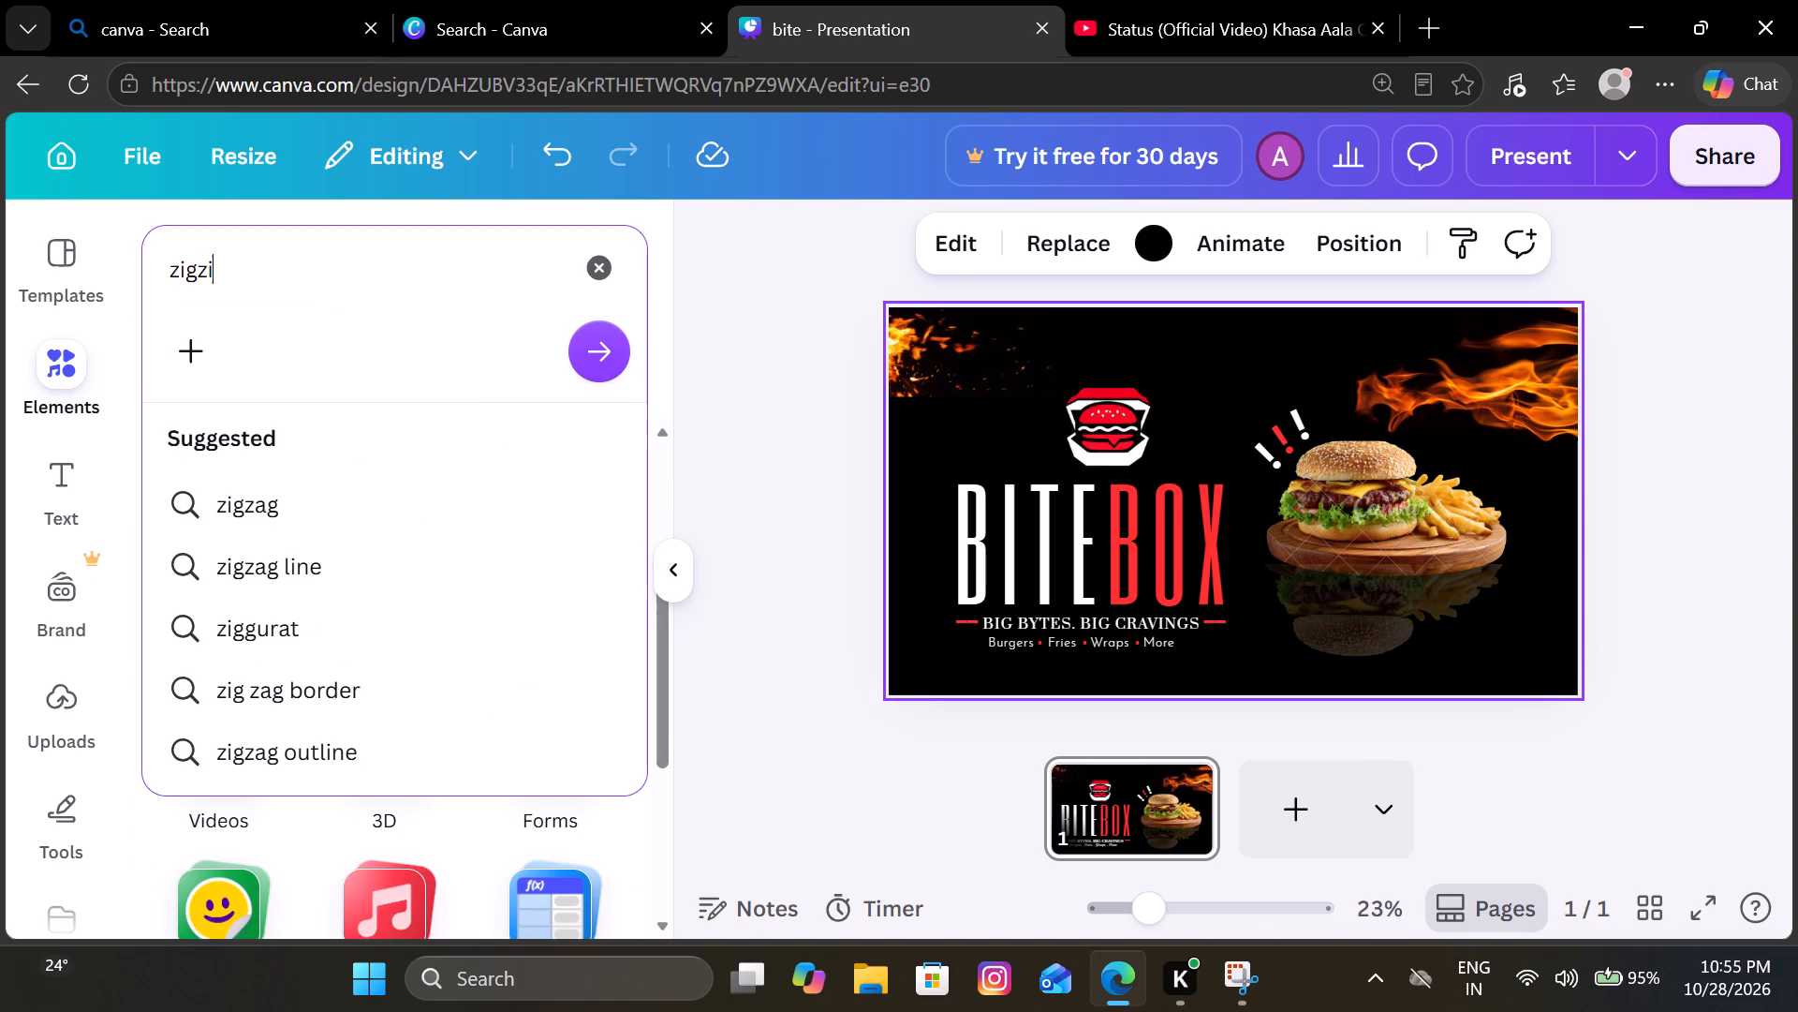
key(g)
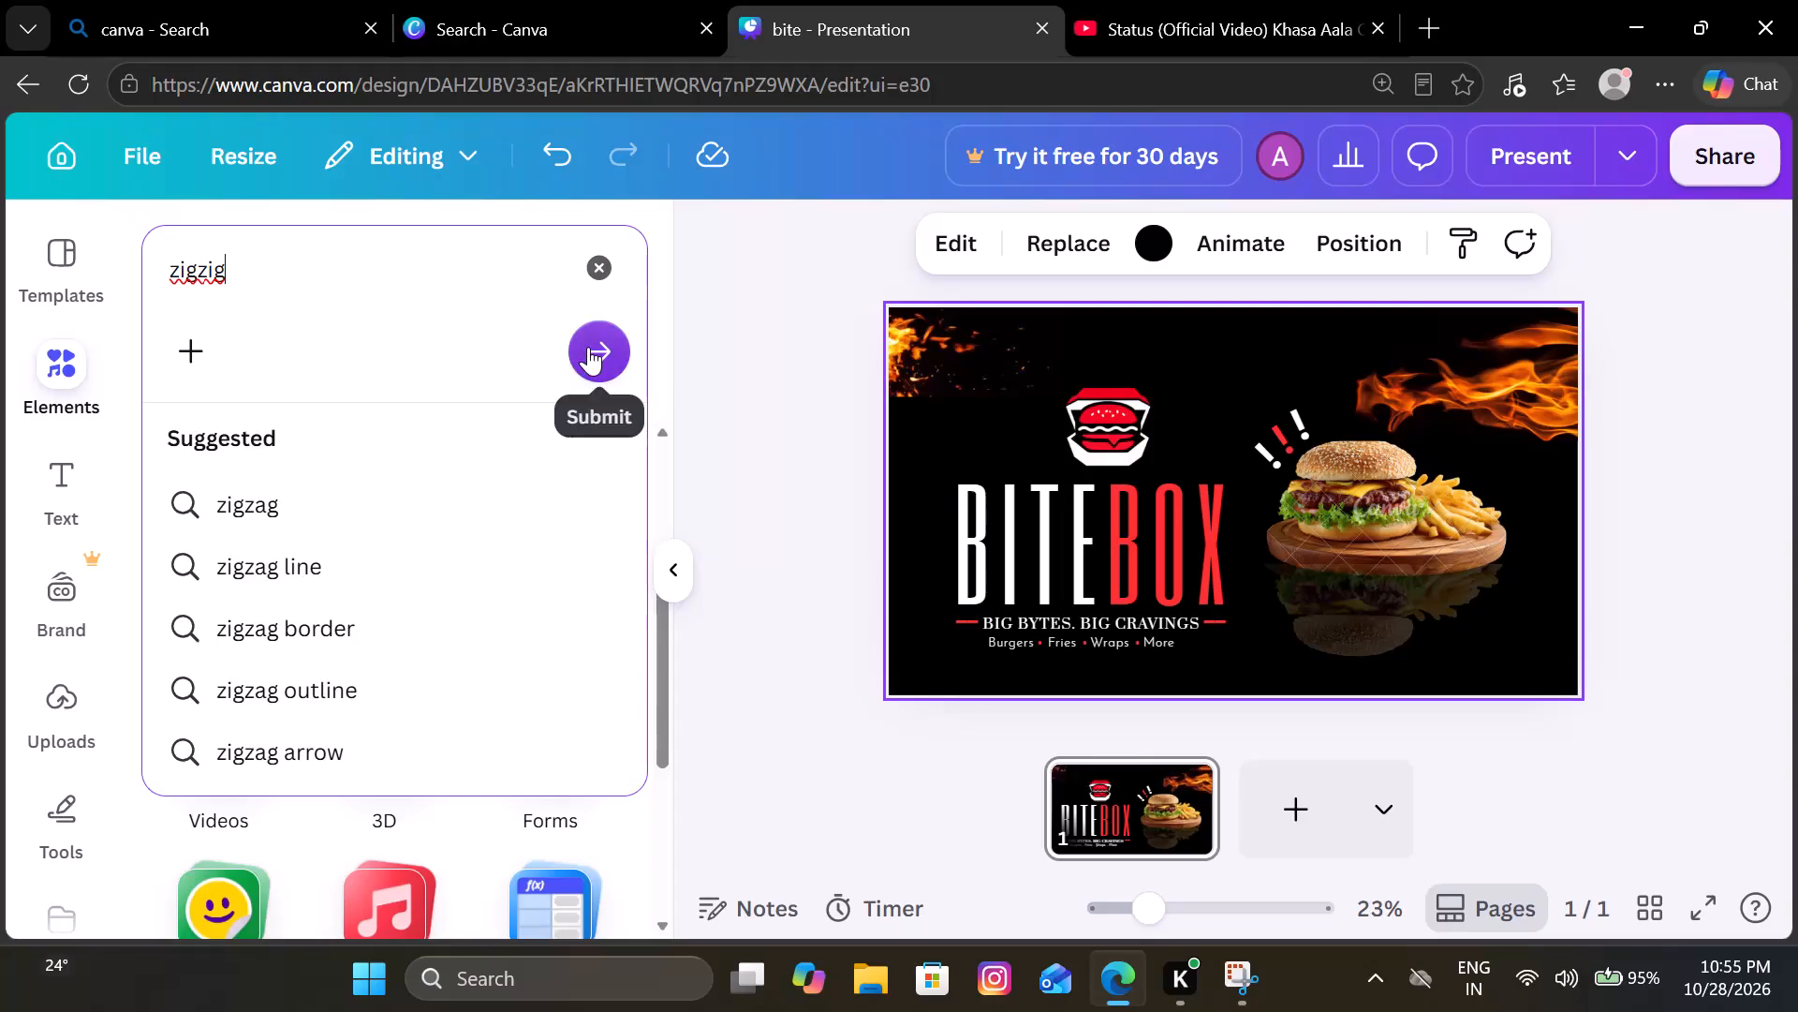
click(588, 347)
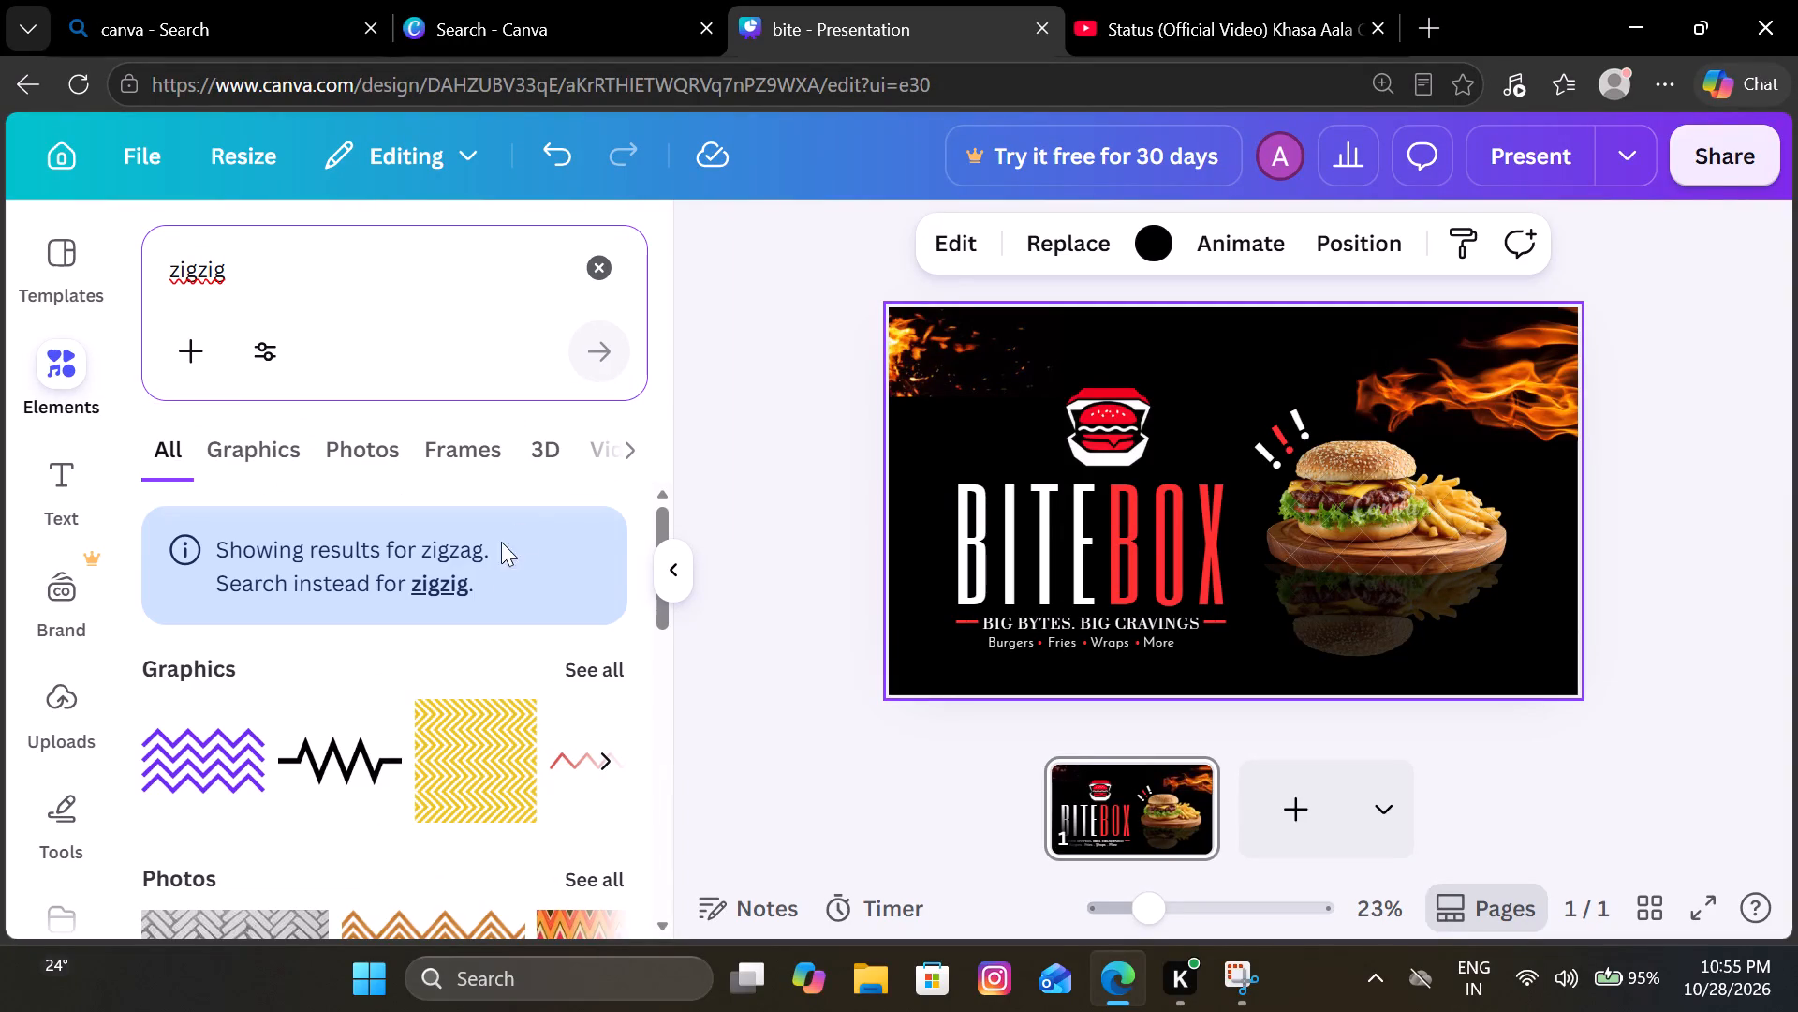
scroll(473, 571, down, 1)
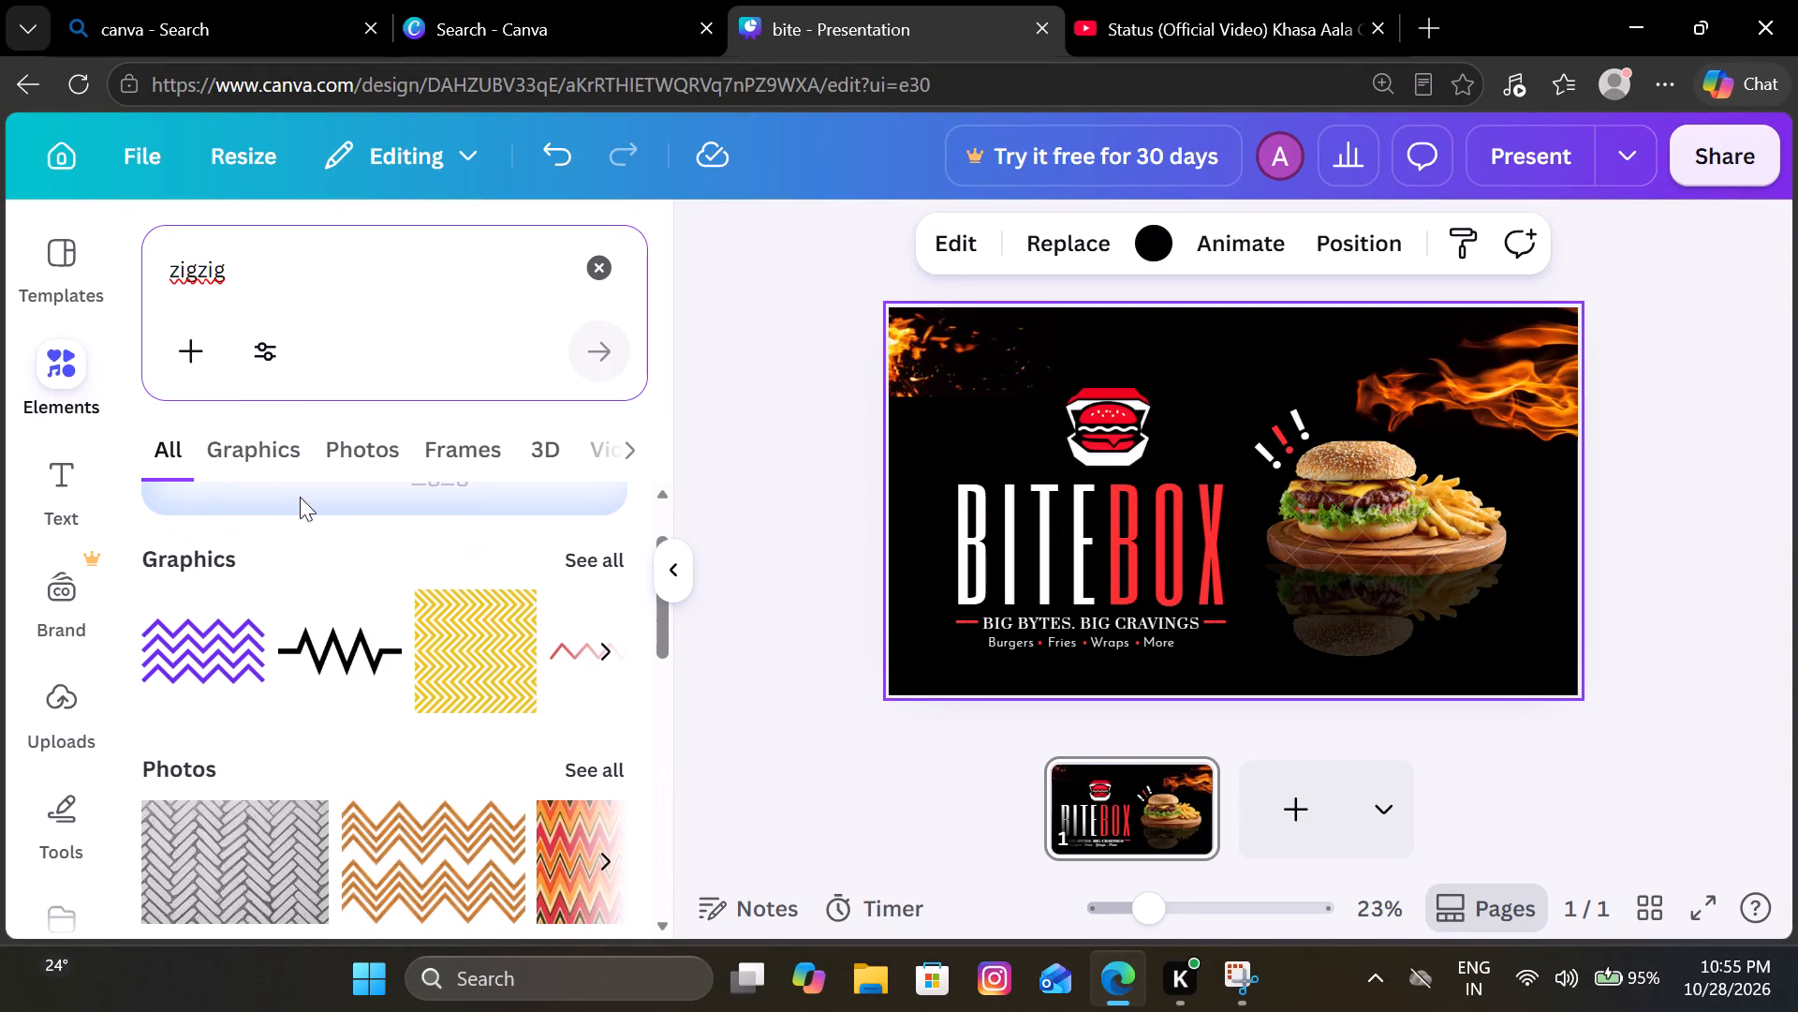
click(238, 440)
scroll(455, 682, down, 1)
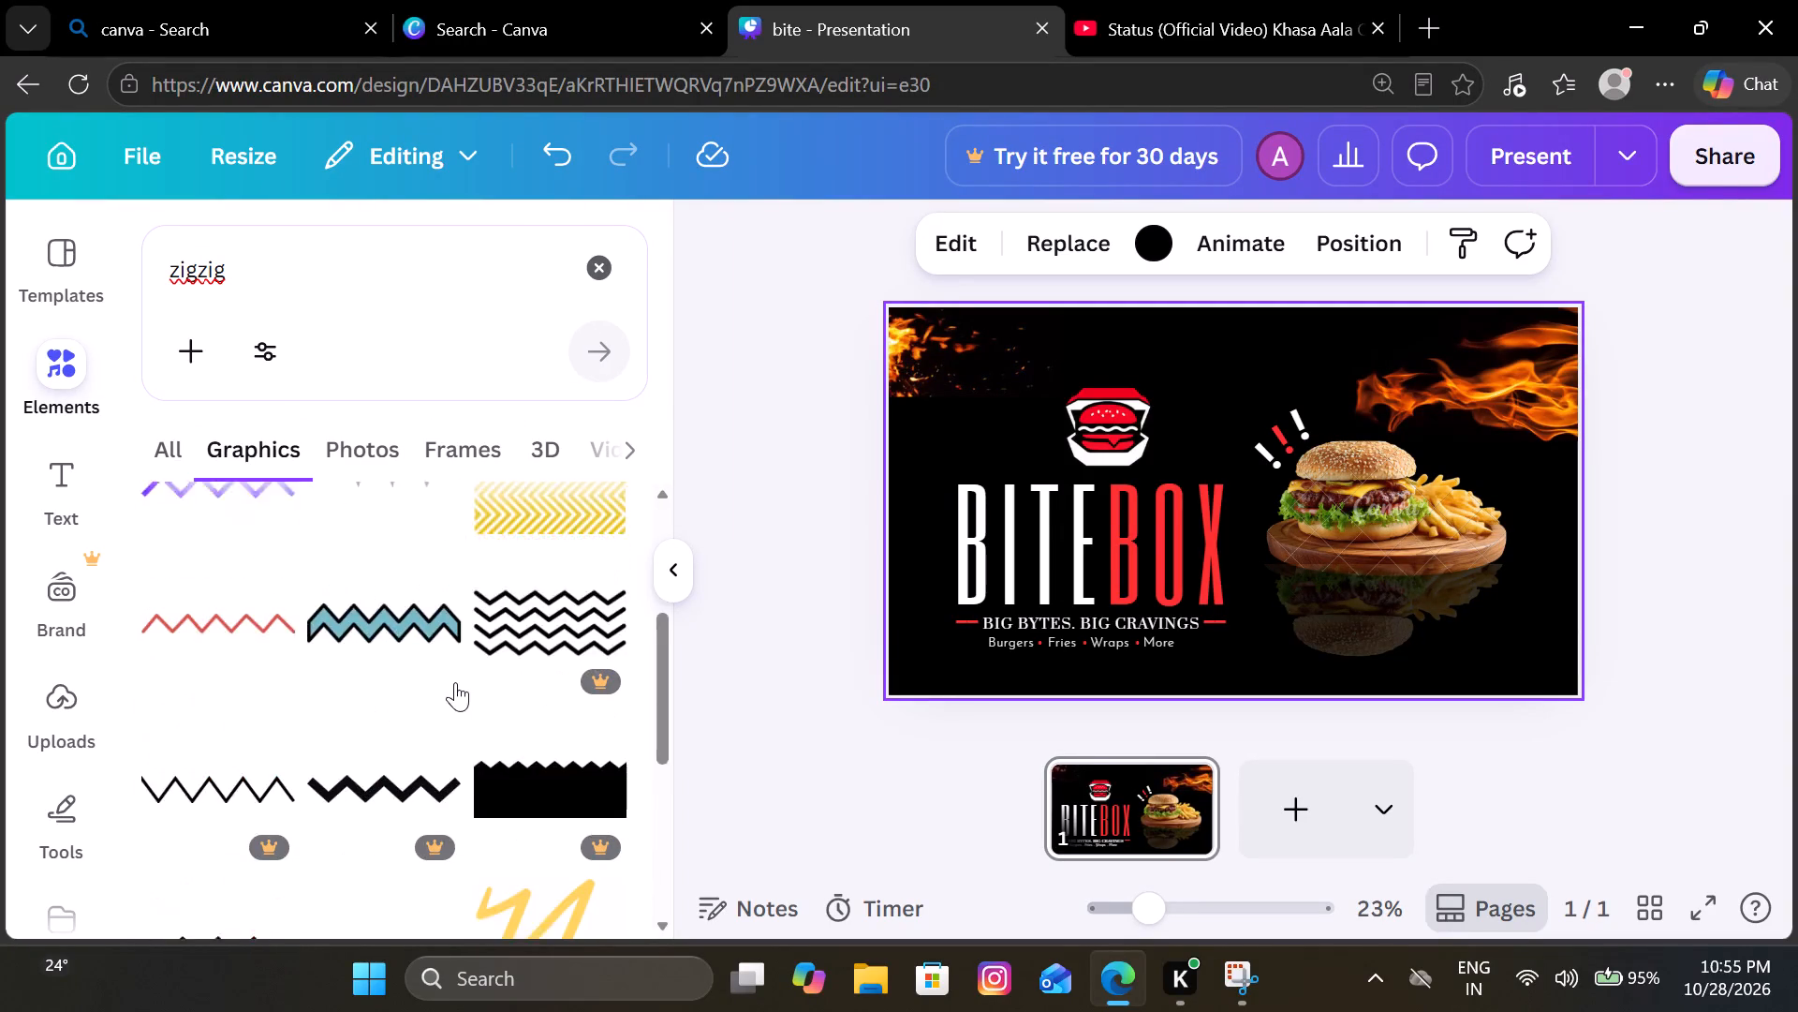
scroll(455, 682, down, 2)
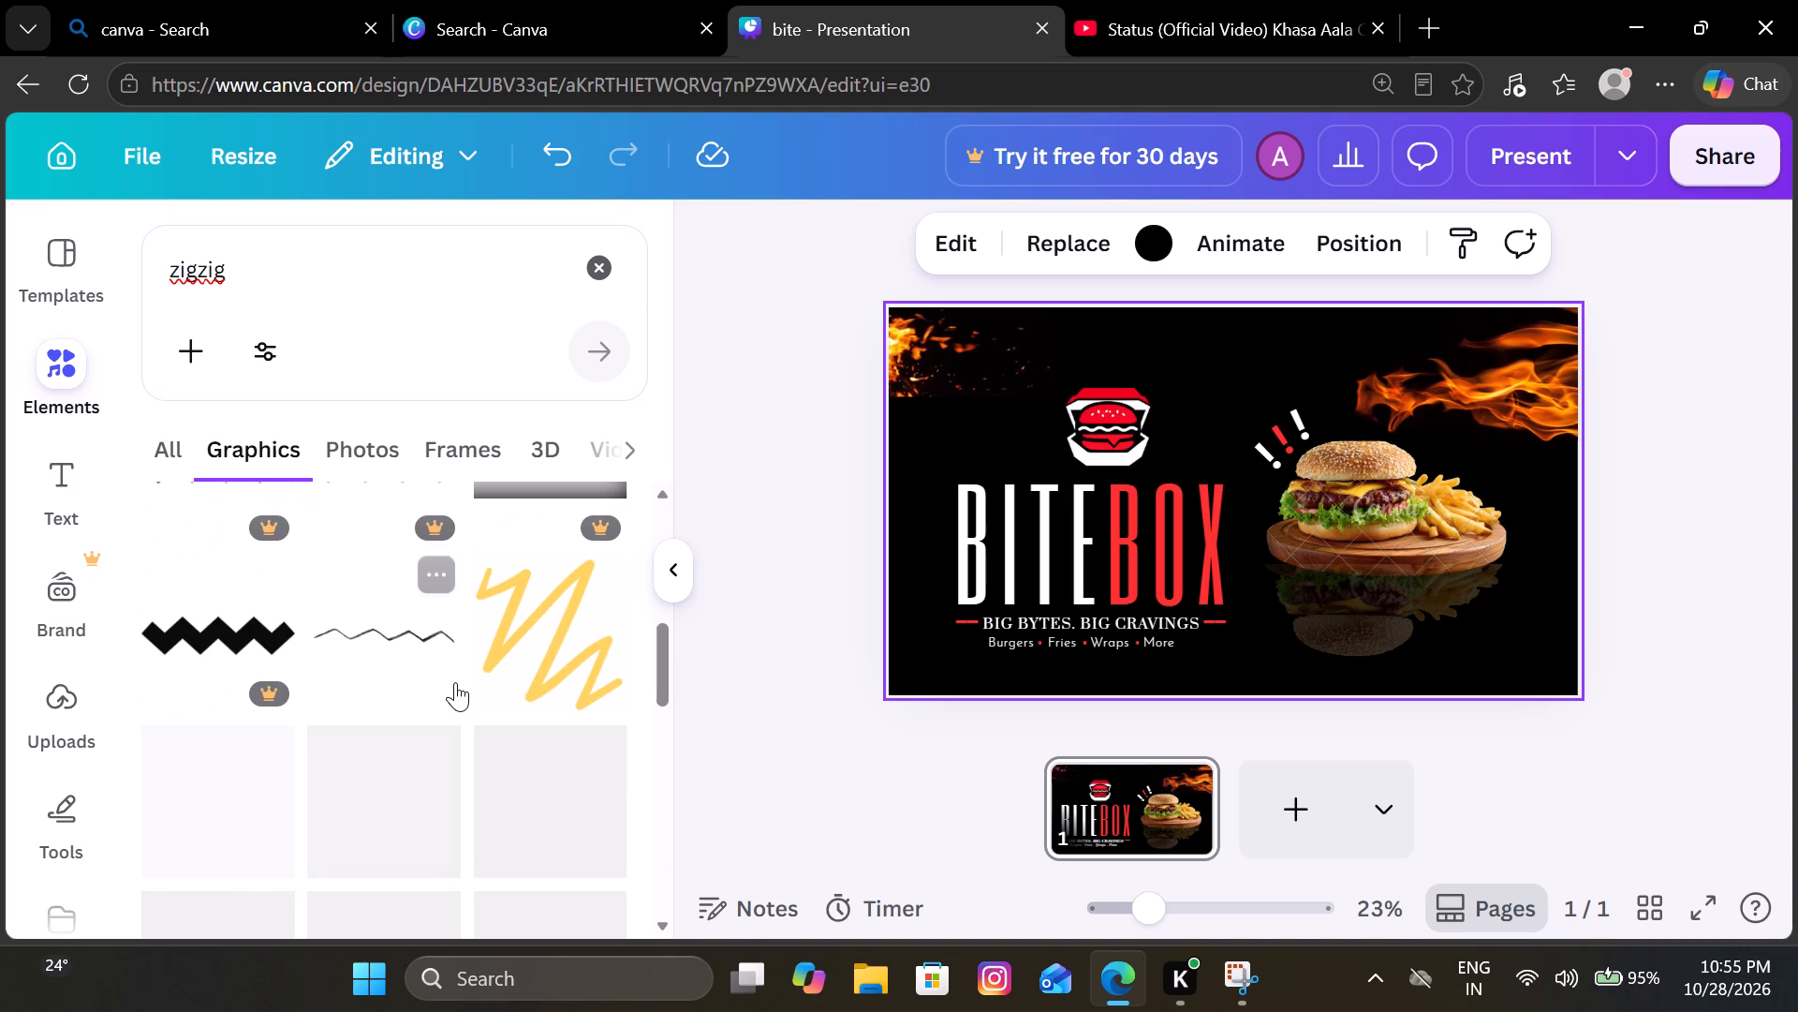
scroll(455, 682, down, 2)
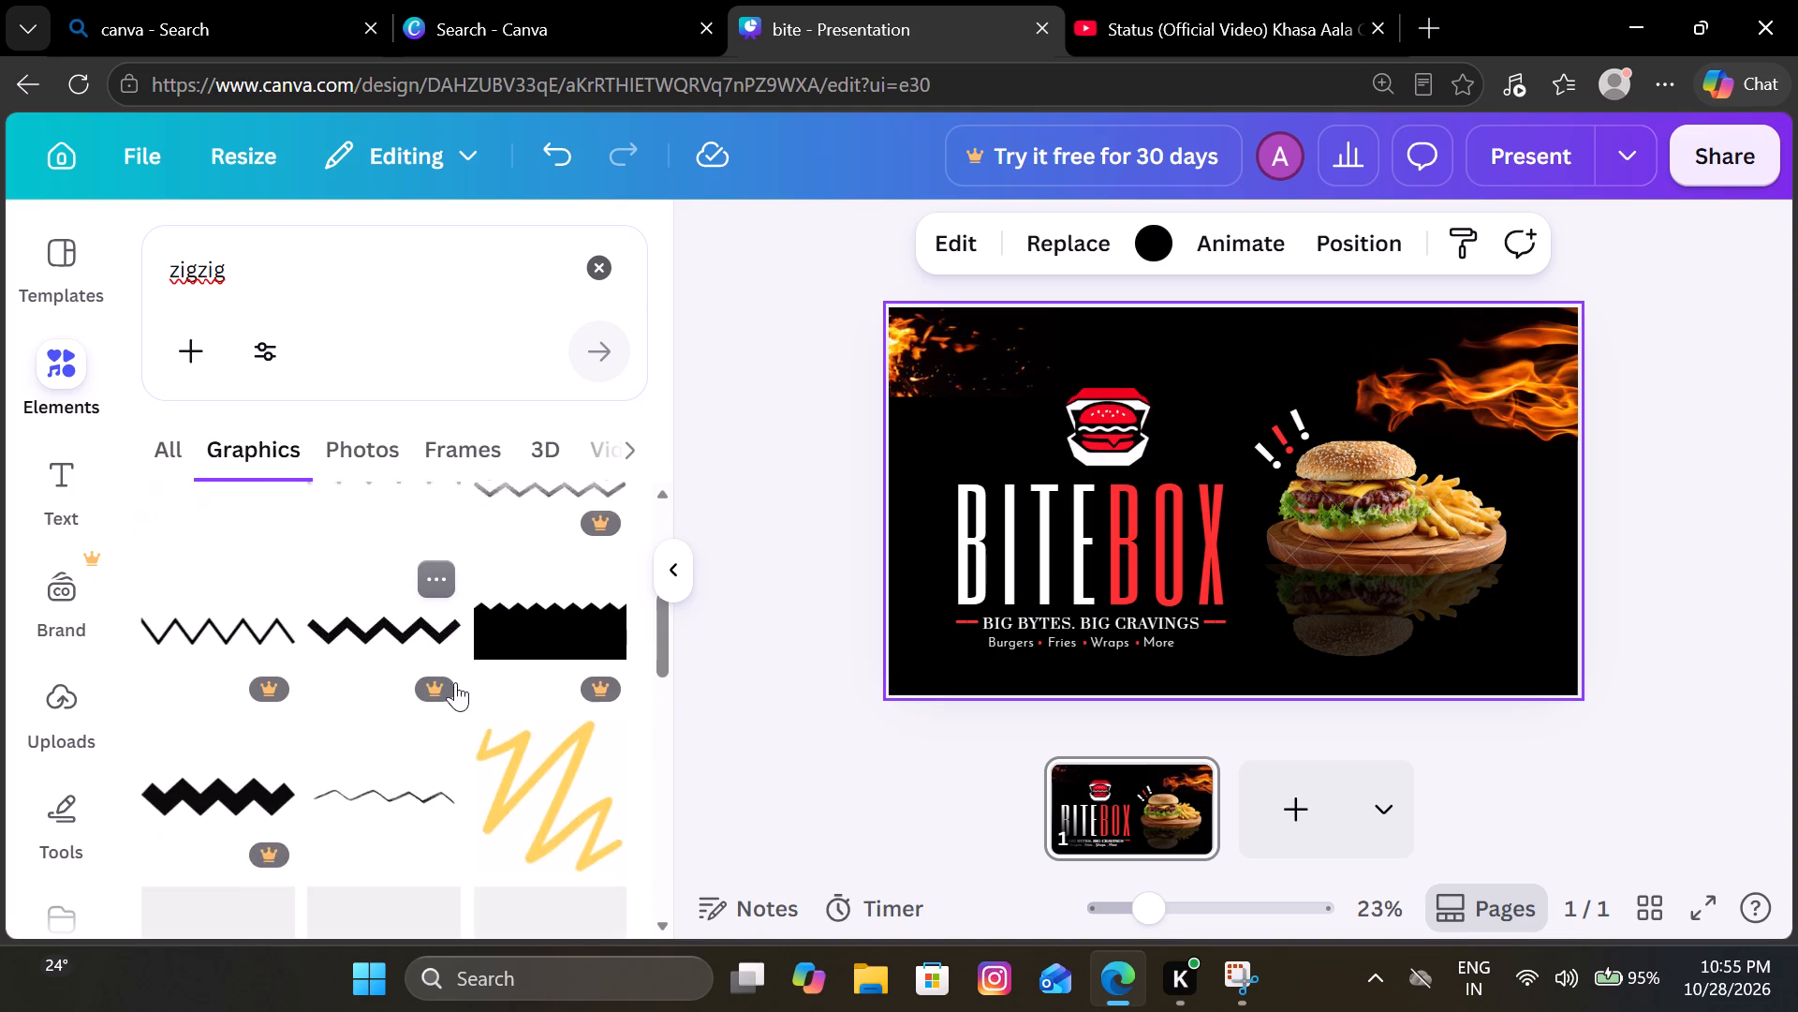
scroll(455, 682, down, 1)
scroll(455, 682, up, 3)
scroll(455, 682, down, 1)
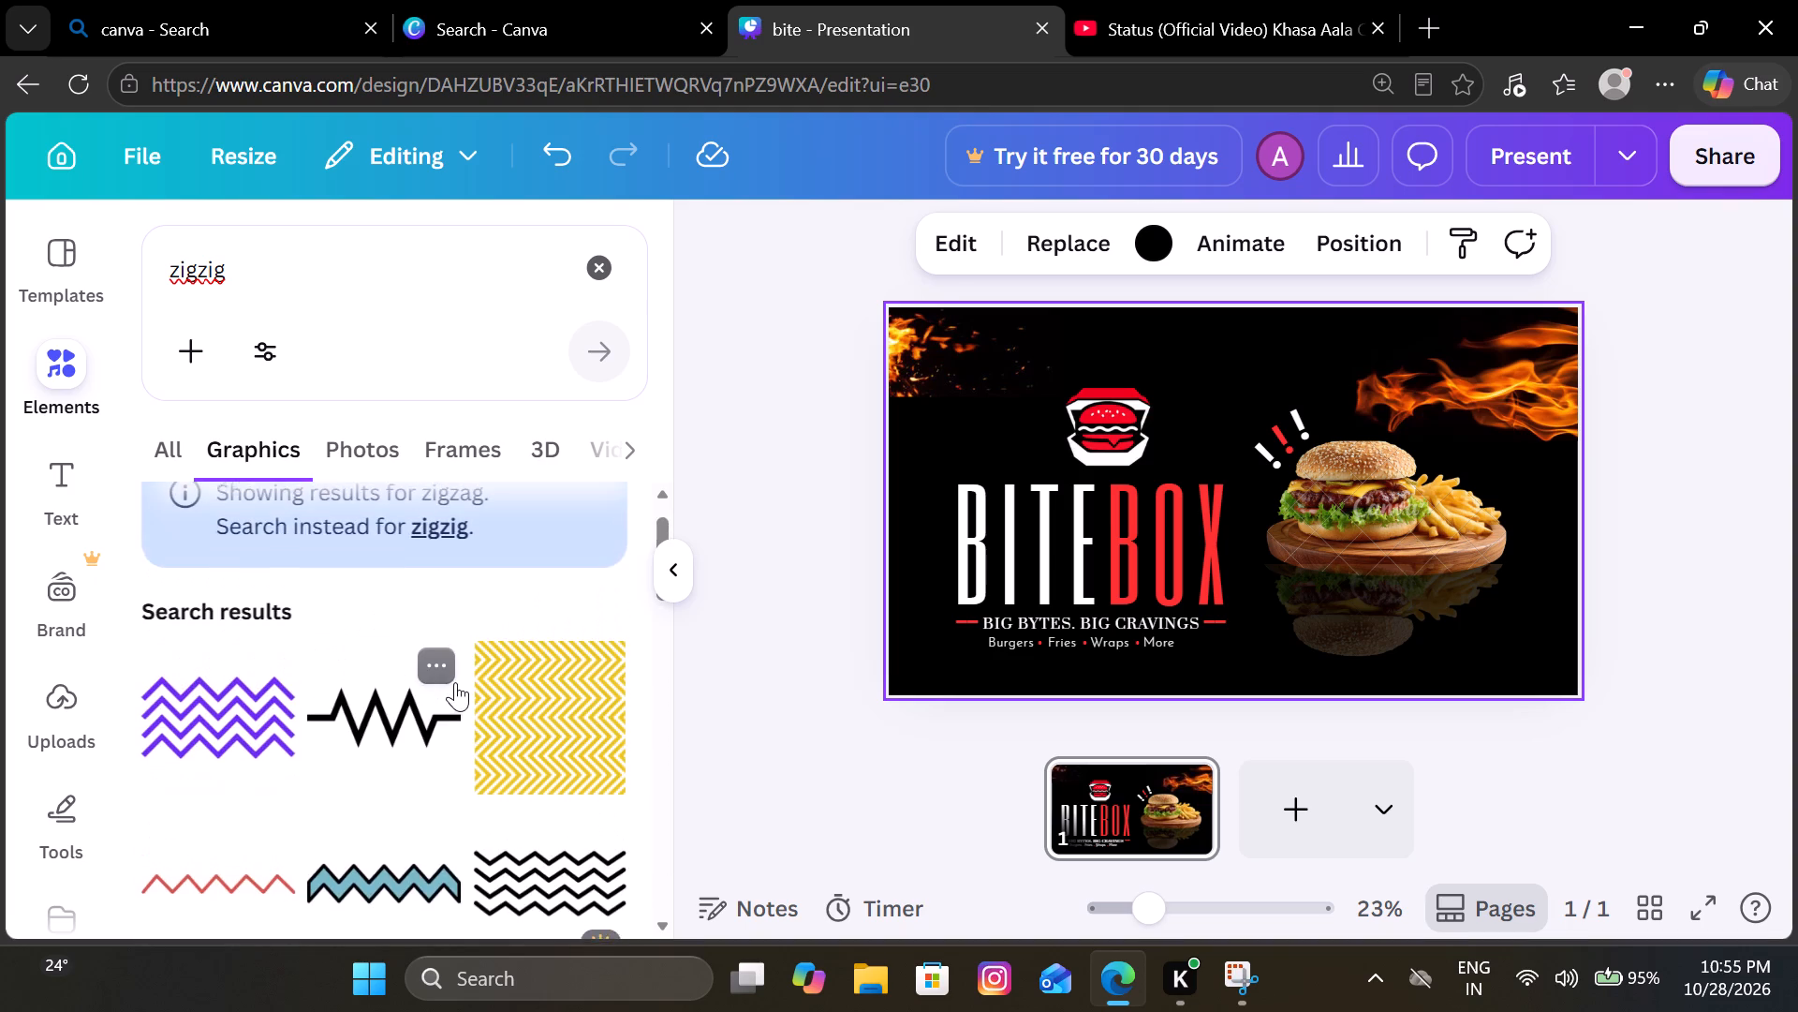
scroll(455, 682, down, 2)
scroll(455, 682, up, 1)
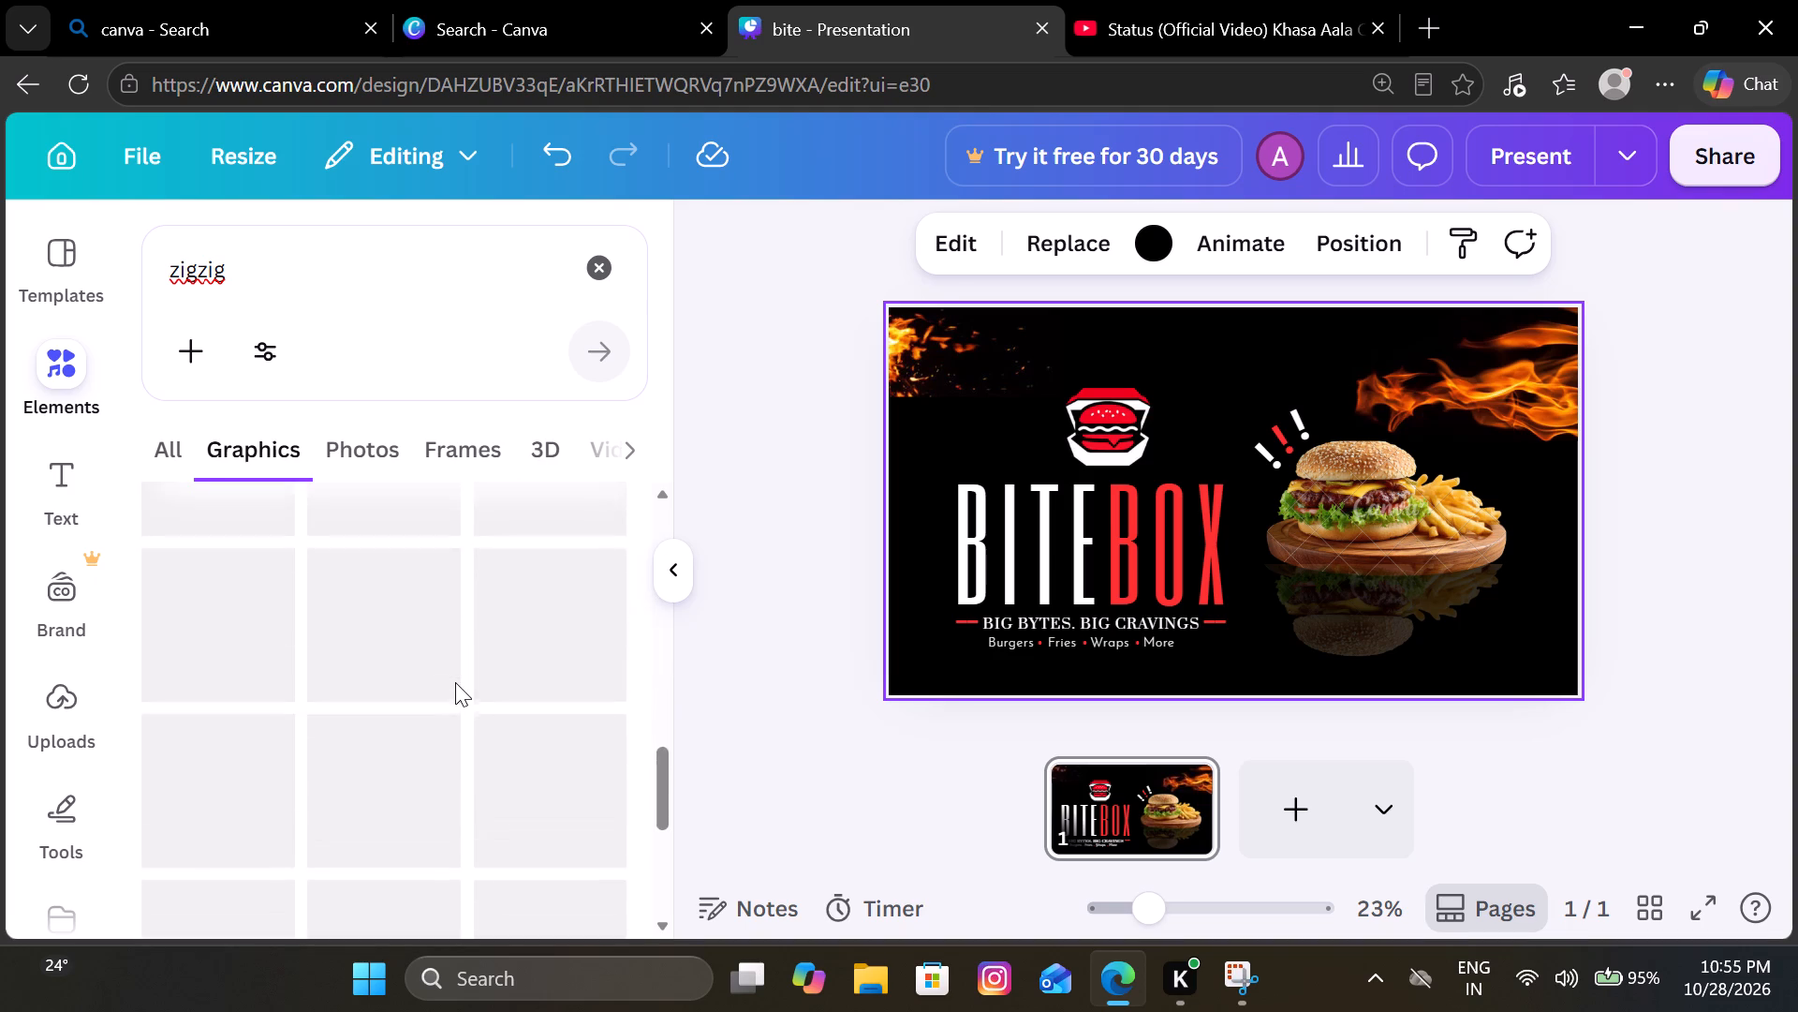
scroll(455, 682, up, 1)
Look through the zigzag photo results and go over the zigzag graphics again.
click(367, 447)
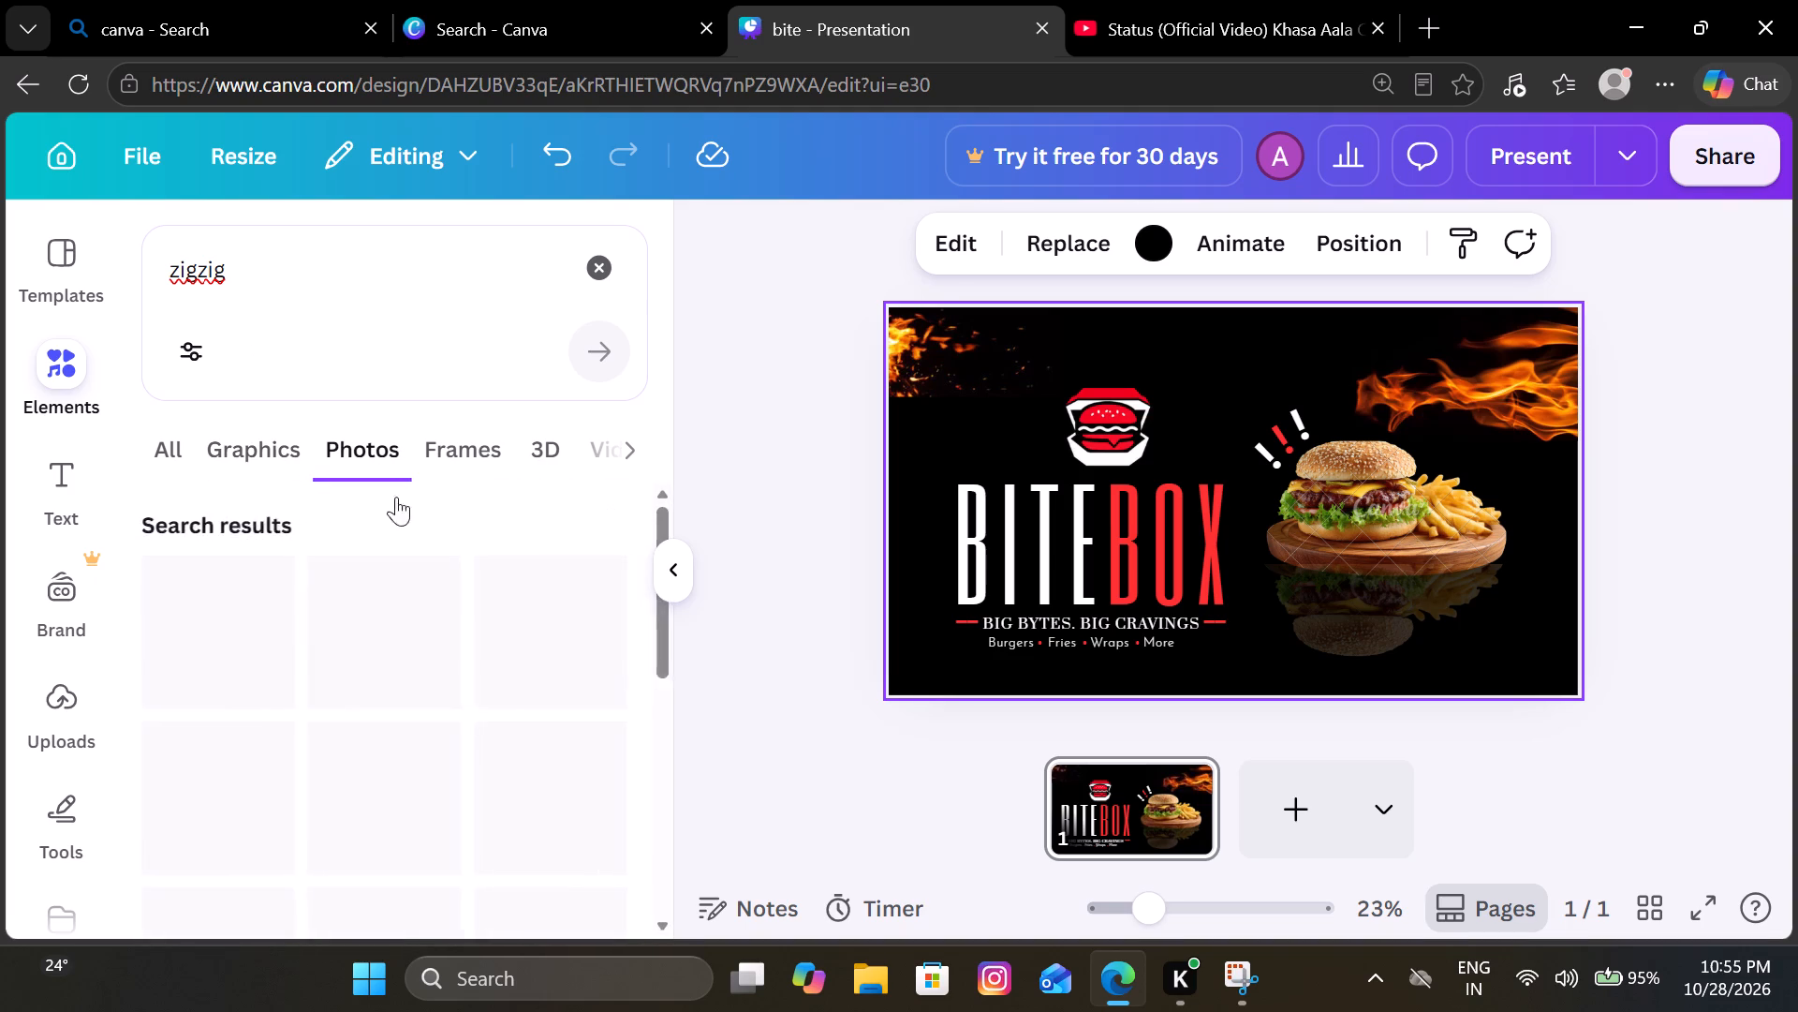
scroll(434, 696, down, 5)
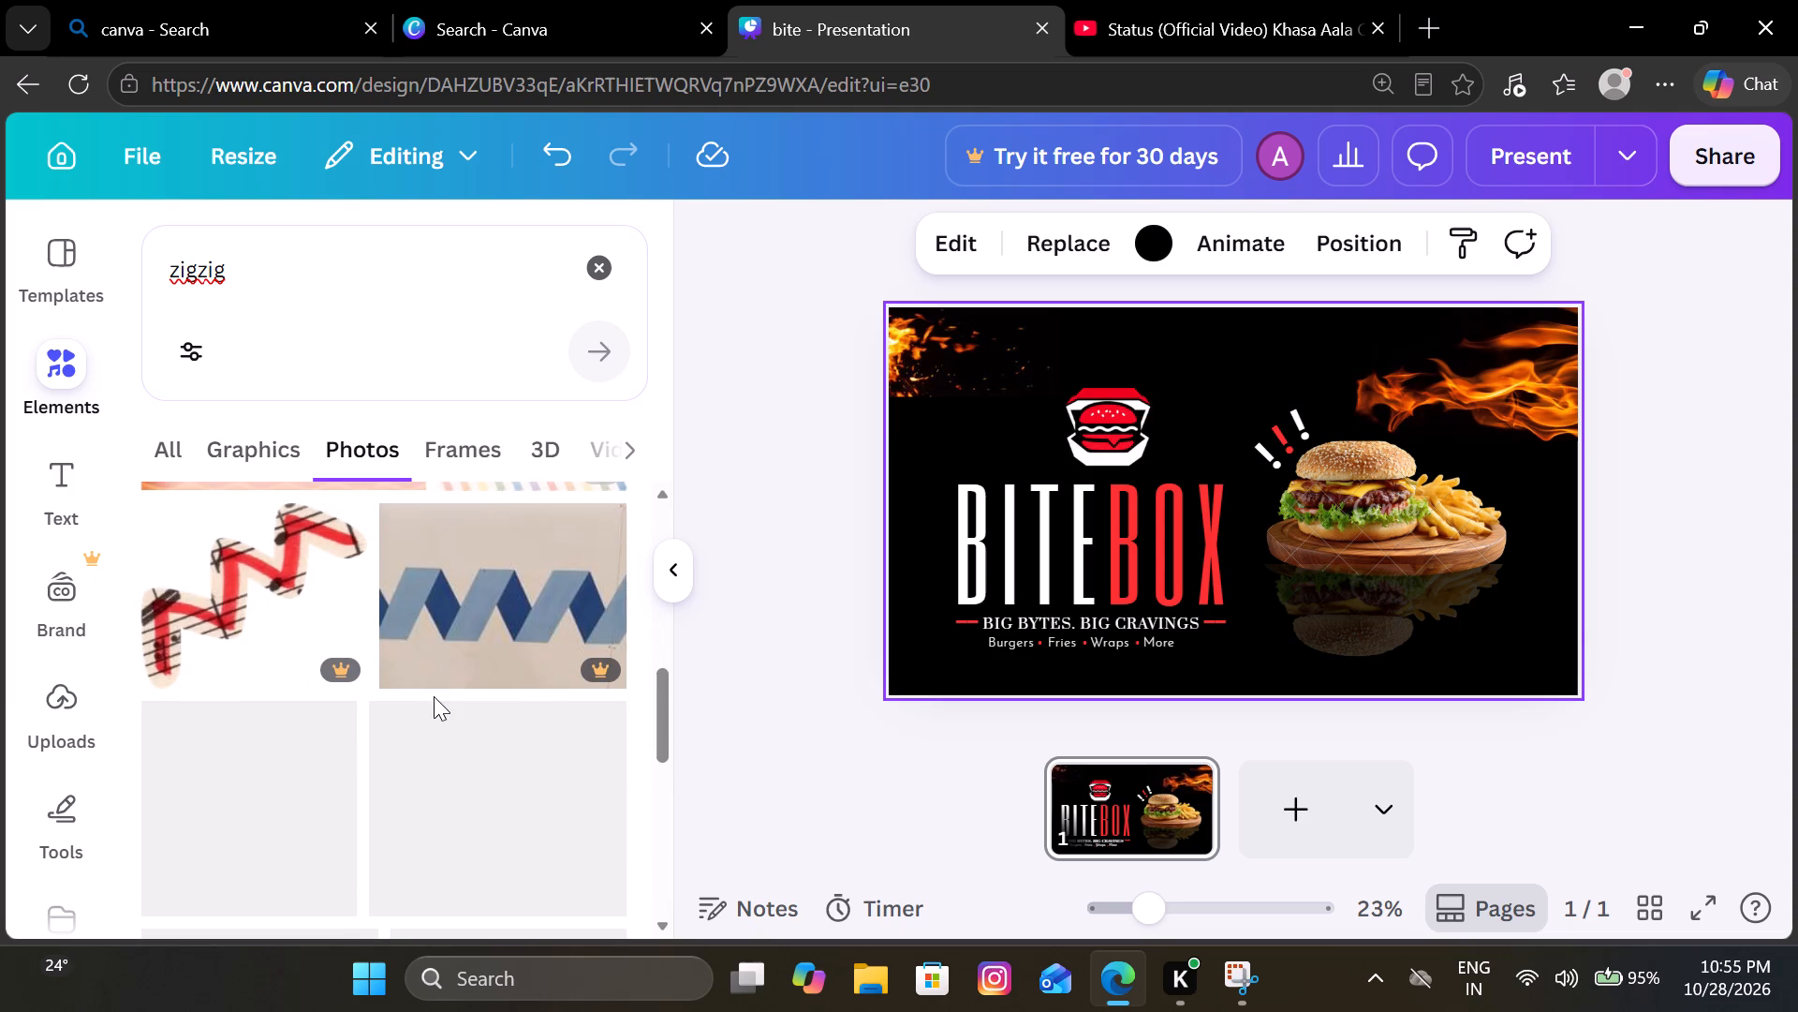
scroll(434, 696, down, 4)
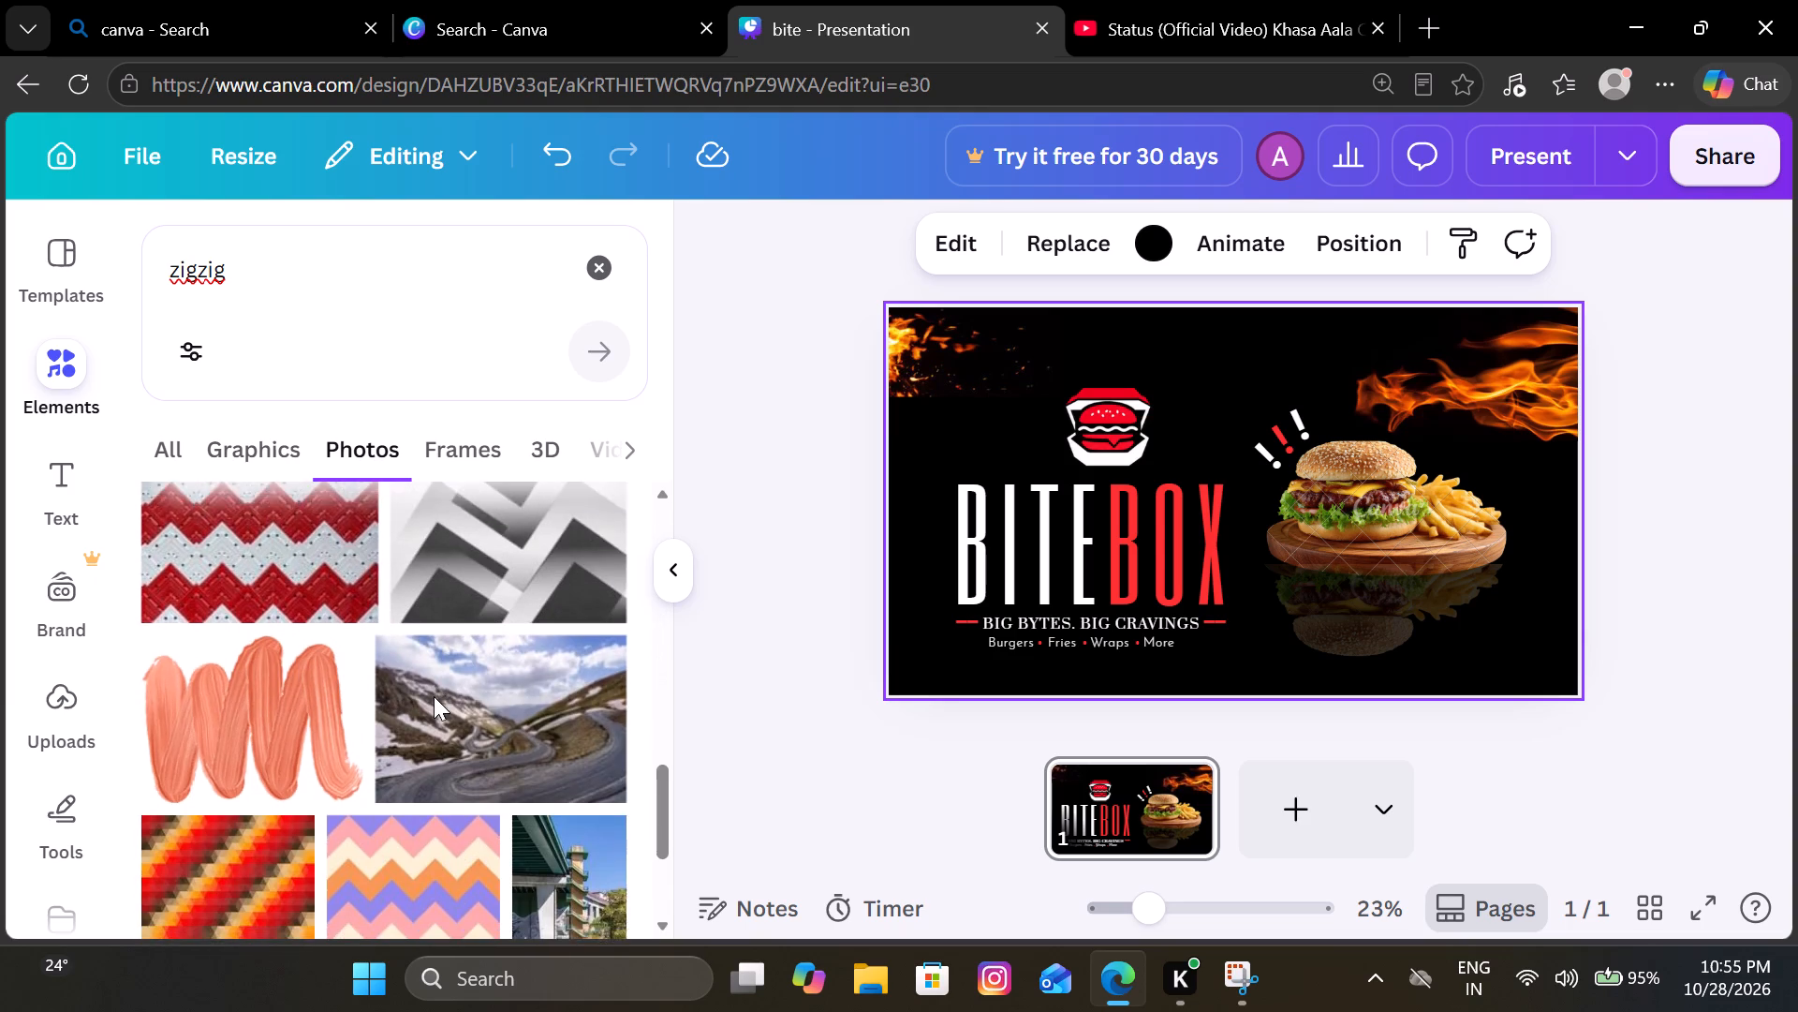
scroll(434, 696, down, 4)
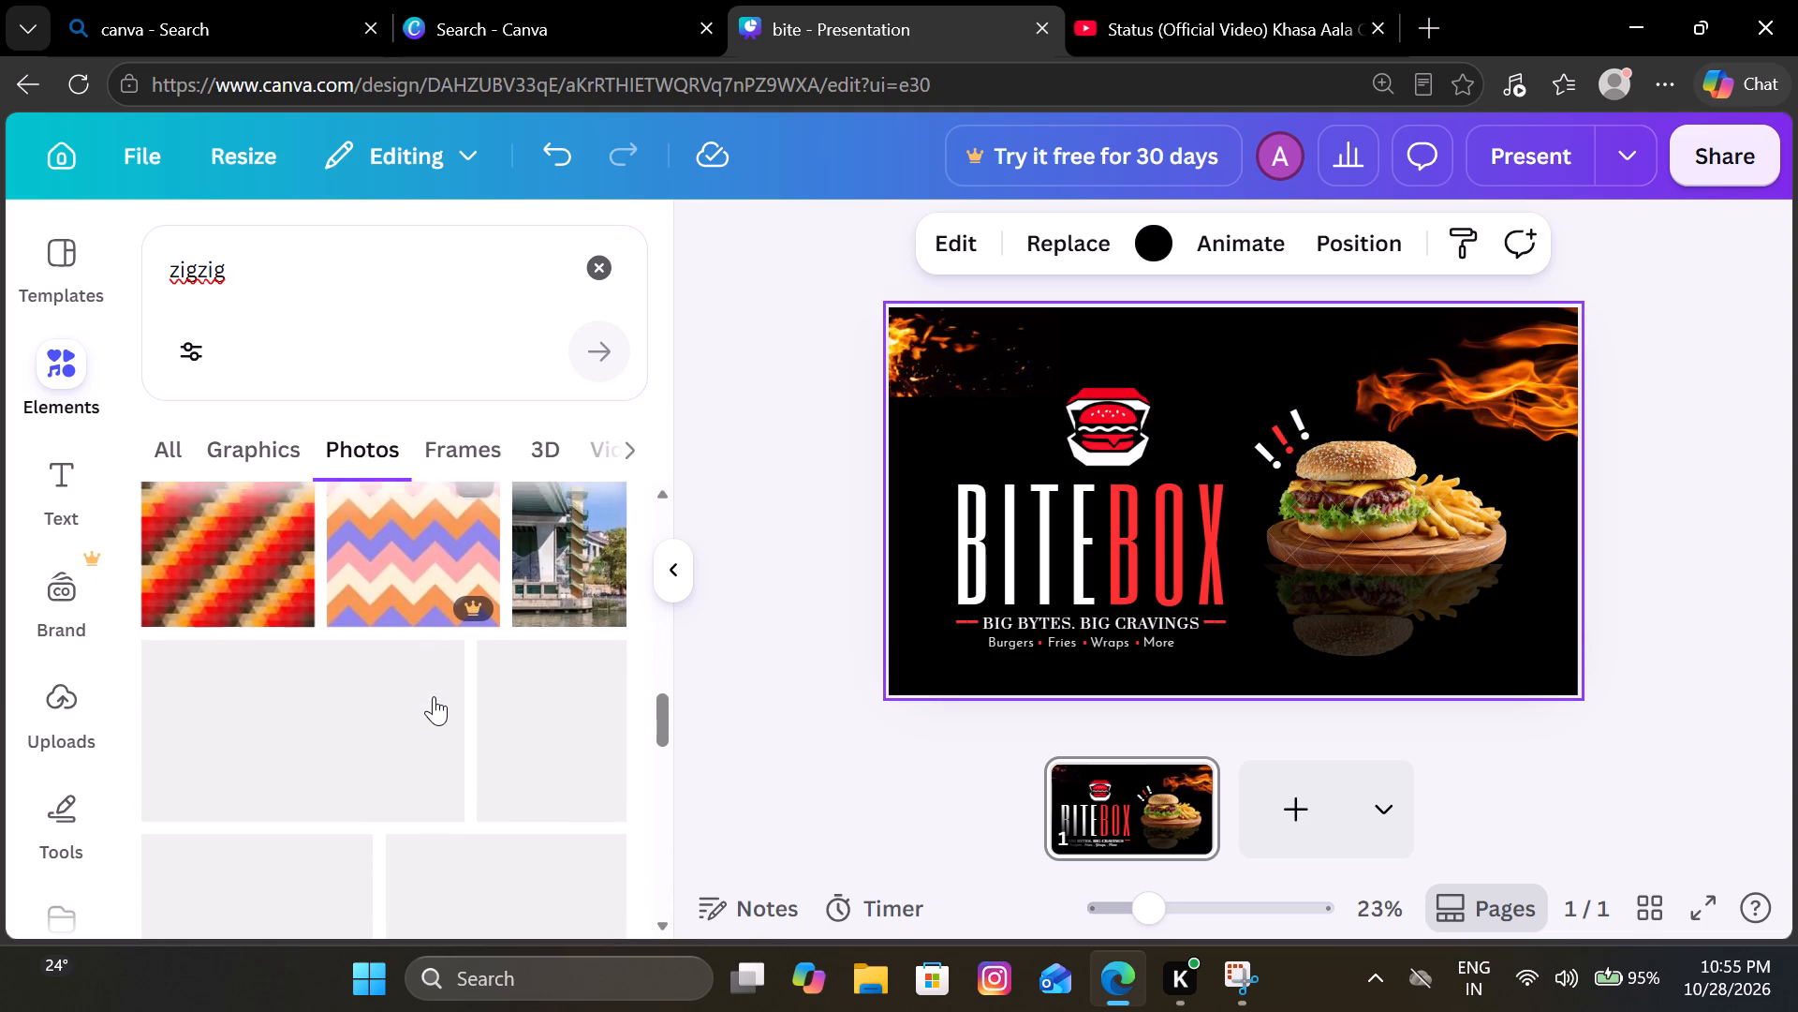
scroll(434, 696, up, 6)
click(270, 436)
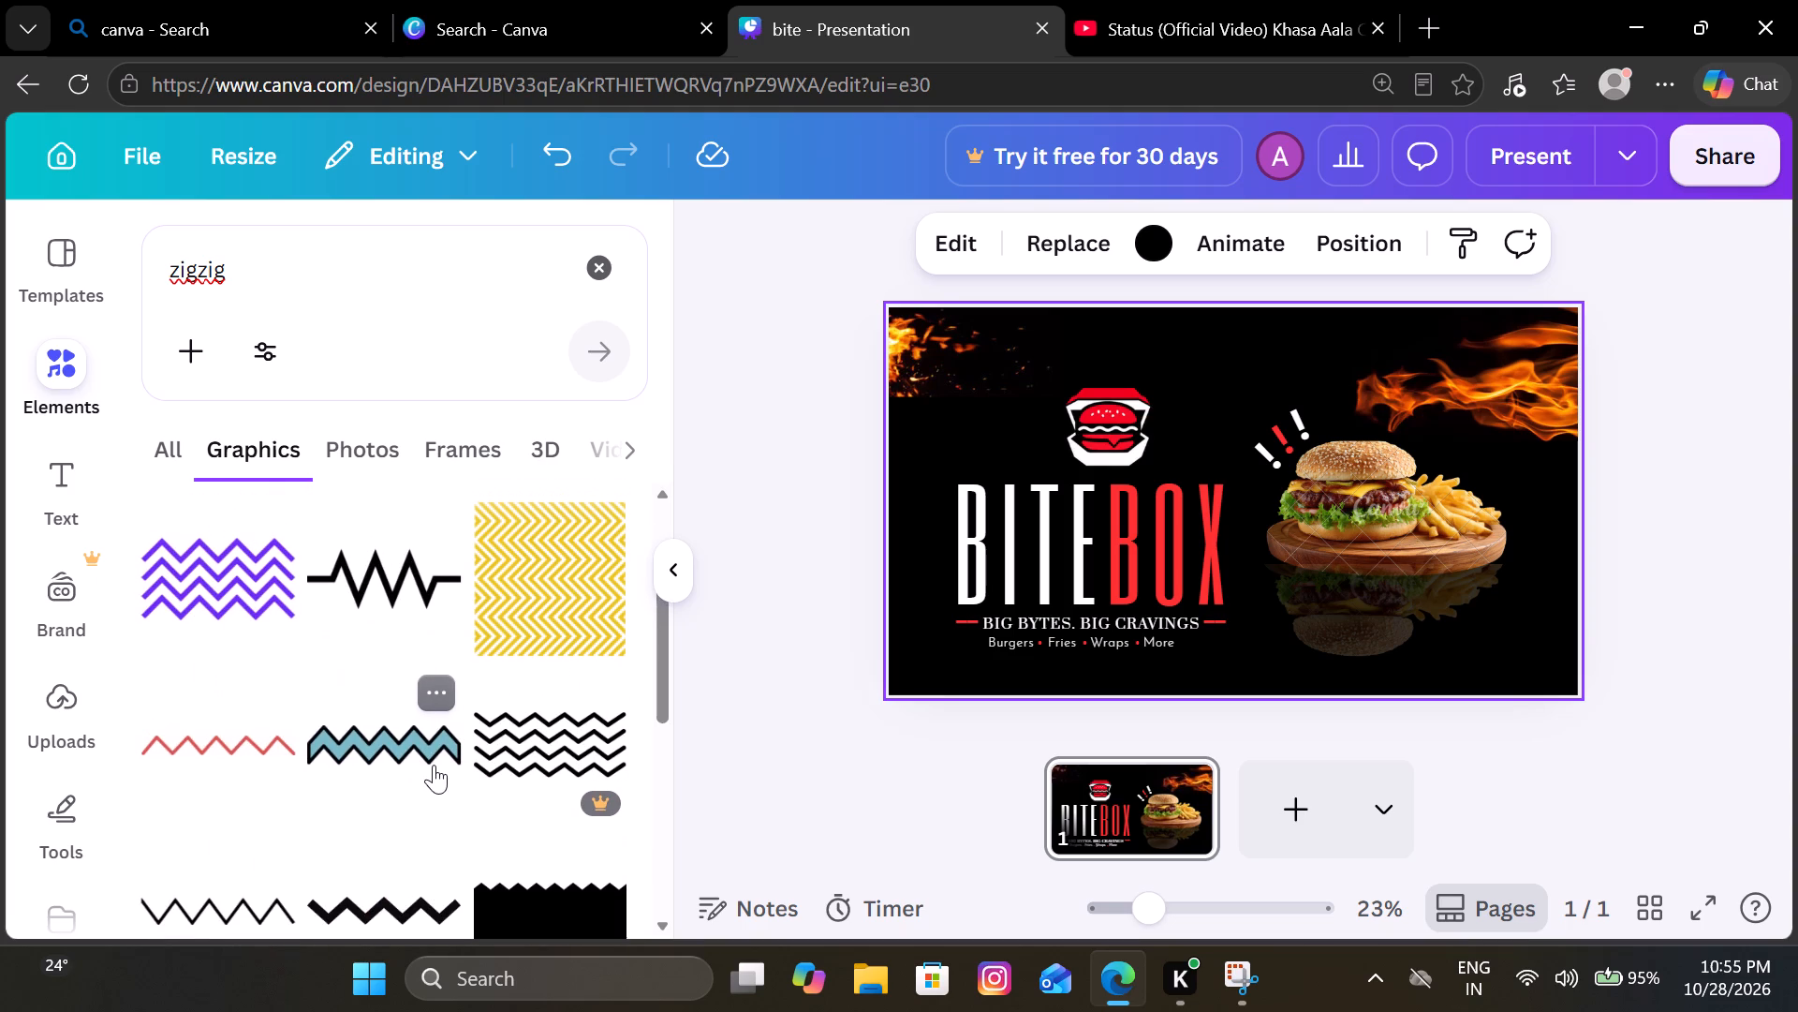
scroll(434, 765, down, 2)
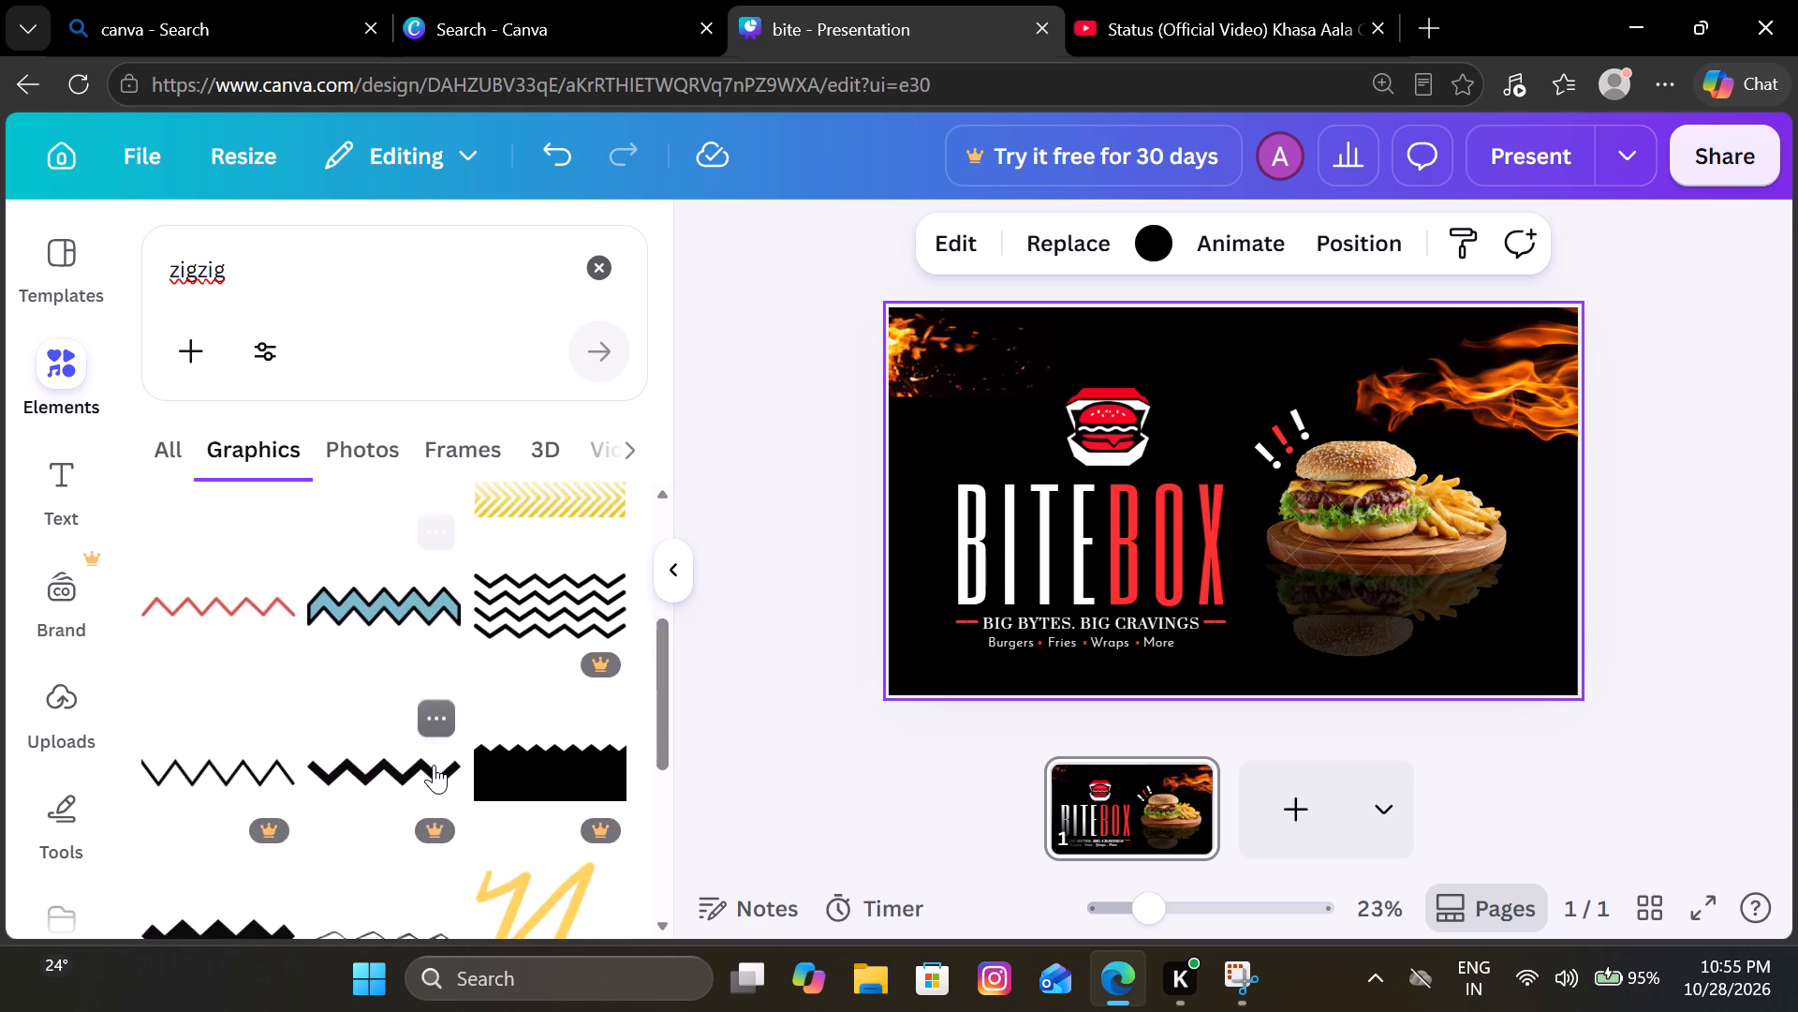
scroll(434, 765, down, 4)
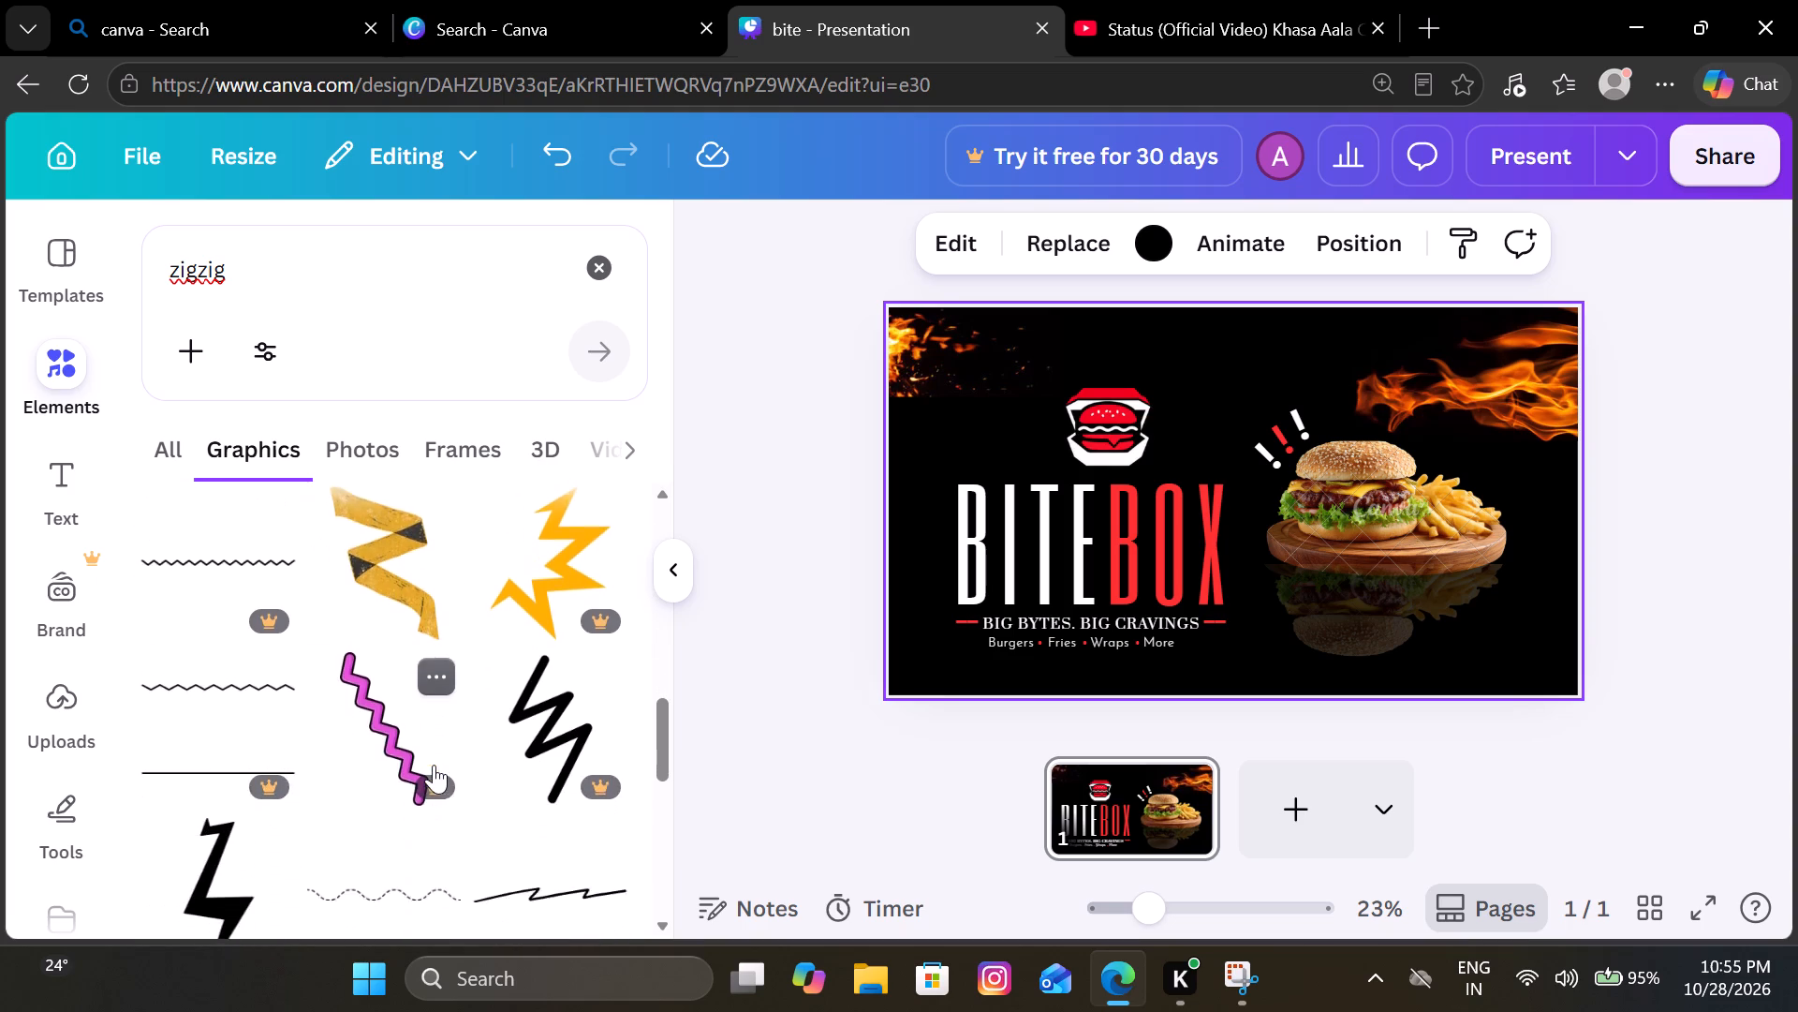
scroll(434, 765, down, 4)
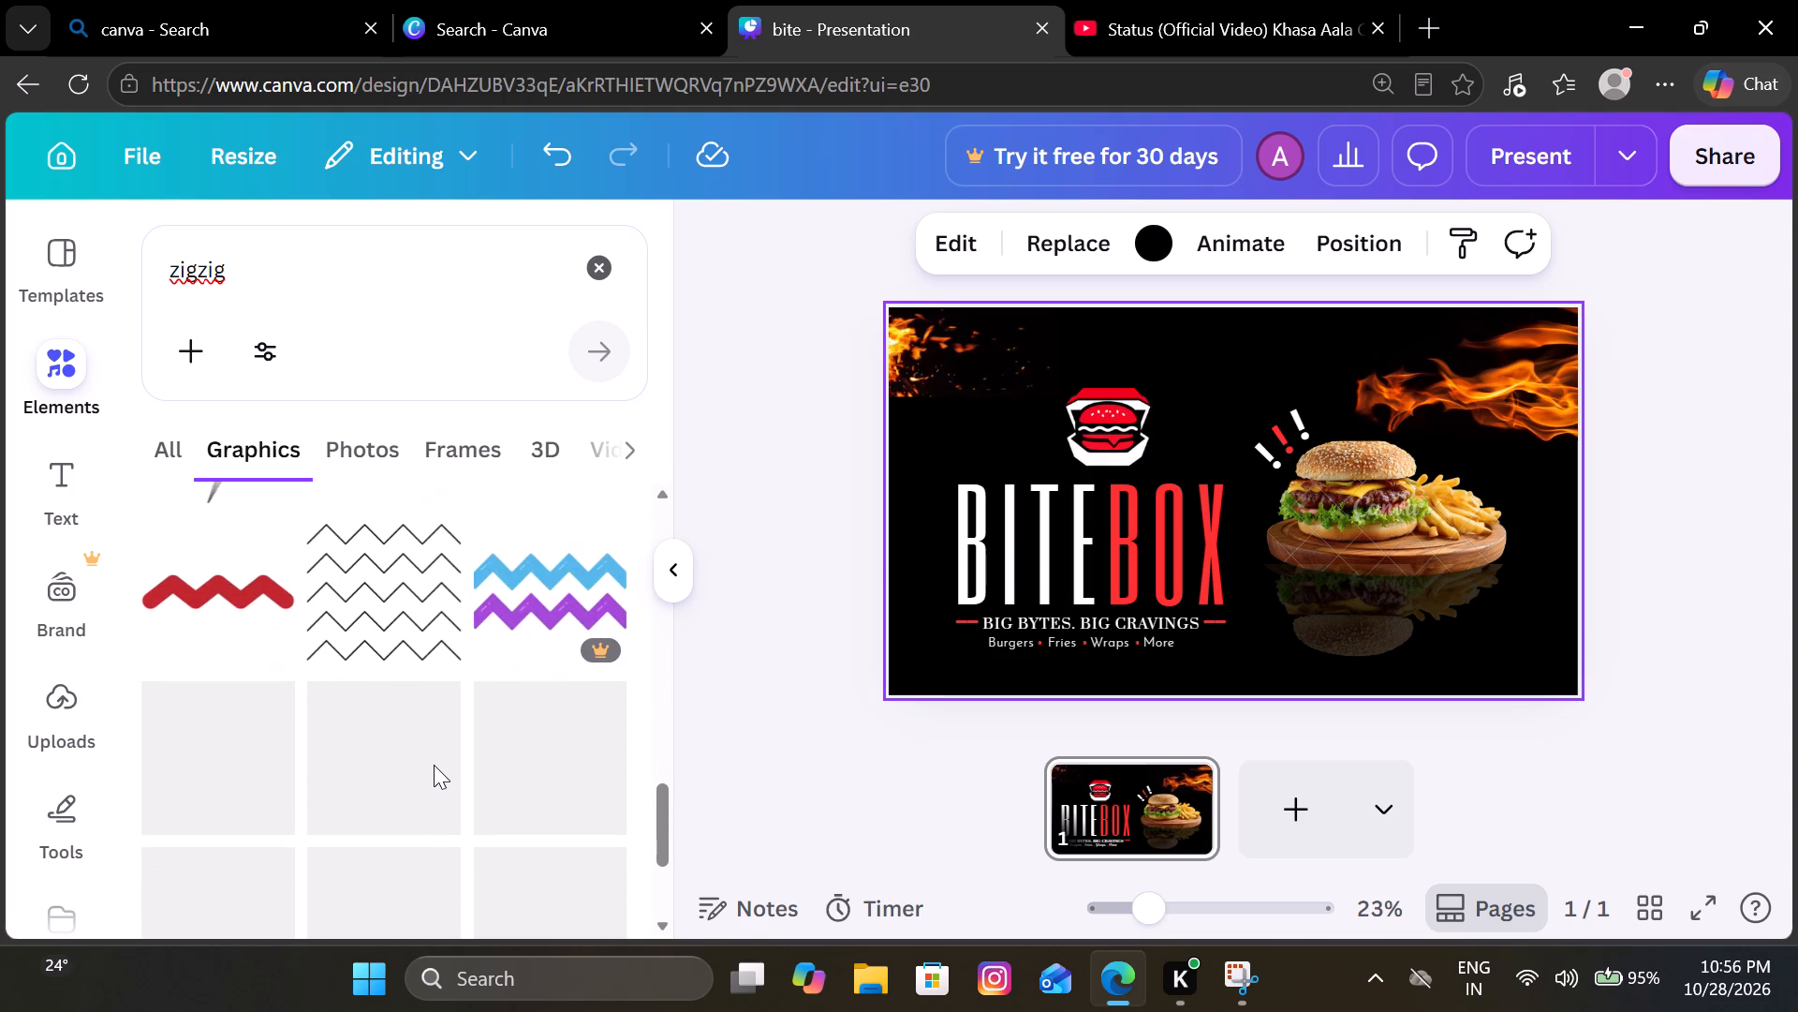
scroll(434, 765, down, 4)
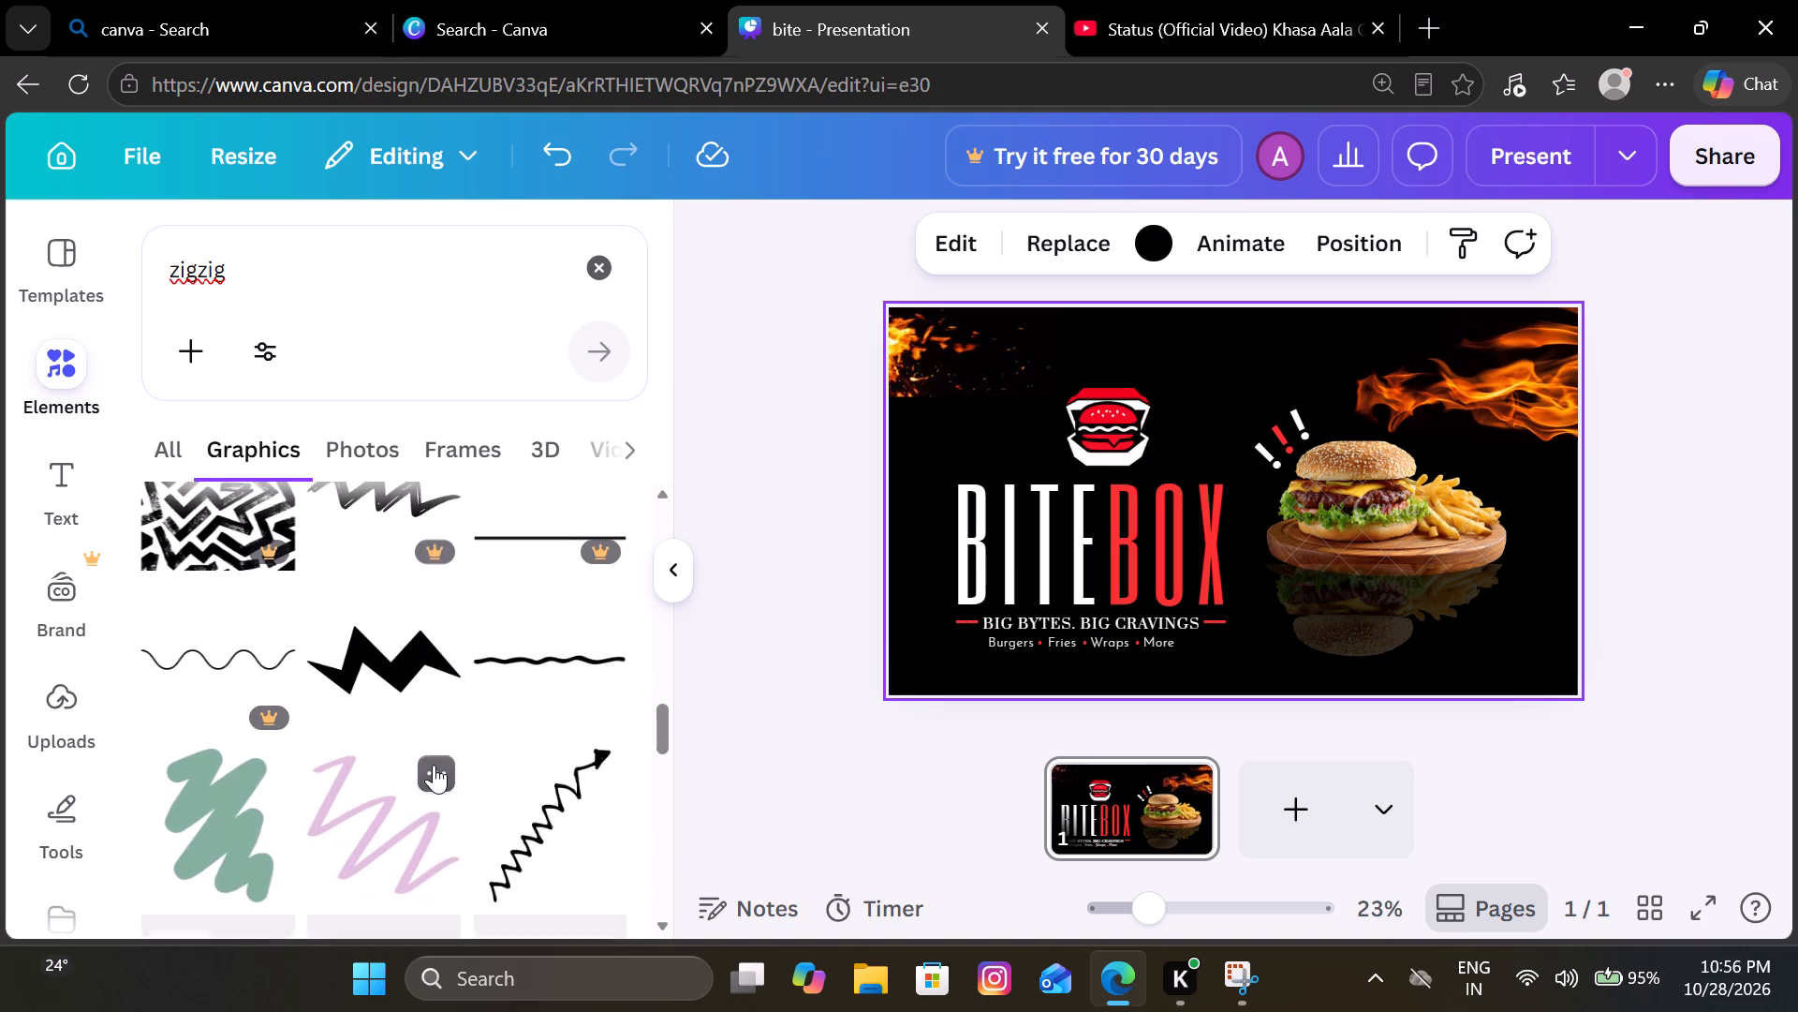
scroll(434, 765, down, 3)
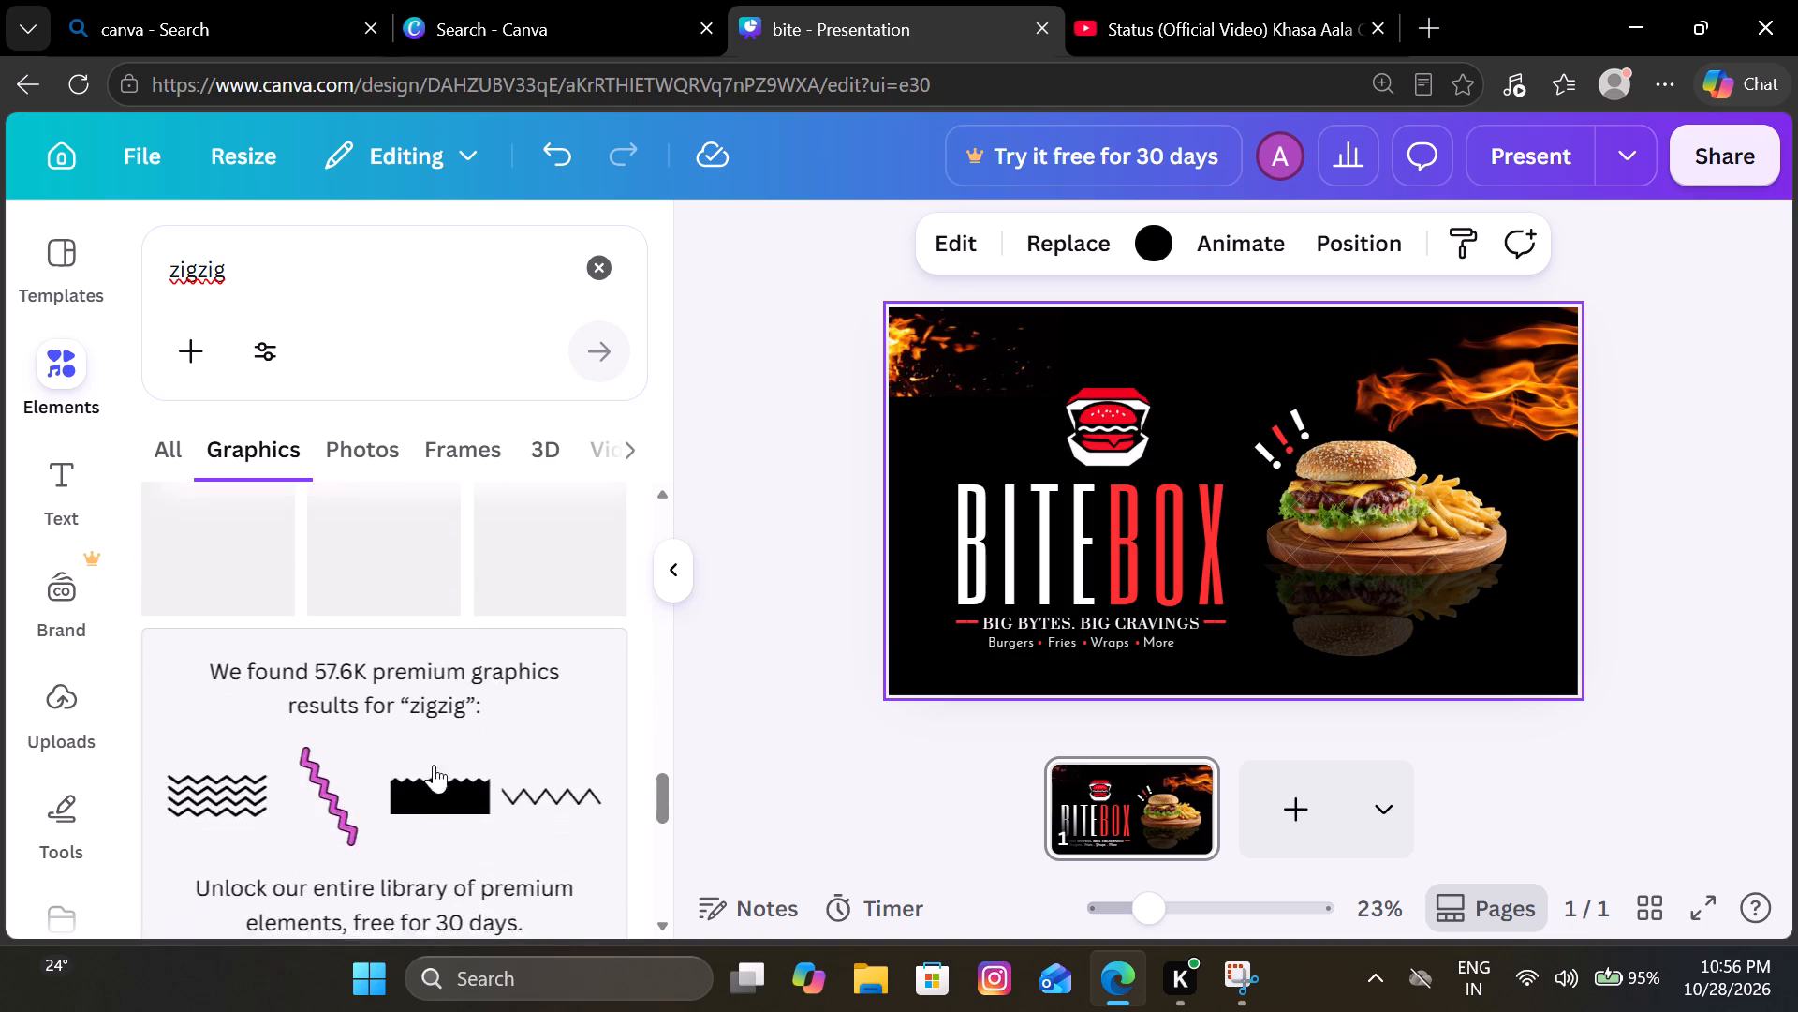
scroll(434, 765, down, 2)
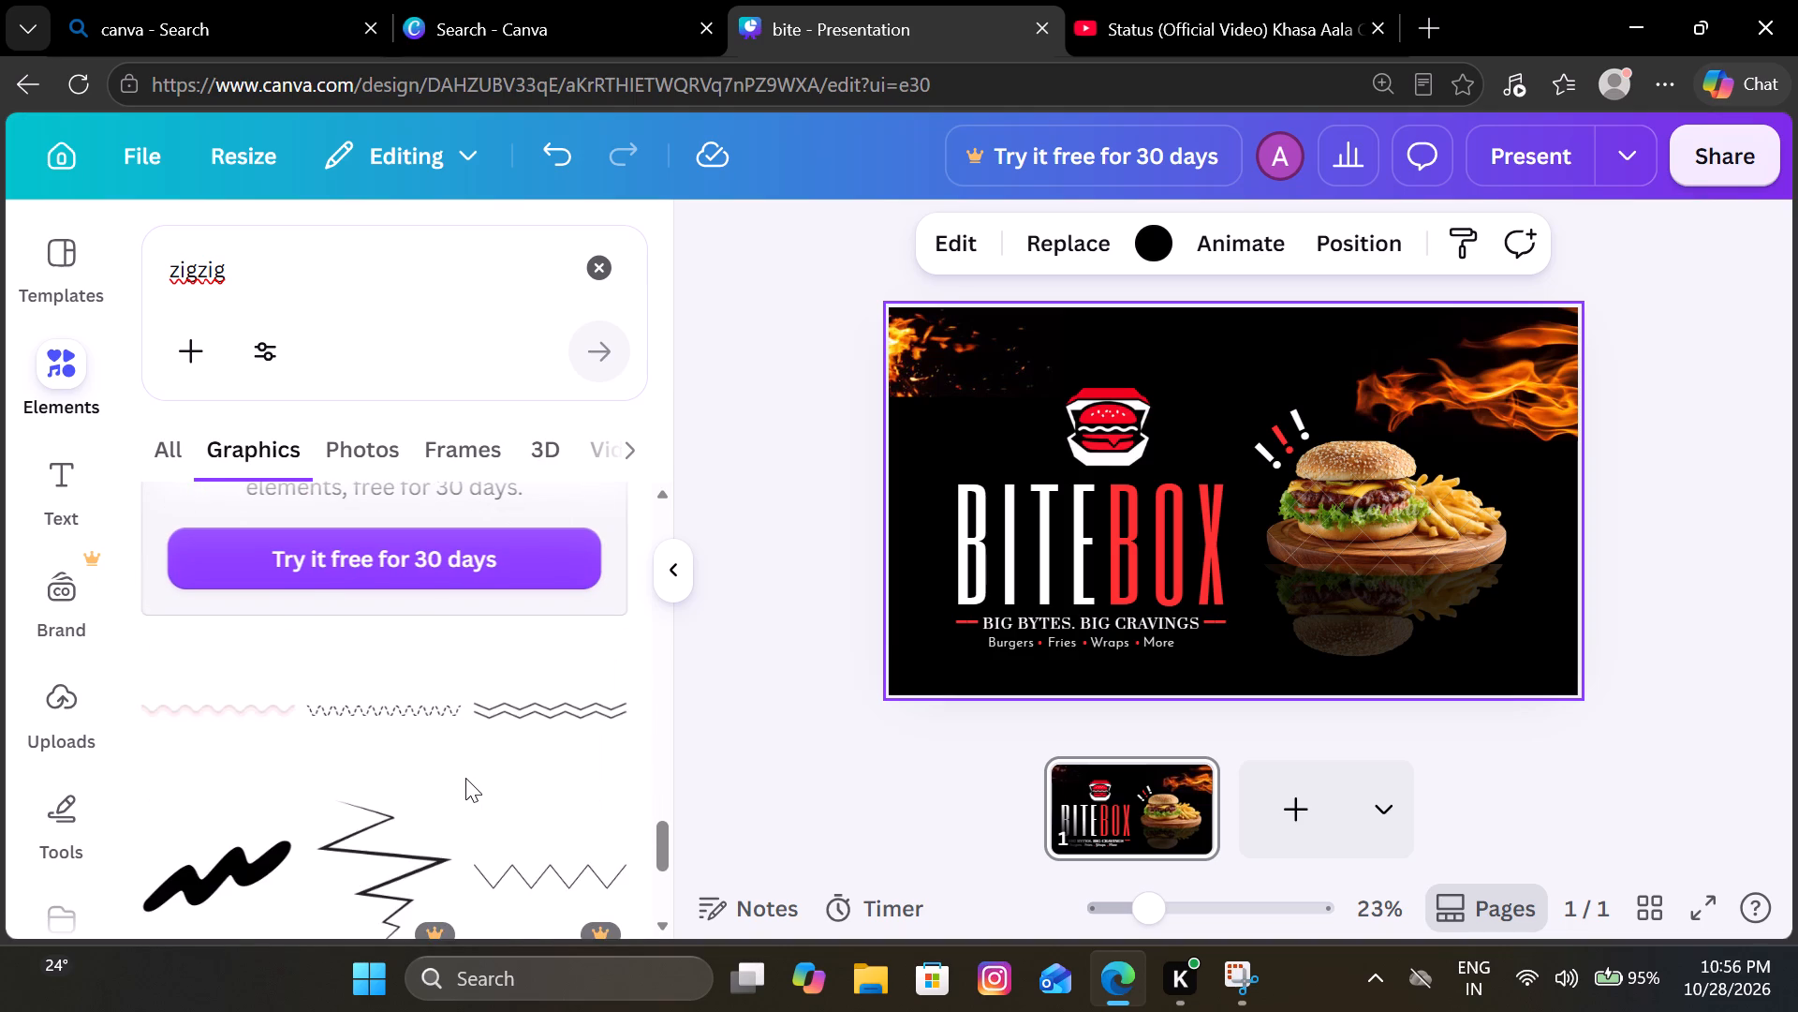
scroll(465, 778, down, 1)
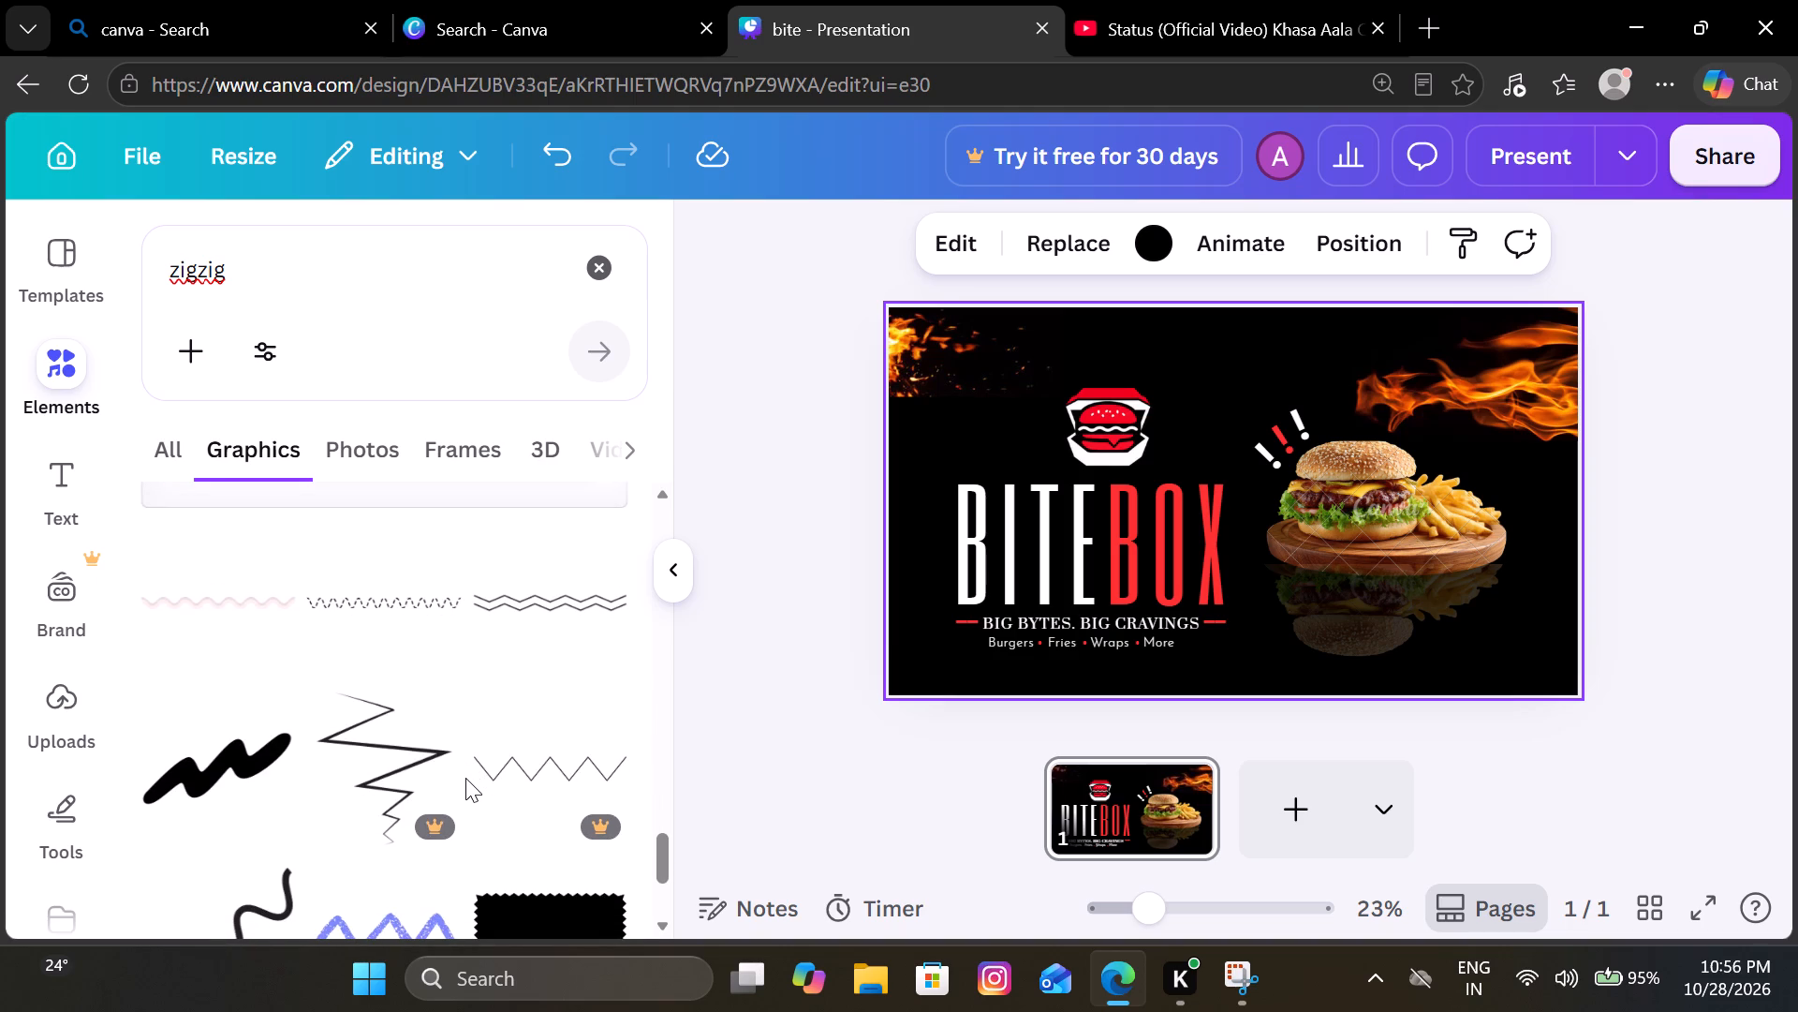
scroll(465, 778, down, 4)
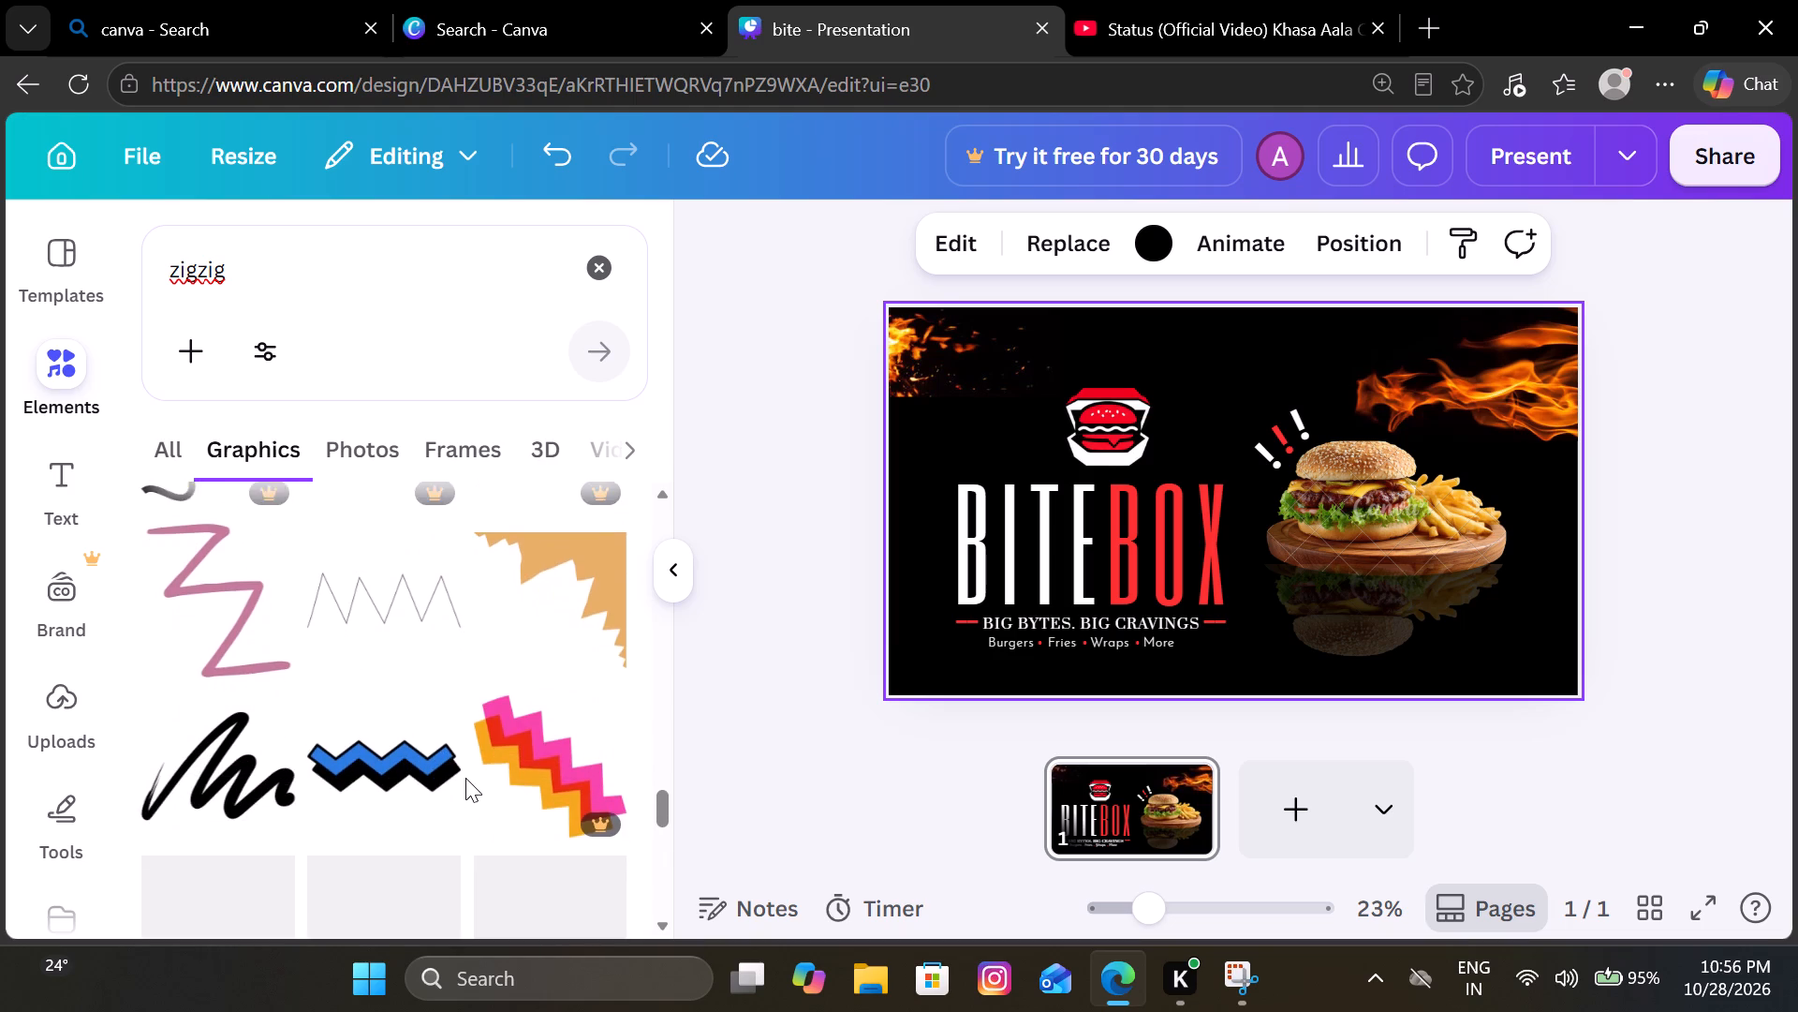
scroll(465, 778, up, 6)
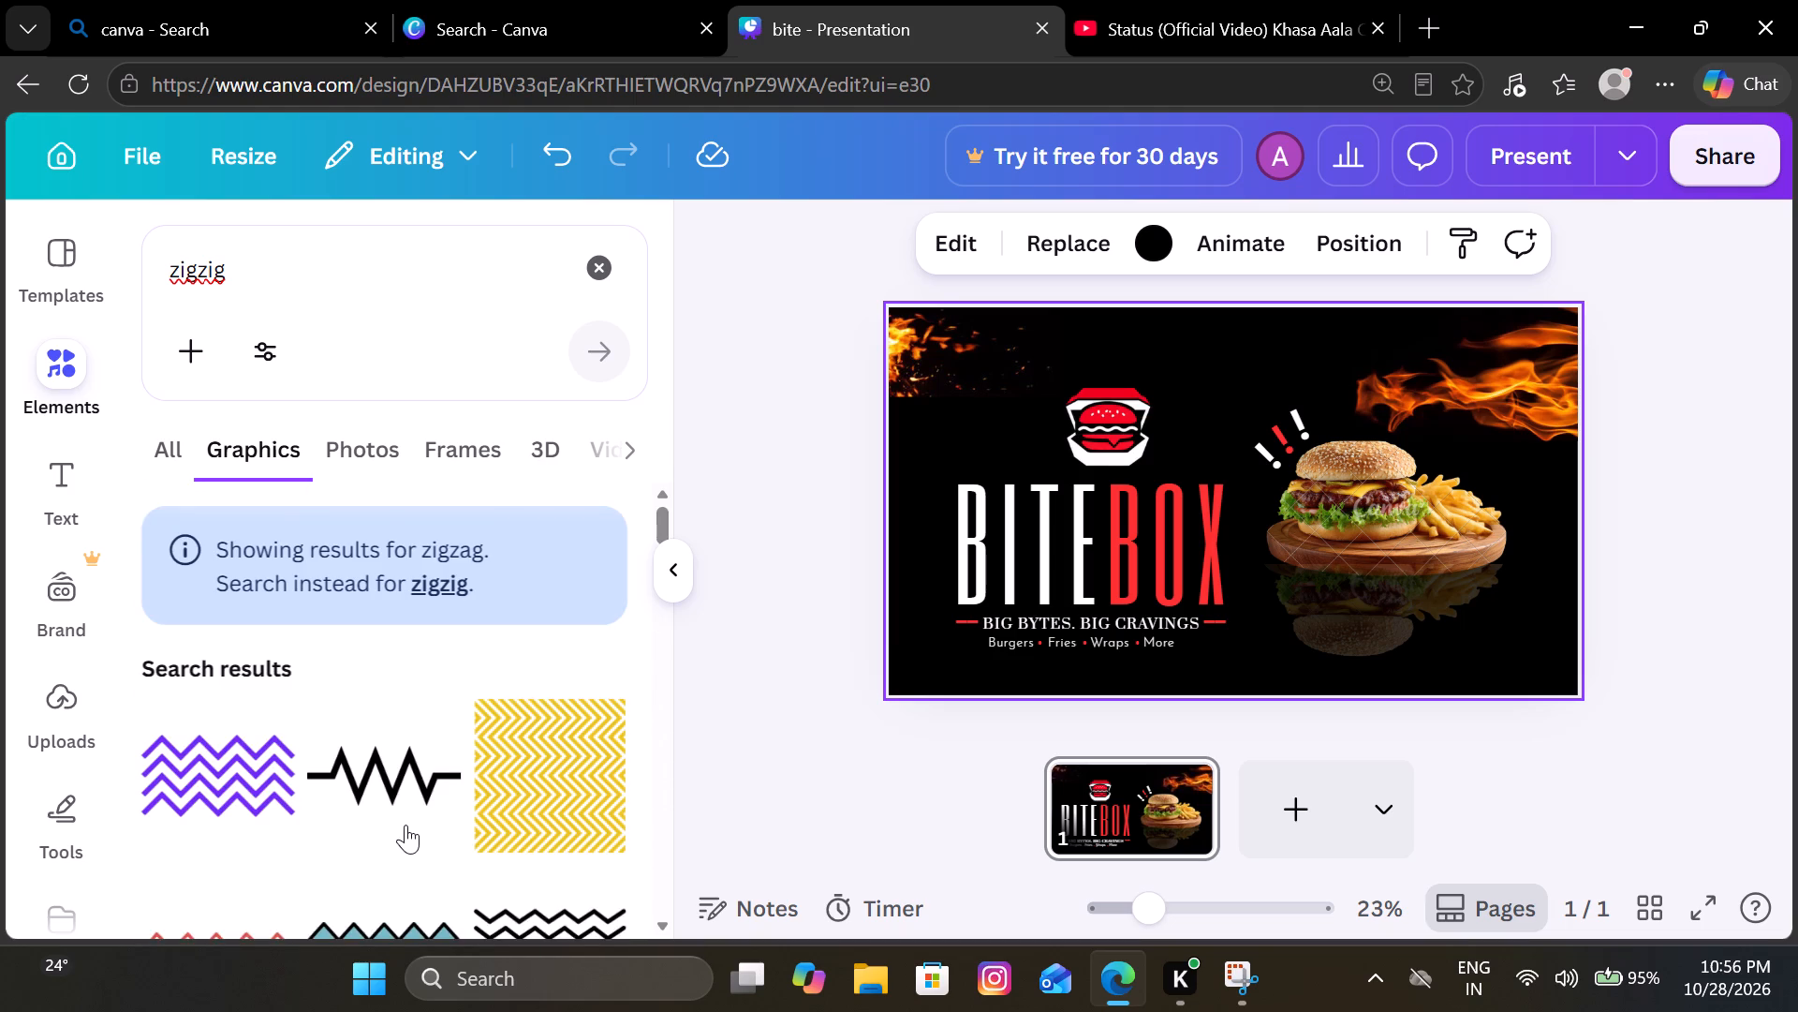
Add the black zigzag line with straight ends, tilt it diagonally upward, shrink it and place it across the banner's bottom-right corner.
scroll(405, 825, down, 1)
click(405, 763)
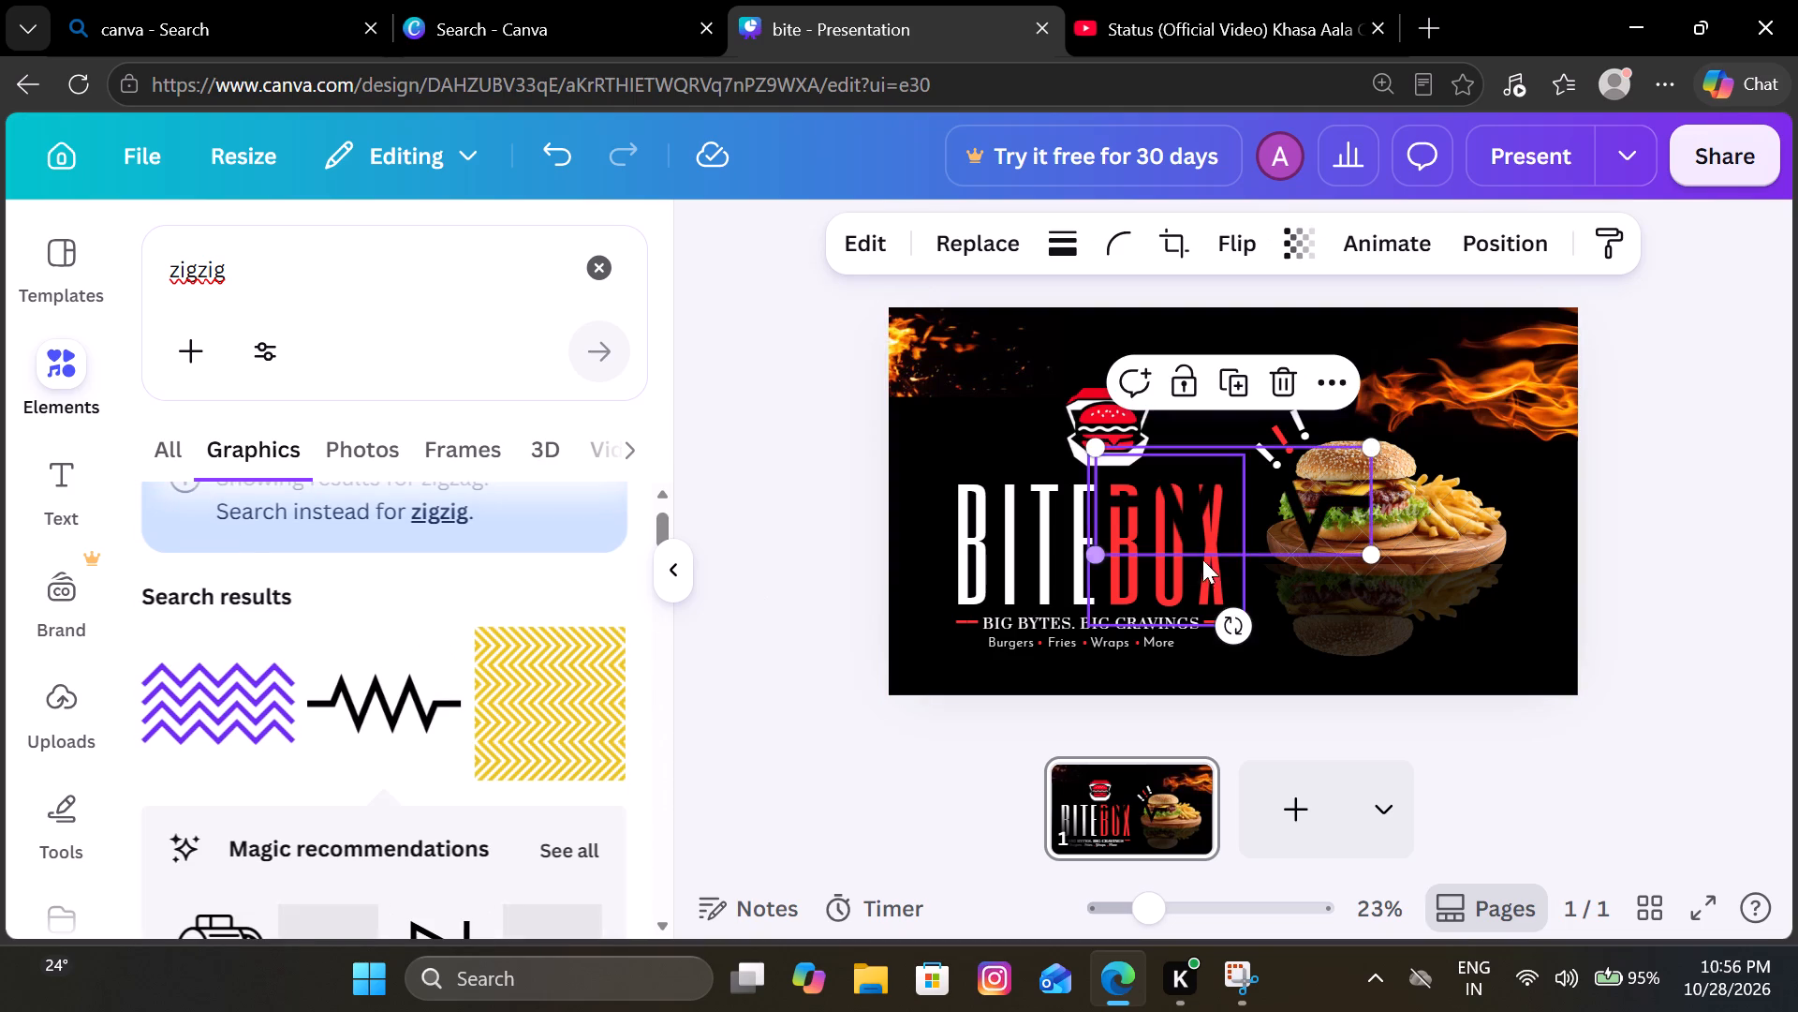
drag(1228, 618, 1316, 550)
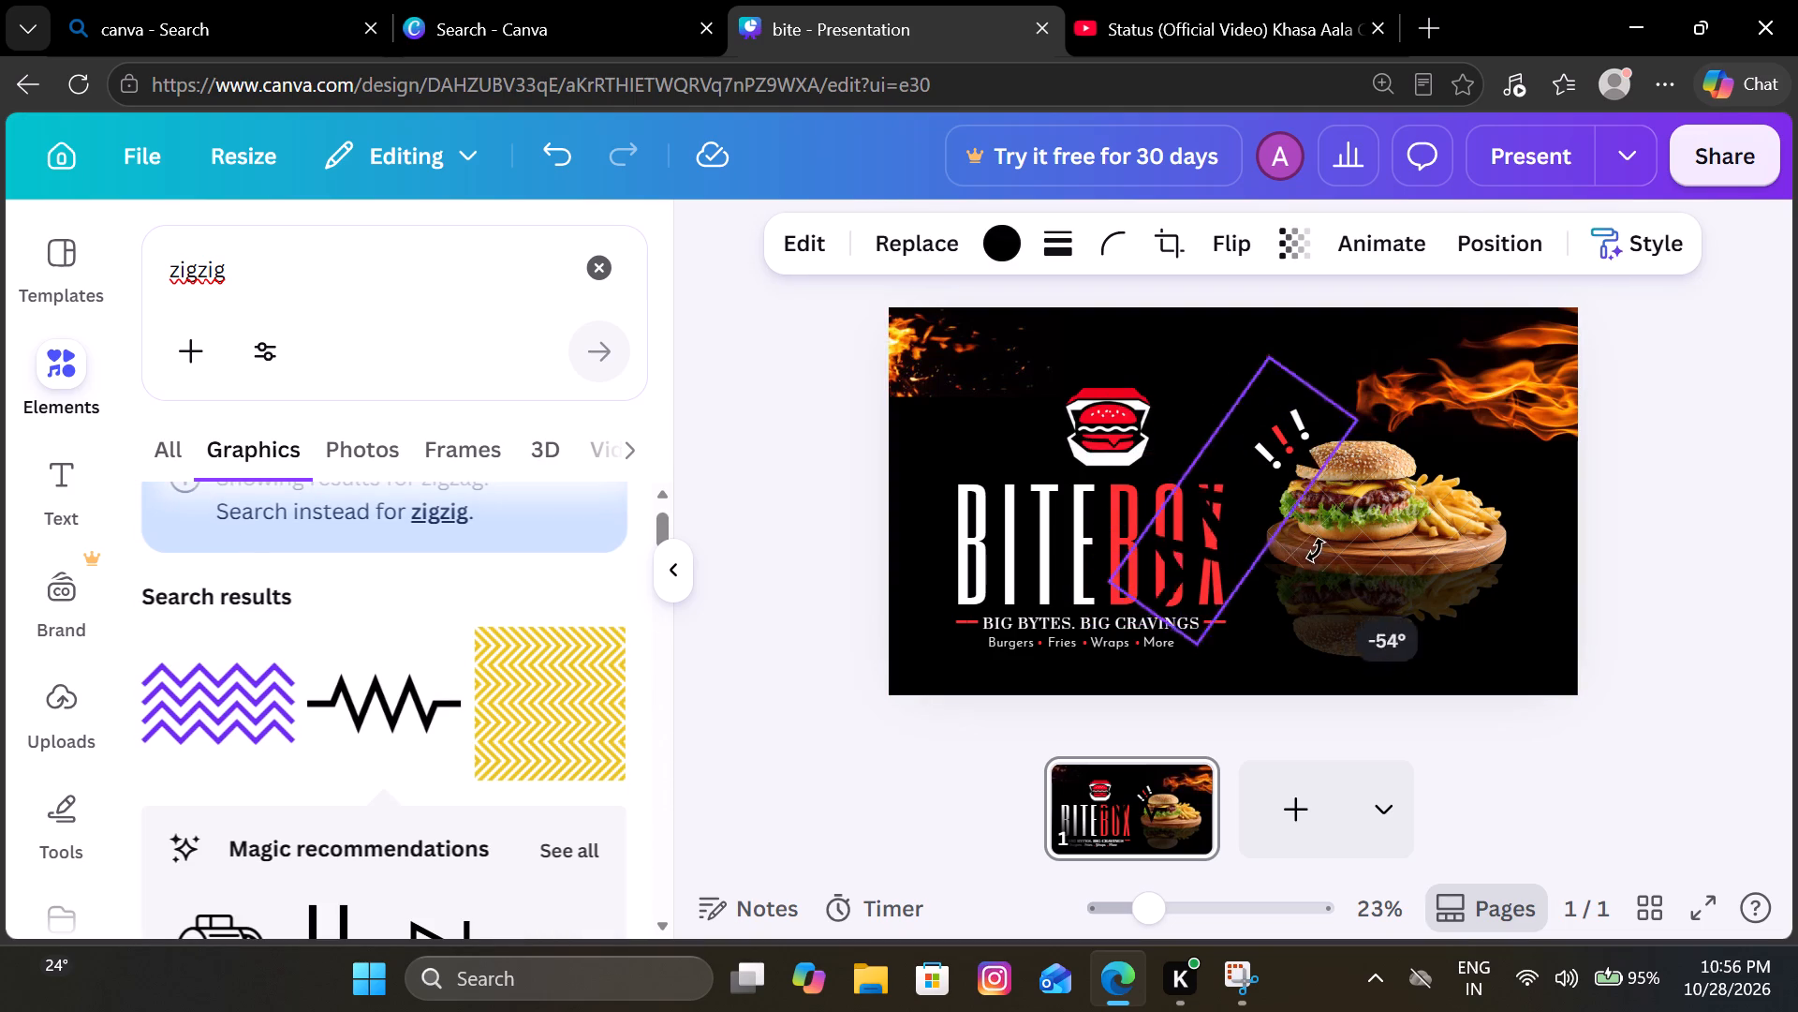
drag(1316, 550, 1313, 575)
drag(1273, 366, 1257, 509)
drag(1209, 576, 1420, 637)
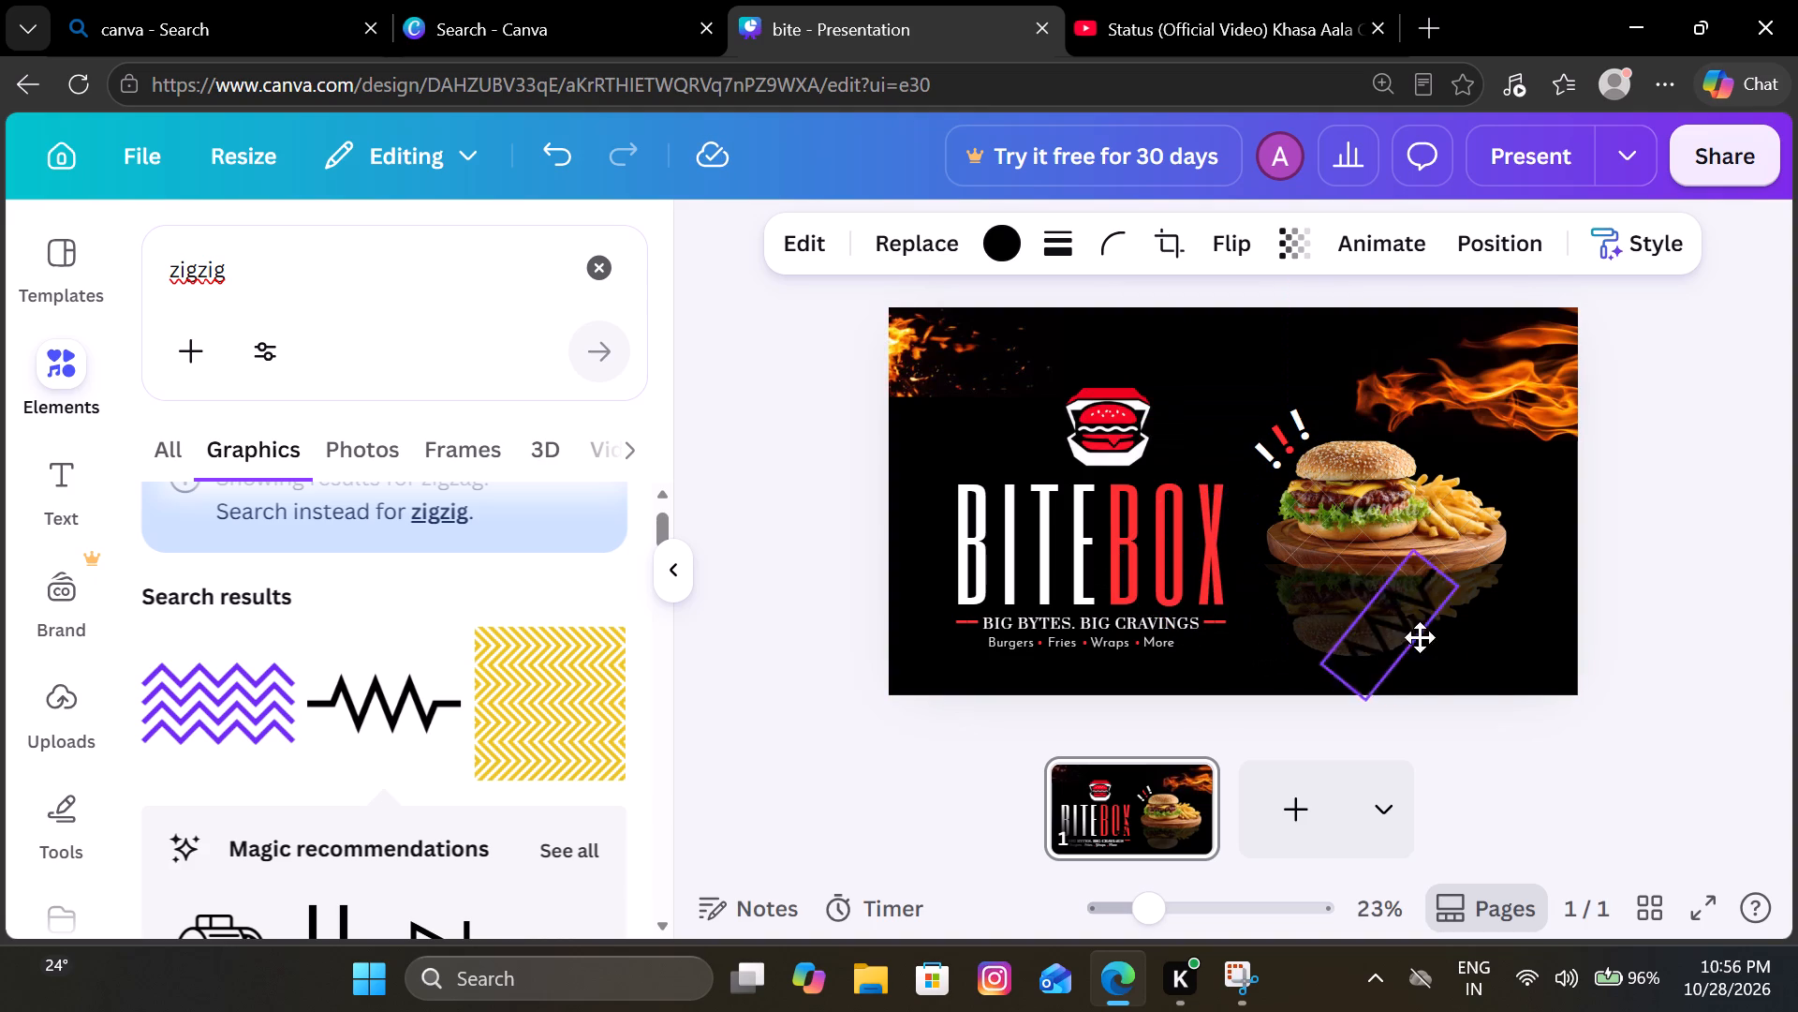
drag(1420, 637, 1521, 653)
drag(1521, 653, 1529, 656)
Recolour the corner zigzag line white (#ffffff).
click(998, 241)
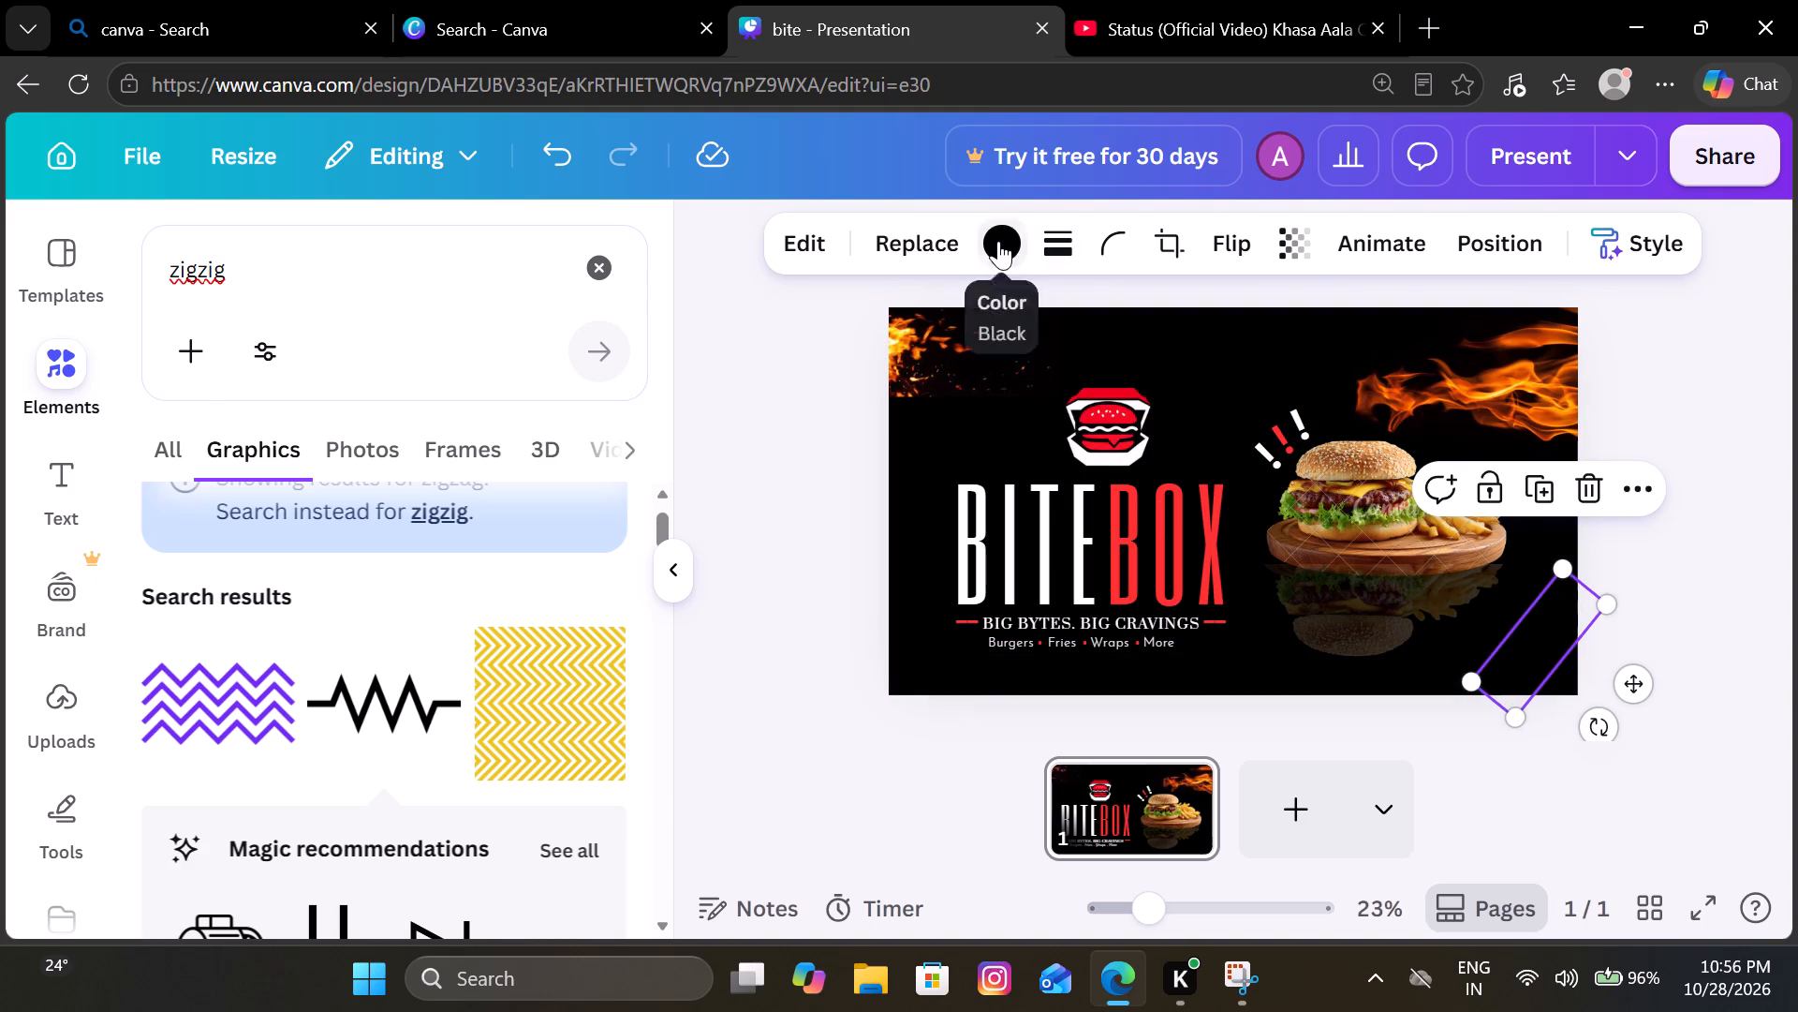
click(248, 572)
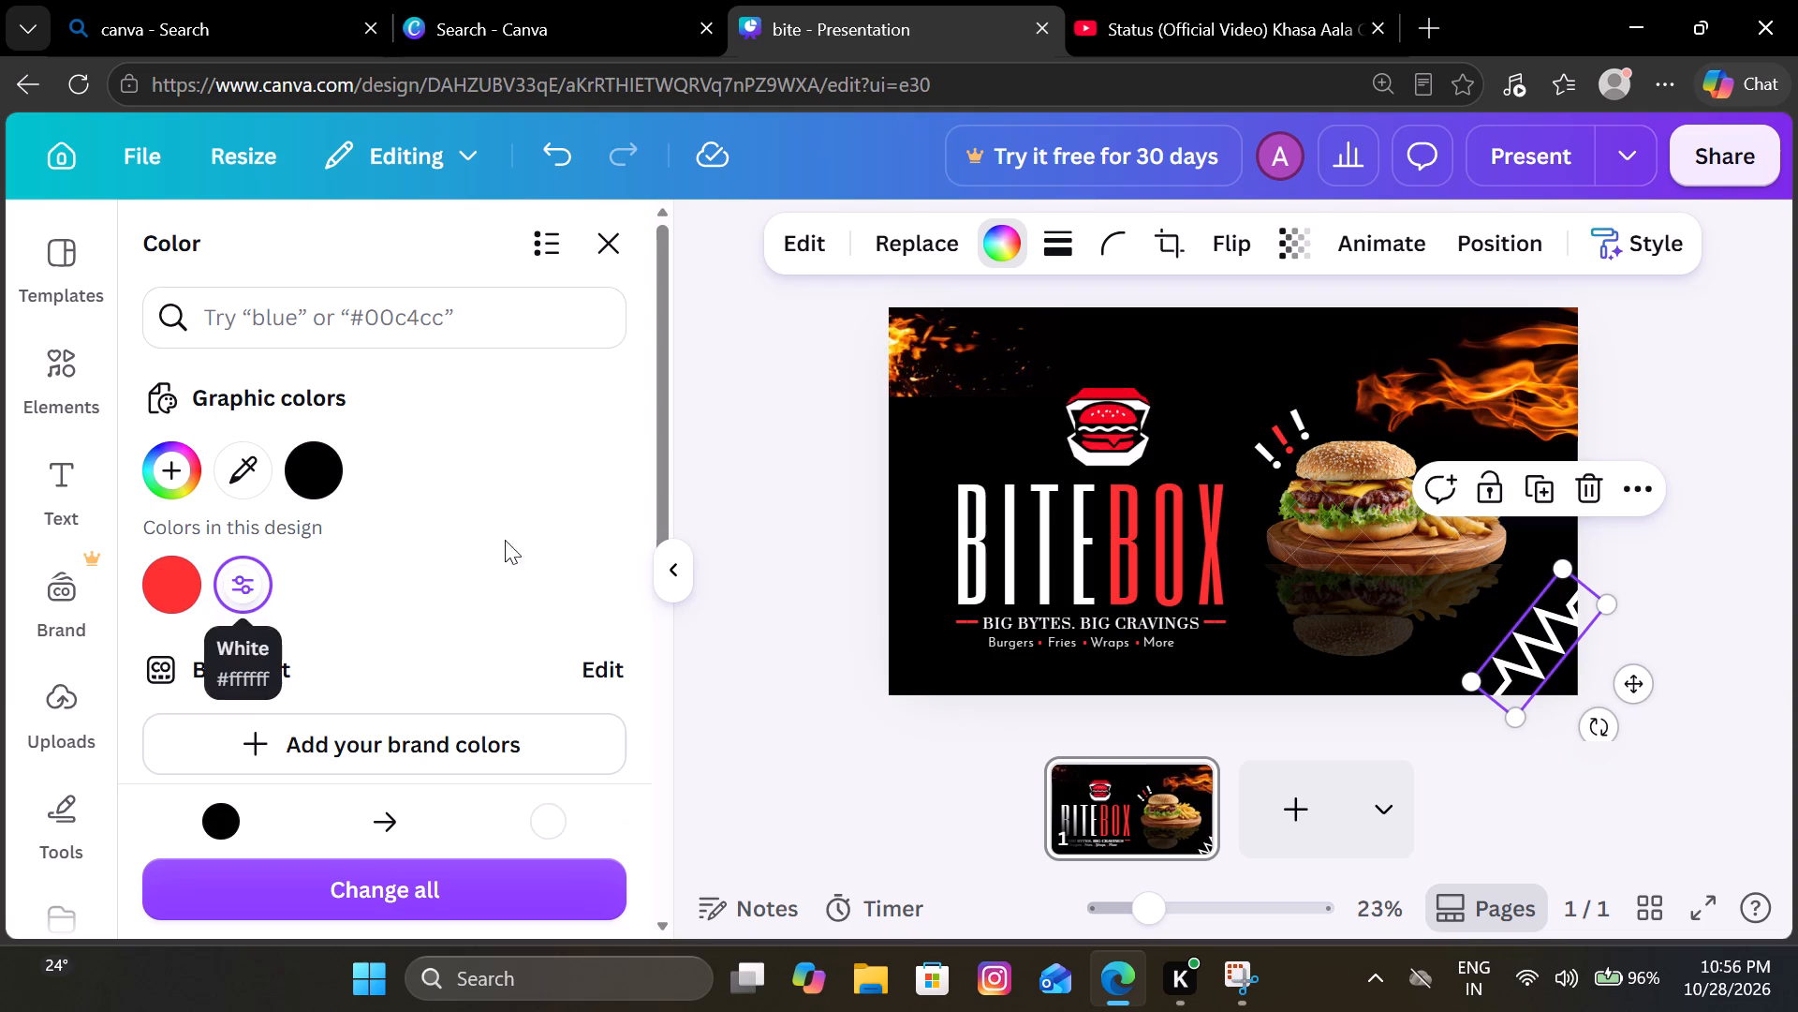
click(767, 754)
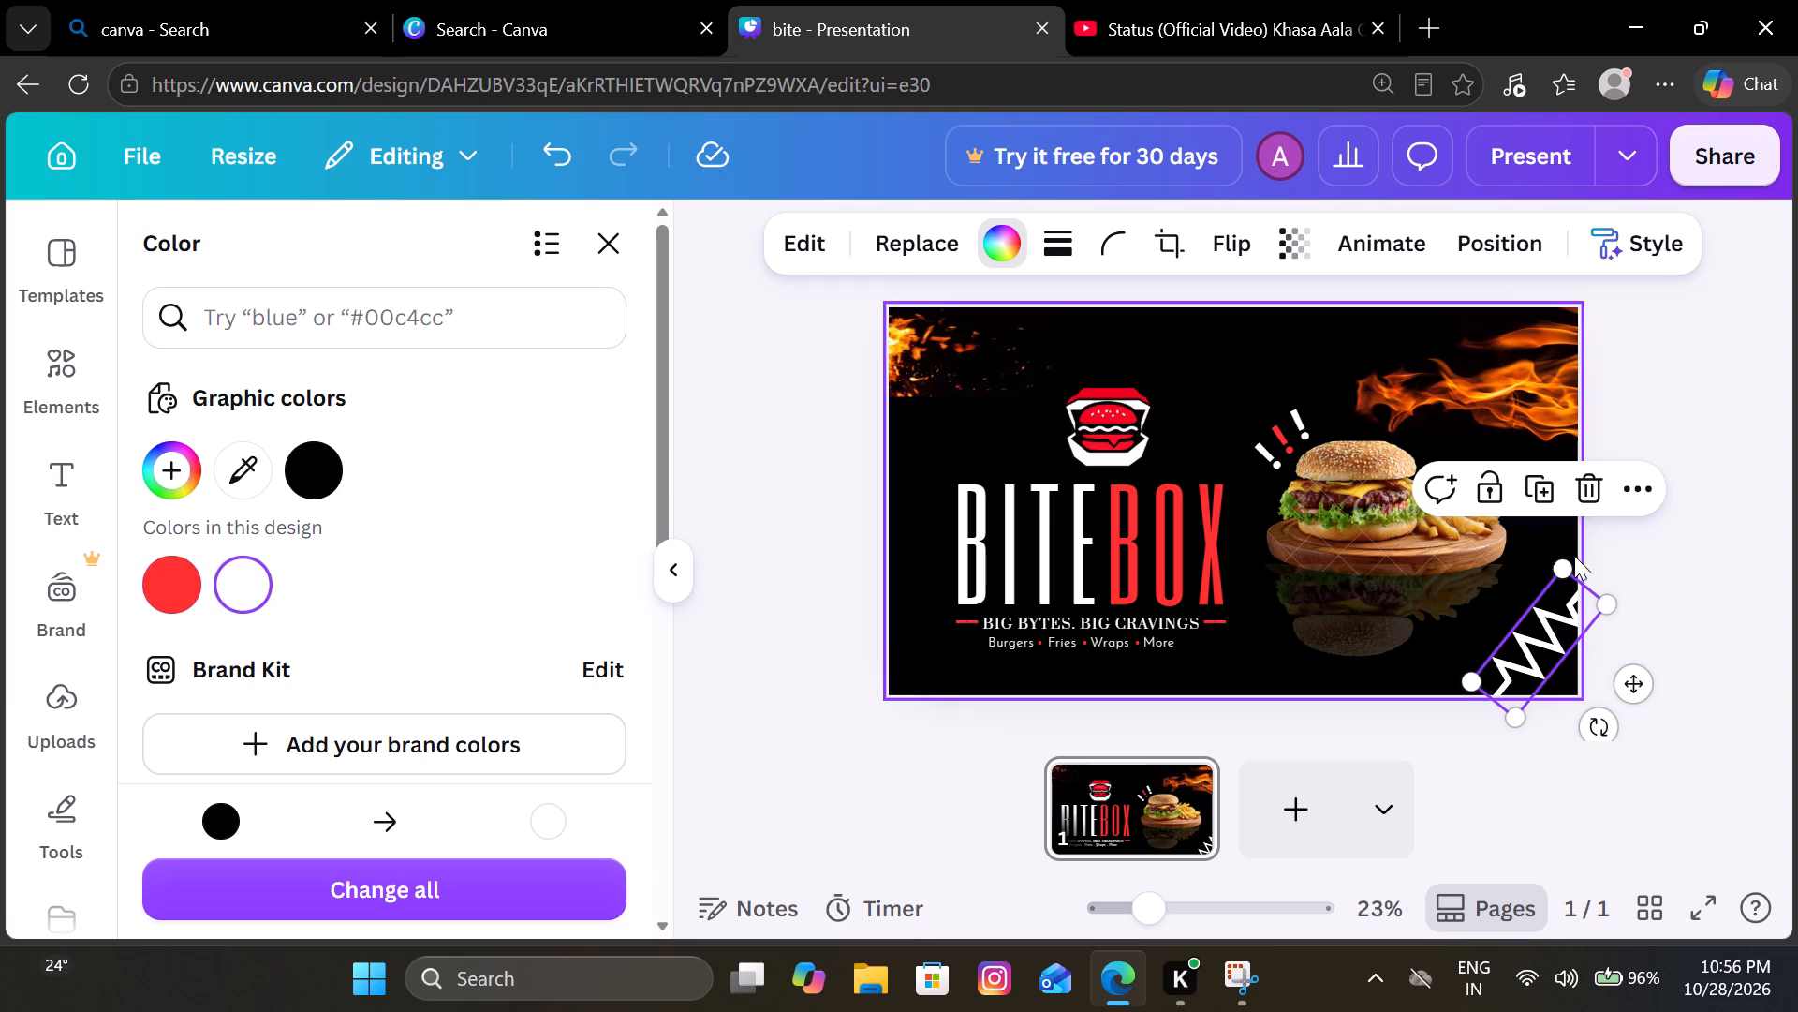
Duplicate the white zigzag, colour the copy with the design's red and offset it slightly toward the banner's bottom-right corner.
click(1542, 509)
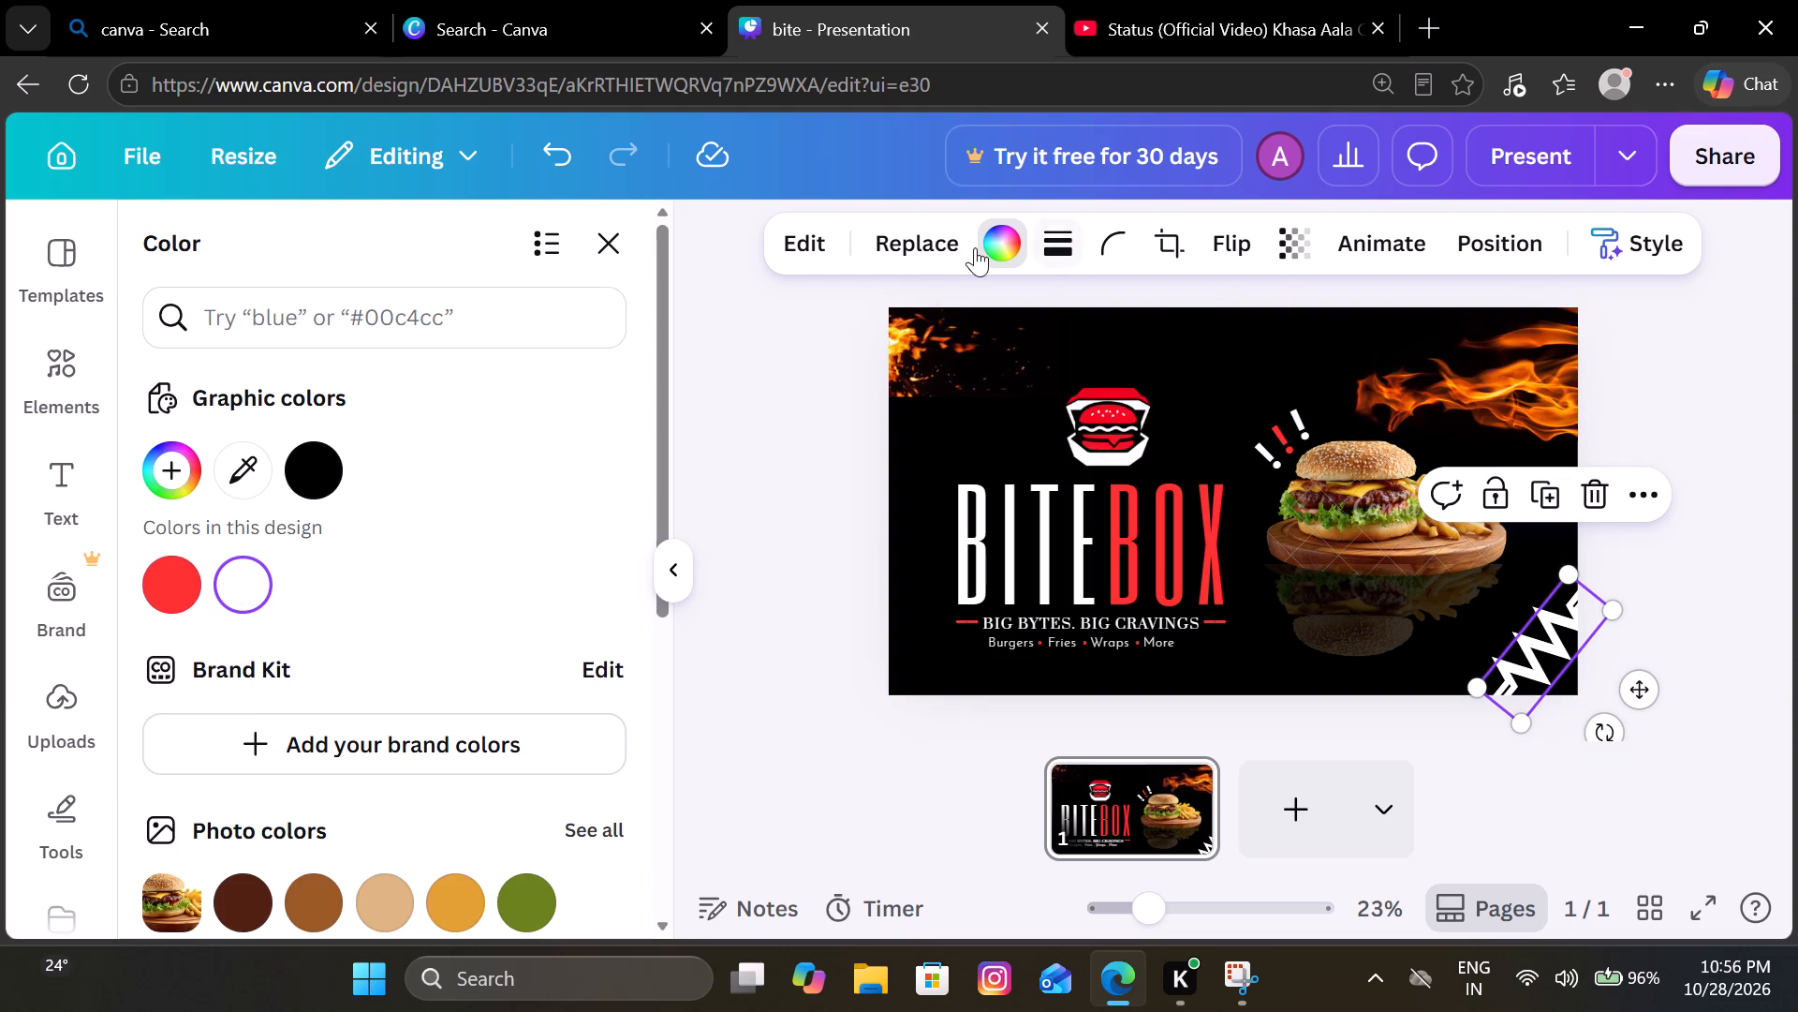
click(162, 588)
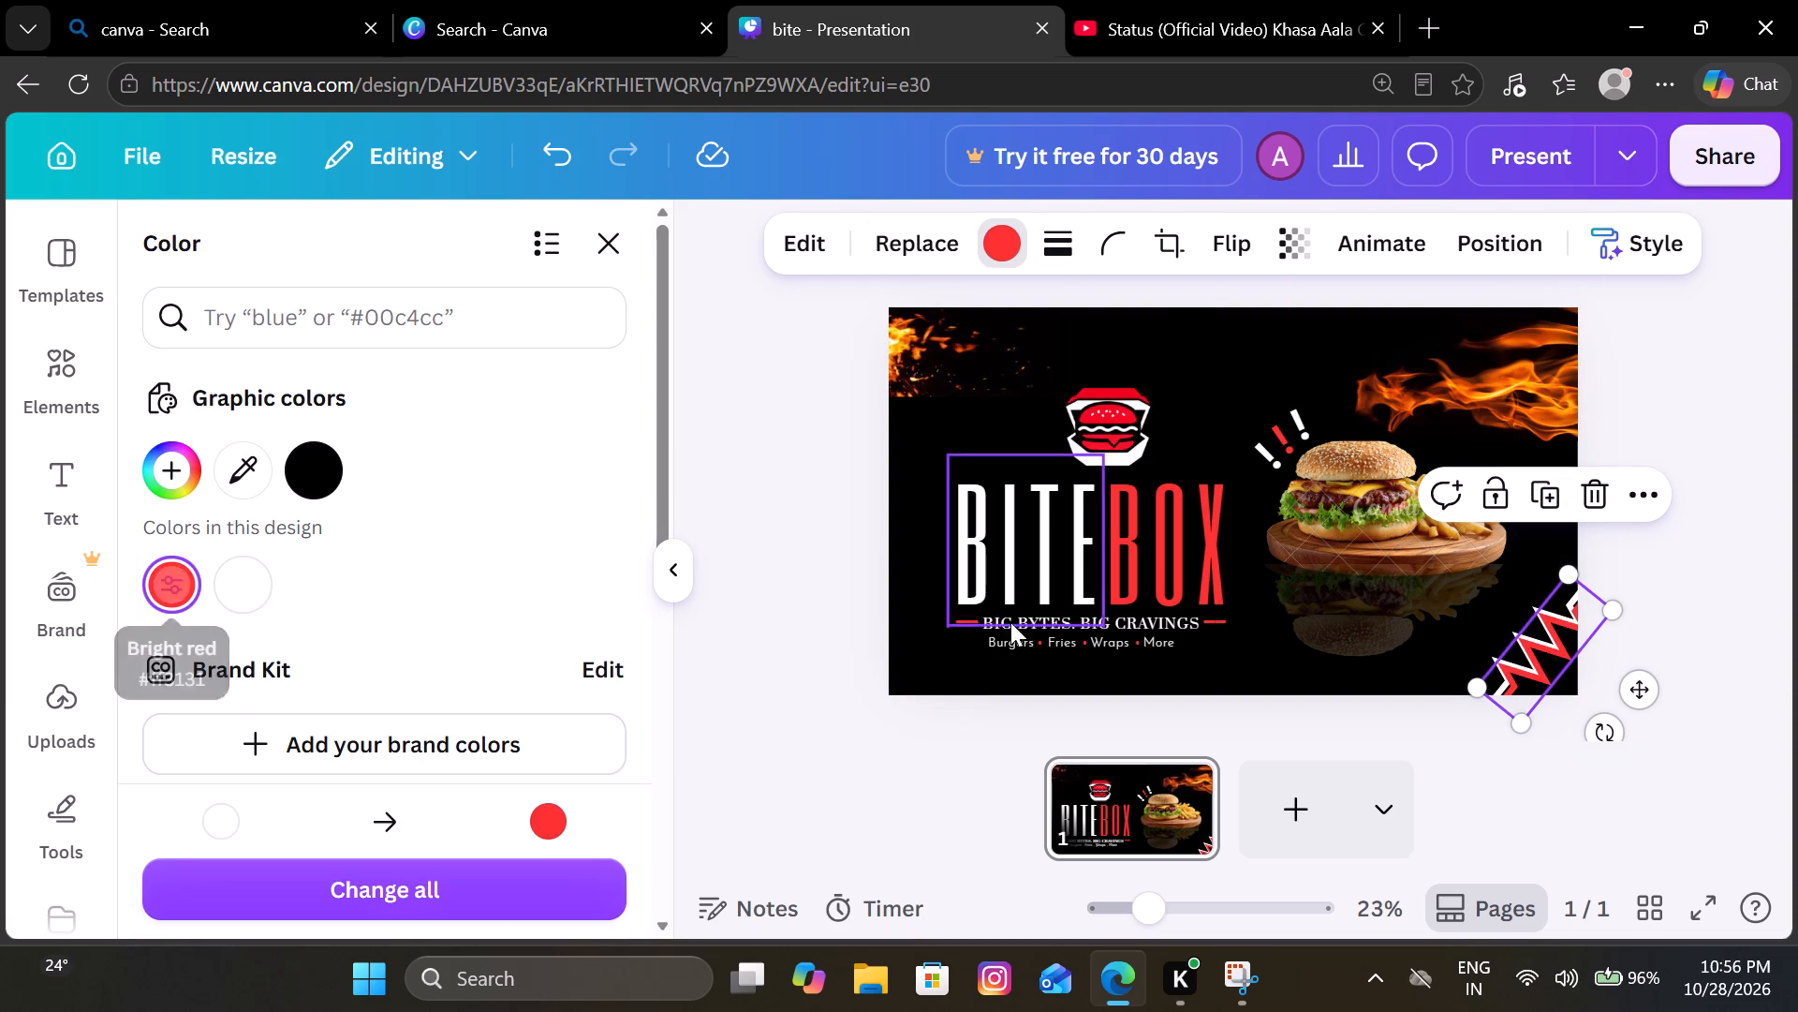
click(1551, 646)
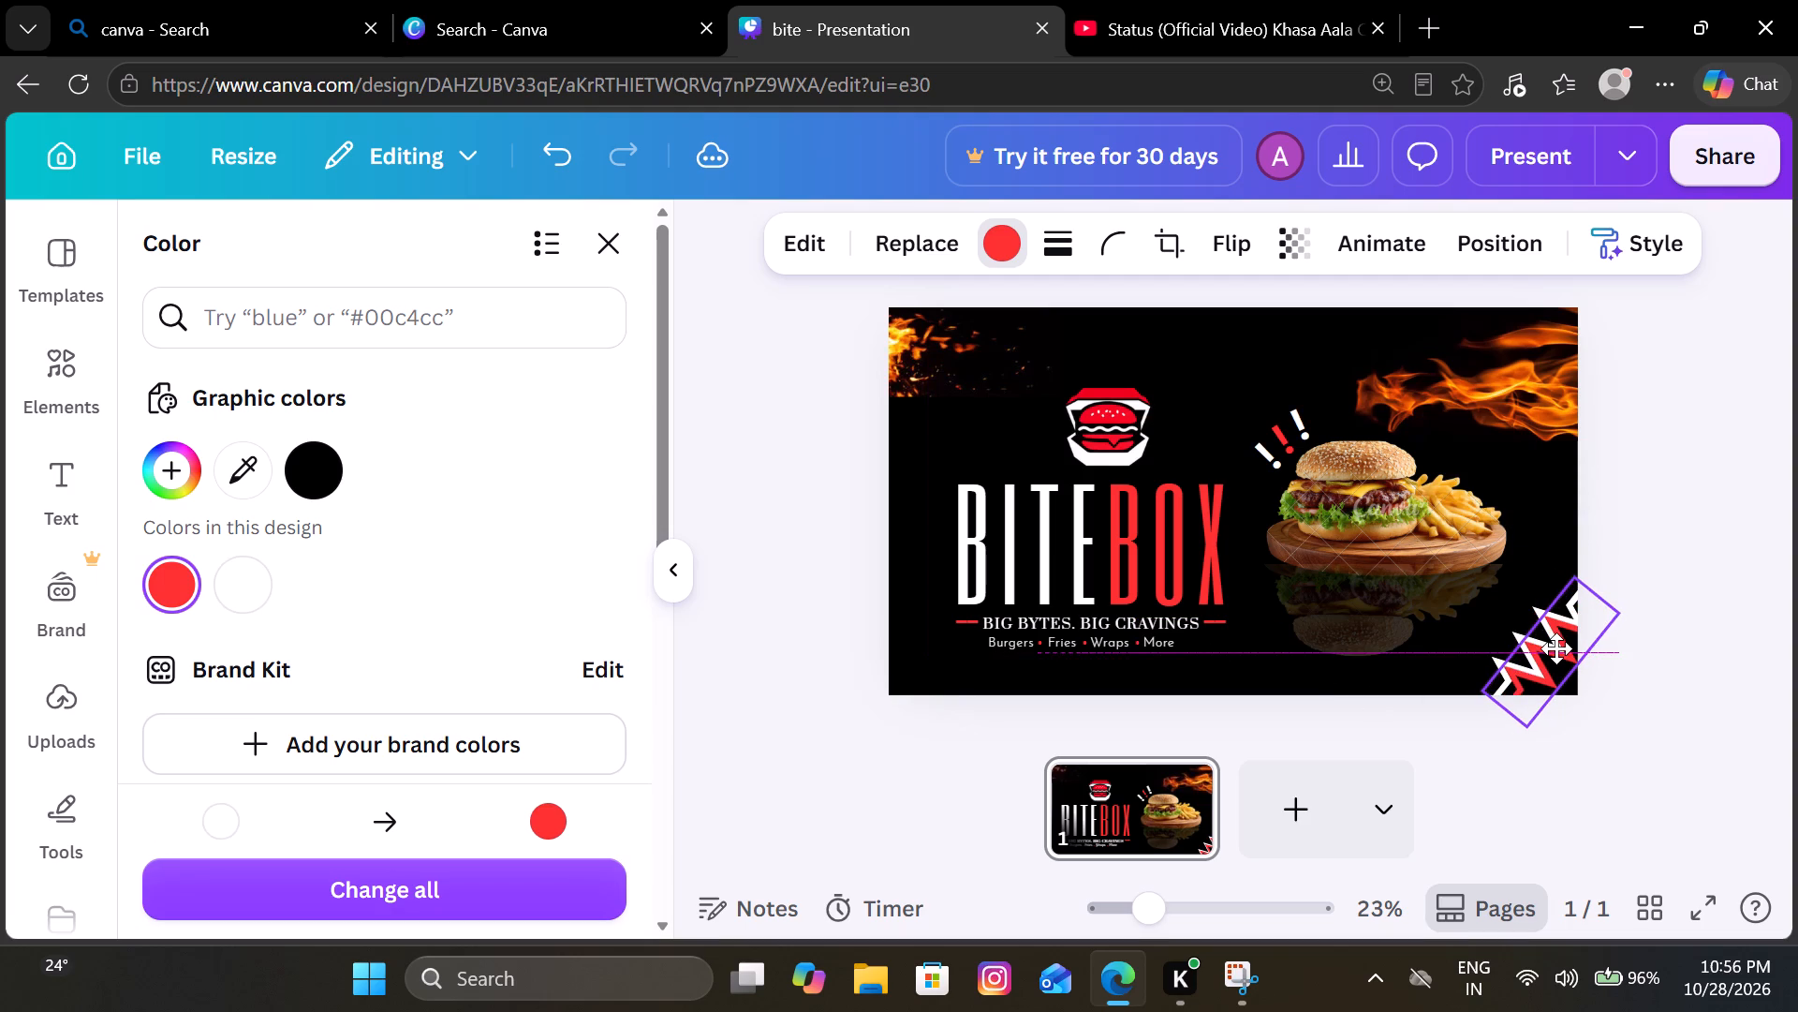
click(1675, 696)
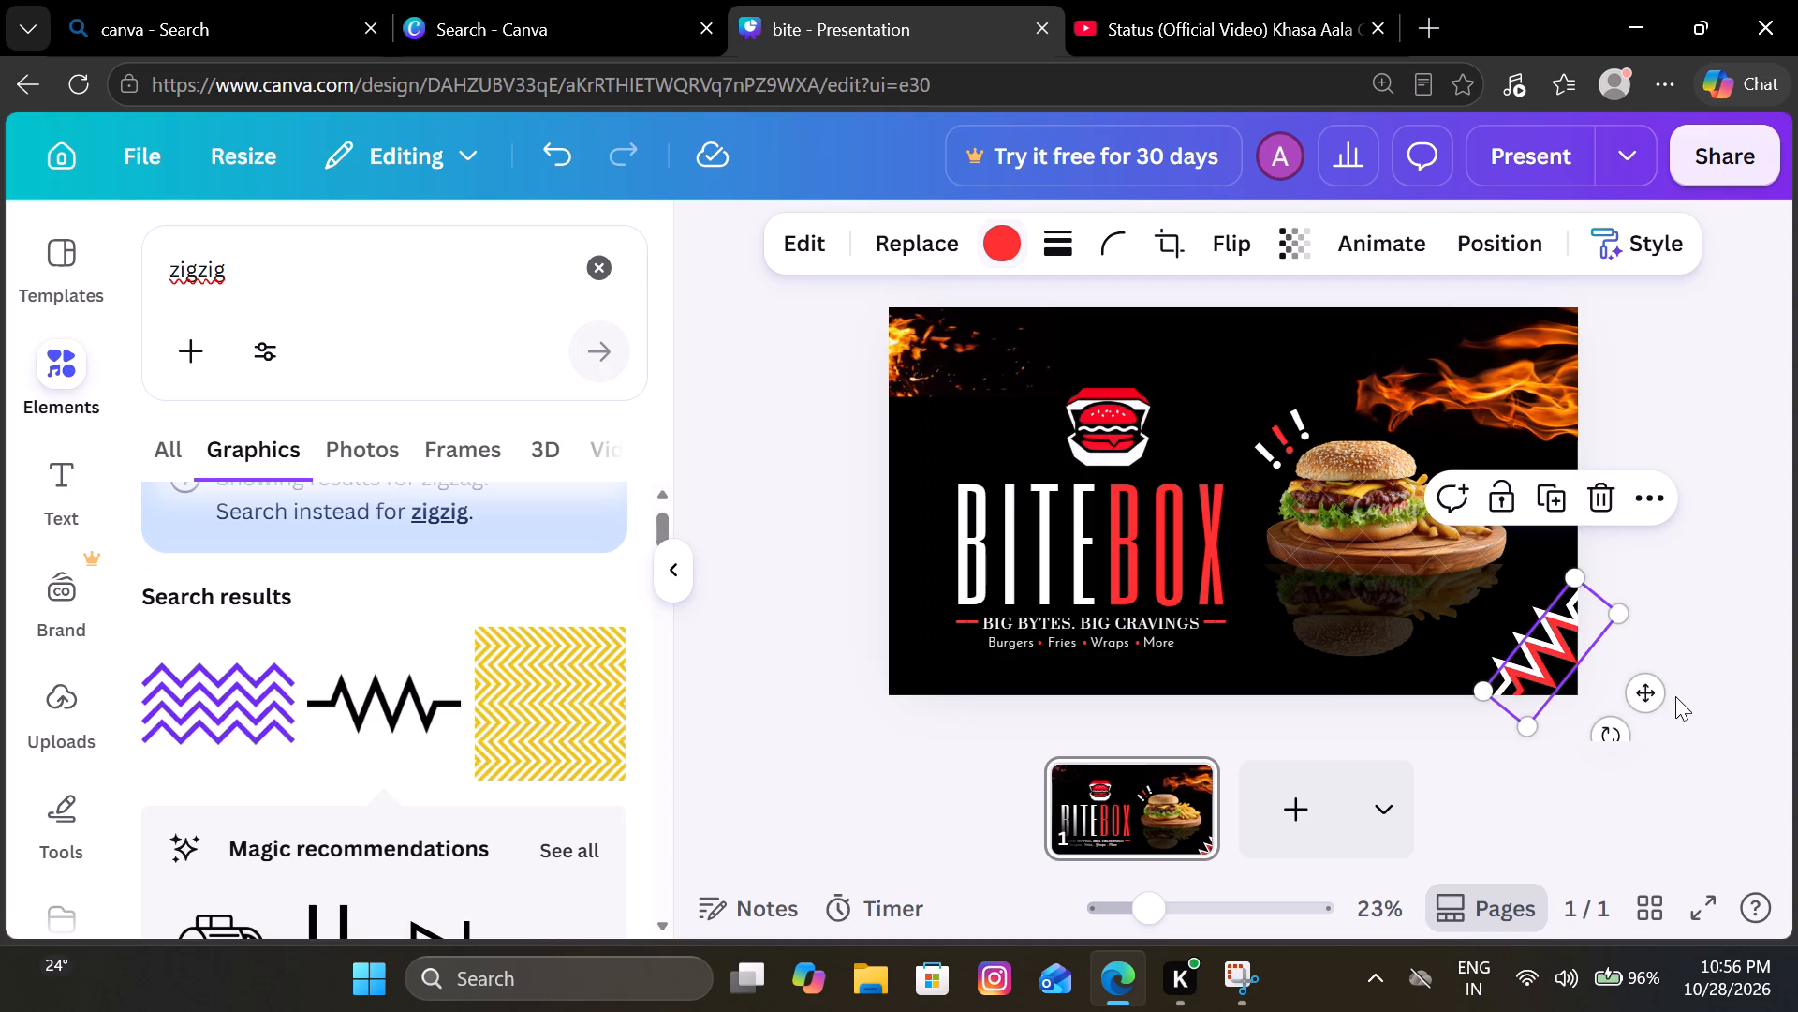
click(1723, 529)
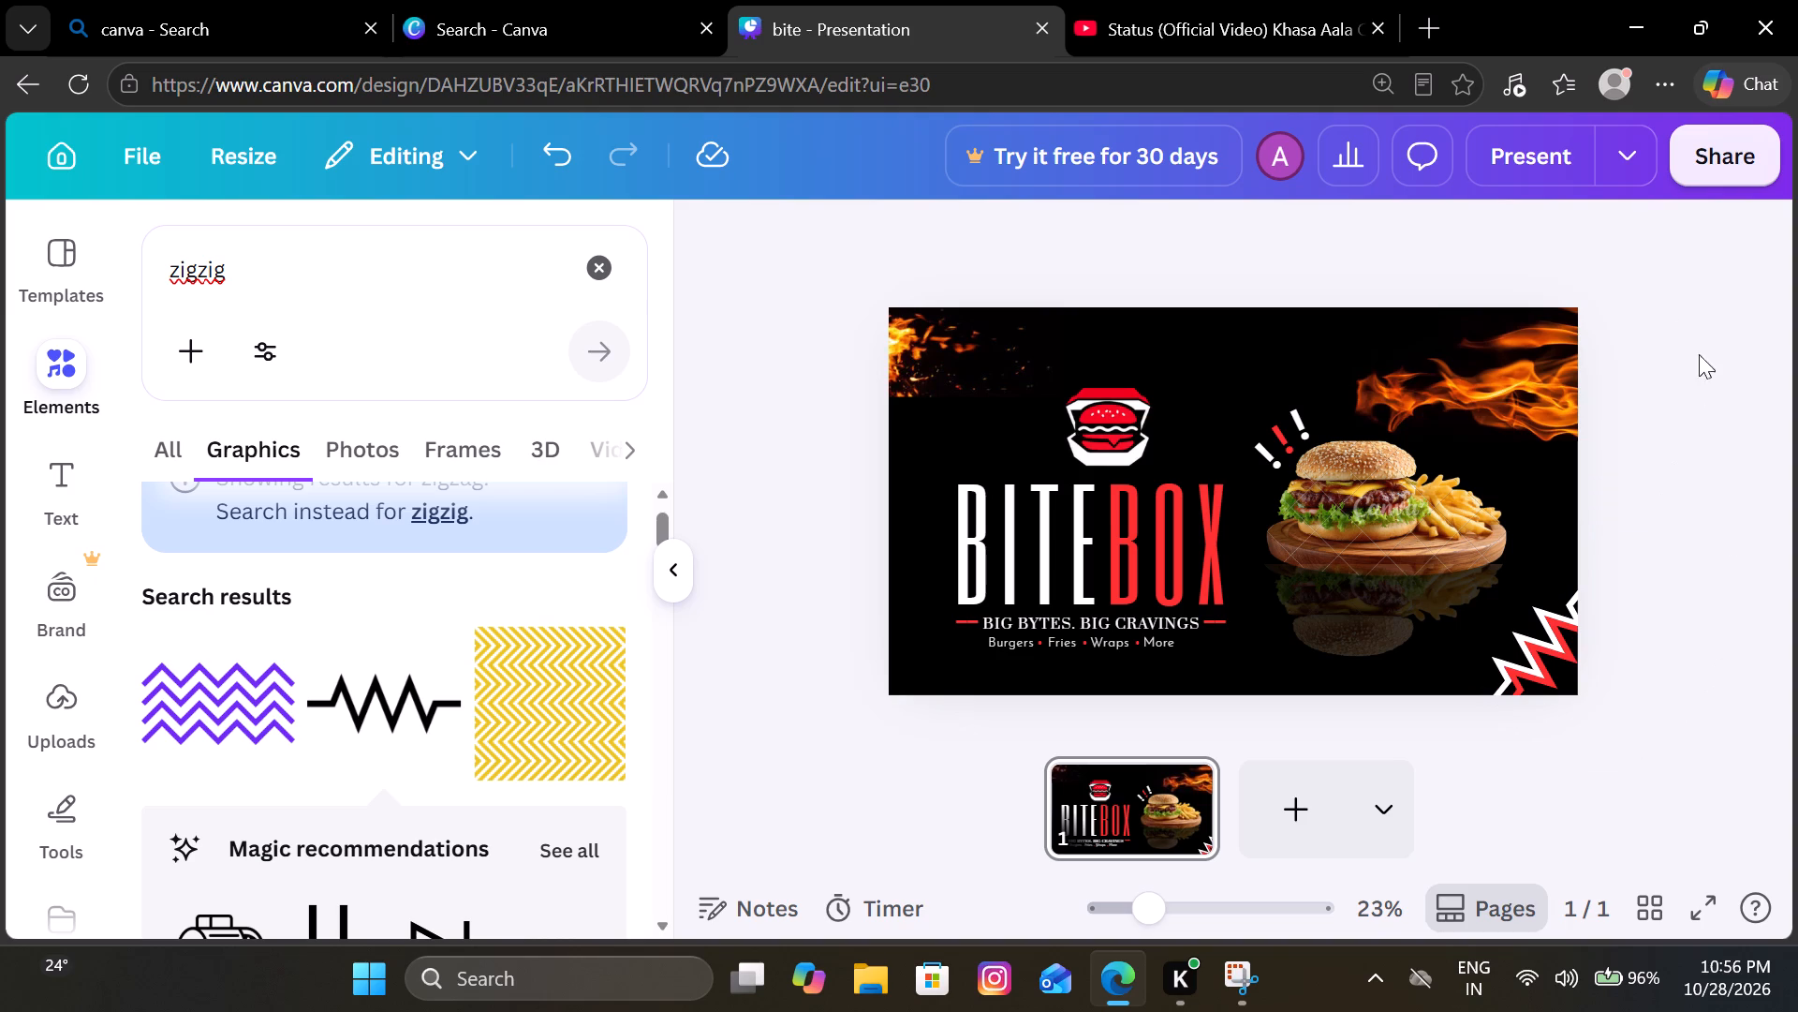
Check the design's save status.
click(706, 165)
click(1326, 247)
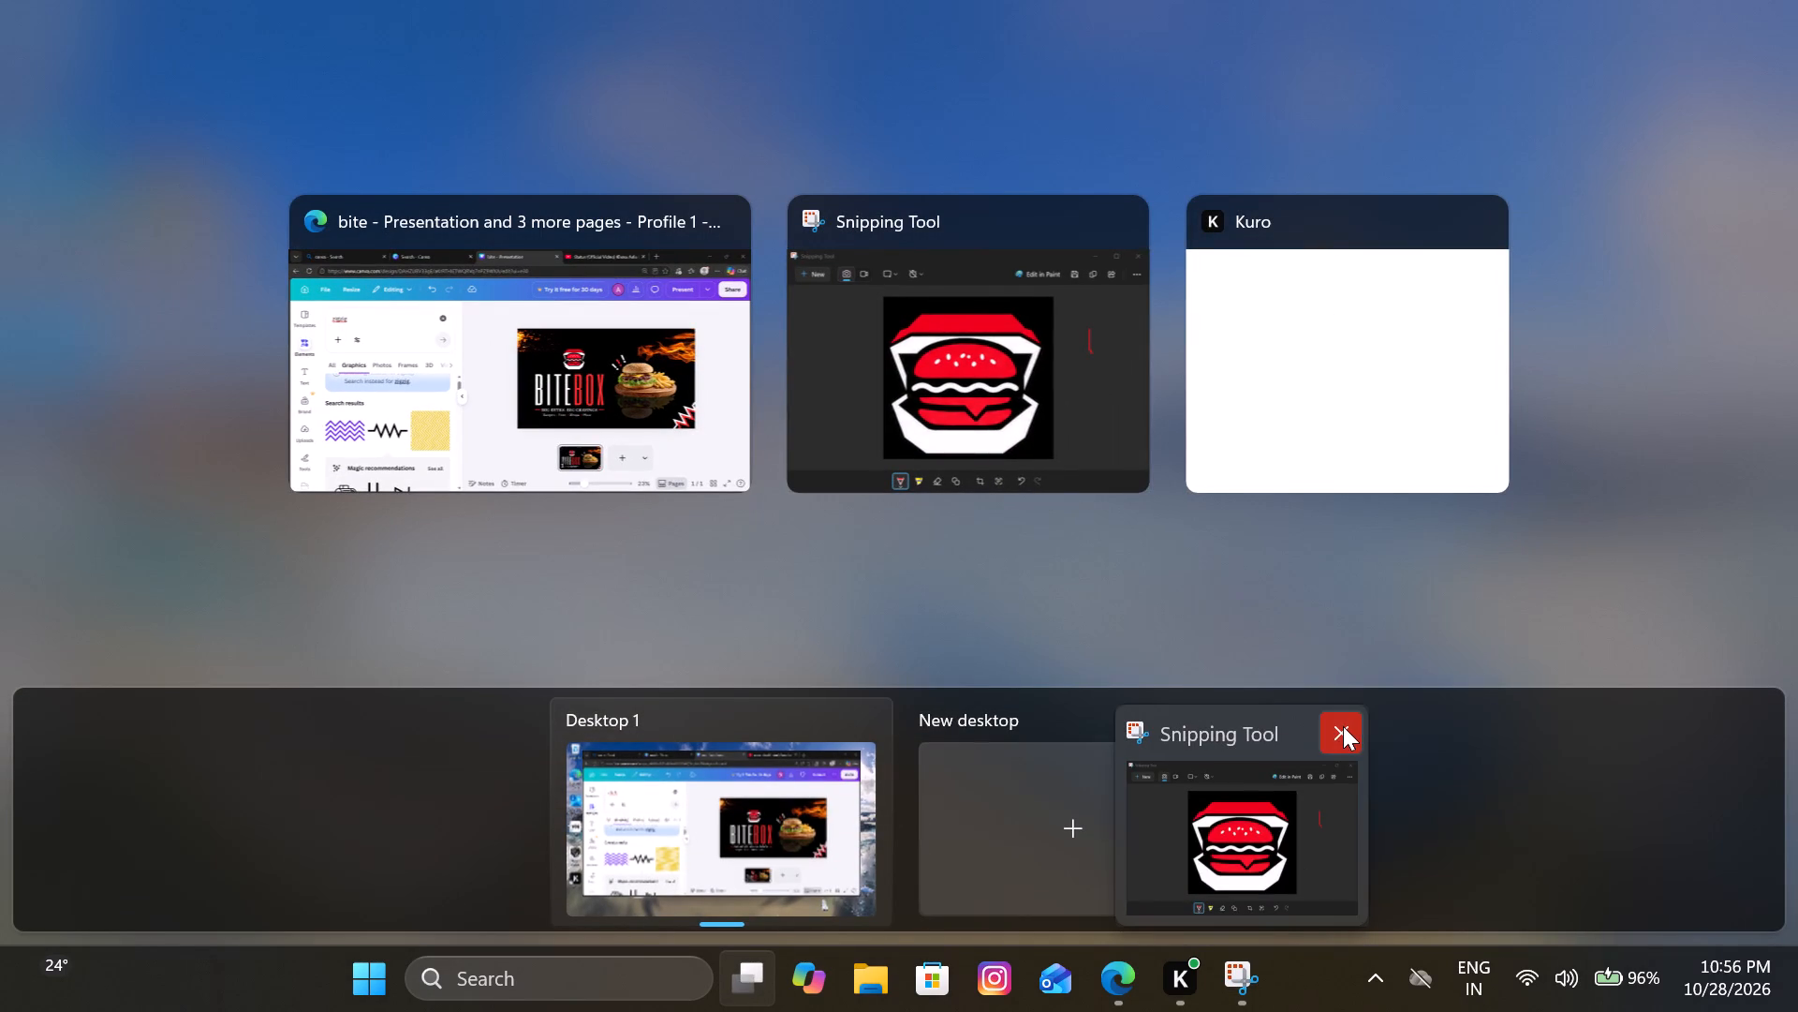
Close the Snipping Tool window holding the burger logo capture.
click(1343, 726)
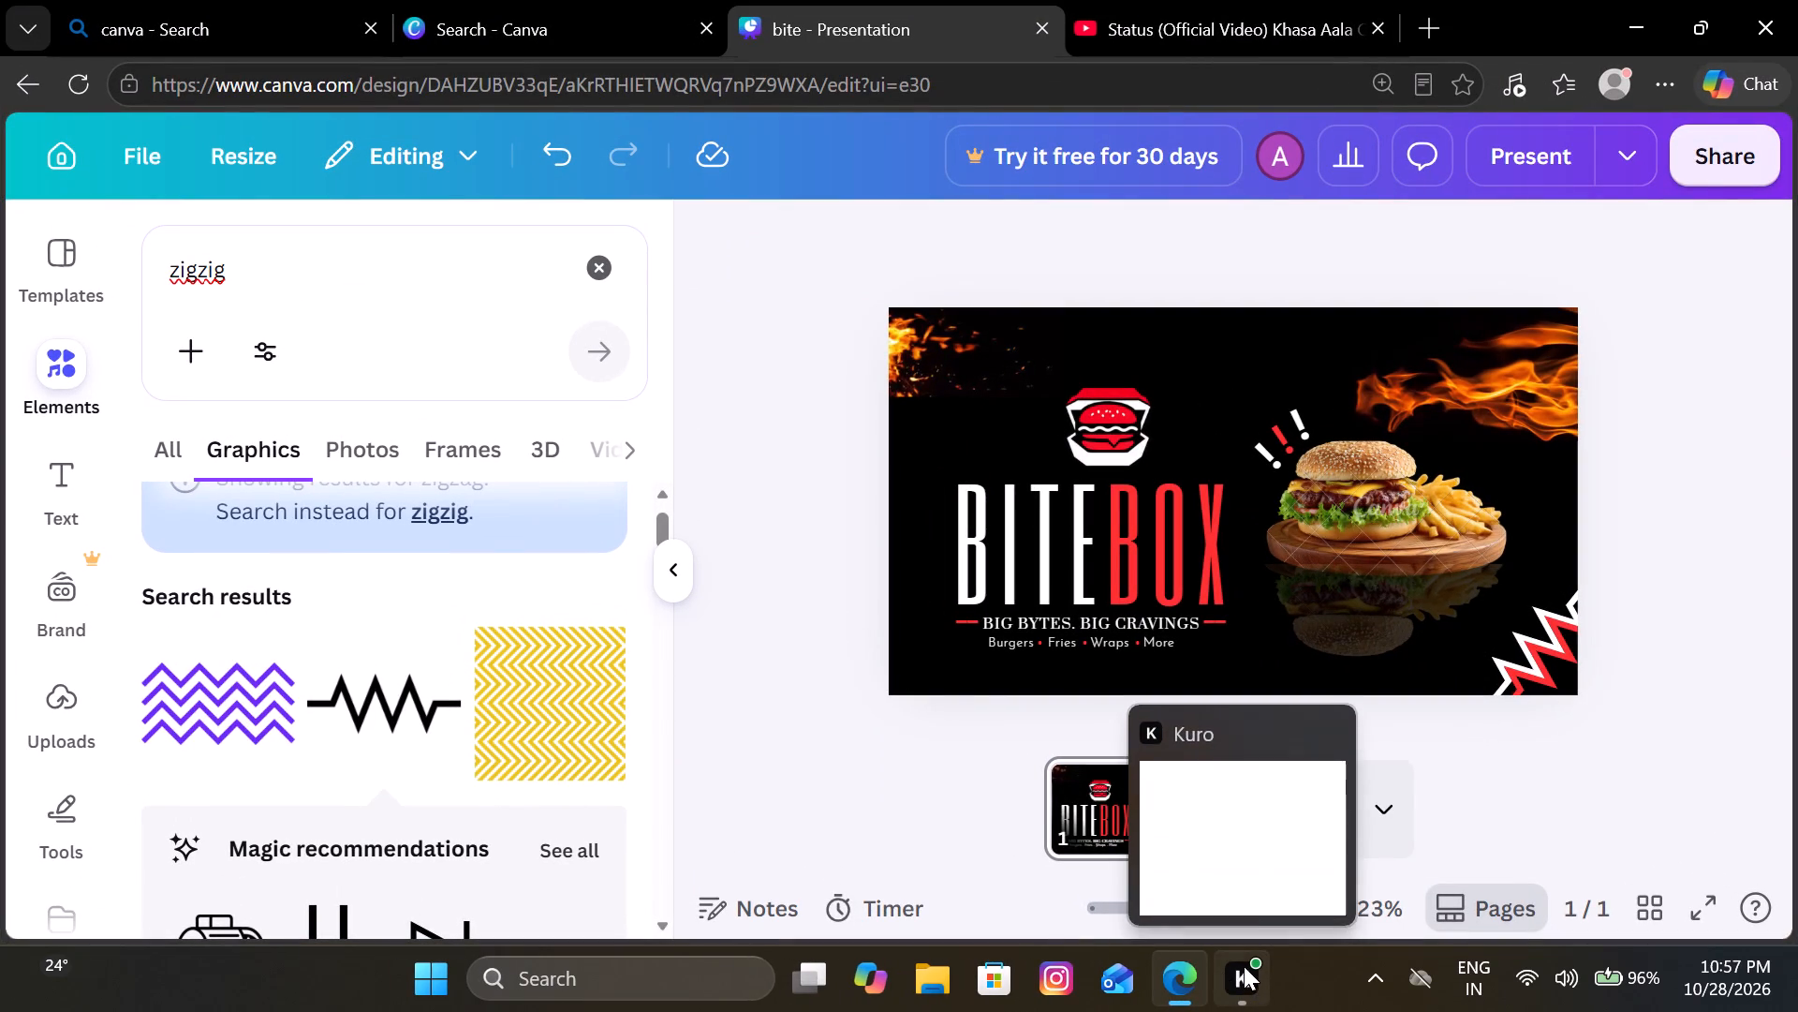
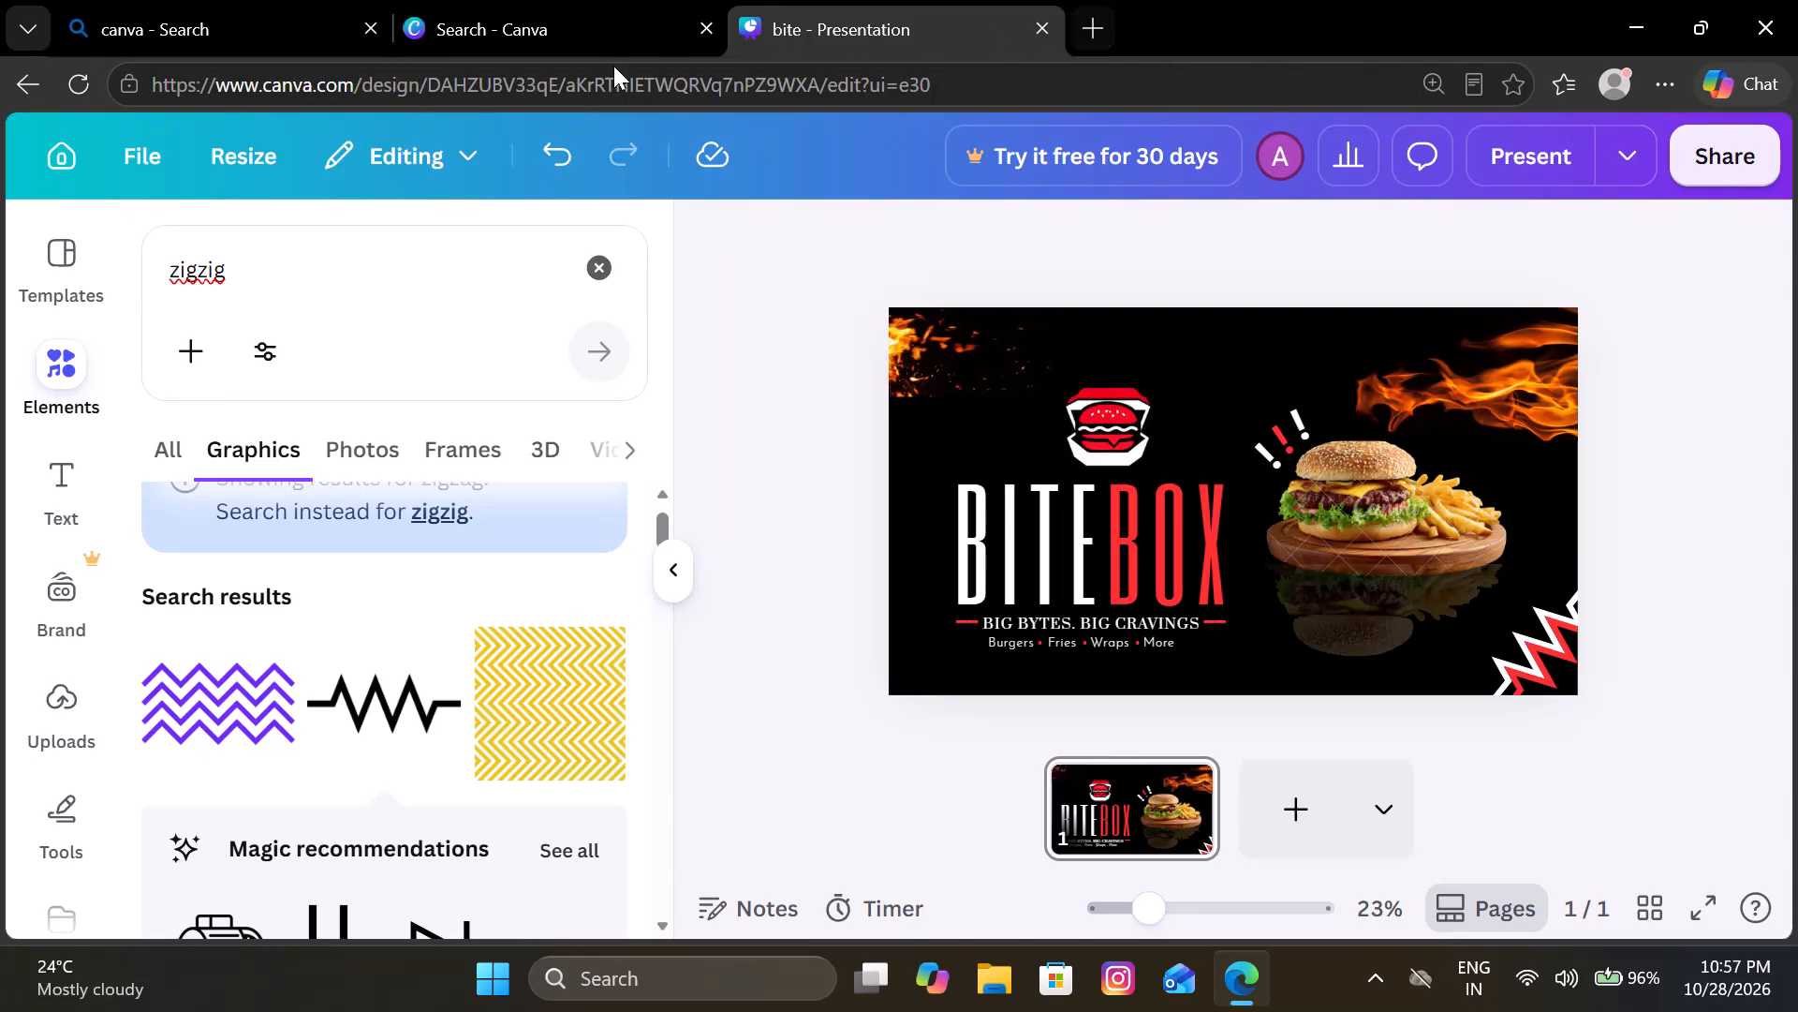
Close the two Canva search tabs and the bite presentation tab in the browser.
click(377, 21)
click(377, 21)
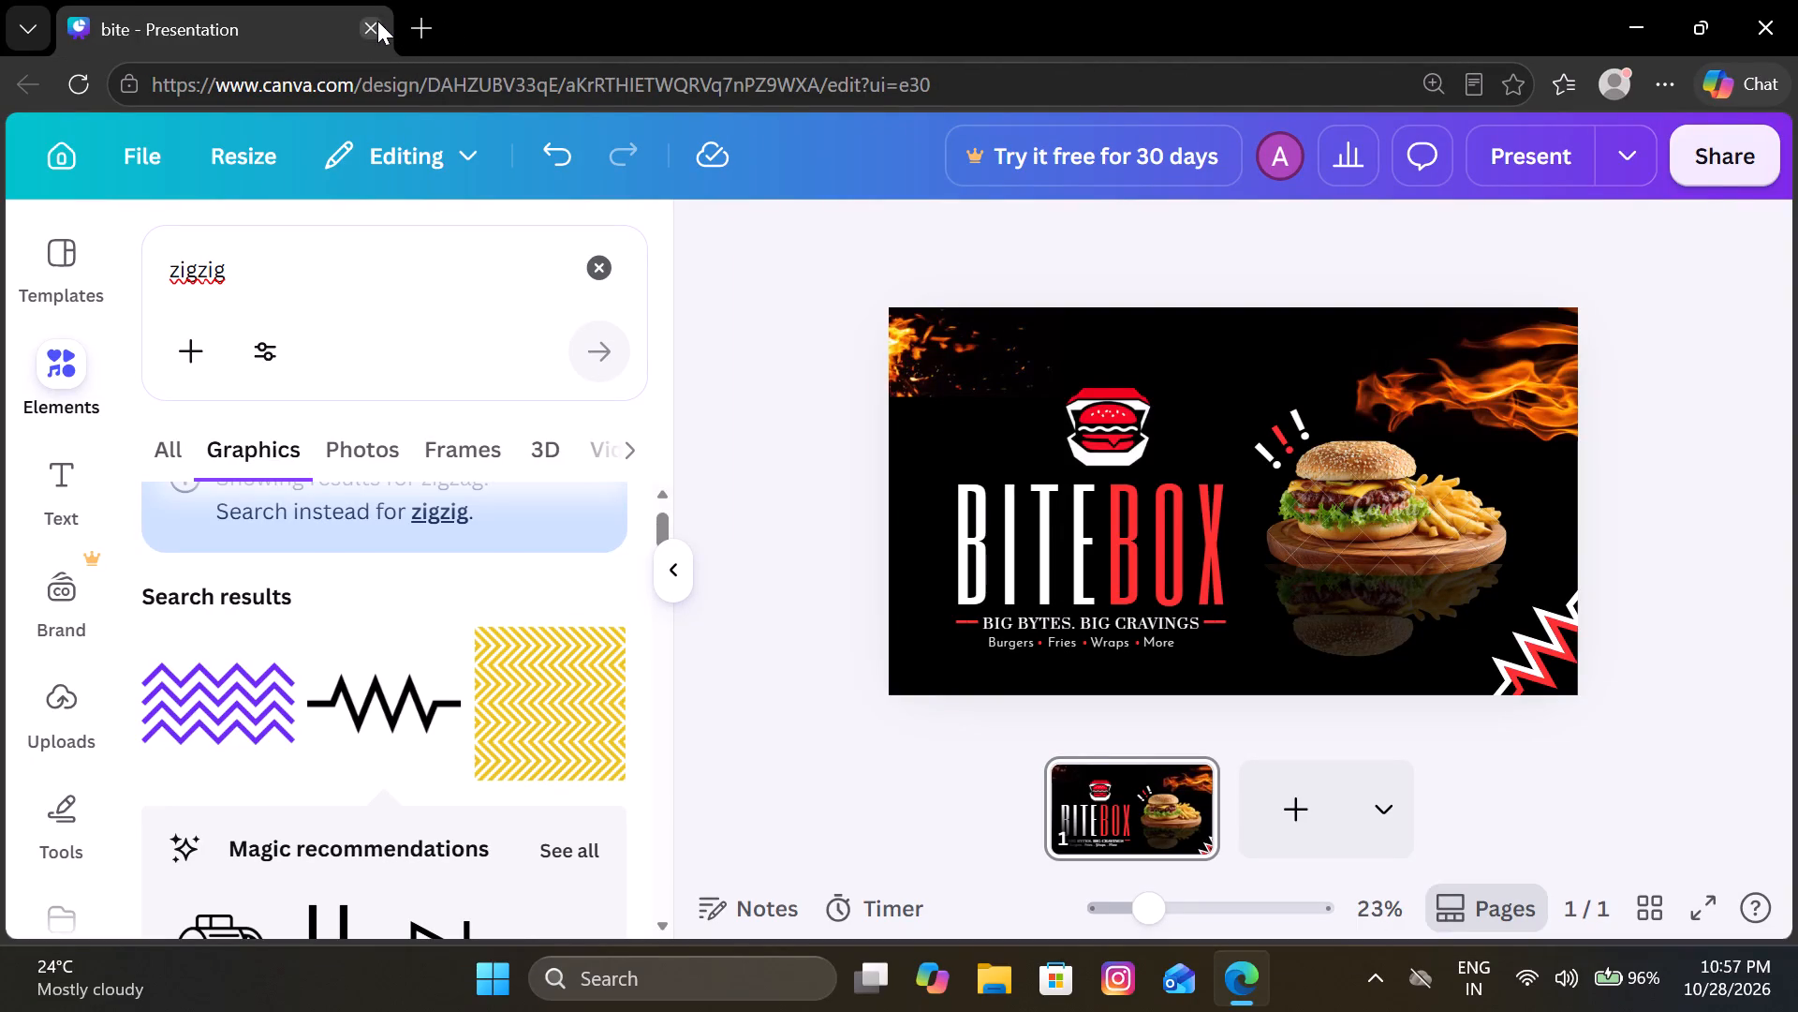
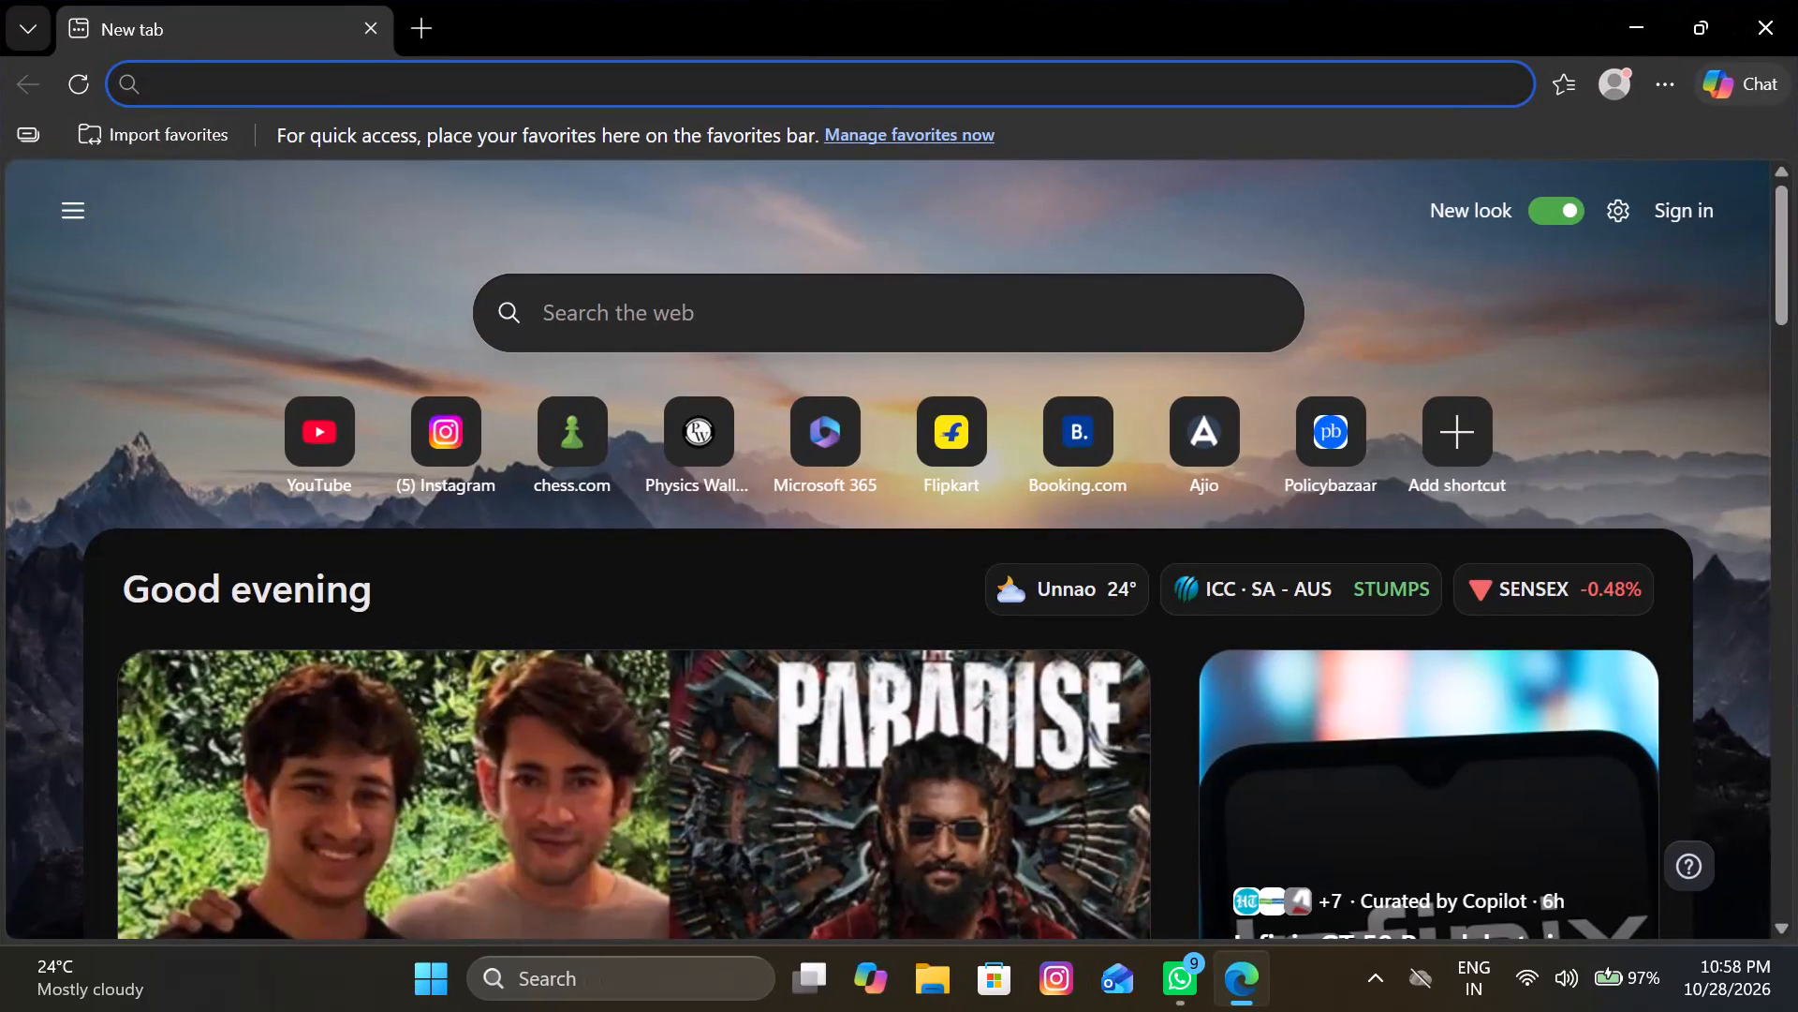
Search the web for canva and open the Canva home page from the results.
click(224, 94)
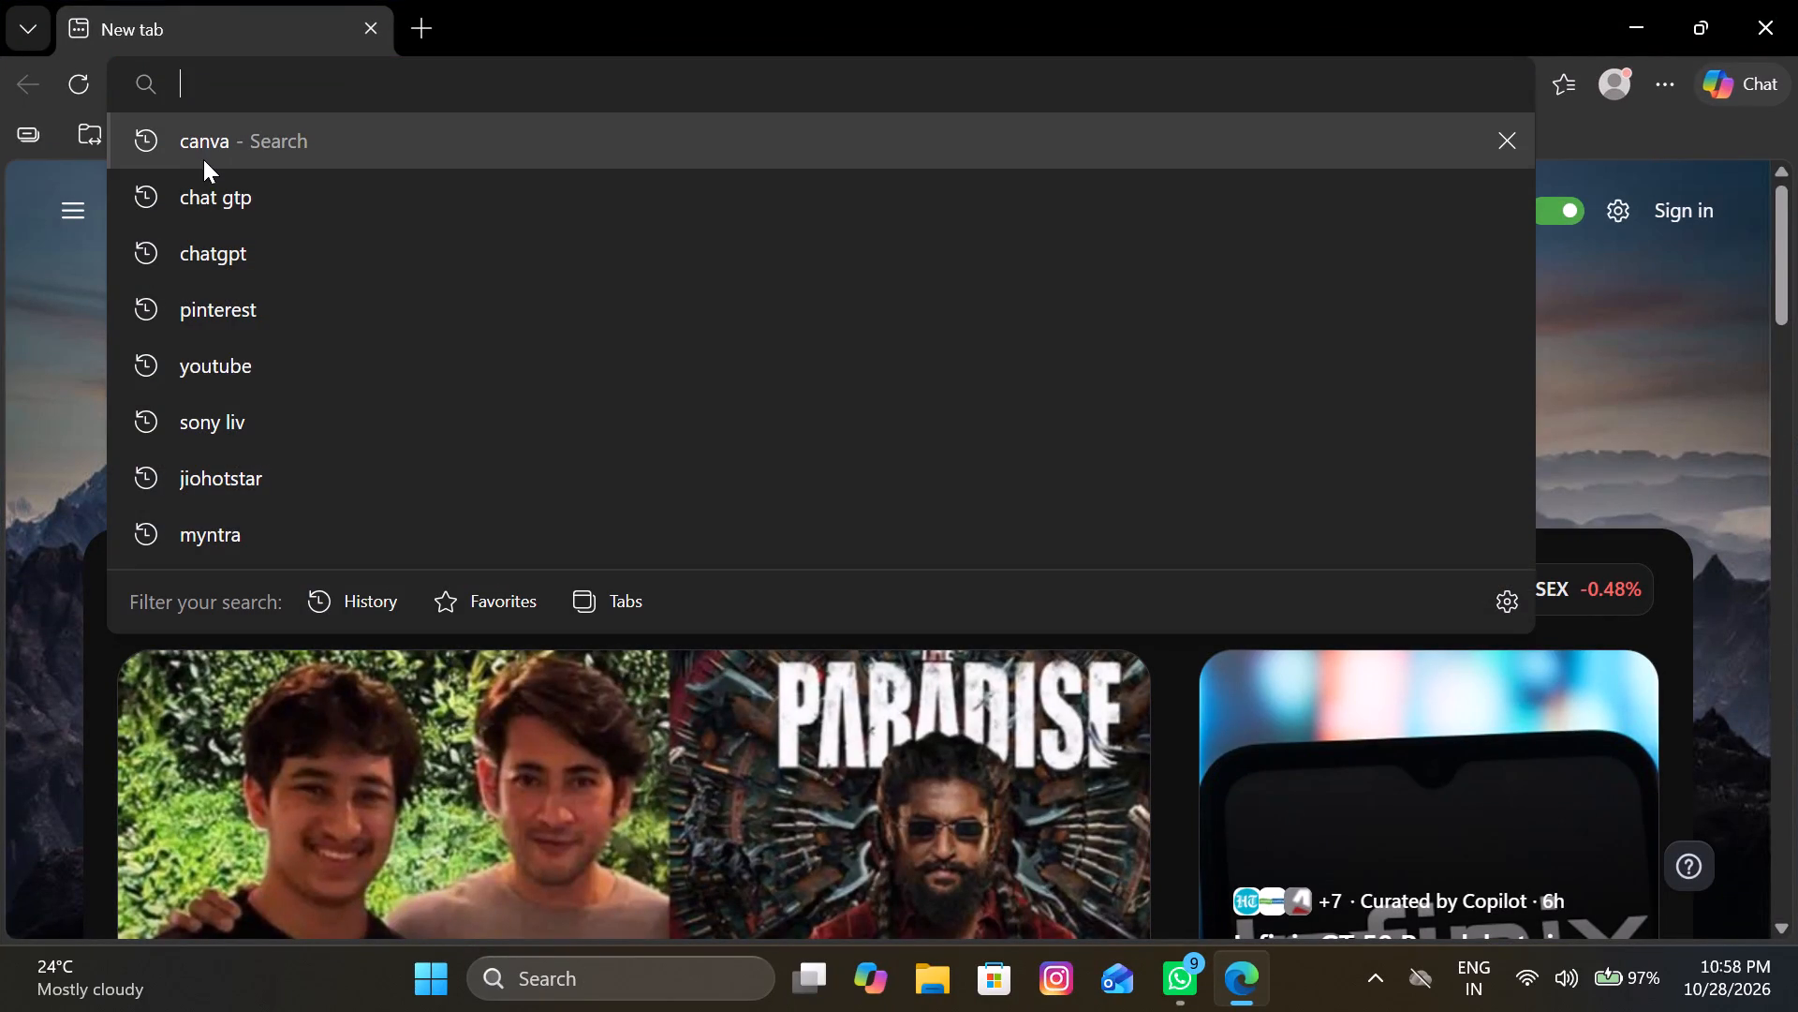
click(203, 159)
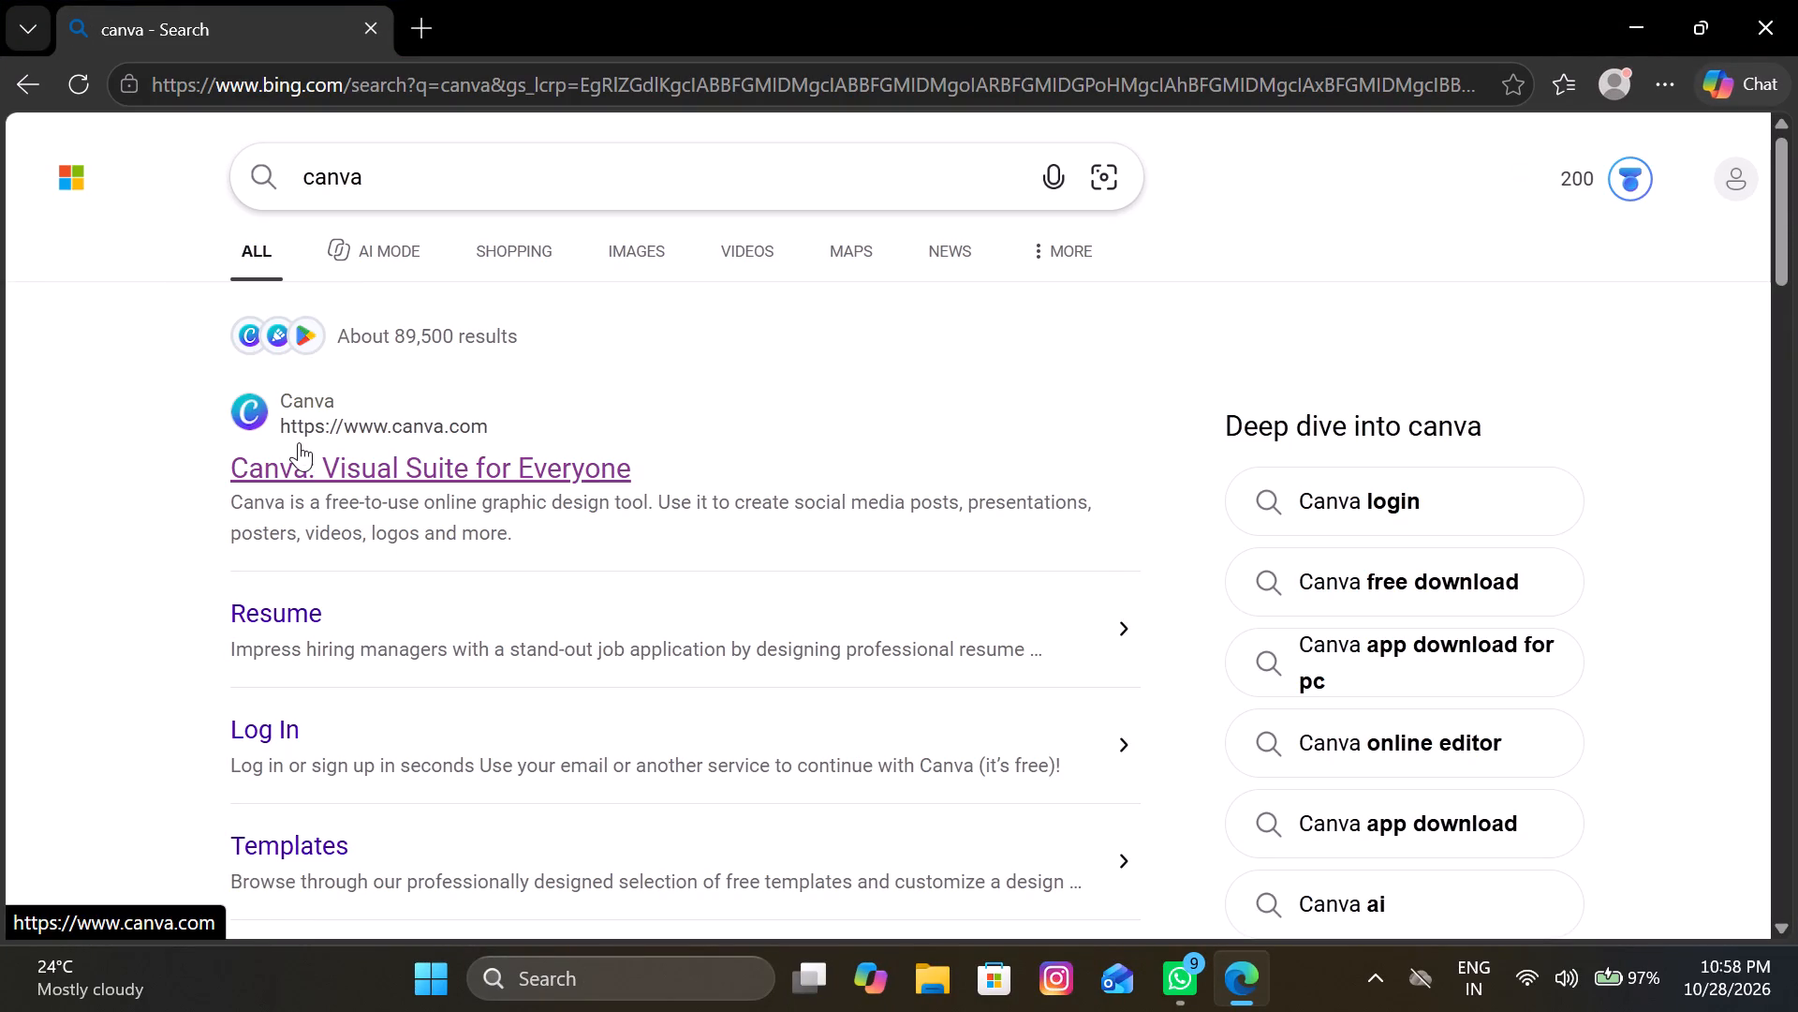
click(299, 442)
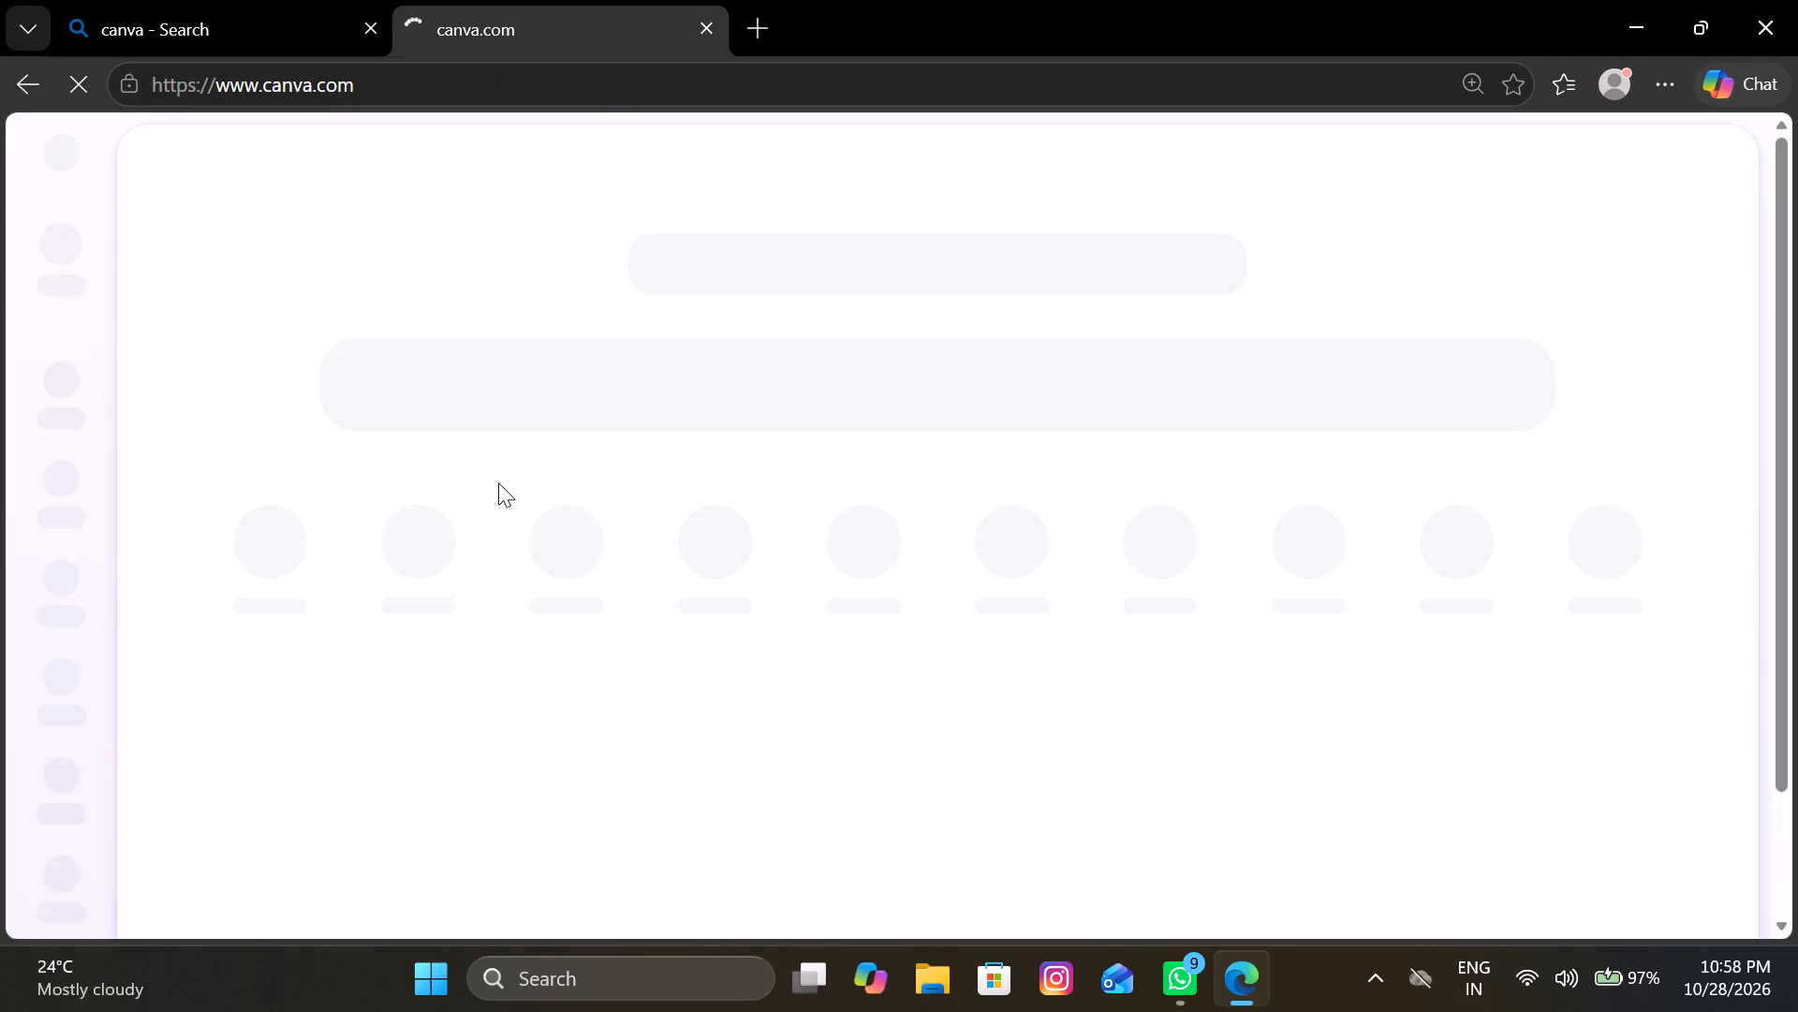
Find the recent presentation named bite among the designs in progress and open it to check the finished slide.
scroll(660, 560, down, 1)
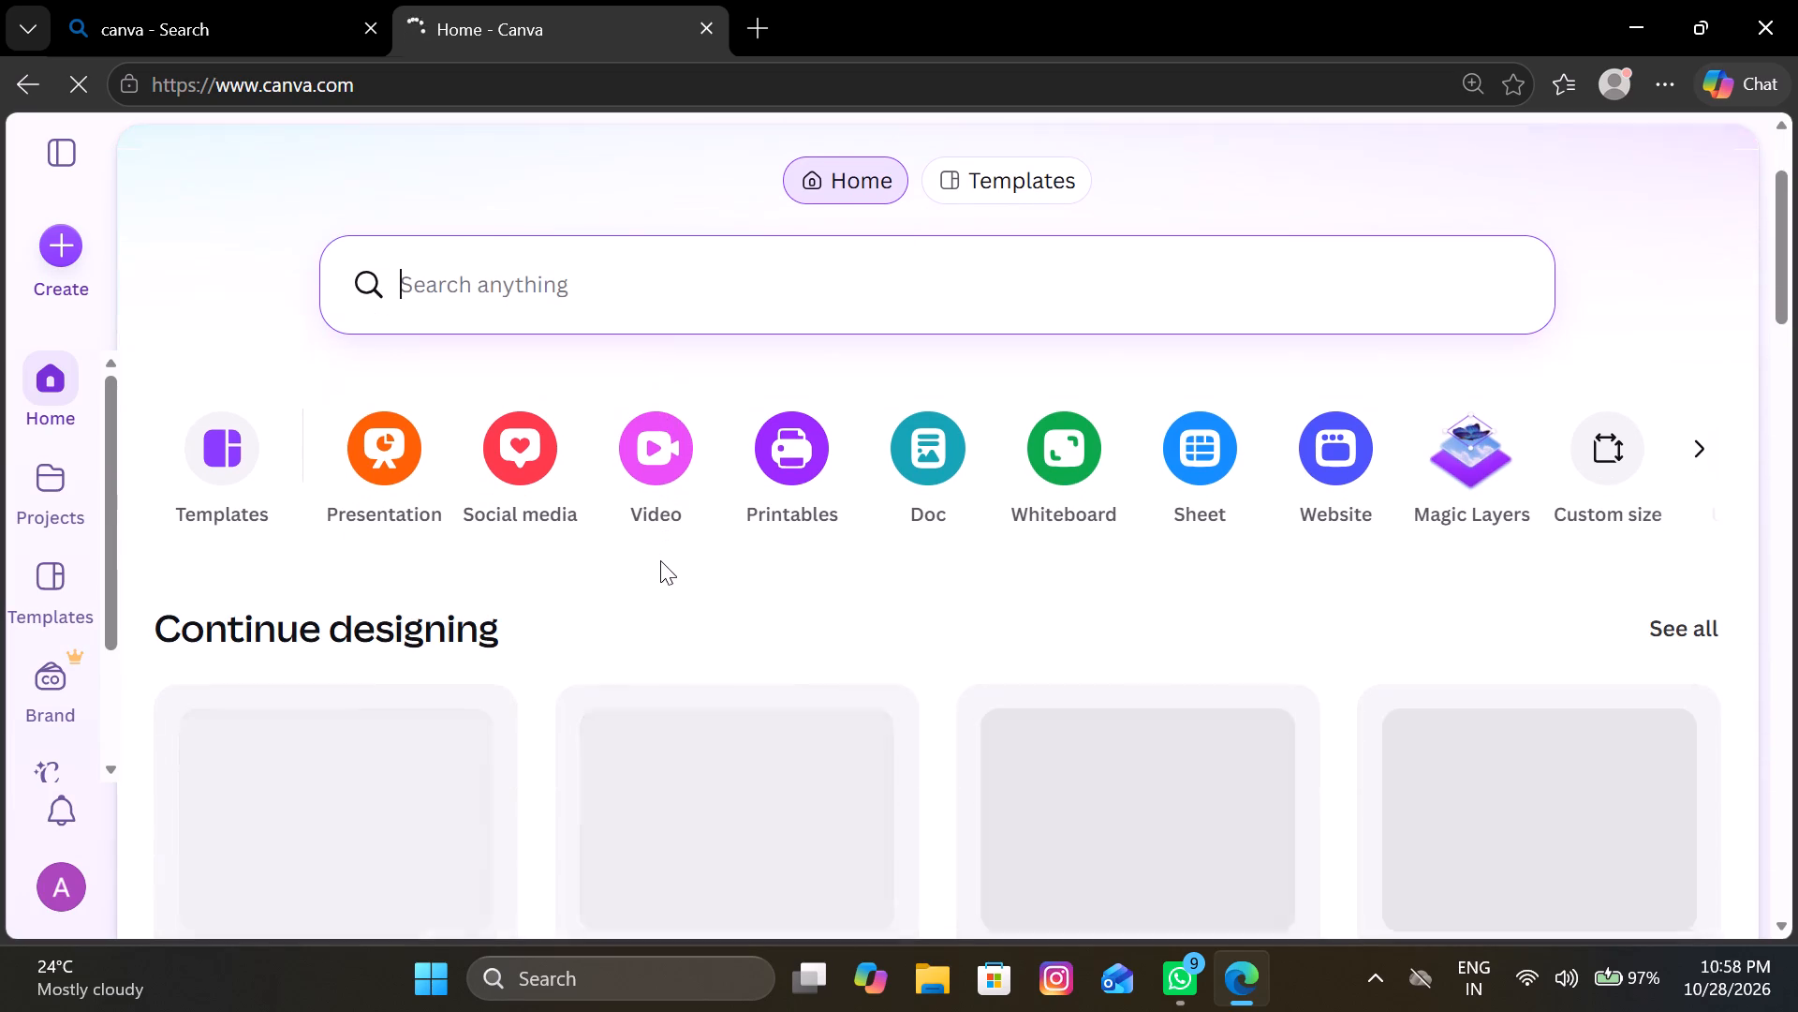
scroll(660, 560, down, 3)
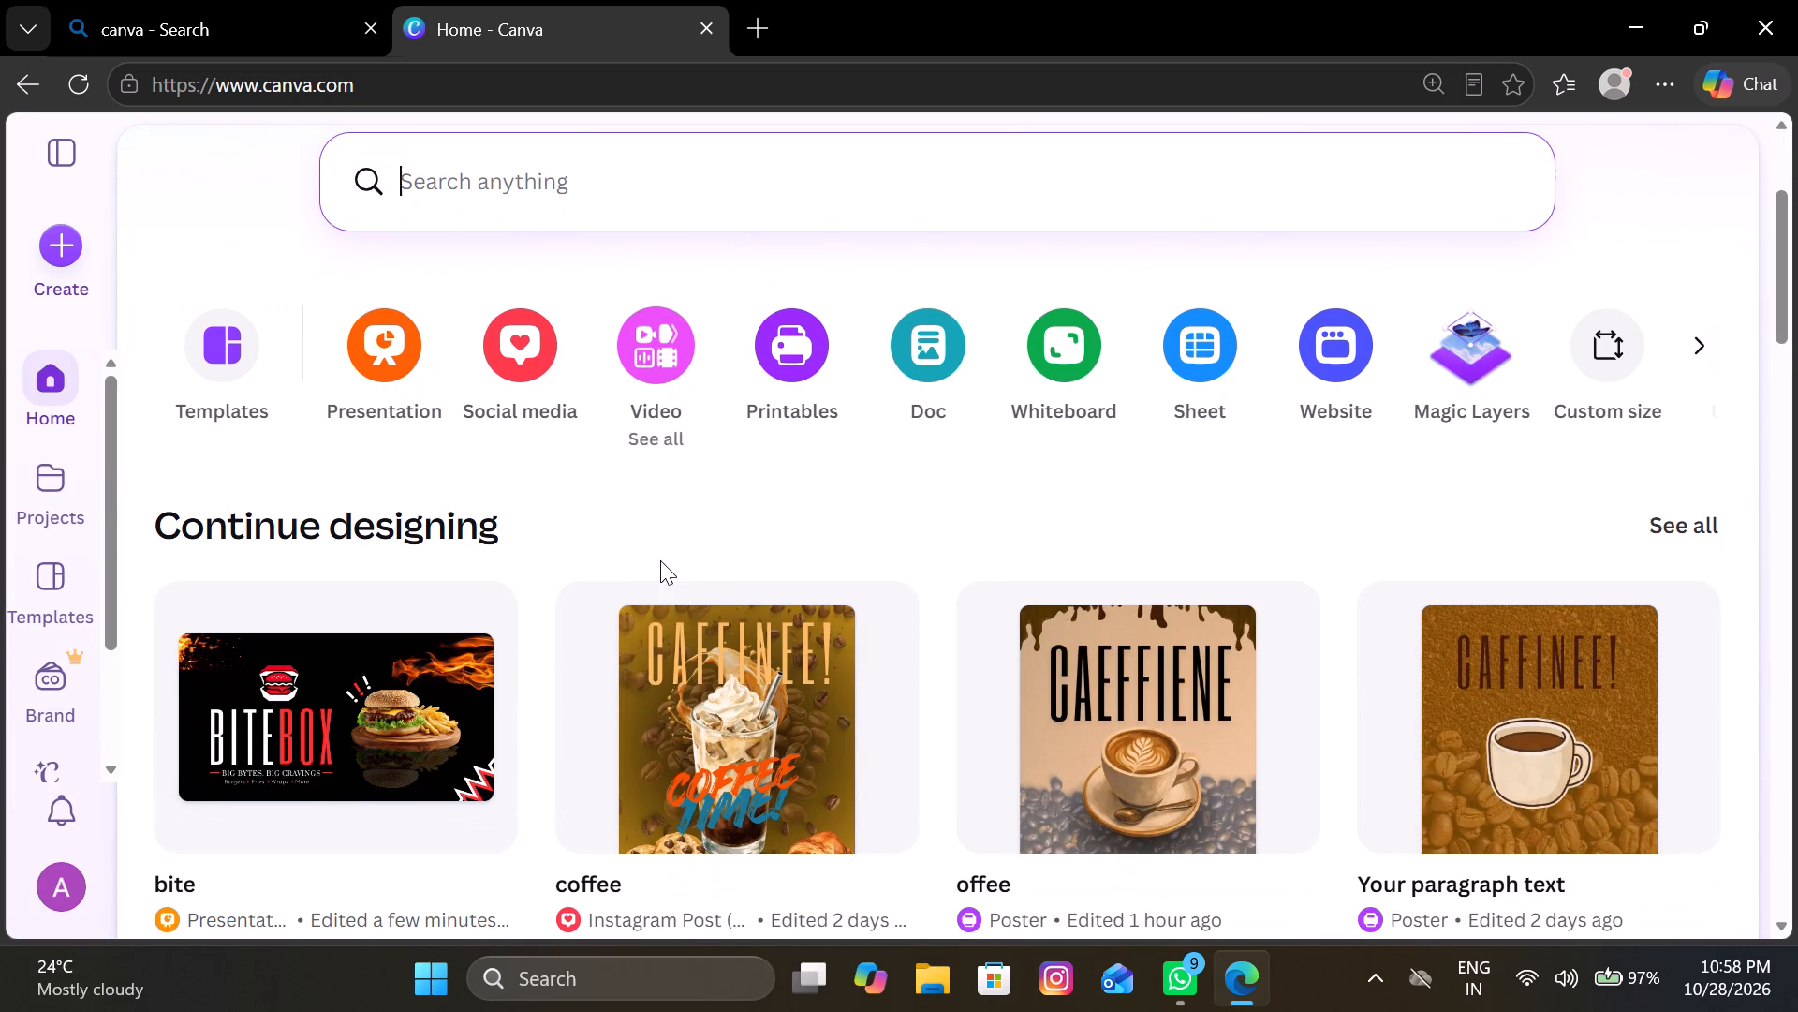
click(70, 241)
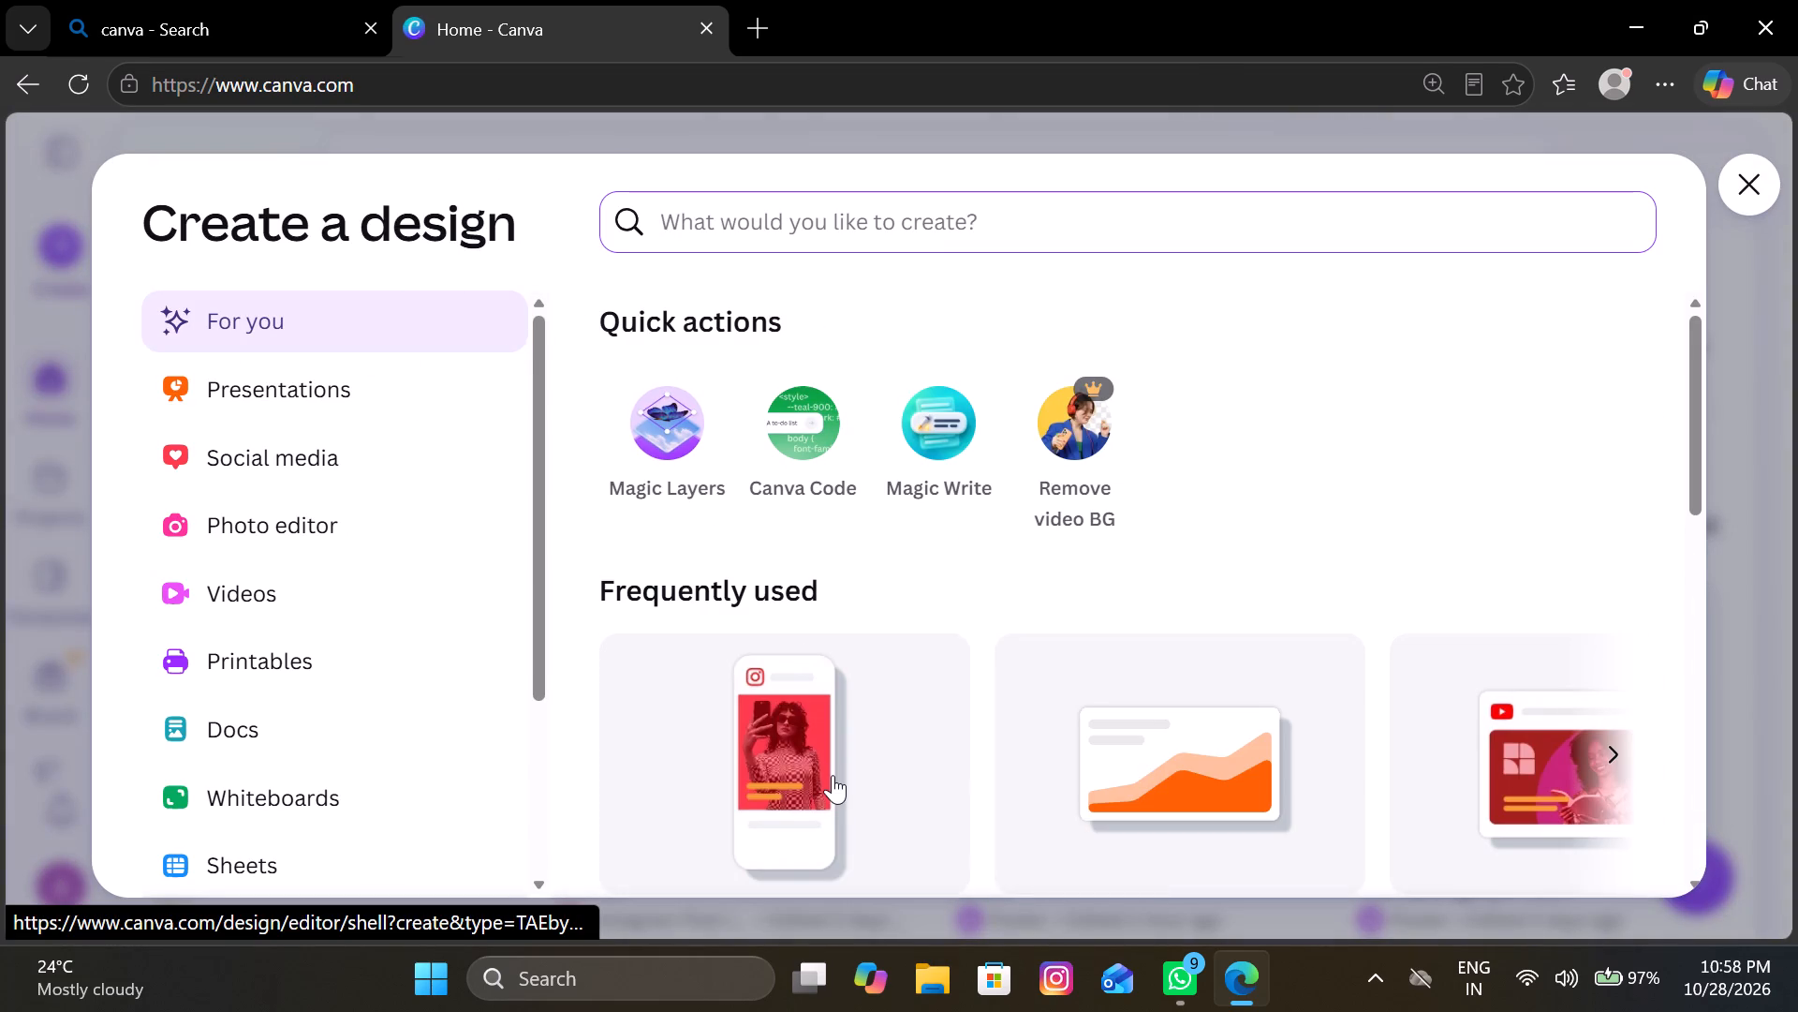
click(1746, 156)
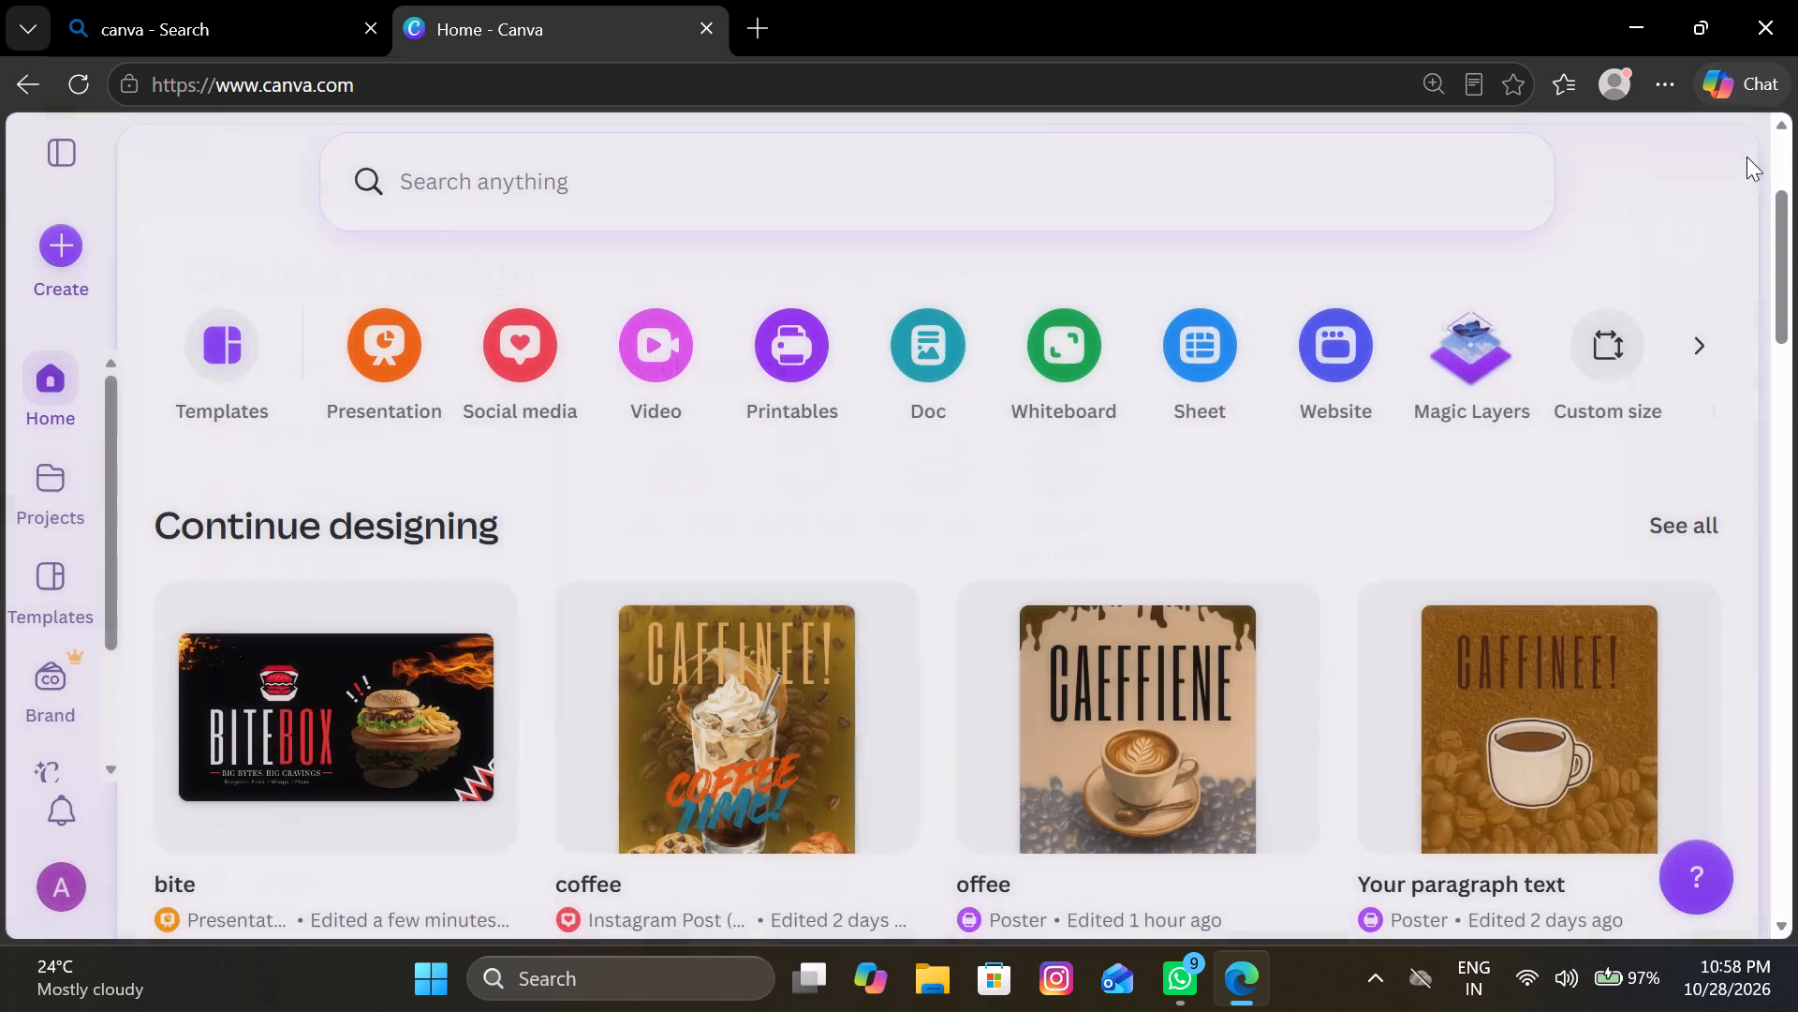
click(319, 773)
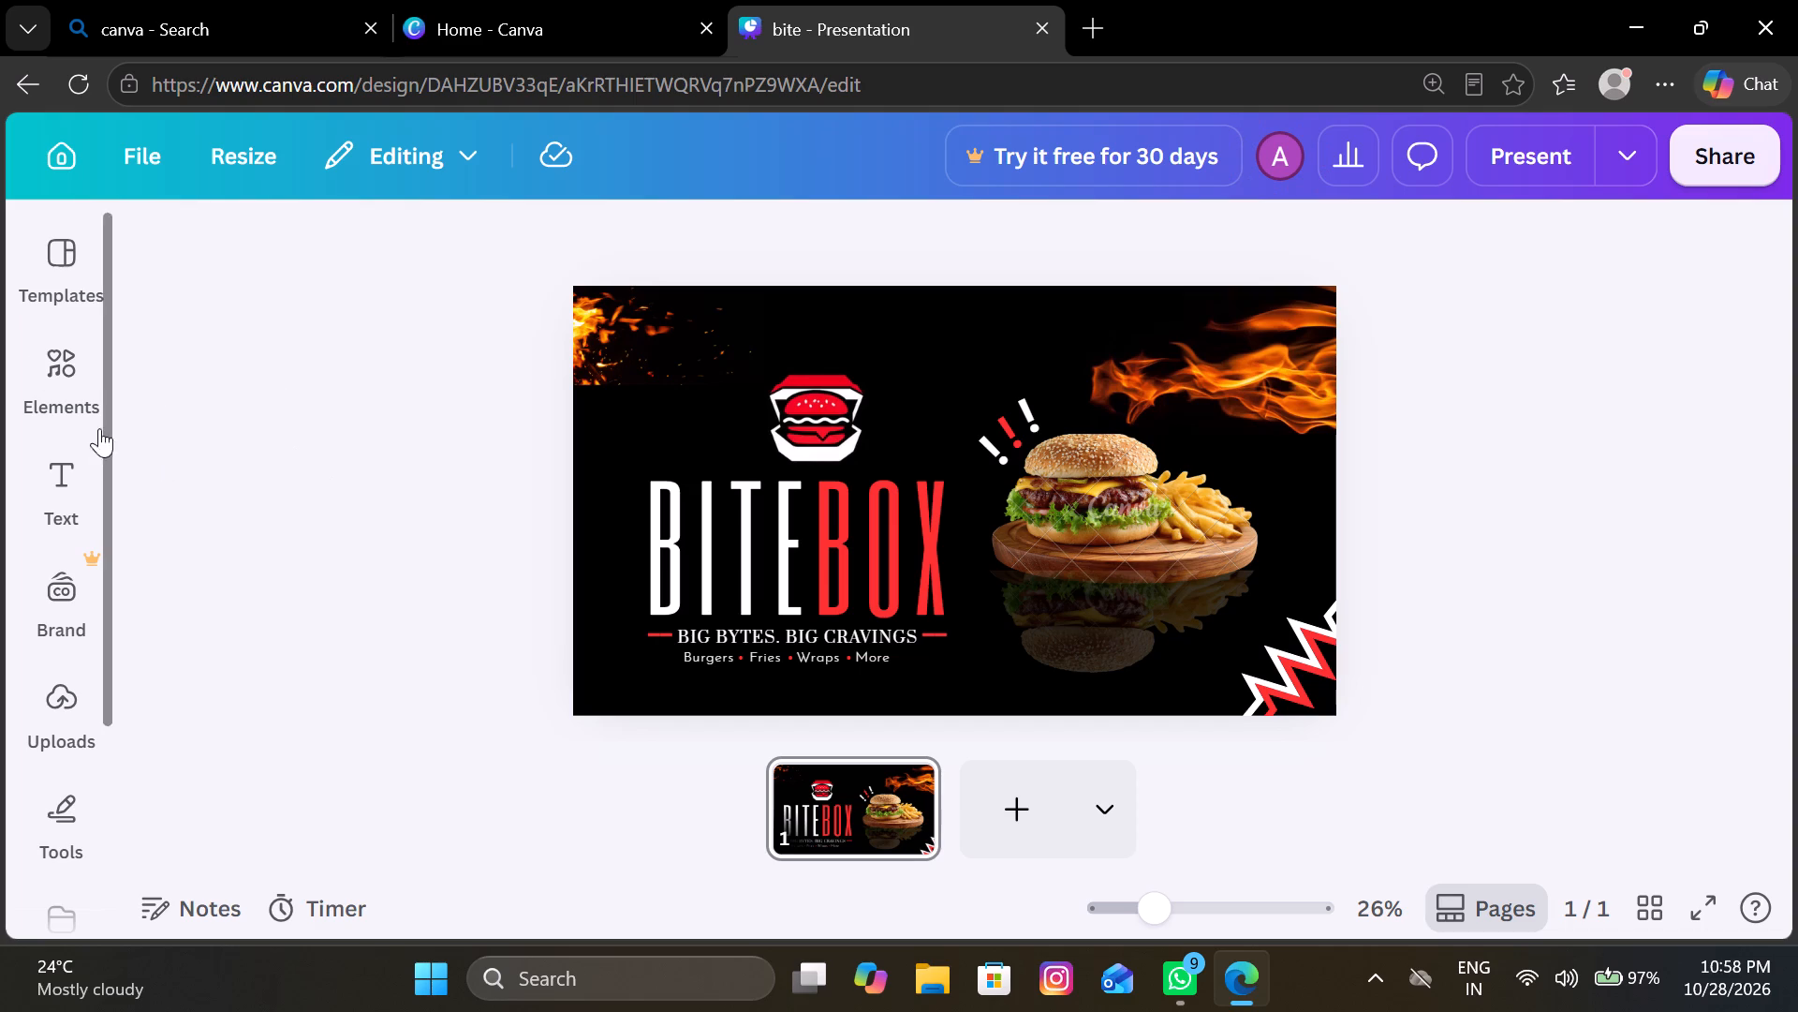
Close the bite presentation, the Canva home page and the canva search results, ending the browser session.
click(1045, 27)
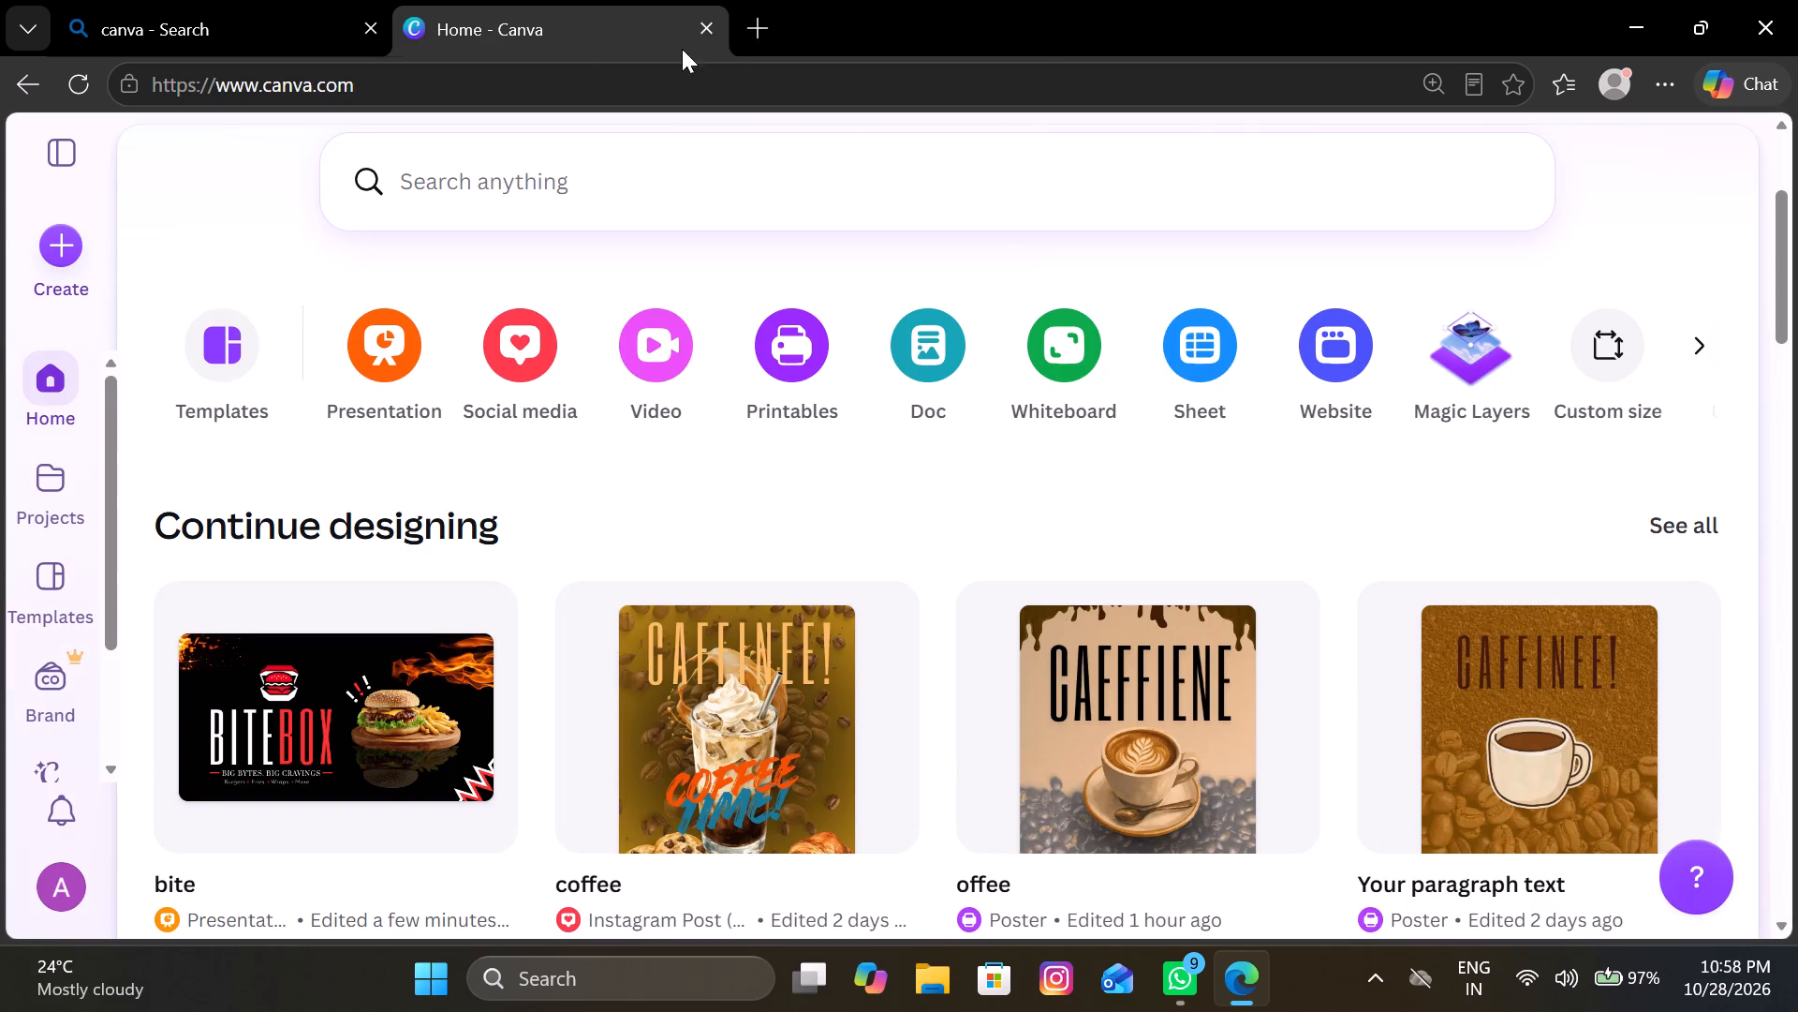
click(710, 31)
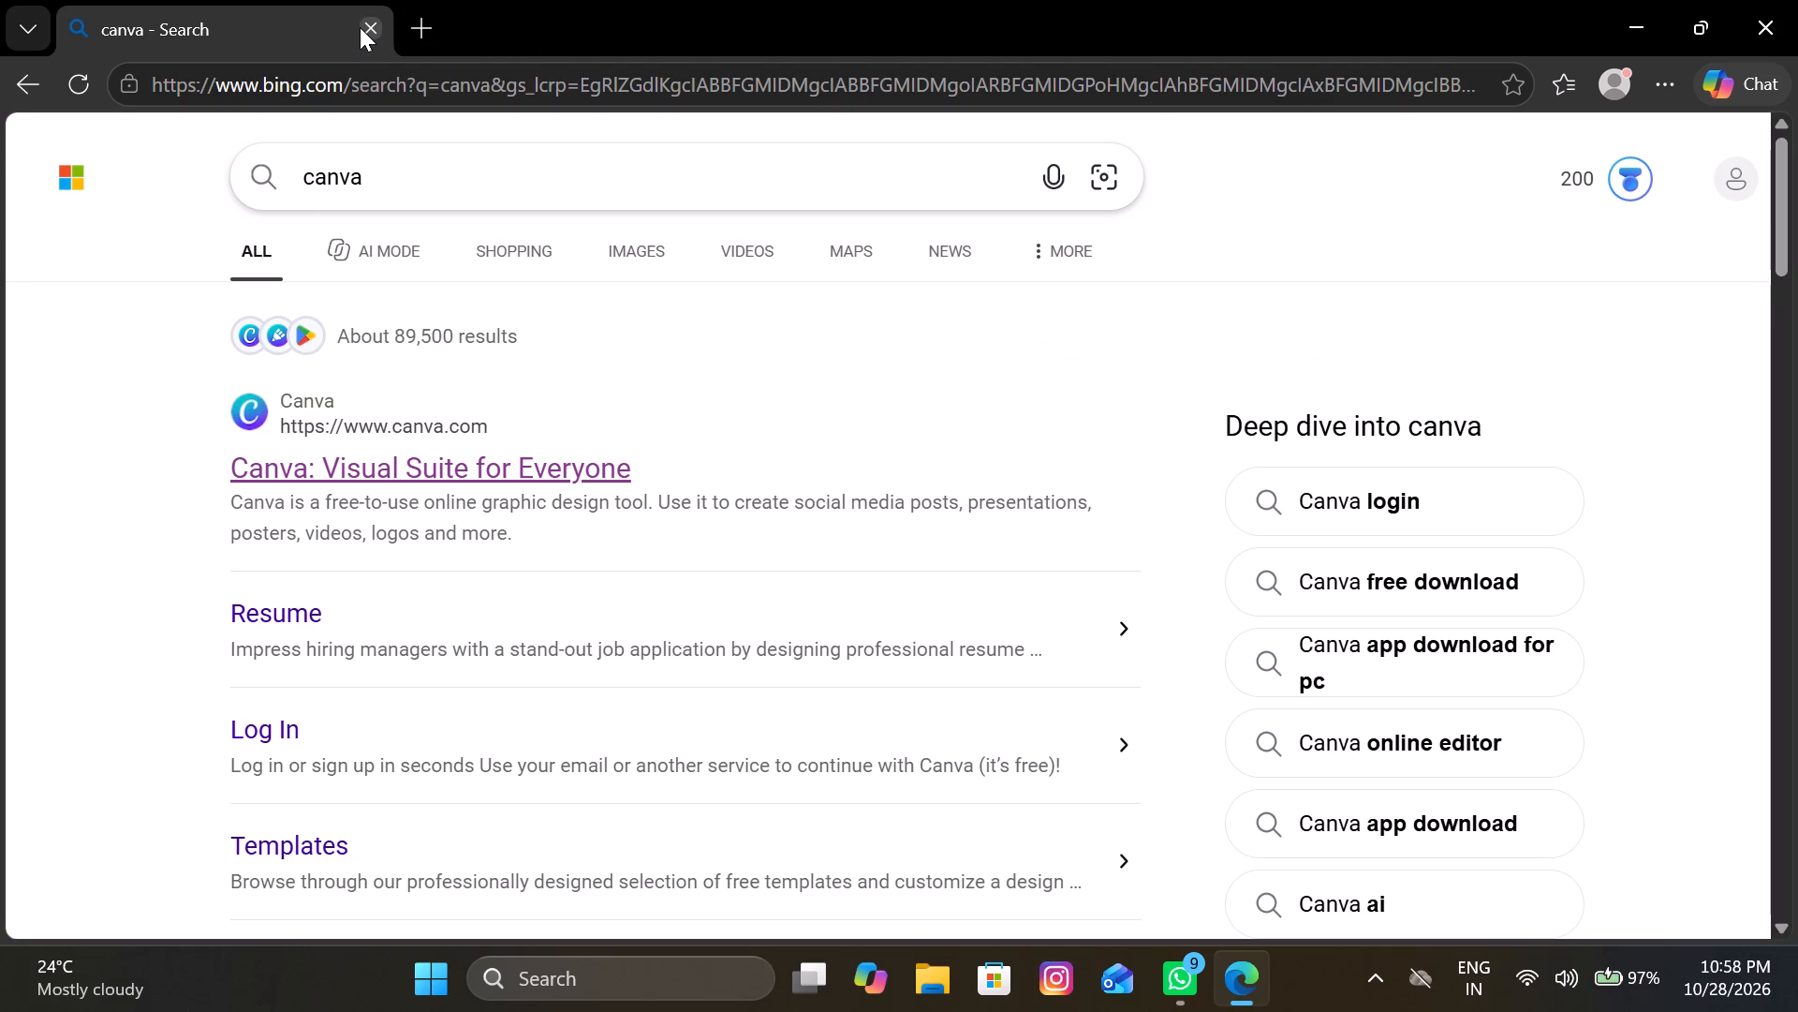
click(360, 27)
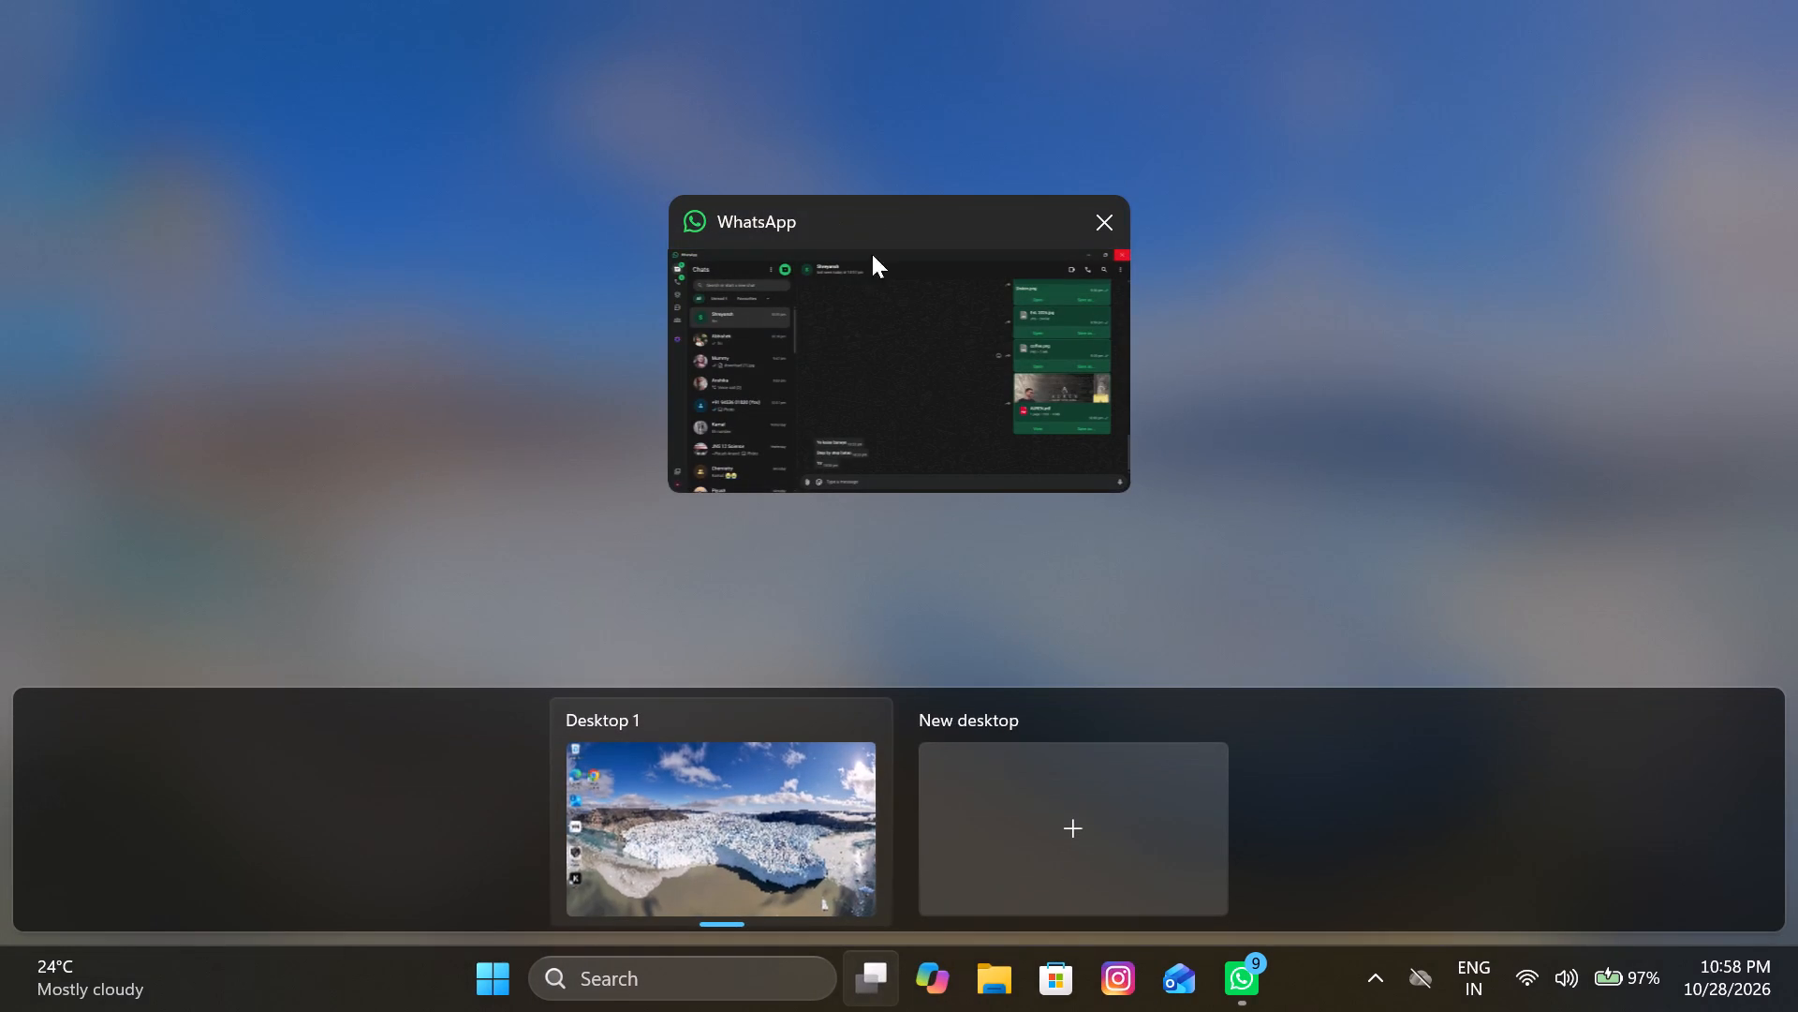